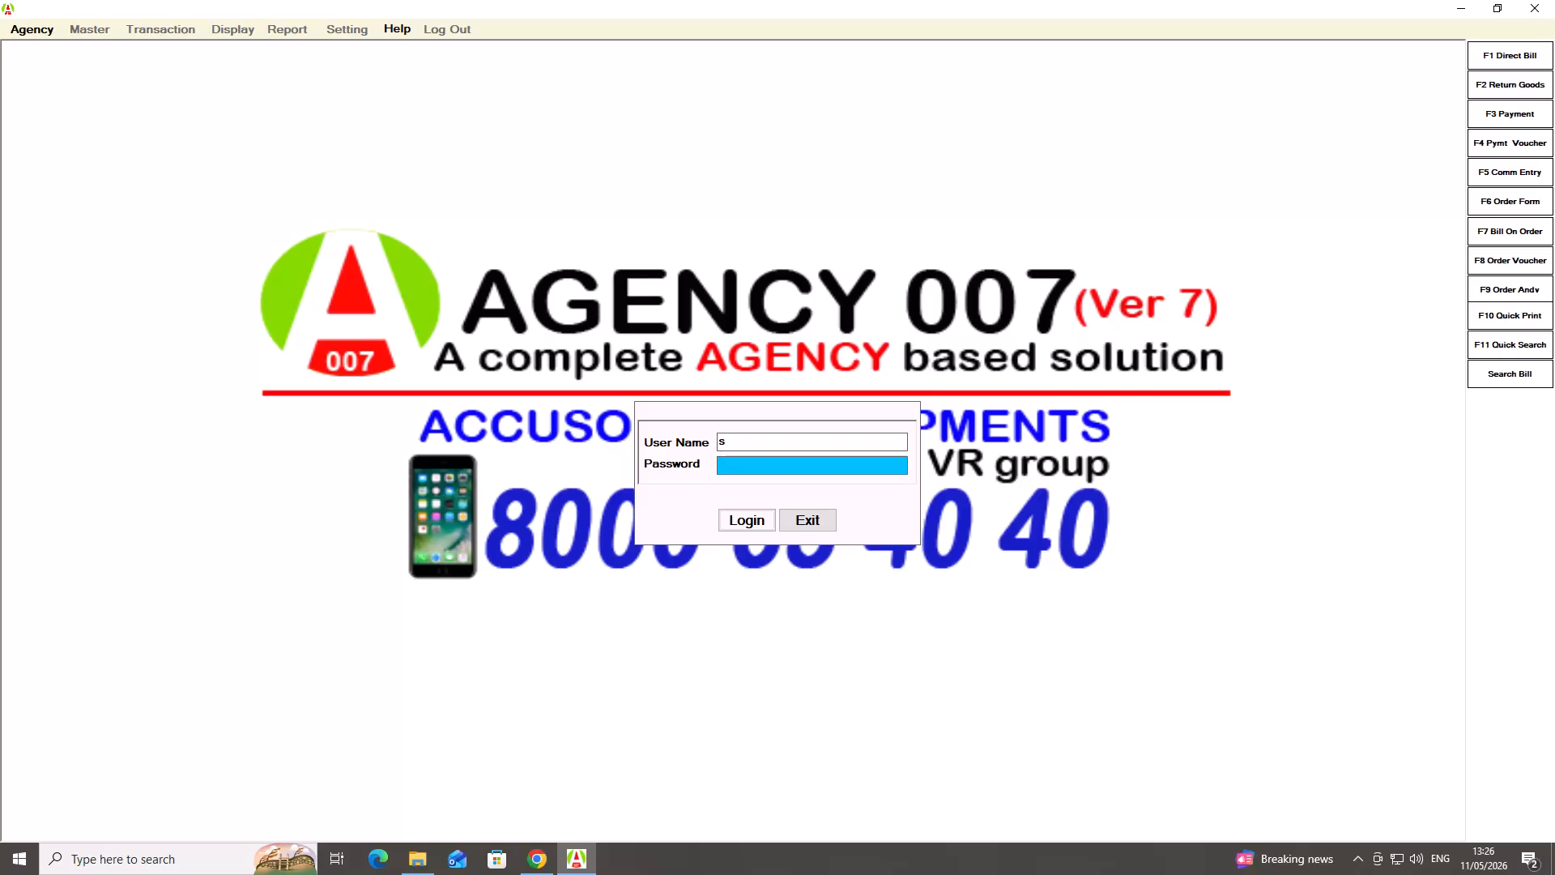
key("BackSpace")
type("SHA")
type("LIMAR")
key("Return")
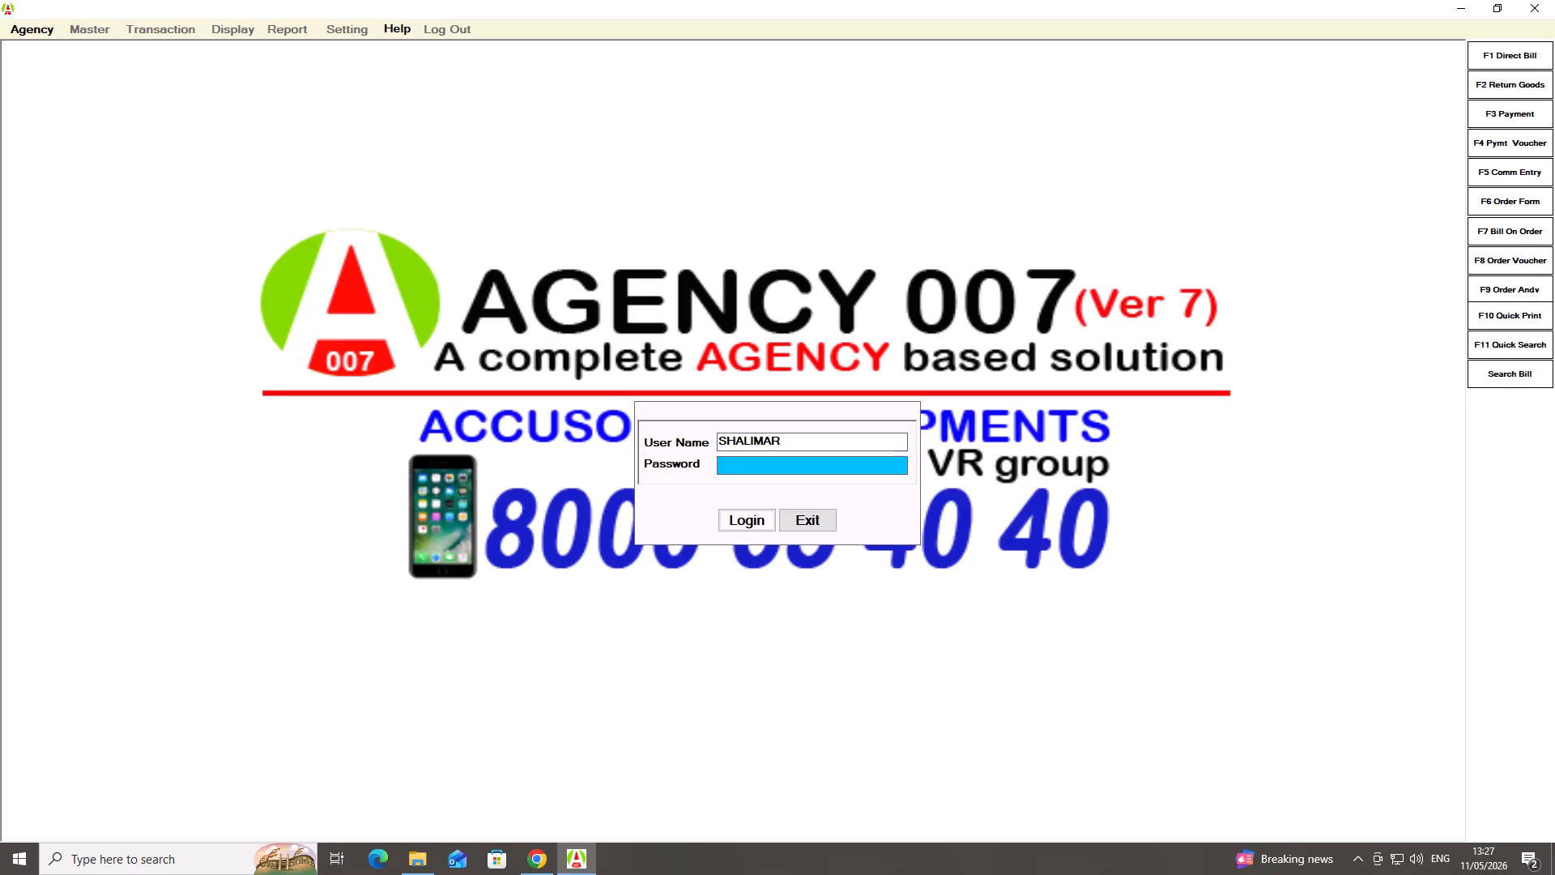
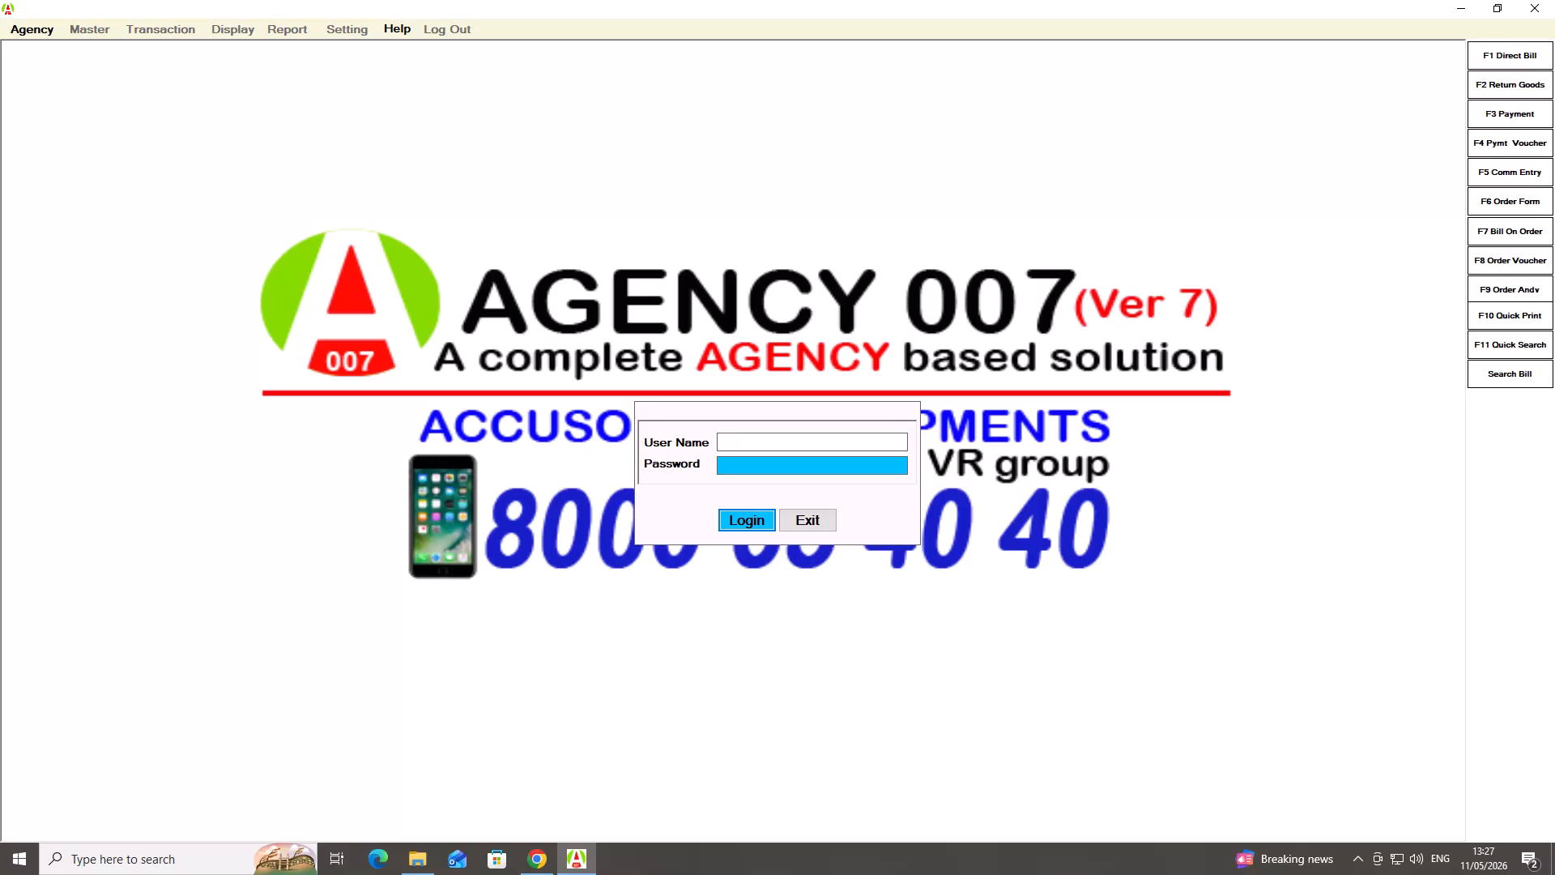
Enter SHALIMAR AGENCY as the user name in the login form and move on to the password field.
left_click(760, 446)
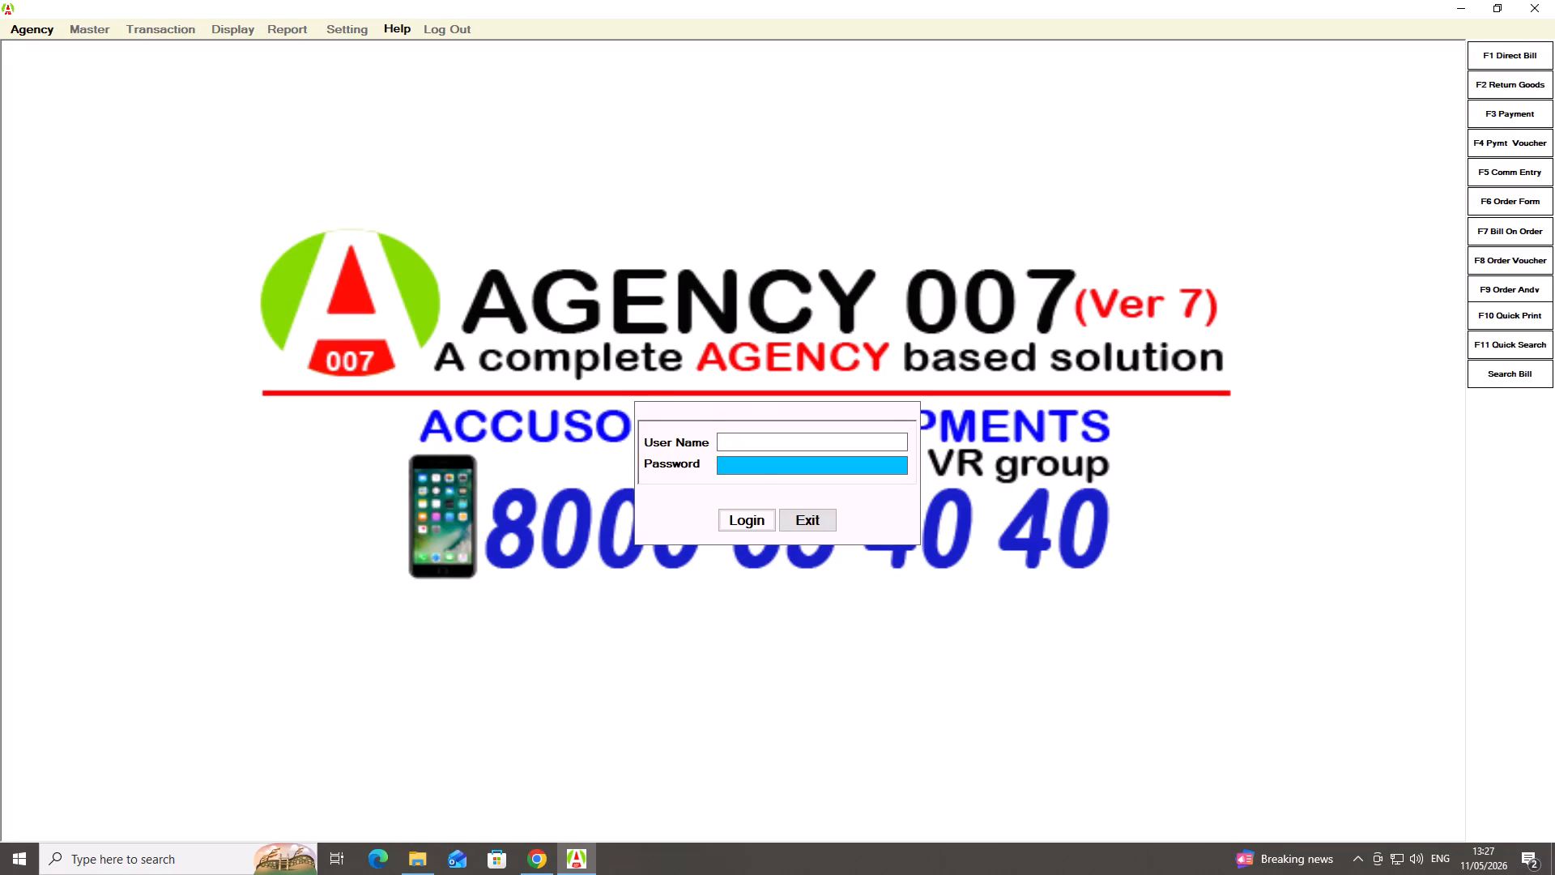
type("SHALI")
type("MAR AGENCY")
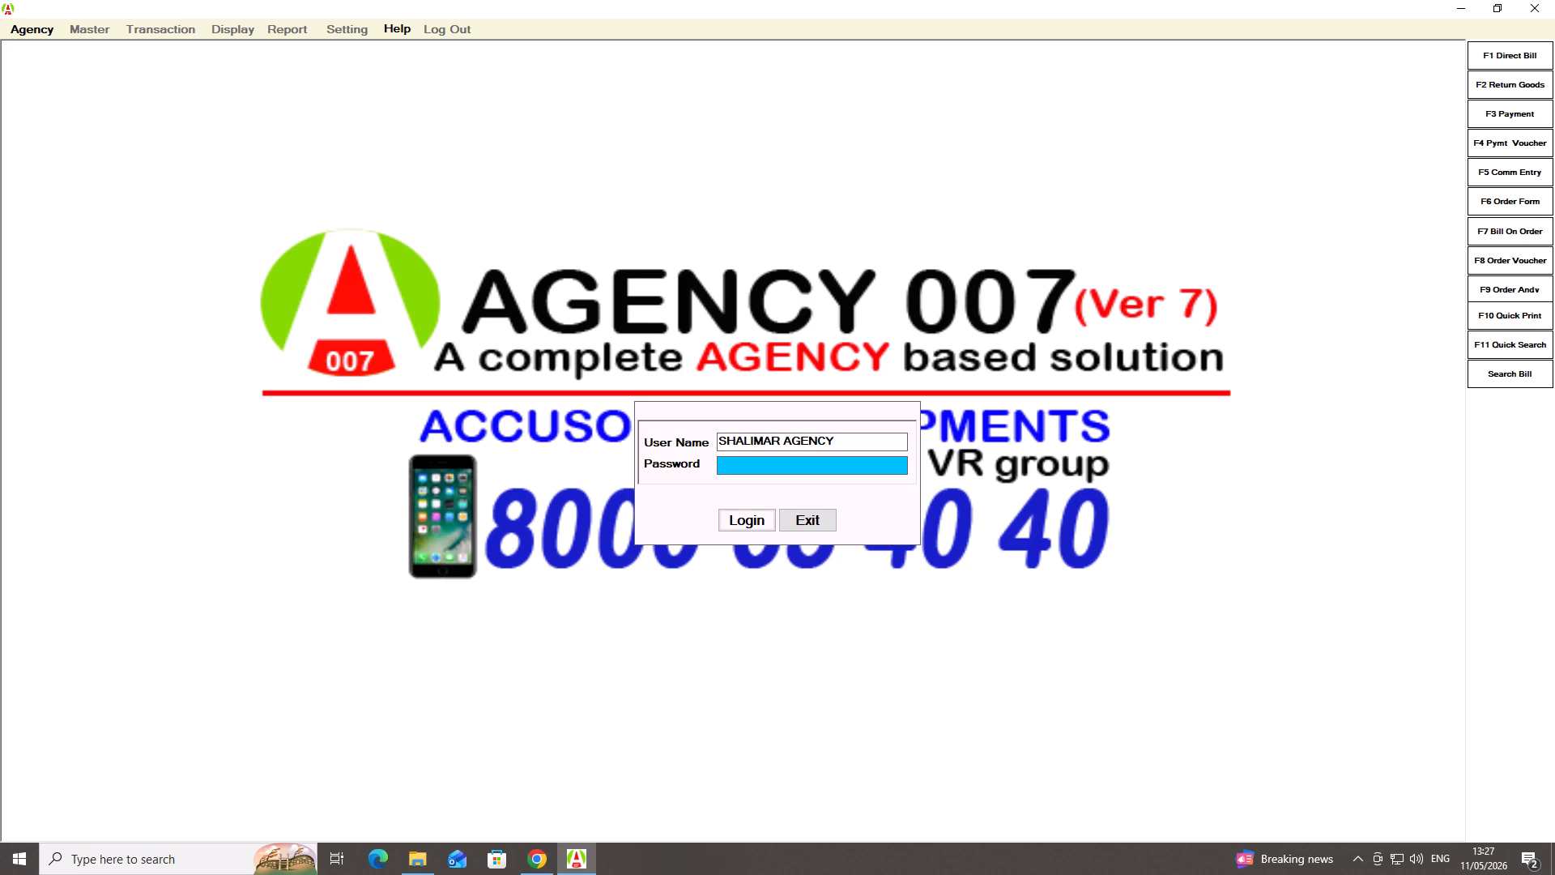
key("Return")
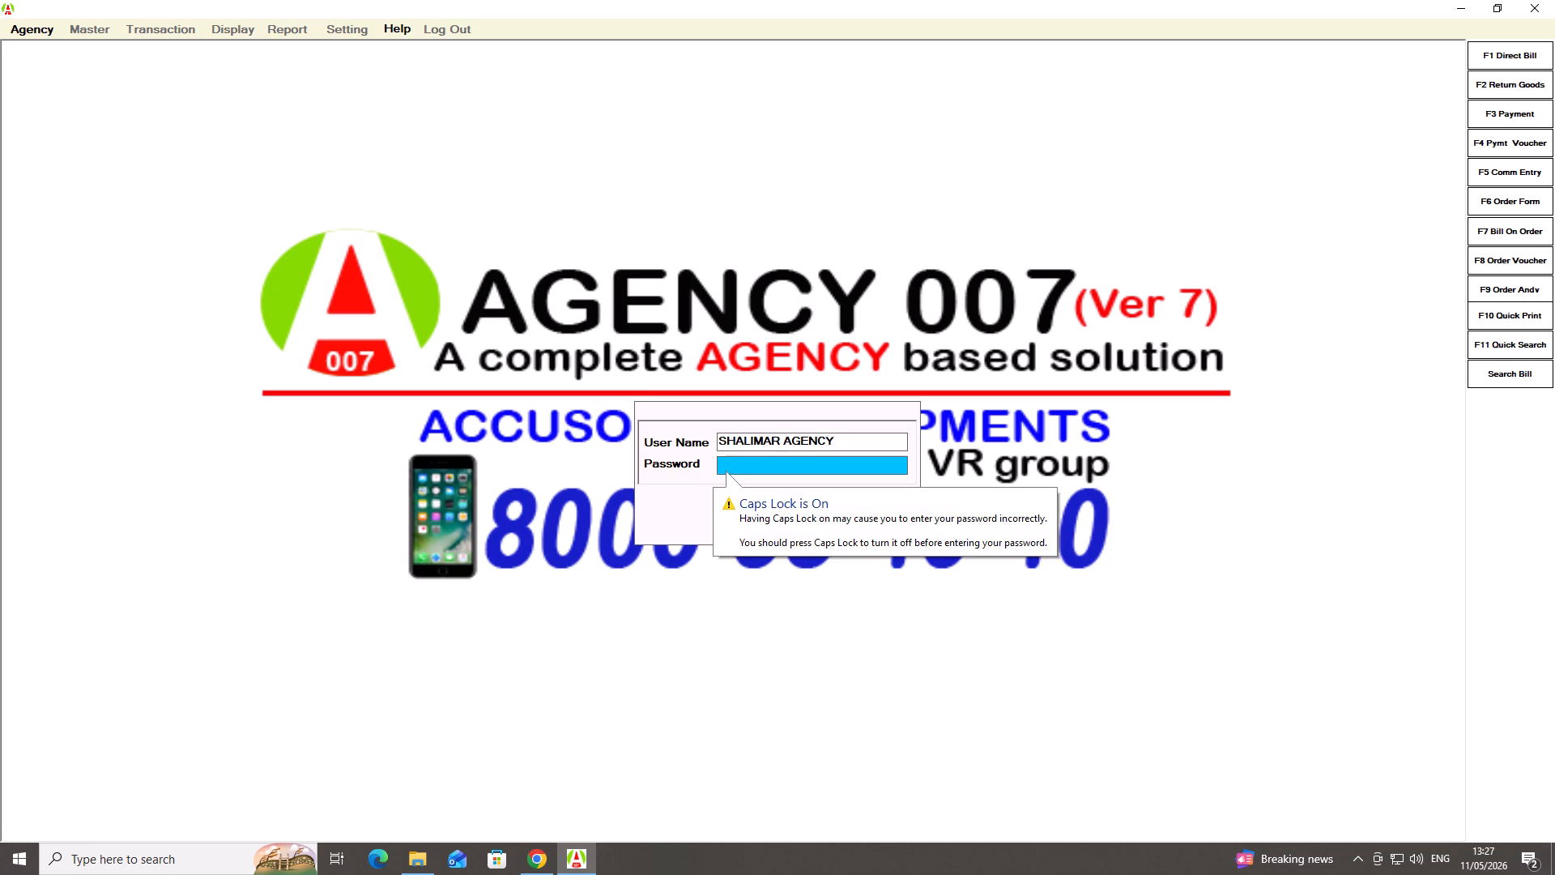
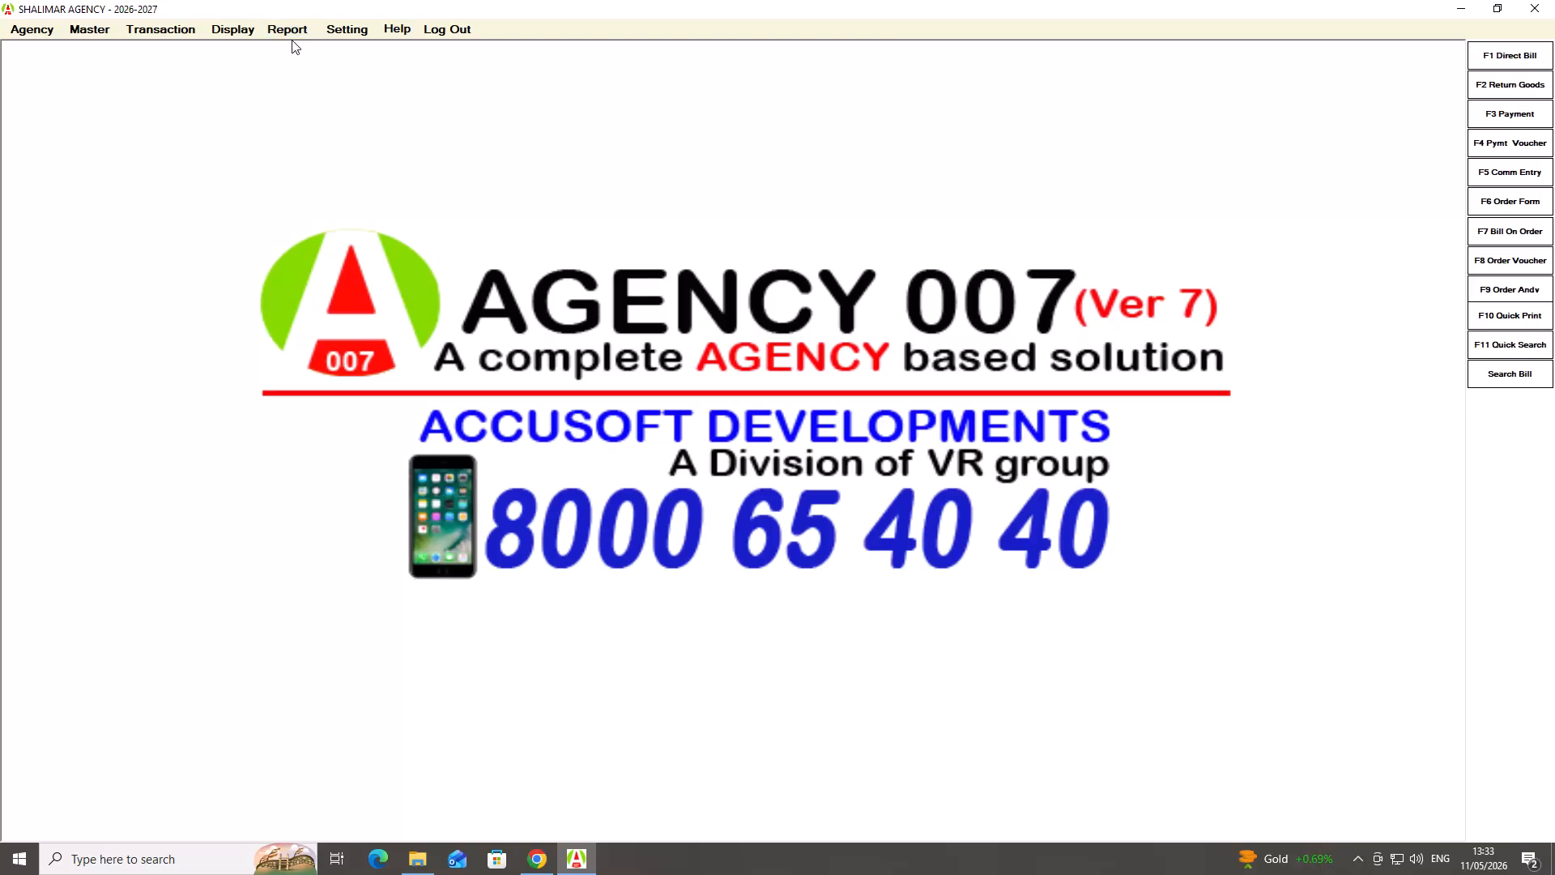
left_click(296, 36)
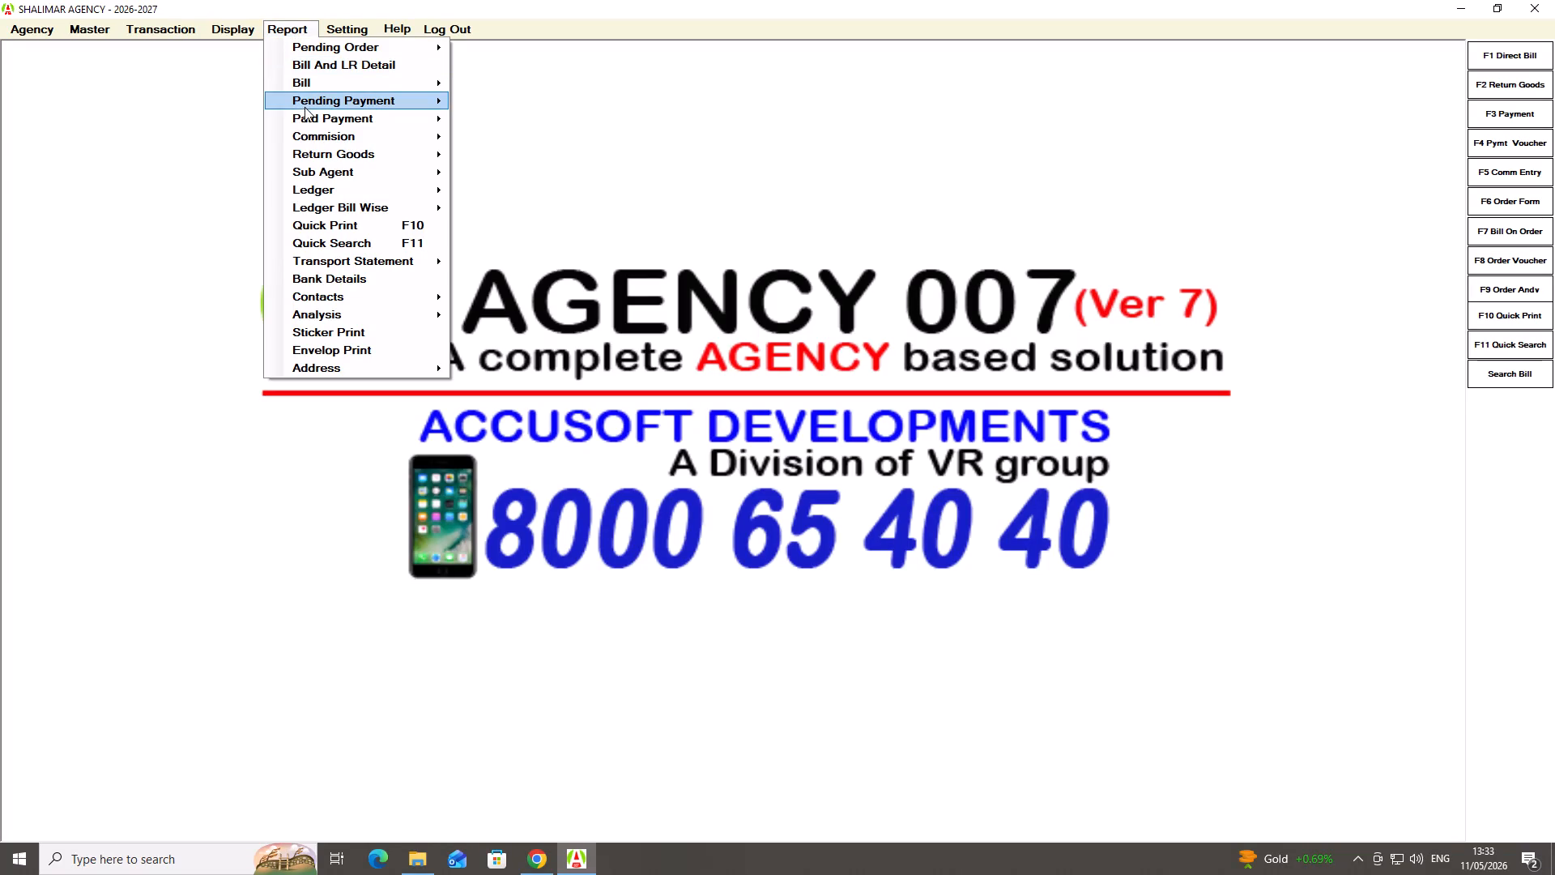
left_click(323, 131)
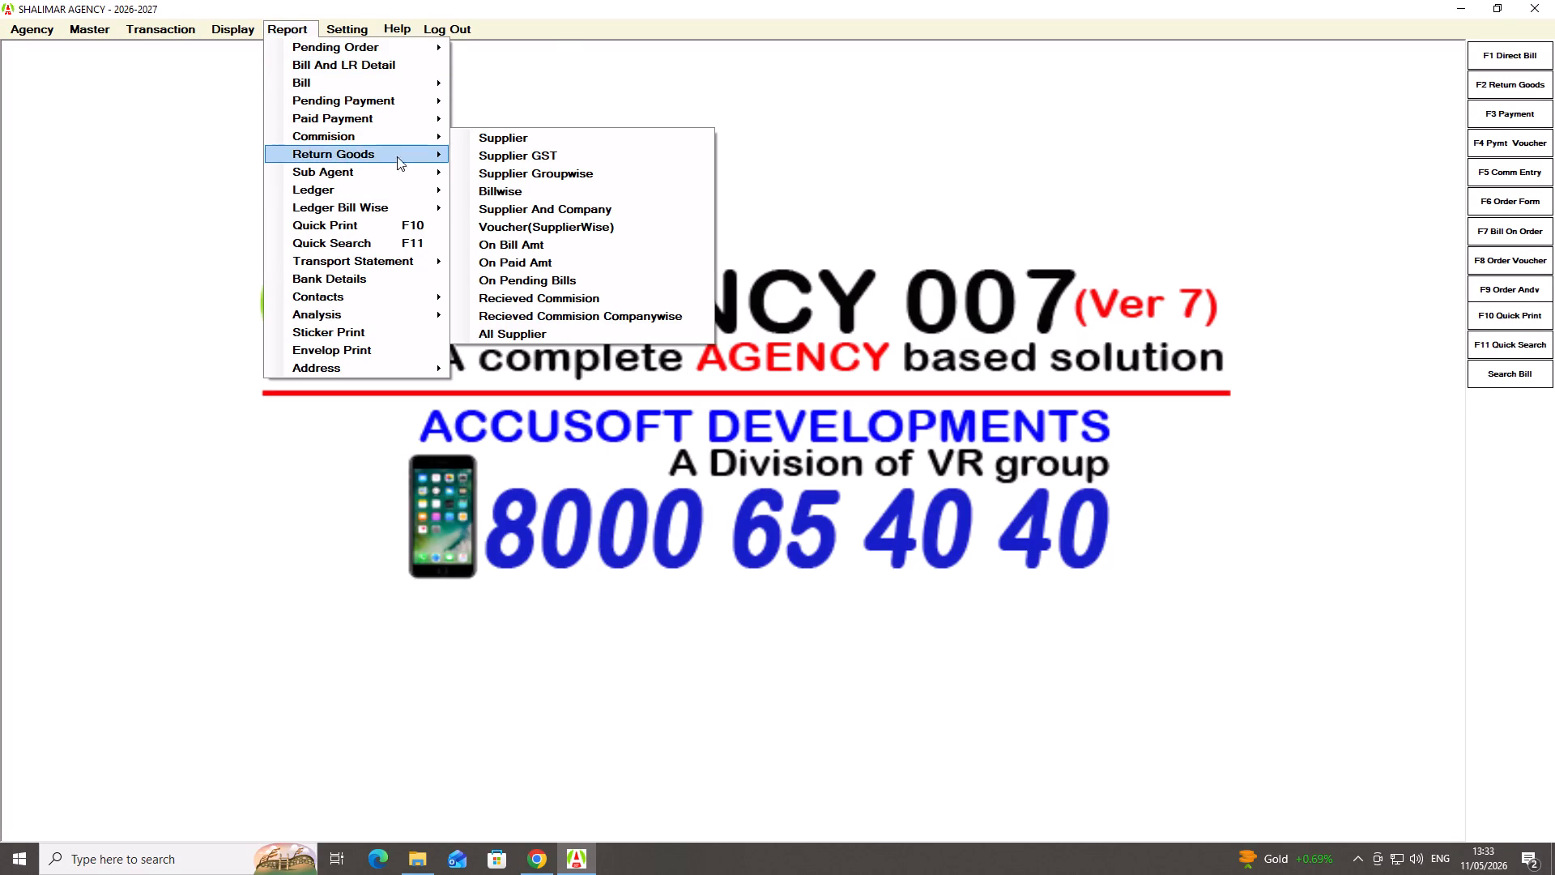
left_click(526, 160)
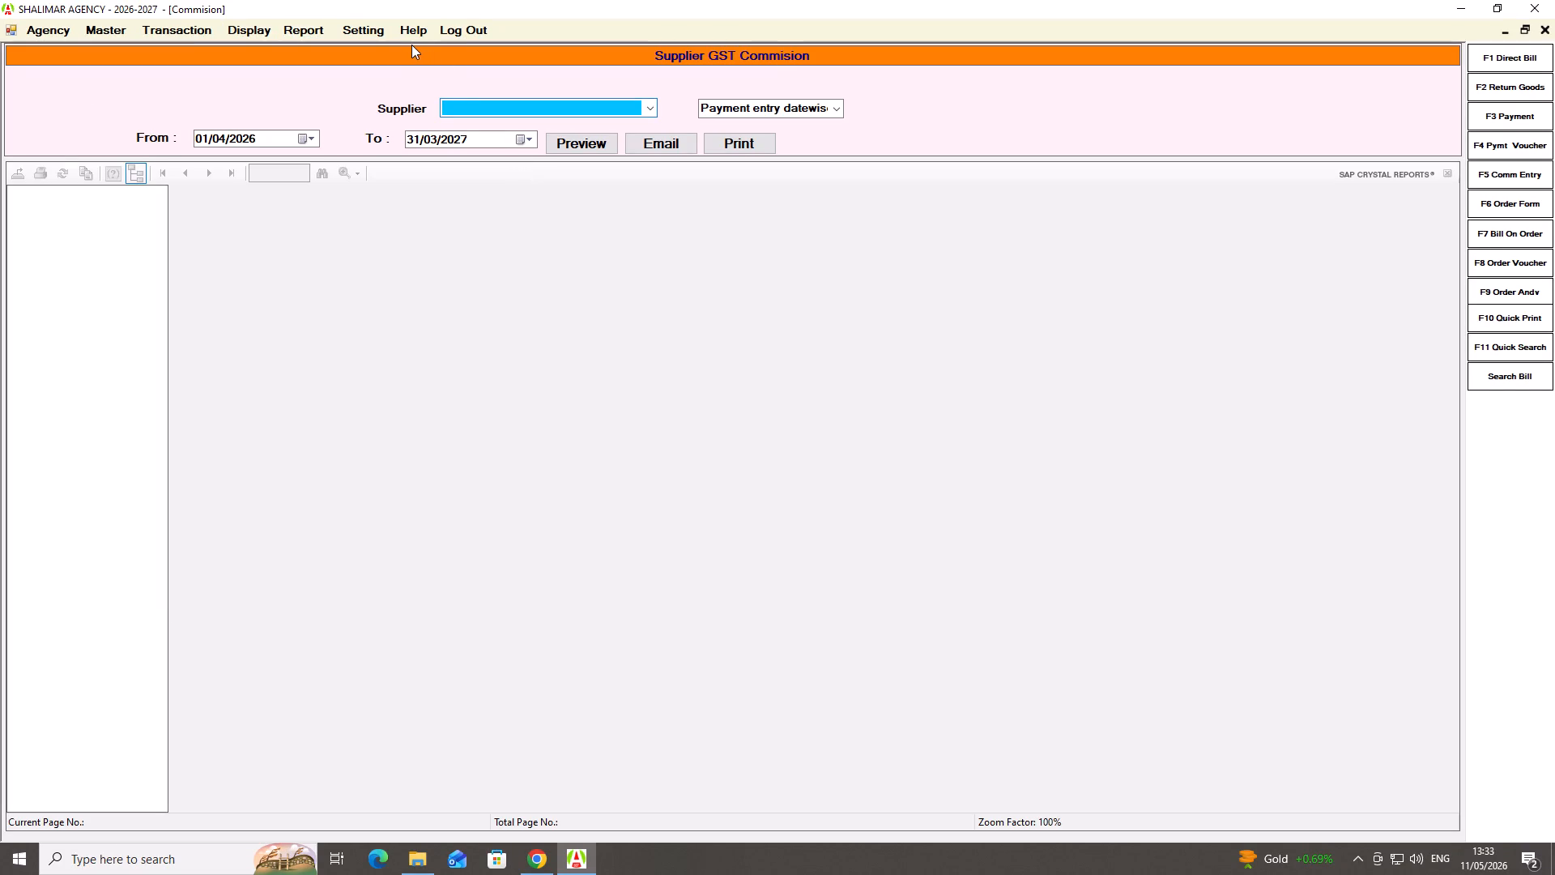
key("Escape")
Preview the All Supplier Monthly Sales analysis report for the period 01/04/2026 to 31/03/2027.
left_click(274, 30)
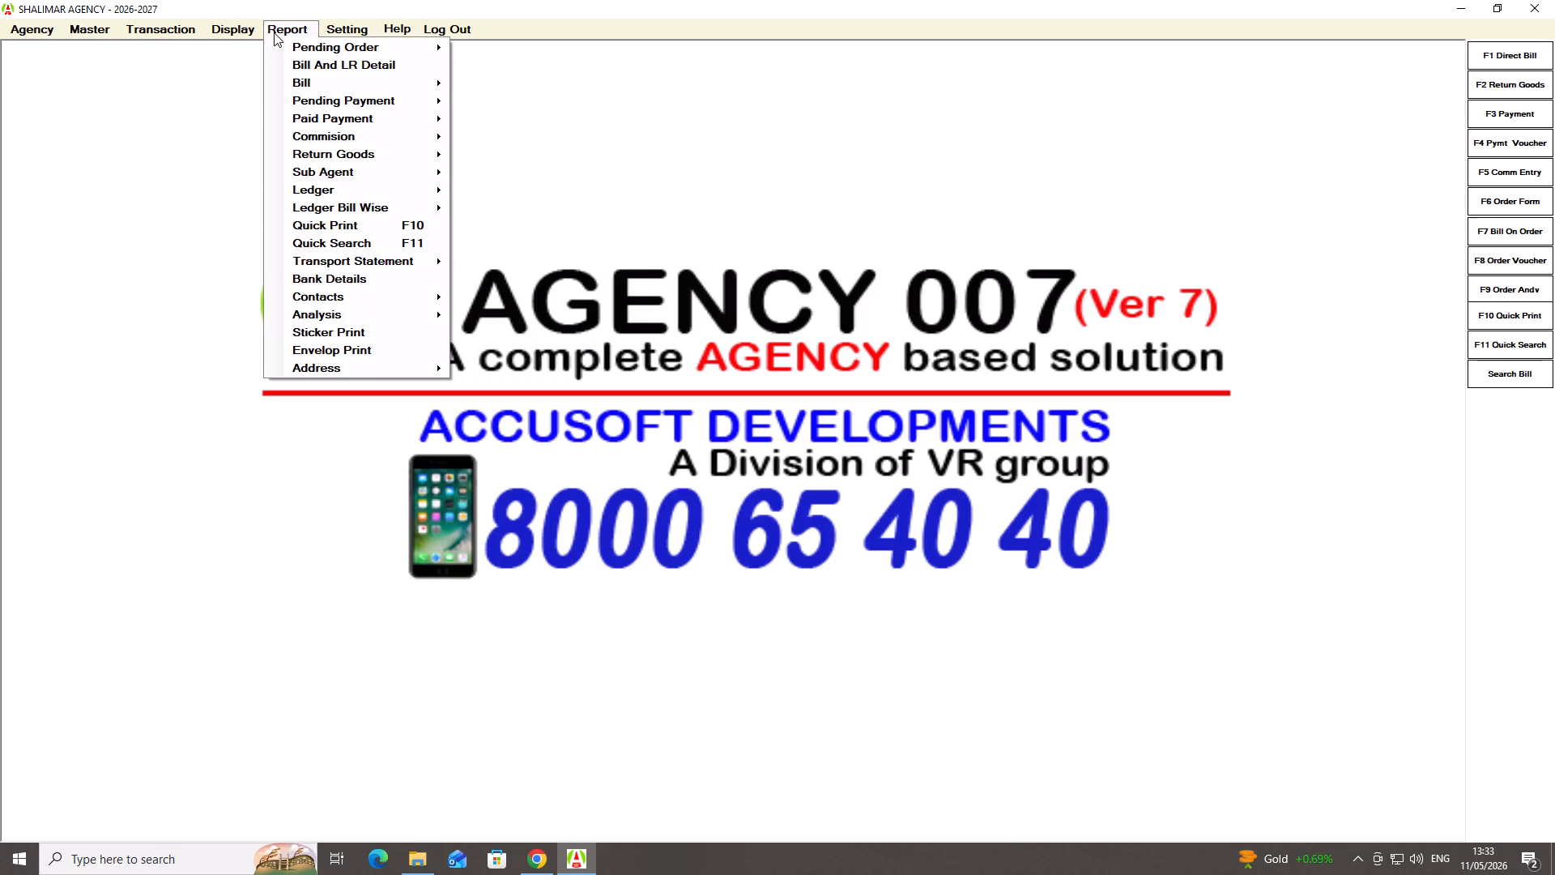
left_click(297, 317)
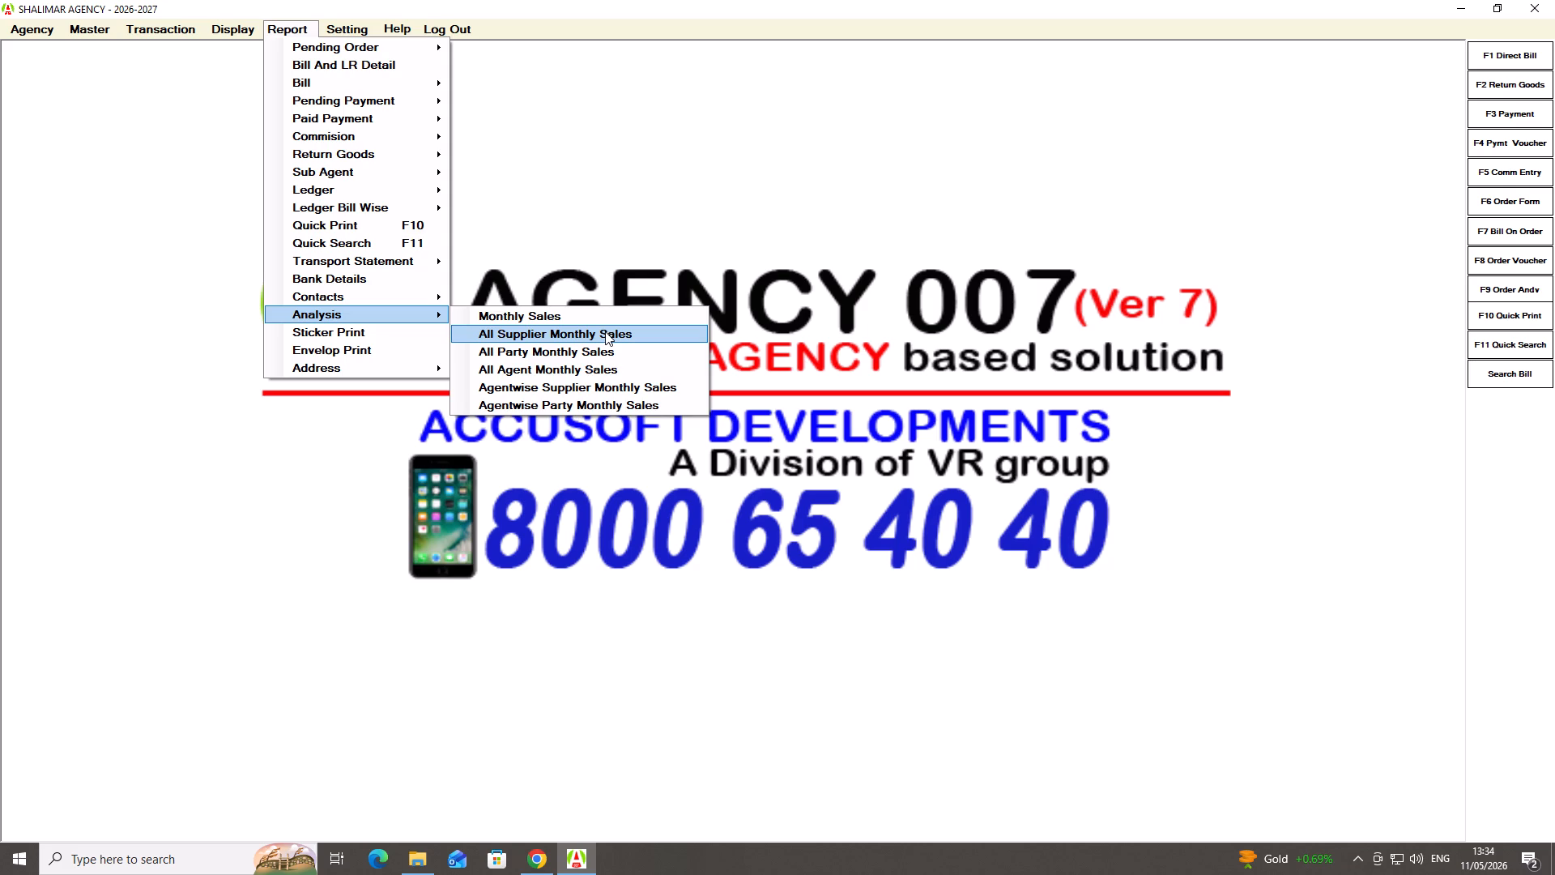
left_click(605, 331)
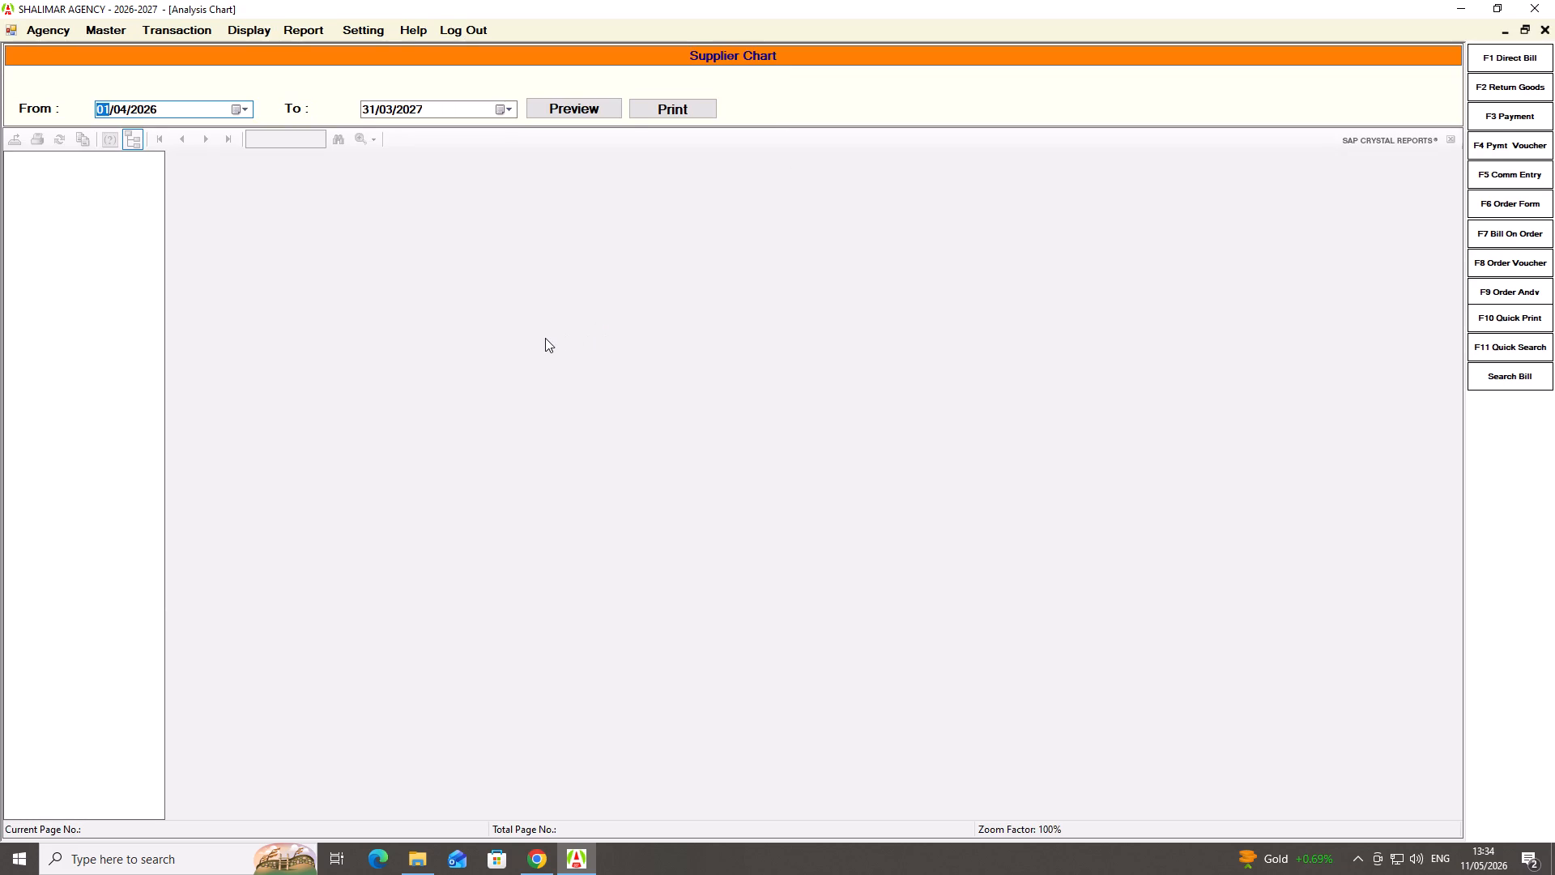
key("Return")
key("Return")
key("Return")
key("Return")
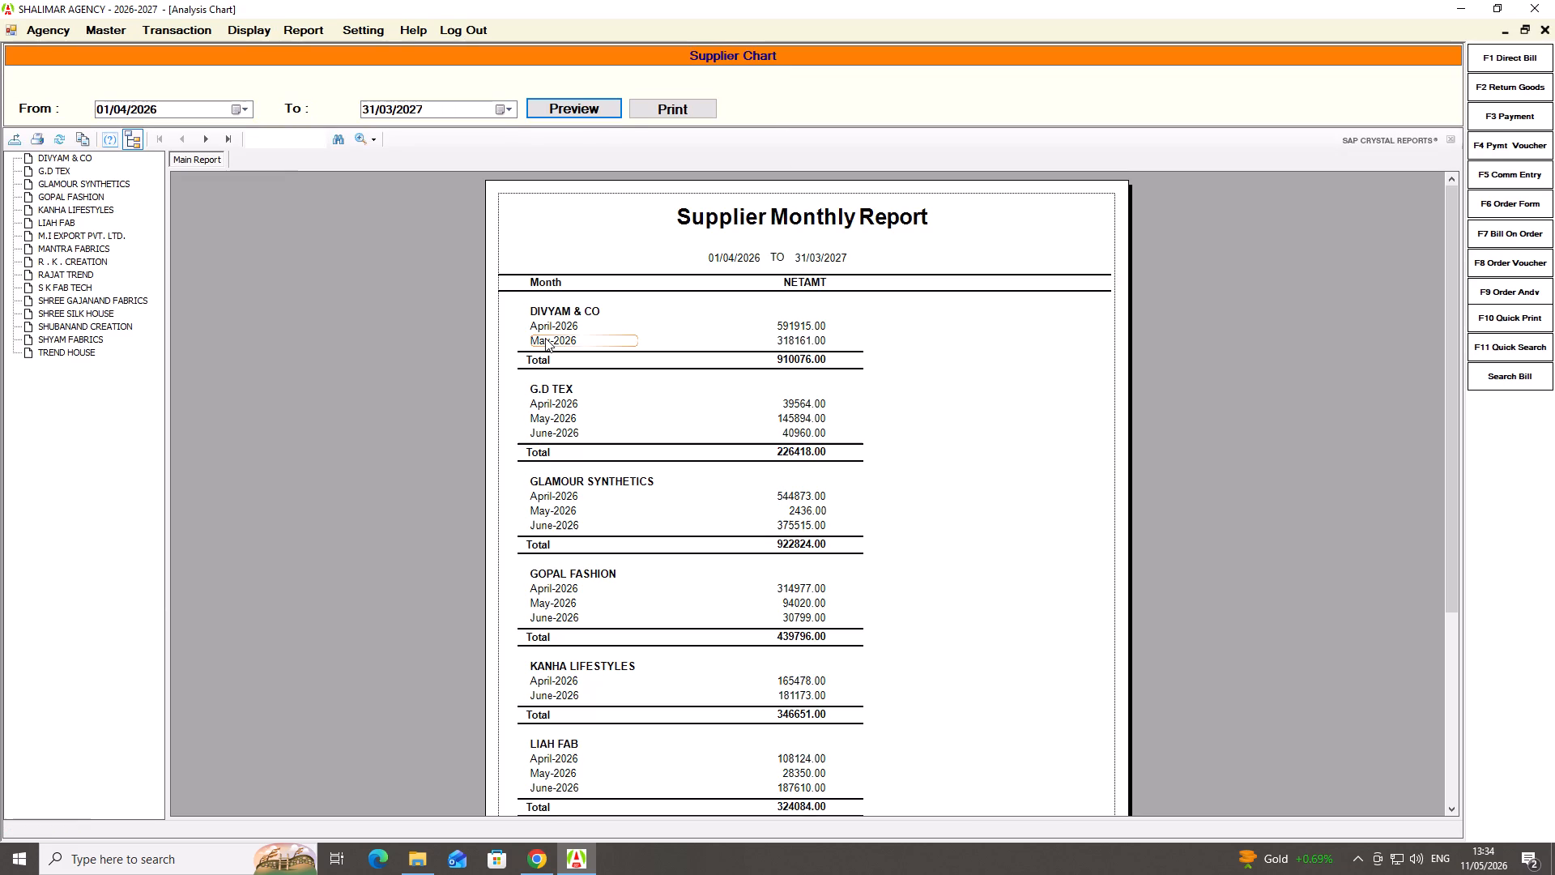
Set the supplier chart's From date to 01/04/2025, keep the To date, and preview the report again.
left_click(152, 107)
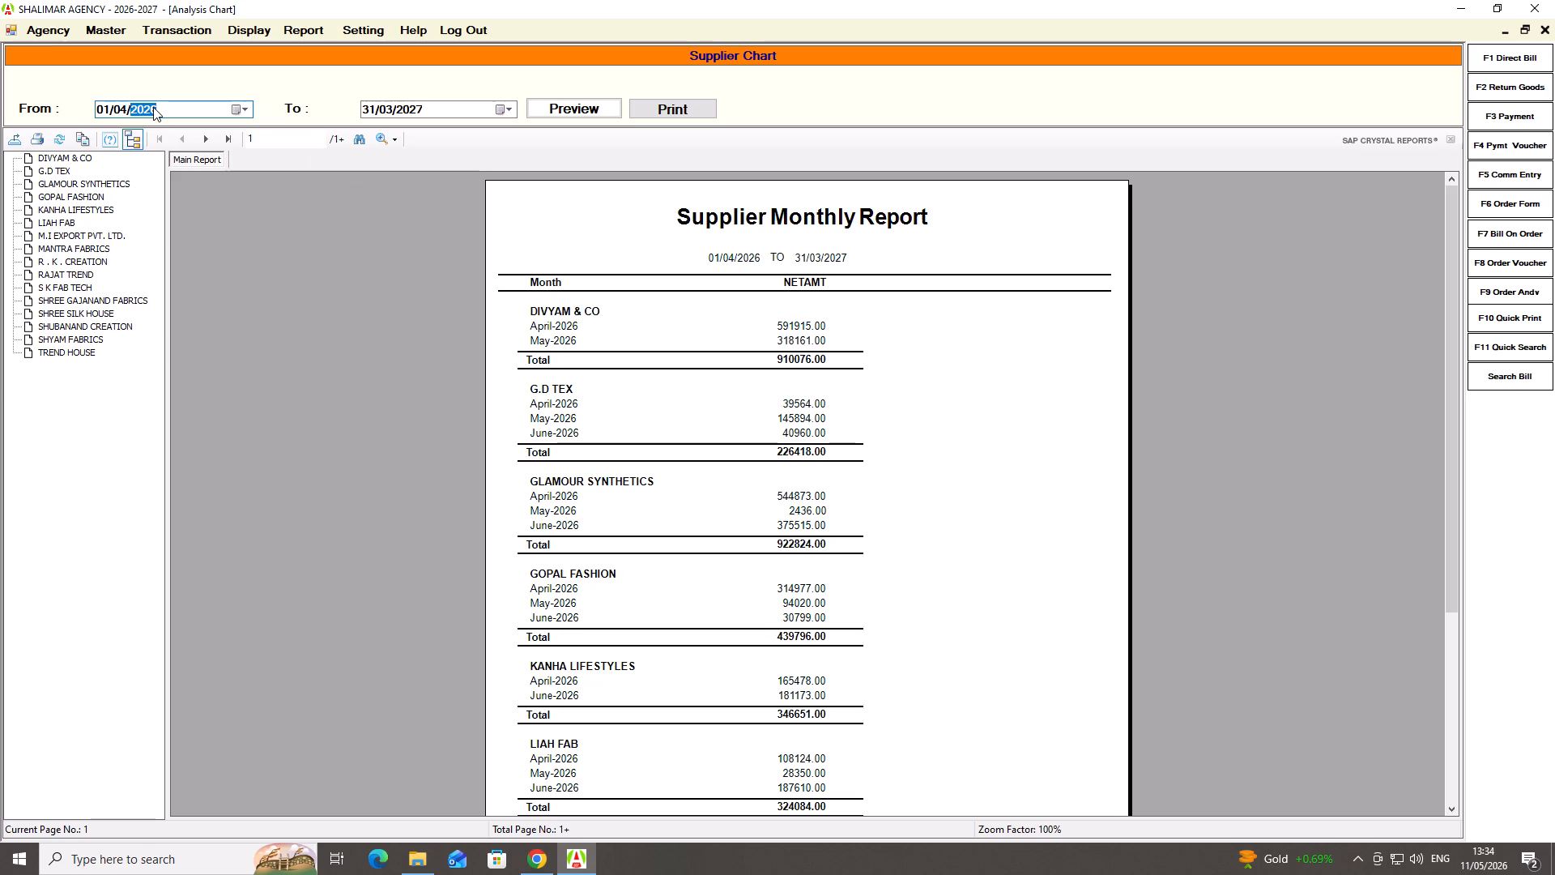
type("25")
key("Return")
key("Return")
key("Return")
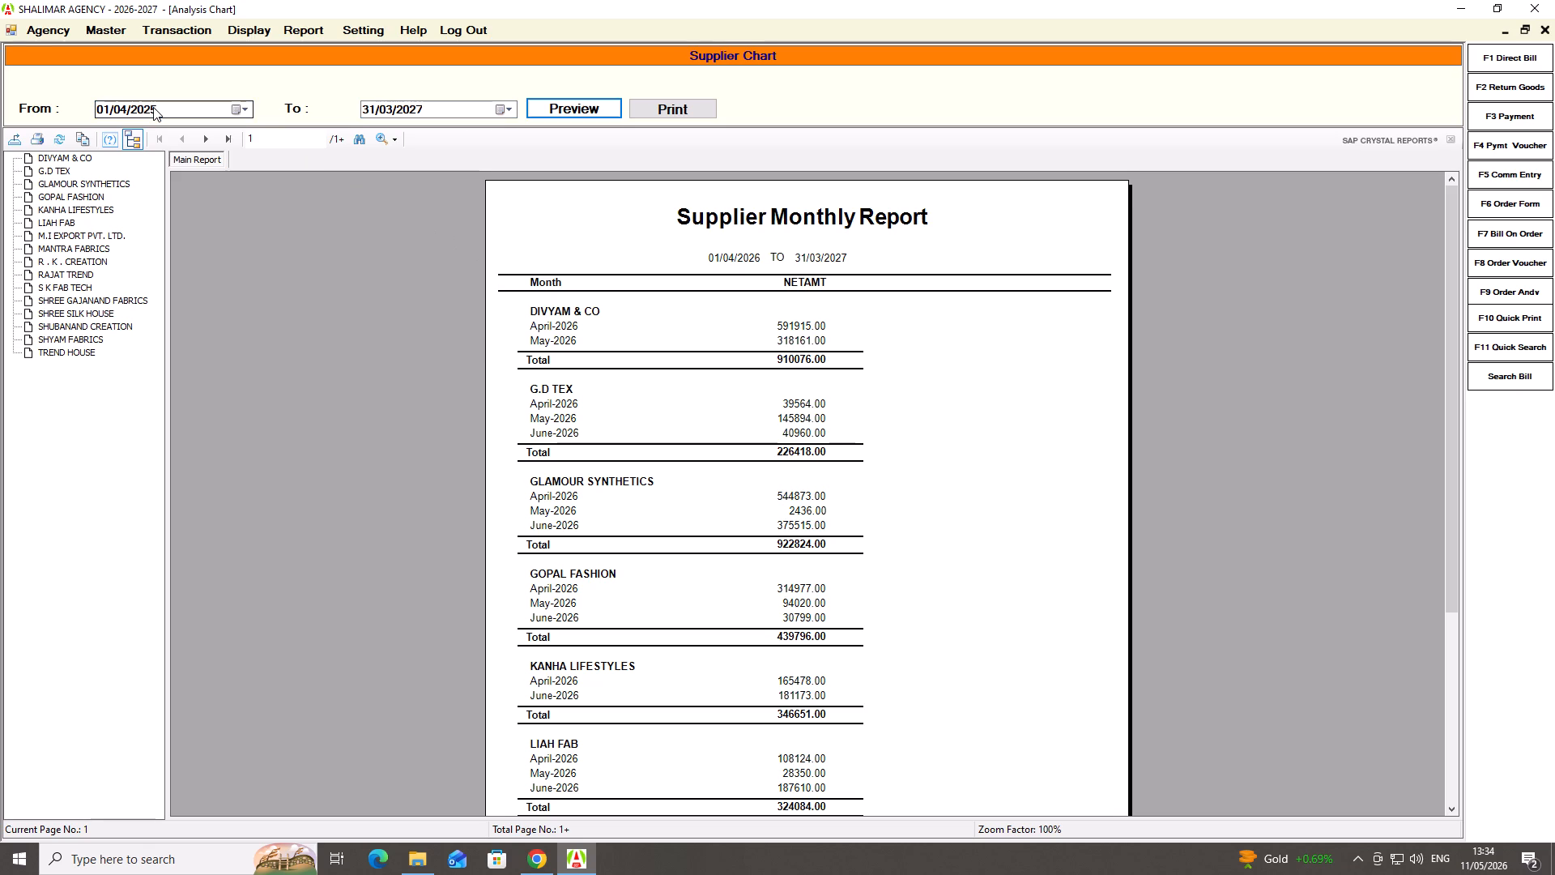
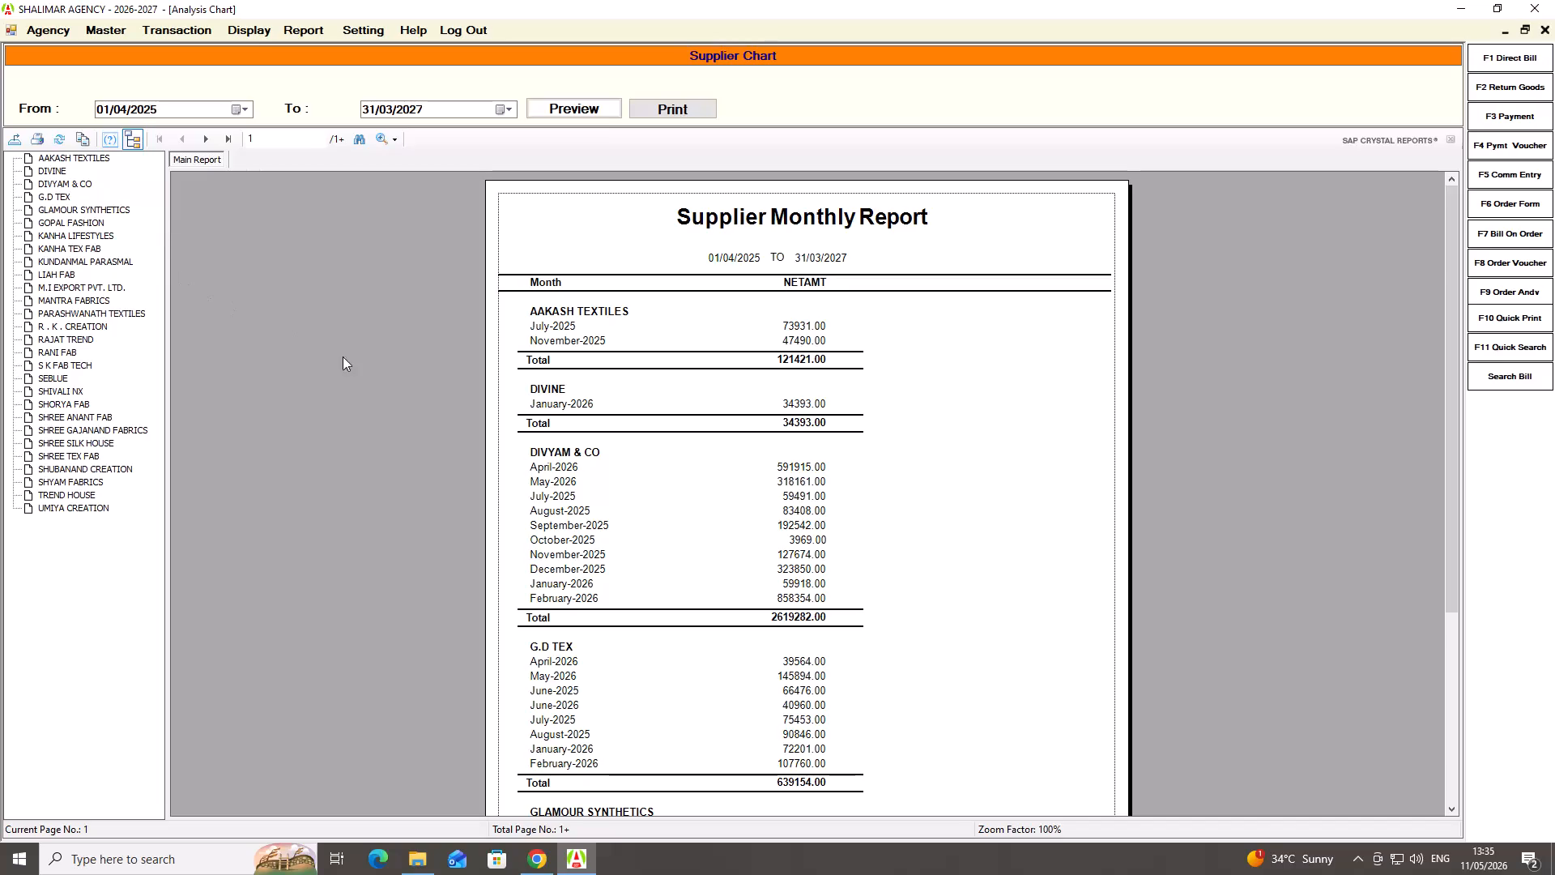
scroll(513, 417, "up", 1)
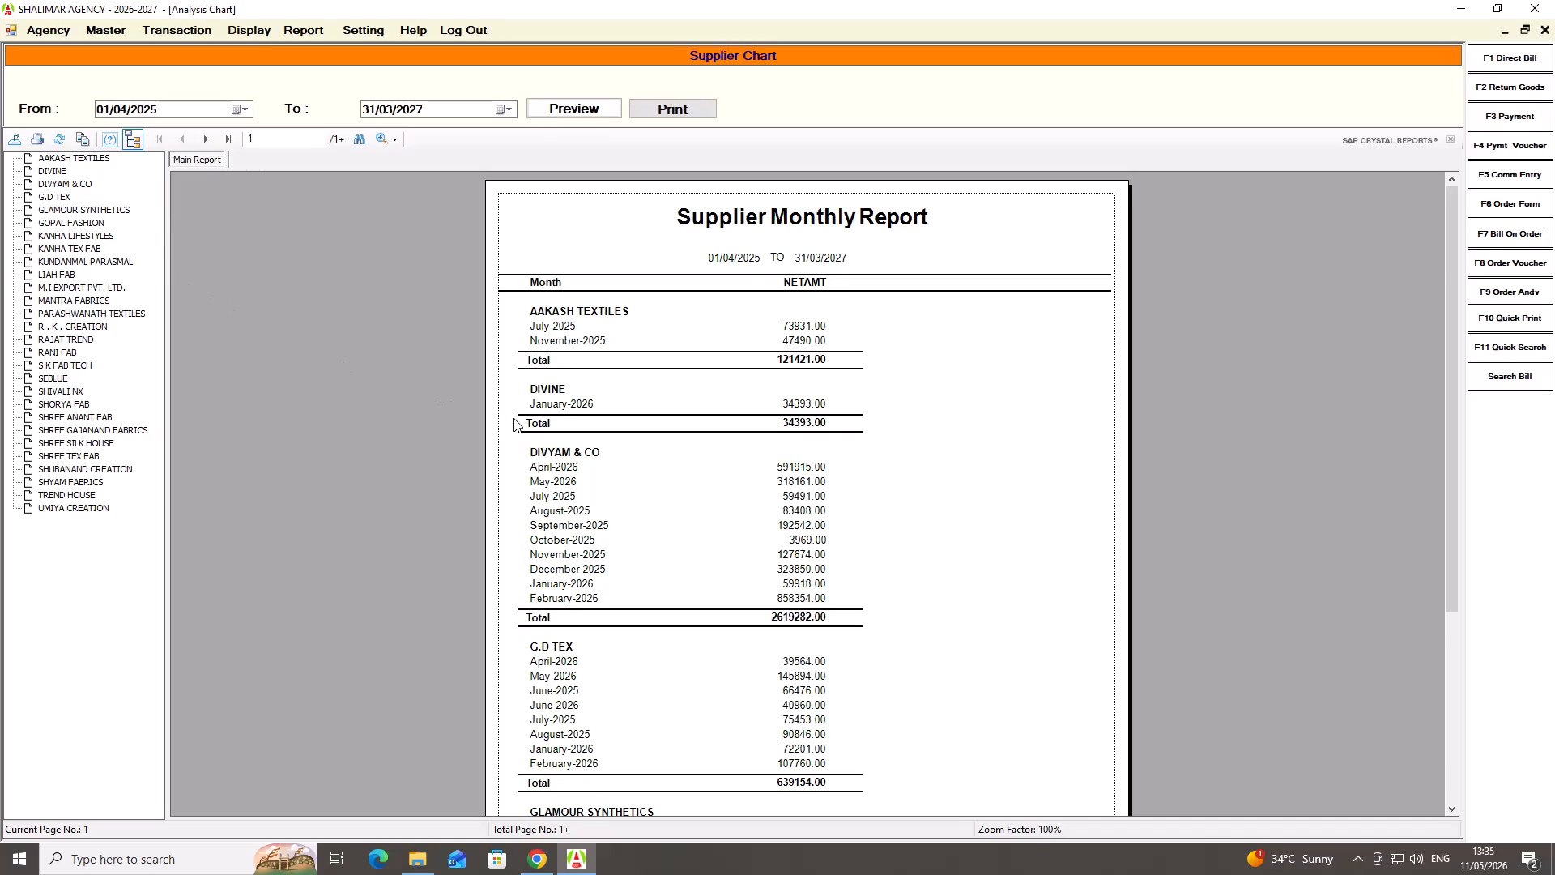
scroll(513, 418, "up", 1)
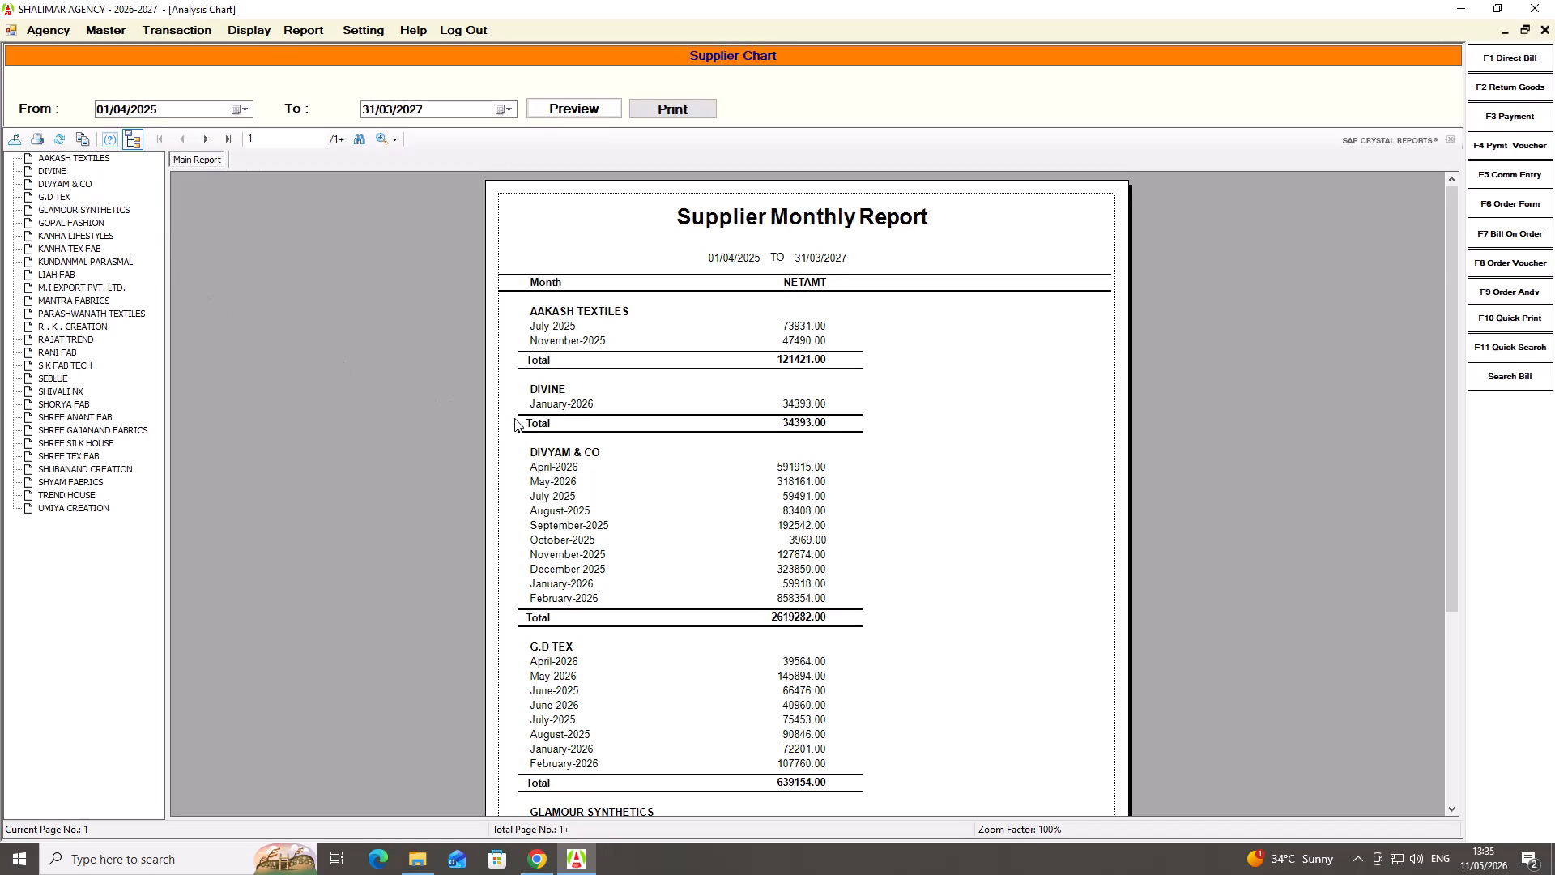
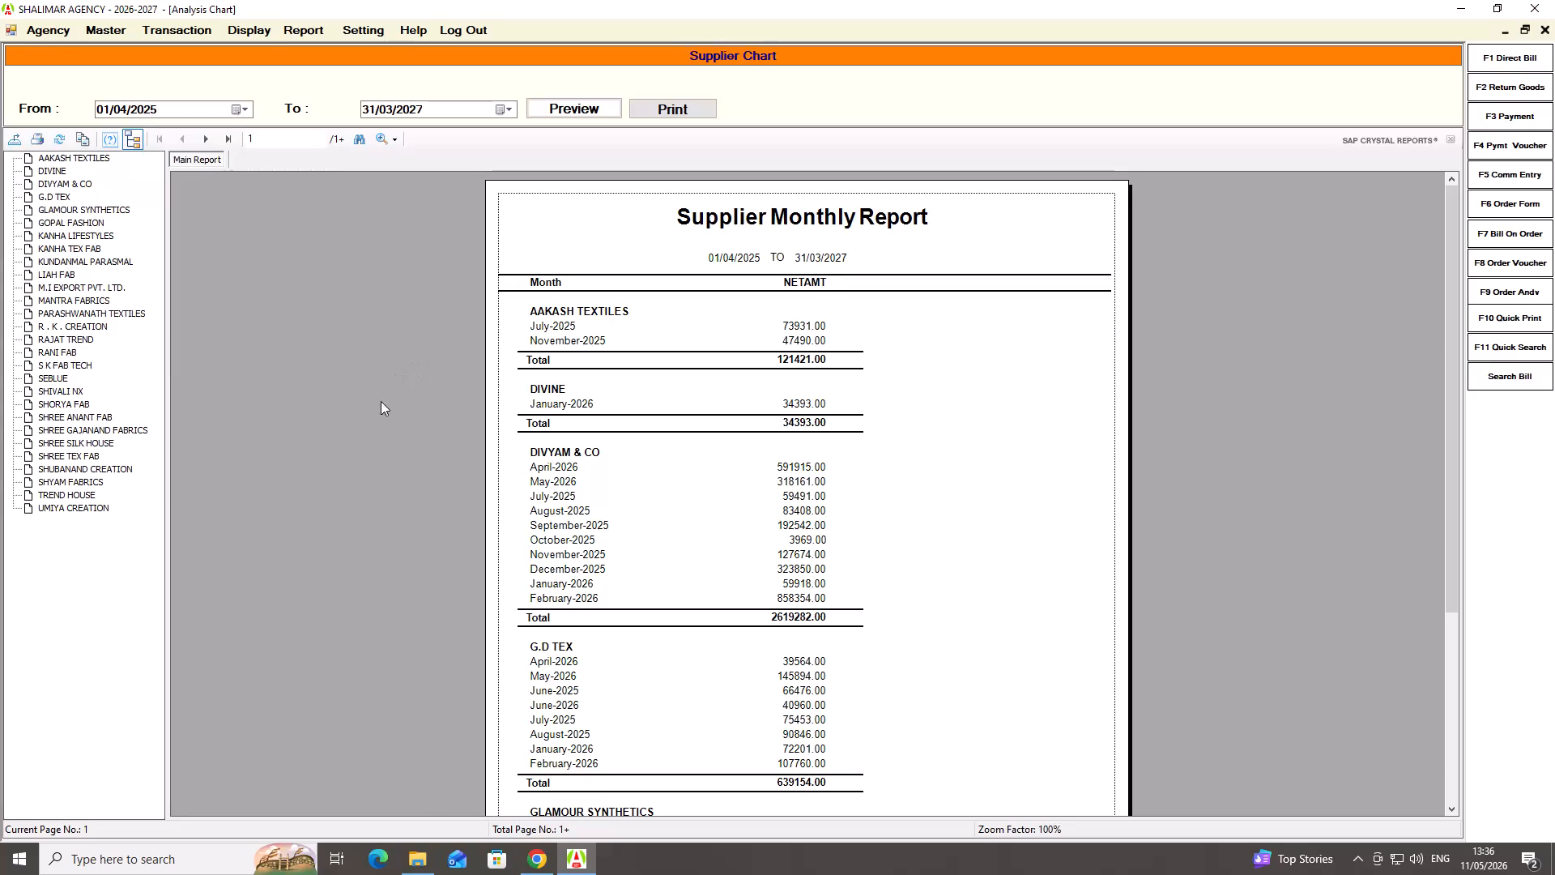
Review the supplier monthly amounts on pages 1 and 2 of the report, then go to the R . K . CREATION group.
scroll(540, 557, "down", 3)
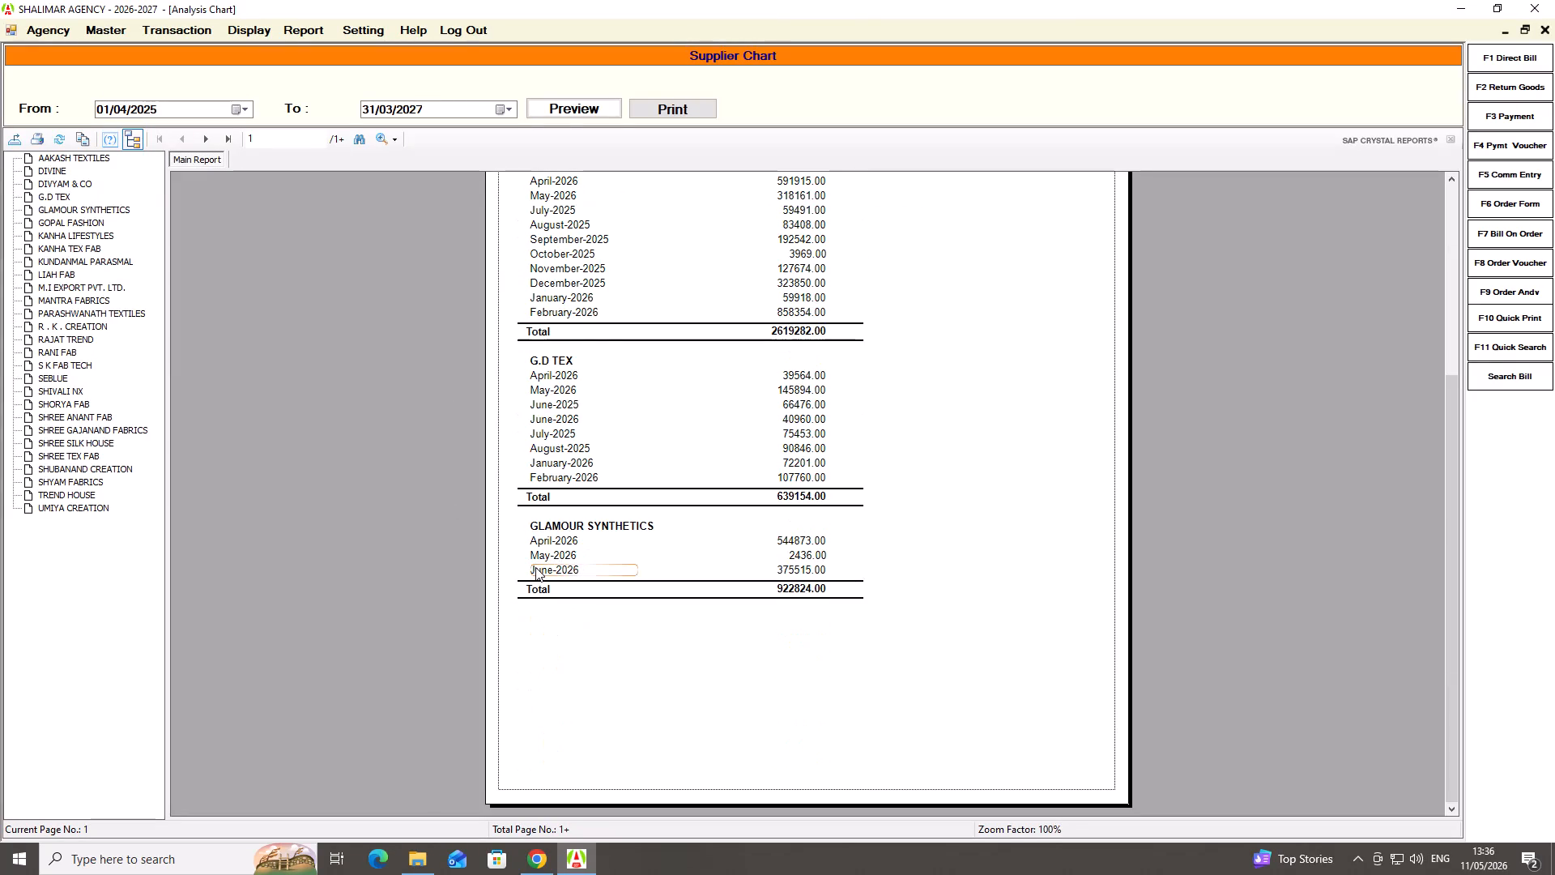
scroll(535, 567, "up", 2)
scroll(535, 567, "down", 2)
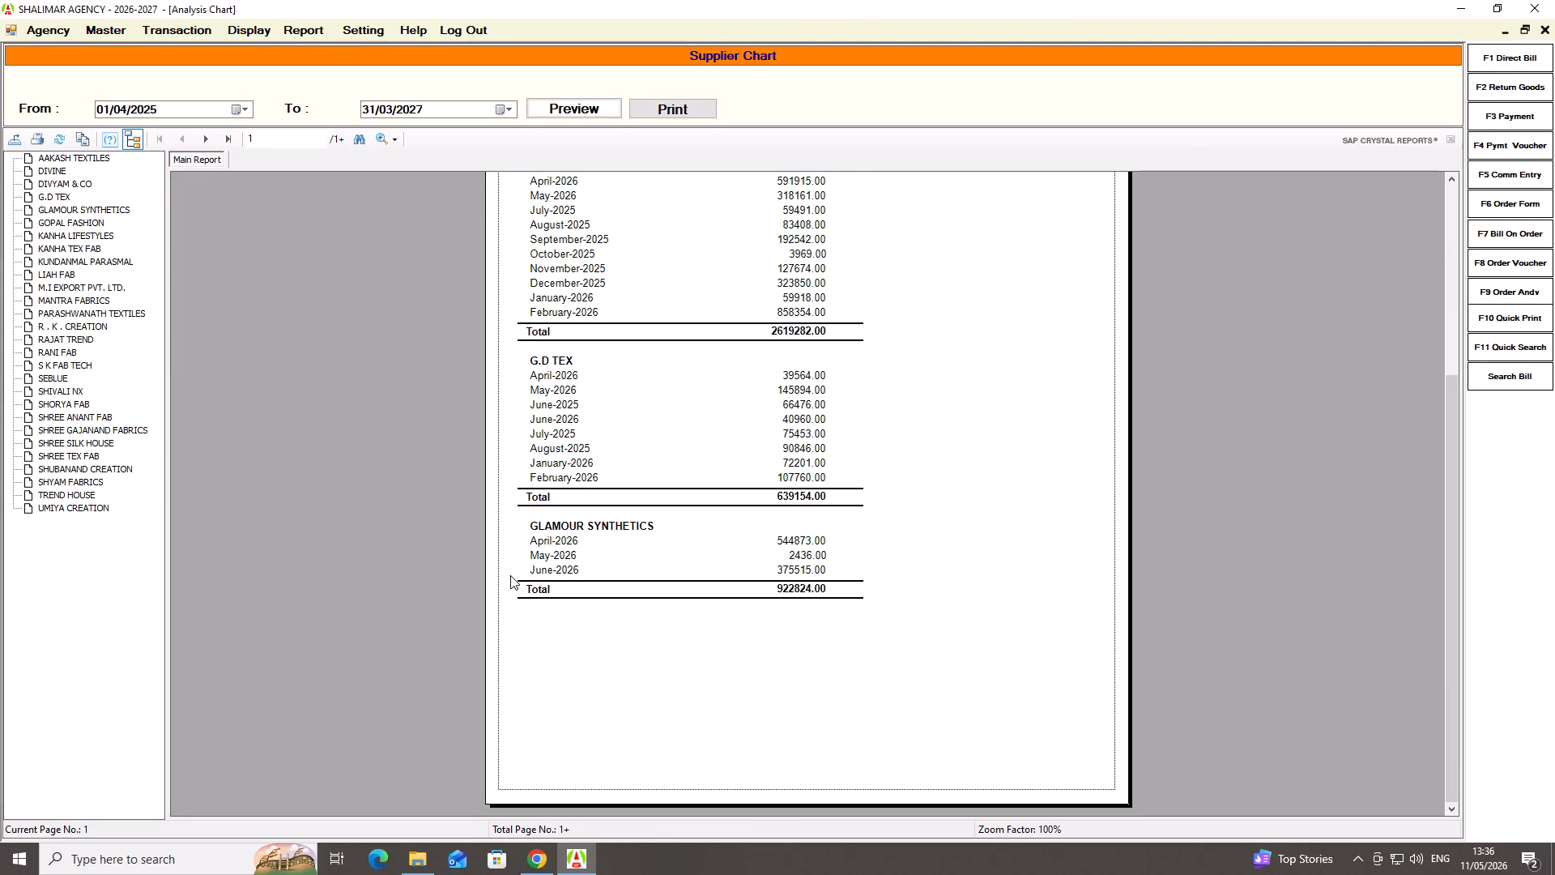
scroll(509, 574, "down", 3)
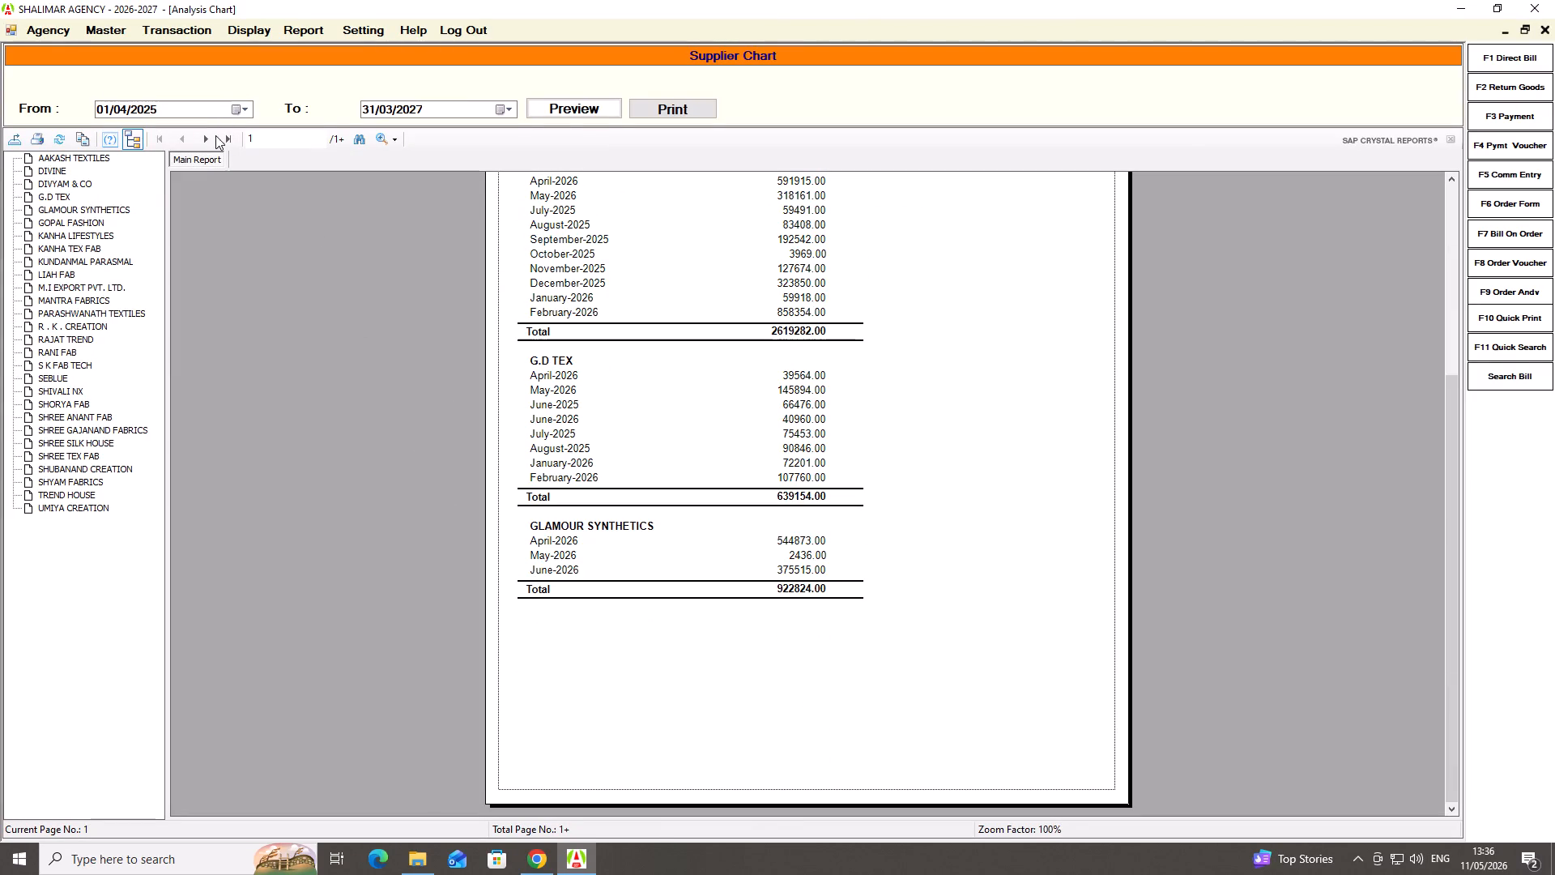
left_click(208, 142)
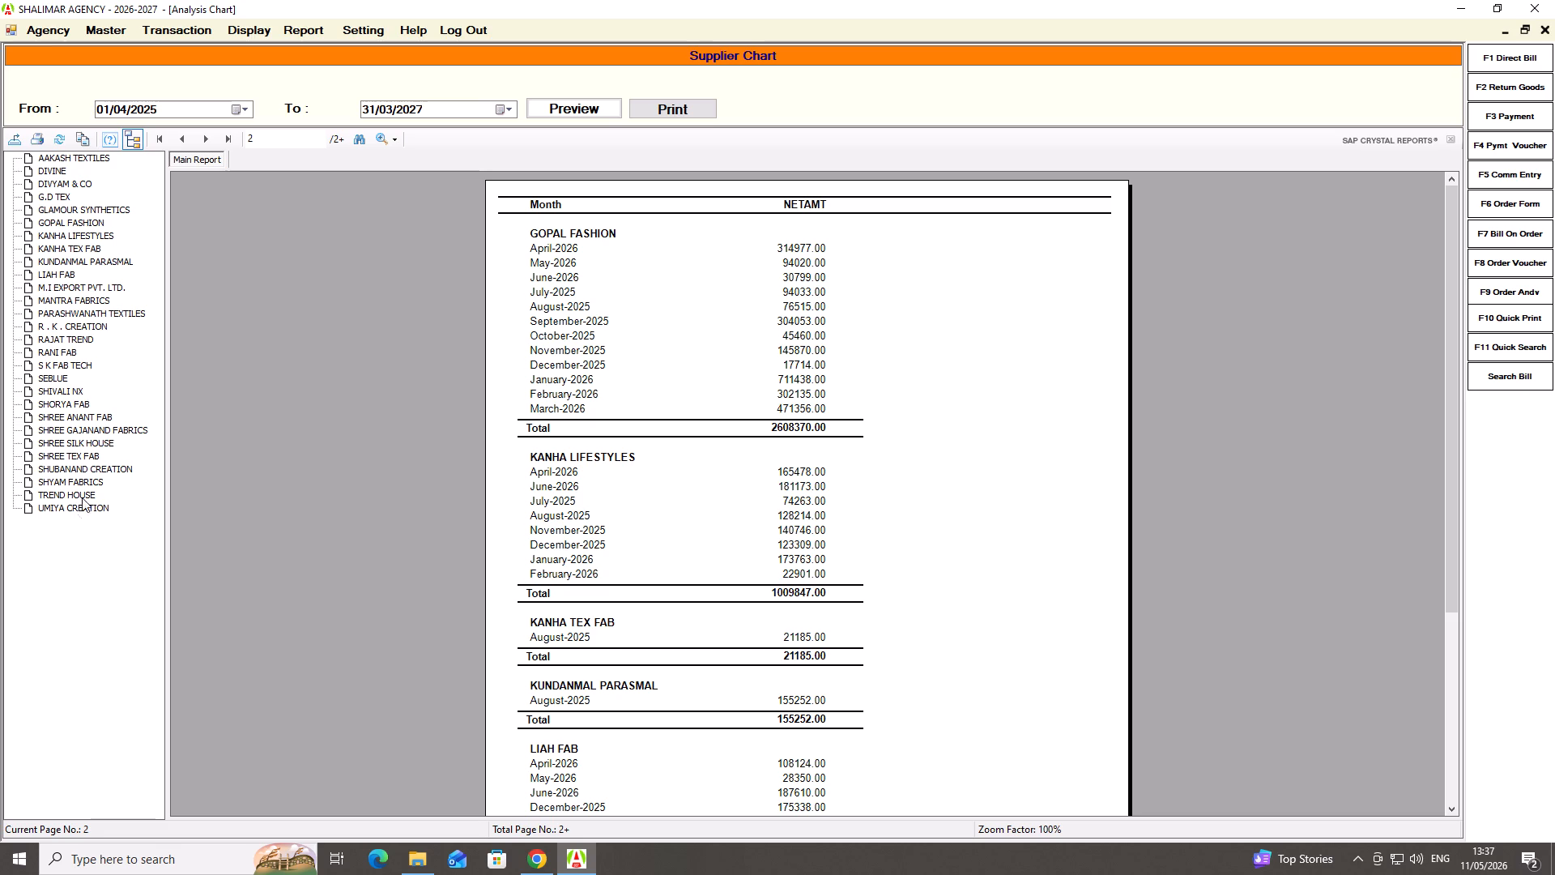
left_click(67, 322)
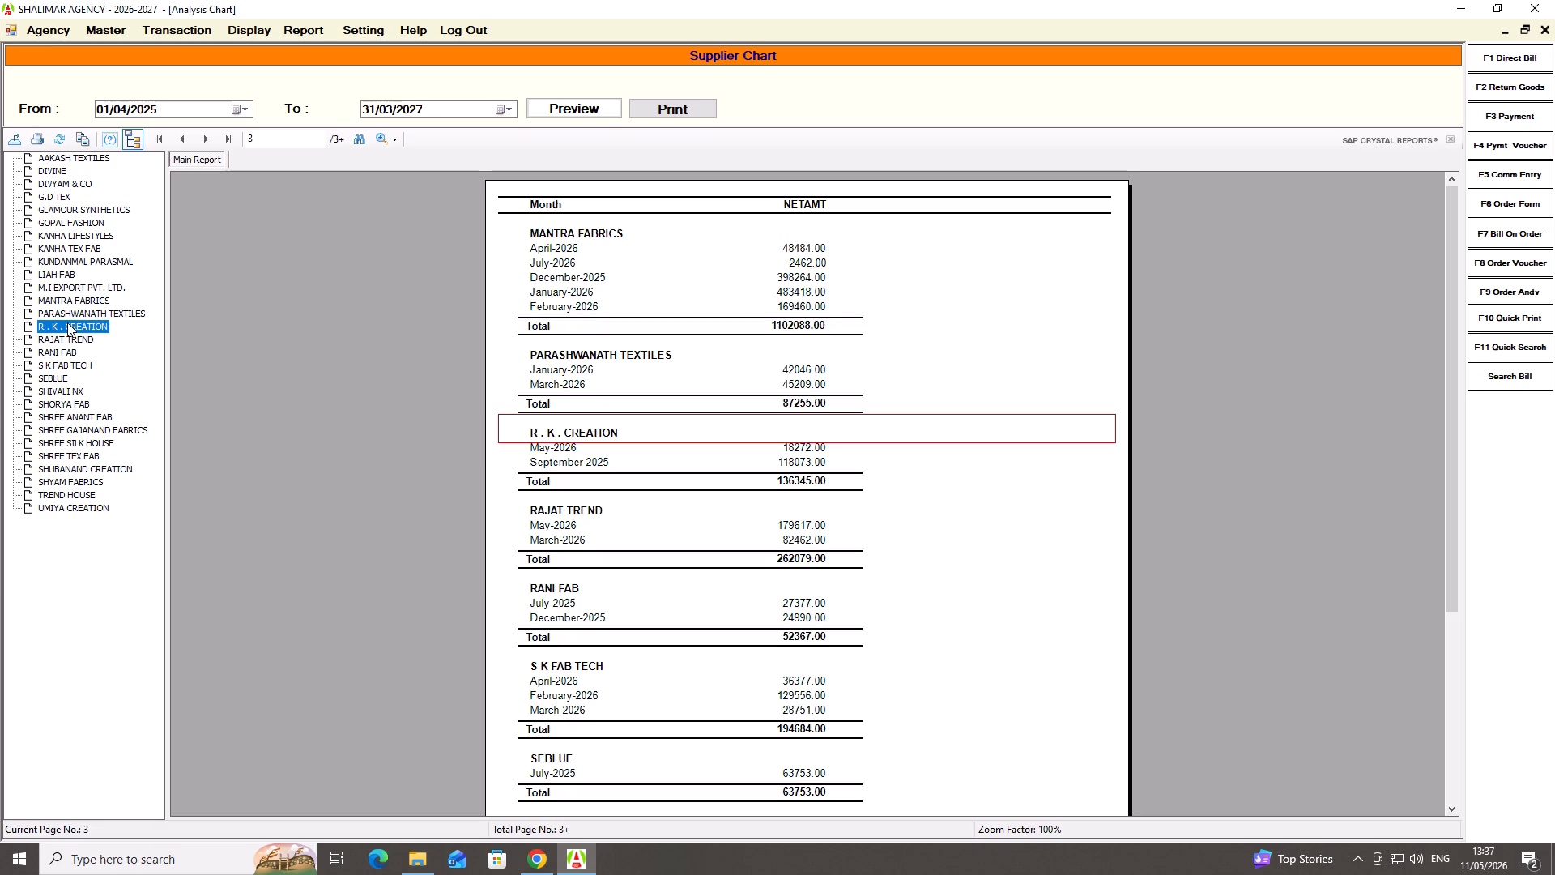
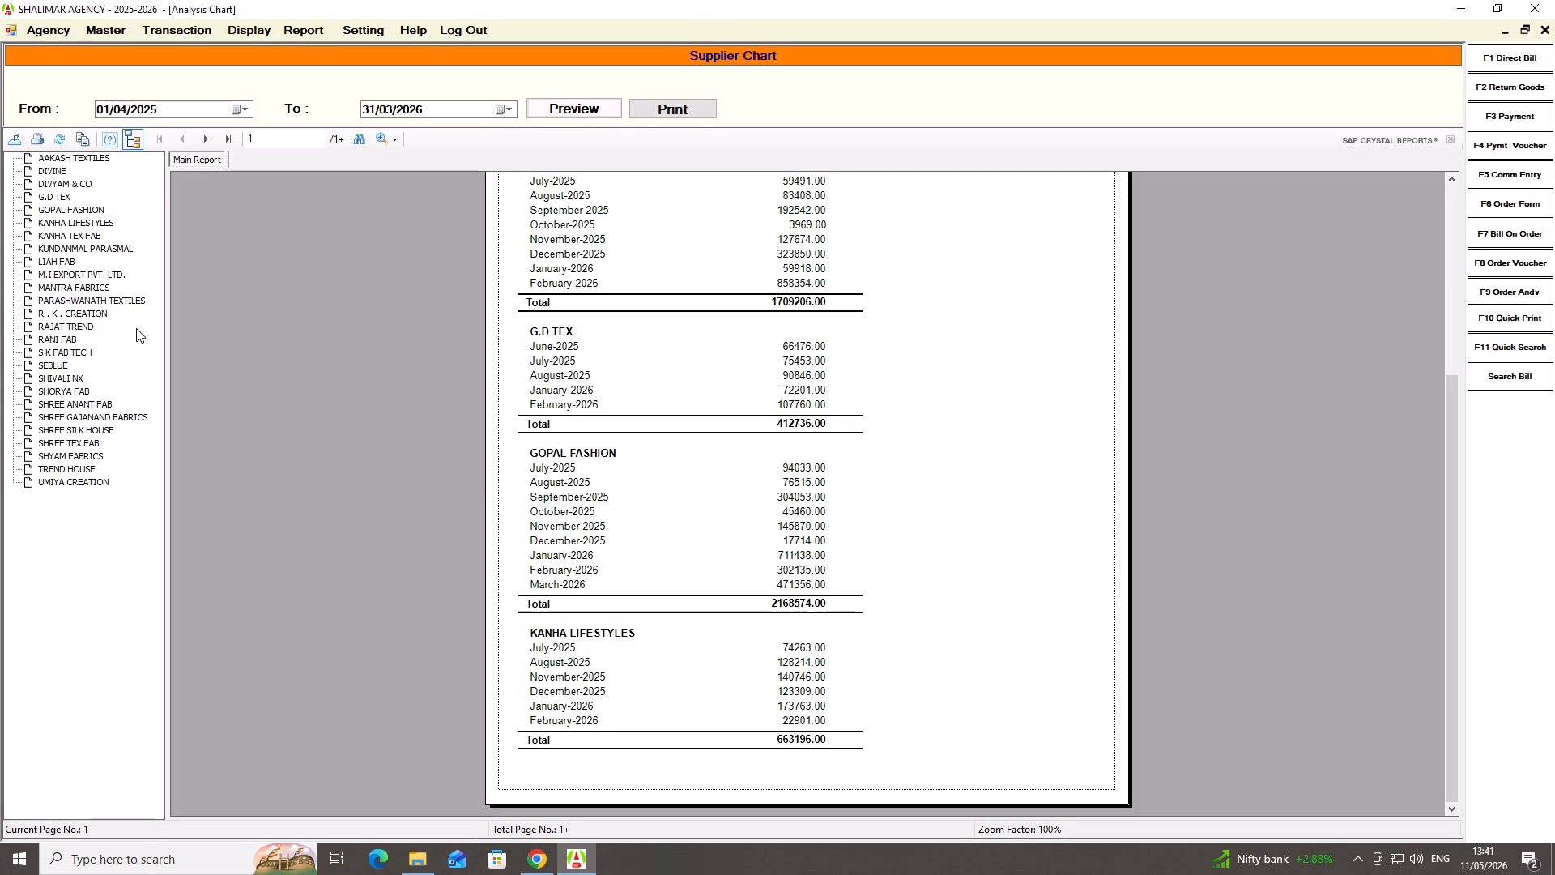
Go to the R . K . CREATION group in the Supplier Chart report to view its monthly amounts.
left_click(82, 311)
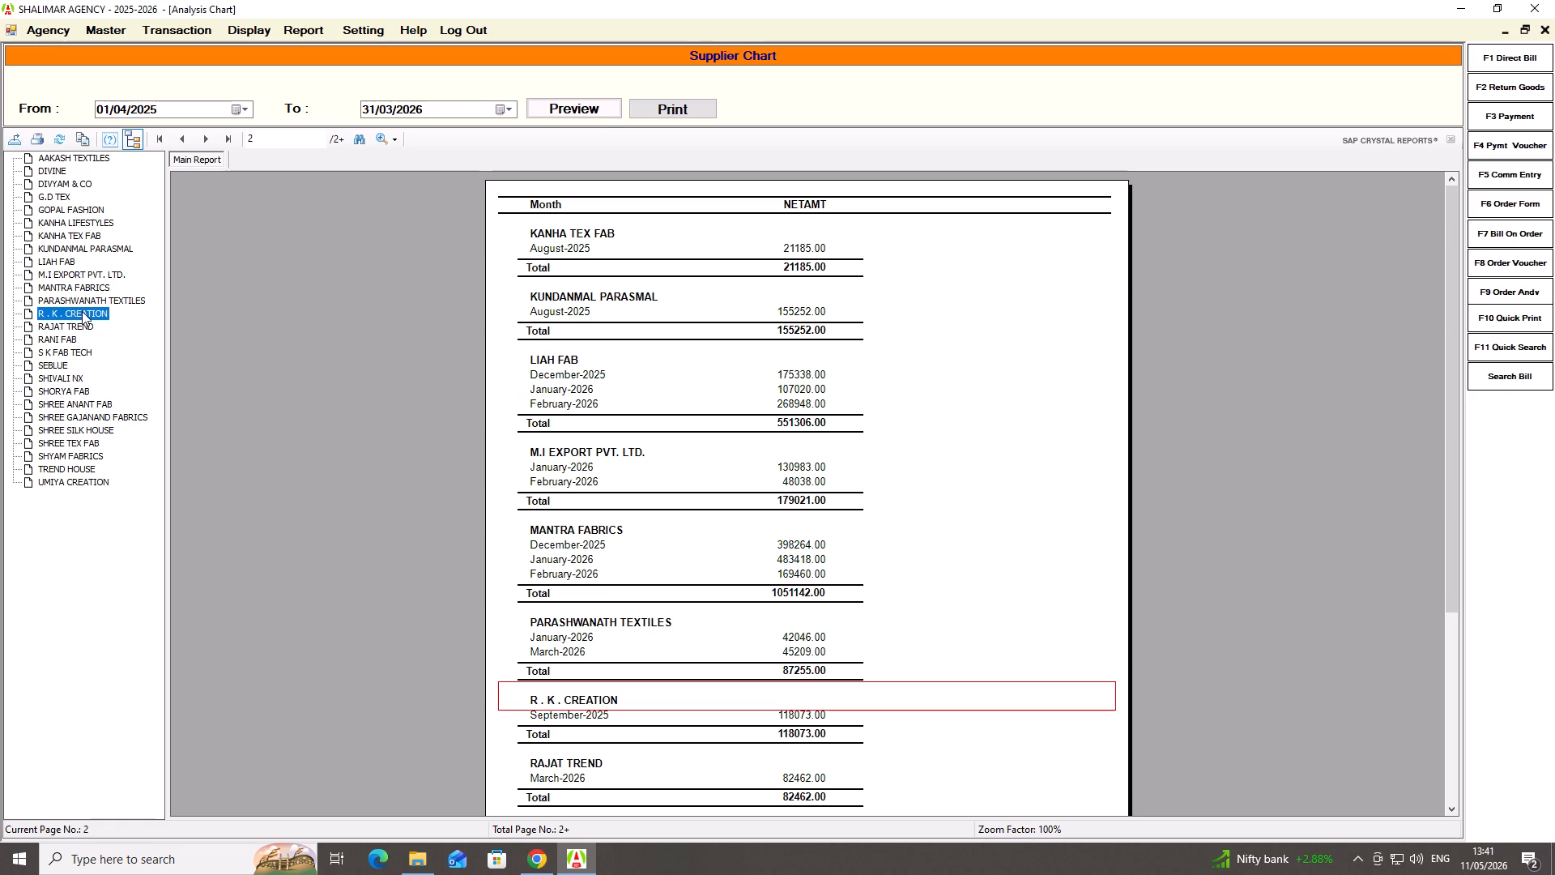
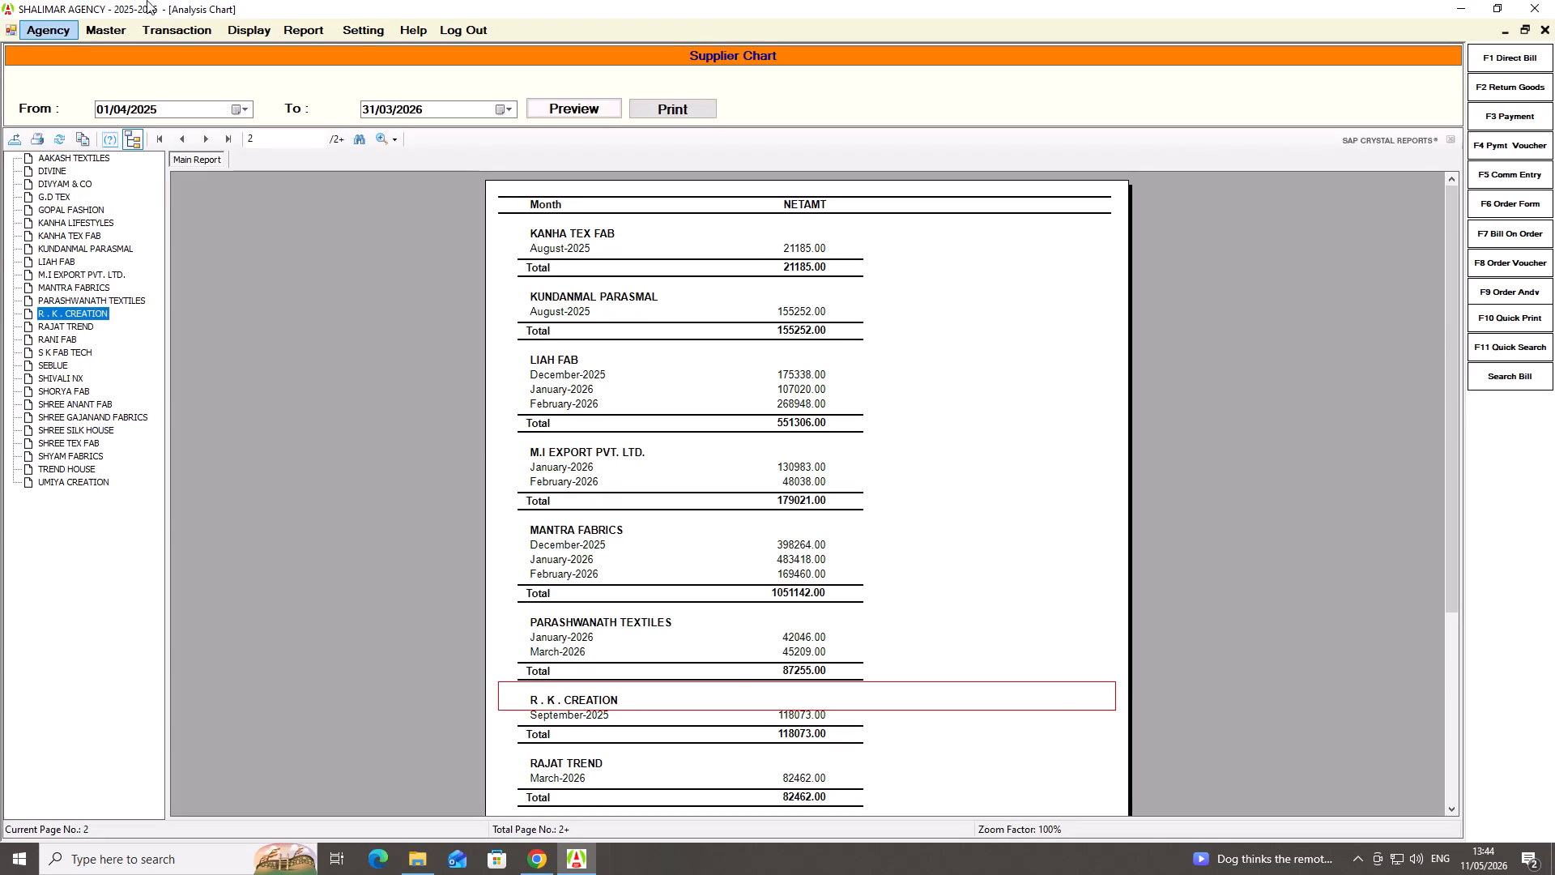
Close the current Supplier Chart, reopen the All Supplier Monthly Sales analysis and preview it for 01/04/2025 to 31/03/2026.
key("Escape")
left_click(275, 25)
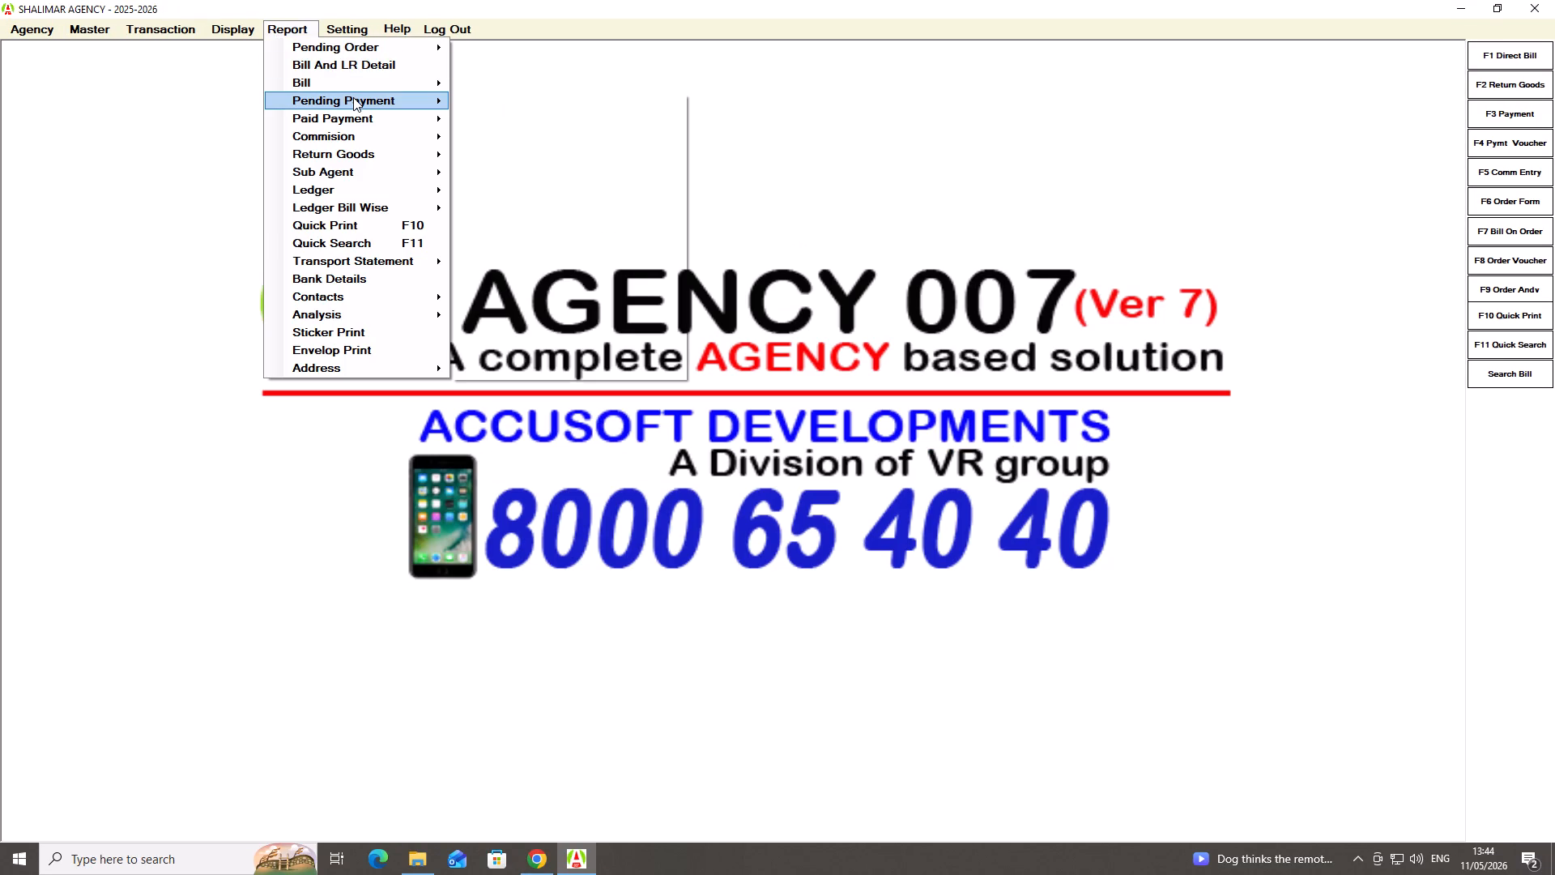
left_click(353, 97)
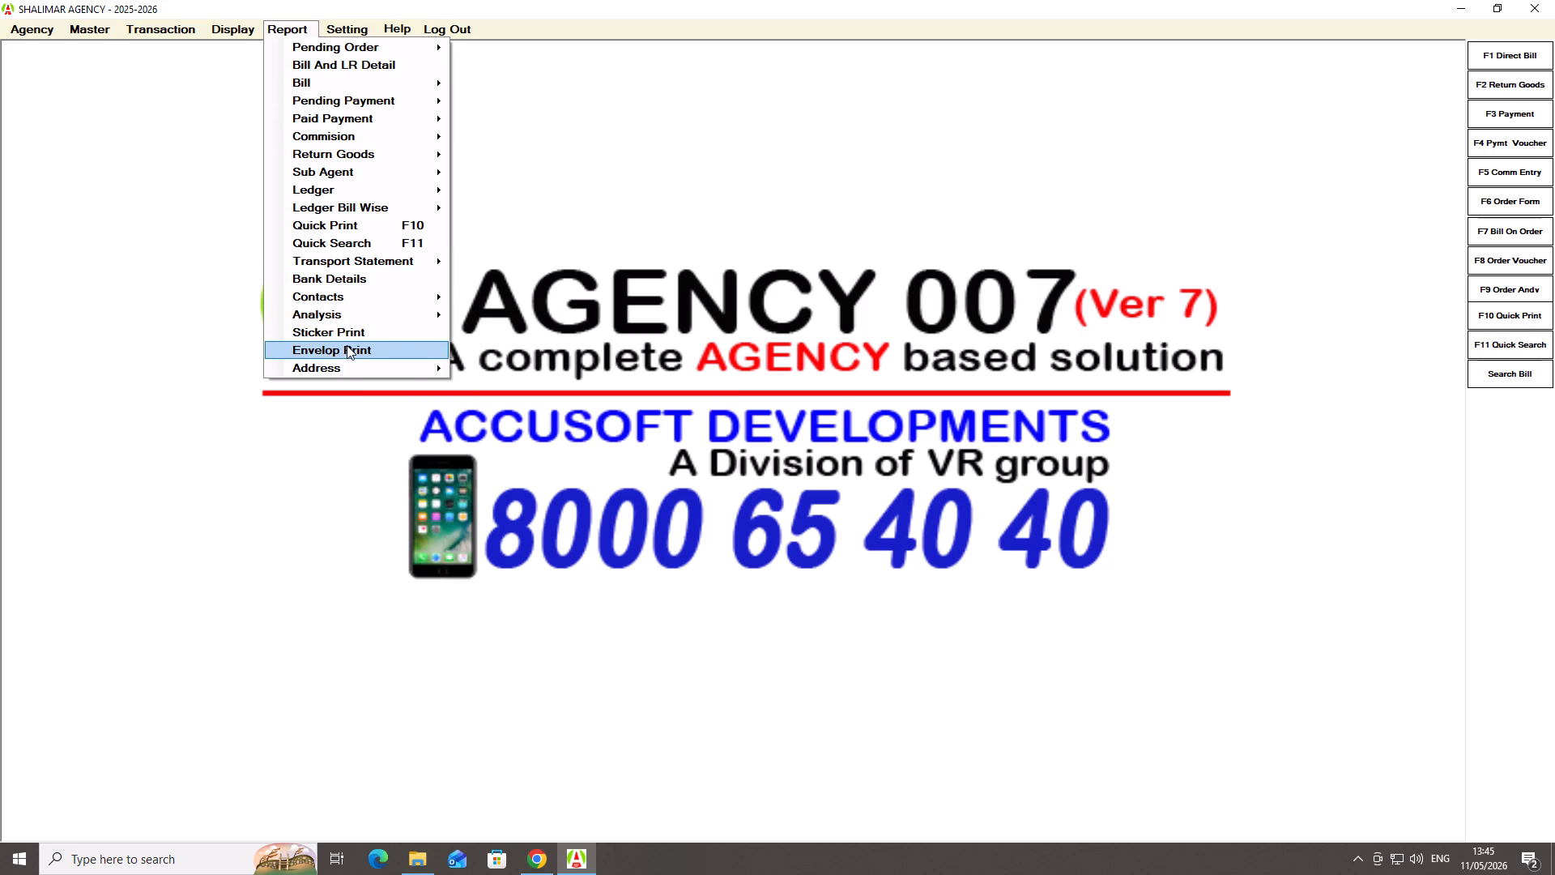
left_click(350, 314)
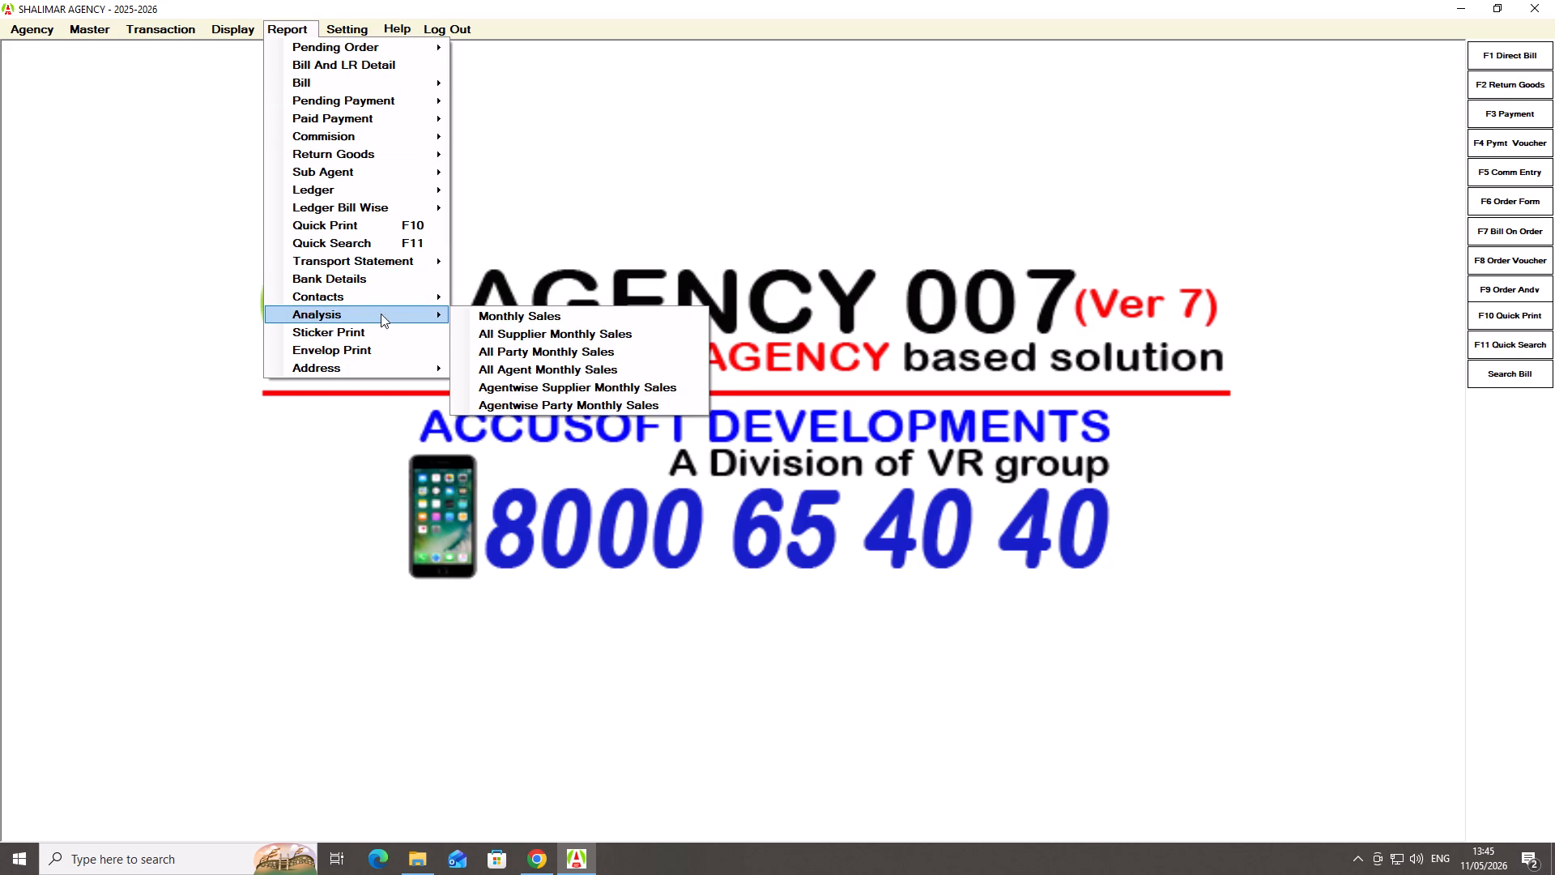
left_click(506, 326)
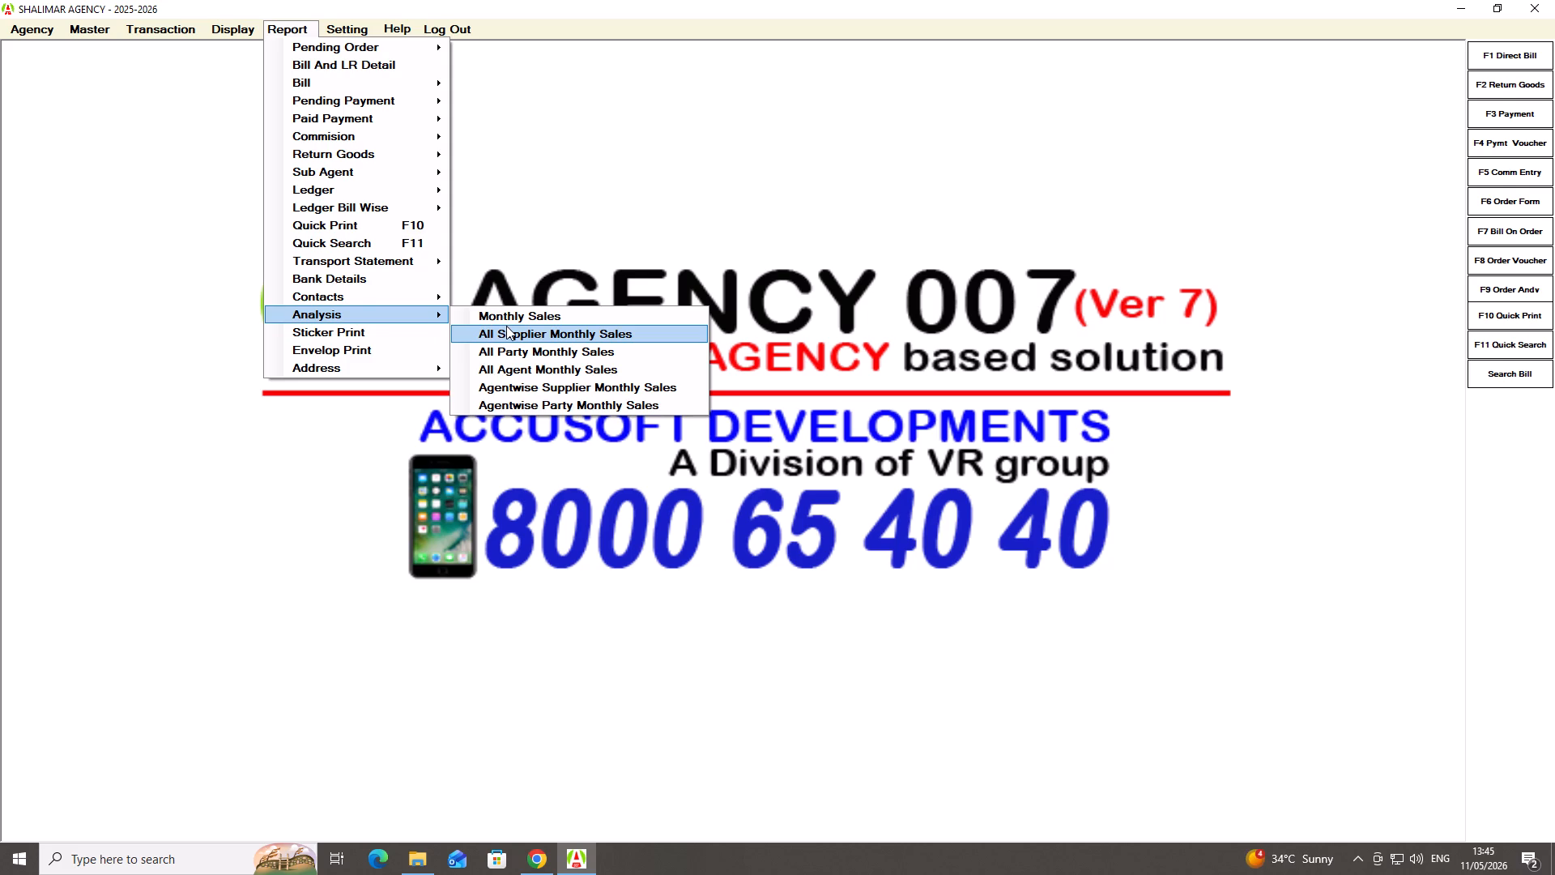
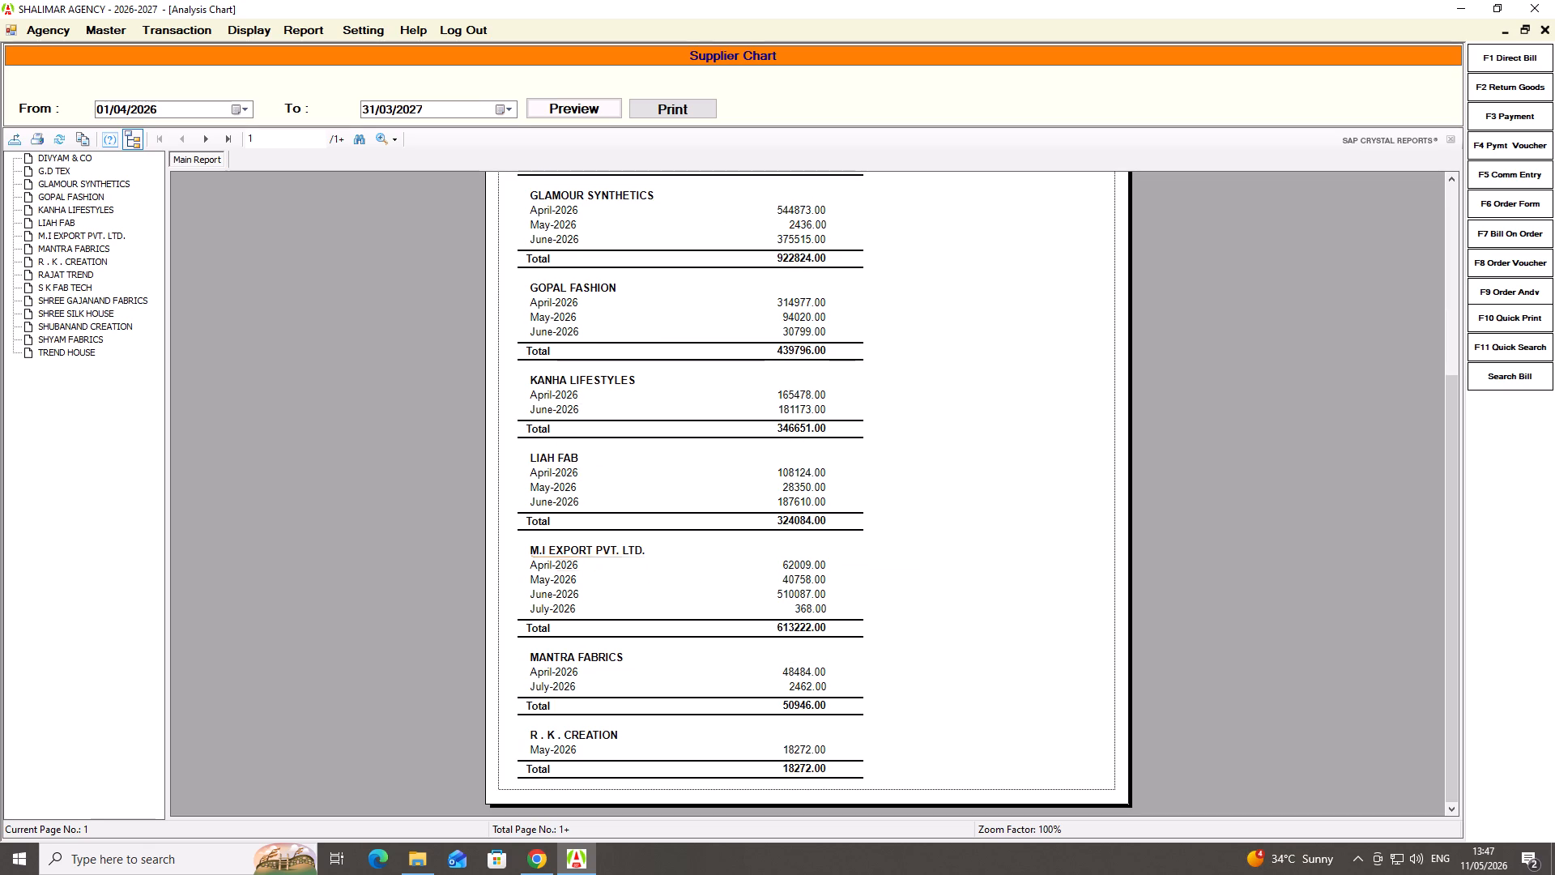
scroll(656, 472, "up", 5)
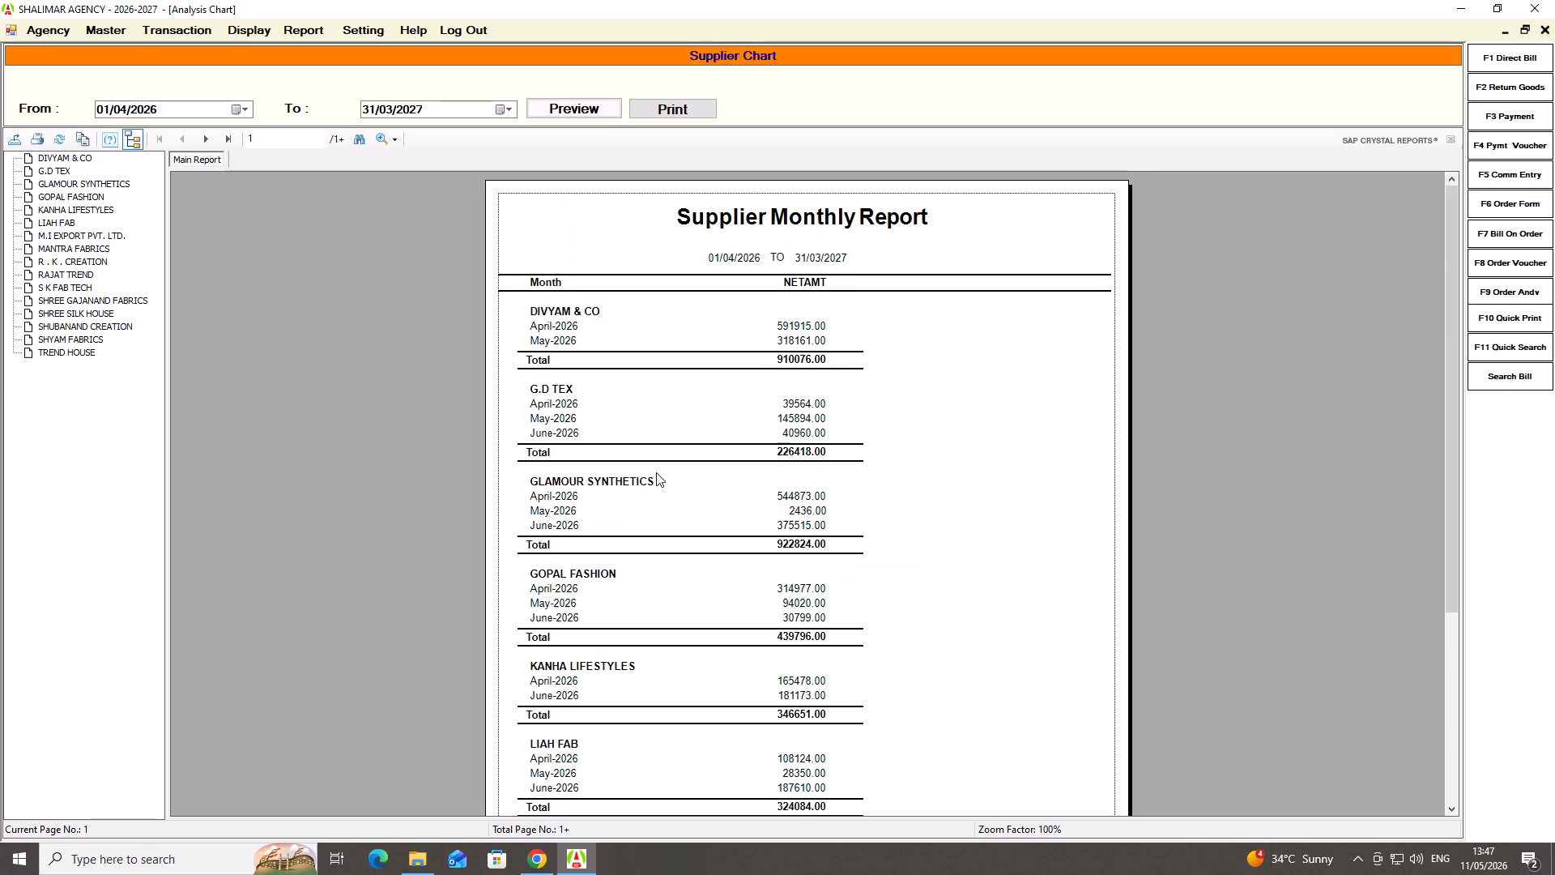
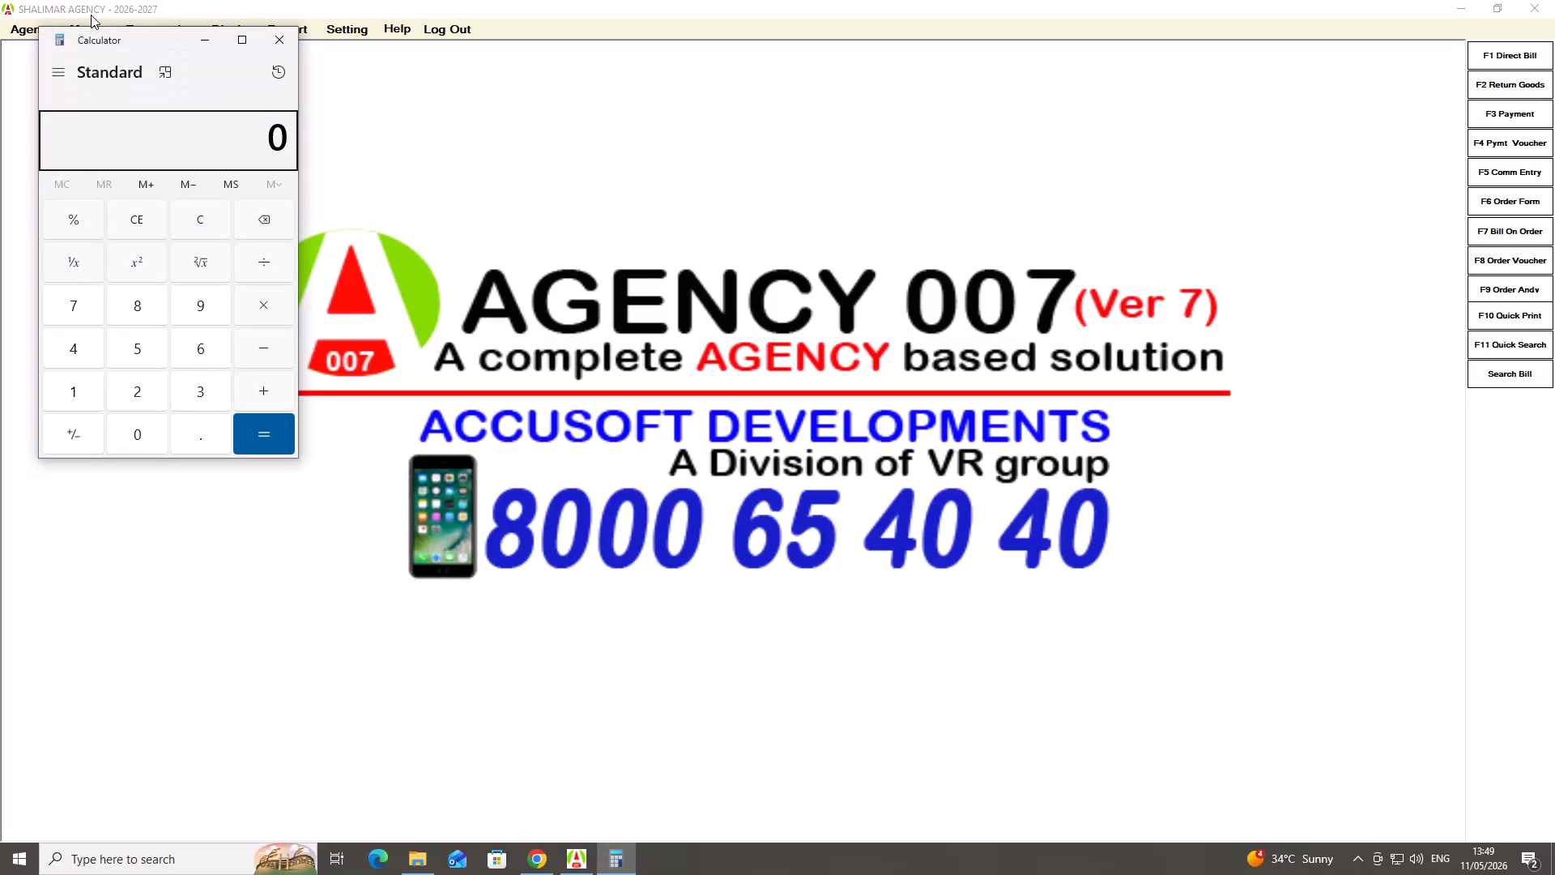
Add 33063, 11409 and 17947 in the calculator, and close it once the sum is calculated.
key("BackSpace")
key("BackSpace")
type("33063")
key("plus")
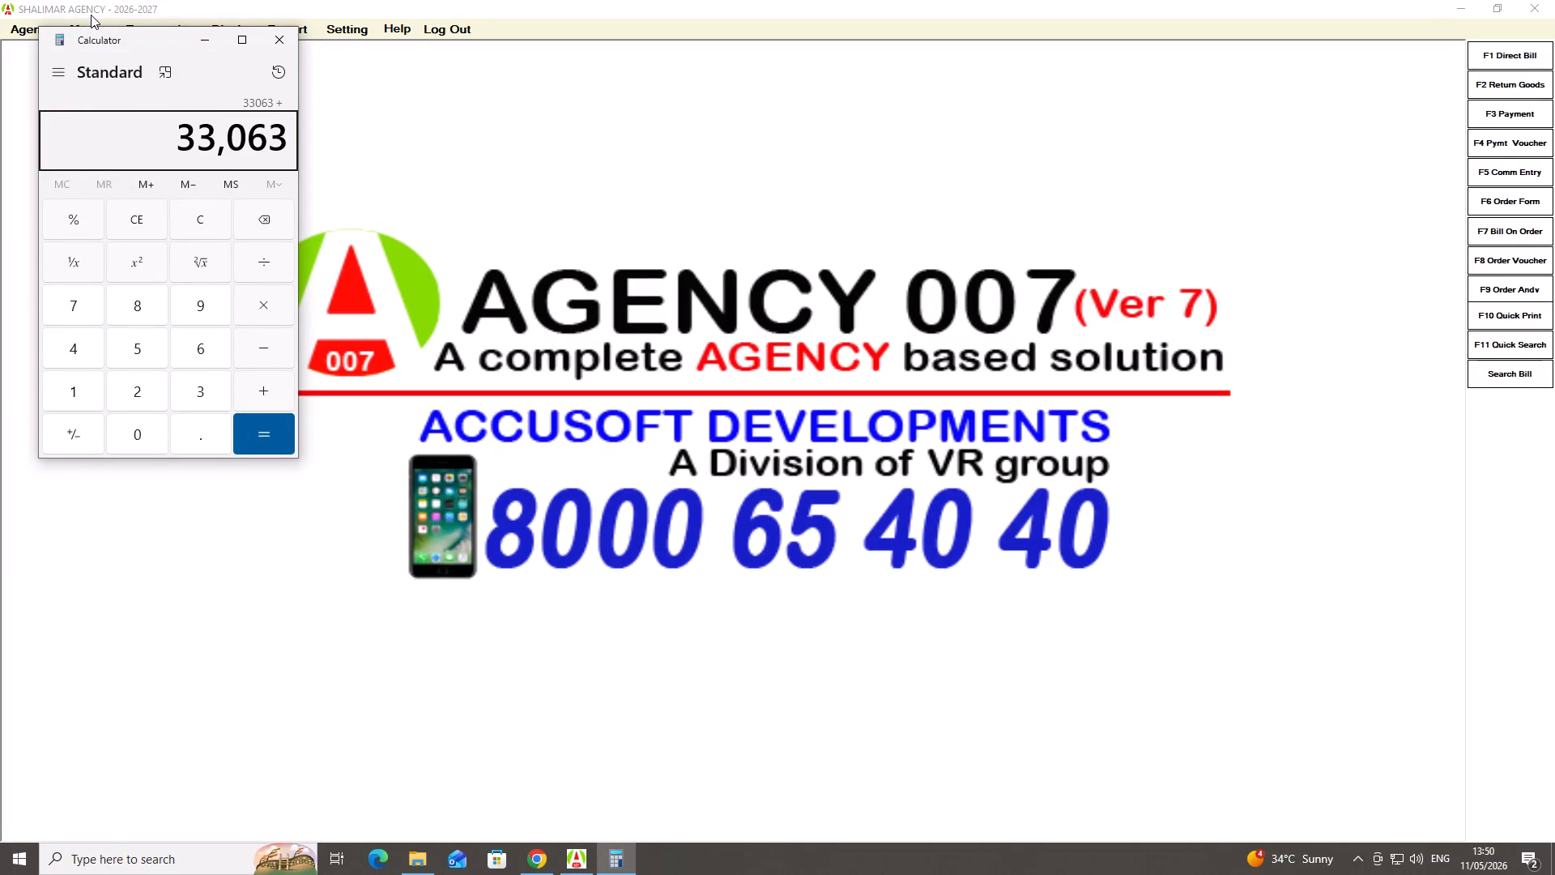
type("11409")
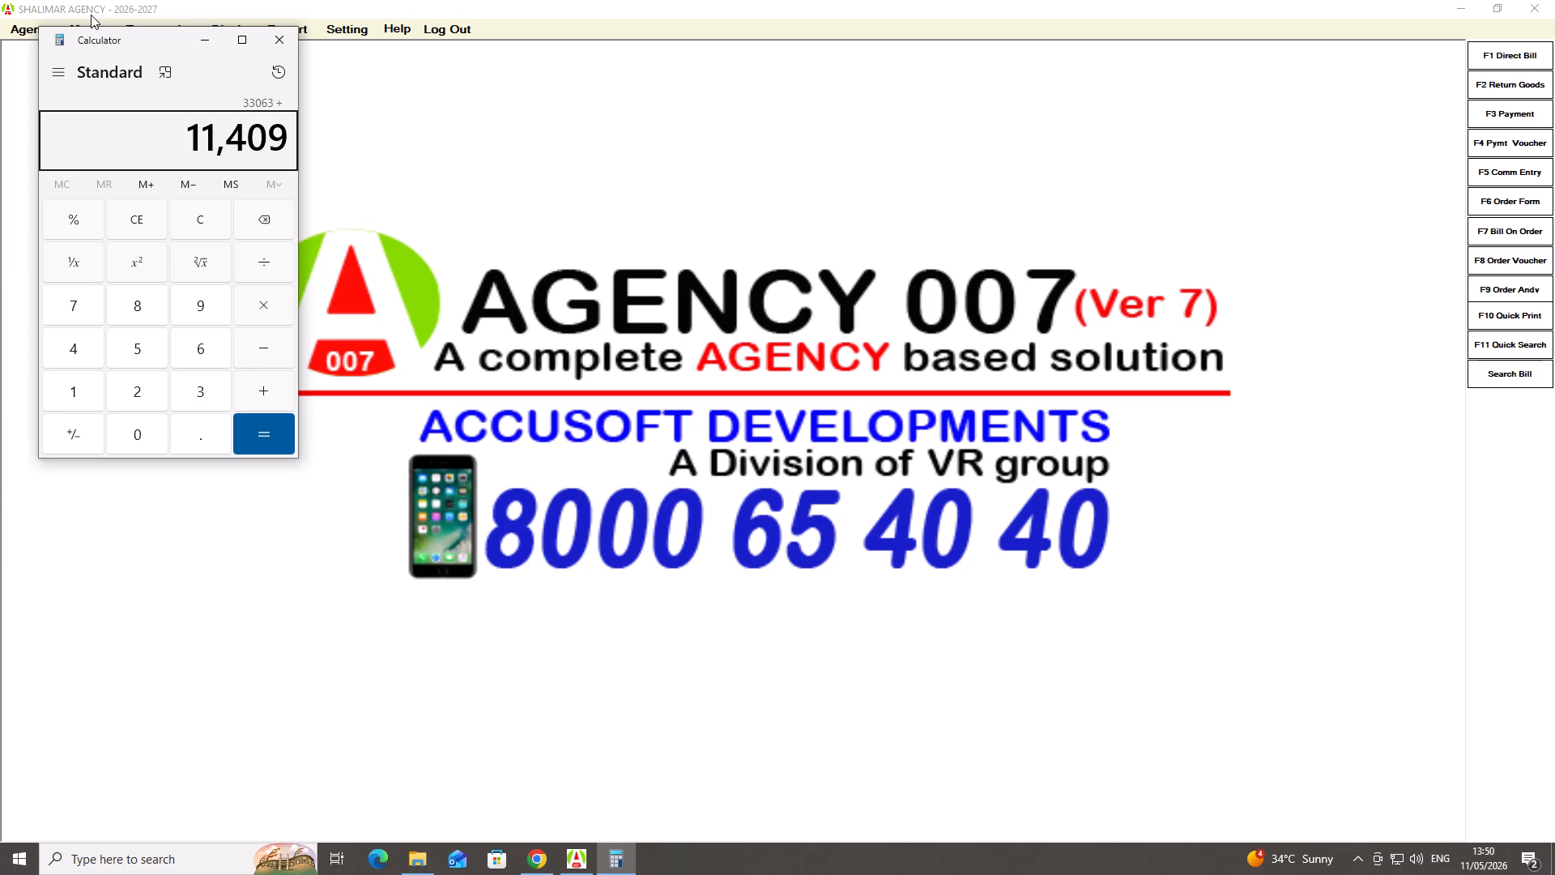
key("plus")
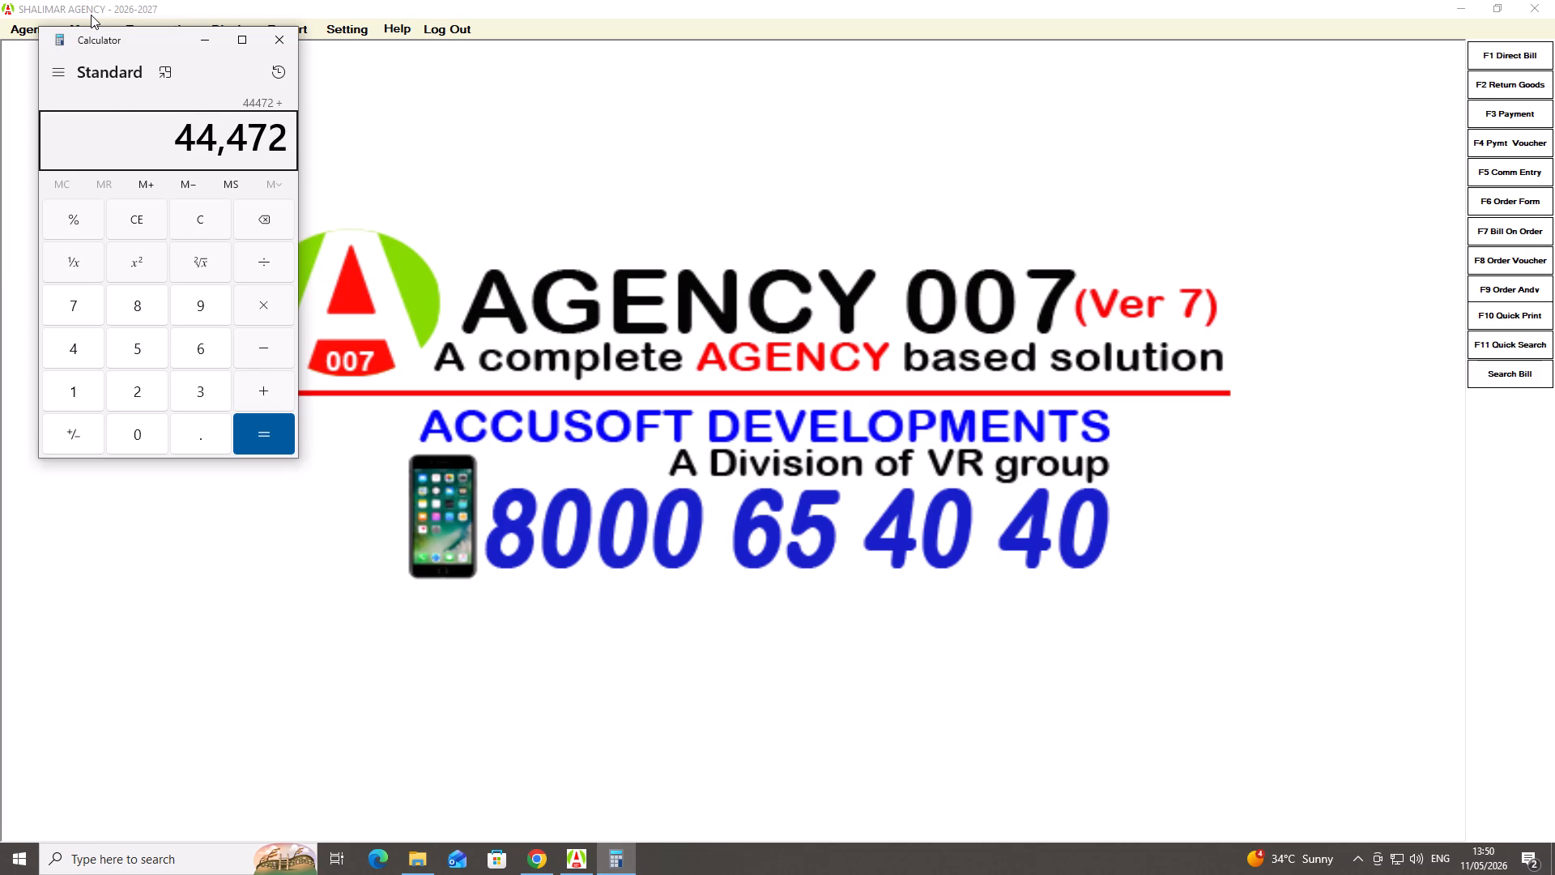
type("17")
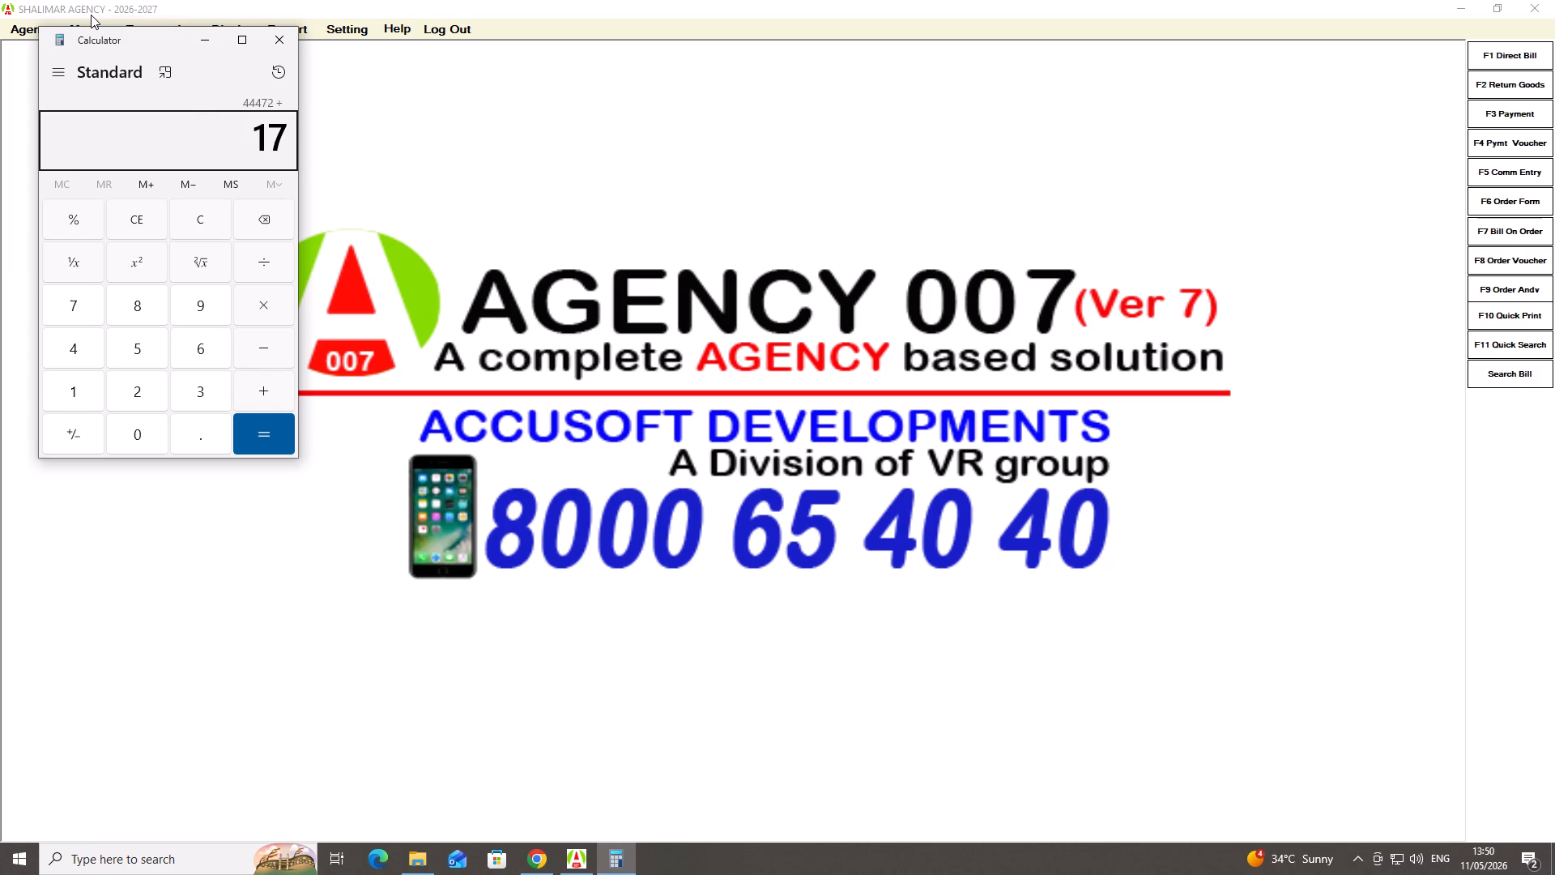
type("947")
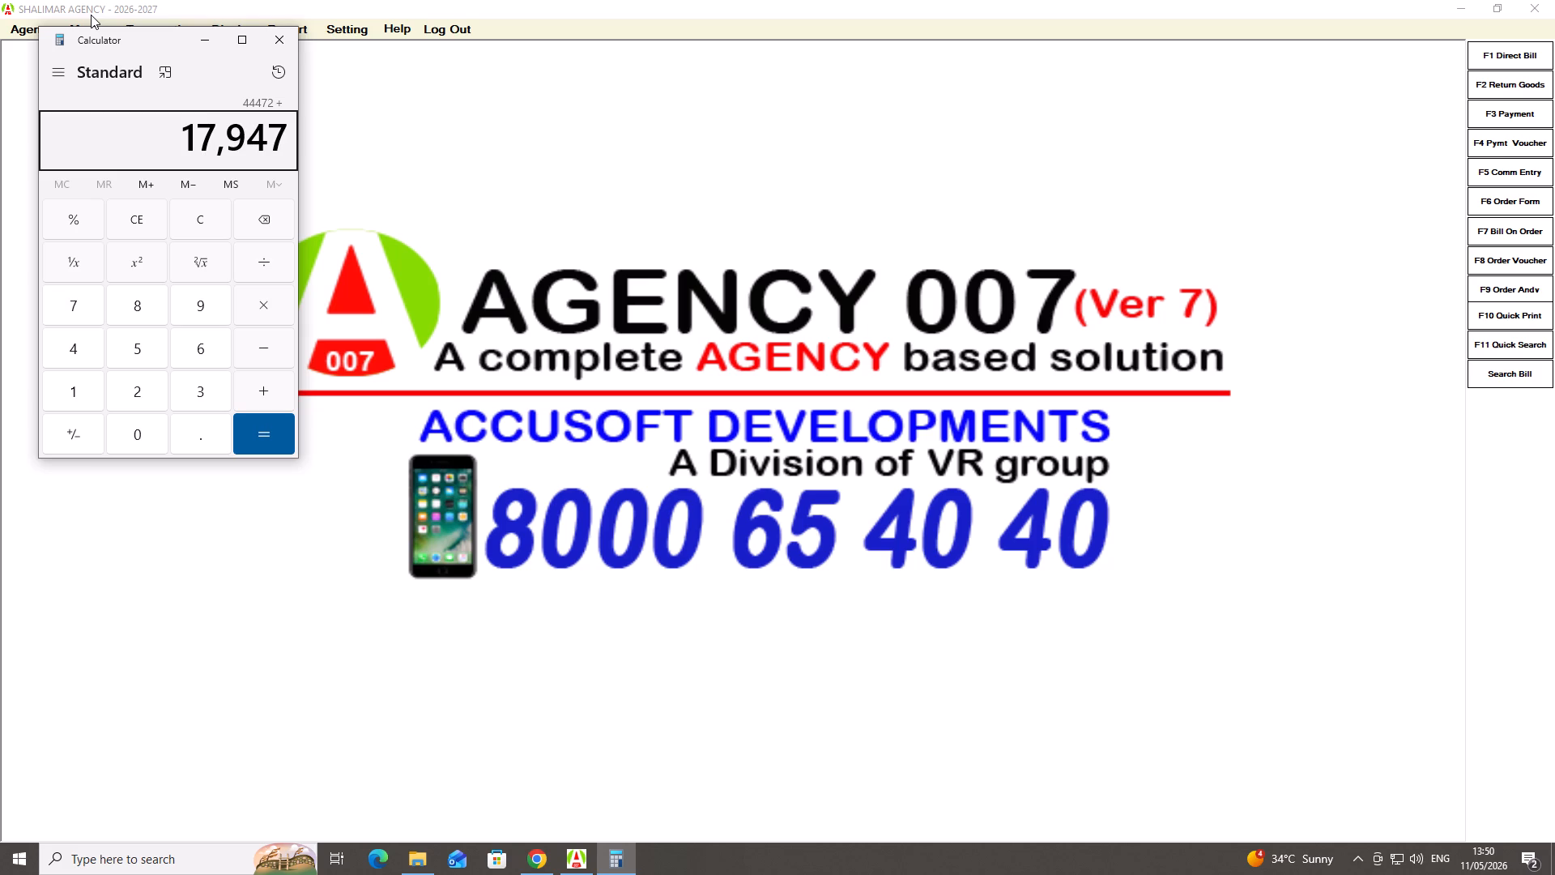
key("Return")
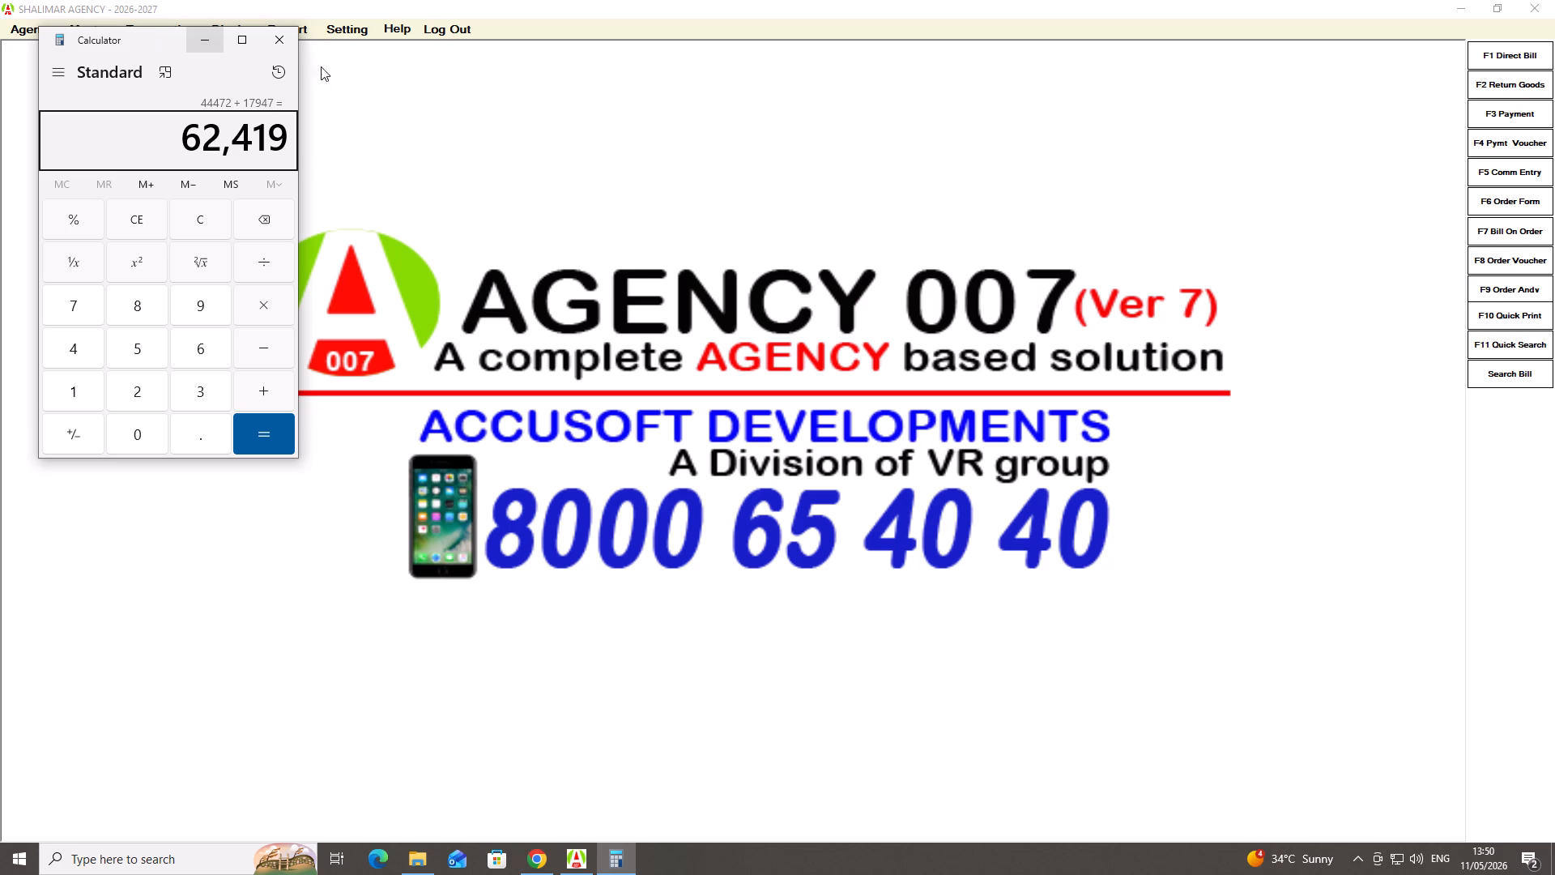
left_click(282, 45)
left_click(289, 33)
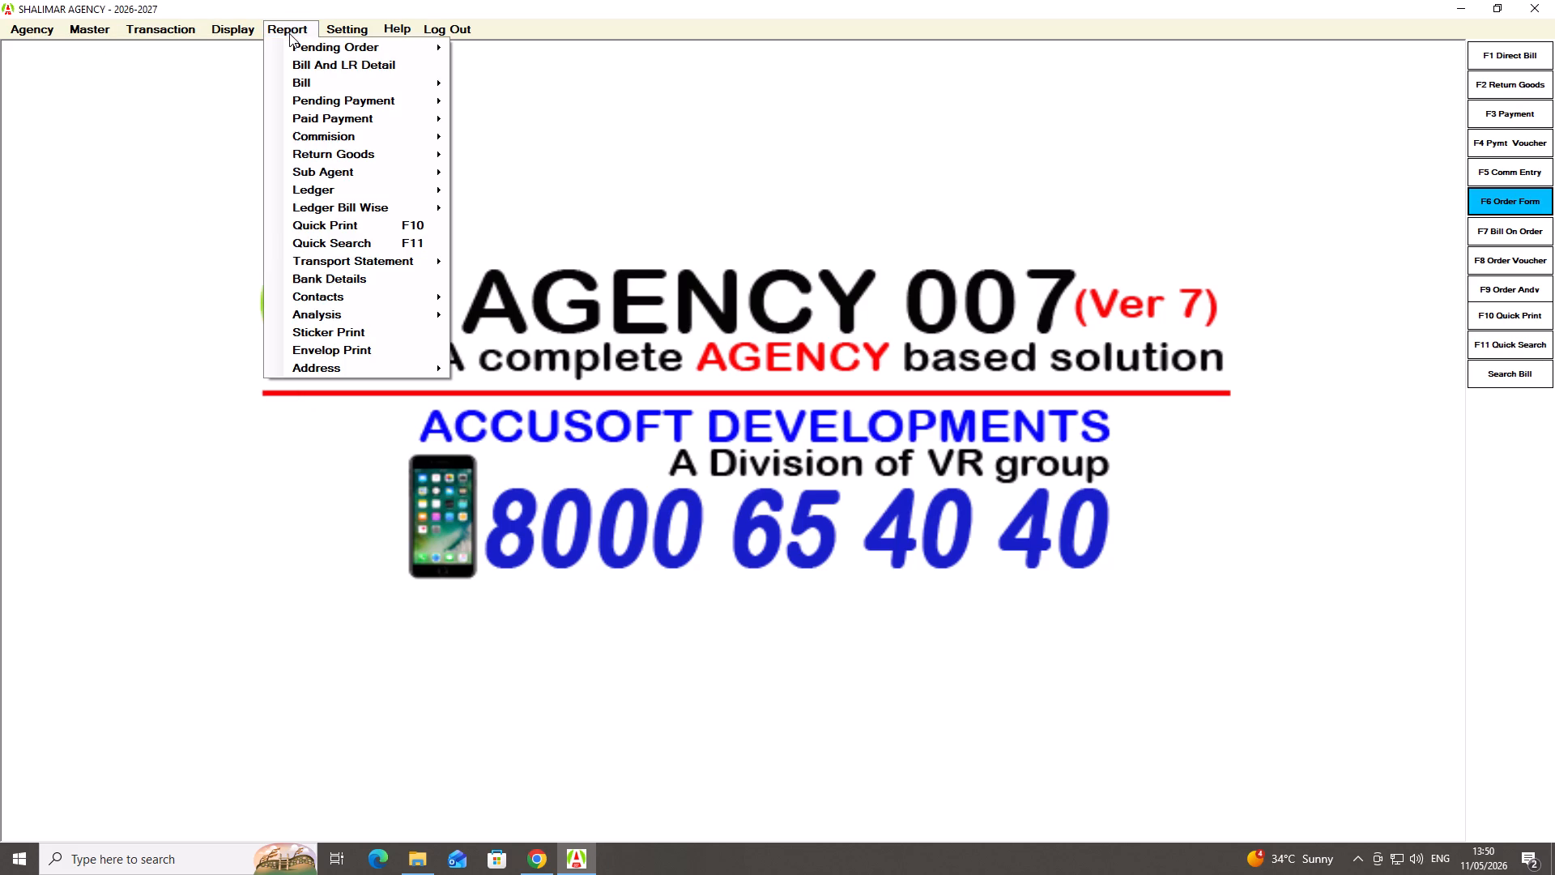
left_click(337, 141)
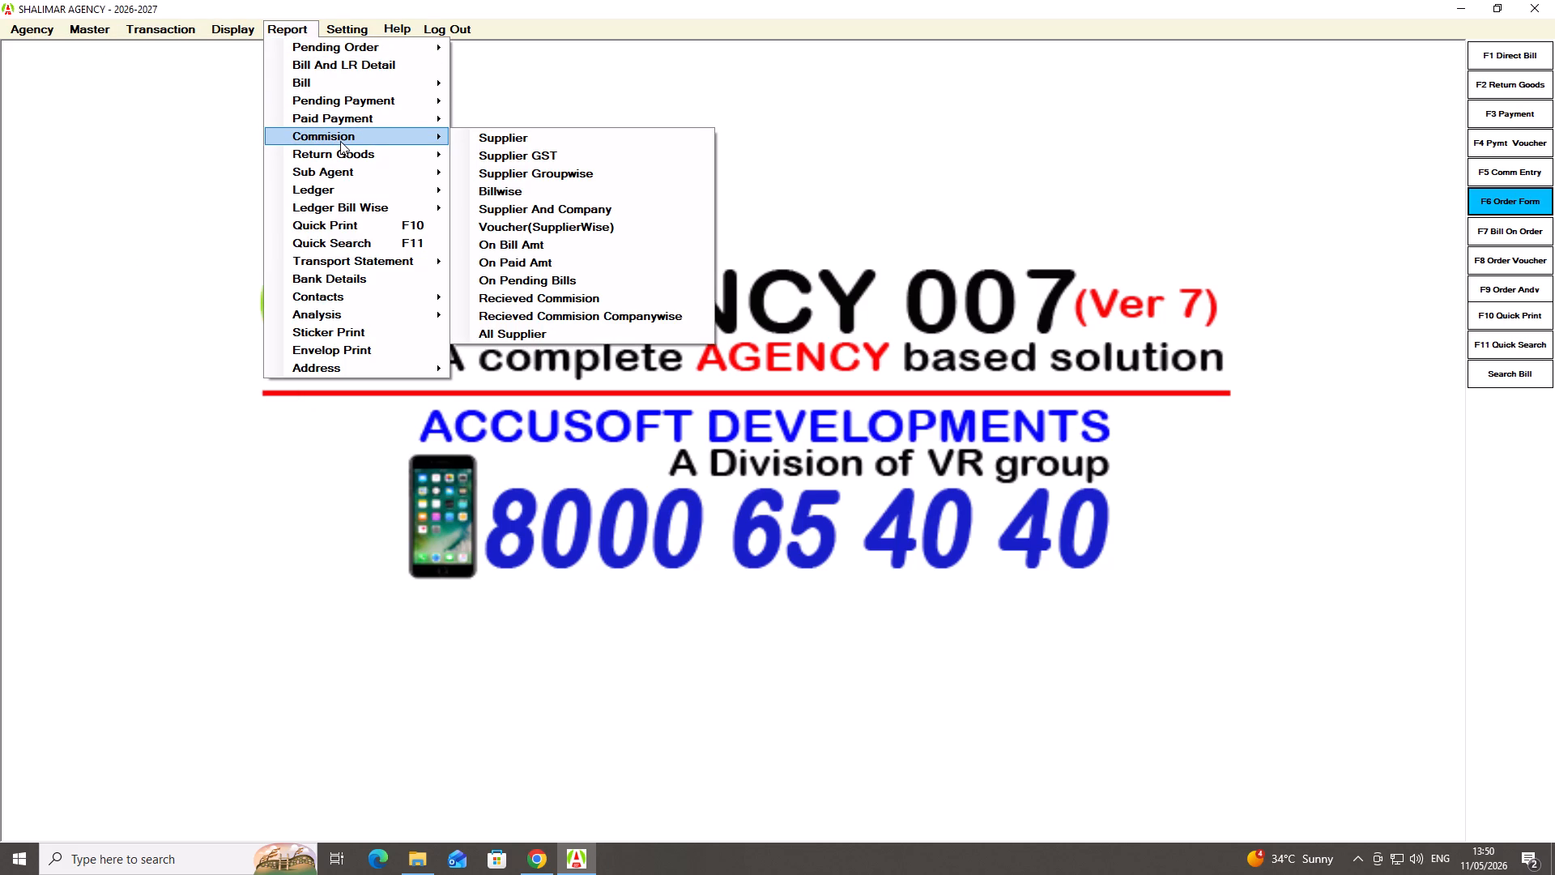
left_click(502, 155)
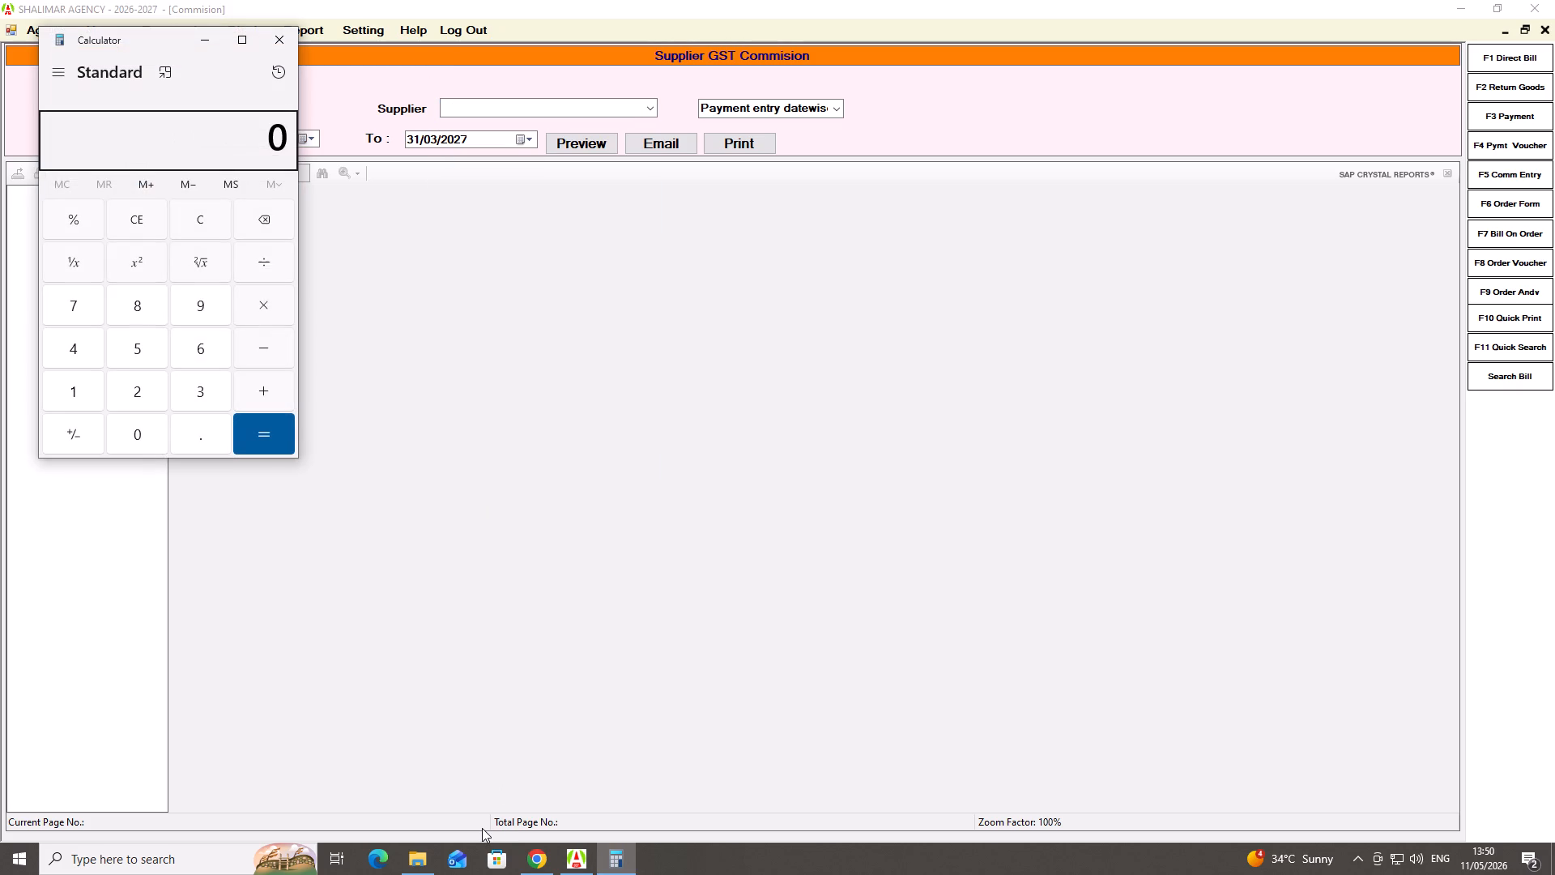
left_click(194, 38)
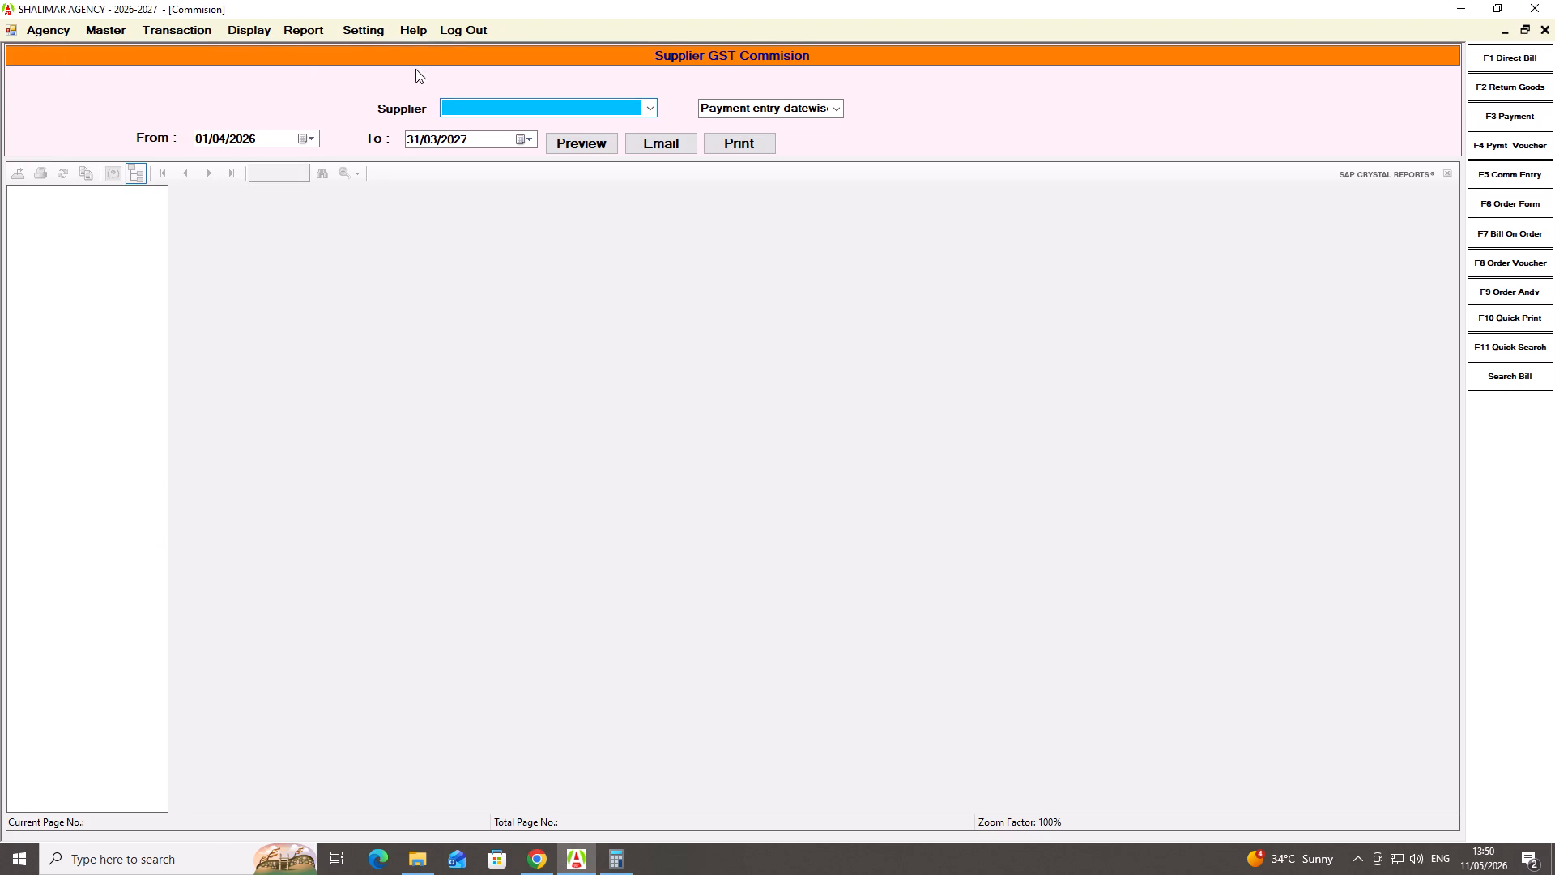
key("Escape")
Preview the supplierwise pending payment report for G.D TEX, datewise from 01/04/2026 to 31/03/2027.
left_click(284, 28)
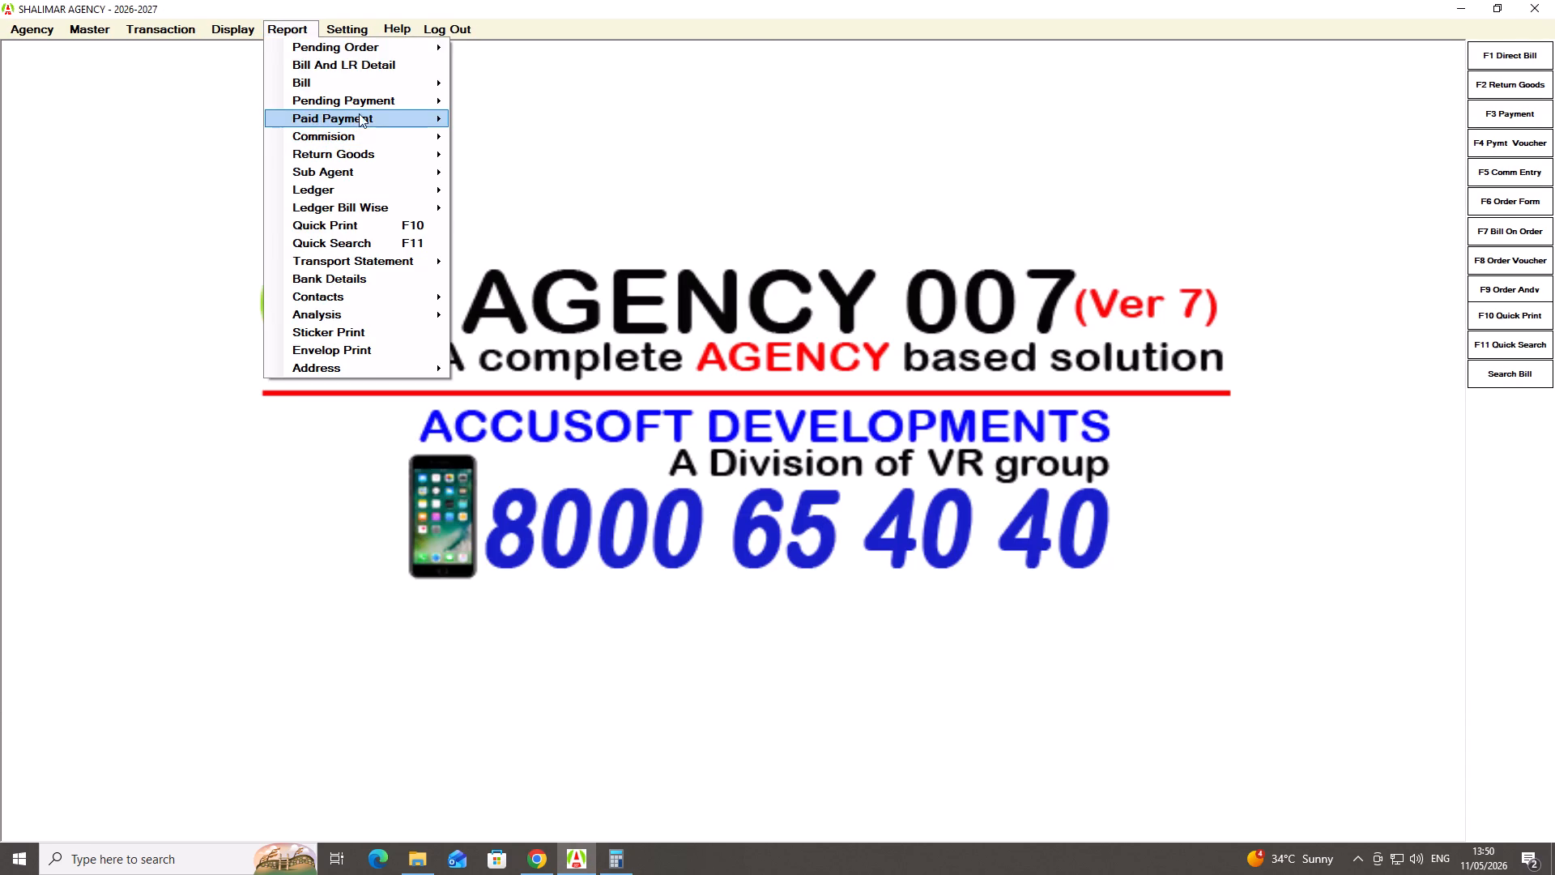
left_click(360, 105)
left_click(496, 145)
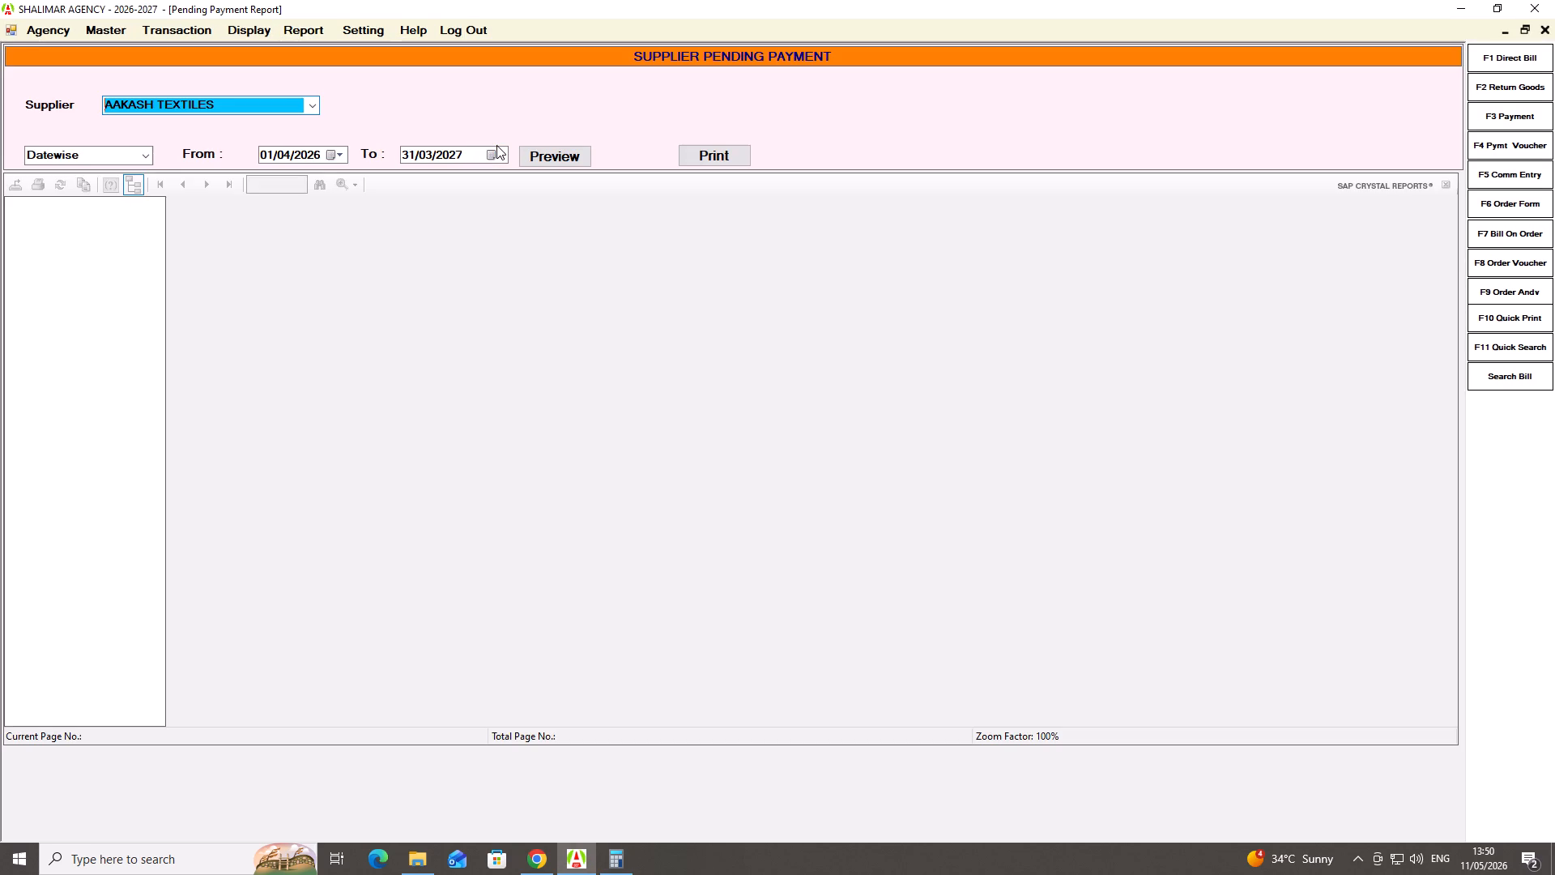
type("g d")
key("Down")
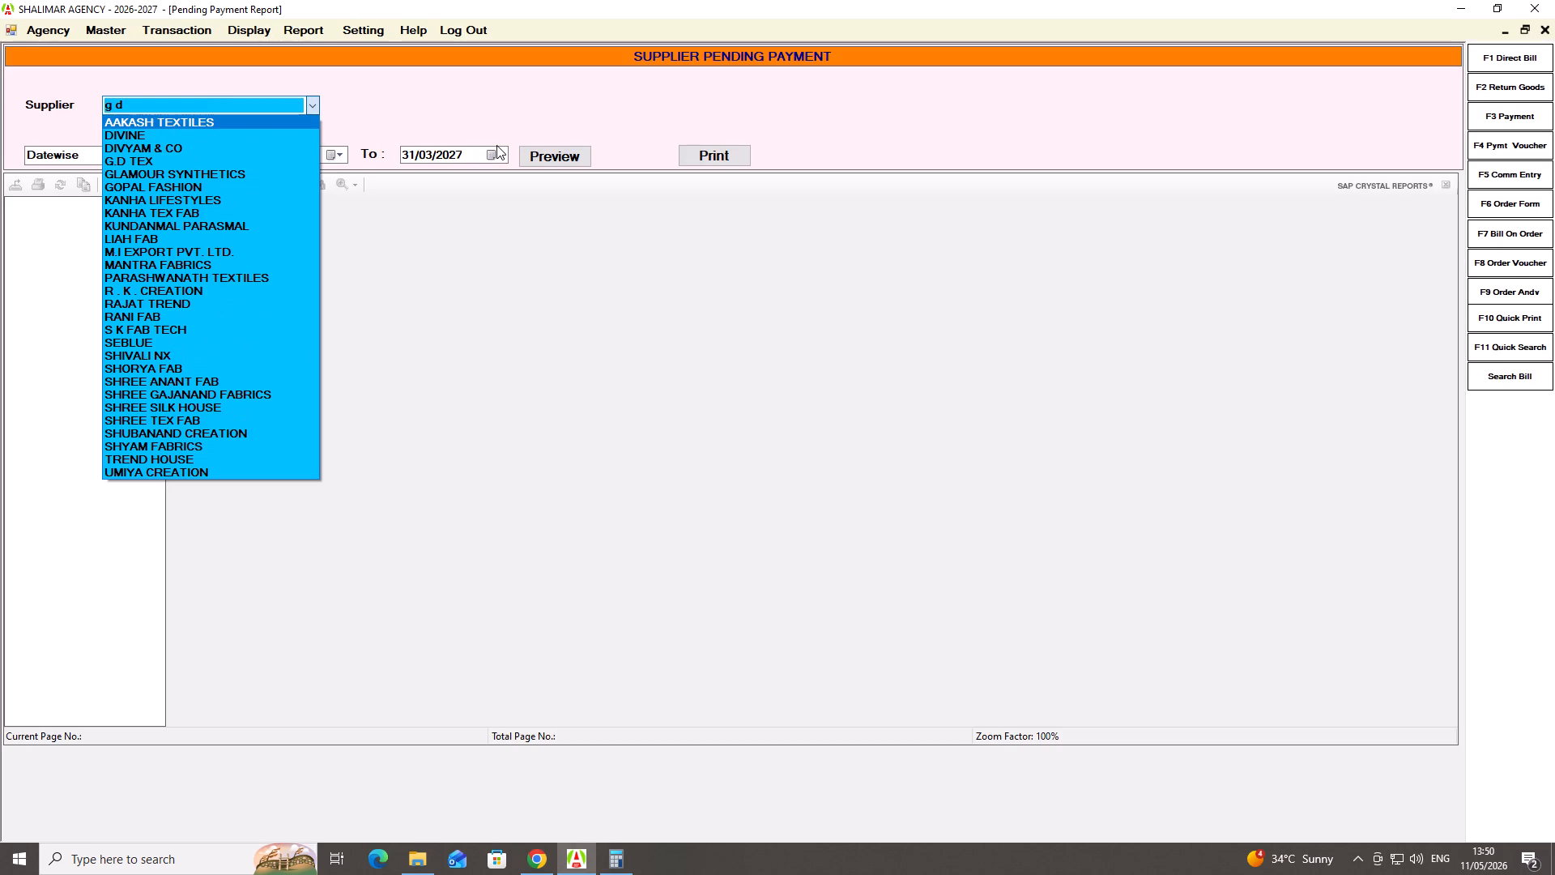
key("Down")
key("Down")
key("Down")
key("Return")
key("Return")
key("Return")
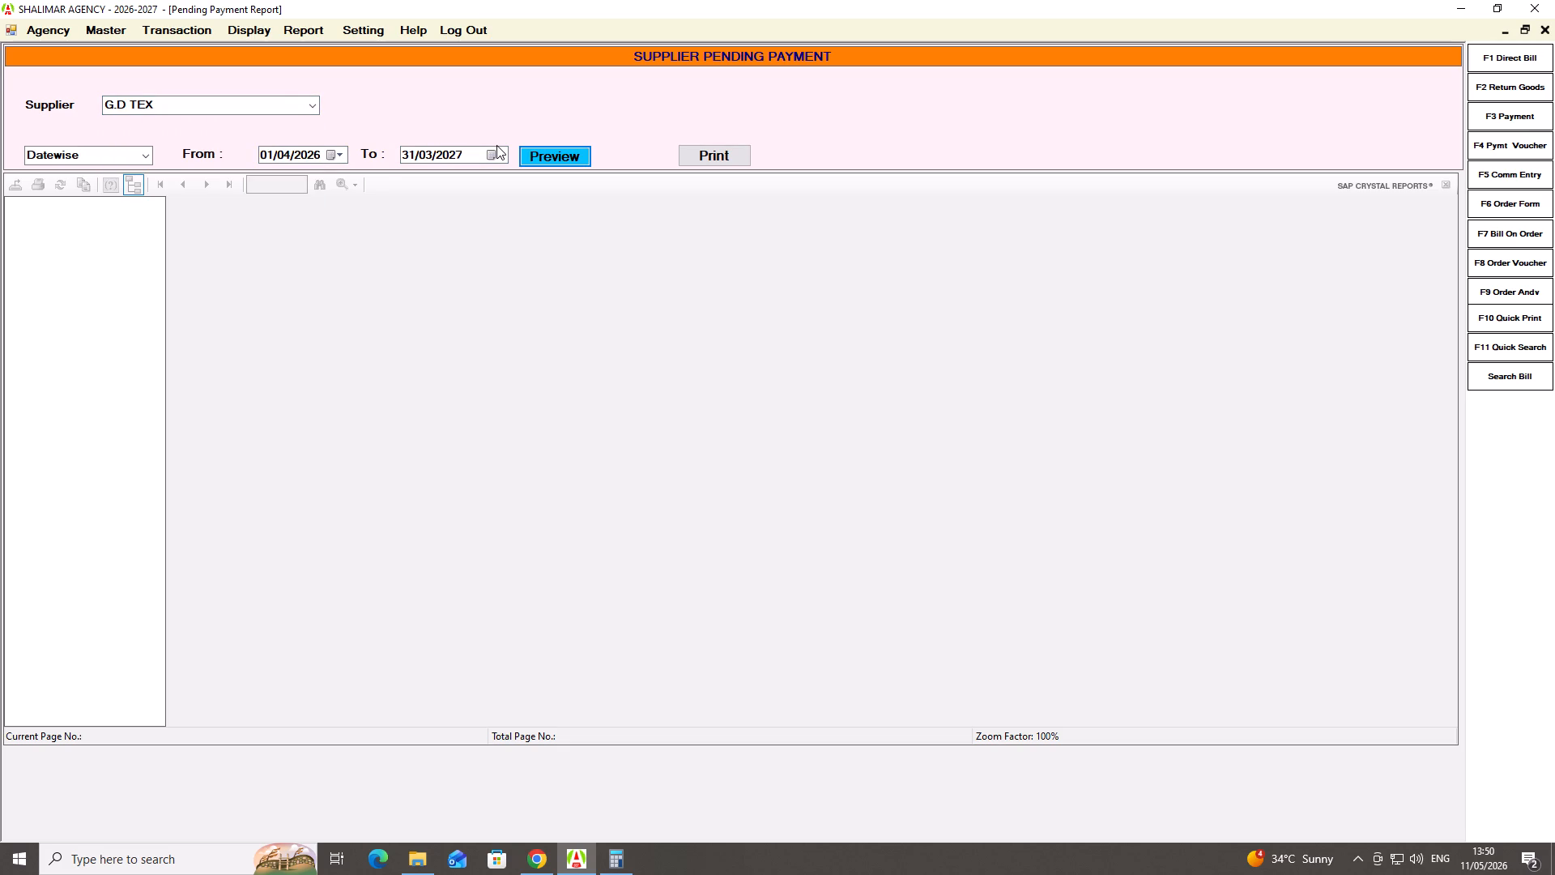
key("Return")
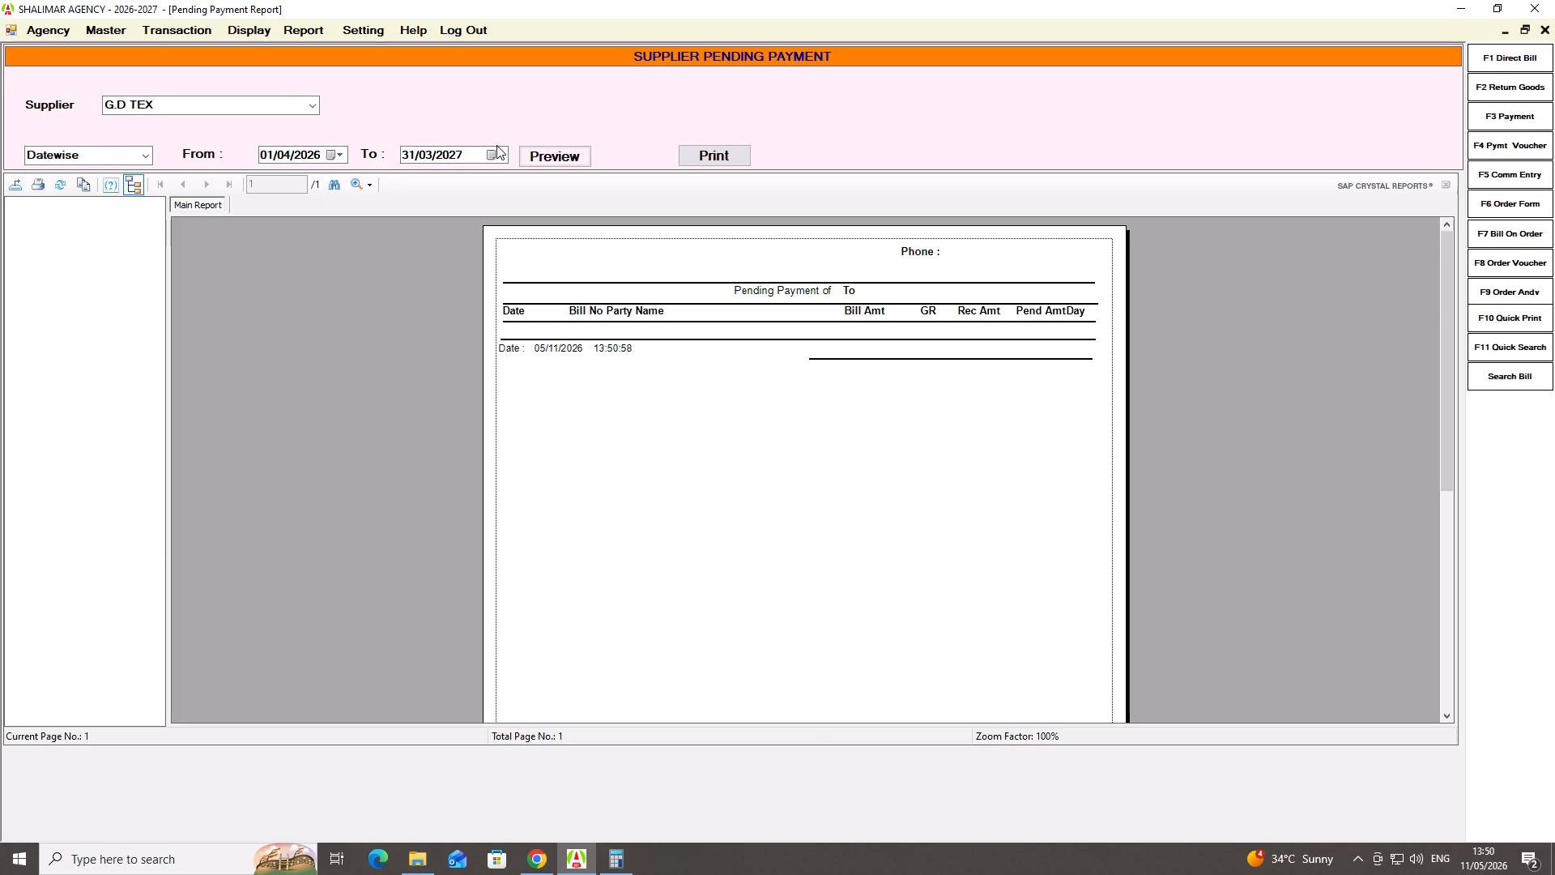
Set the pending payment report's From date to 01/04/2025, preview it again for G.D TEX, and close it.
left_click(313, 155)
type("25")
key("Return")
key("Return")
key("Return")
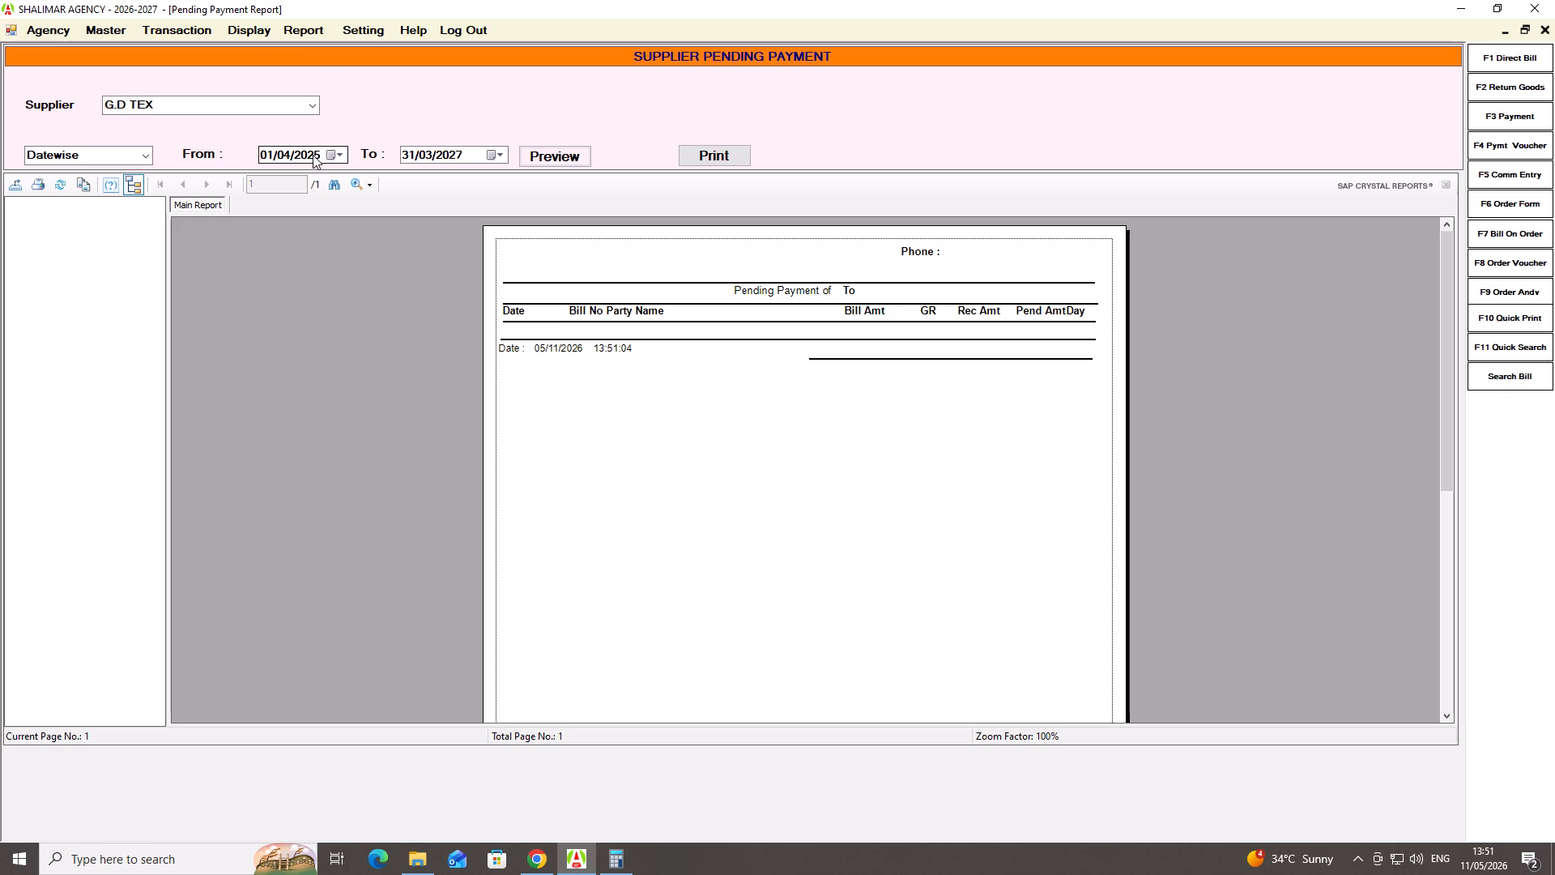
key("Escape")
Preview the pending payment report for all parties from 01/04/2026 to 31/03/2027, and close it.
left_click(298, 32)
left_click(314, 95)
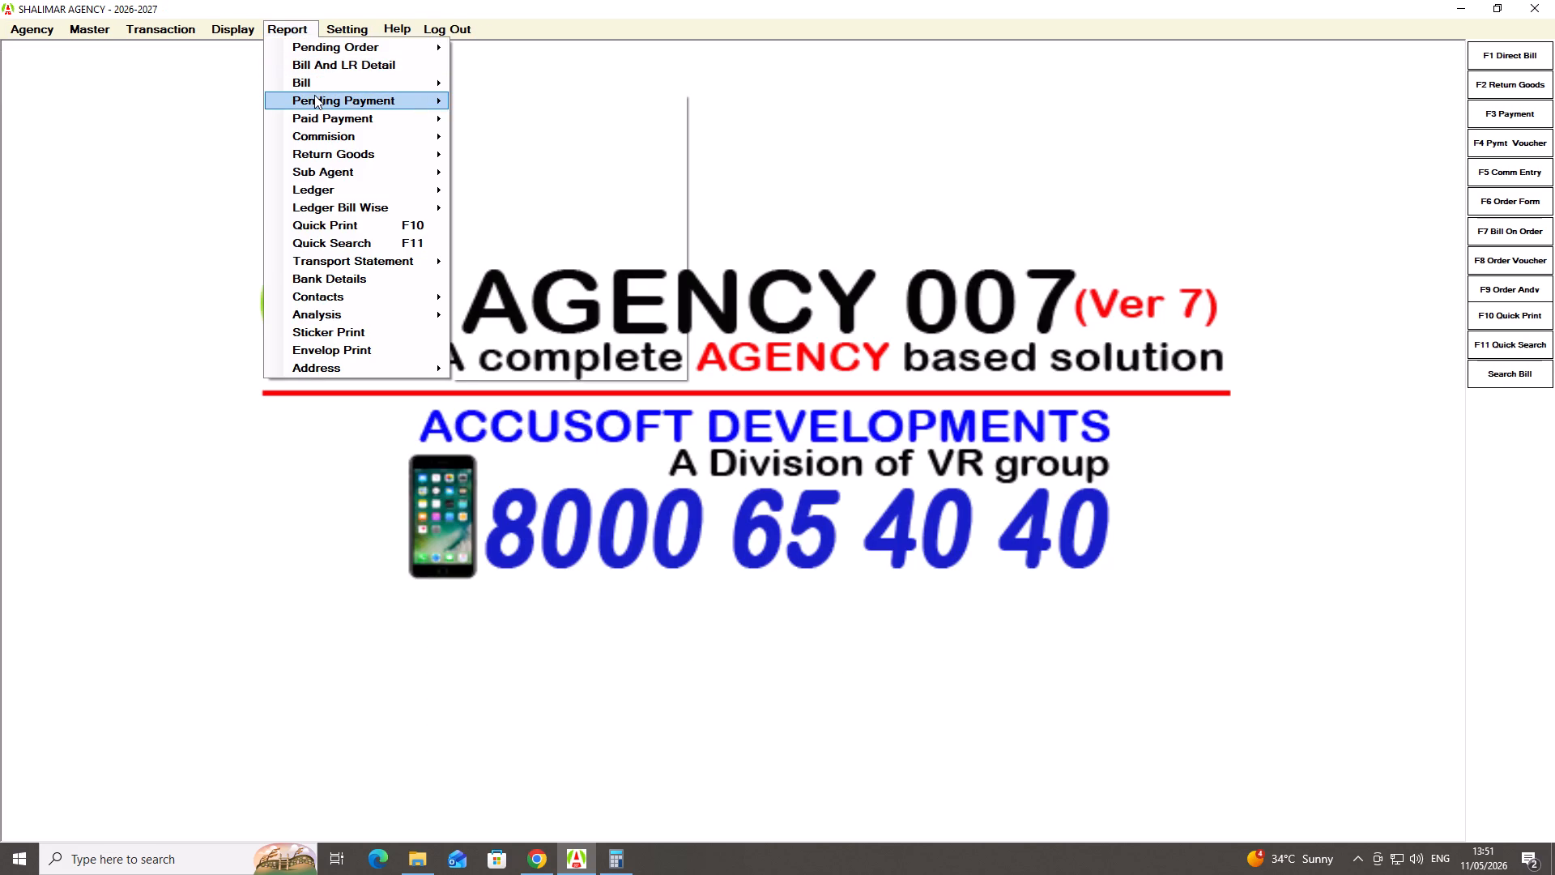
left_click(577, 100)
left_click(536, 154)
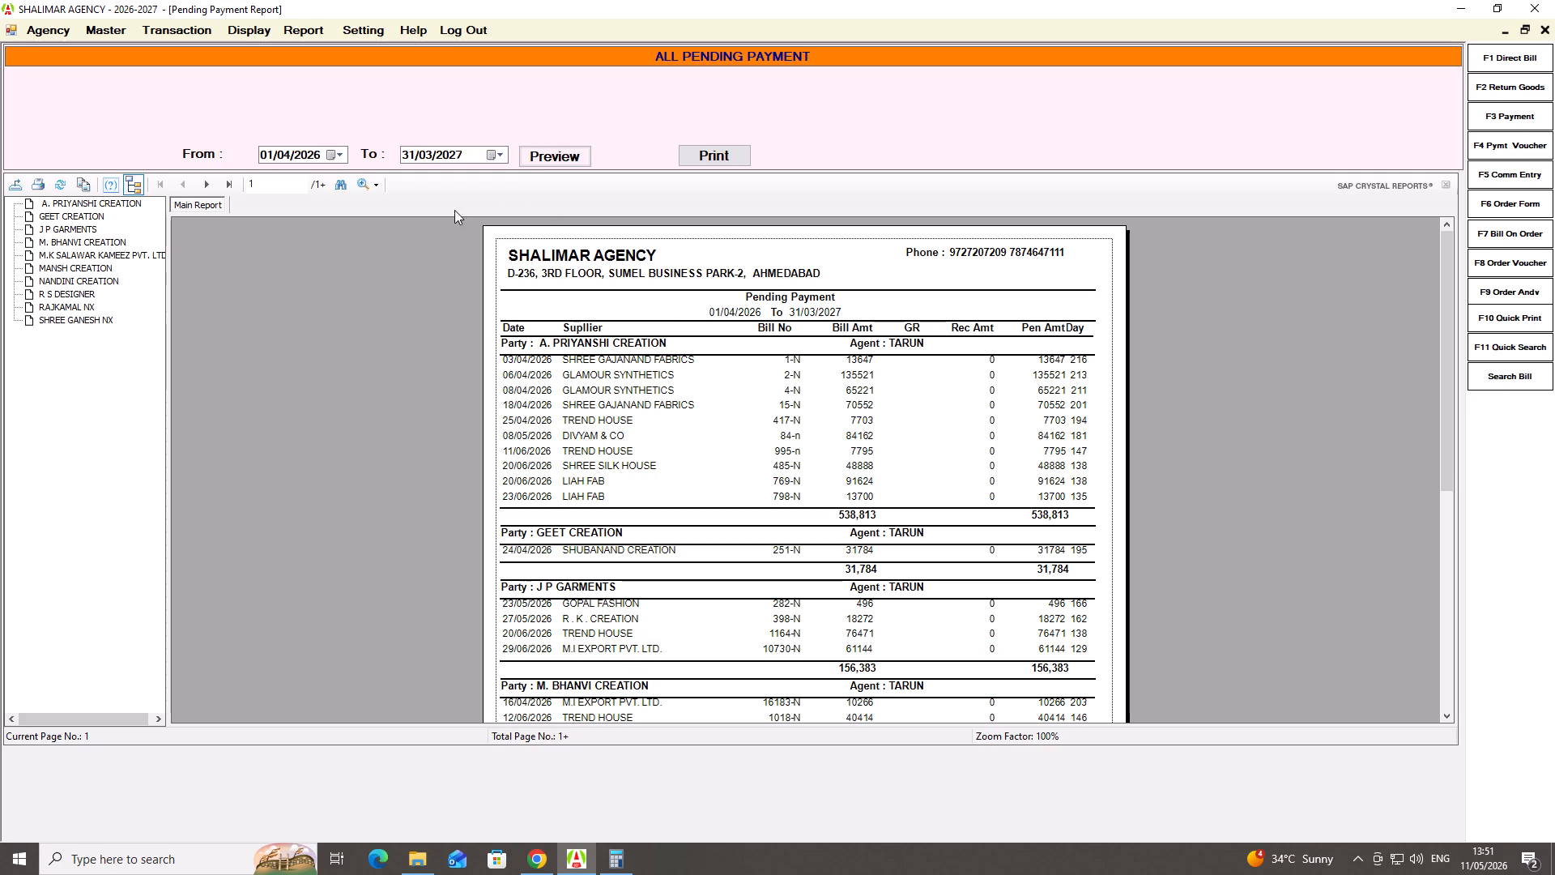
key("Escape")
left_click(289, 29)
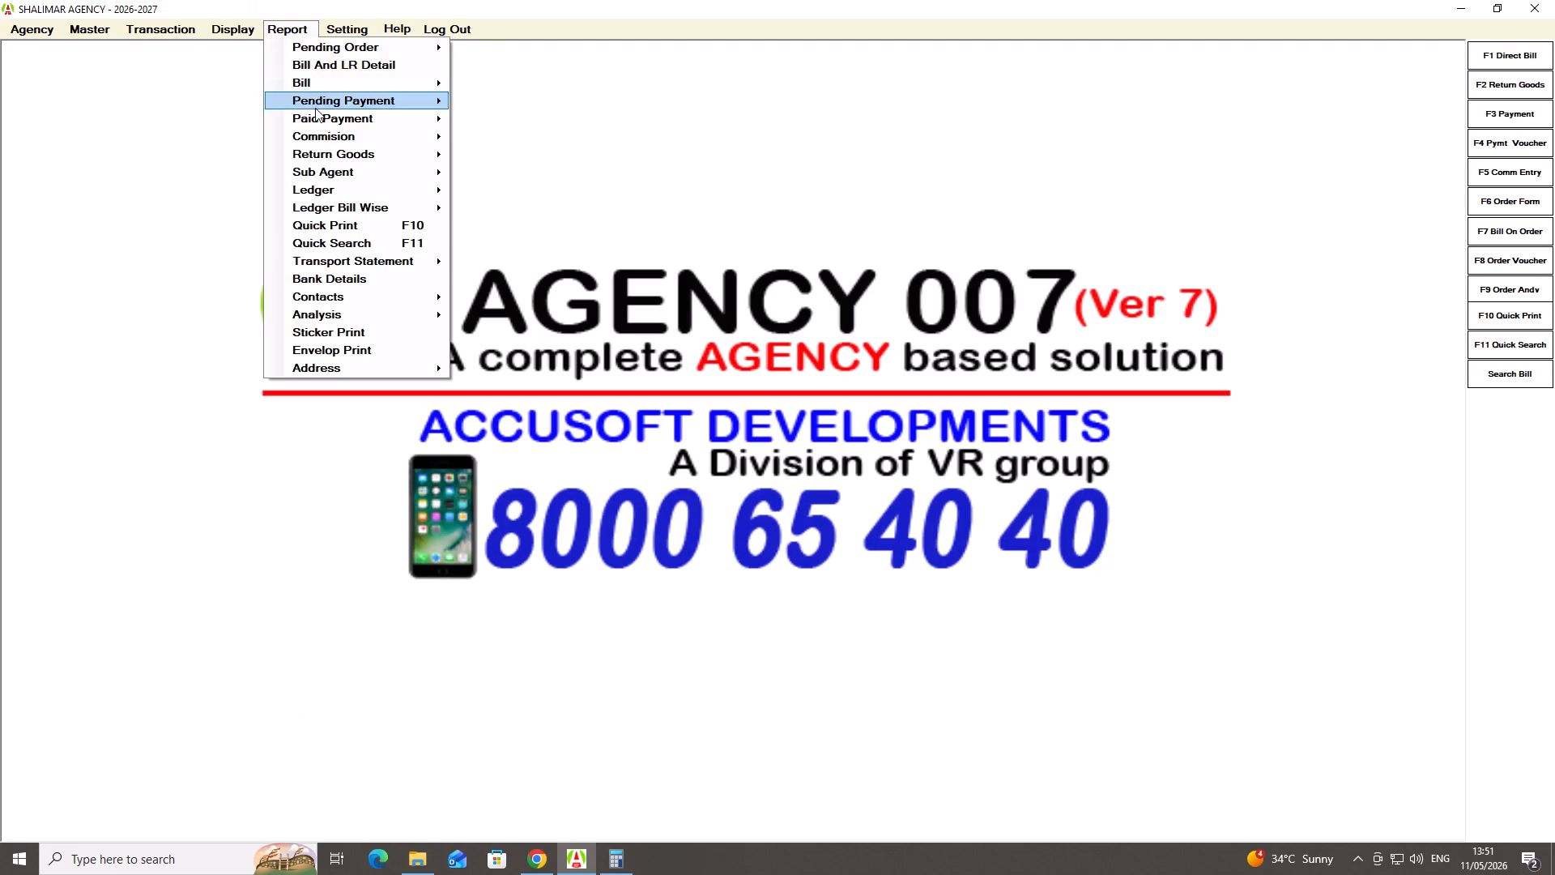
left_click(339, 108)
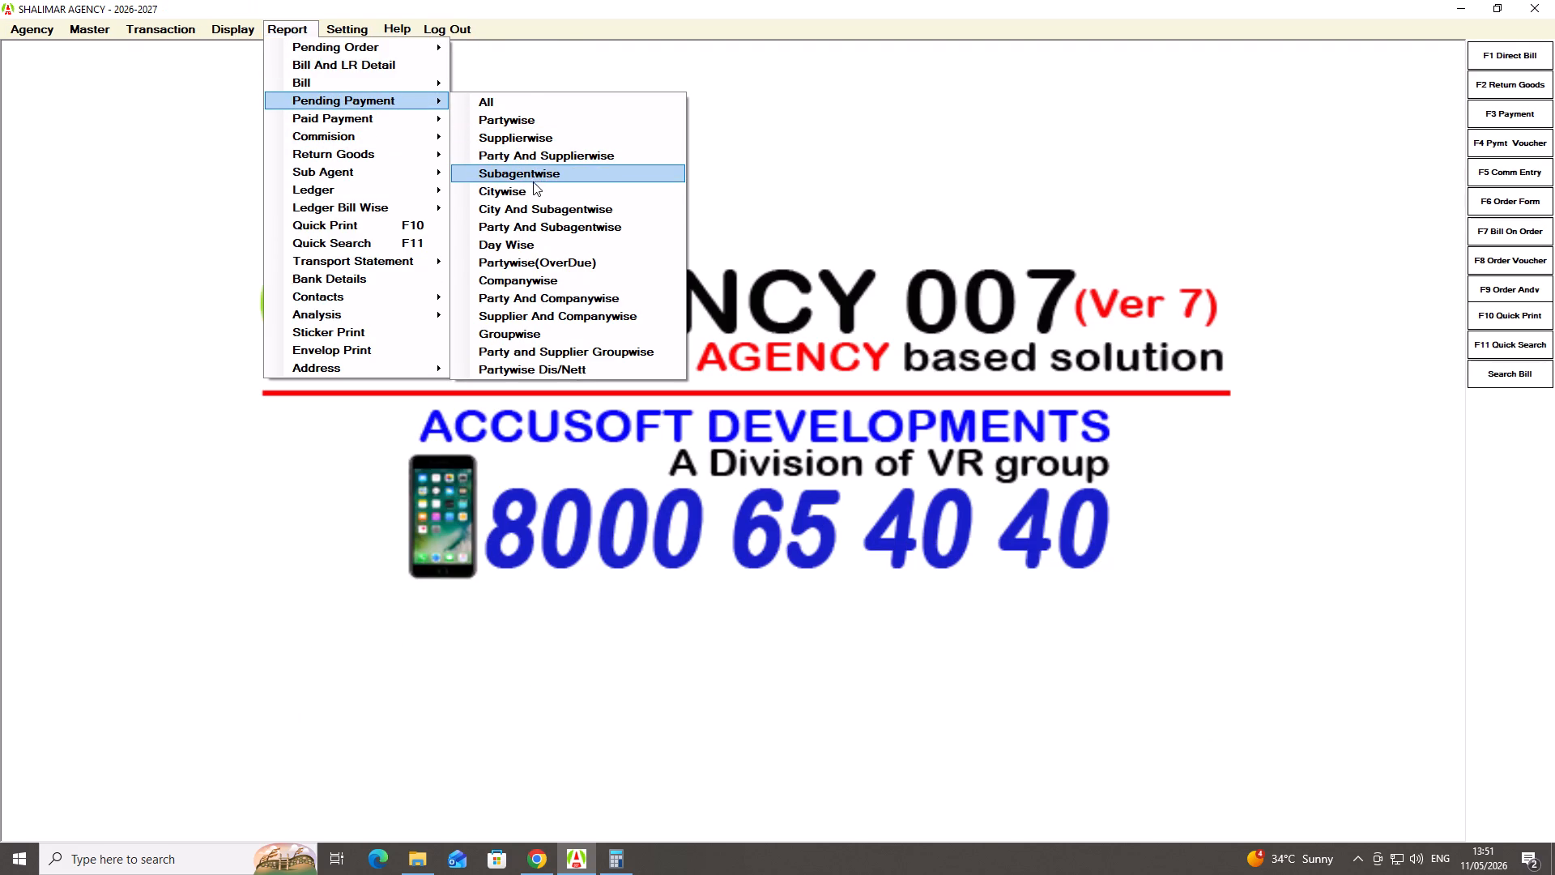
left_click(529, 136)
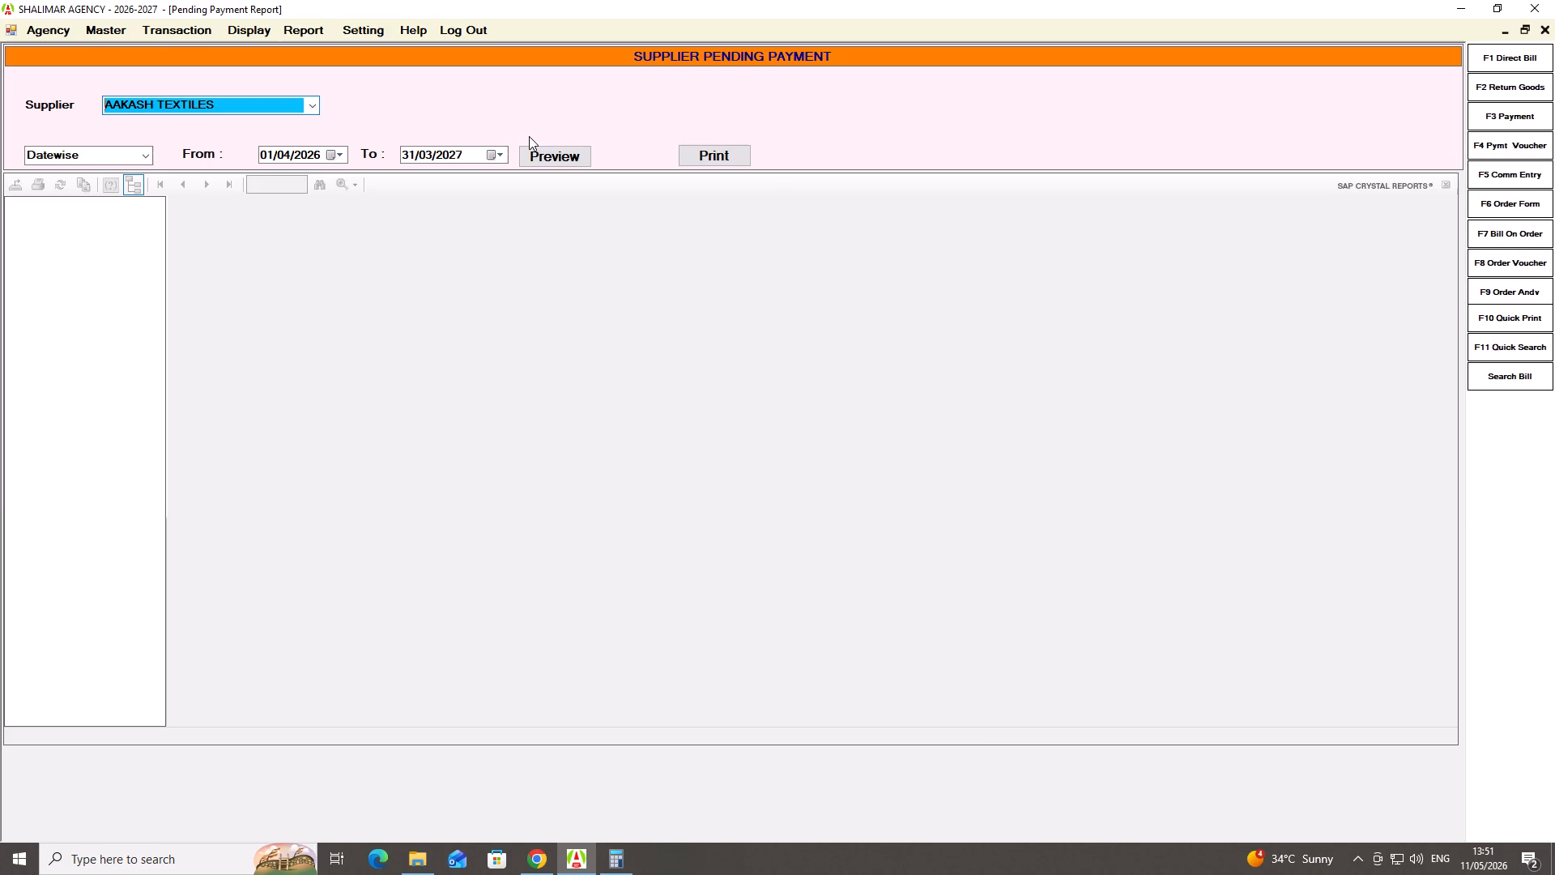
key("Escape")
Preview the Supplier GST commission statement for G.D TEX, payment entry datewise, from 01/04/2026 to 31/03/2027.
left_click(290, 31)
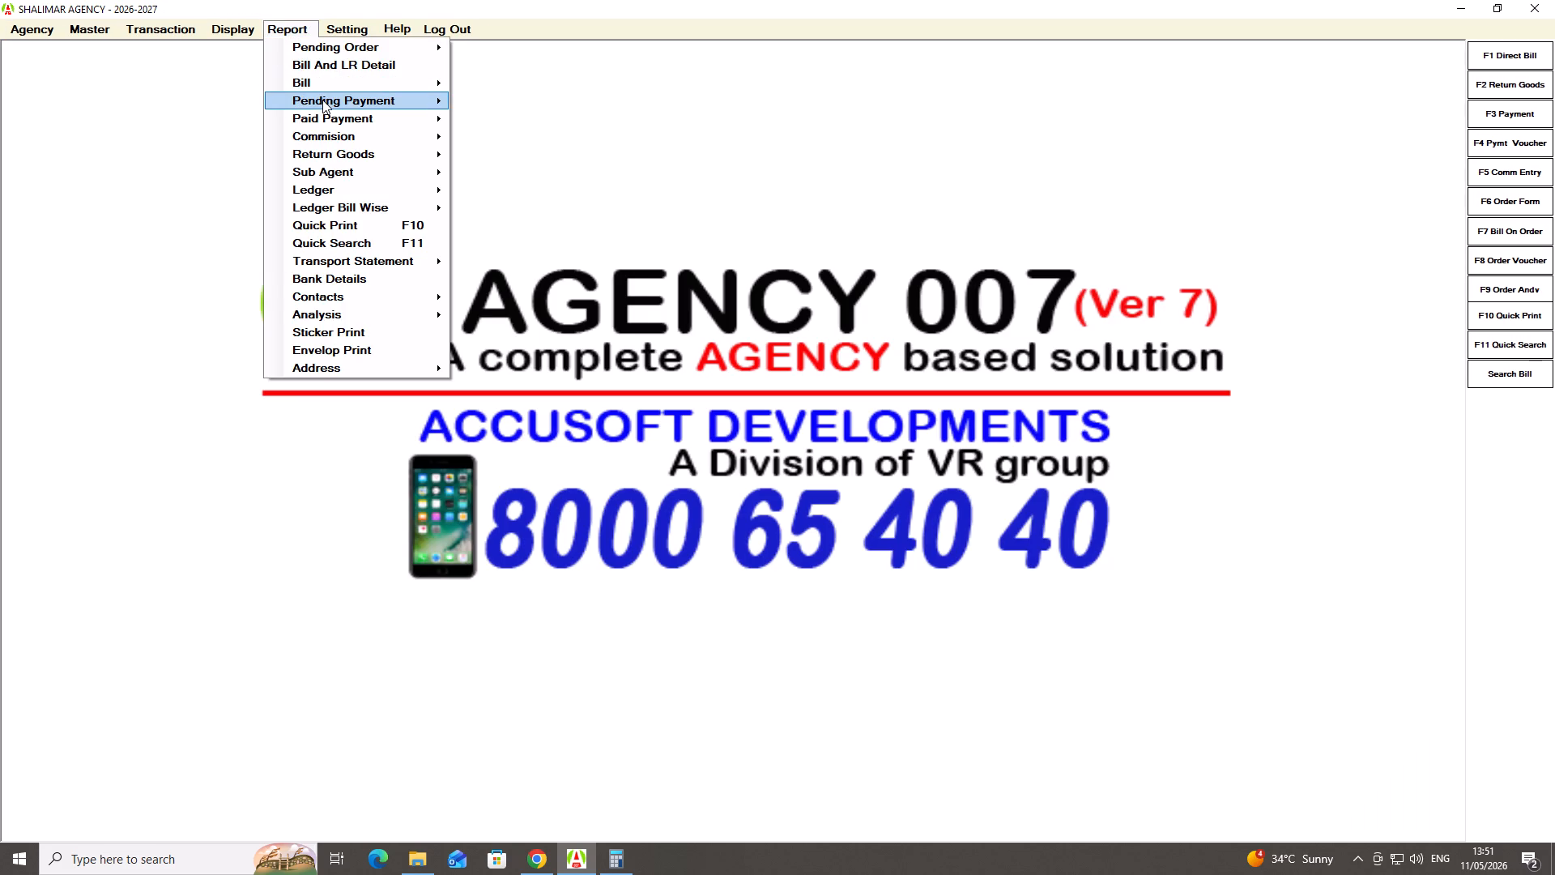
left_click(322, 100)
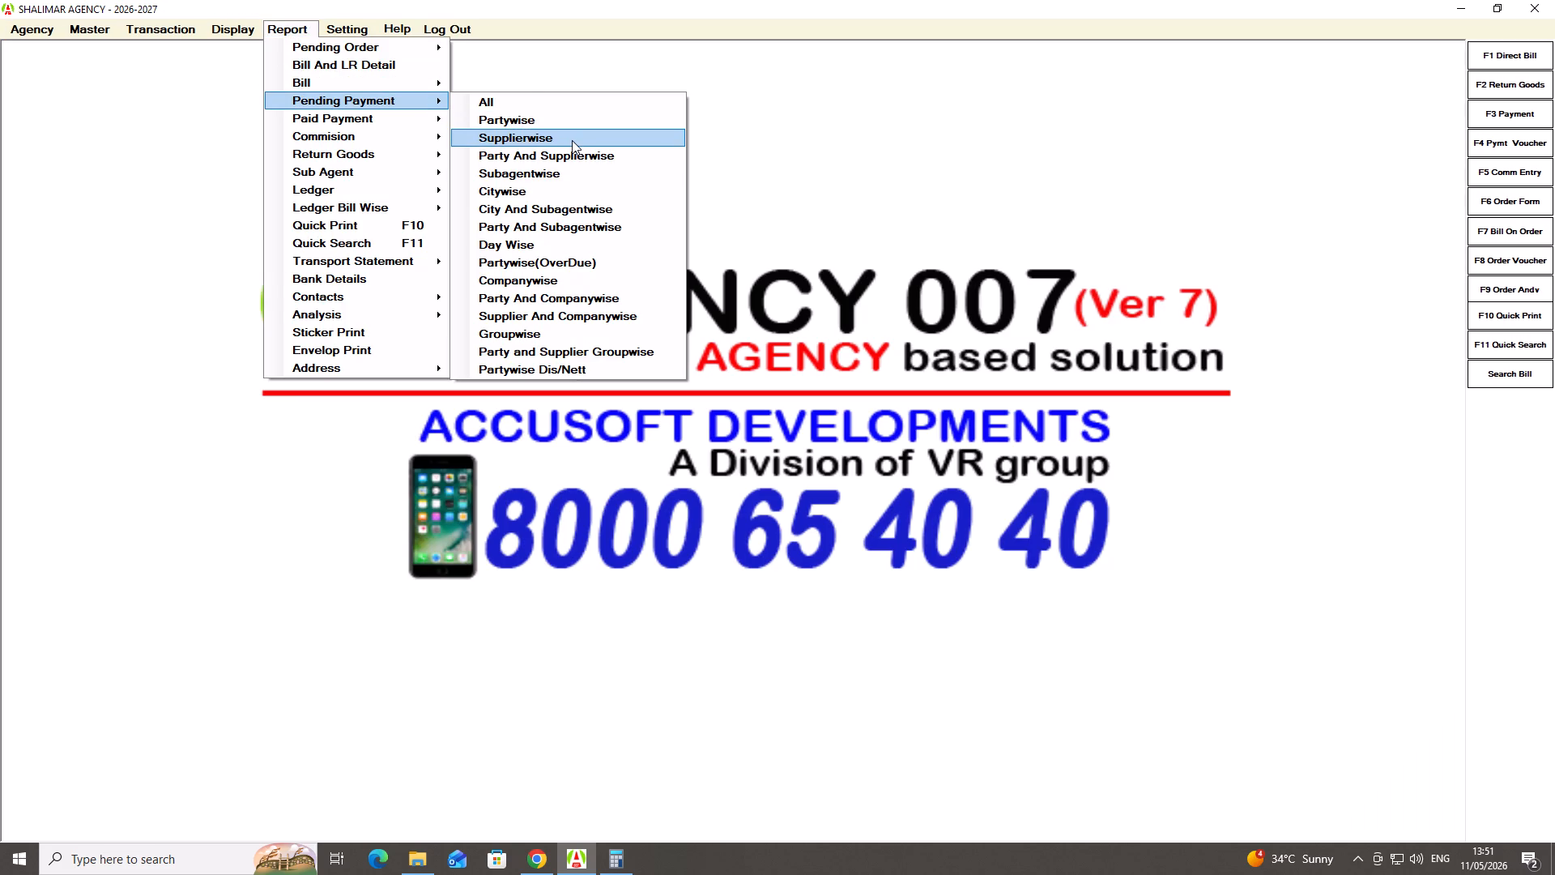
left_click(365, 133)
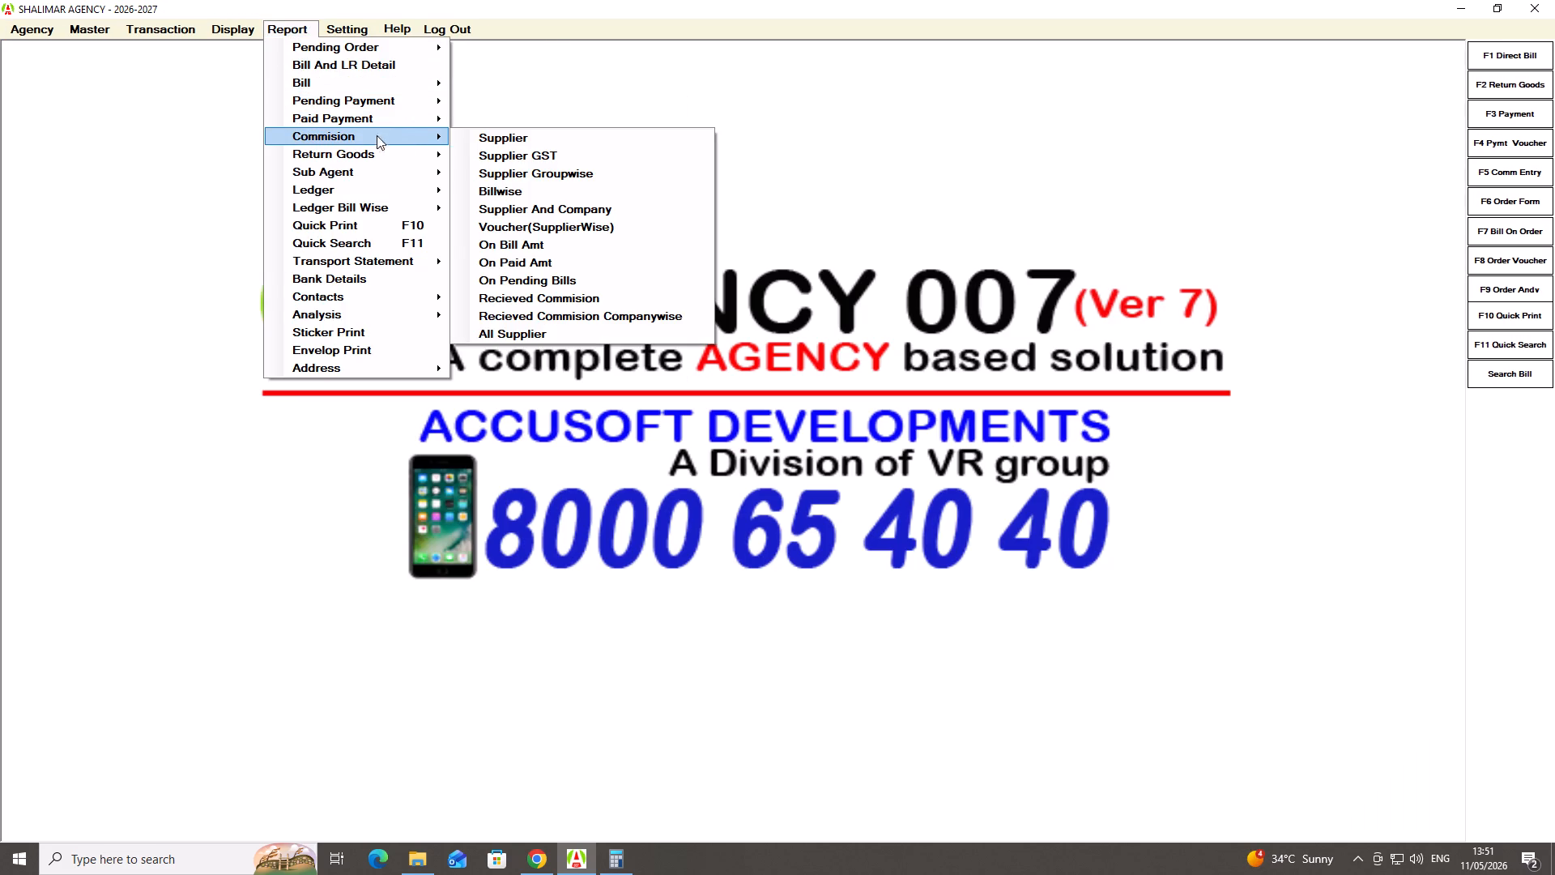
left_click(562, 151)
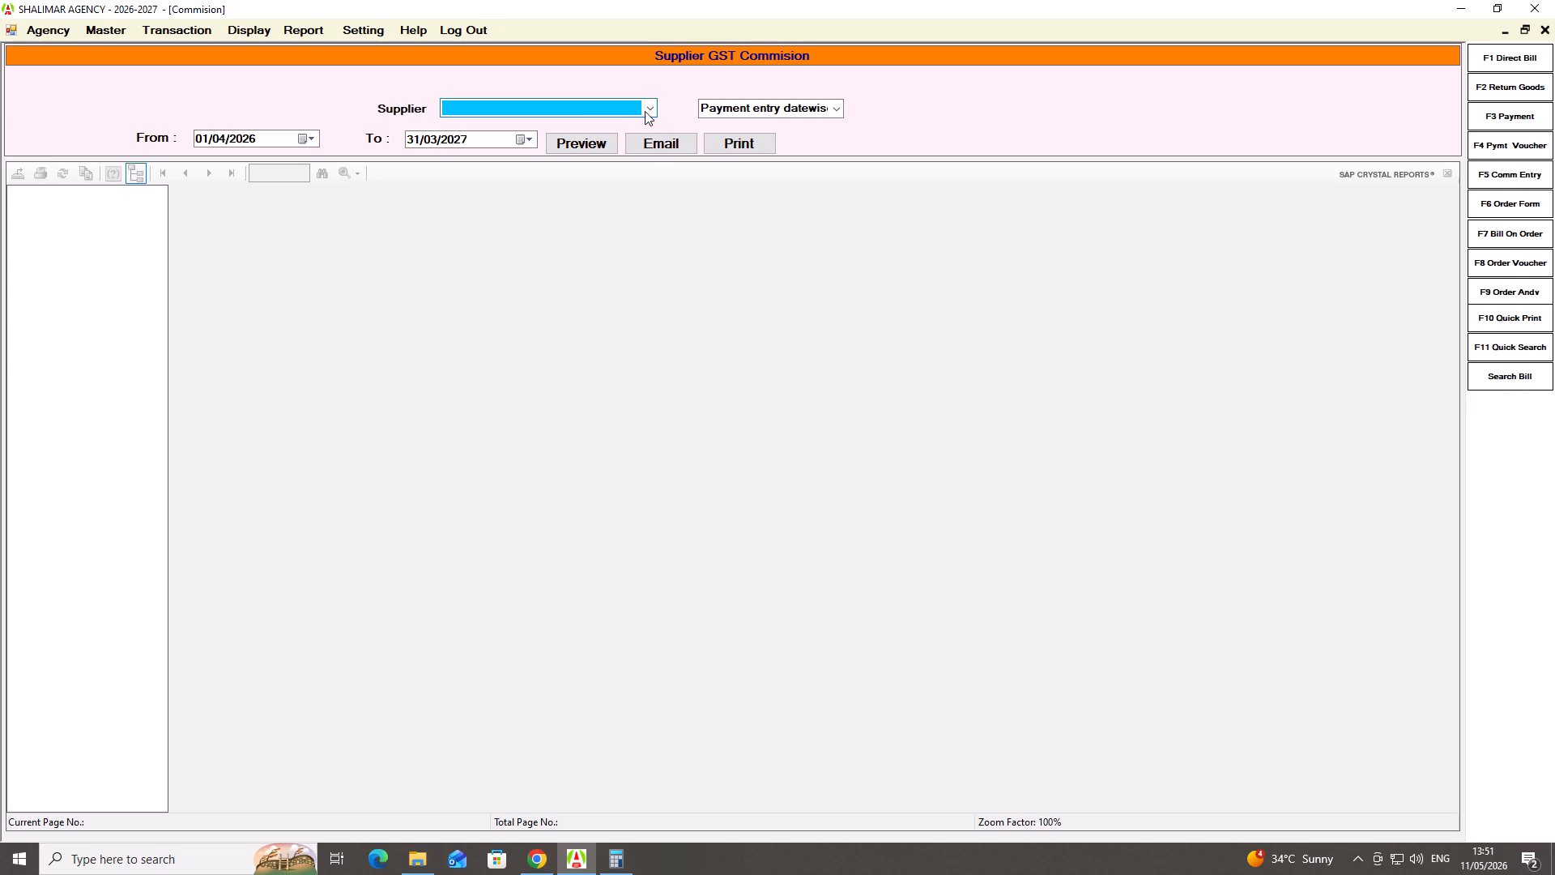
left_click(645, 111)
left_click(511, 157)
left_click(561, 136)
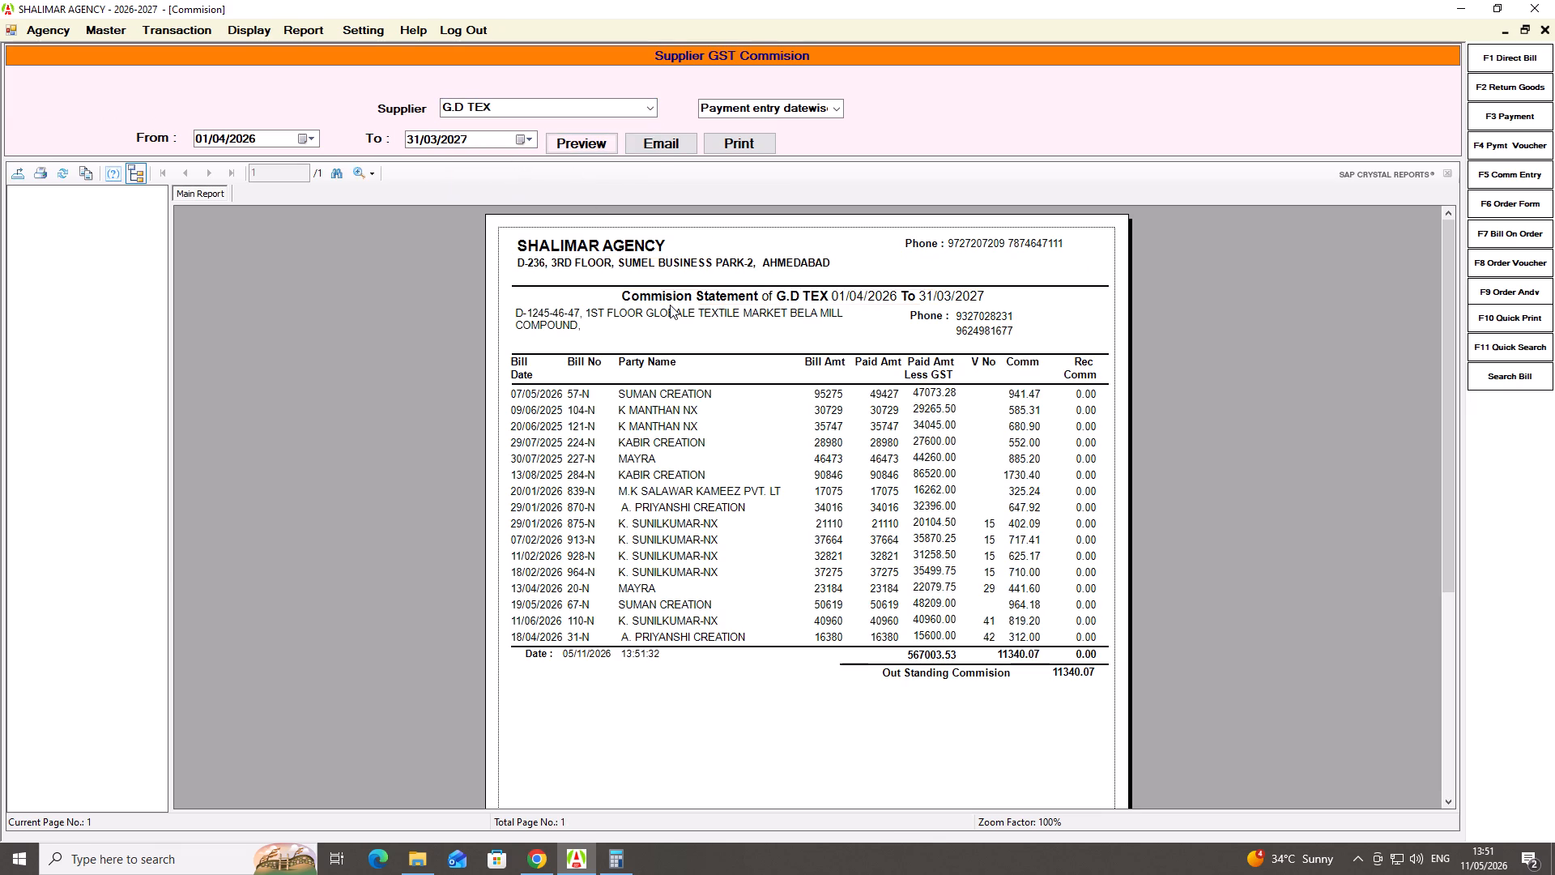
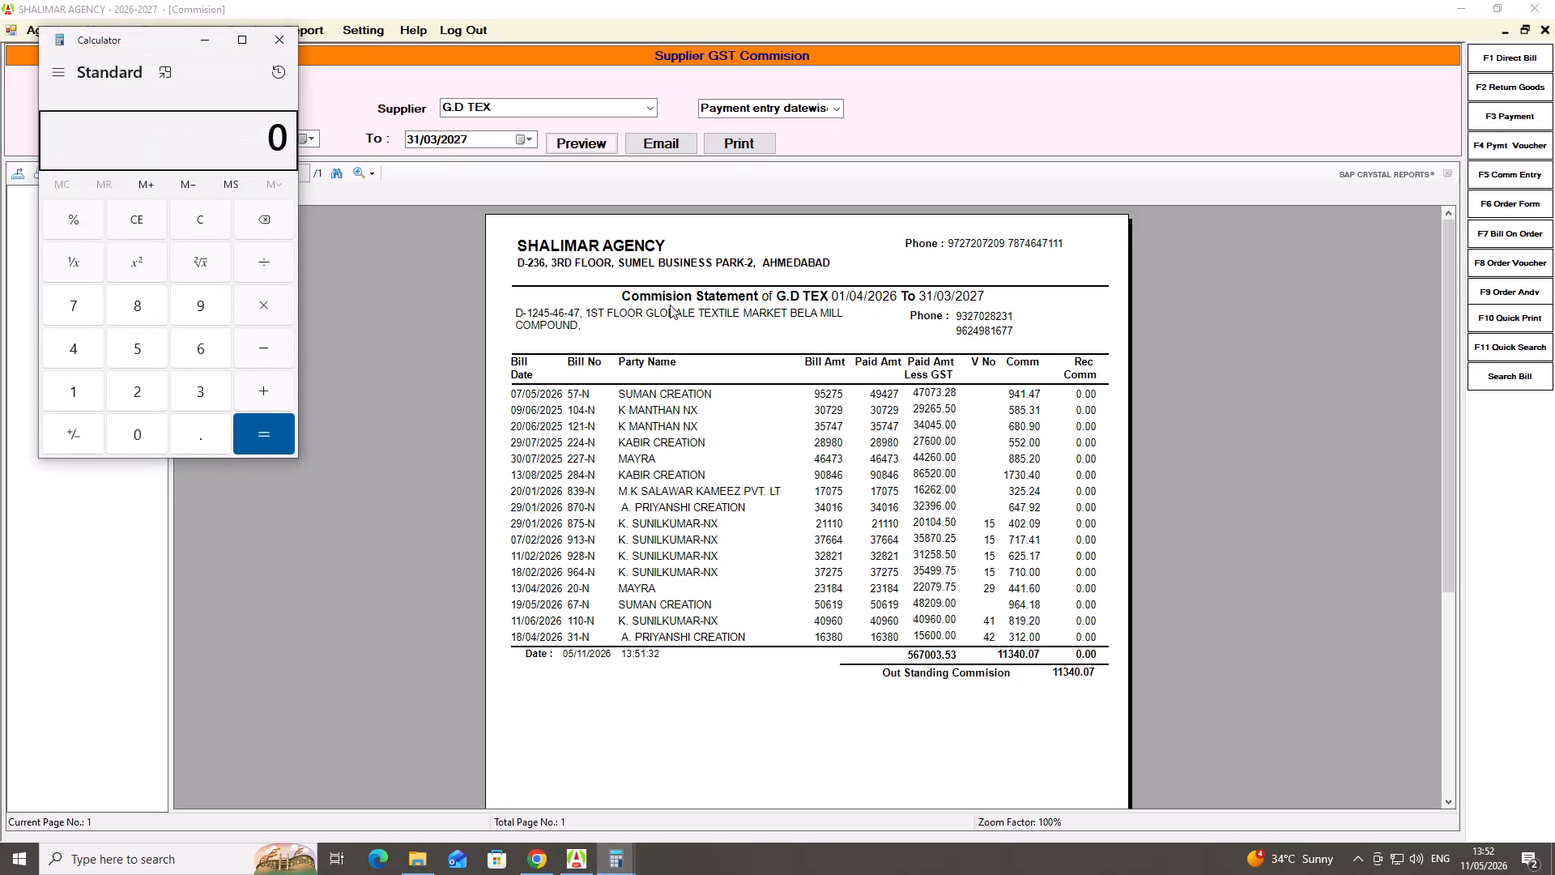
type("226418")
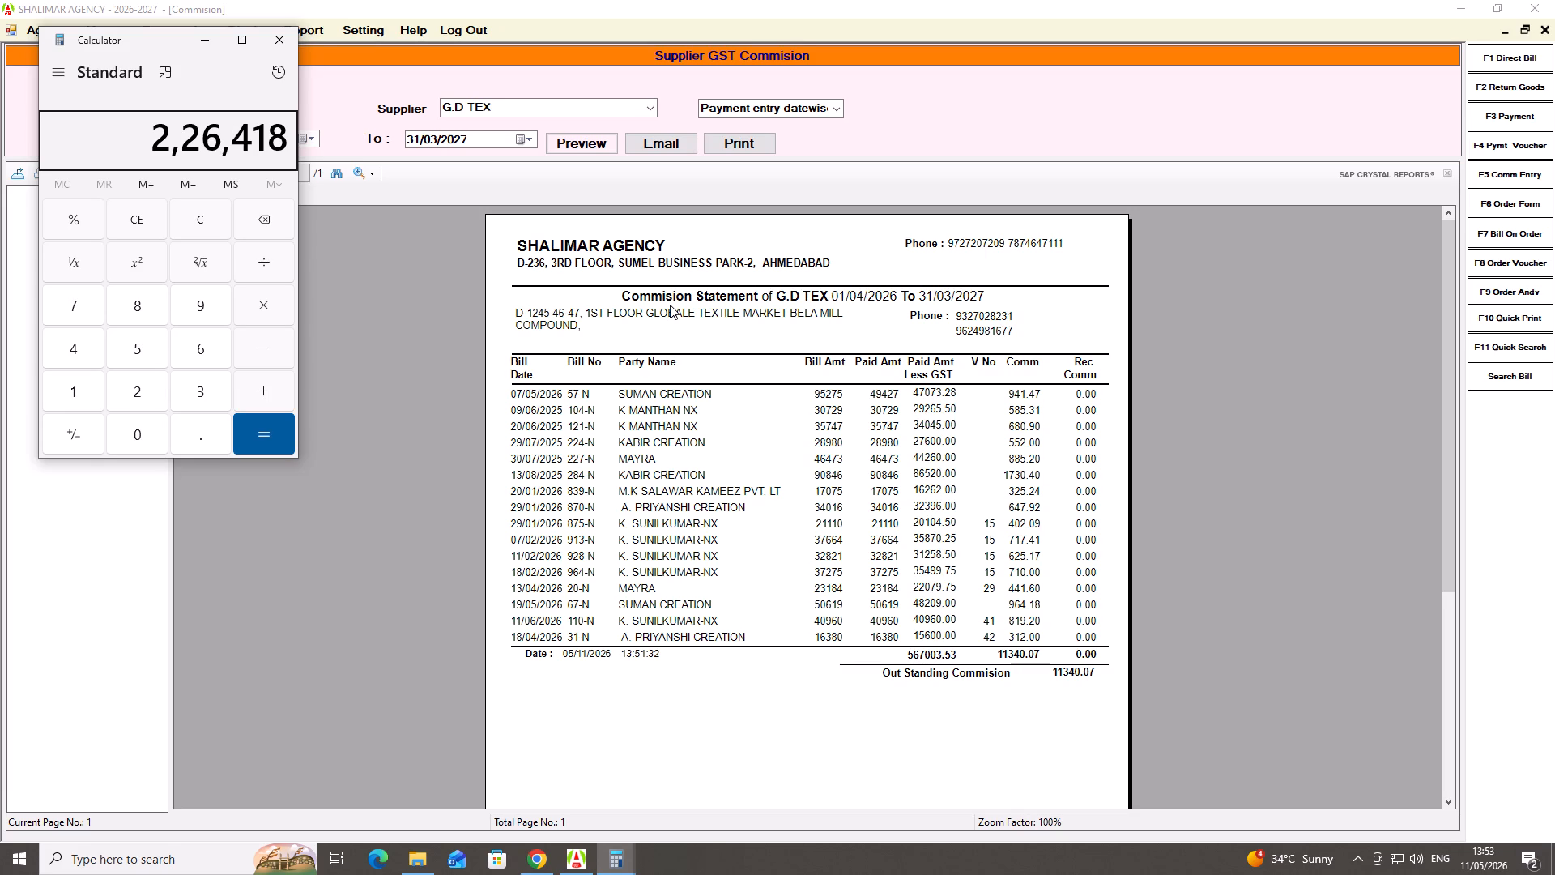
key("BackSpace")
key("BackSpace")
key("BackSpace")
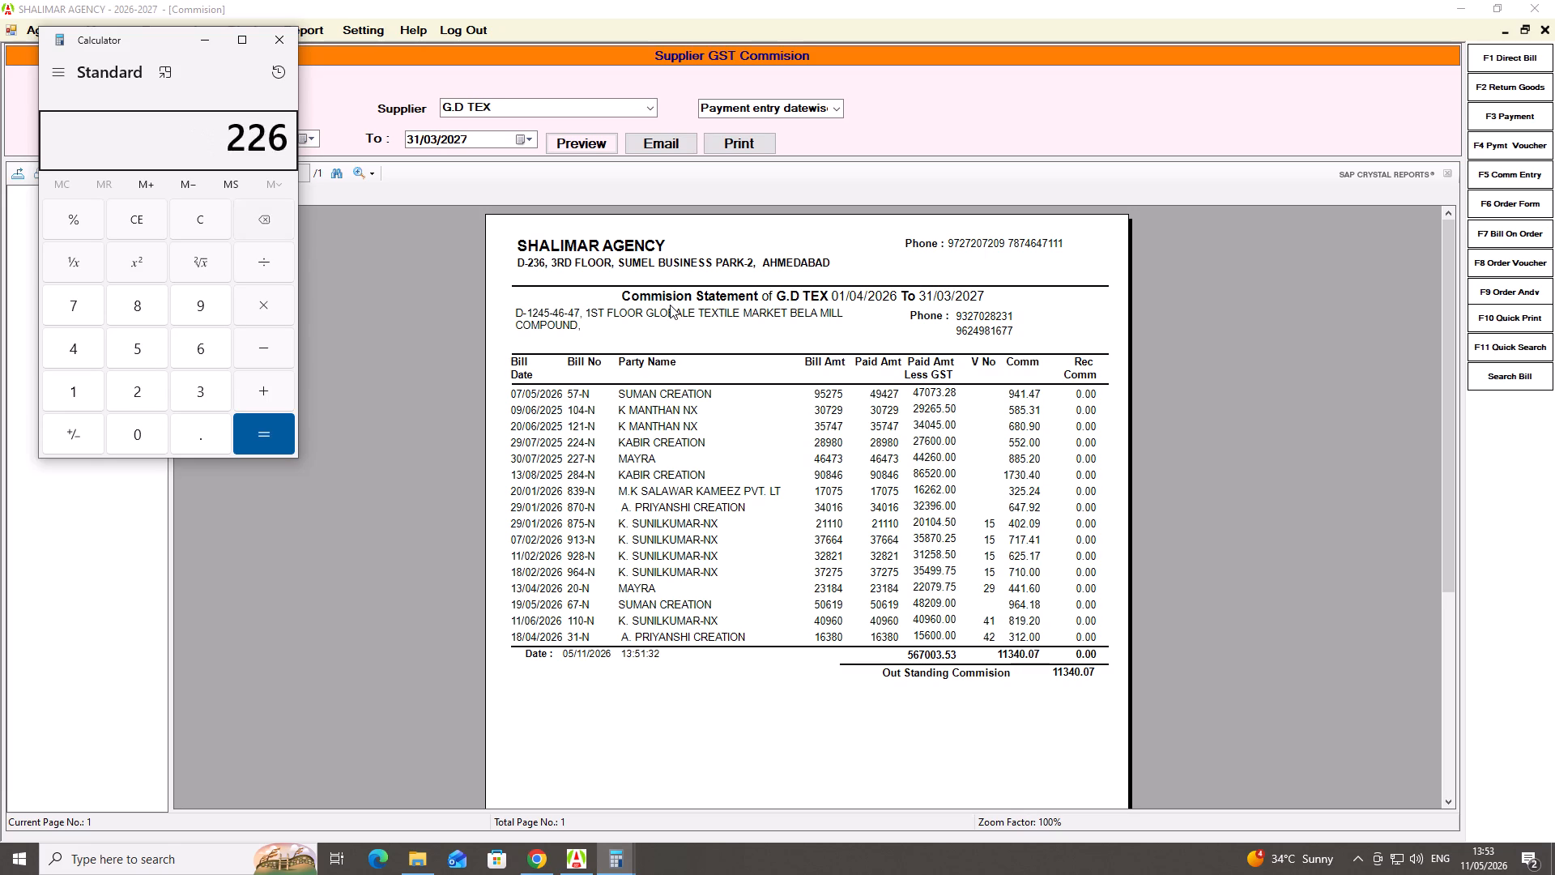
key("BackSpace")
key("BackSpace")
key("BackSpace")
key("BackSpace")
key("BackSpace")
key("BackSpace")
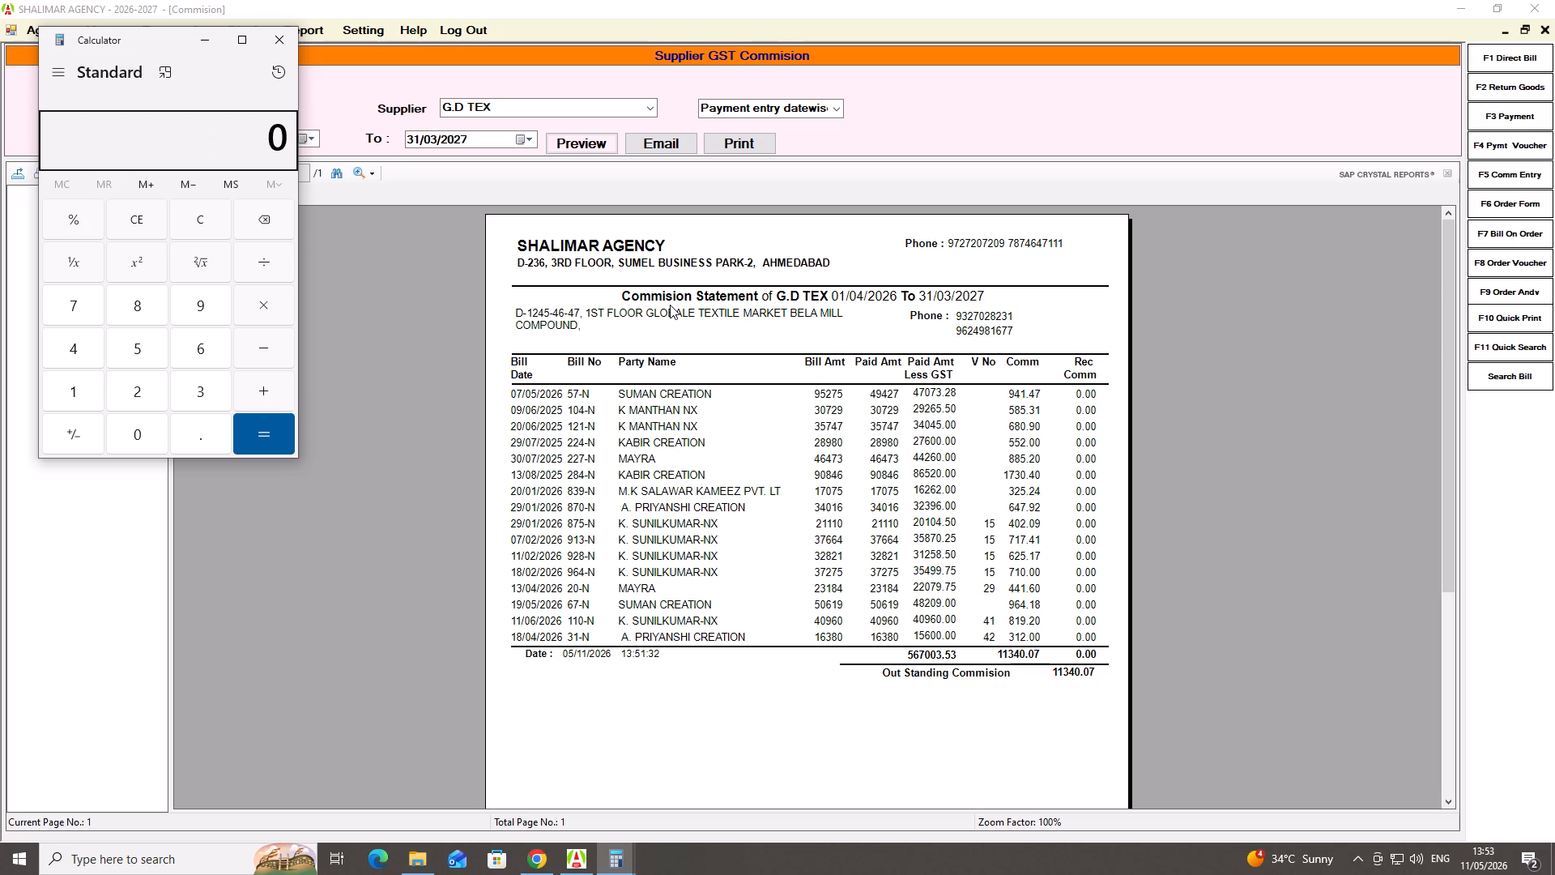
Calculate 412736 plus 226418, minus 33063, minus 11409, minus 17947.
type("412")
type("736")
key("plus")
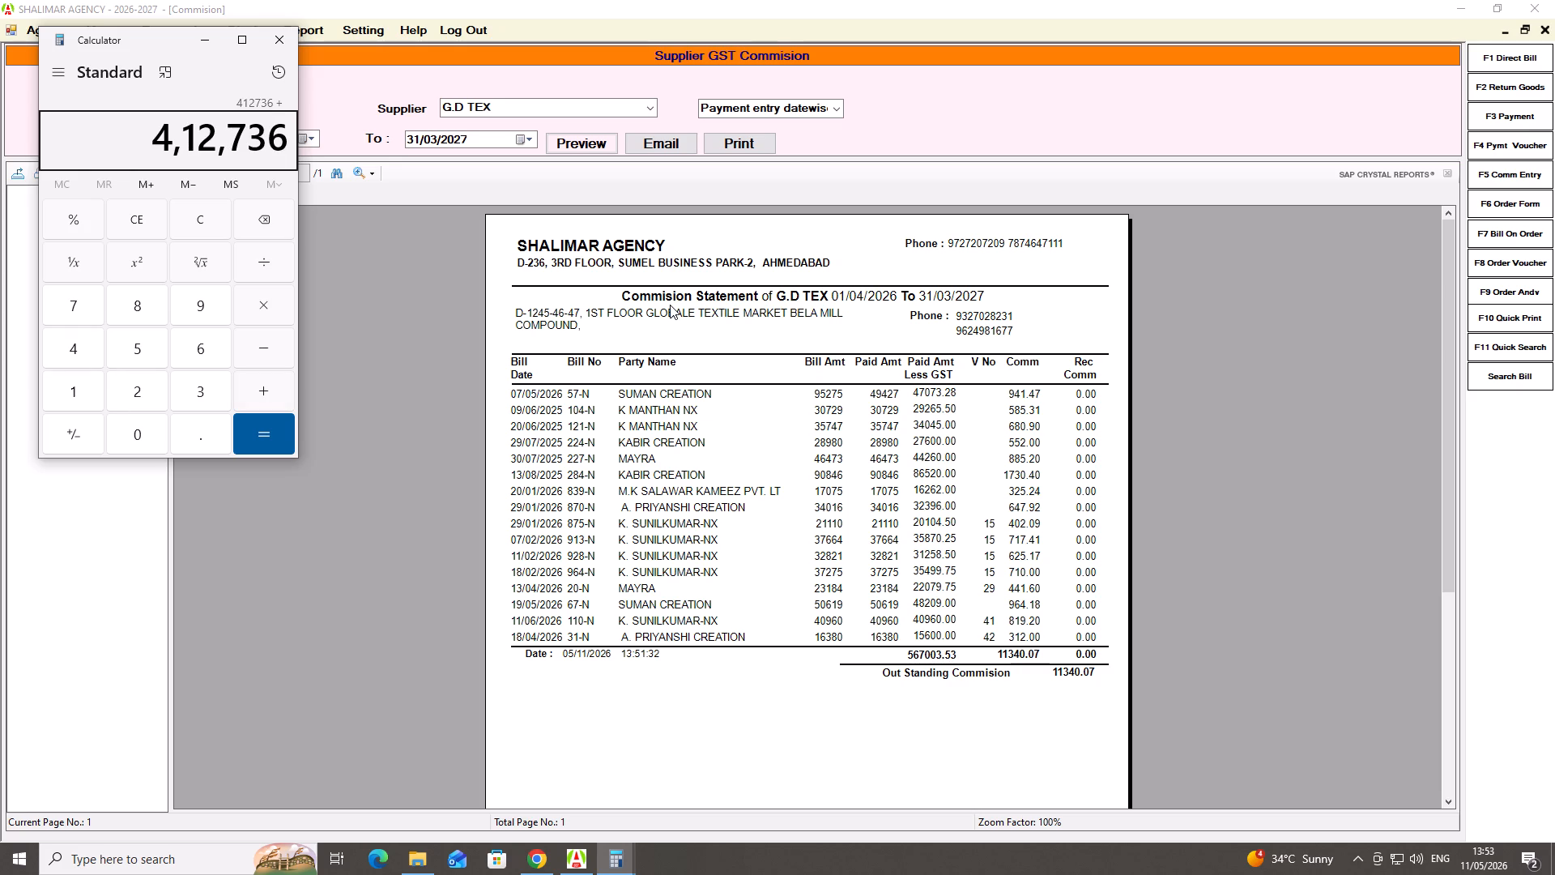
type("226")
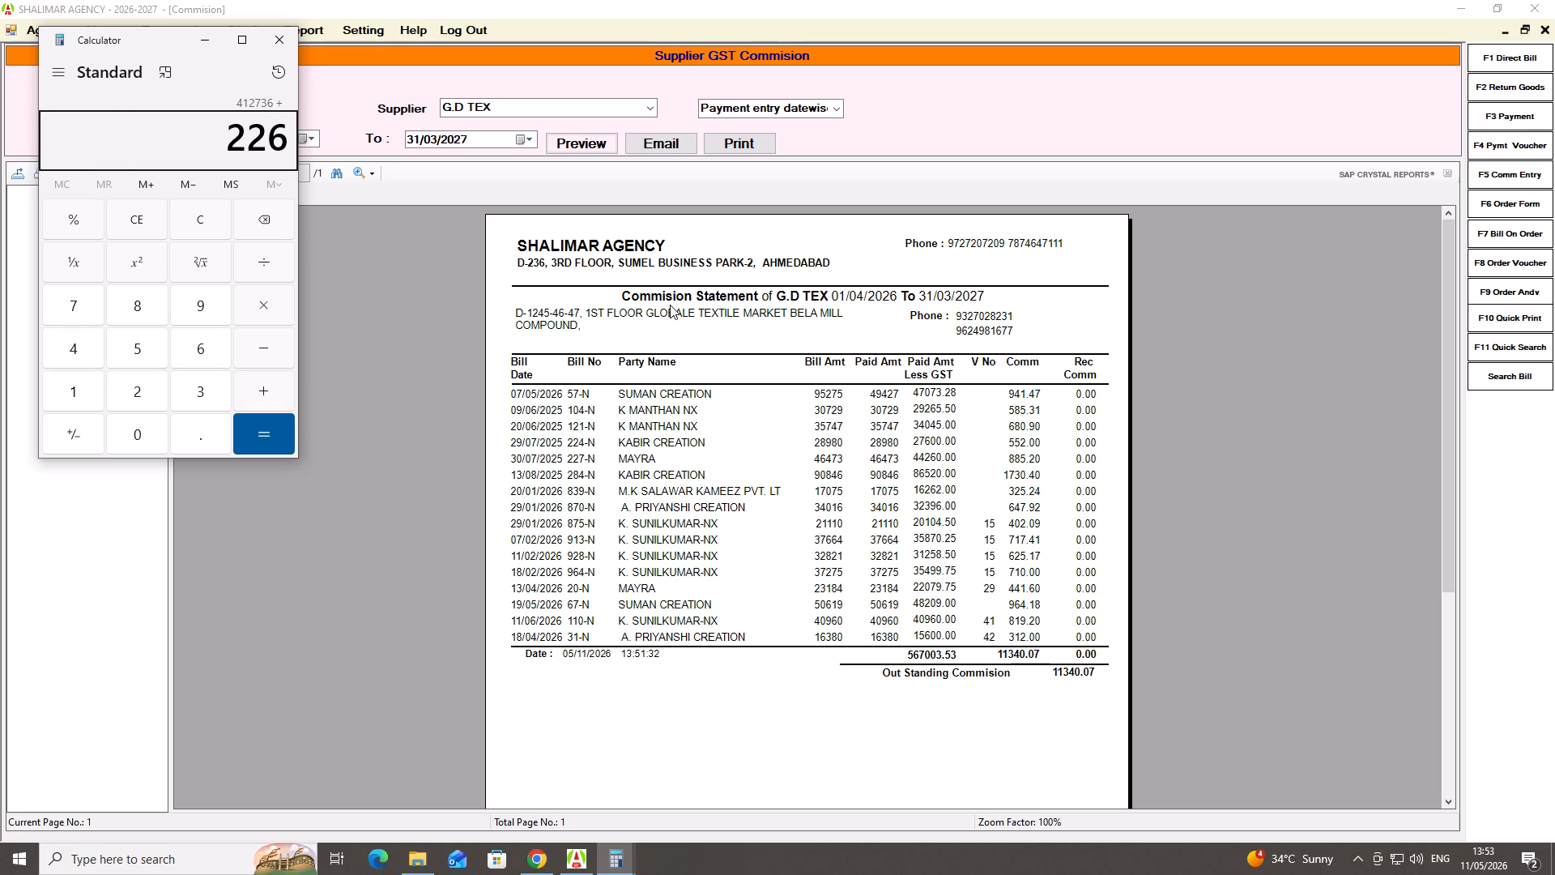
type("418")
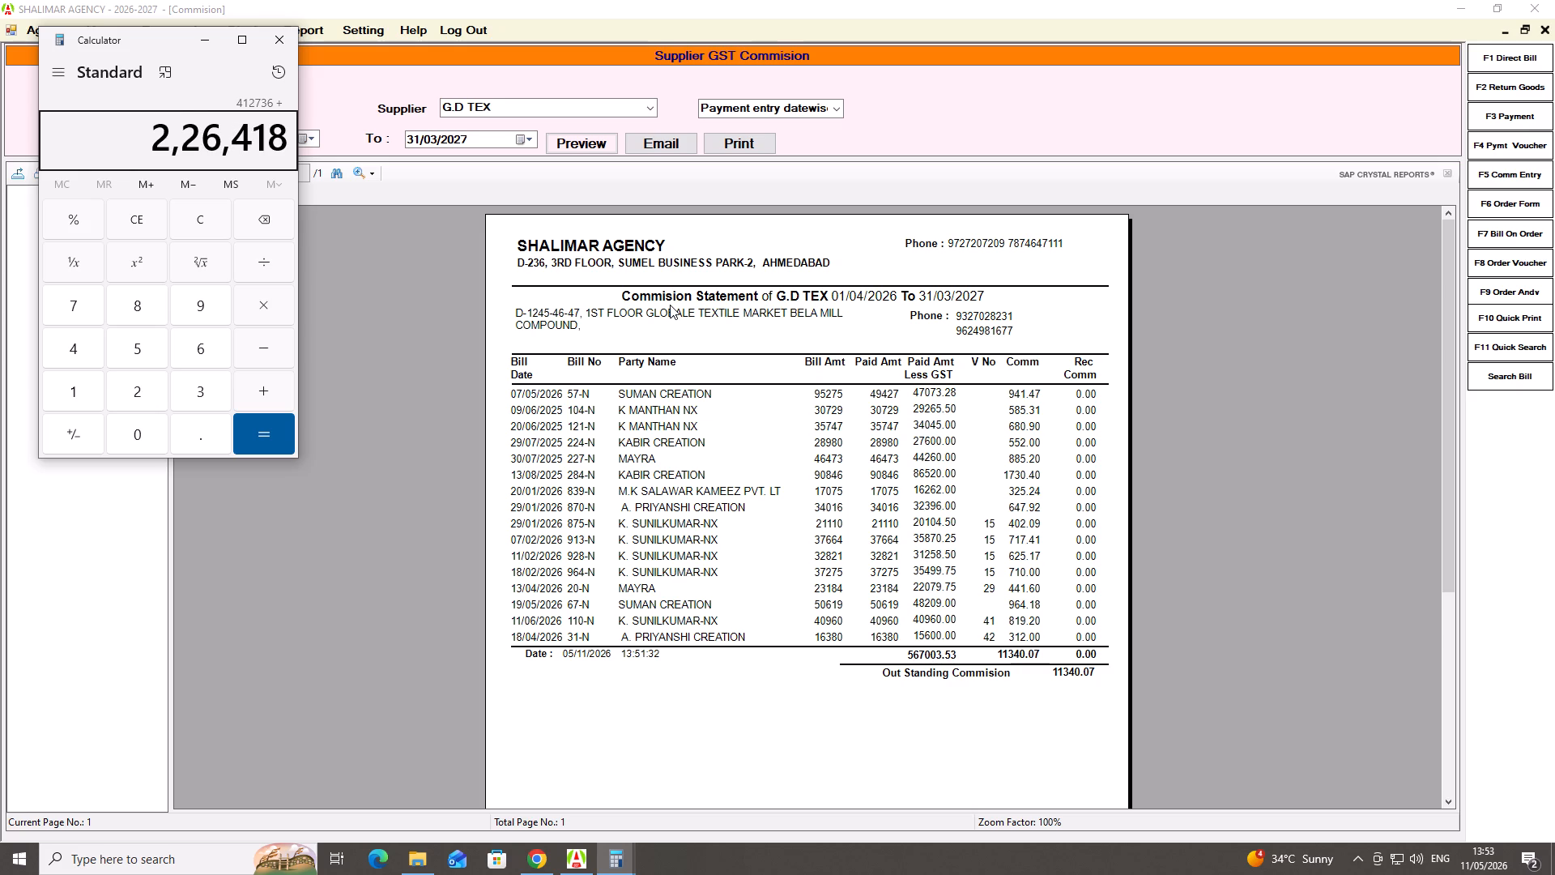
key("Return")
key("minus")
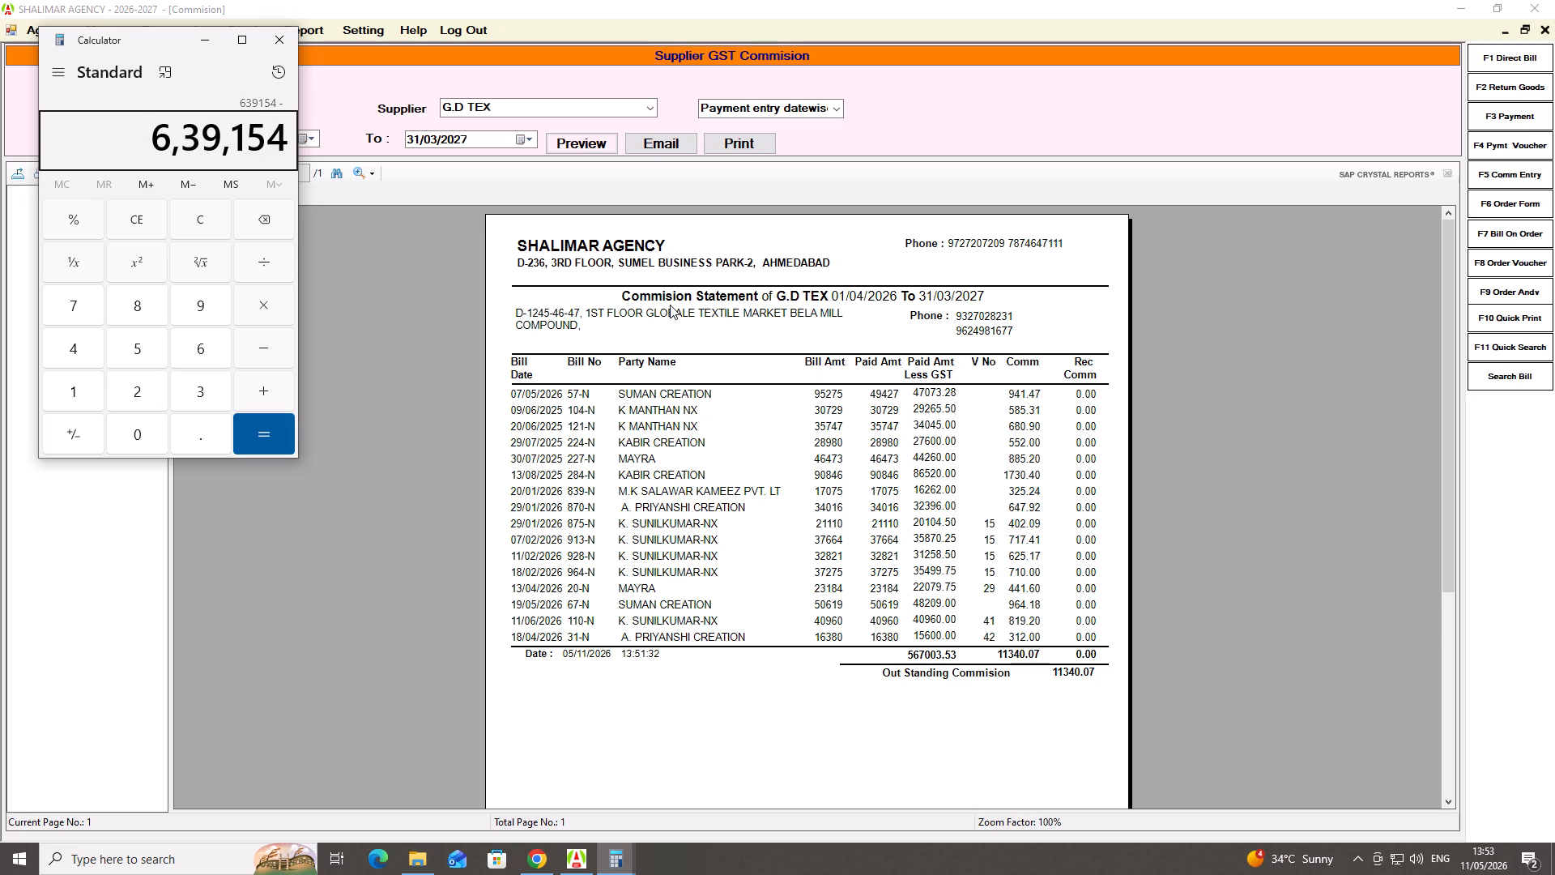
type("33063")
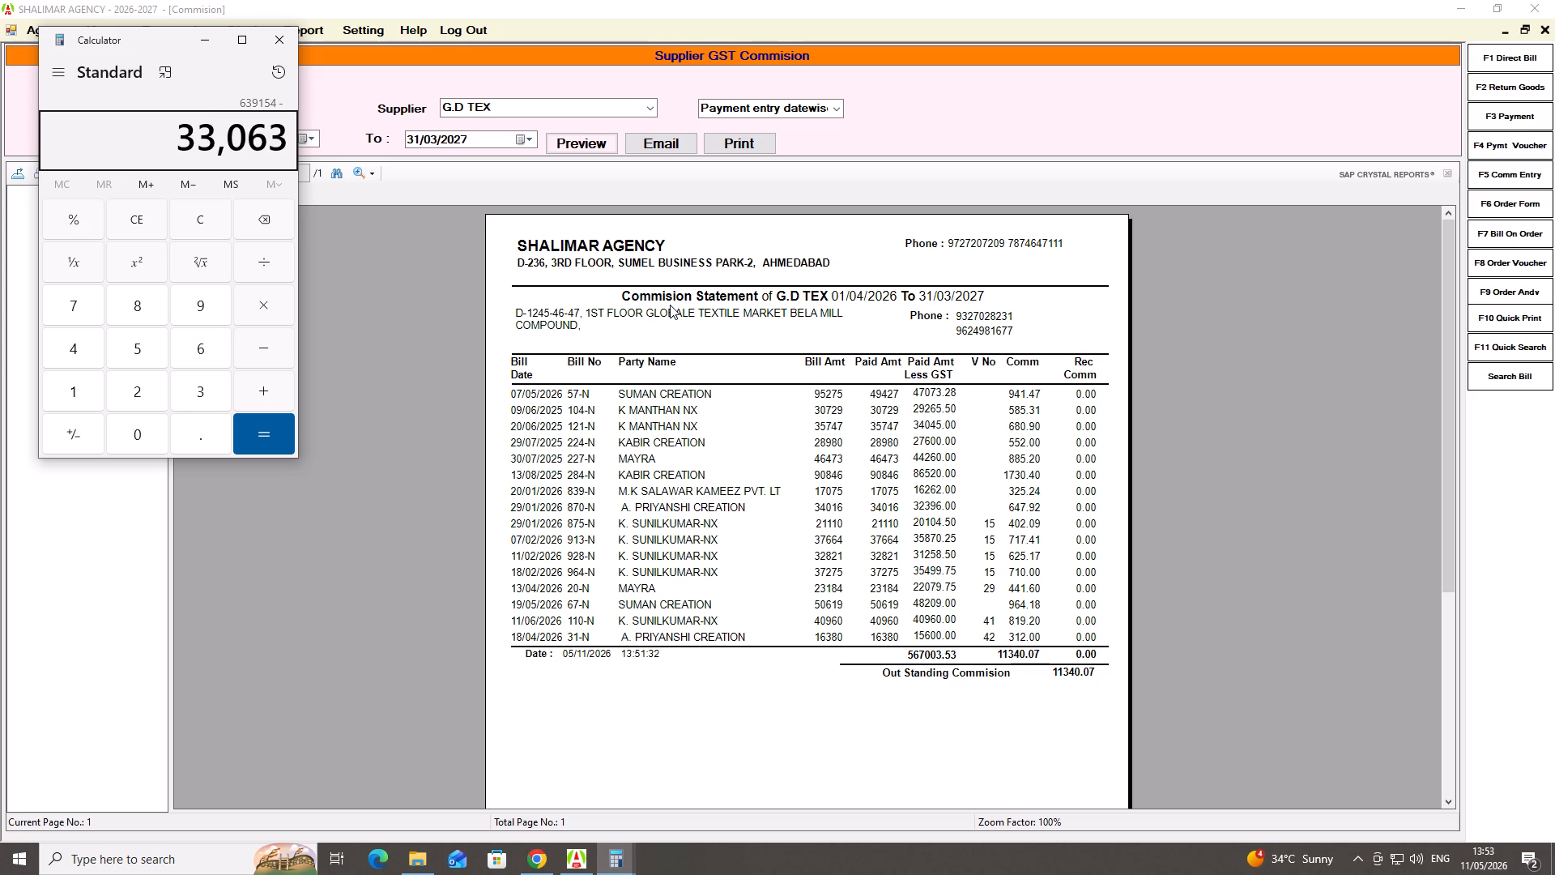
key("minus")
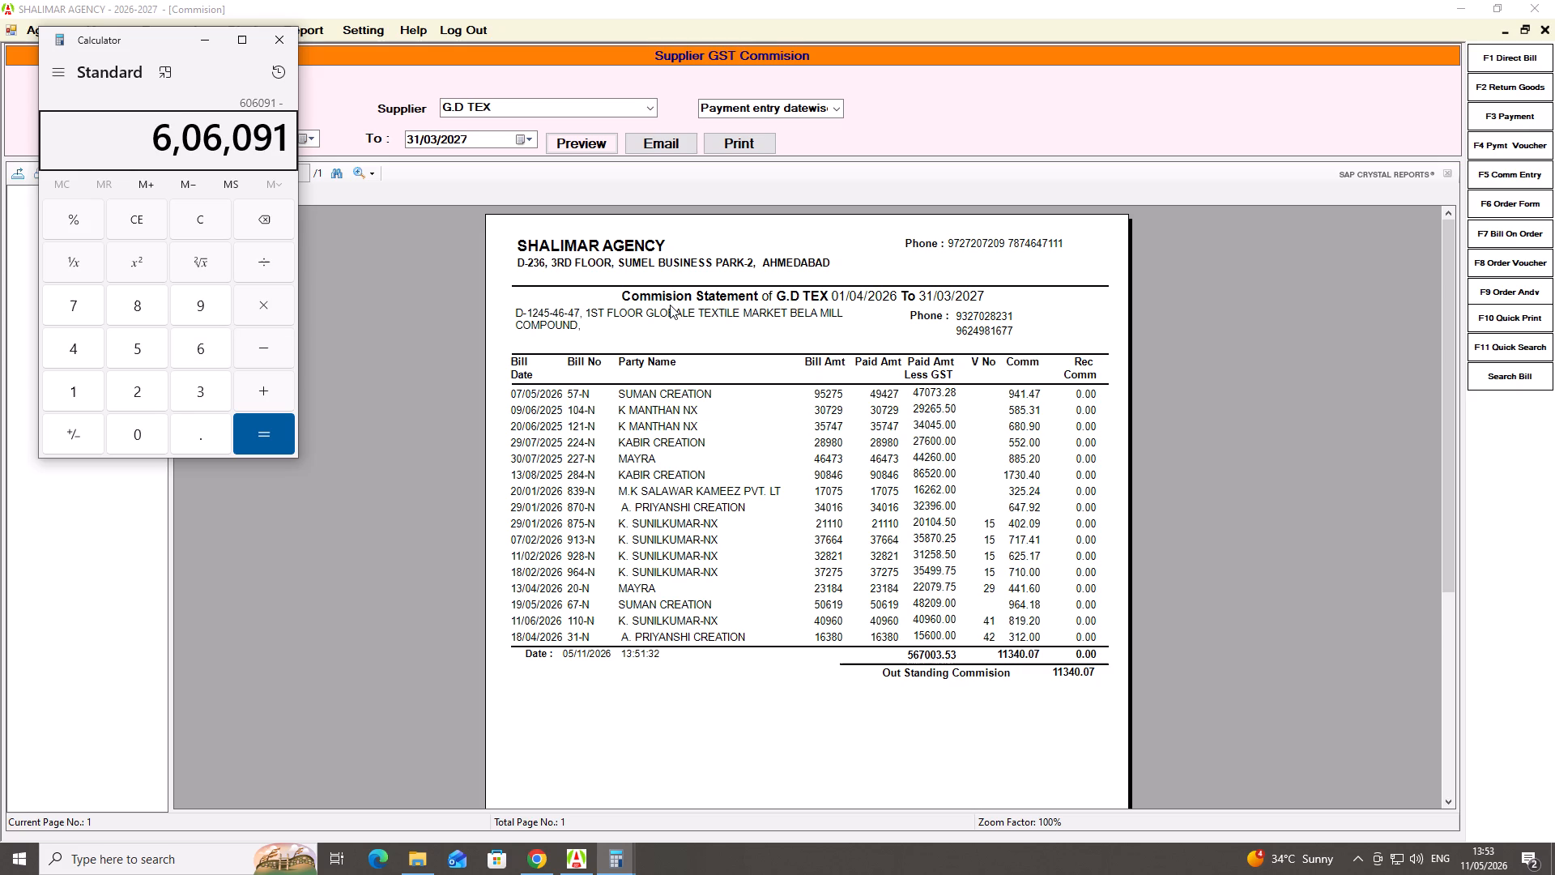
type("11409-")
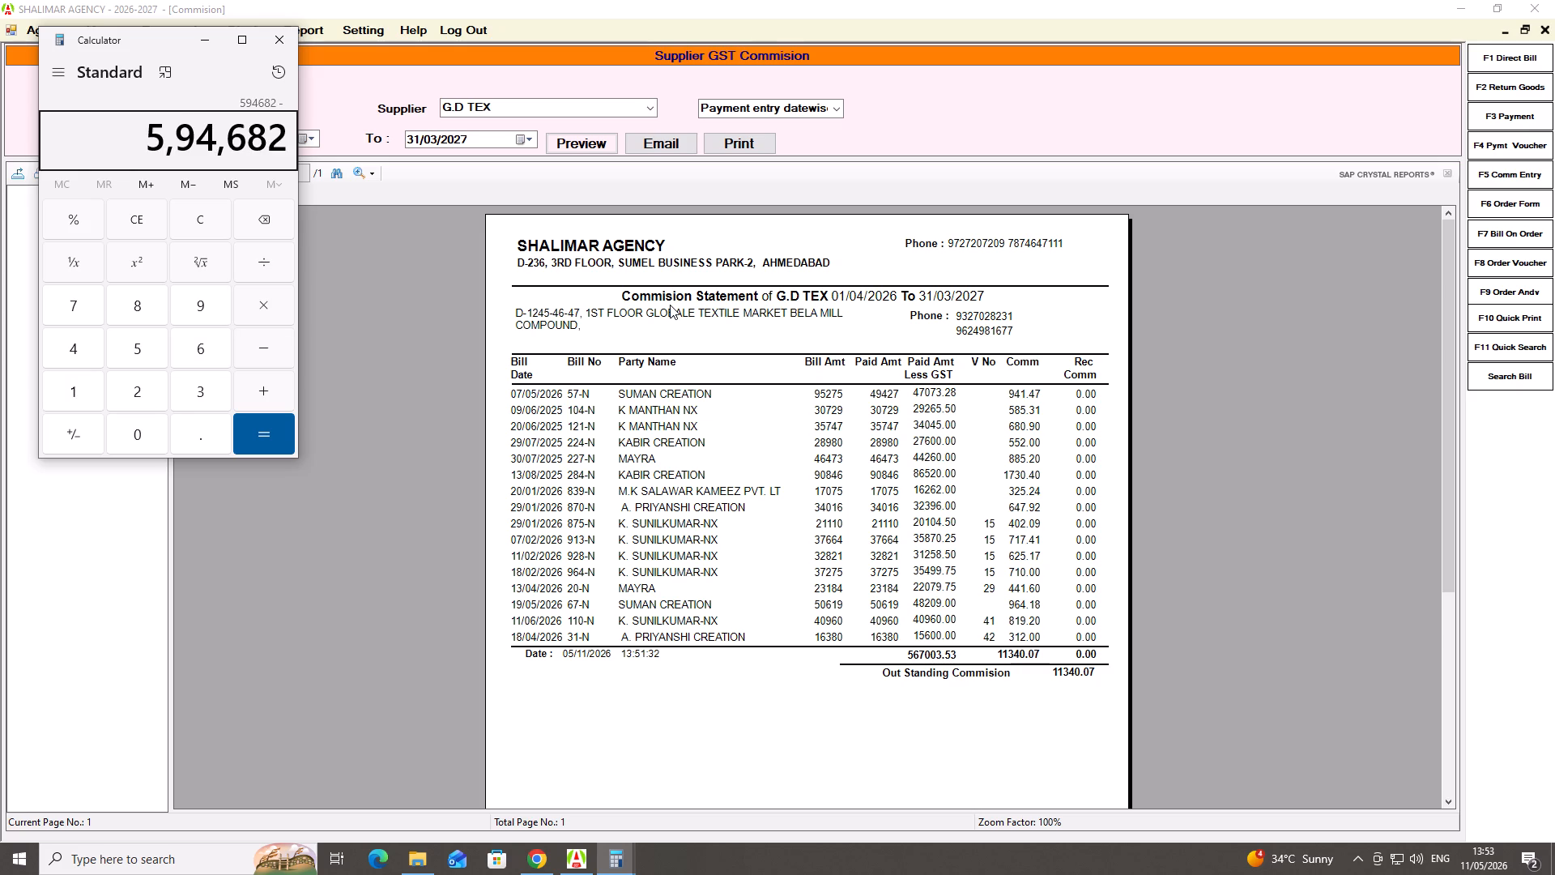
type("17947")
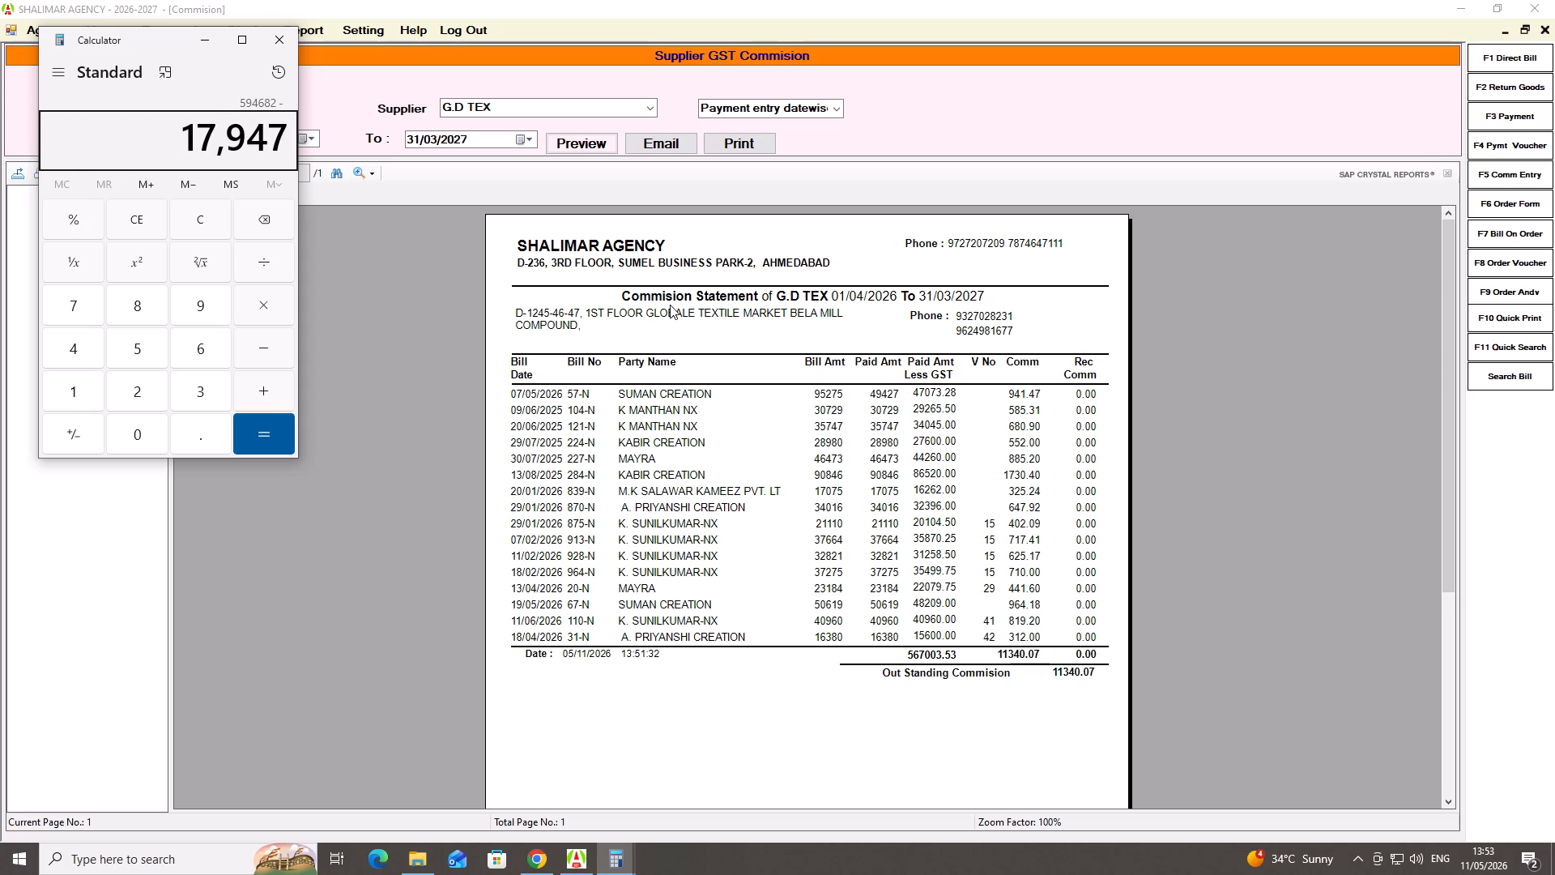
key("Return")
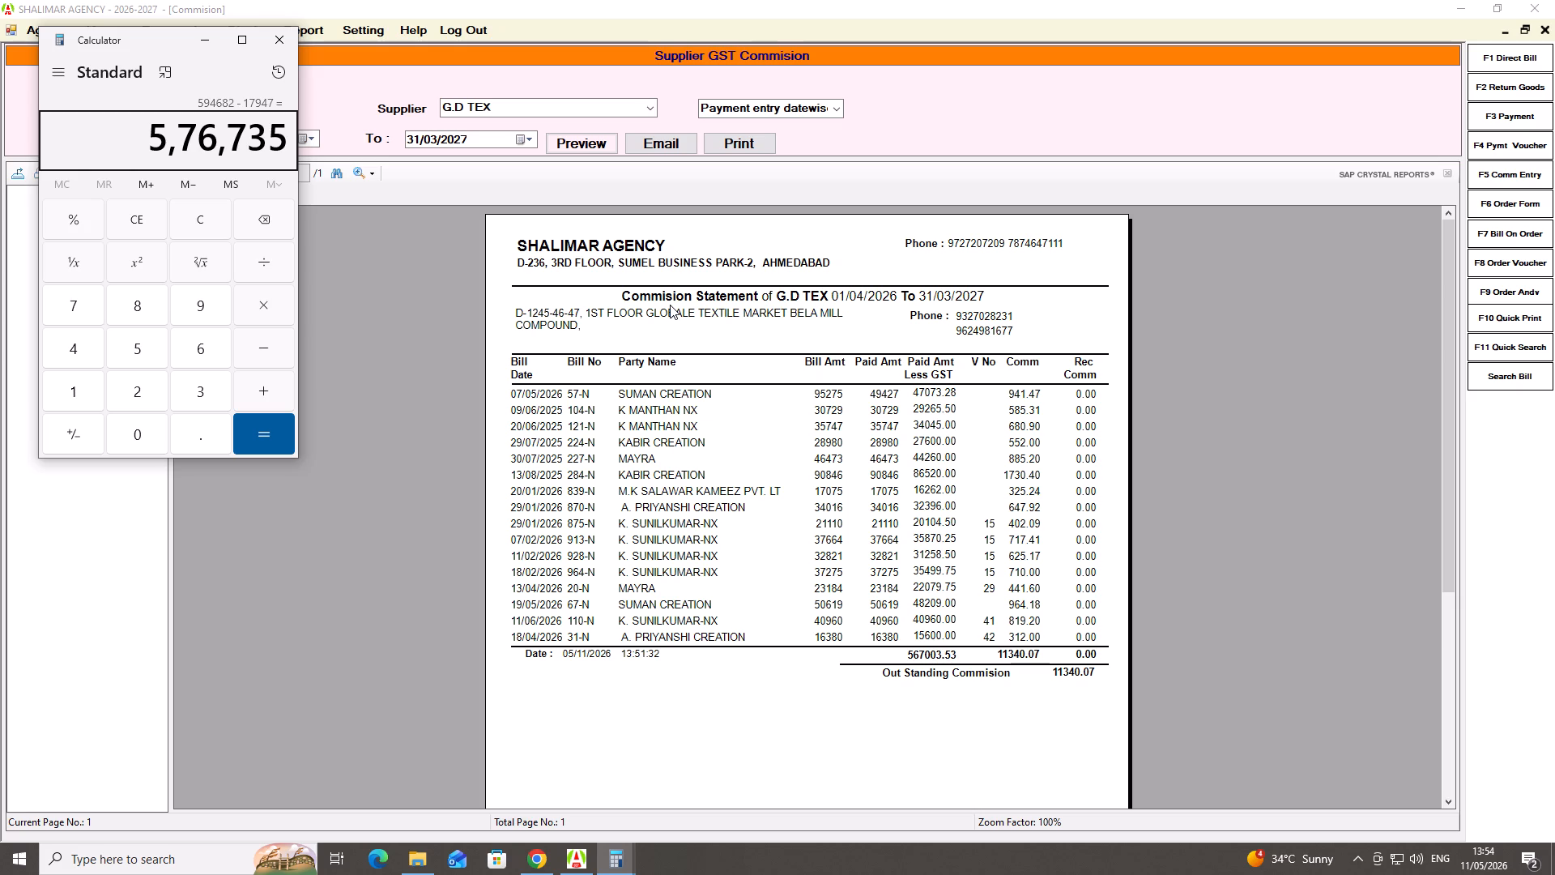
Enter 576735 as a new calculation and deduct 5% from it.
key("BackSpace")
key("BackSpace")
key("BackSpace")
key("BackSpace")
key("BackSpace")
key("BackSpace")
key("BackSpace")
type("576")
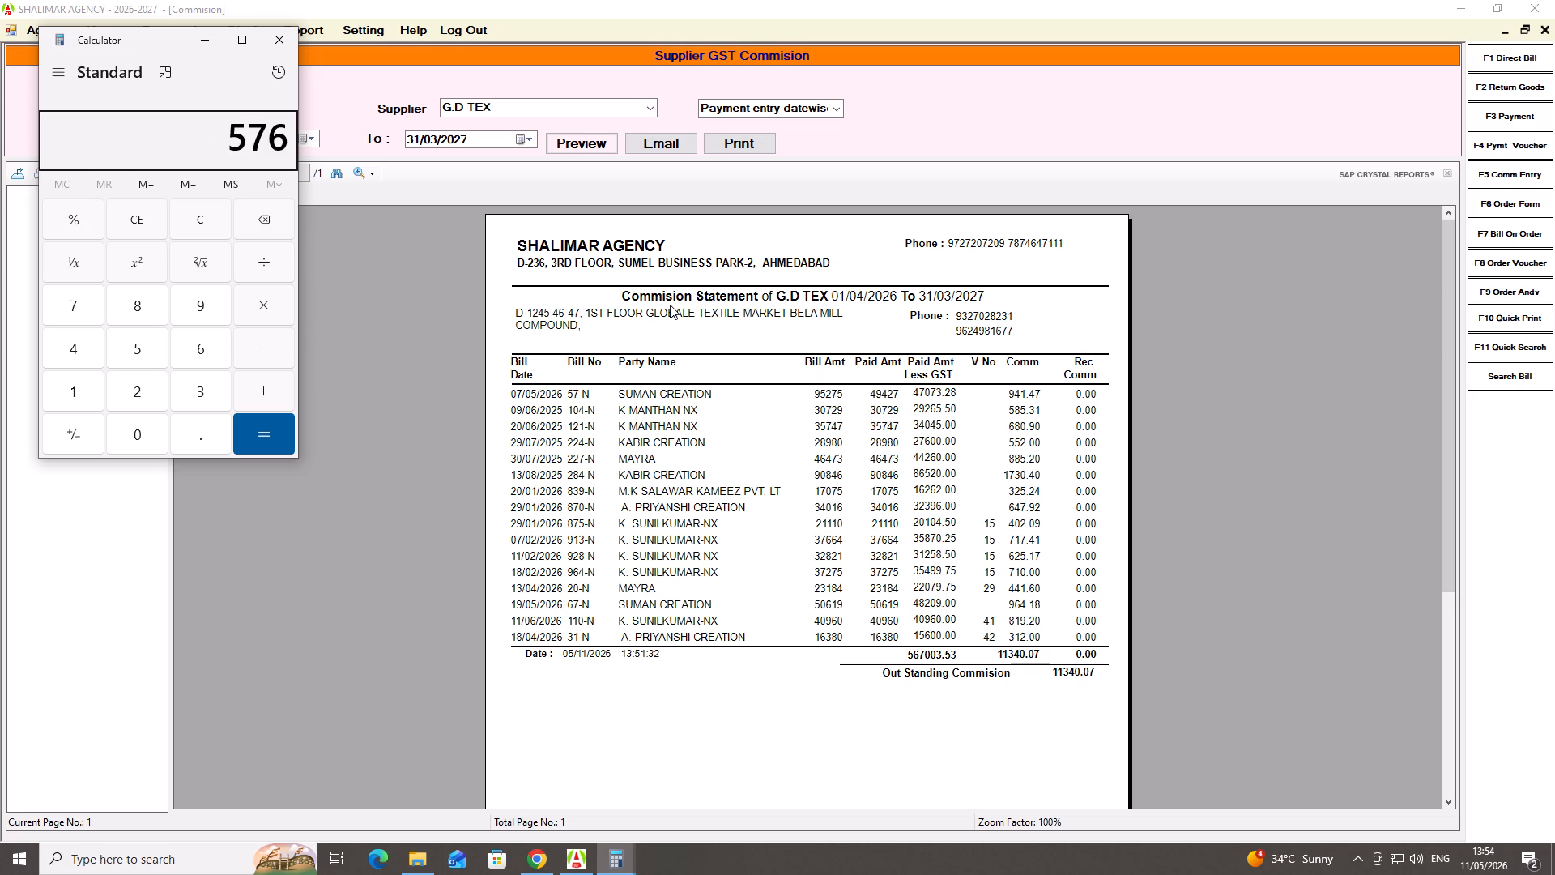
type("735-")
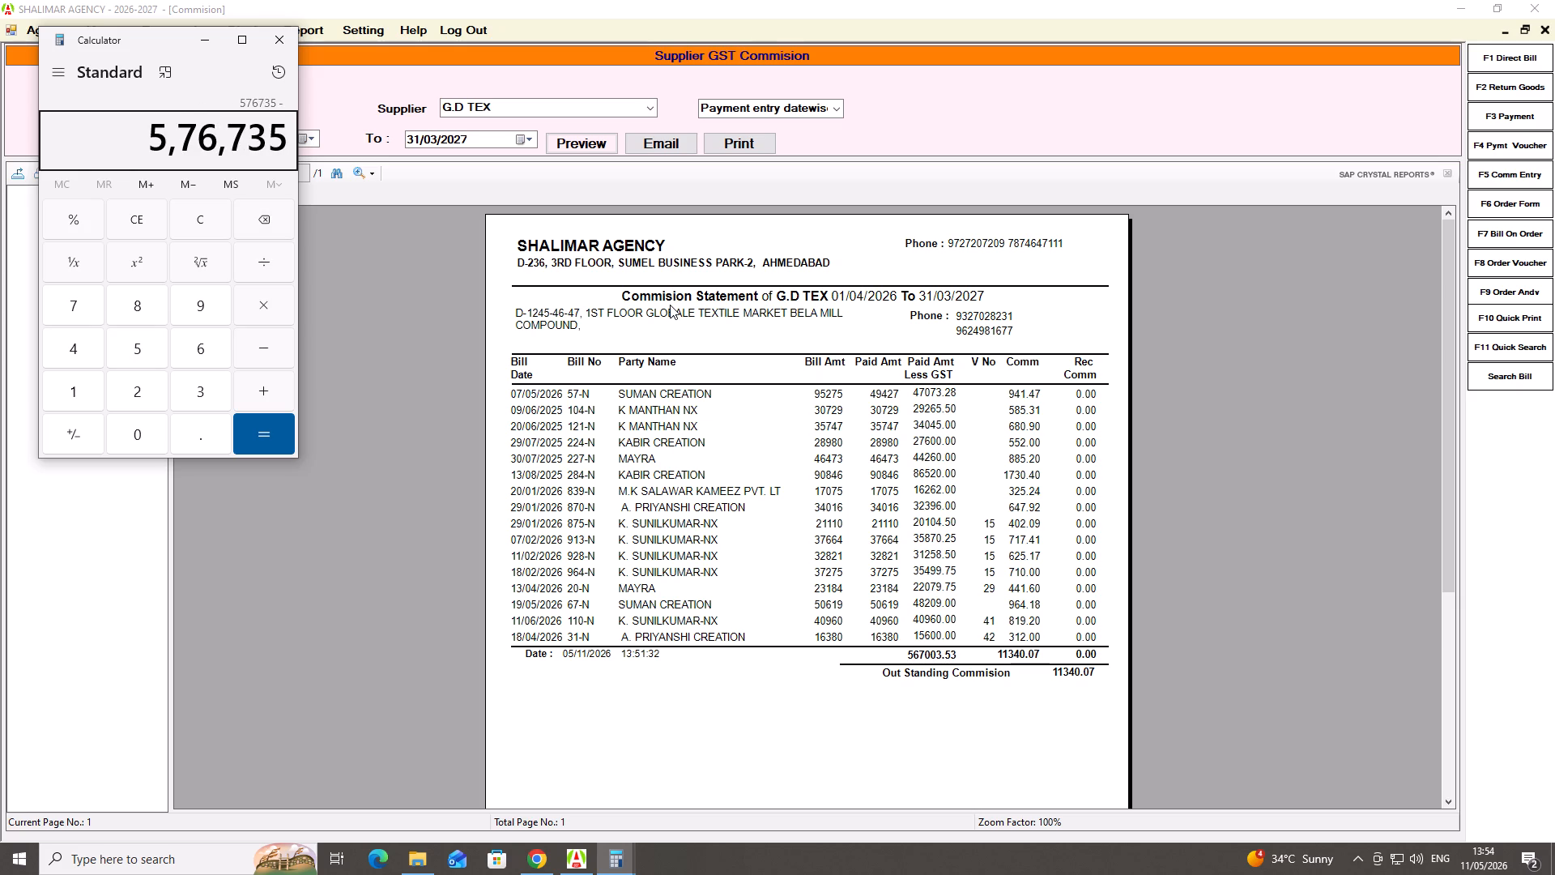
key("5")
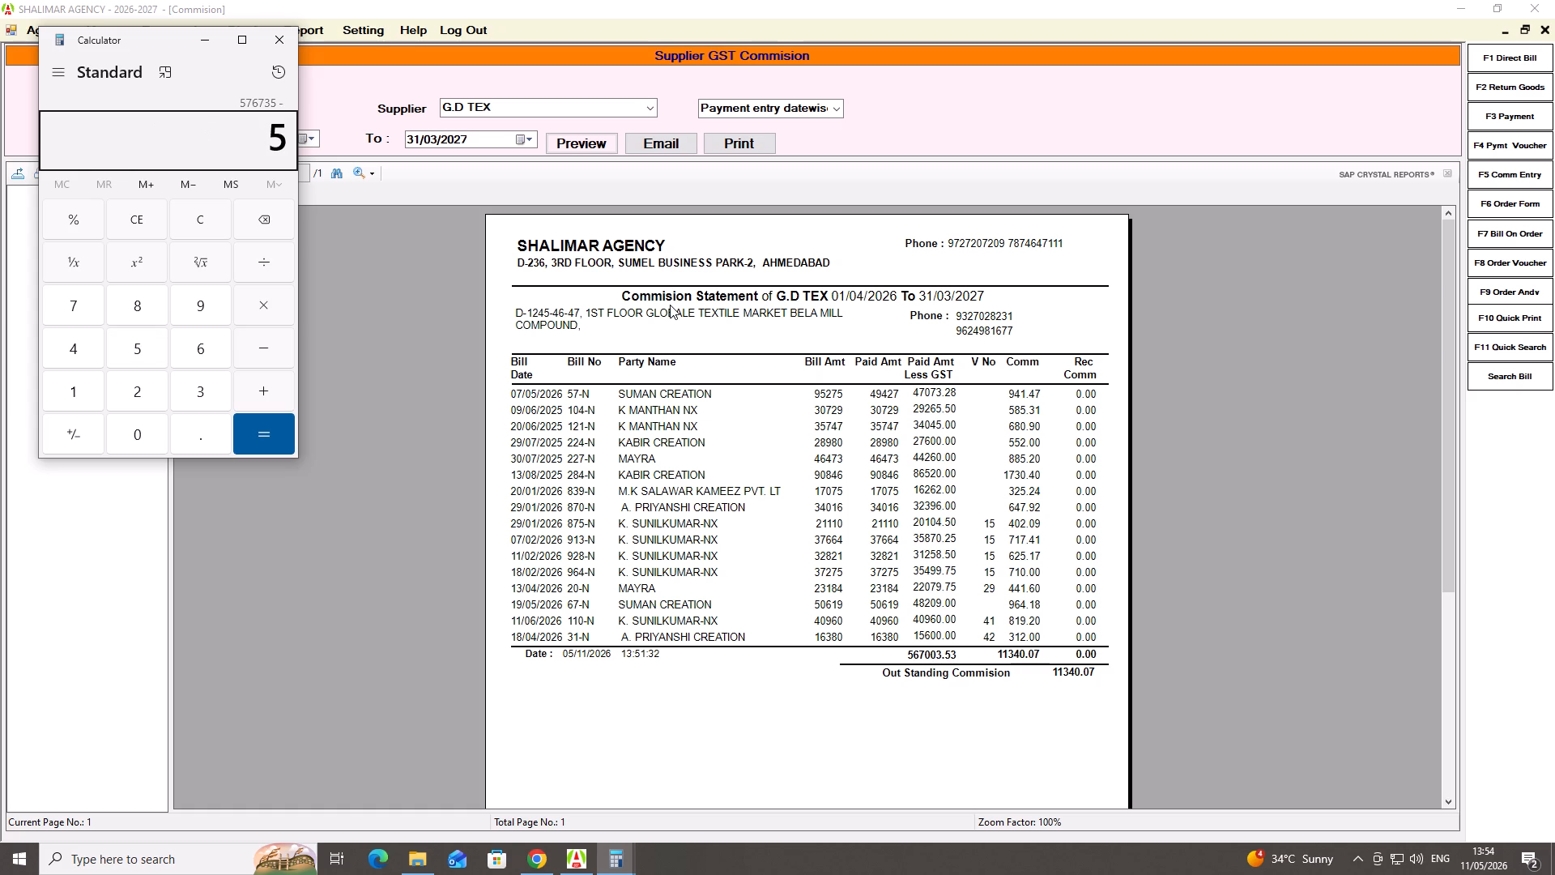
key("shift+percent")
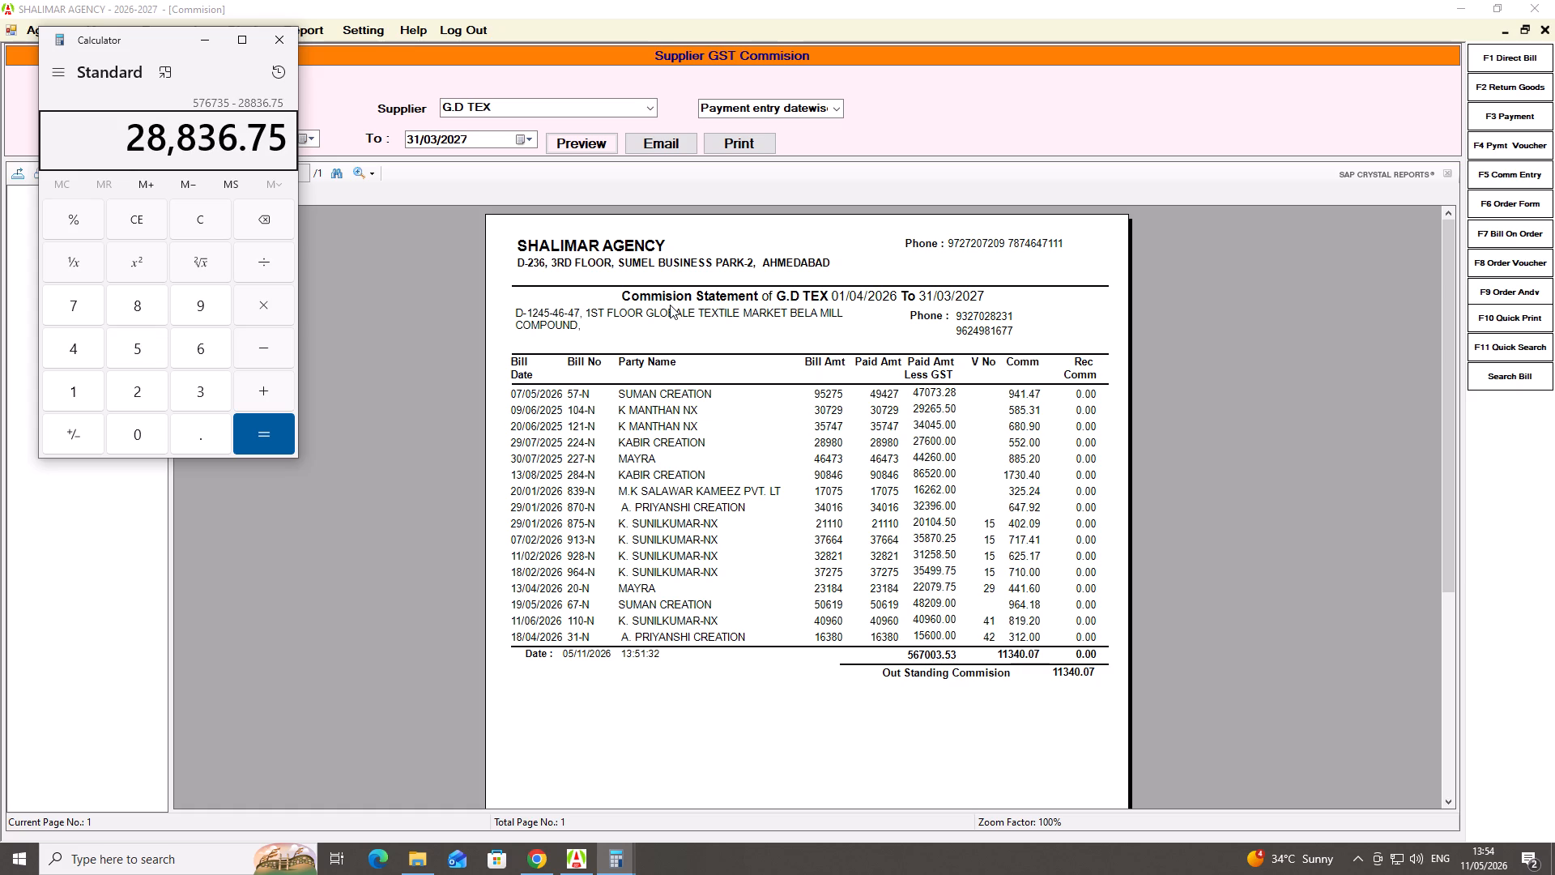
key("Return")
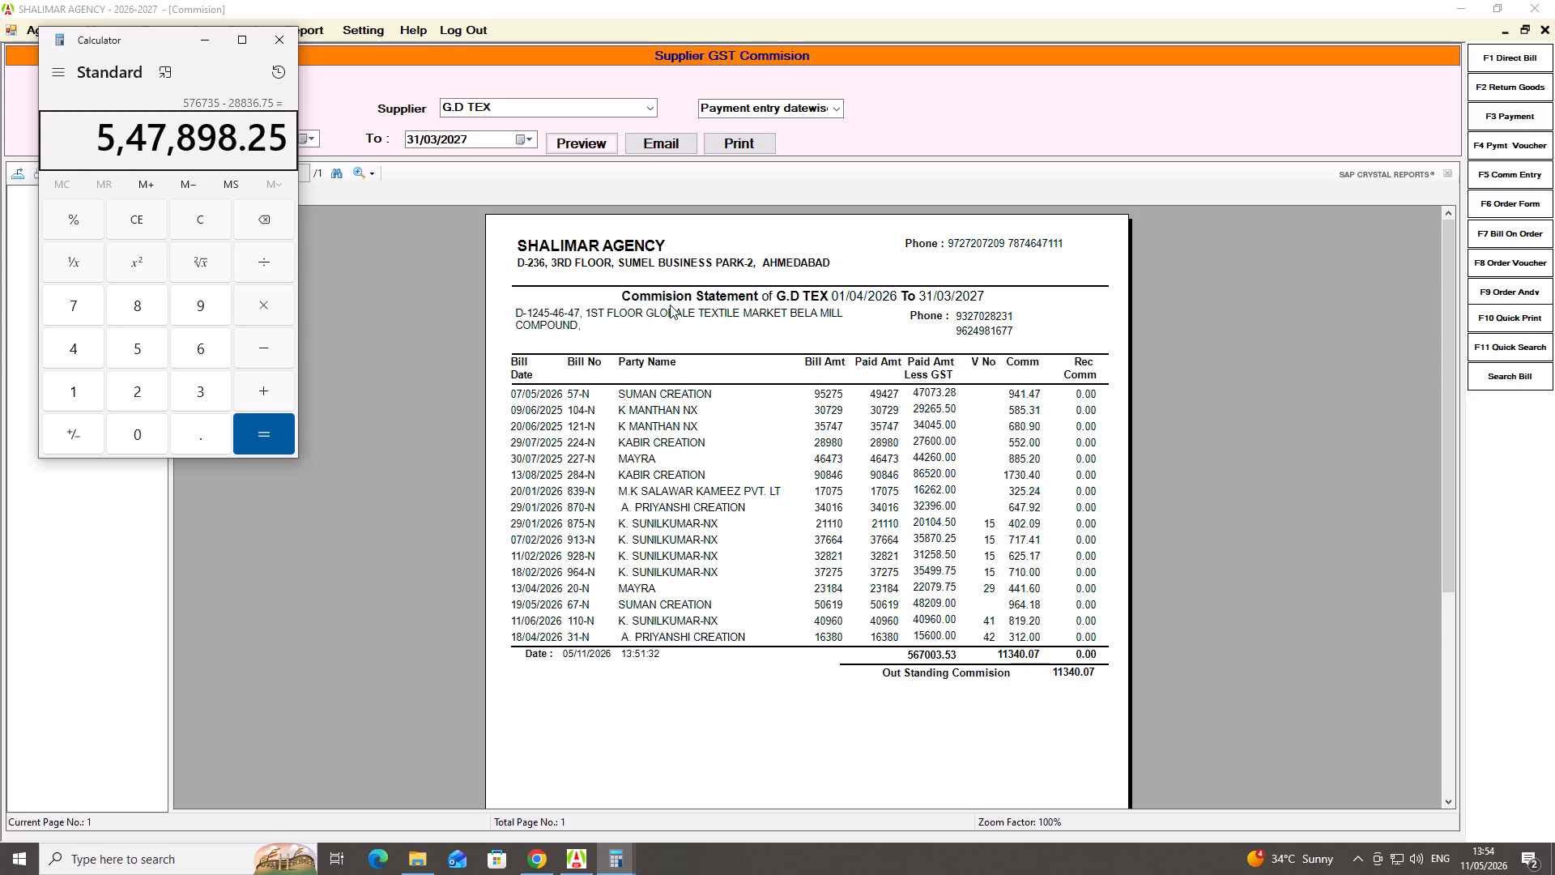
Calculate 2% of the amount left after the 5% deduction.
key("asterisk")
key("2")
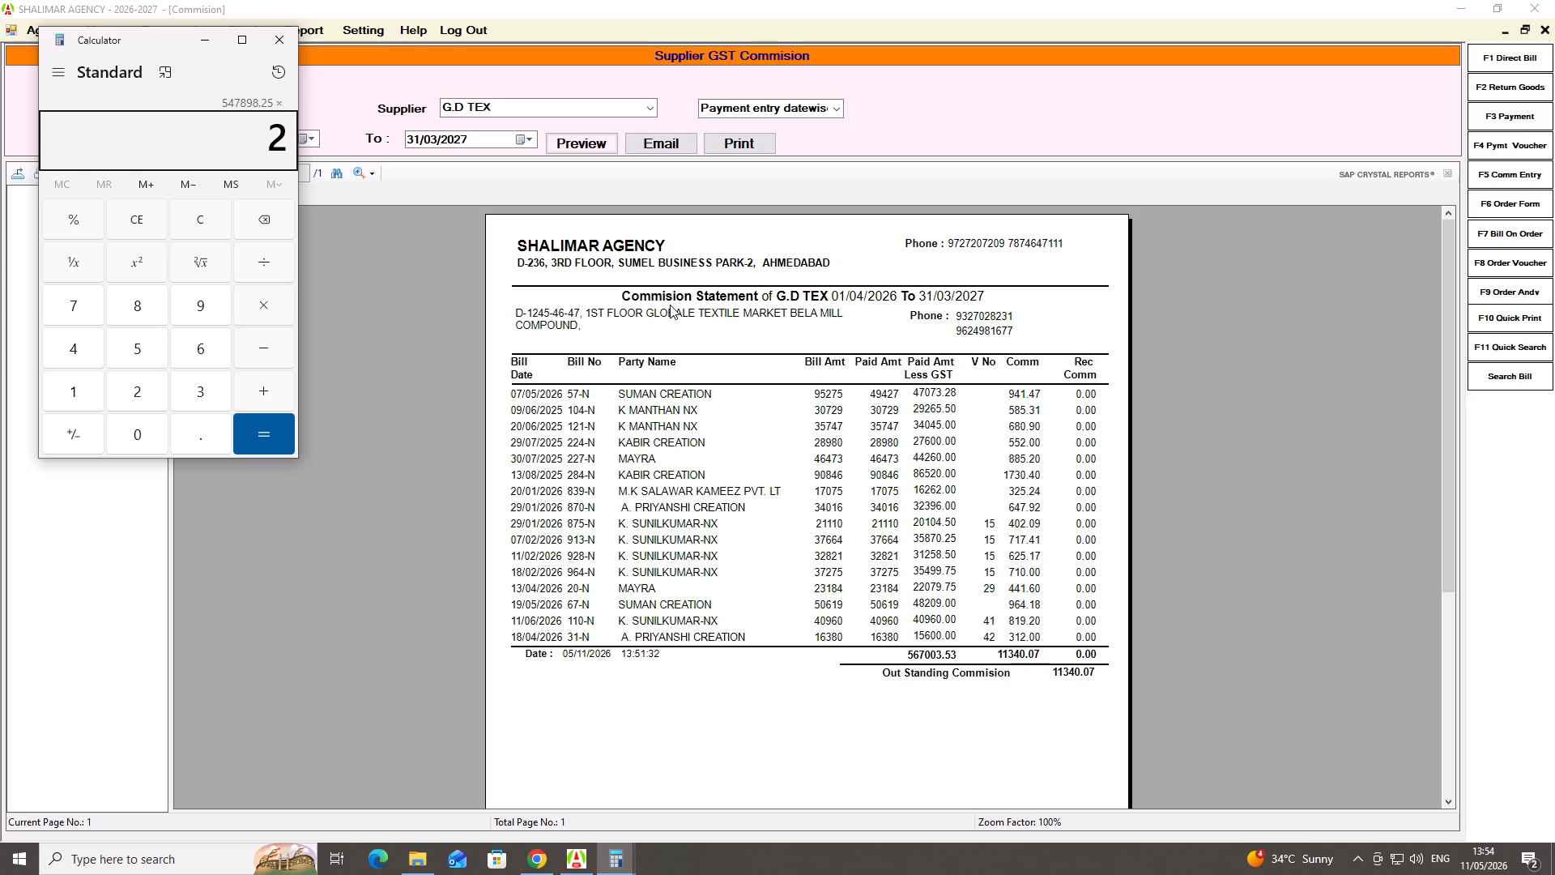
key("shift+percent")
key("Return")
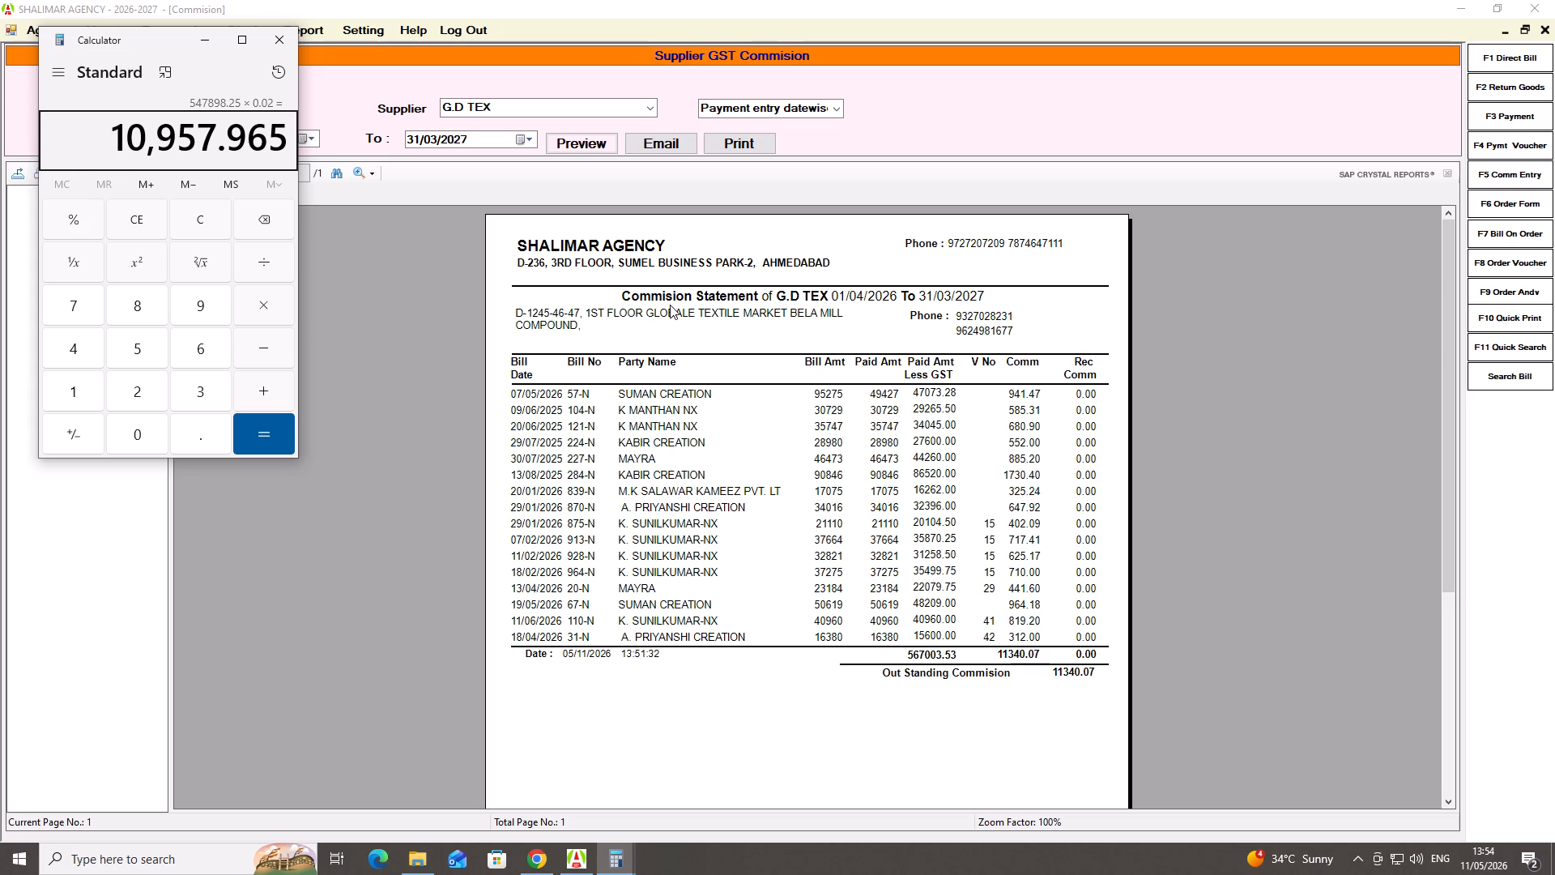
left_click(281, 48)
Switch to the agency software, log out of the current year, and select SHALIMAR AGENCY 2025-2026 for login.
left_click(299, 32)
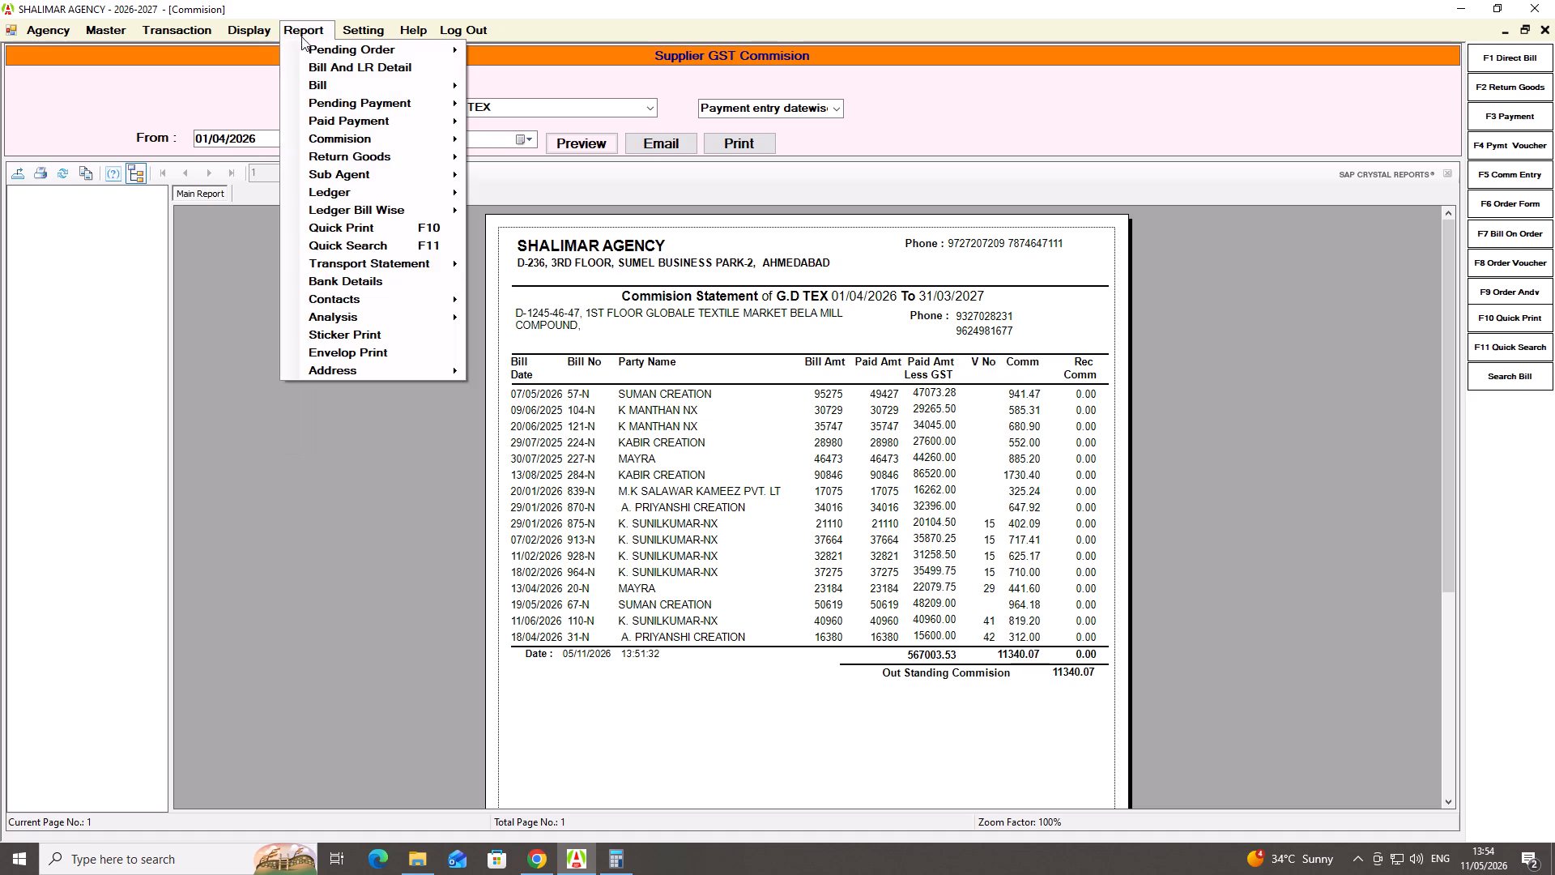
left_click(460, 31)
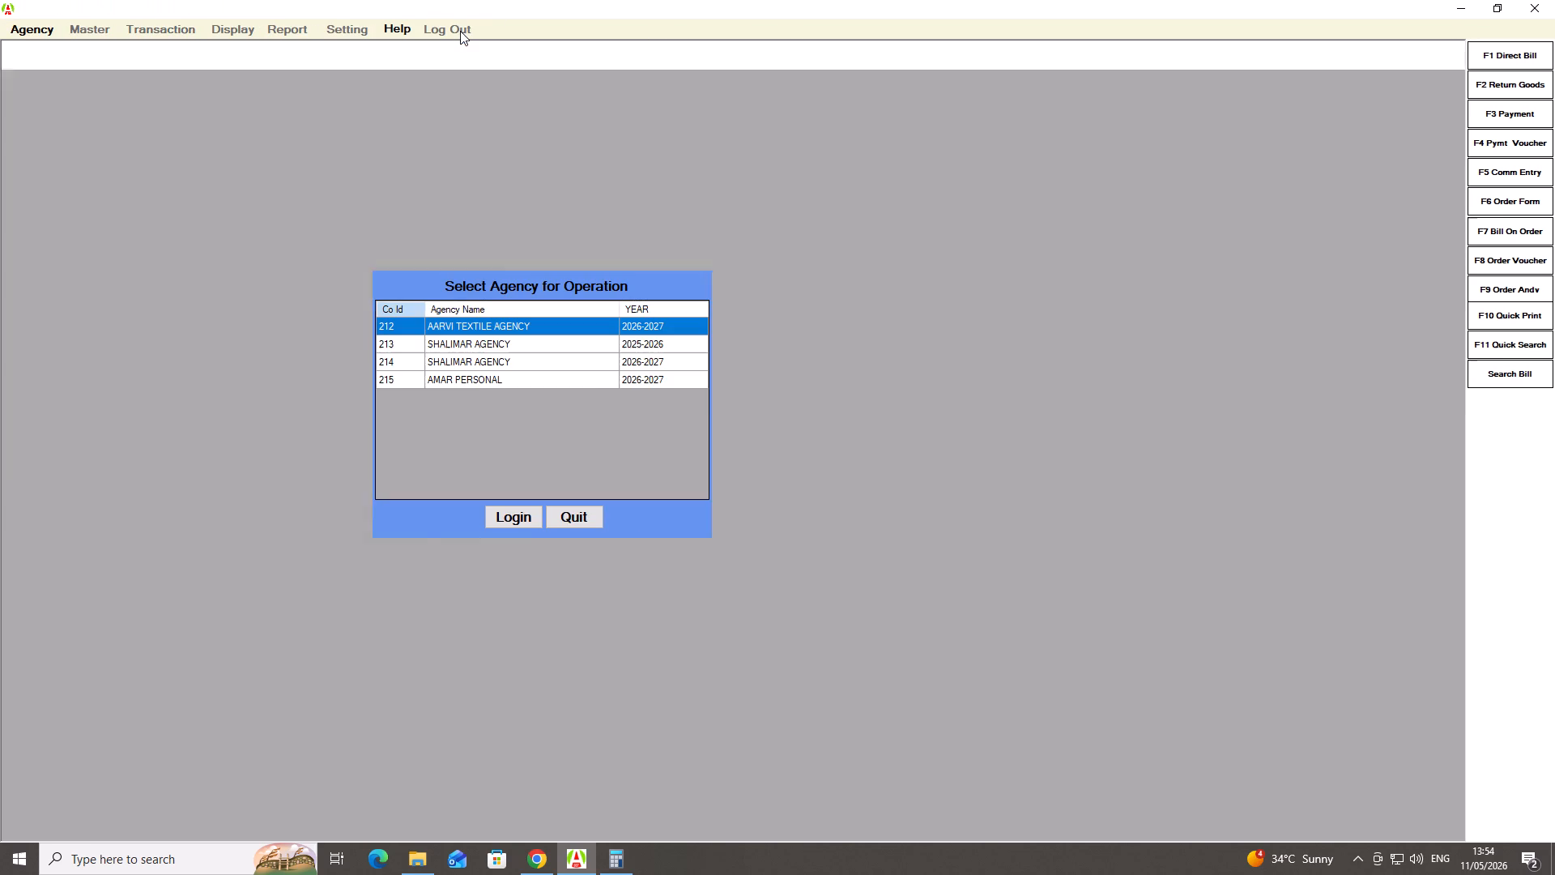
left_click(490, 358)
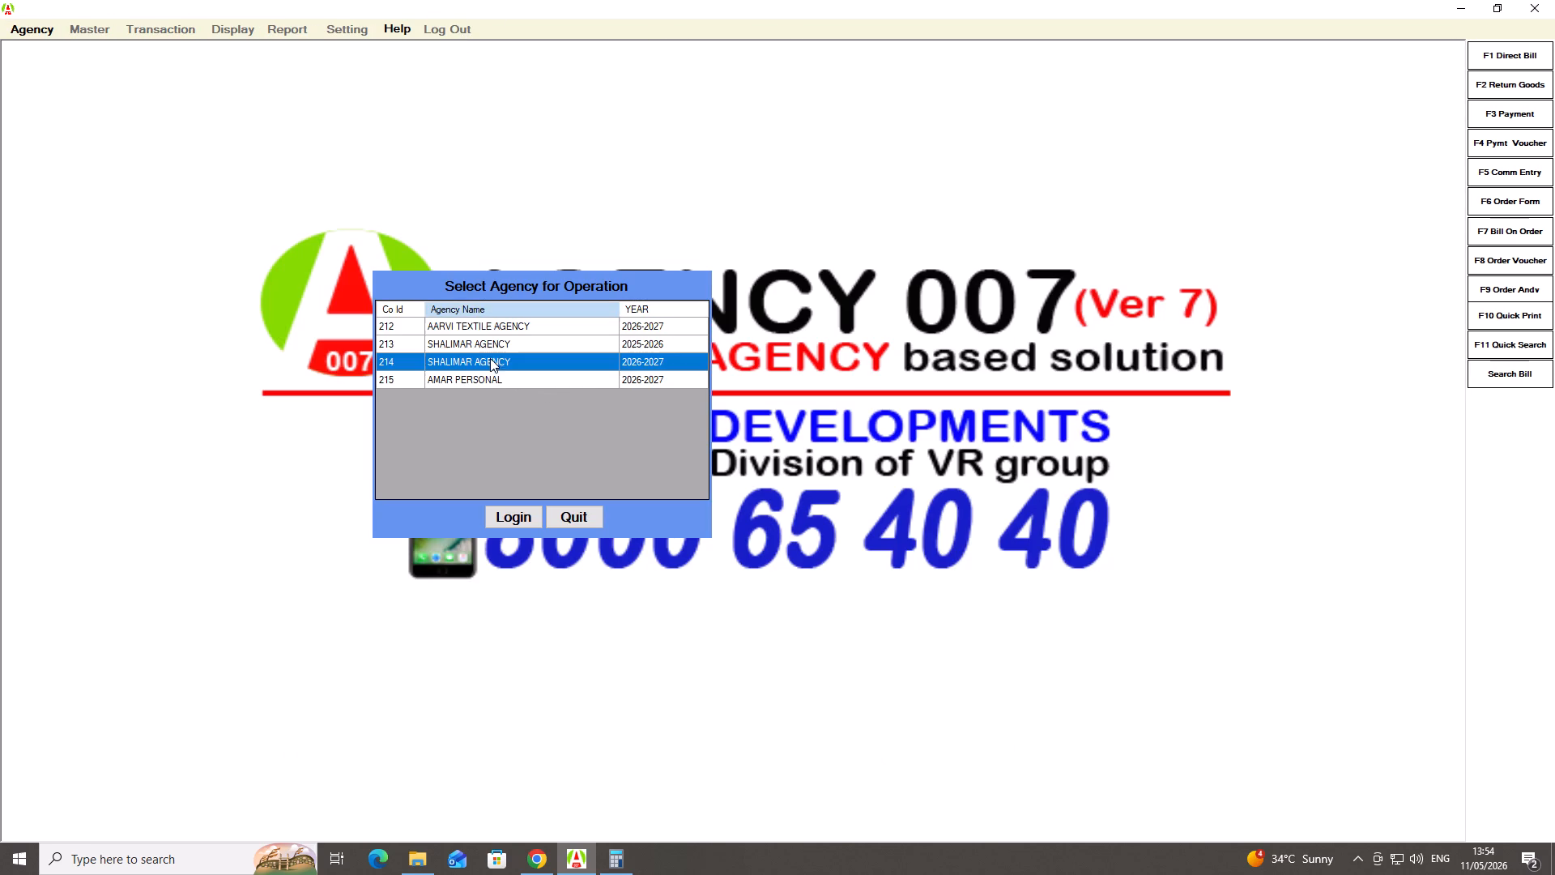
left_click(487, 341)
left_click(525, 510)
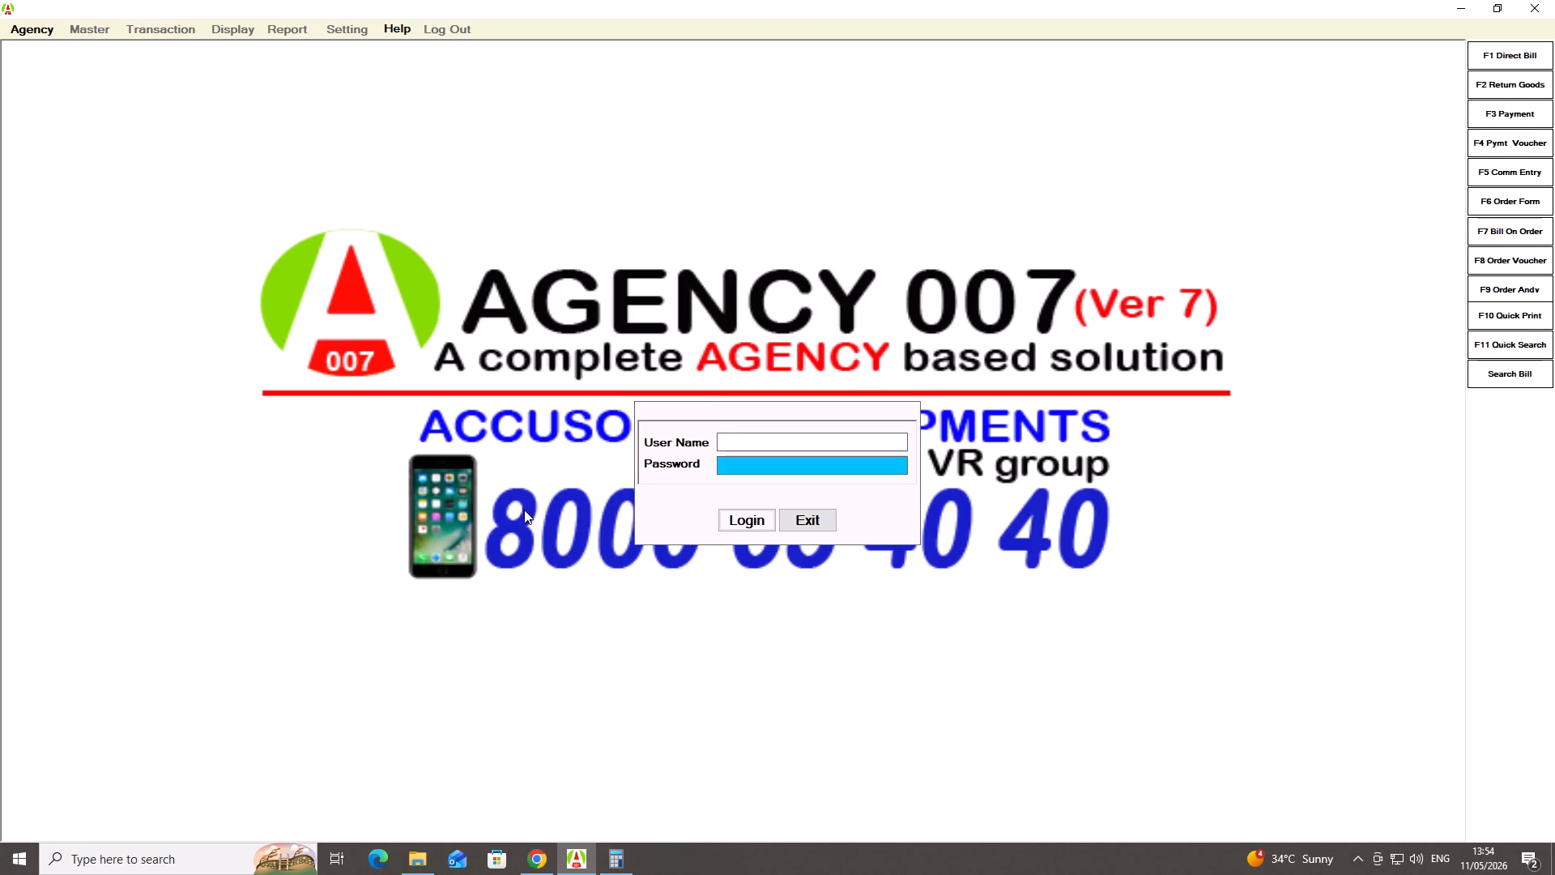
Enter SHALIMAR AGENCY as the user name for the login.
left_click(733, 429)
left_click(731, 446)
type("SHALIMAR AGEE")
key("BackSpace")
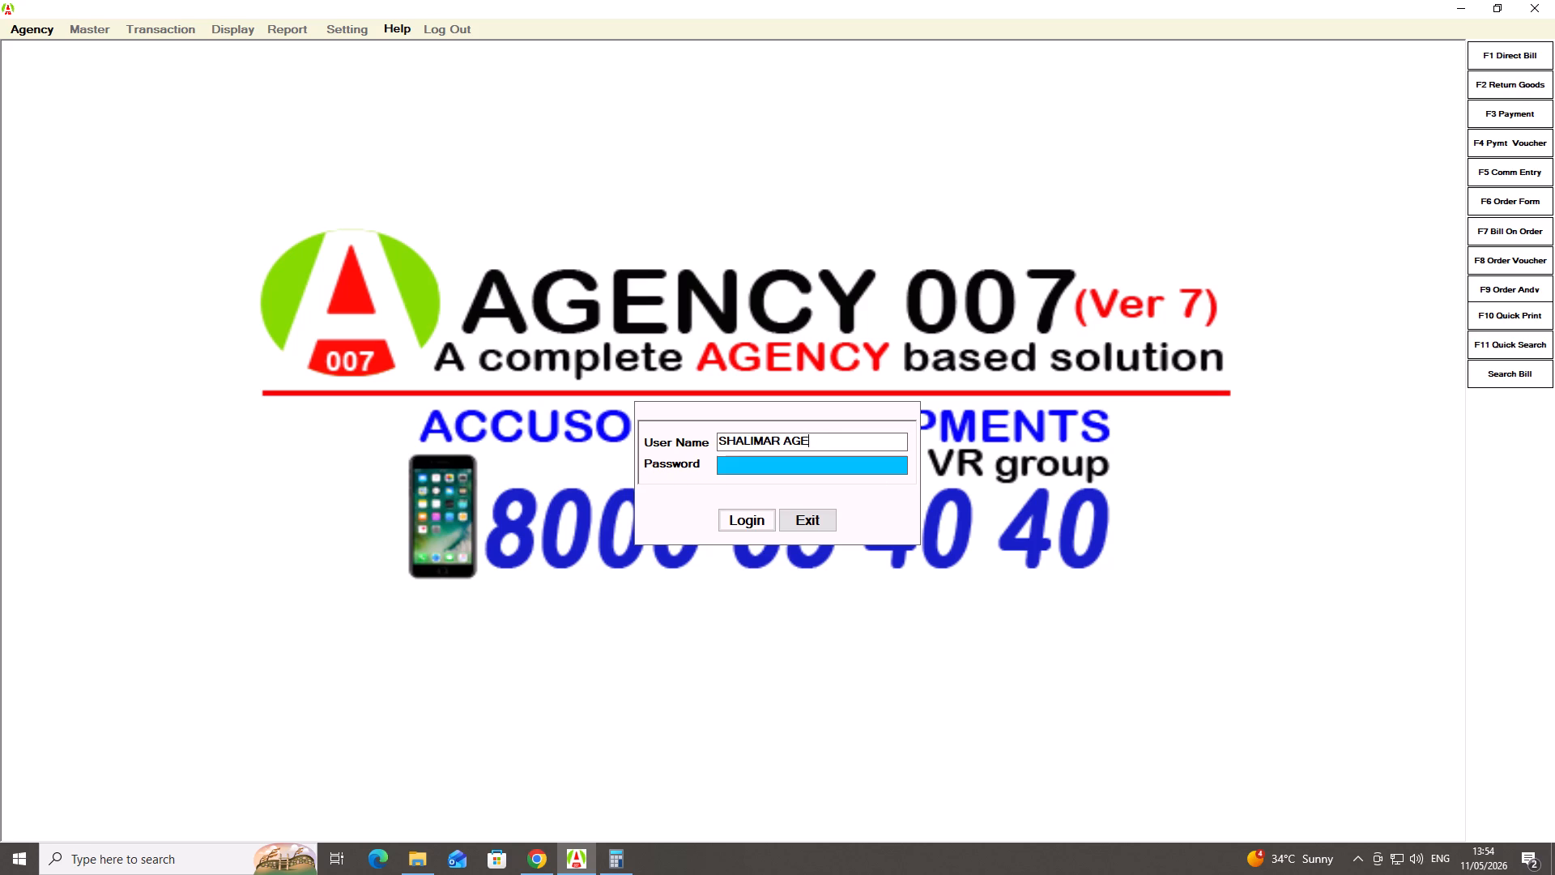
type("NC")
type("Y")
key("space")
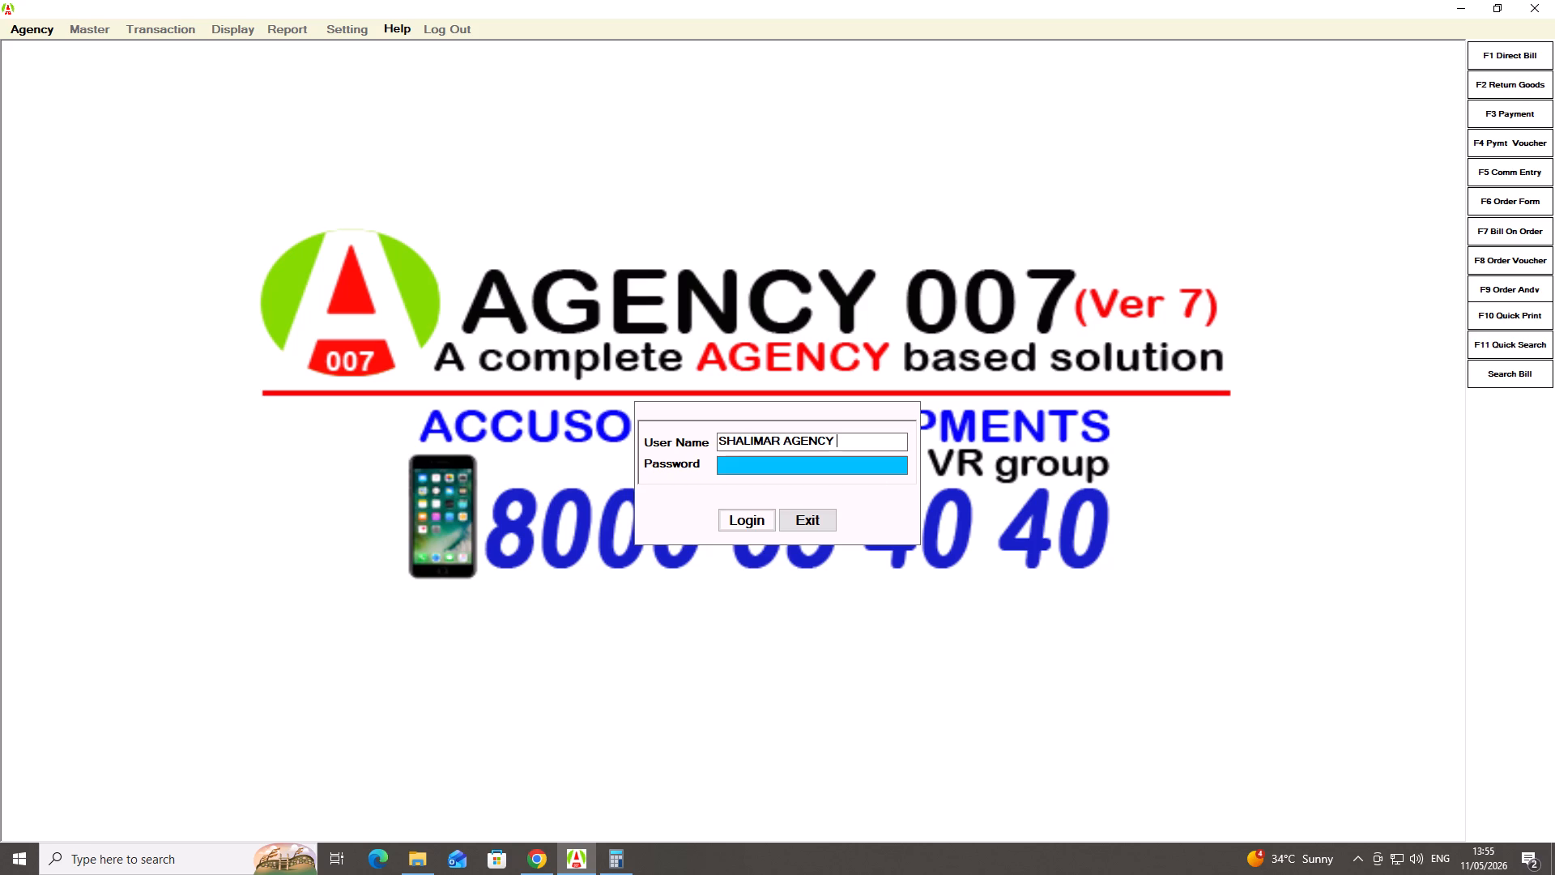
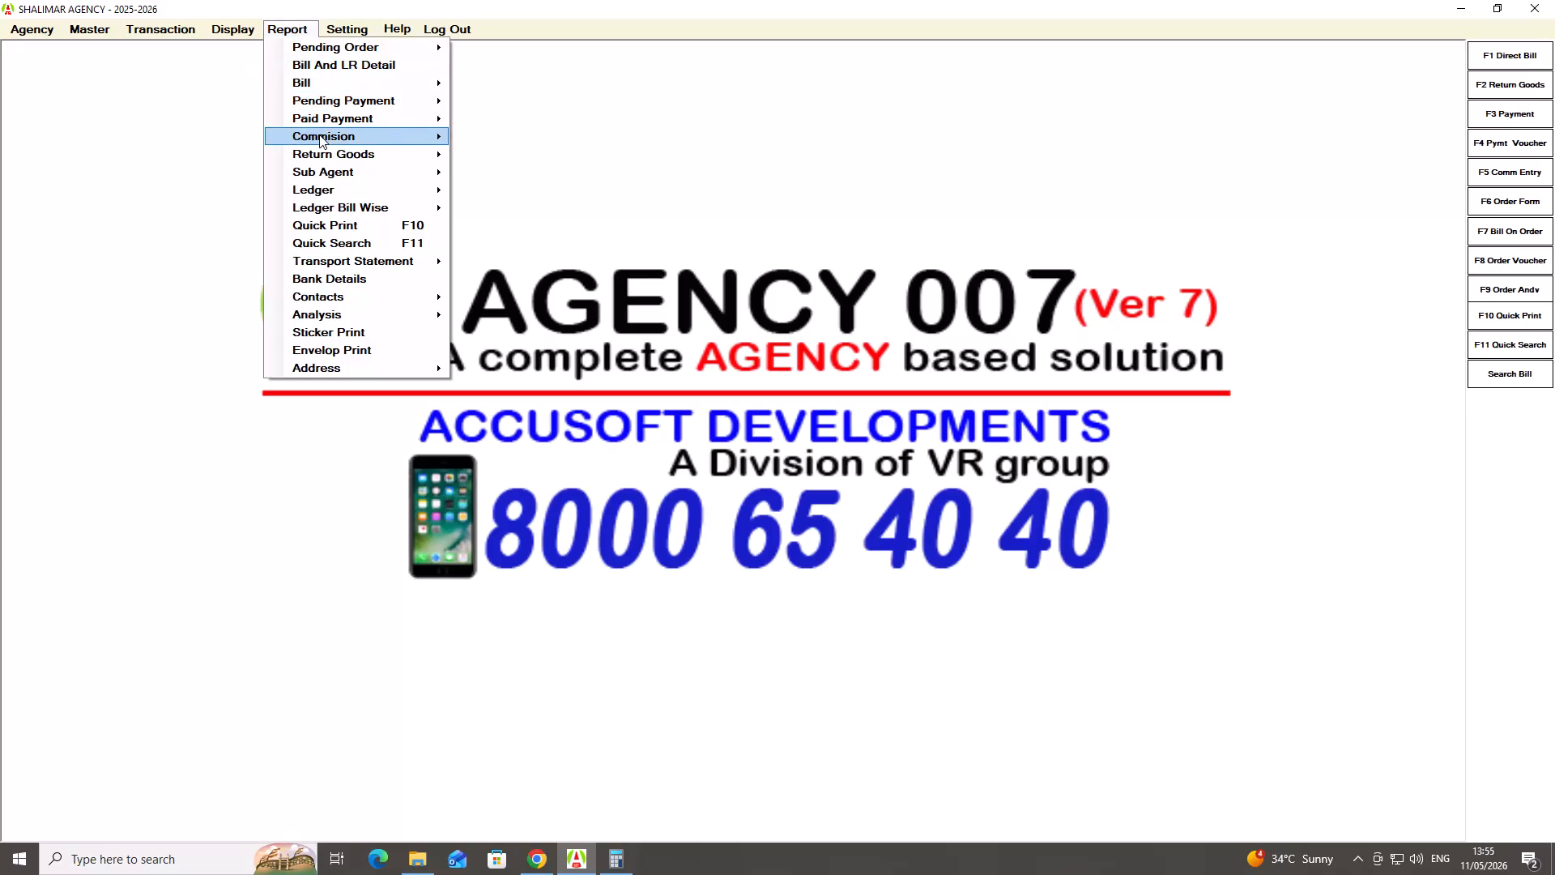
Preview the supplier GST commission report for G.D TEX in the 2025-2026 books, and close the report.
left_click(319, 134)
left_click(558, 163)
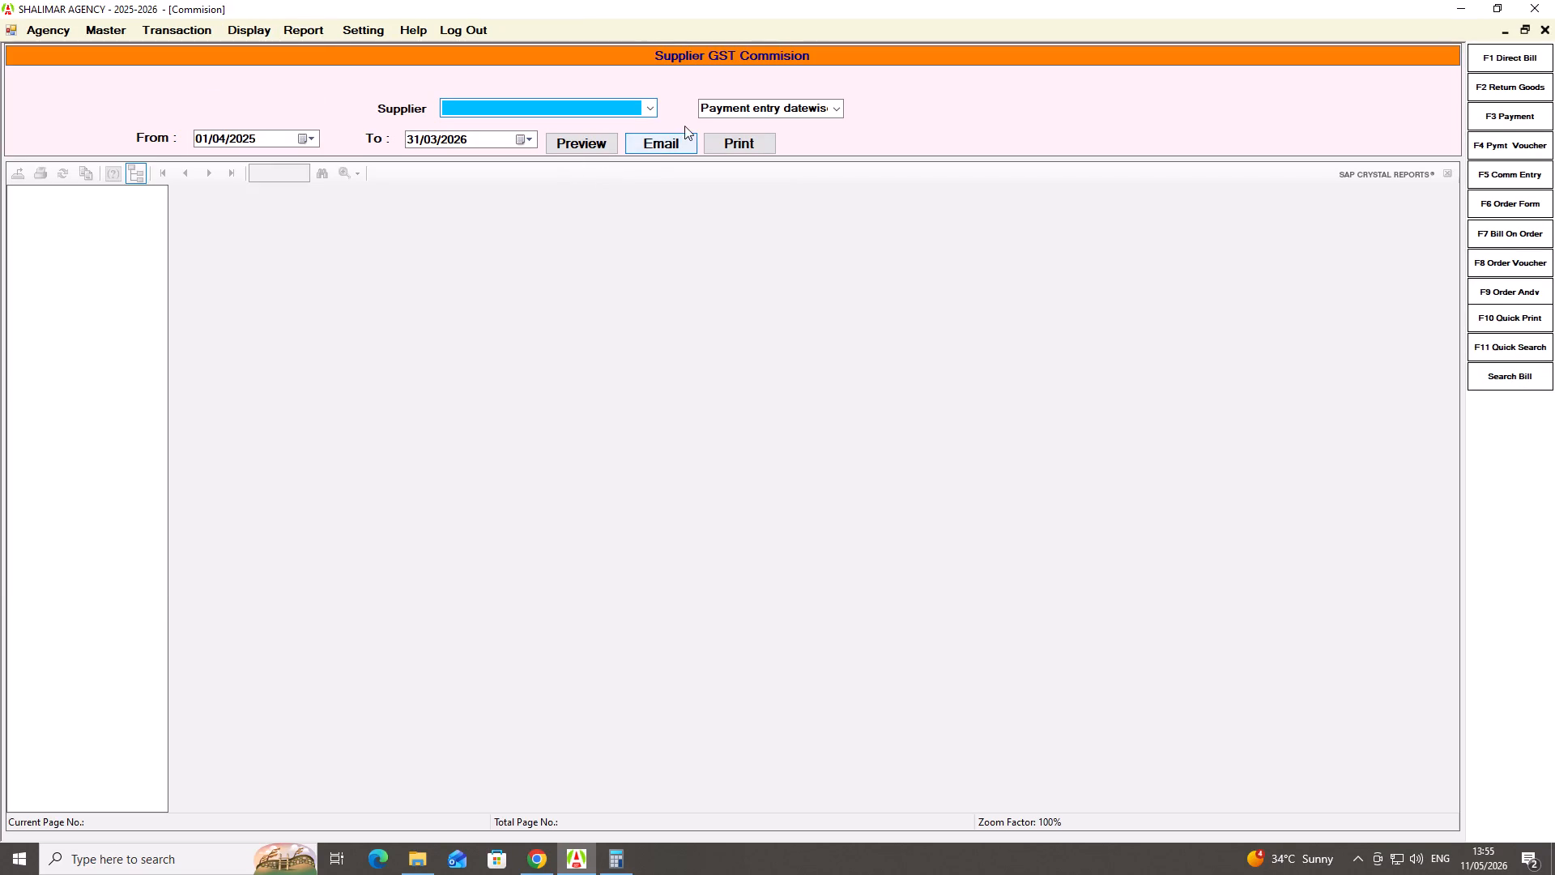
left_click(654, 113)
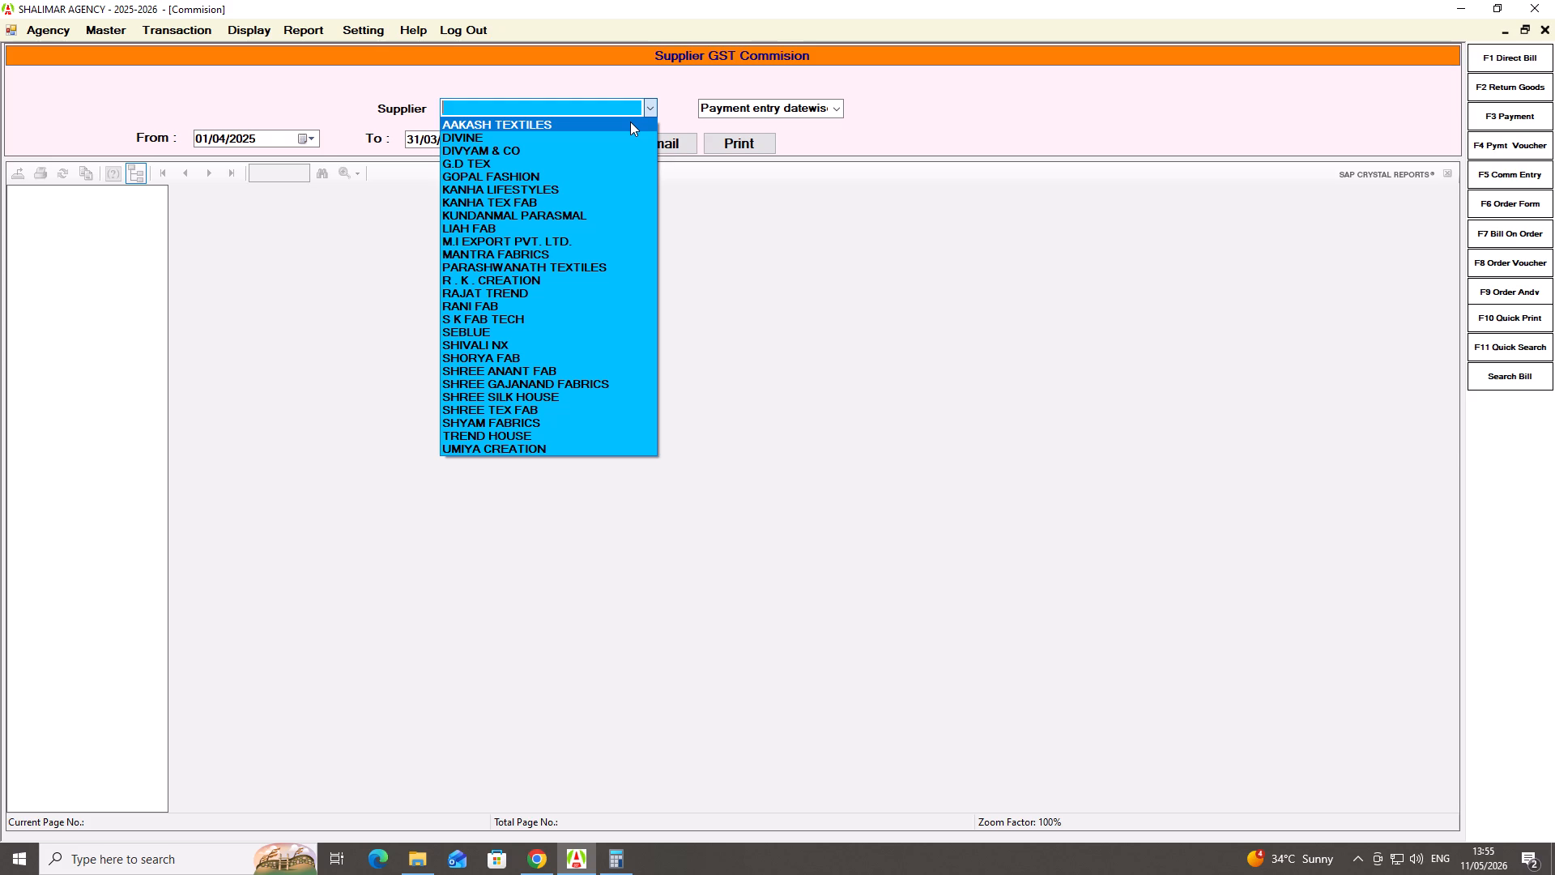
left_click(496, 169)
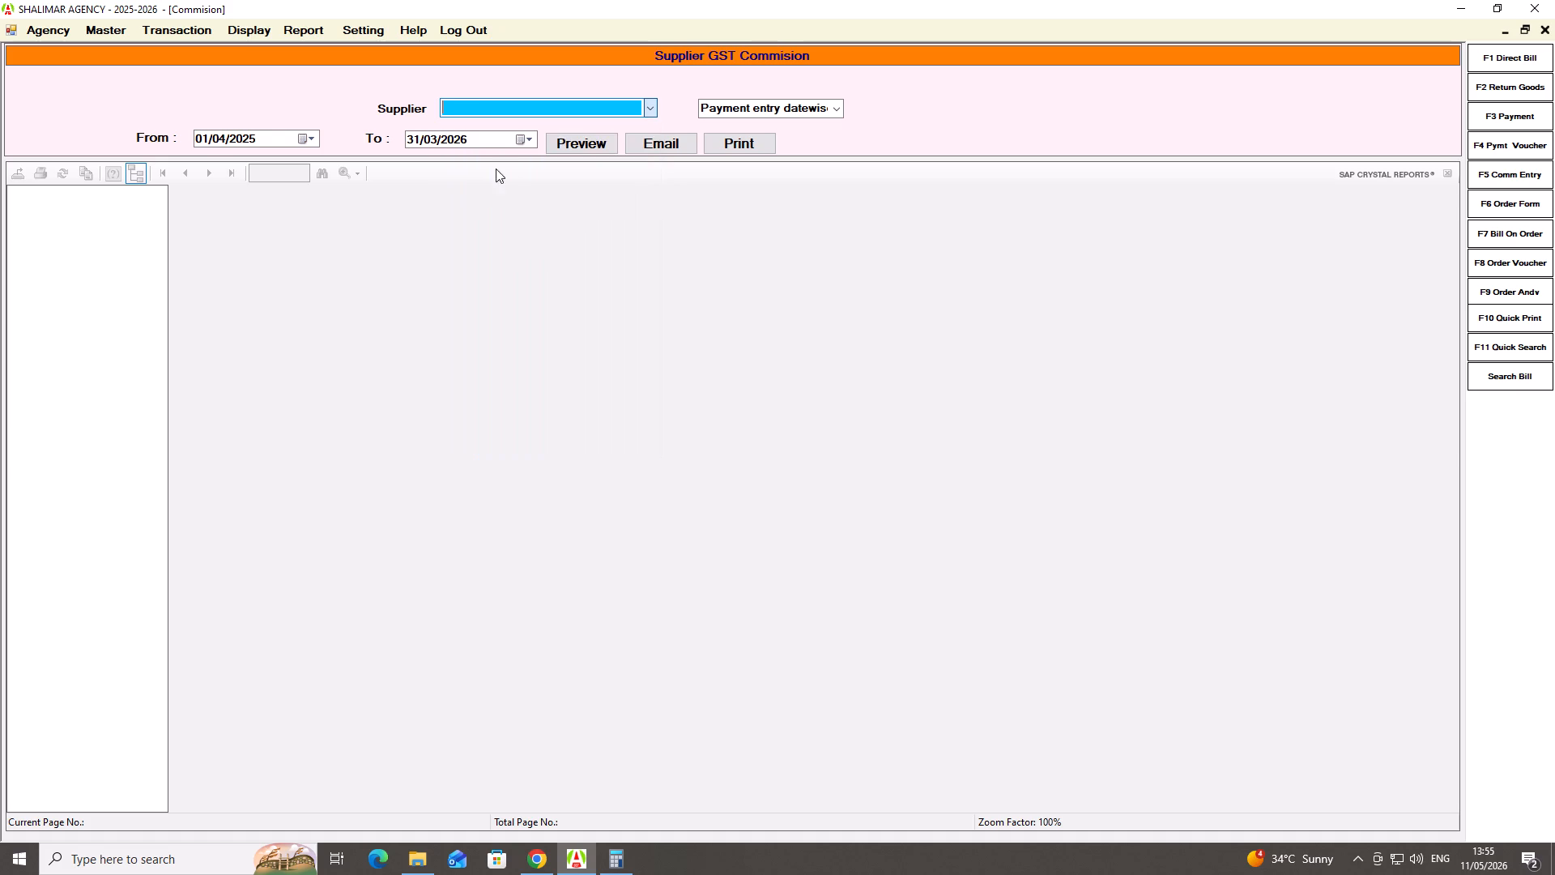
left_click(560, 147)
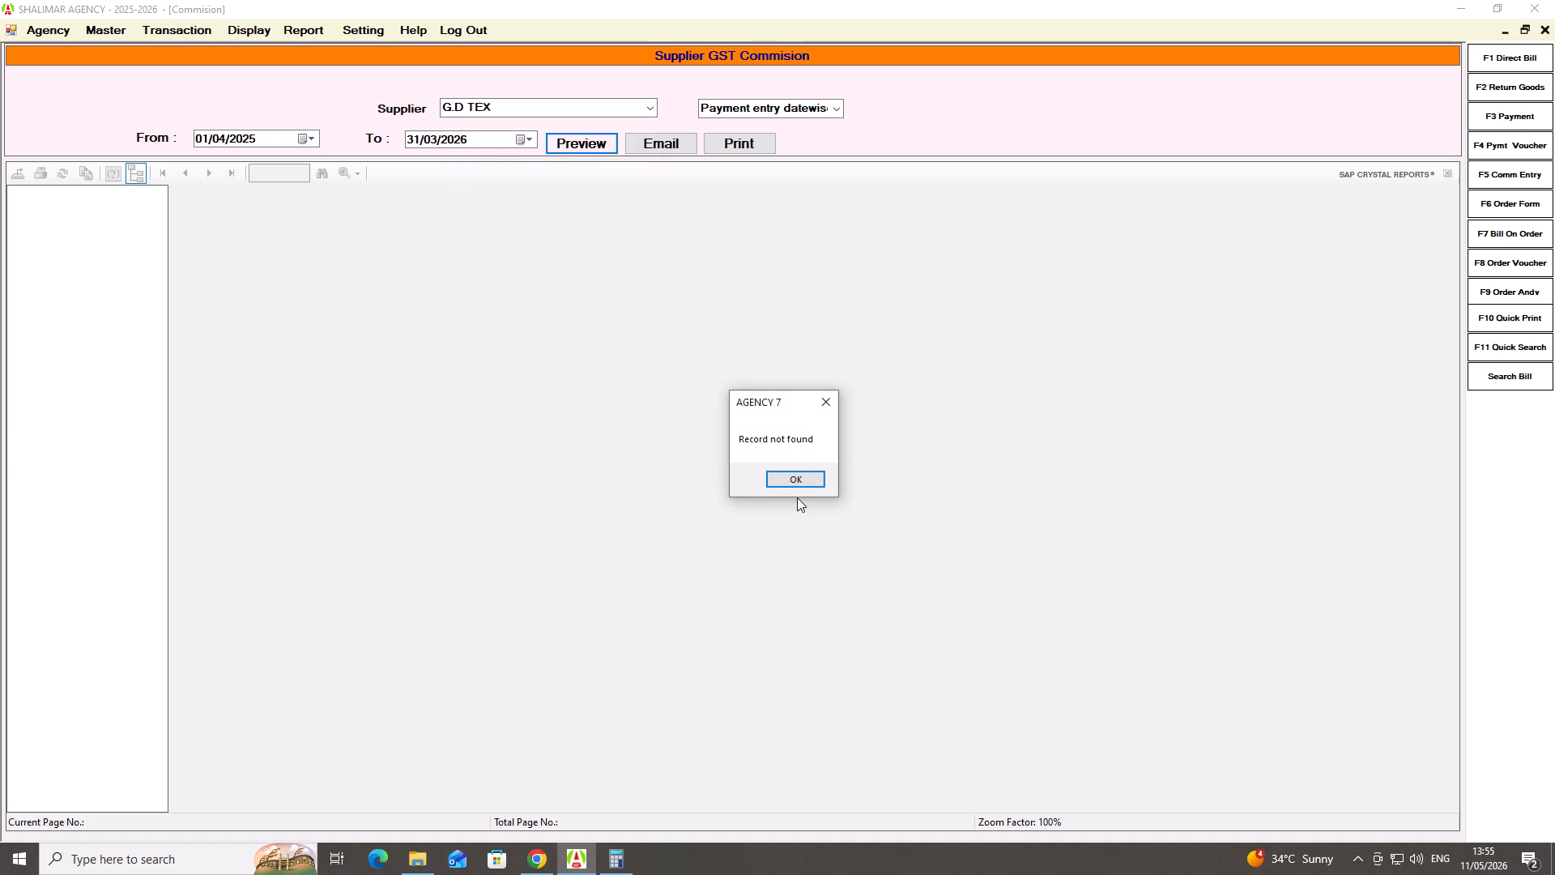
left_click(797, 497)
left_click(805, 461)
left_click(795, 476)
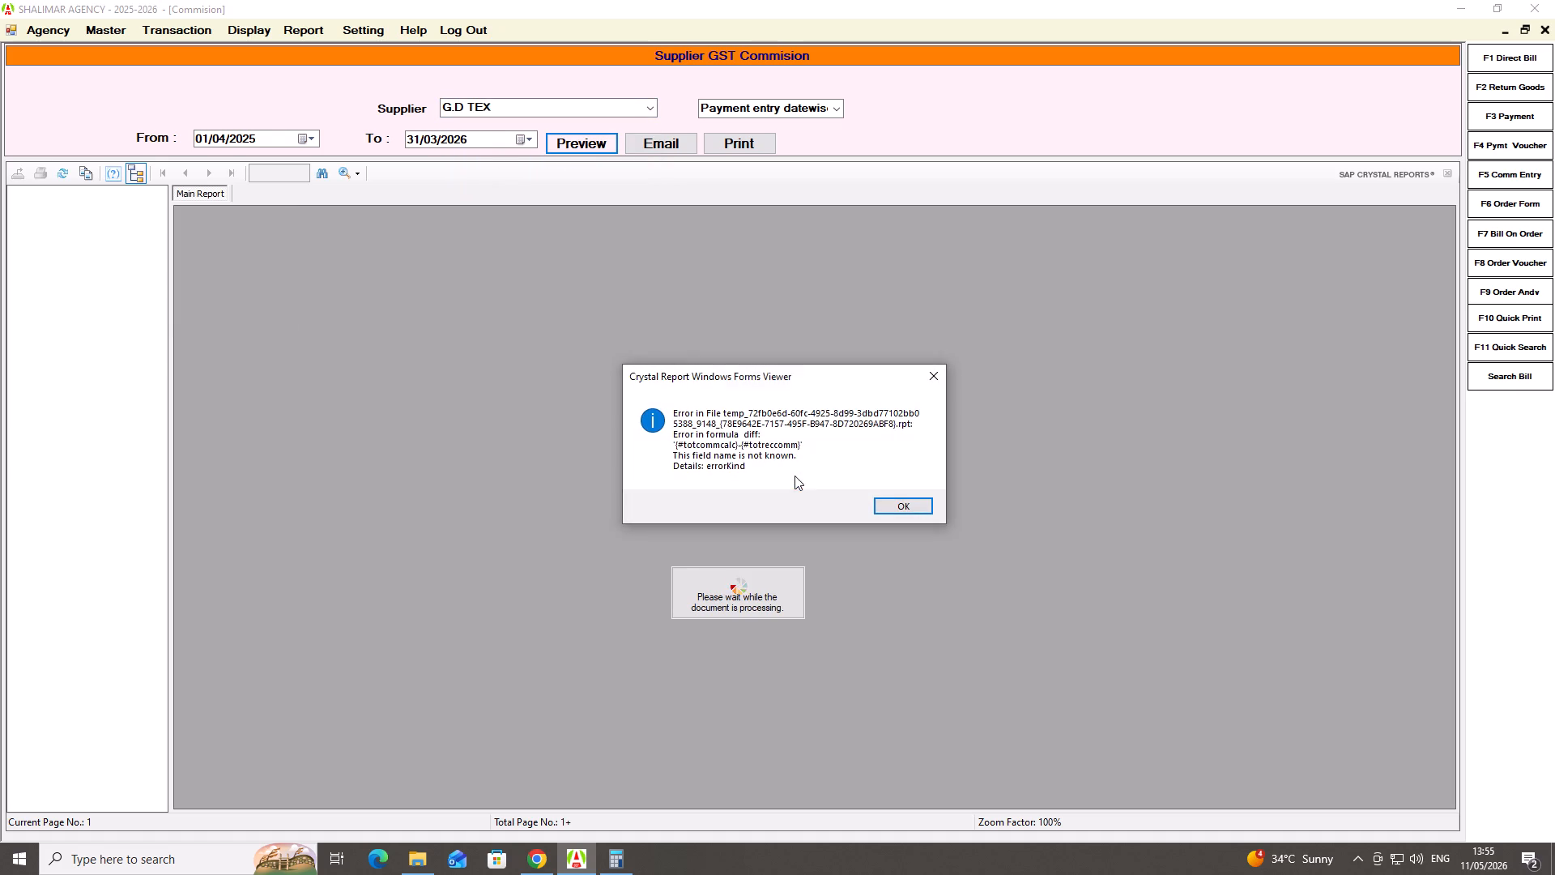
left_click(926, 378)
key("Escape")
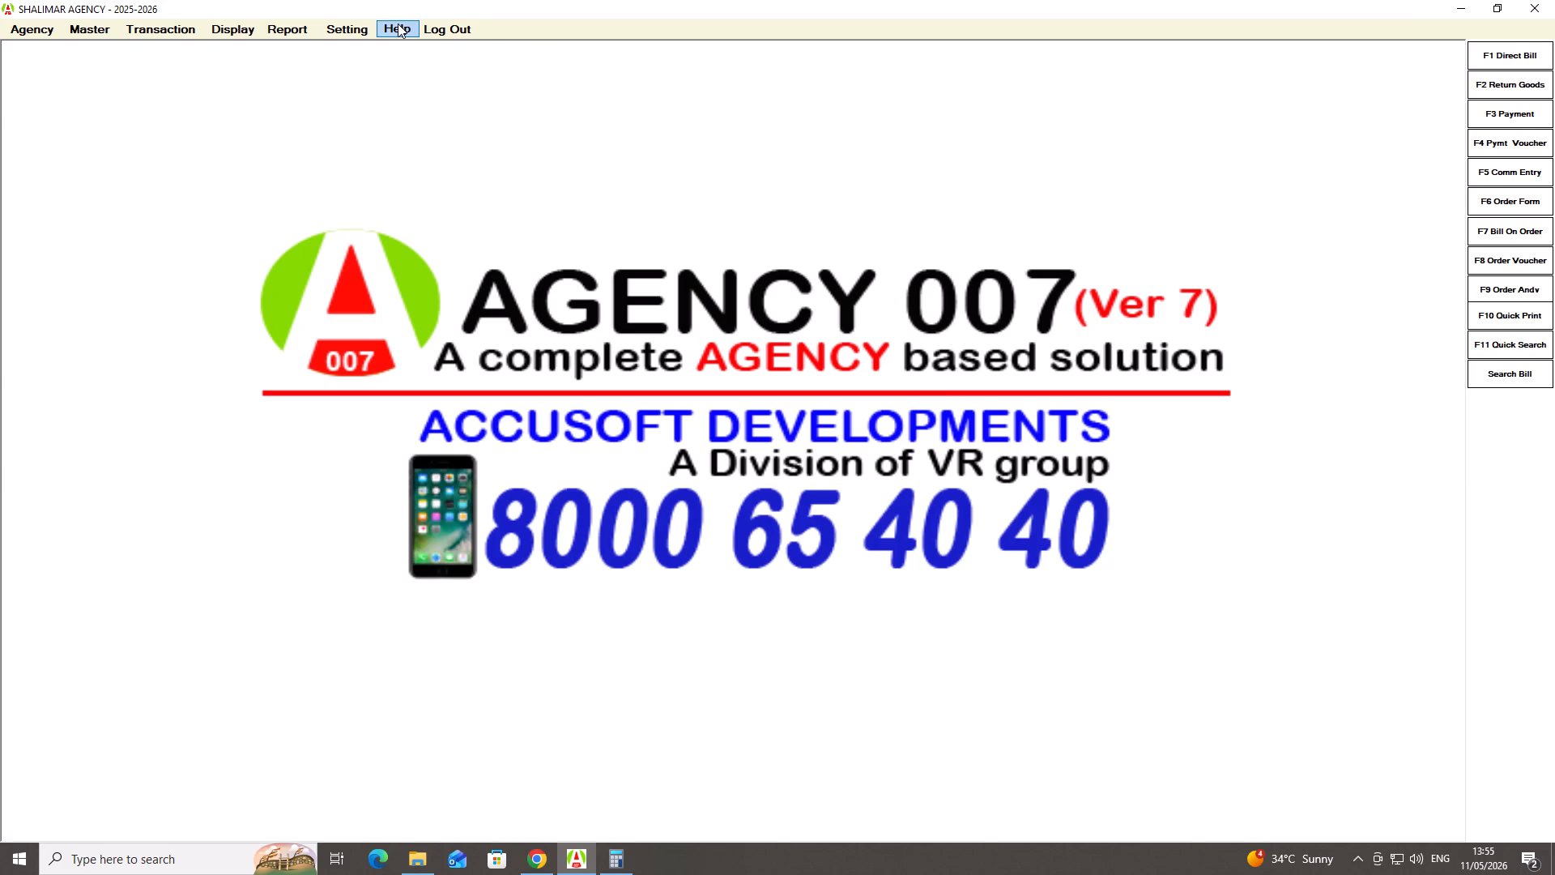
Log out of SHALIMAR AGENCY 2025-2026 to return to the agency selection.
left_click(436, 28)
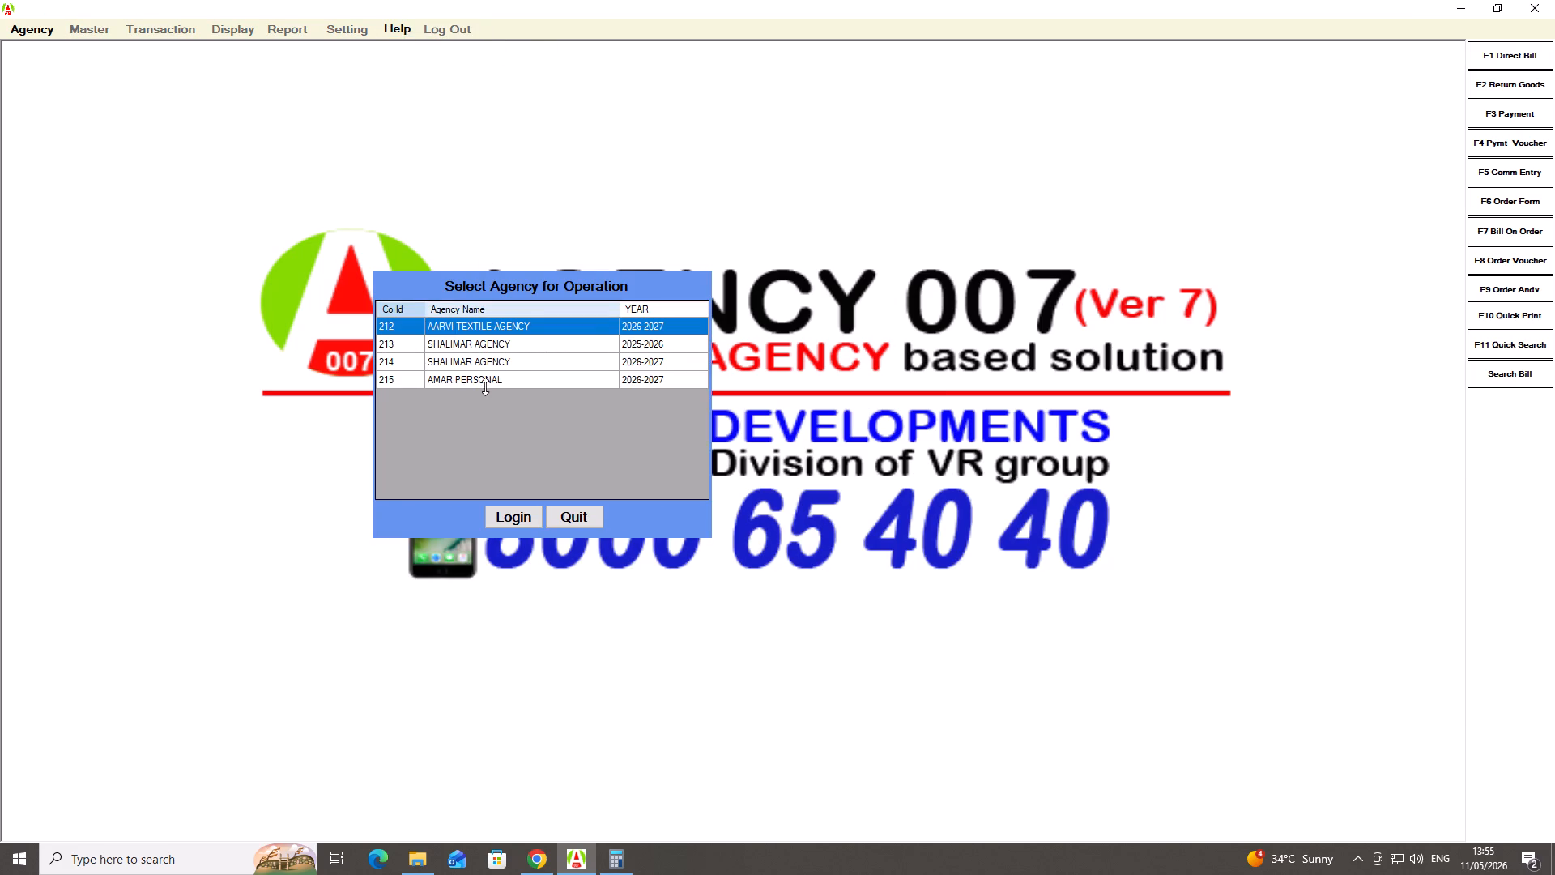
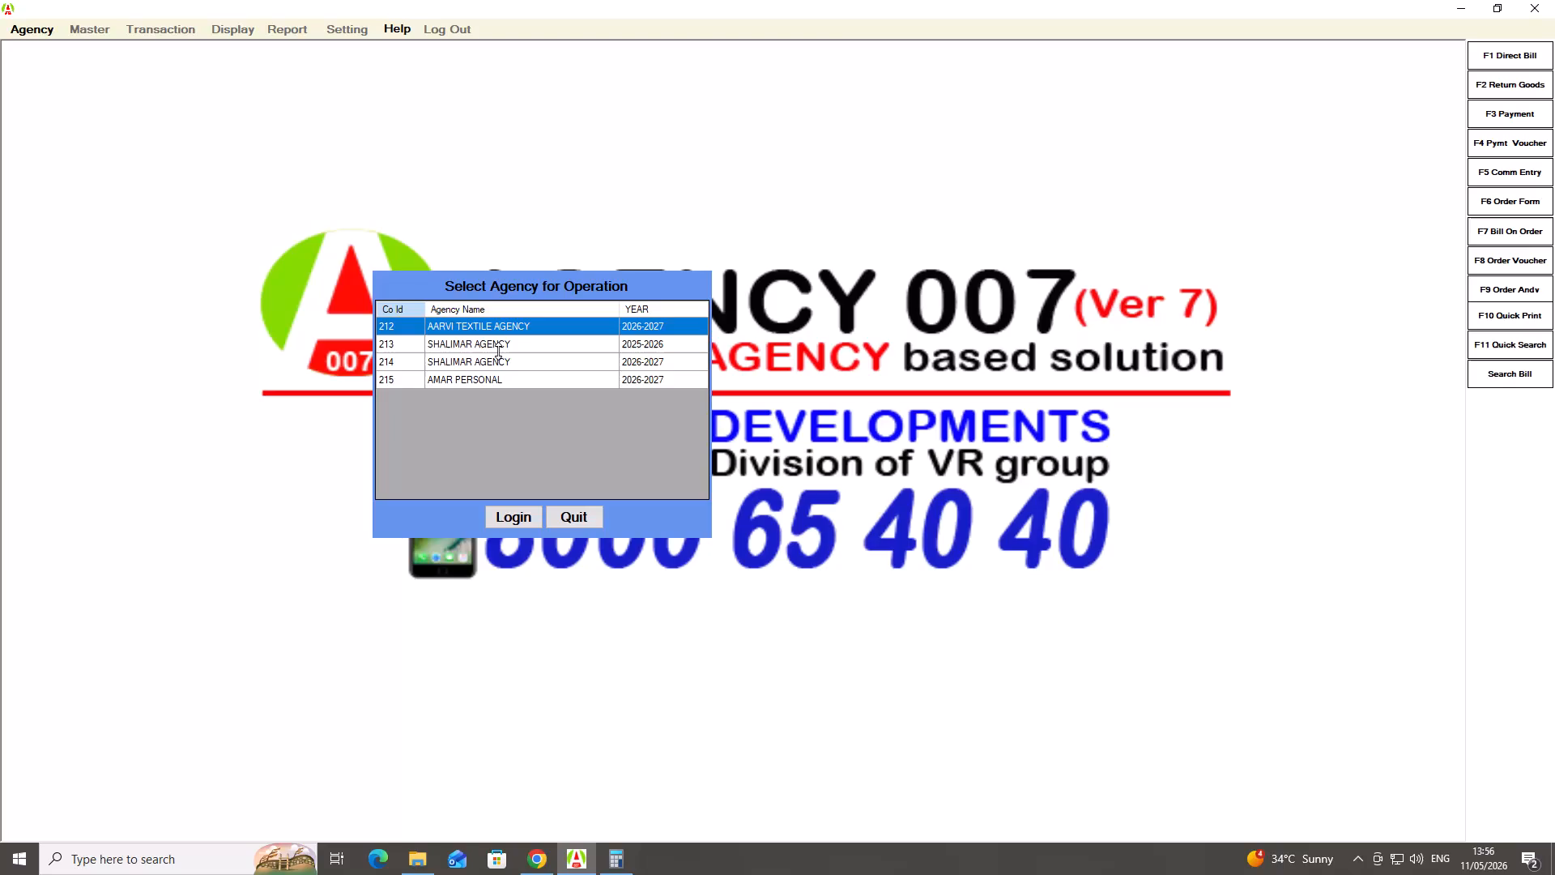
Open AARVI TEXTILE AGENCY for 2026-2027 and enter AARVI as the login user name.
left_click(494, 322)
double_click(495, 325)
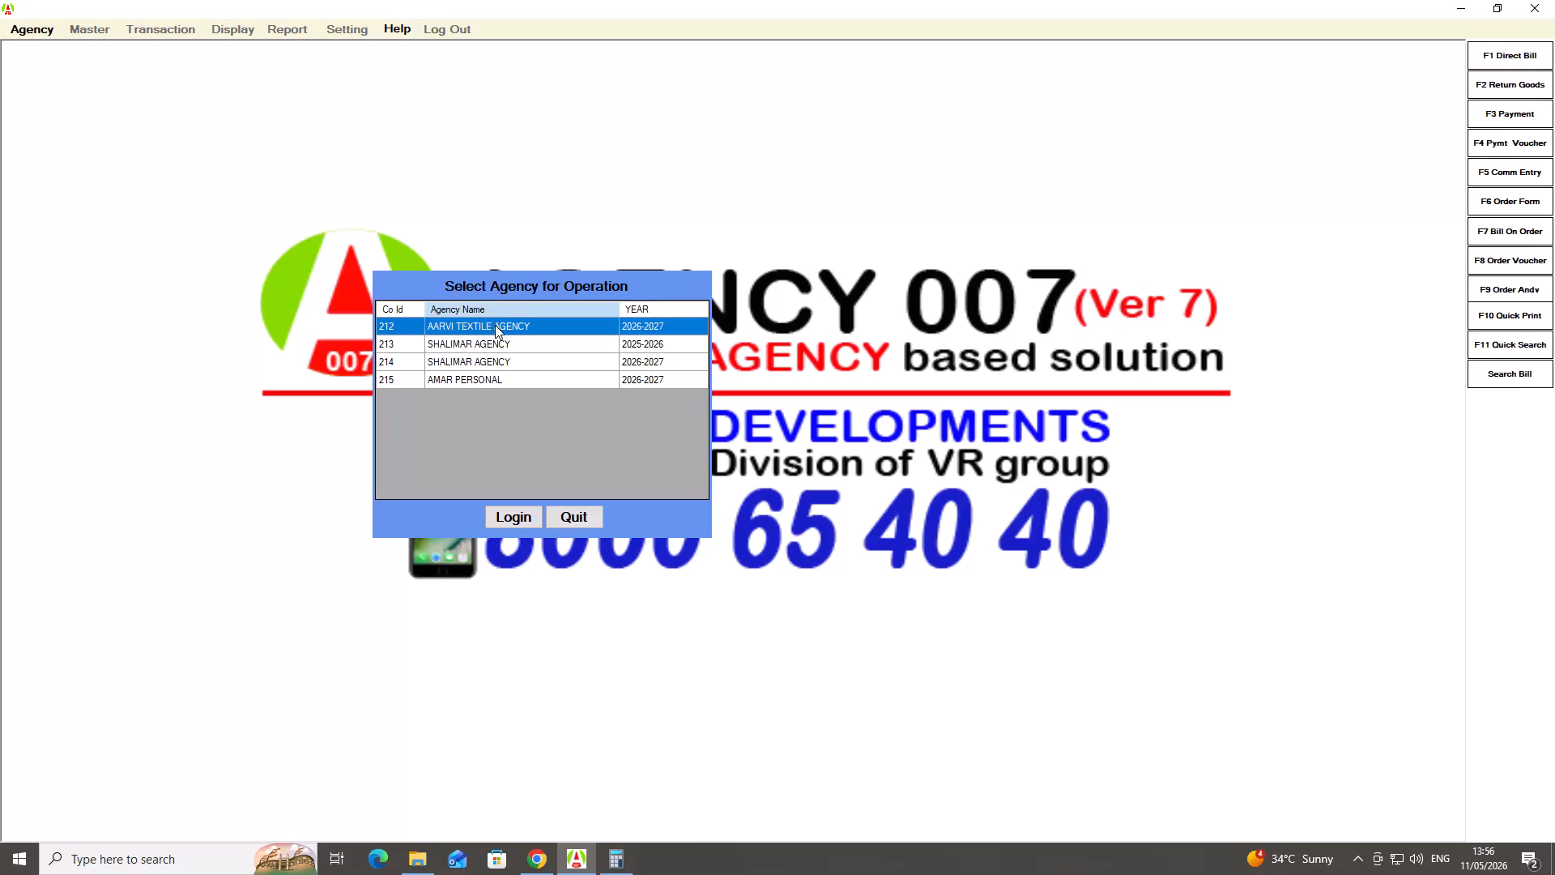
left_click(503, 523)
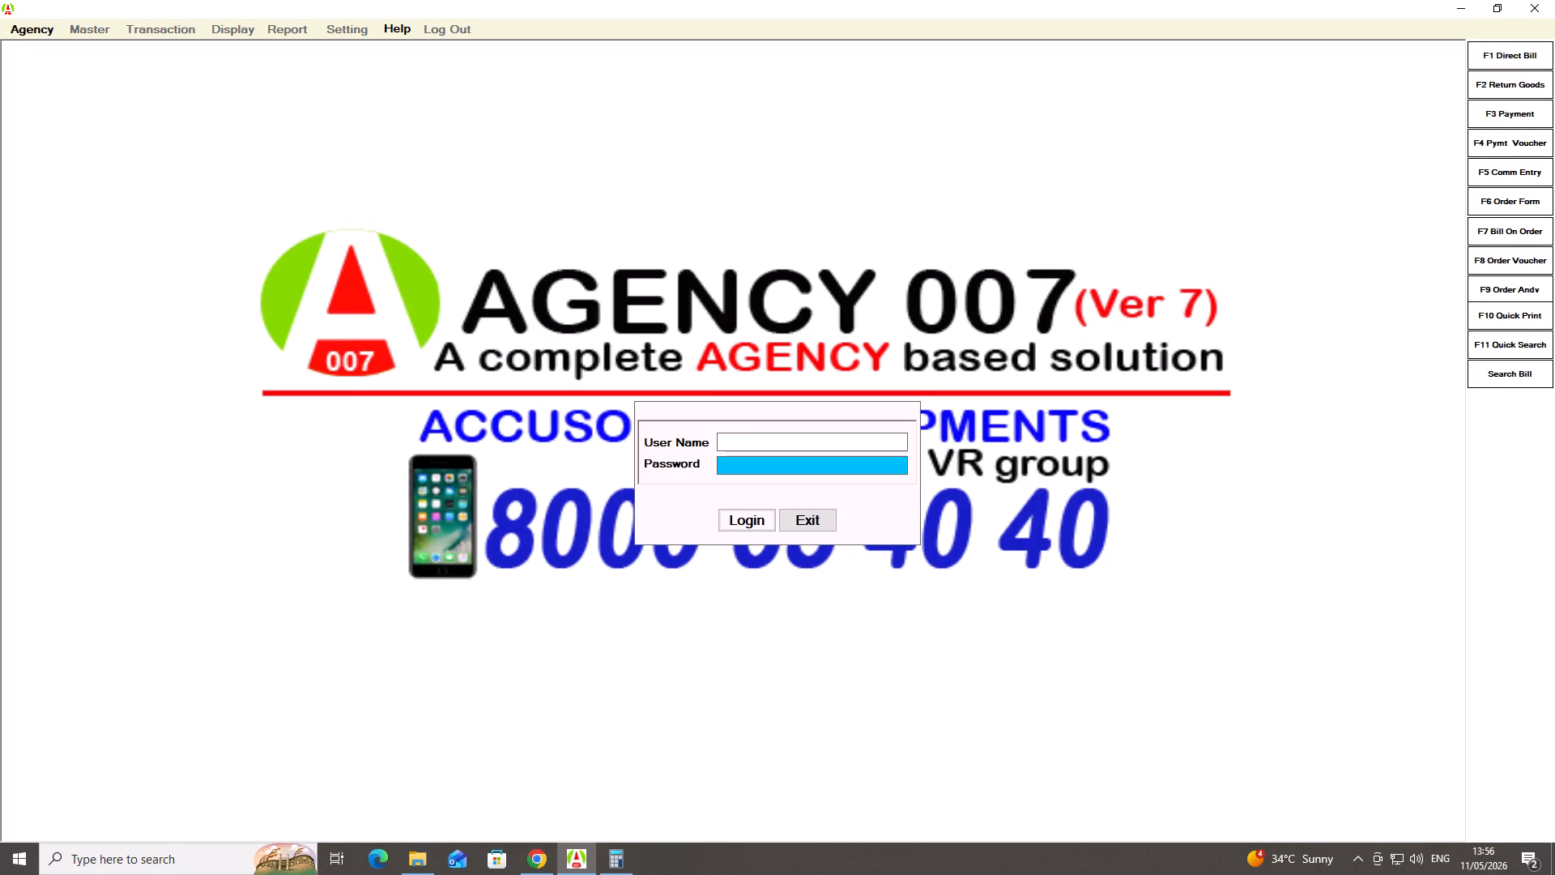
left_click(743, 441)
type("AARVI")
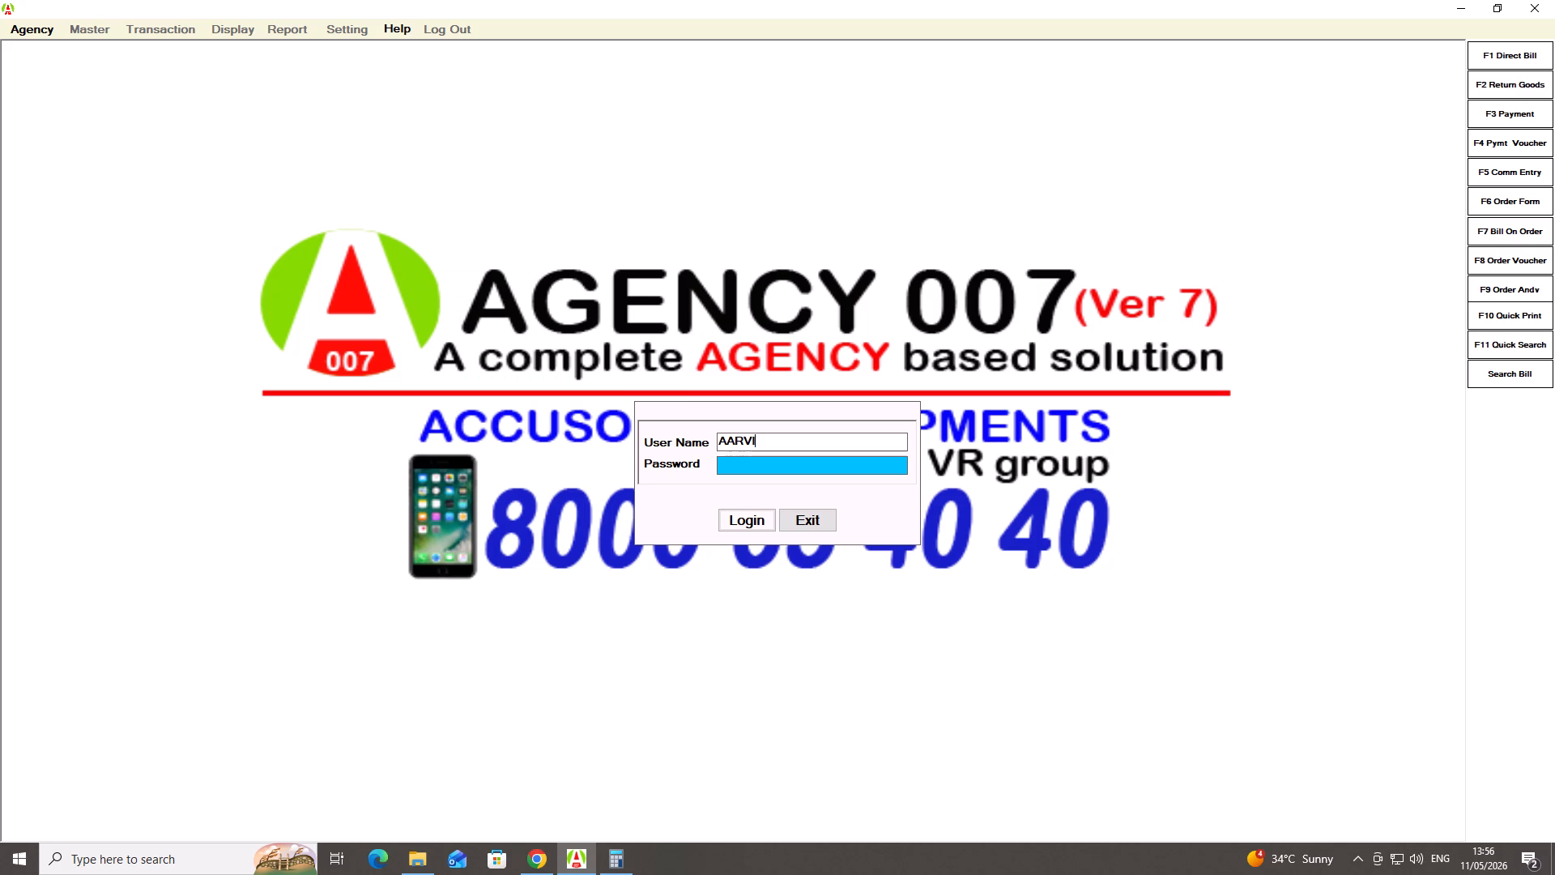
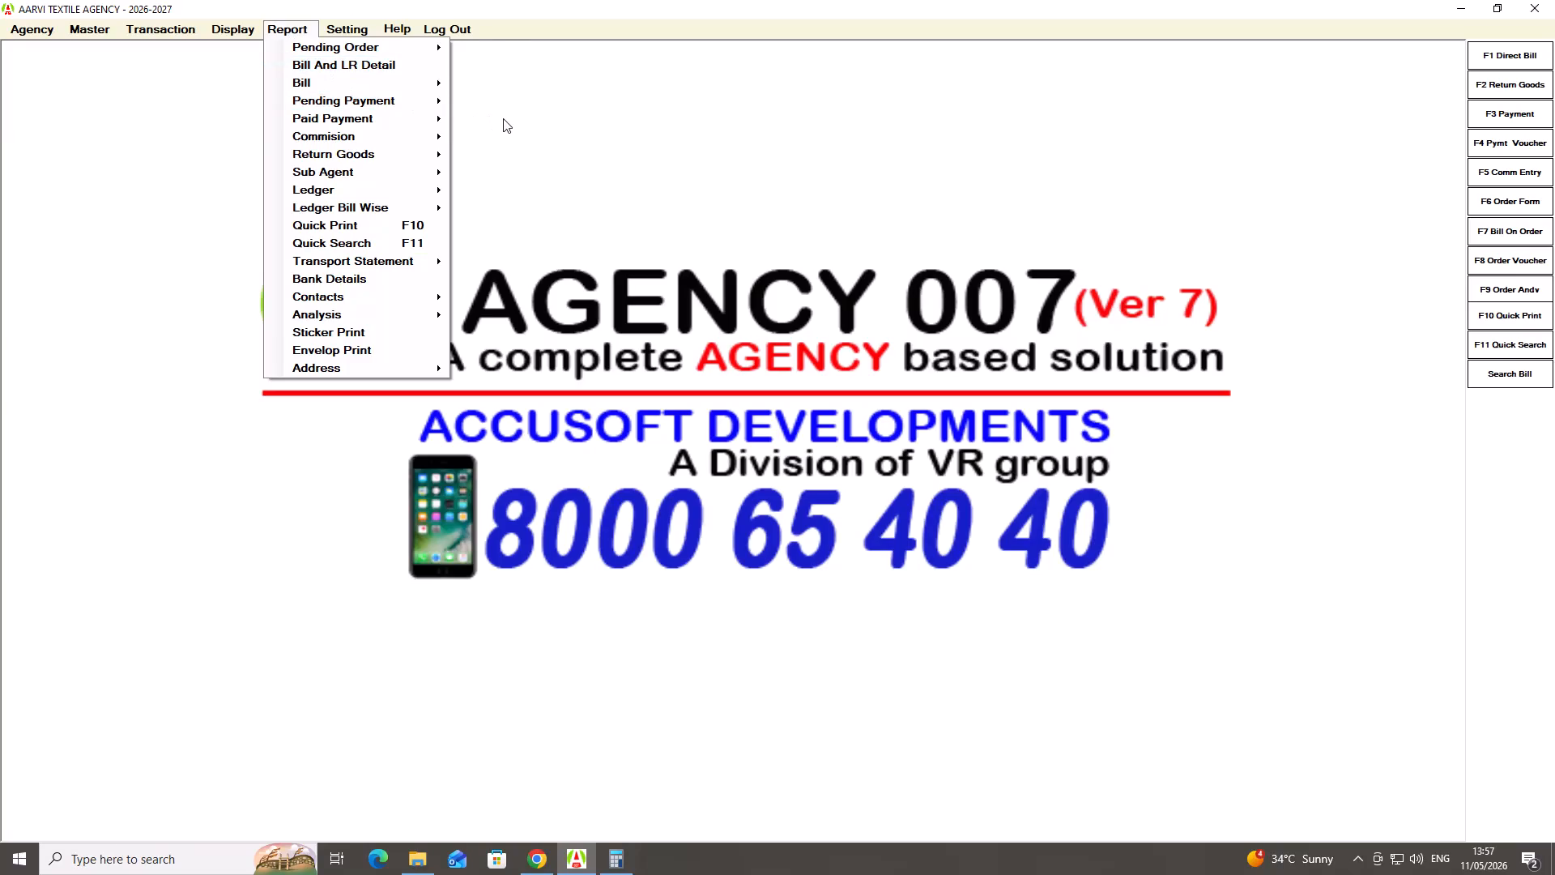
Preview the All Supplier Monthly Sales report for 01/04/2026 to 31/03/2027.
left_click(347, 313)
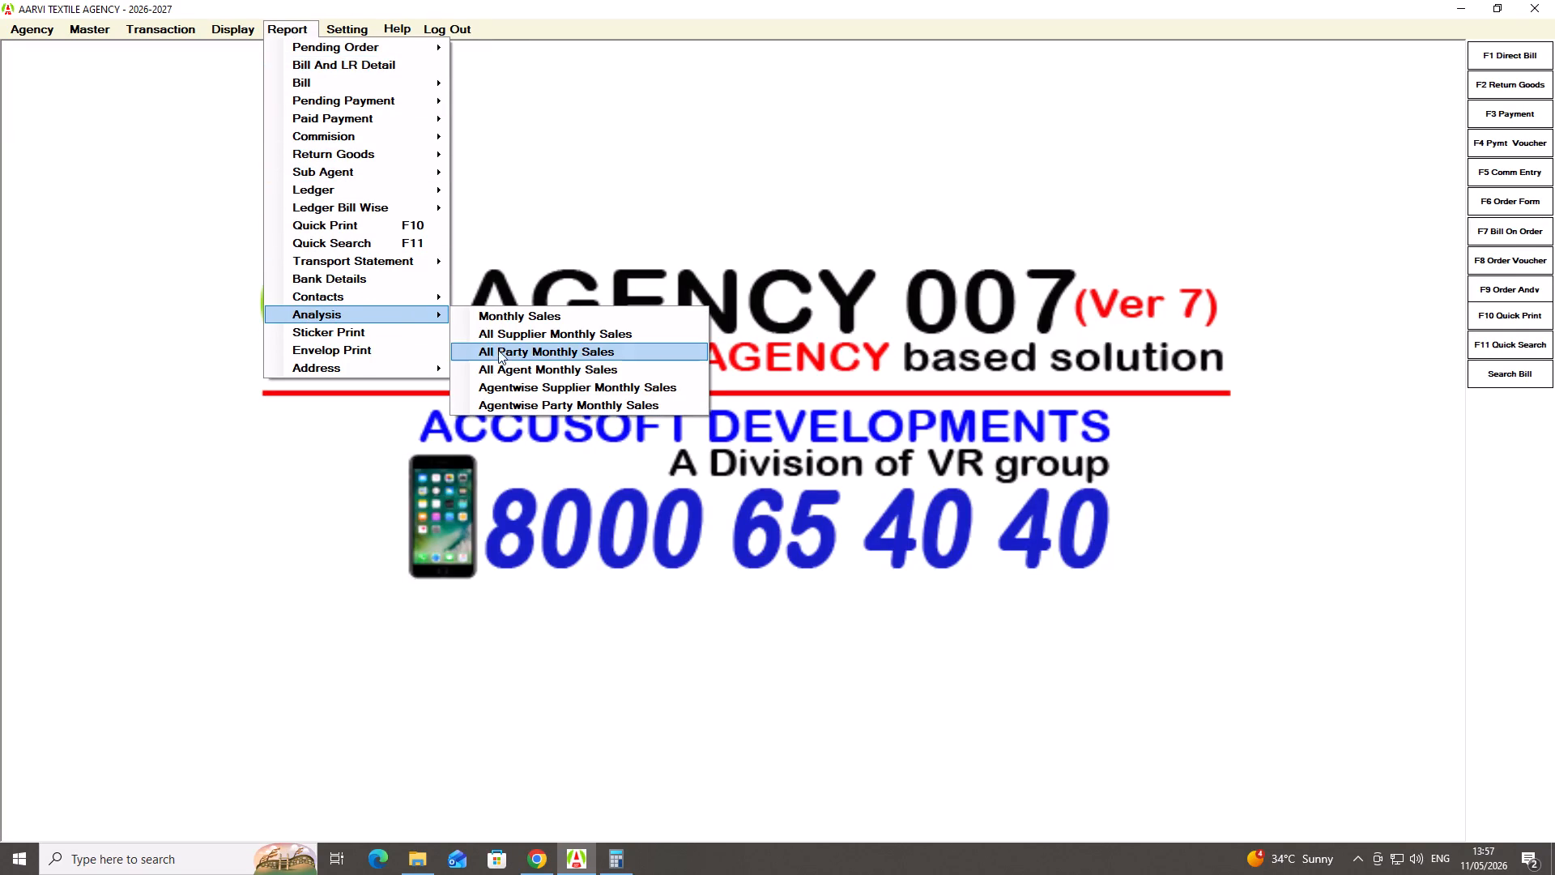
left_click(565, 334)
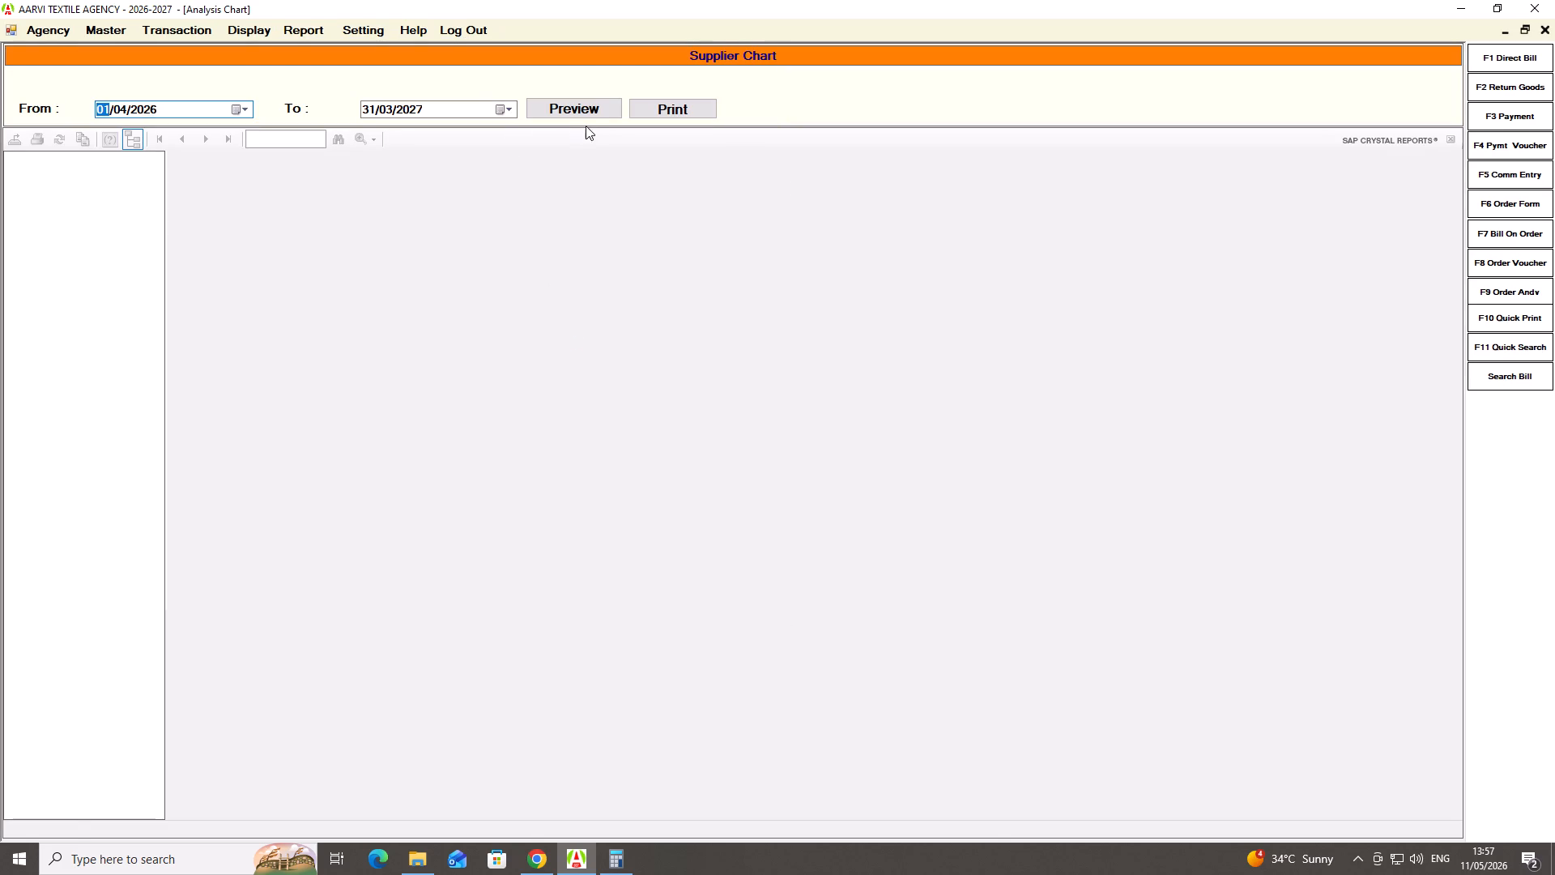
left_click(588, 117)
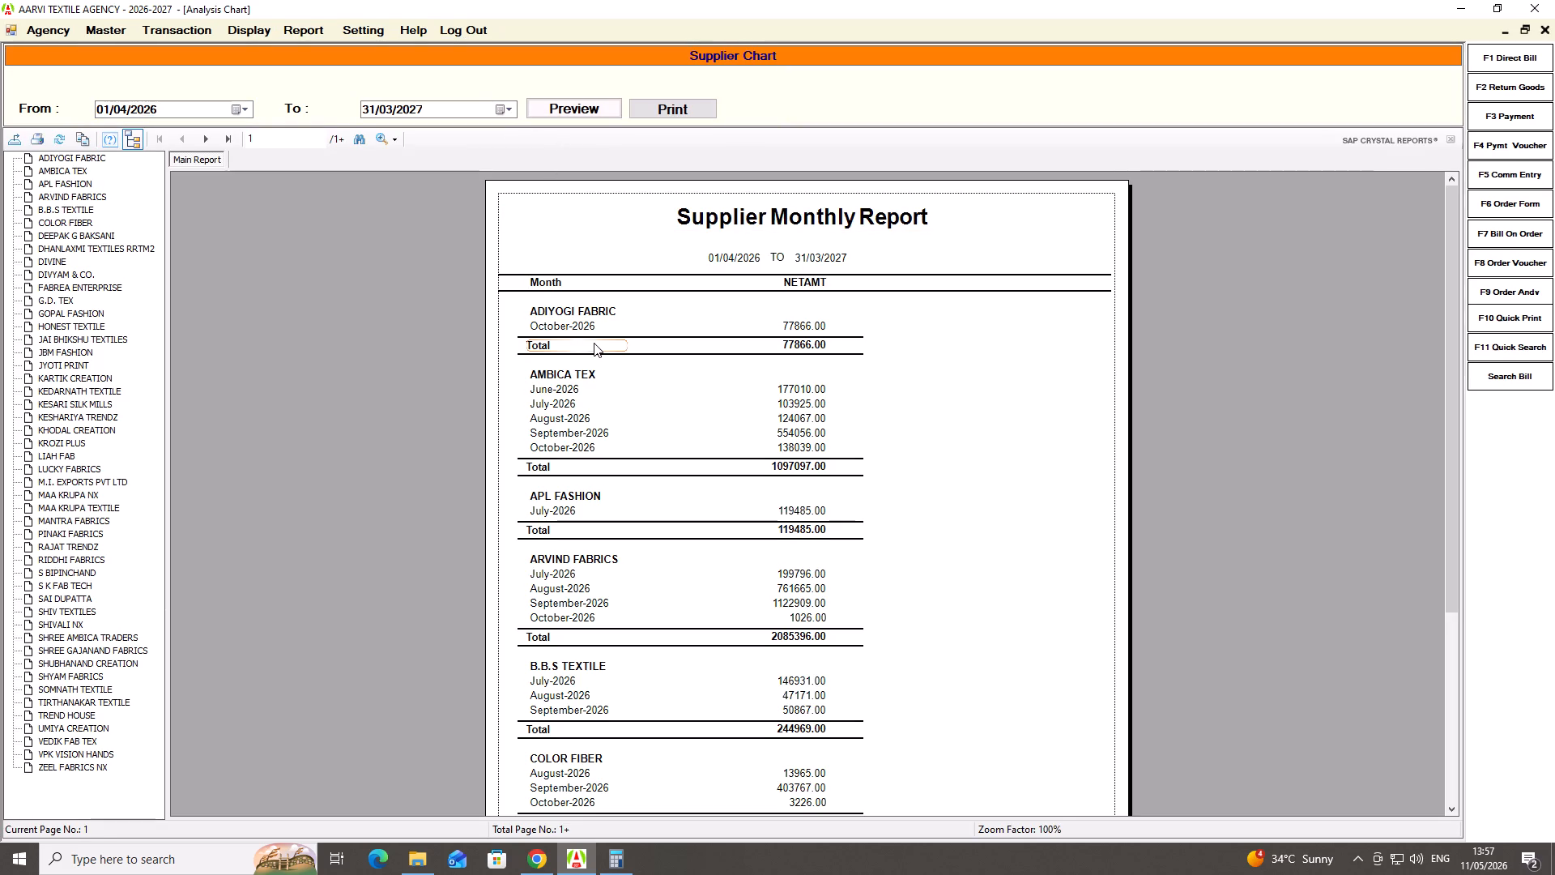
Examine the suppliers' monthly net amounts on the first and last pages of the Supplier Monthly Report.
scroll(659, 393, "down", 2)
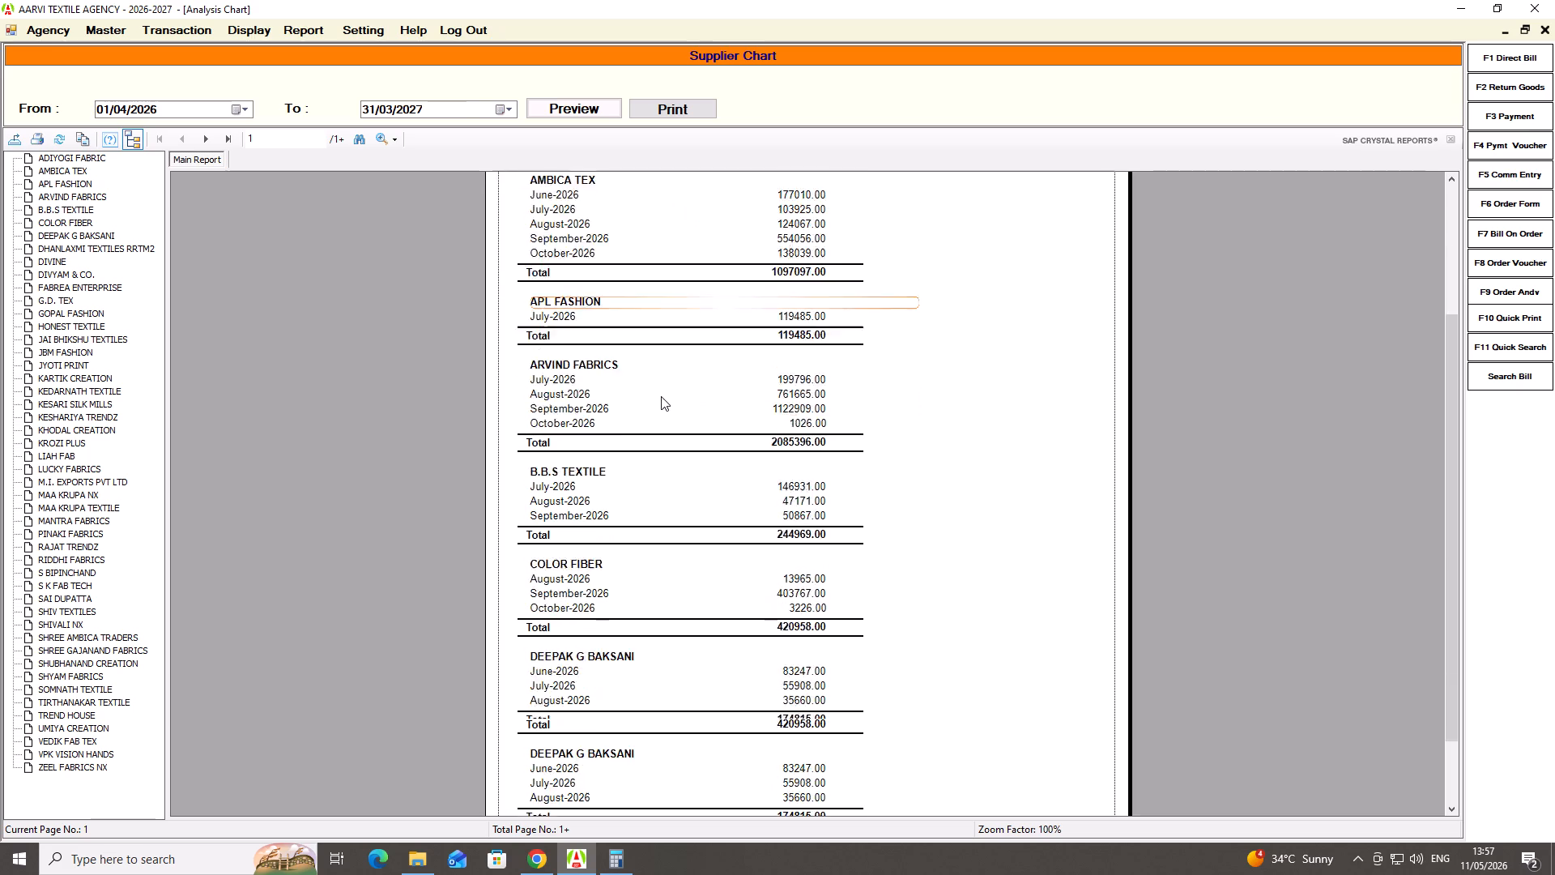
scroll(661, 396, "down", 3)
left_click(227, 146)
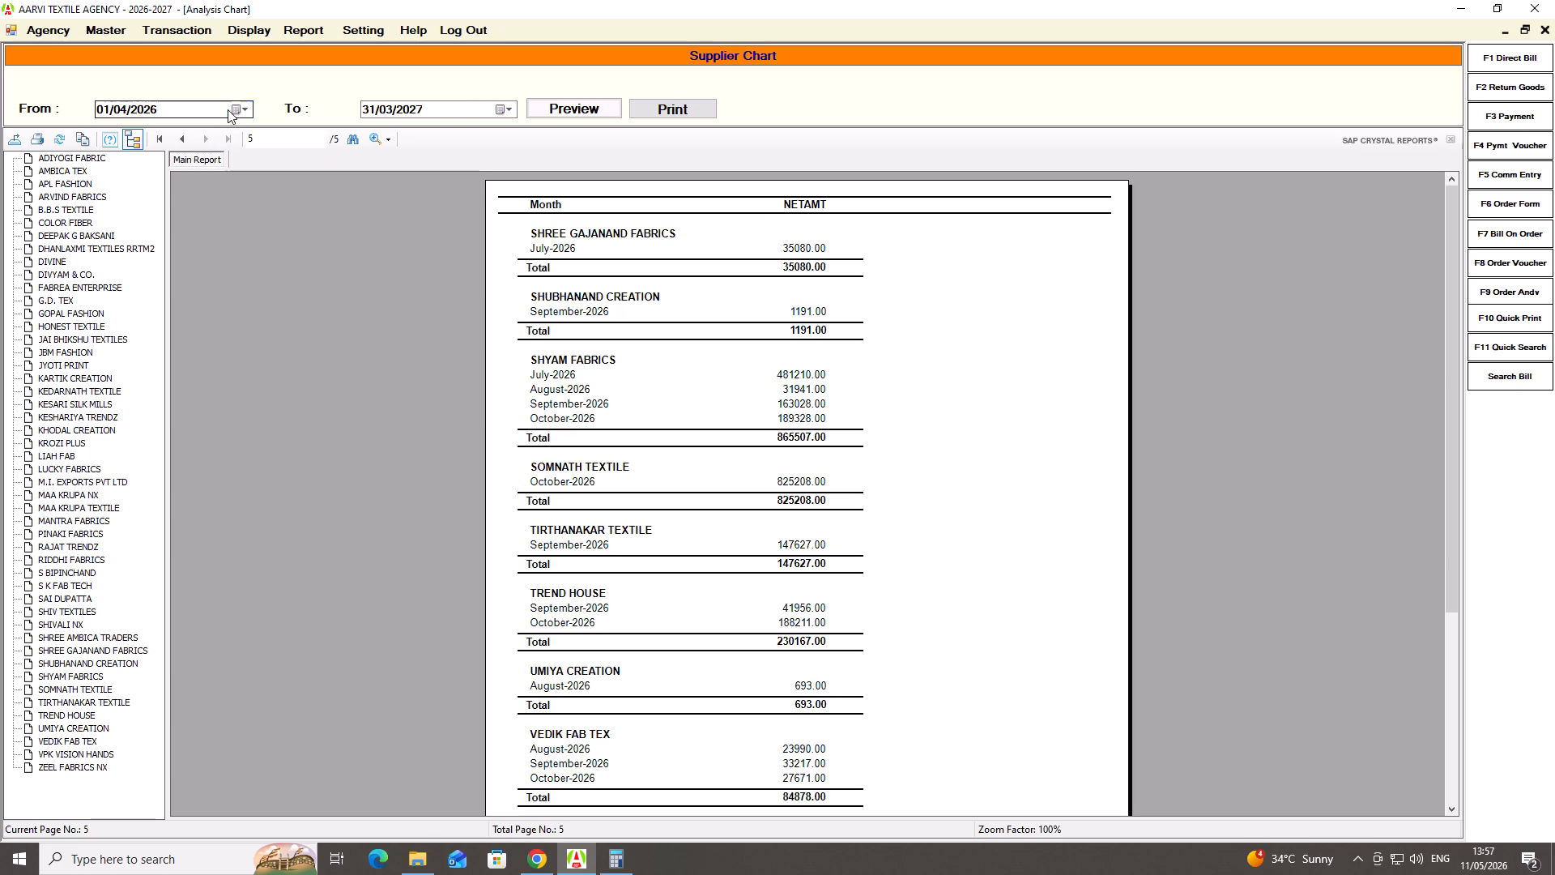
scroll(234, 115, "down", 5)
scroll(517, 327, "up", 1)
scroll(590, 369, "down", 8)
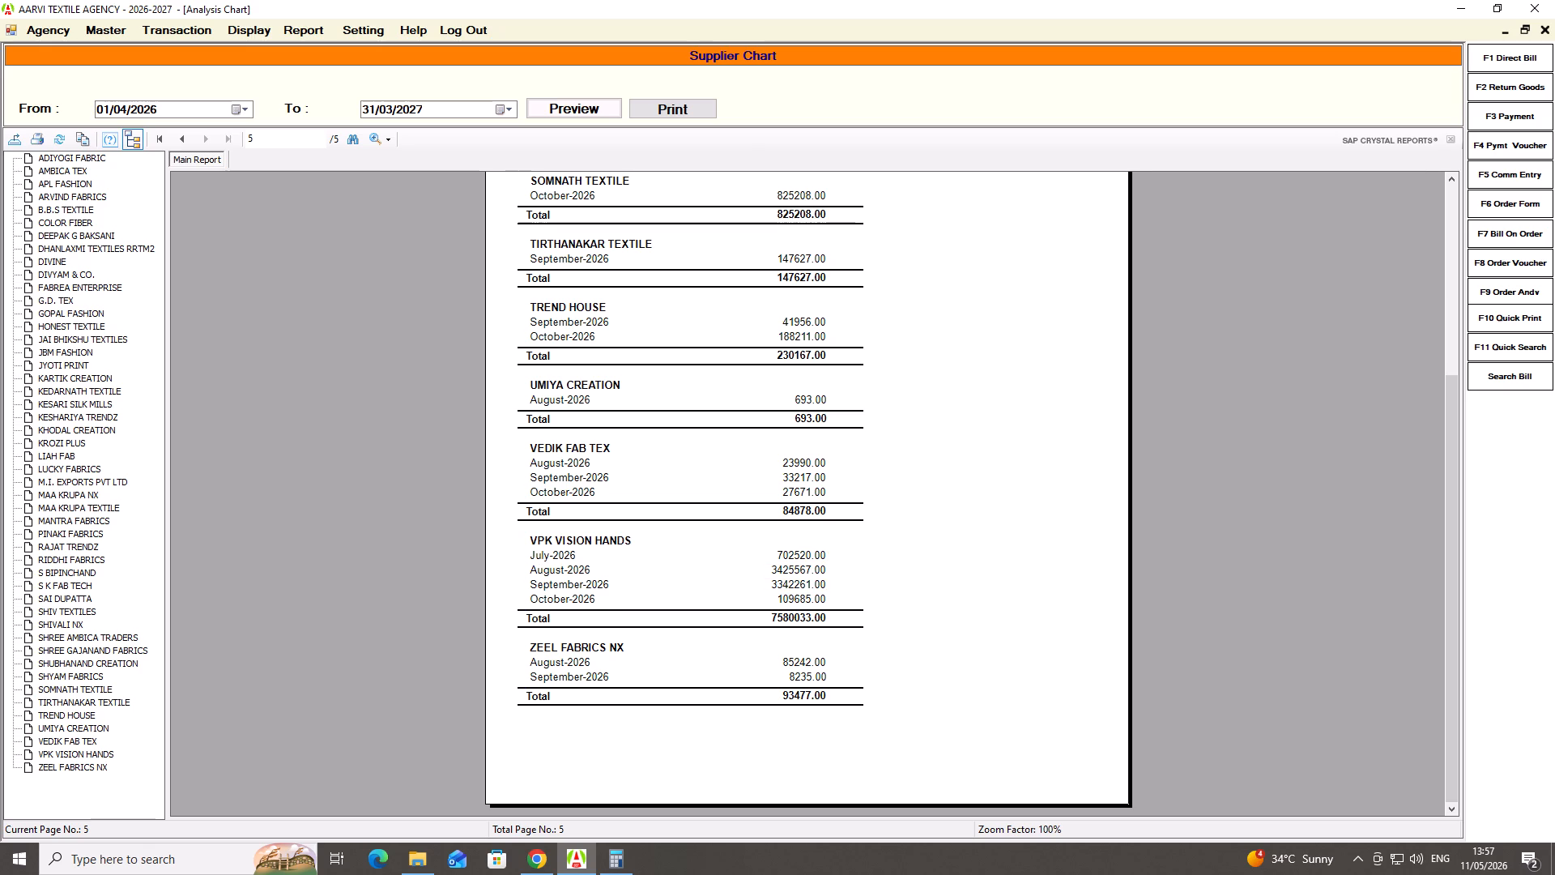
scroll(789, 622, "up", 1)
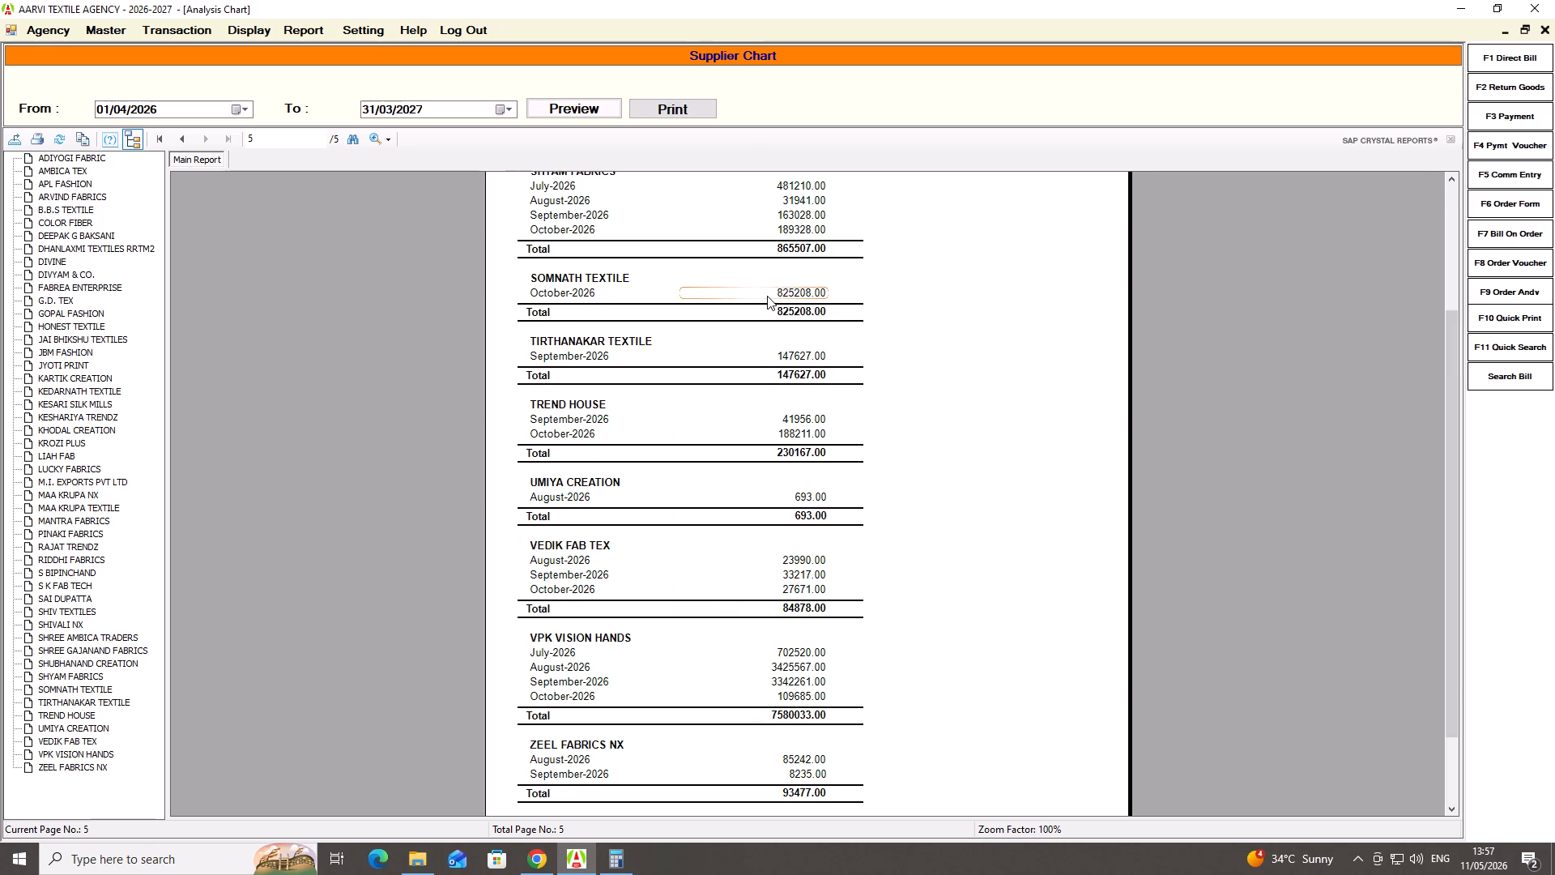
scroll(767, 296, "up", 1)
scroll(767, 296, "down", 1)
scroll(767, 296, "up", 7)
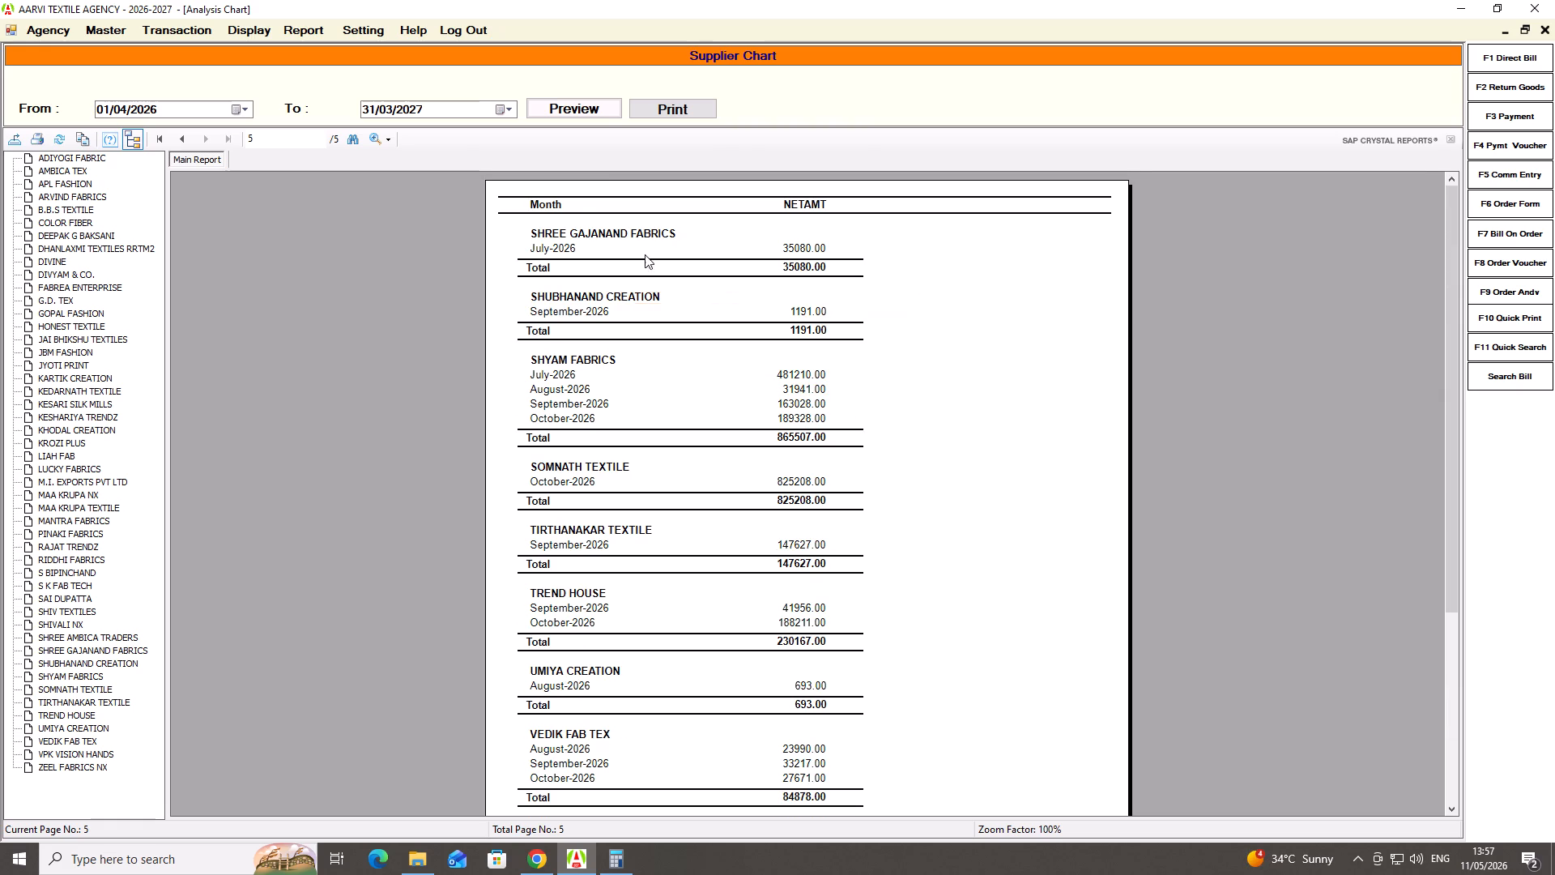
Read through the suppliers' monthly sales and totals on pages 1 to 3 from the beginning, and close the report.
left_click(168, 139)
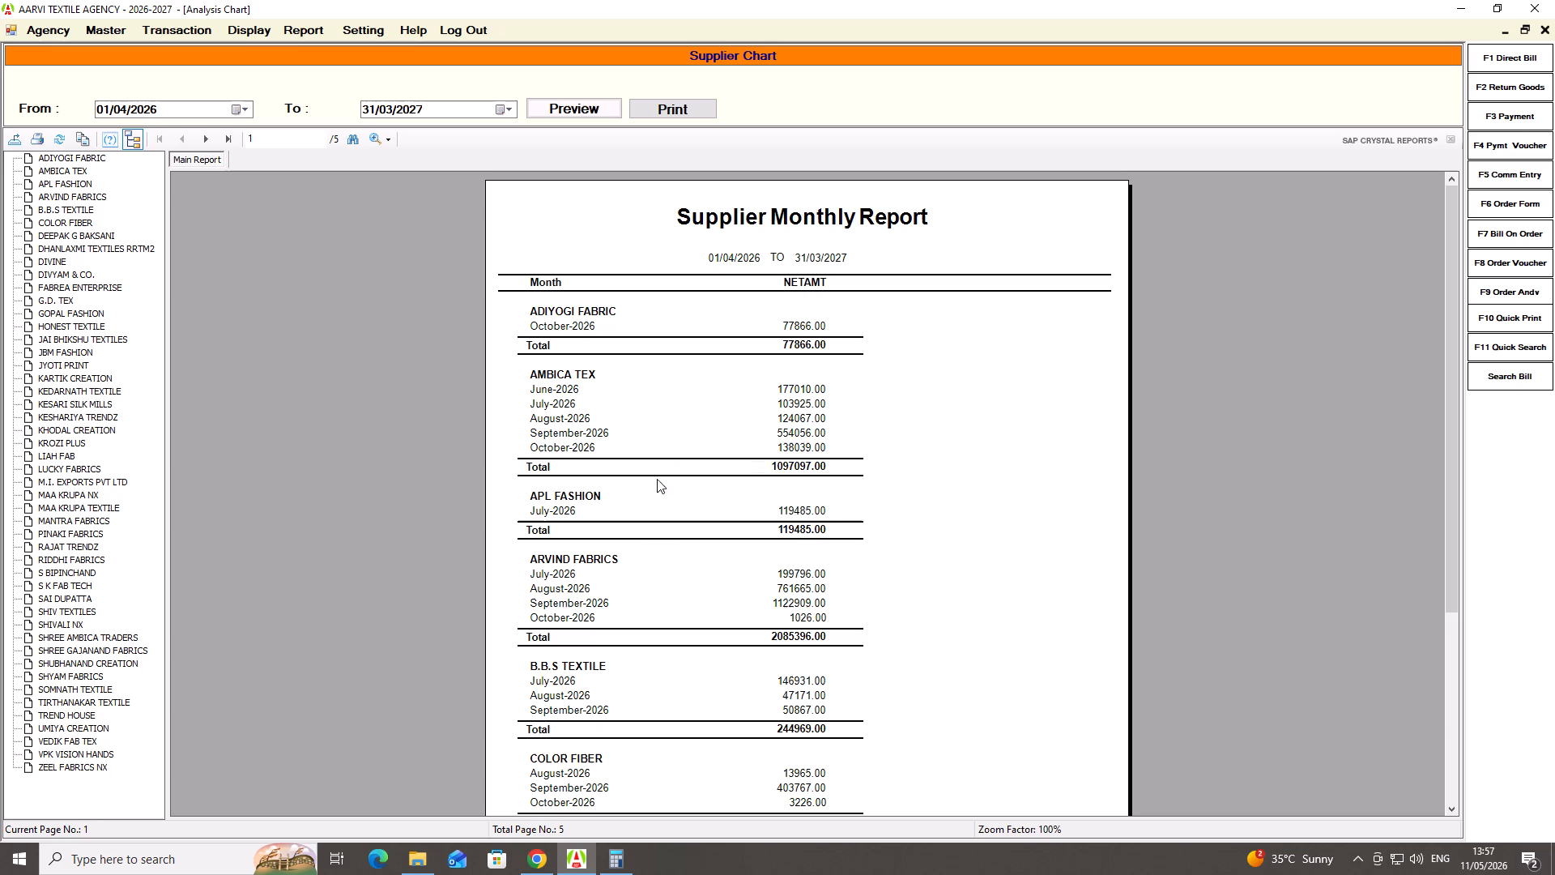
right_click_drag(646, 498, 644, 524)
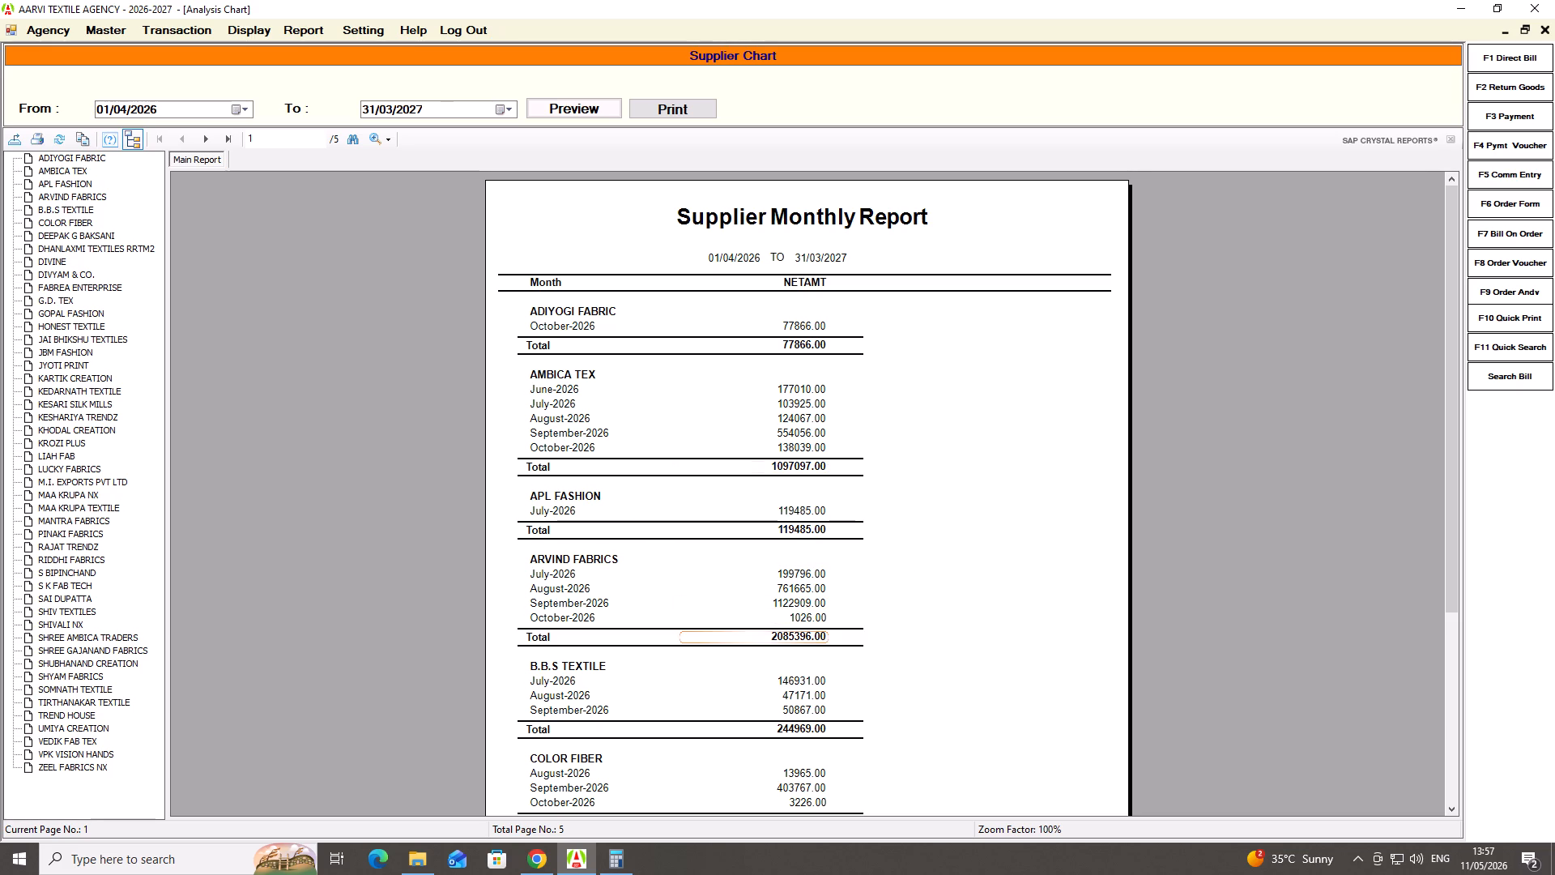
scroll(785, 639, "down", 2)
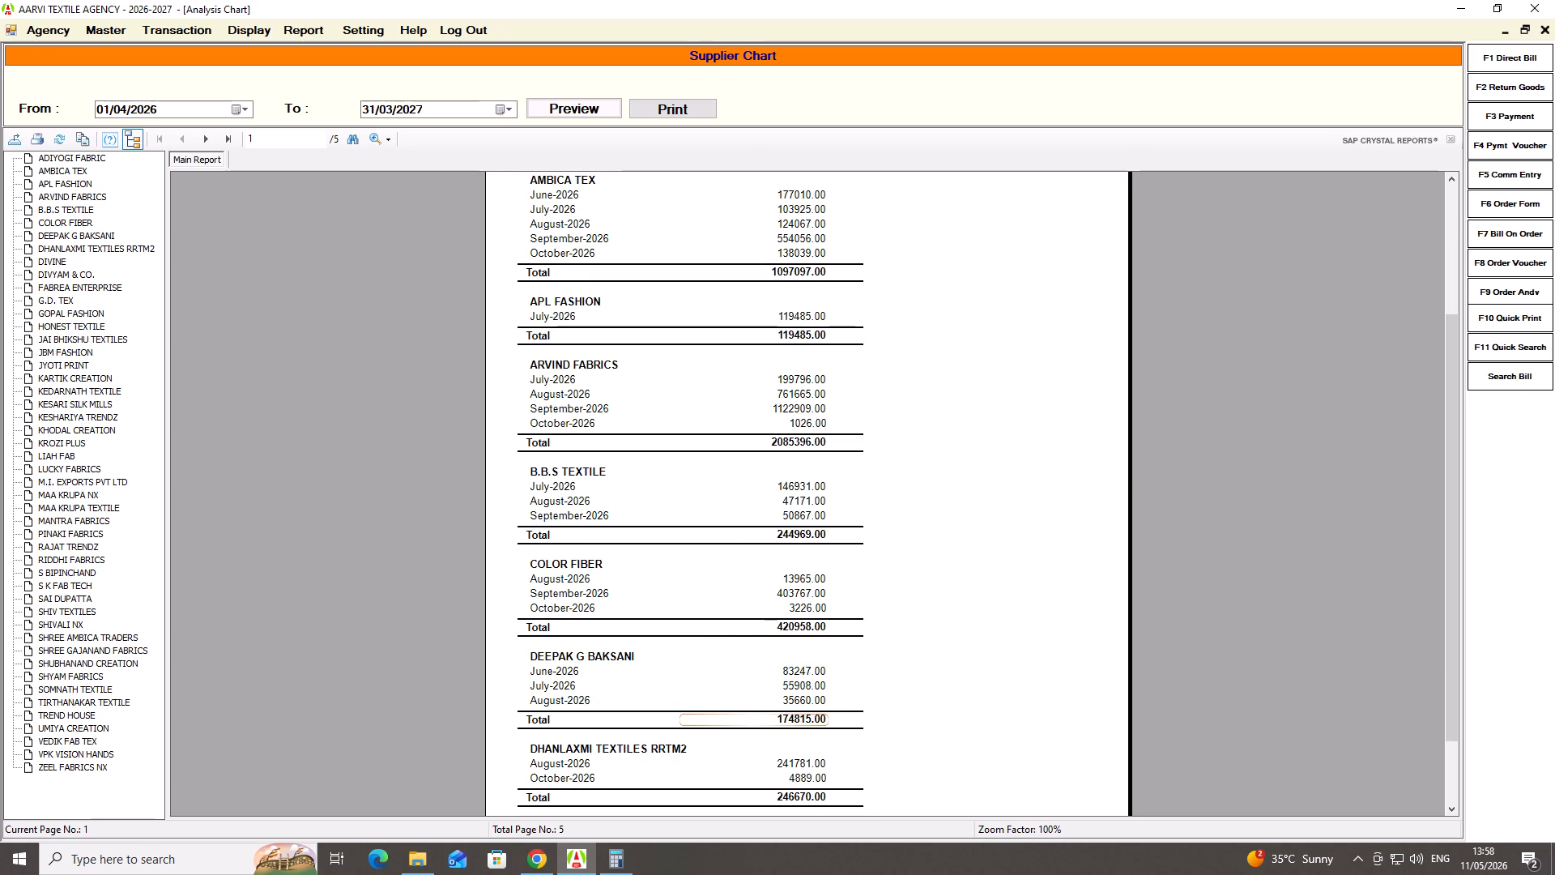
scroll(783, 727, "down", 1)
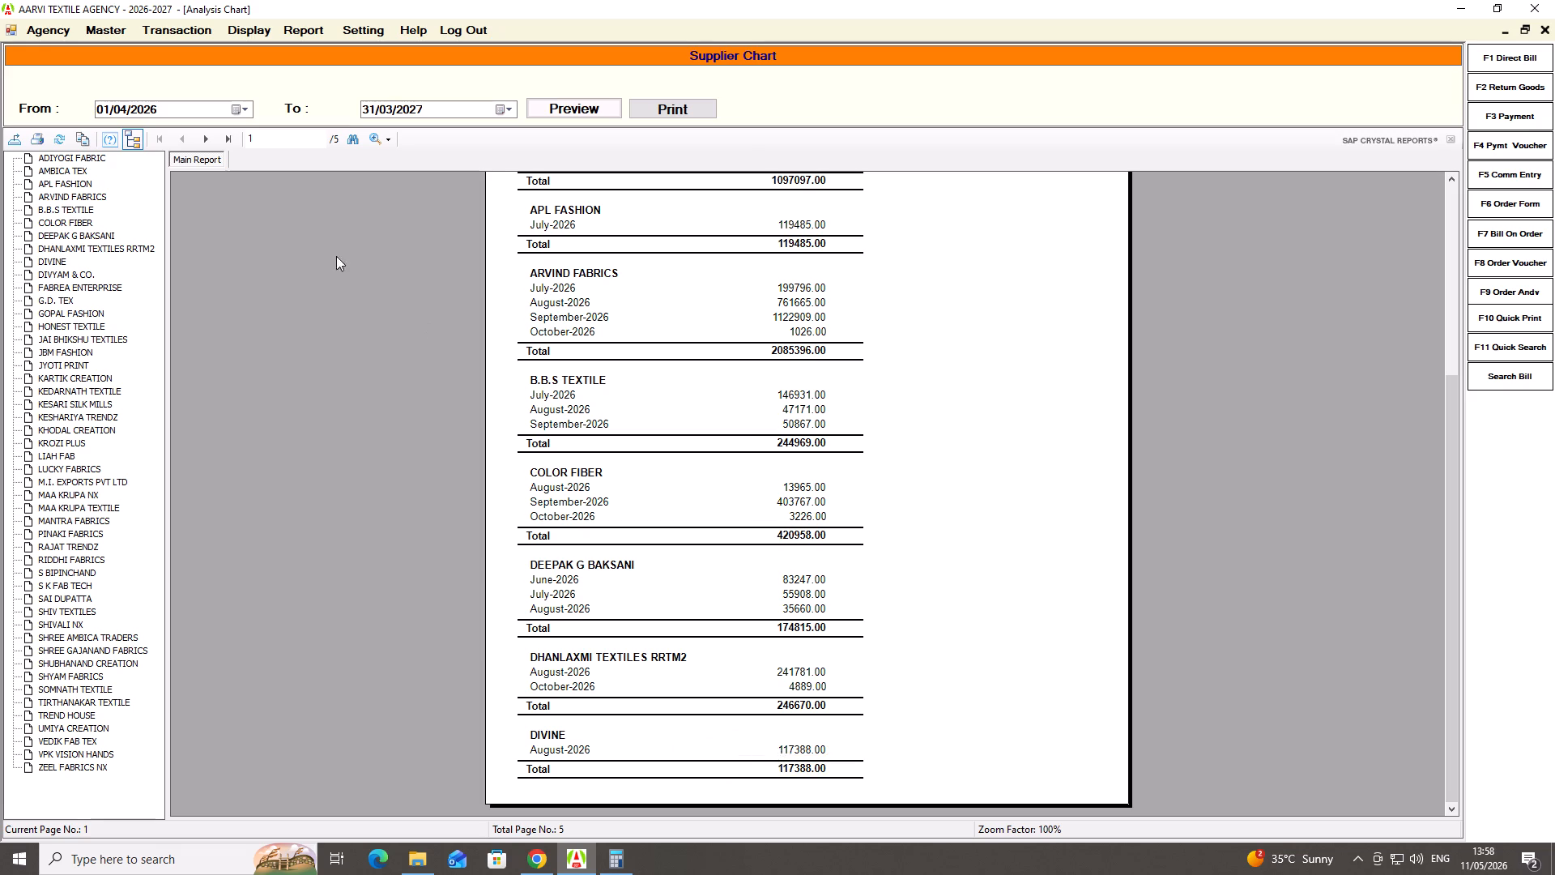
left_click(202, 131)
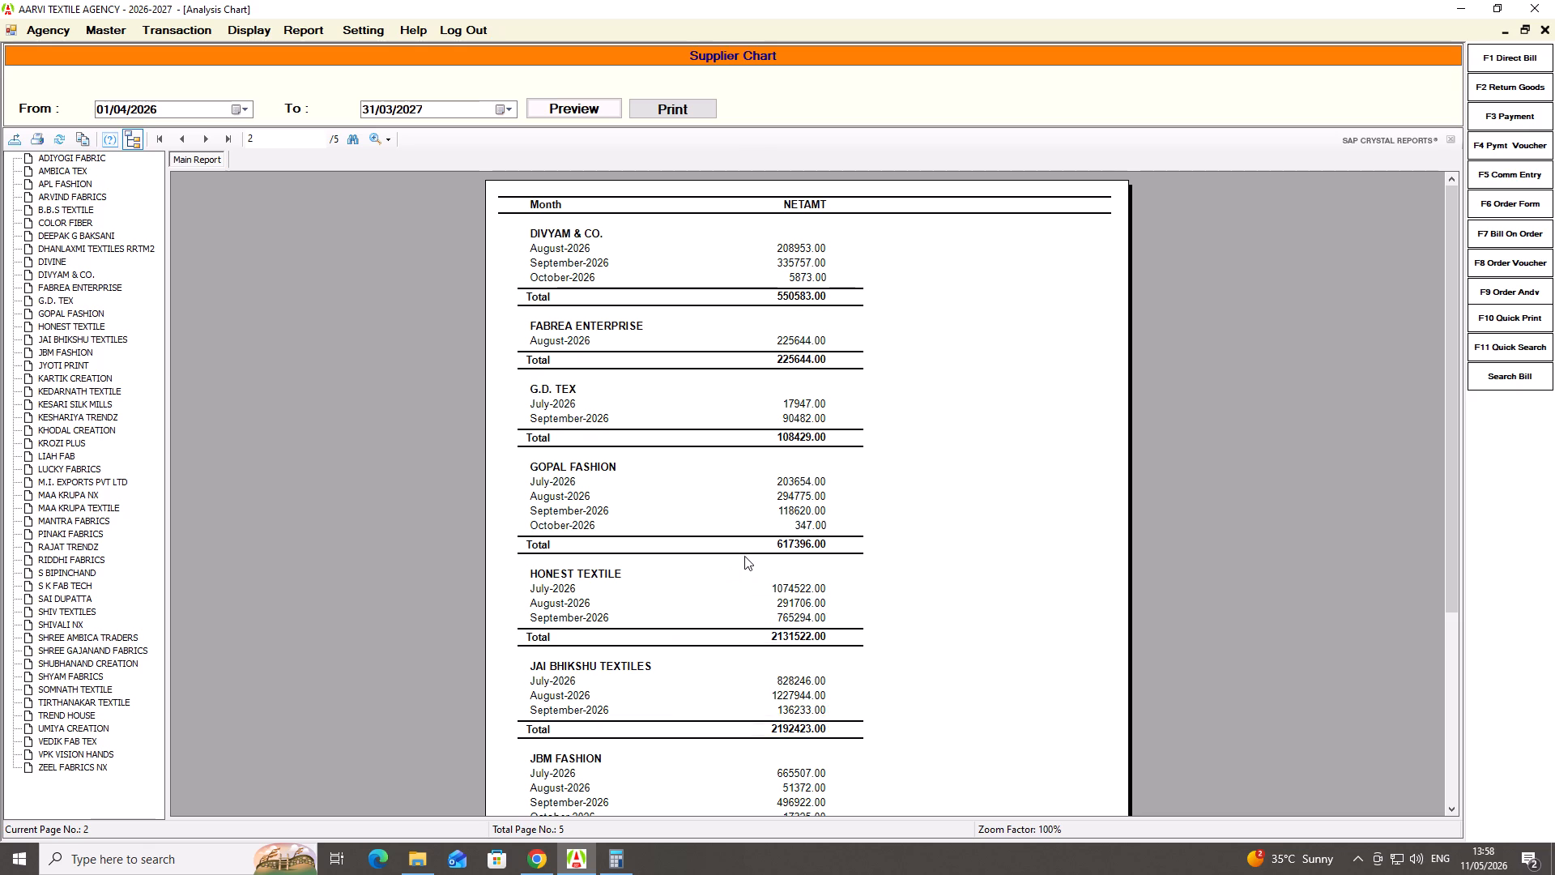
scroll(743, 554, "down", 2)
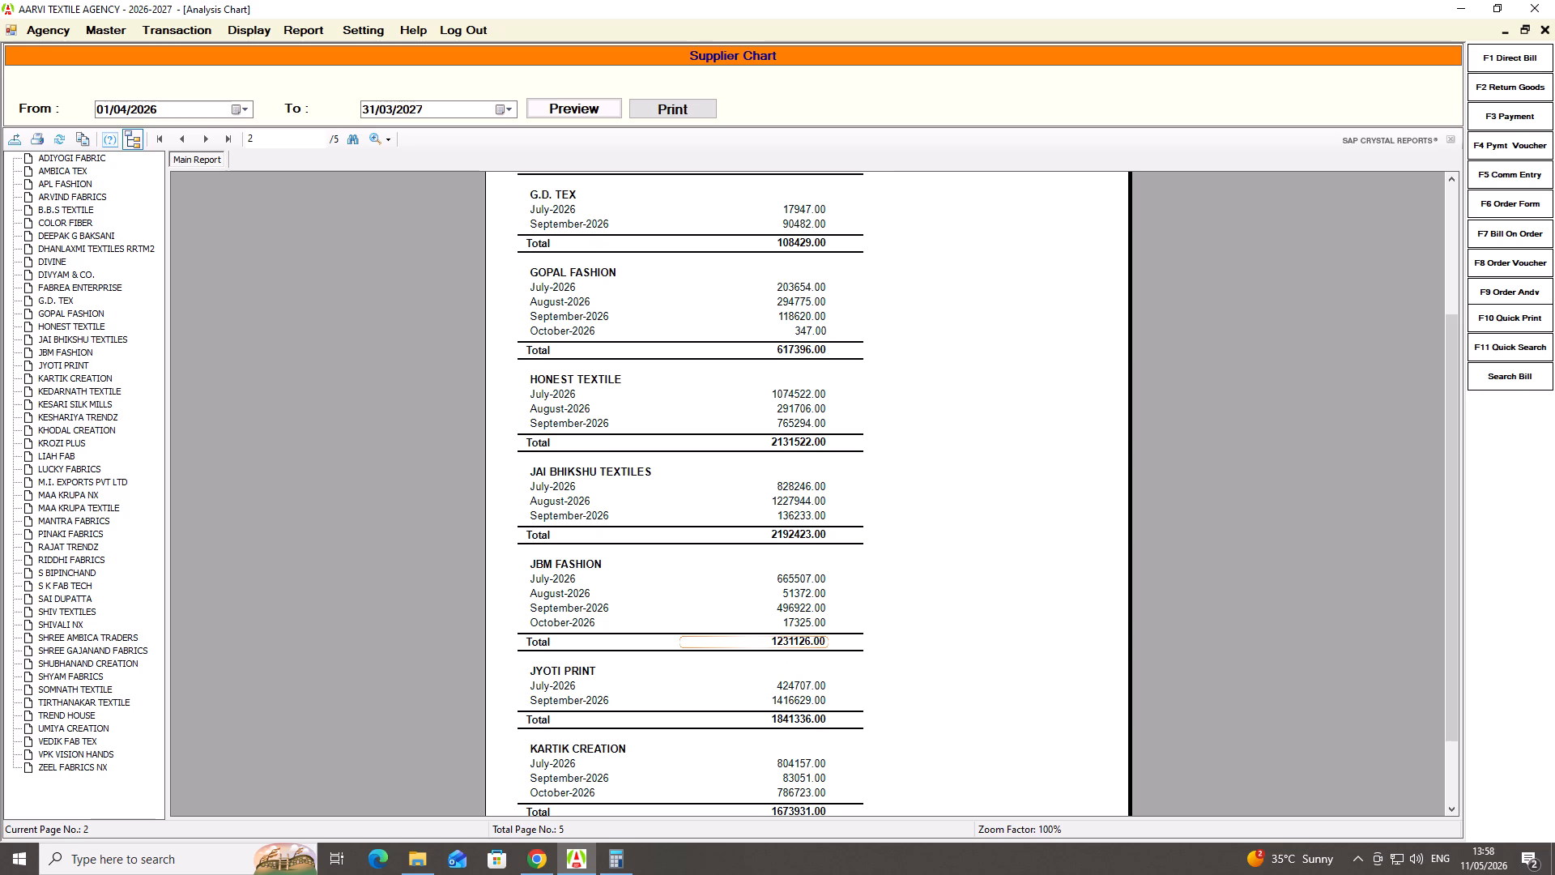
scroll(781, 640, "down", 1)
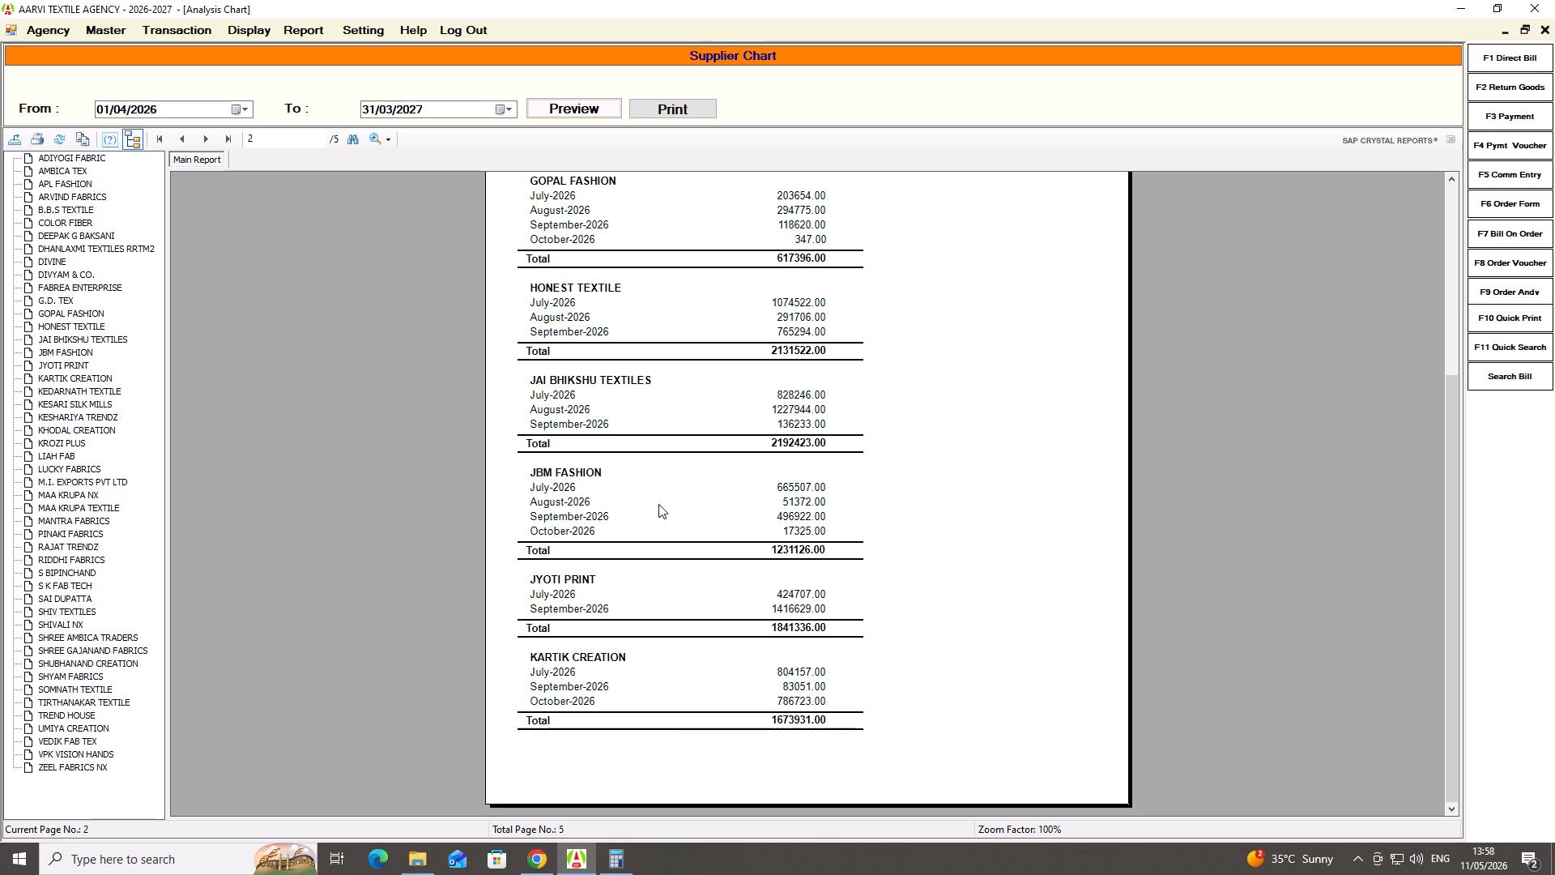
left_click(198, 136)
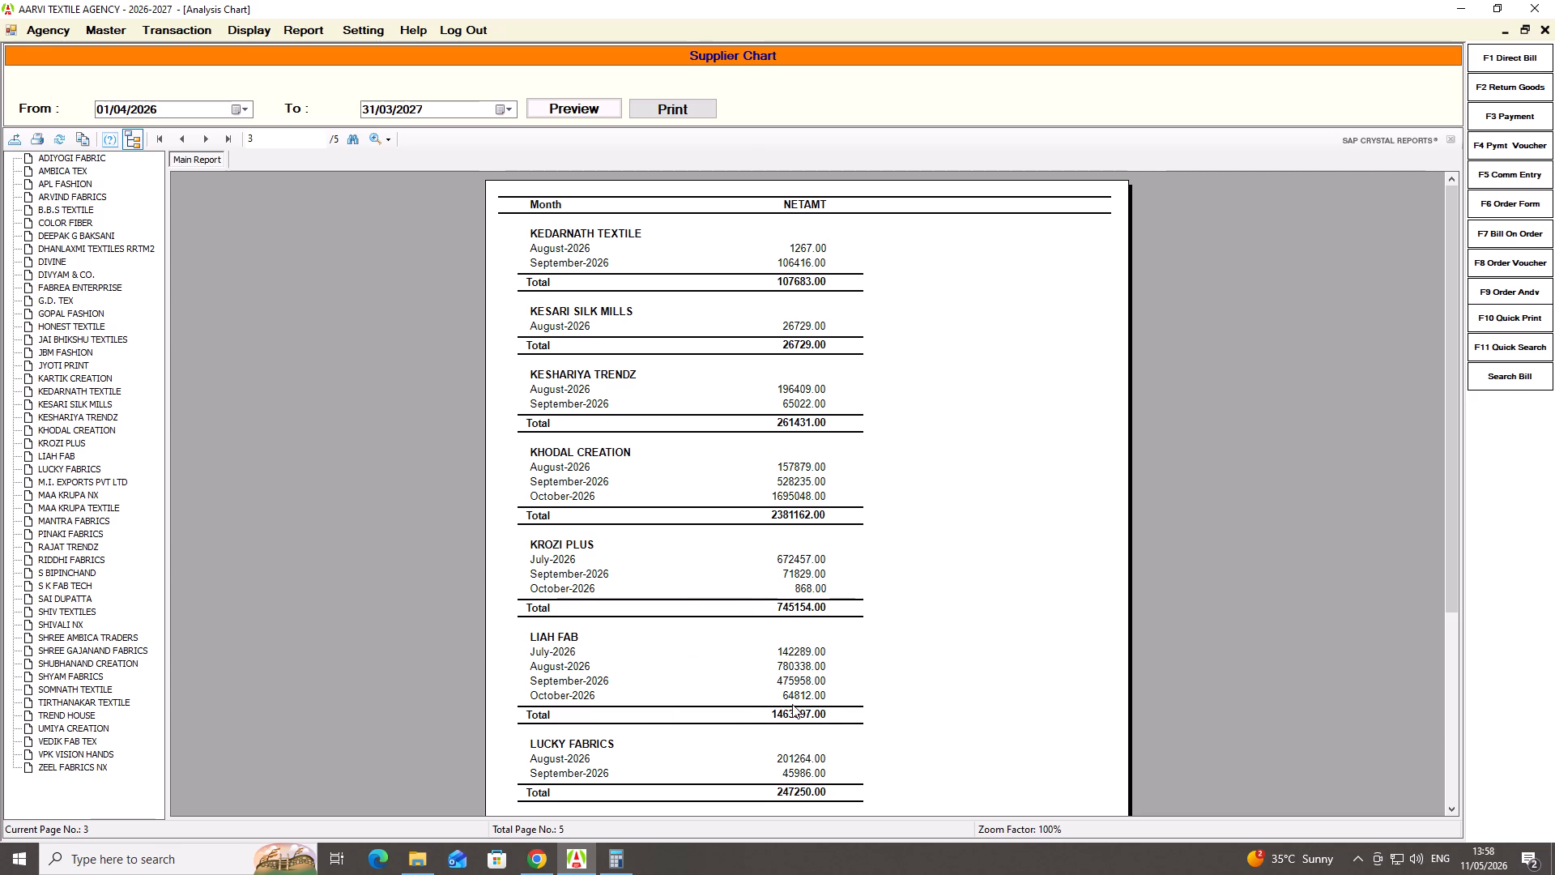
scroll(757, 689, "down", 2)
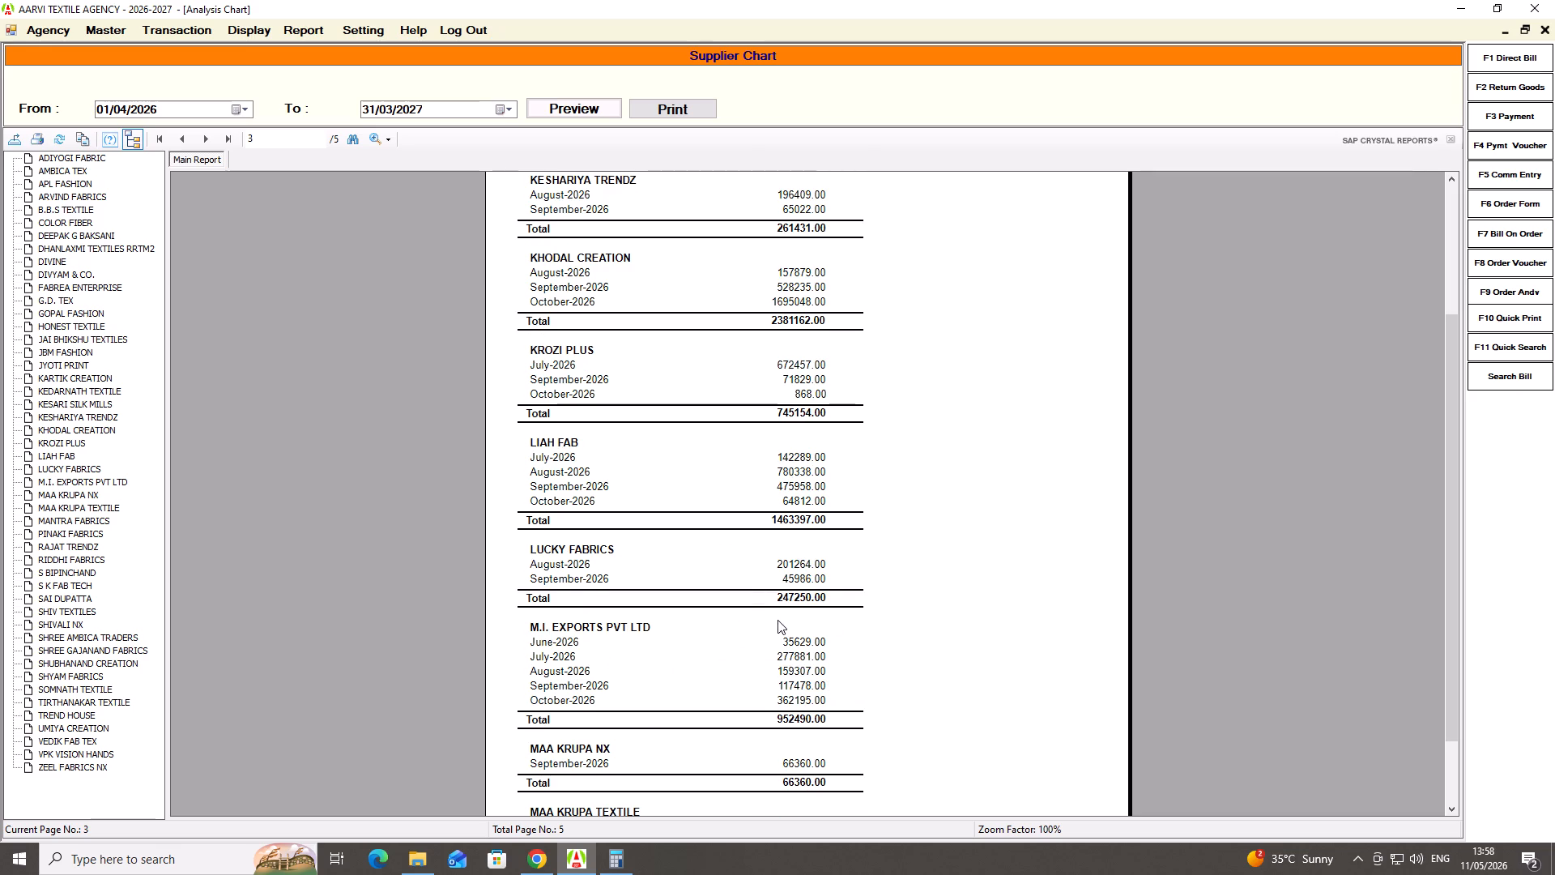
scroll(774, 621, "down", 1)
scroll(772, 620, "up", 4)
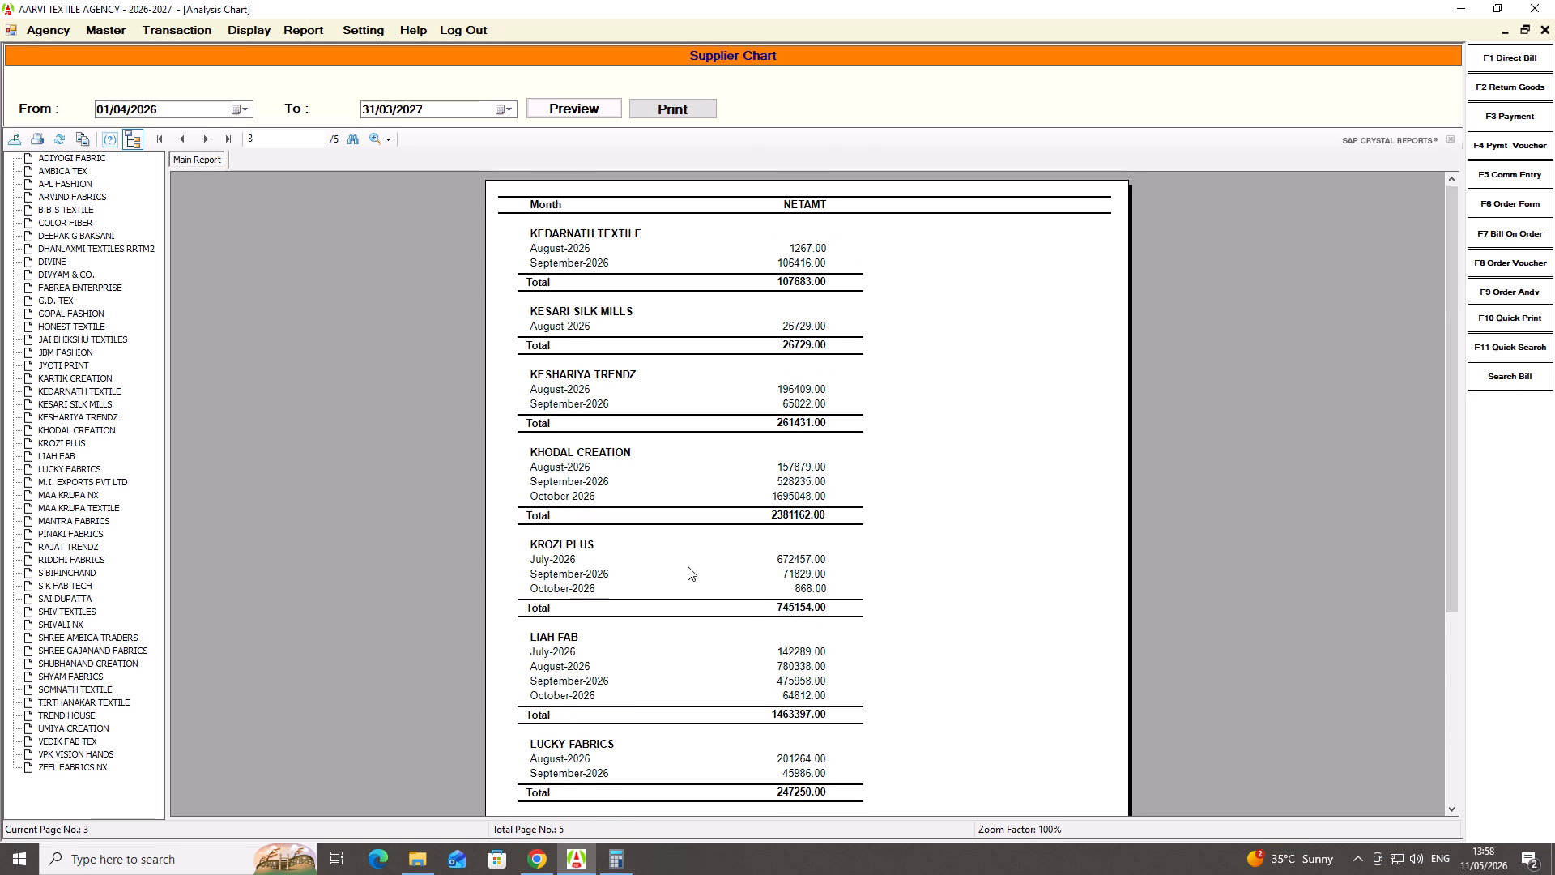
left_click(161, 144)
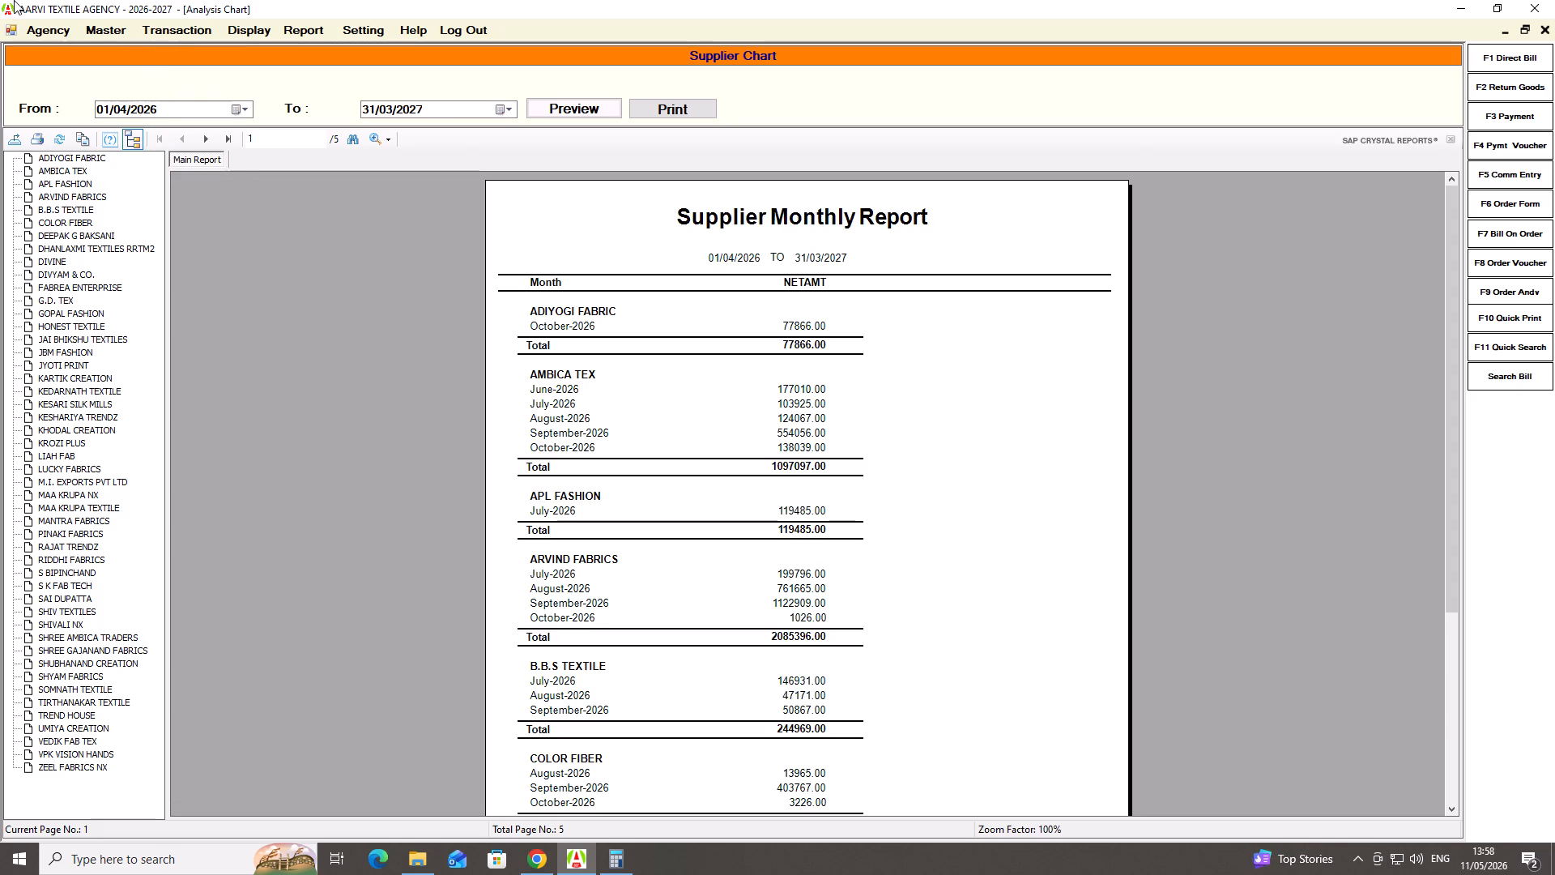
key("Escape")
Generate the All Supplier Monthly Sales report again for 01/04/2026 to 31/03/2027.
left_click(279, 28)
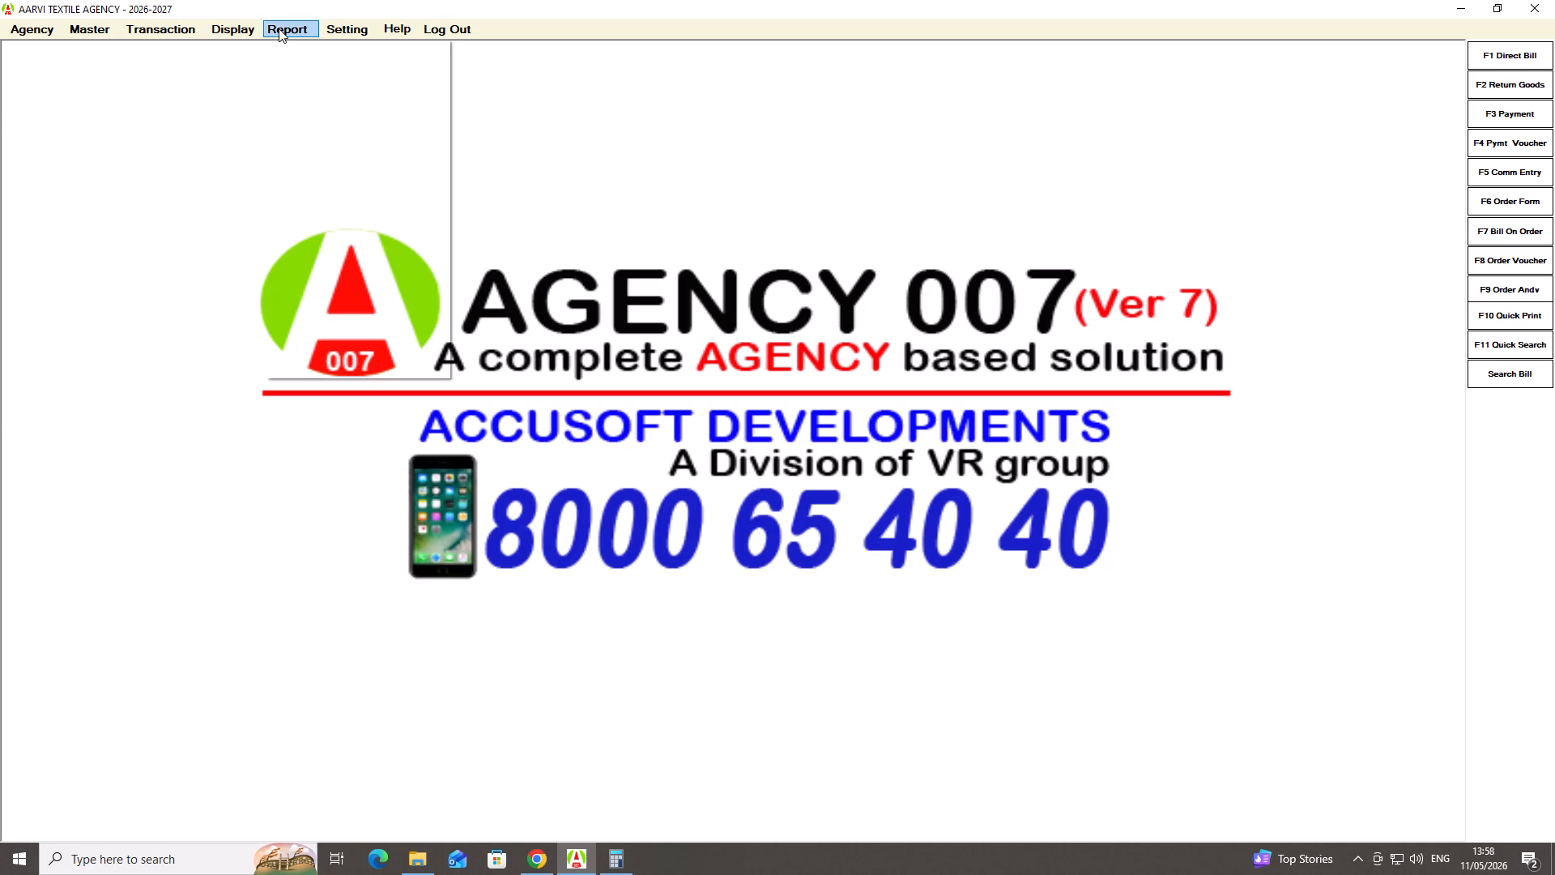
left_click(349, 317)
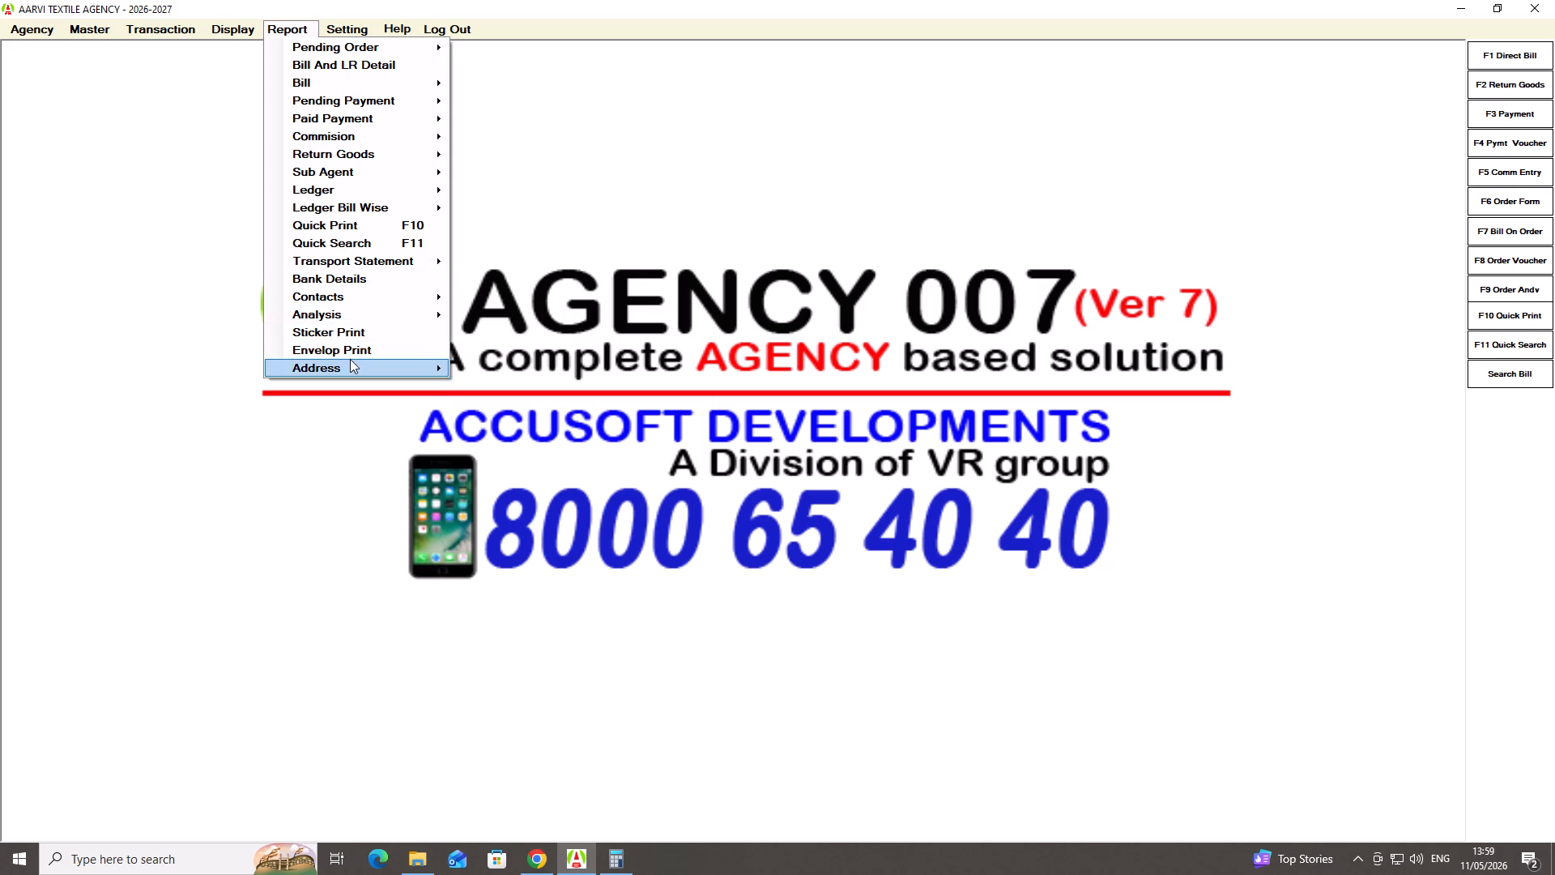
left_click(336, 314)
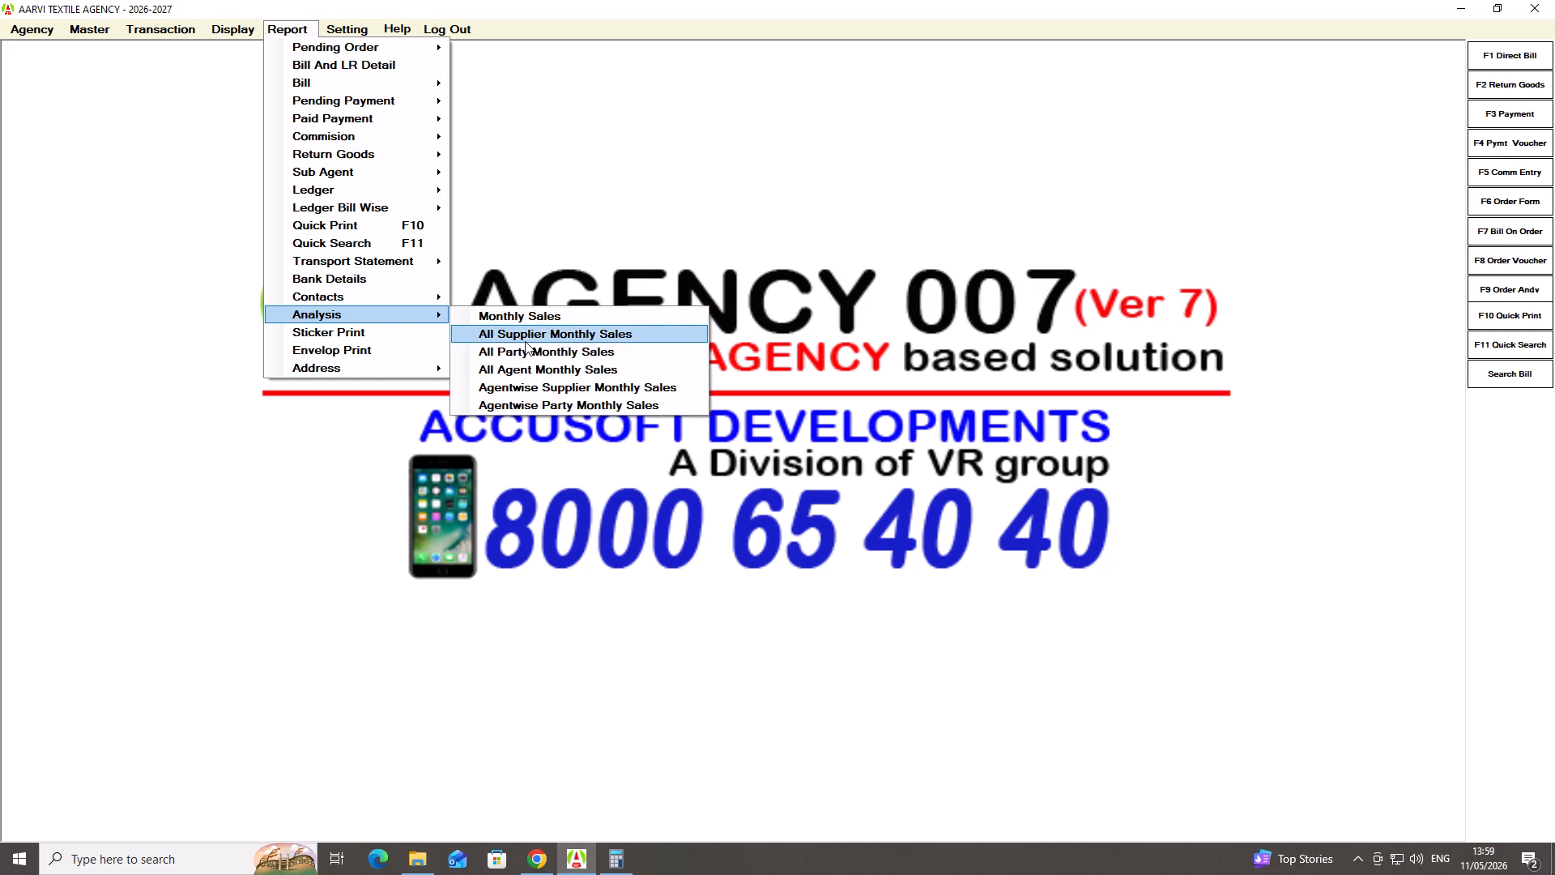
left_click(525, 341)
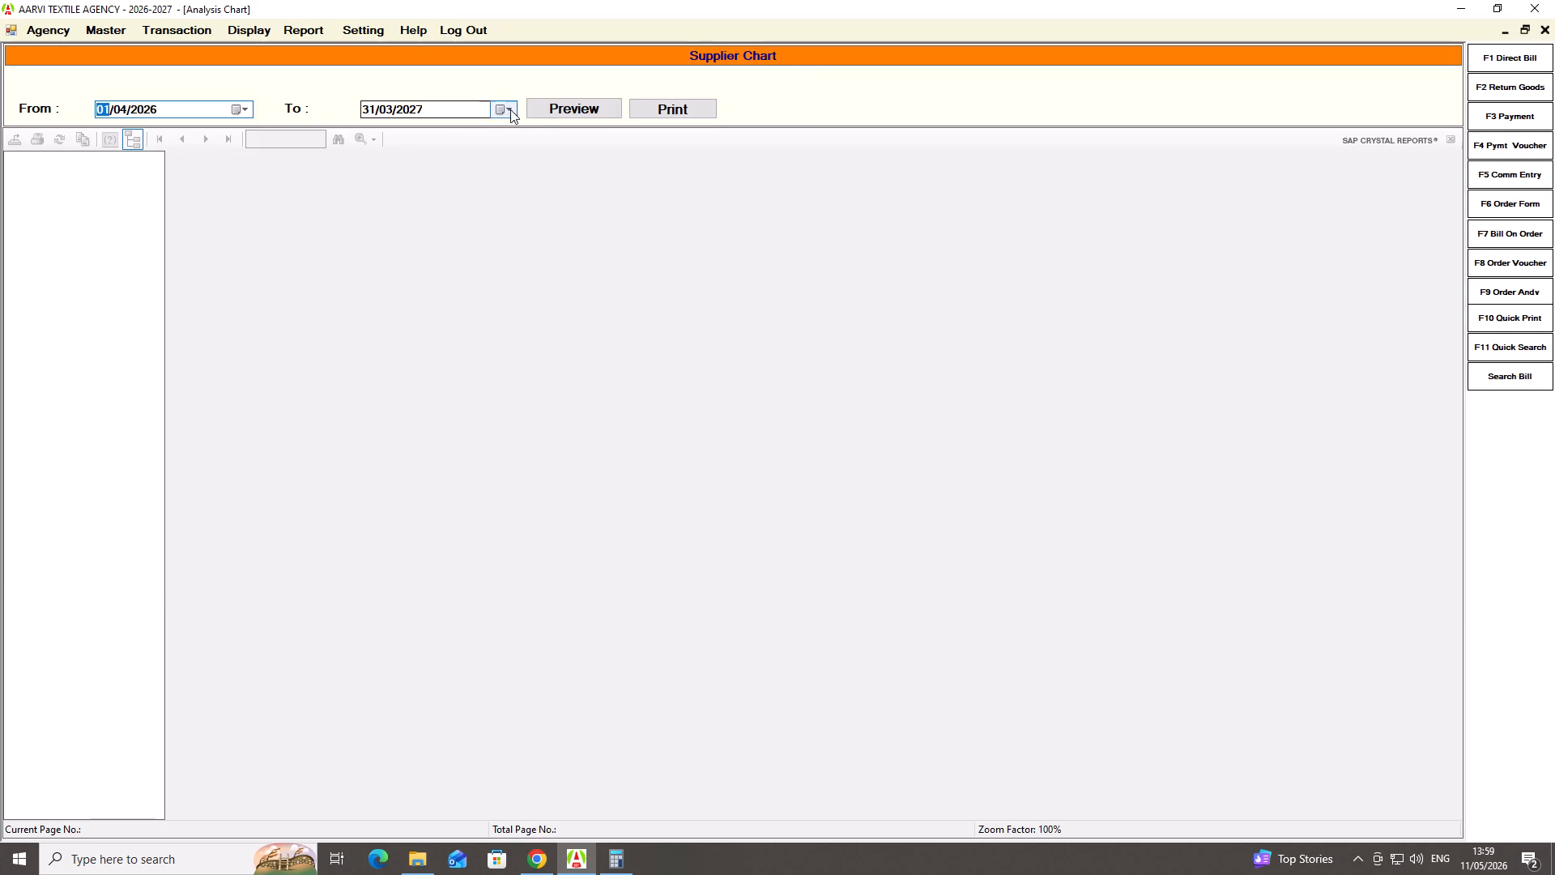
left_click(540, 108)
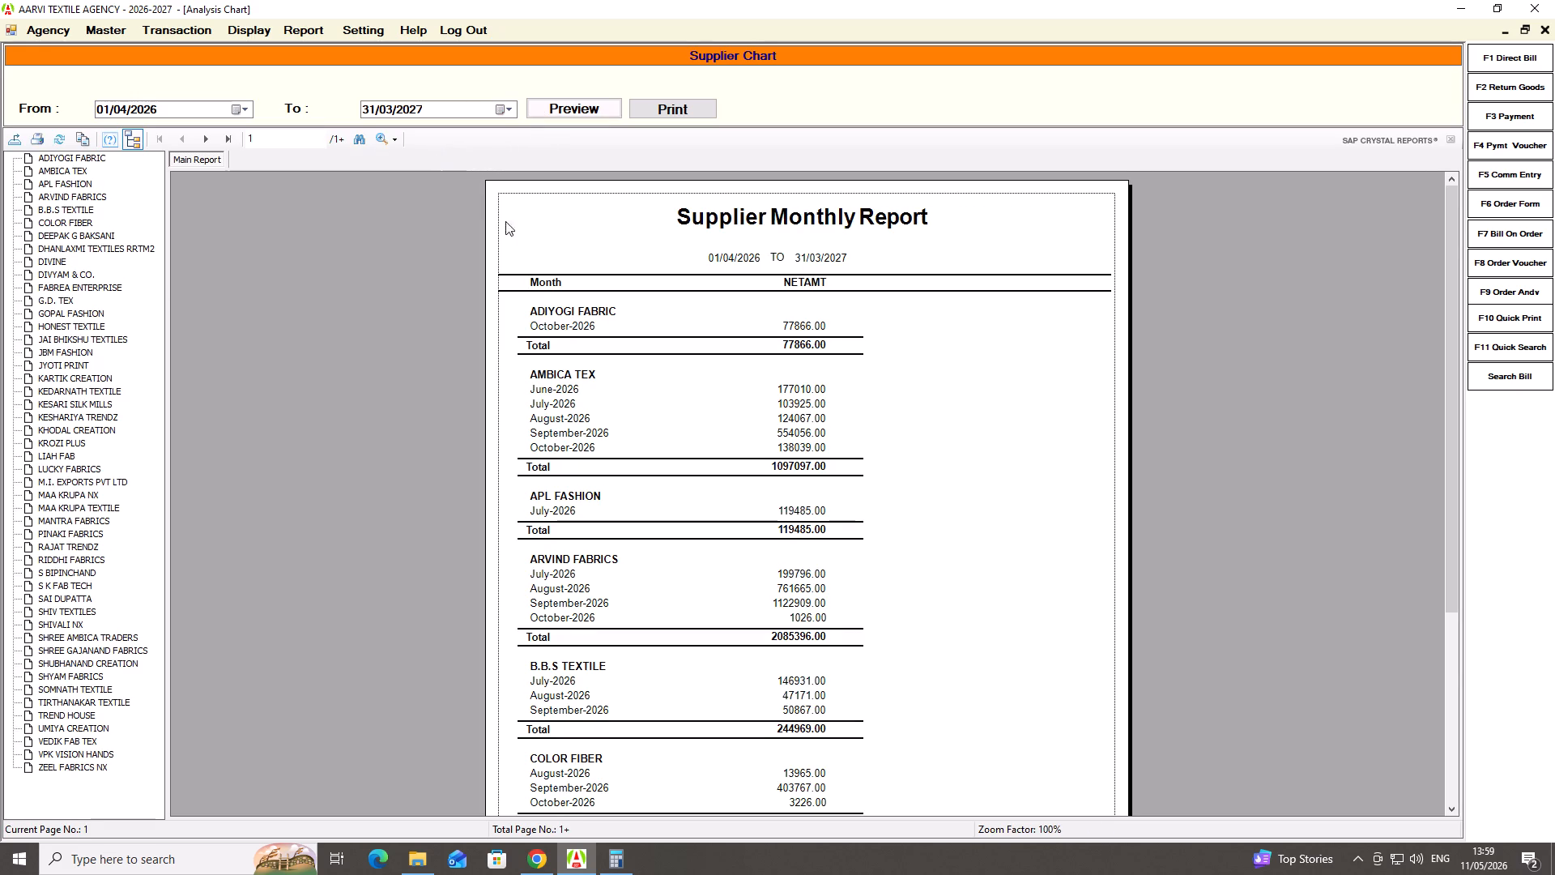
scroll(519, 242, "down", 6)
scroll(525, 255, "up", 6)
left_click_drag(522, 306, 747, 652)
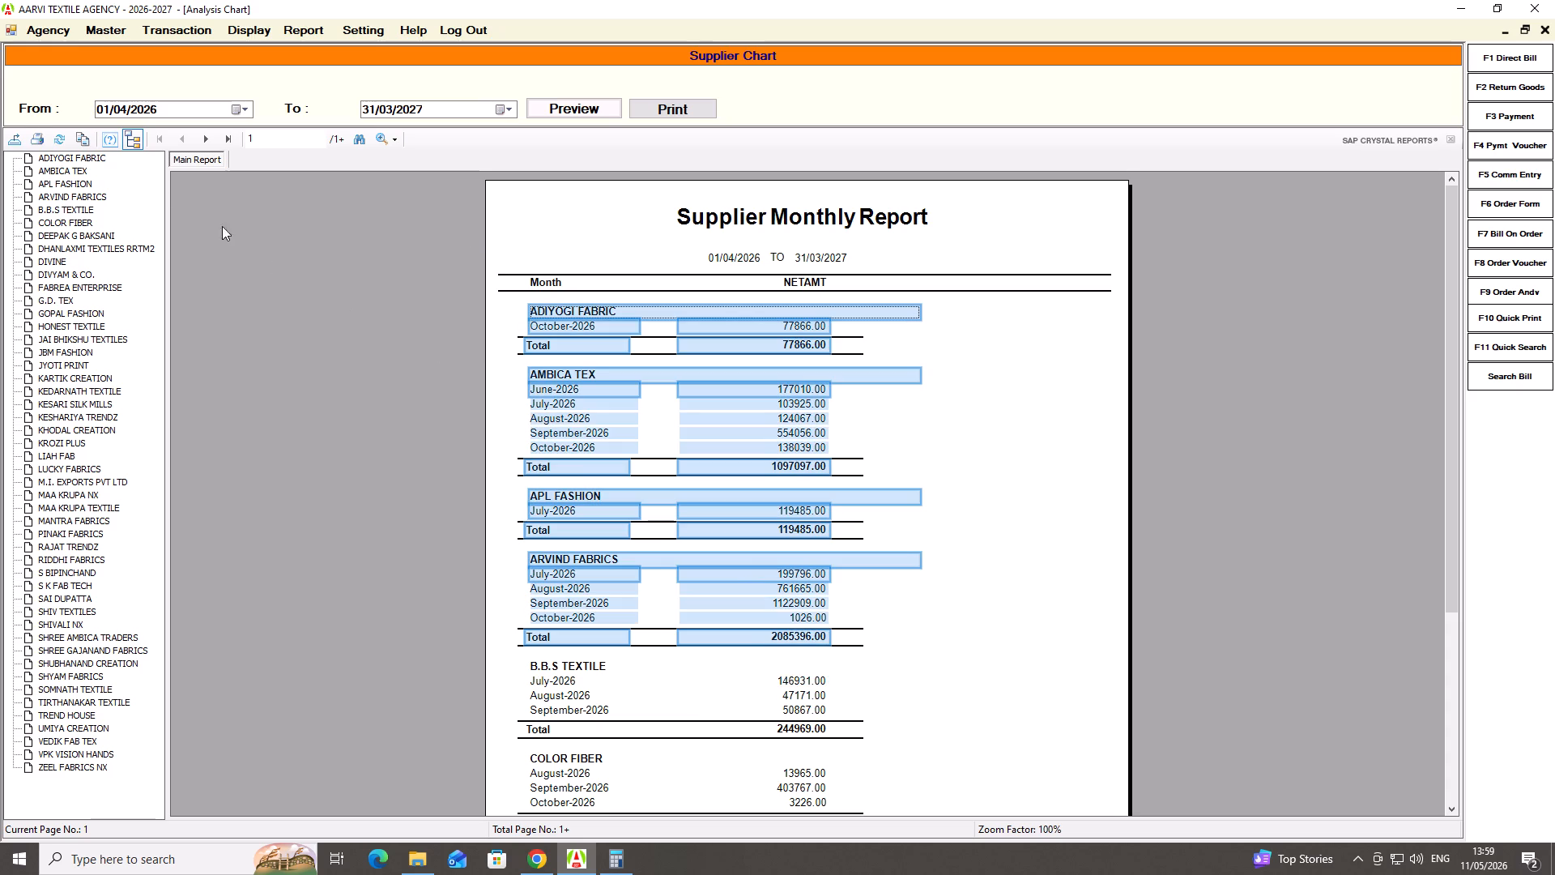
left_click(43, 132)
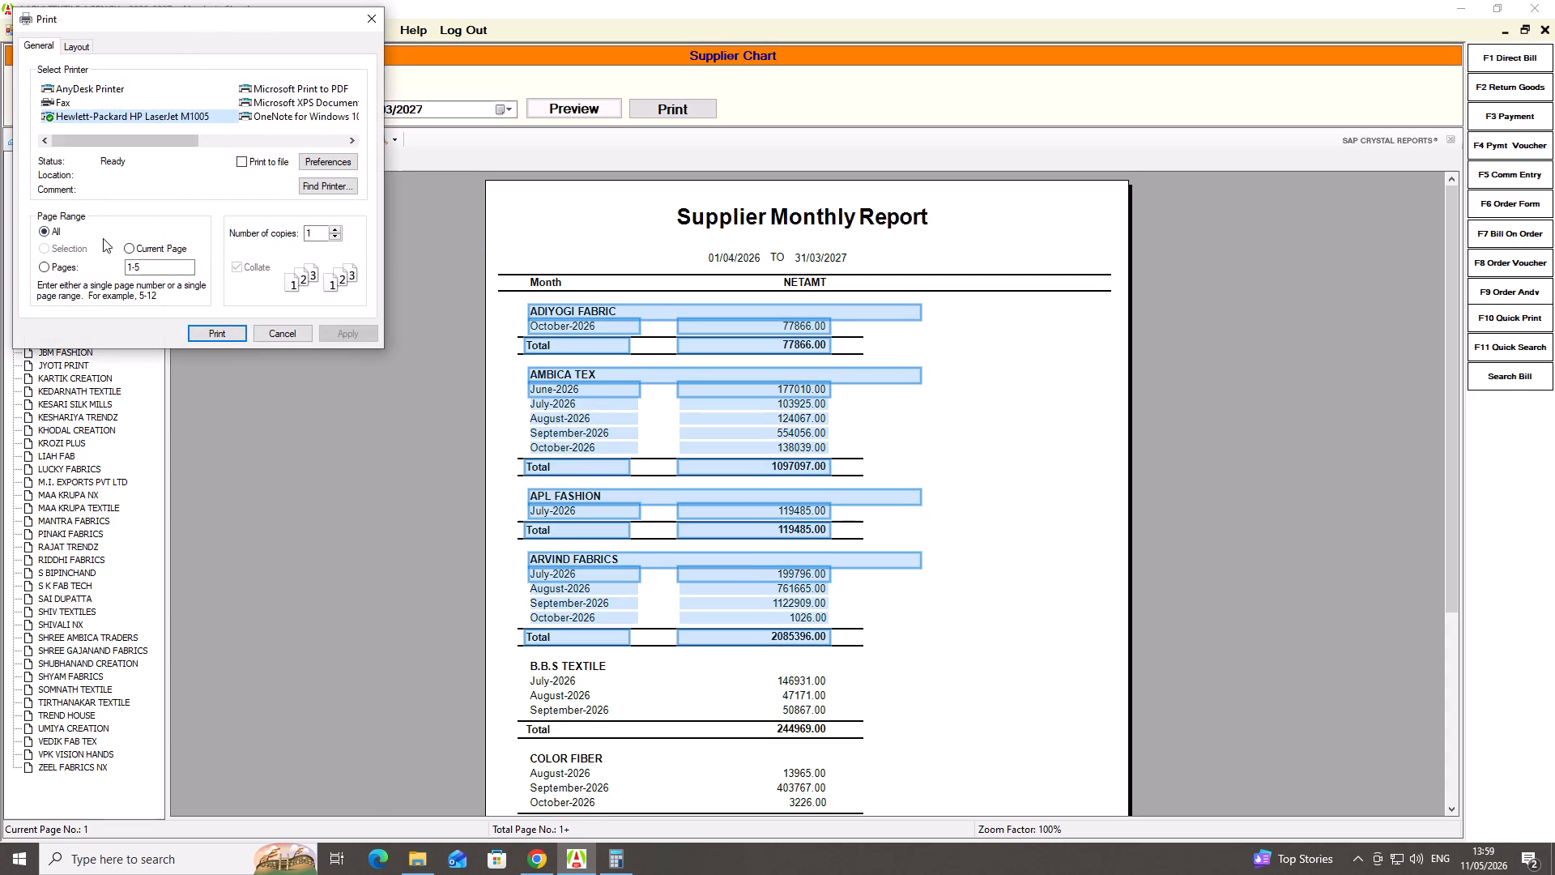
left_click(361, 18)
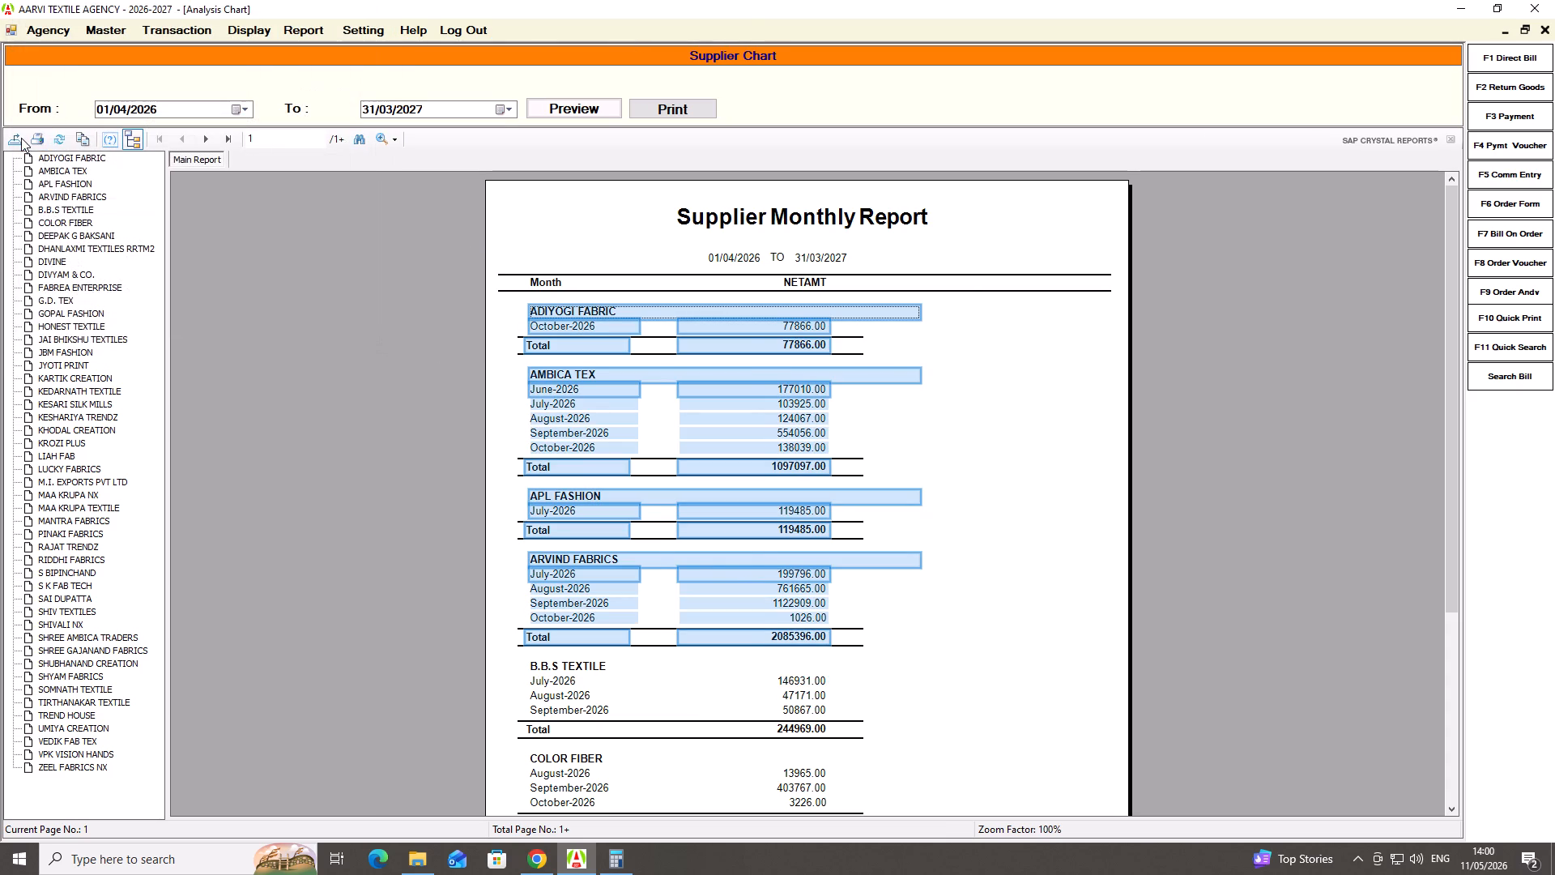
Export the Supplier Monthly Report to the REPORTS folder as a Microsoft Excel (XLS) file named SUPPLIER SALES.
left_click(21, 138)
left_click(206, 386)
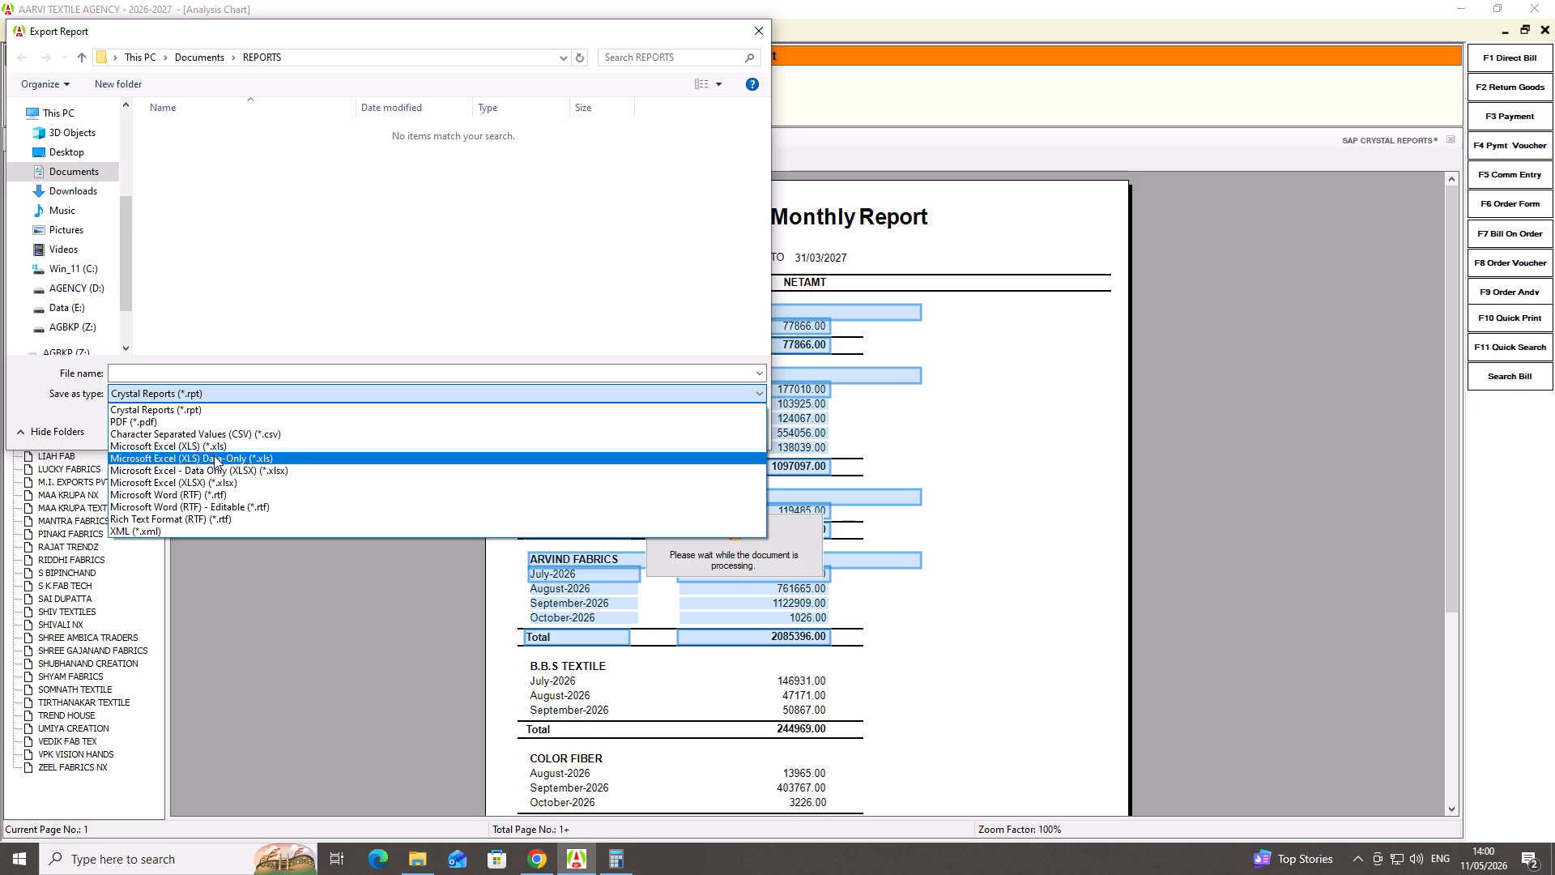
left_click(210, 445)
left_click(188, 370)
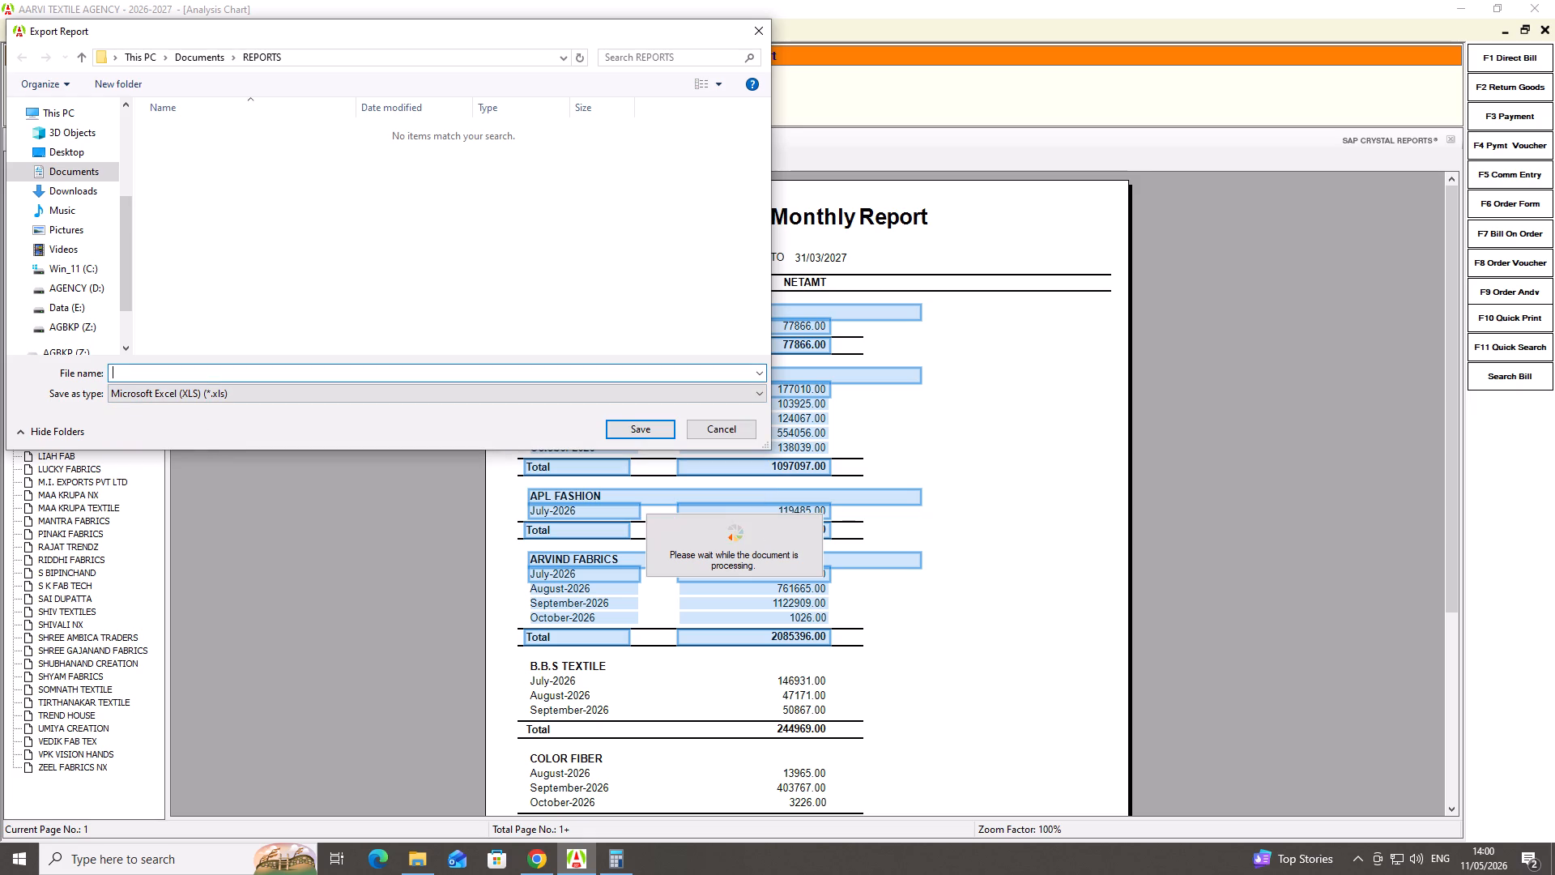
type("SUO")
key("BackSpace")
type("PP")
type("LI")
type("ER")
key("space")
type("SALE")
key("s")
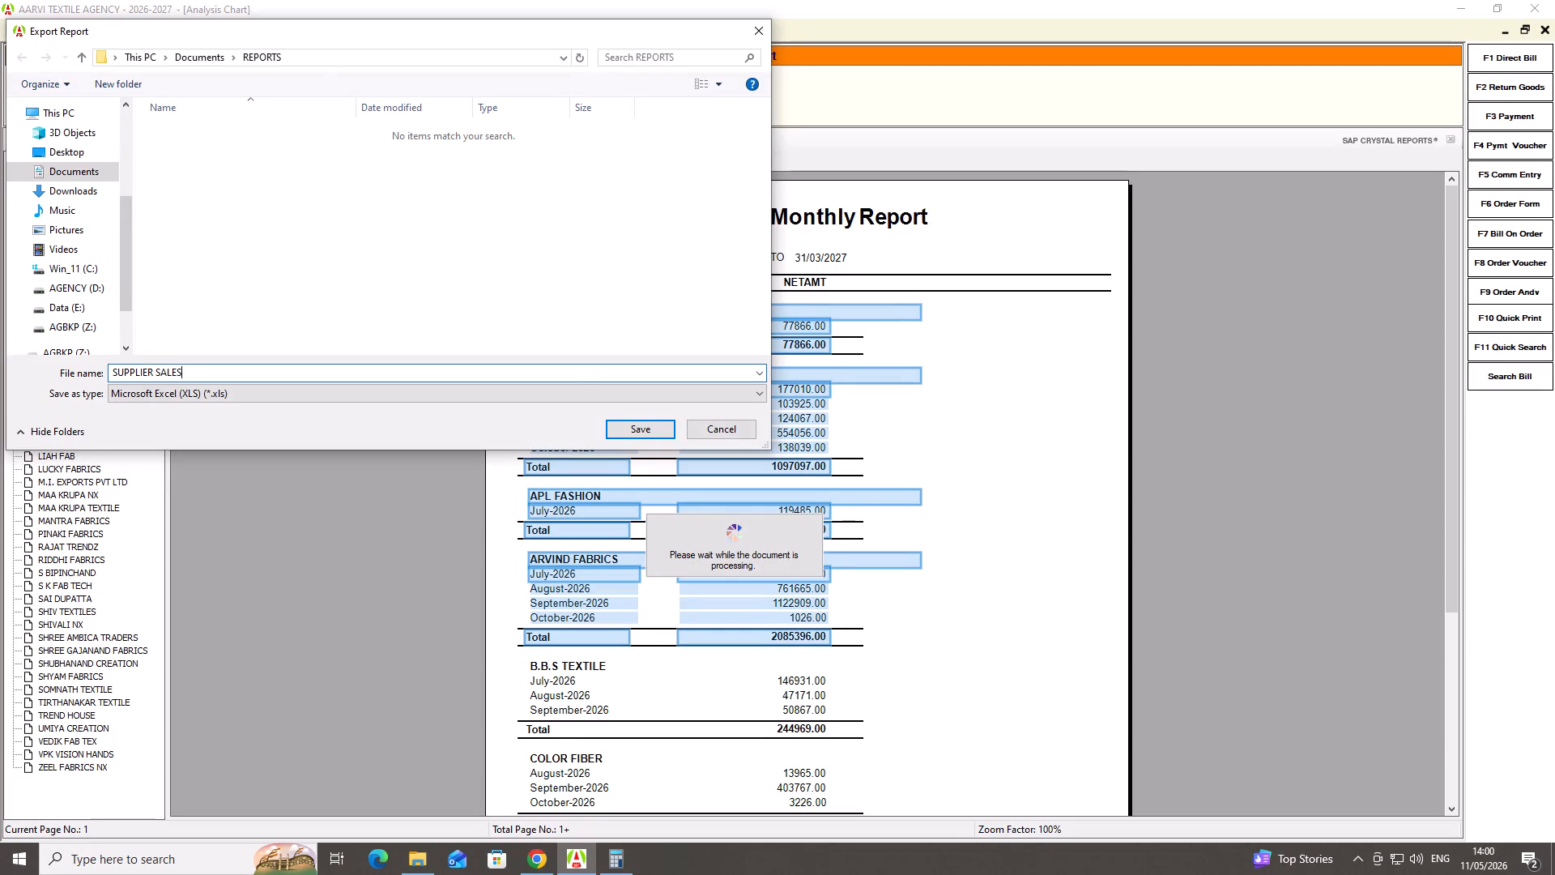
key("Return")
key("Return")
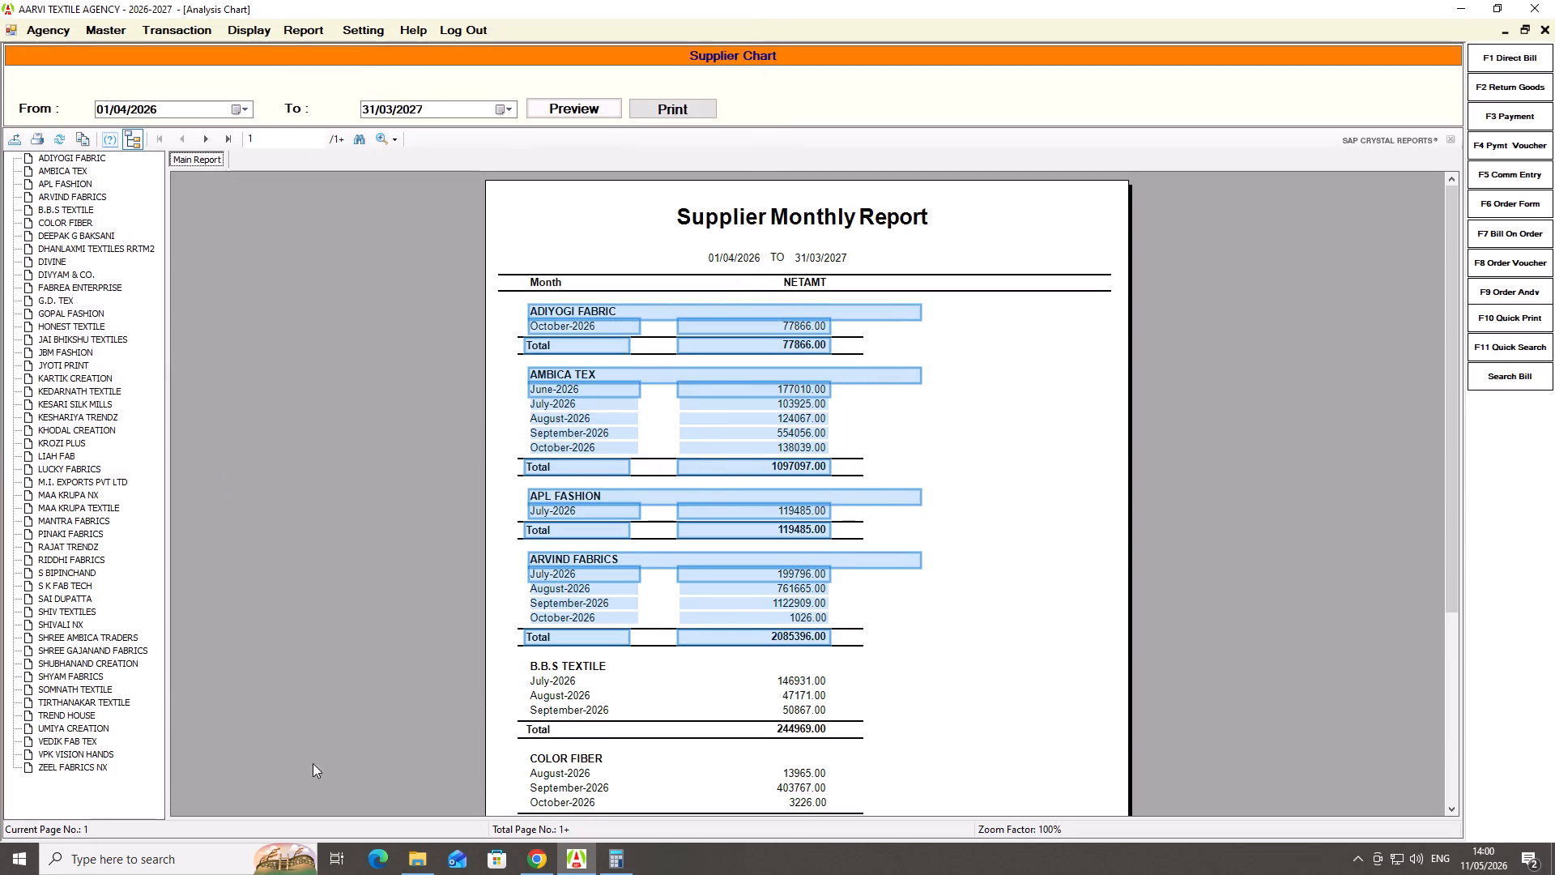
Open the exported SUPPLIER SALES workbook from the REPORTS folder in Excel and look over its layout at full size.
left_click(421, 866)
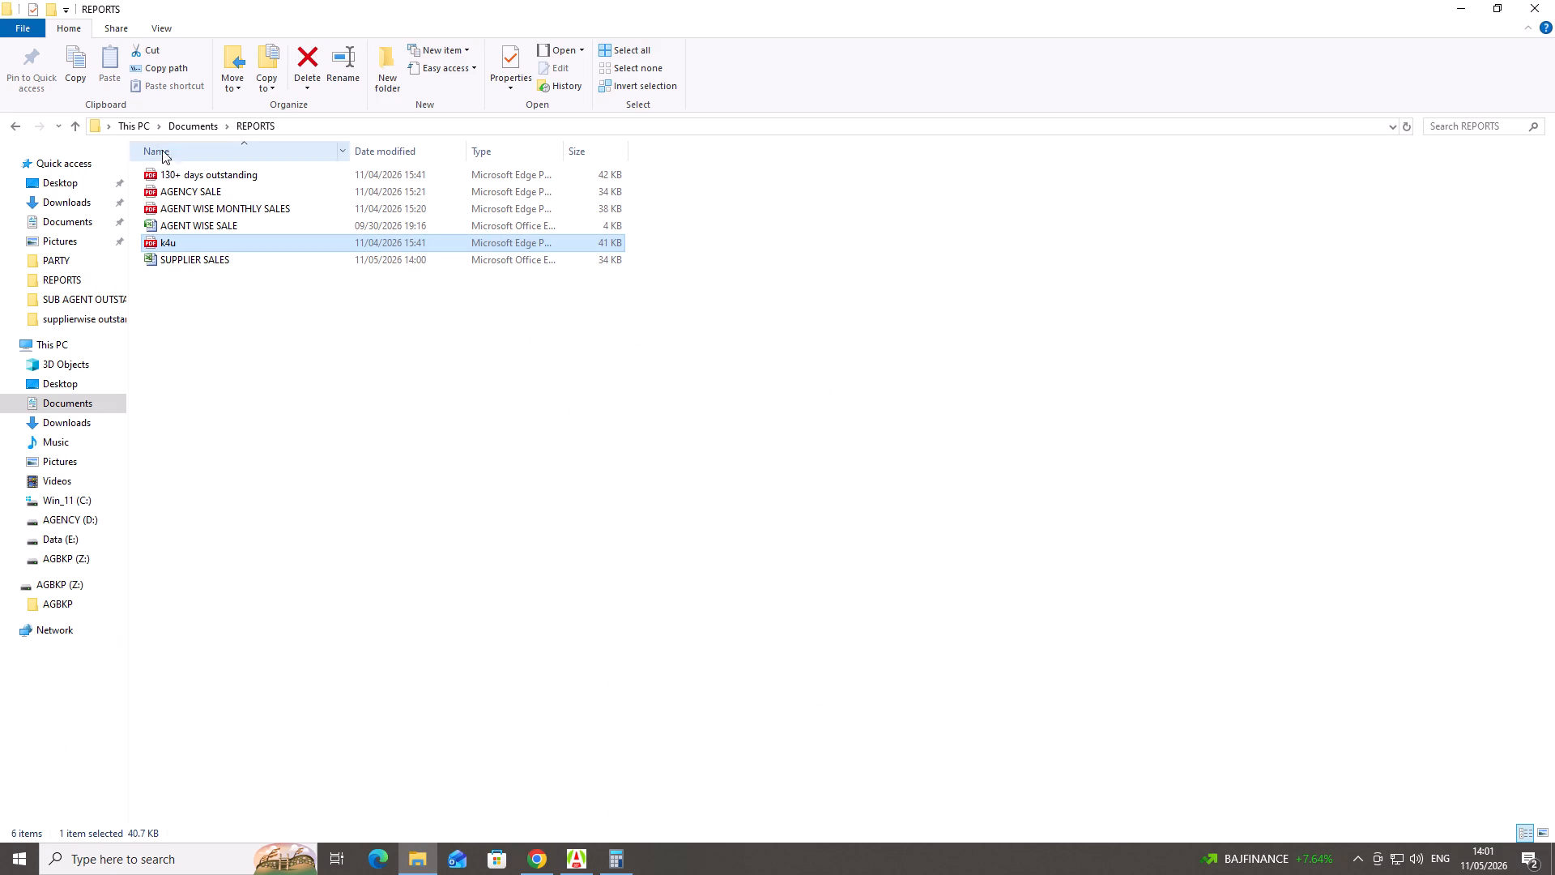
double_click(330, 258)
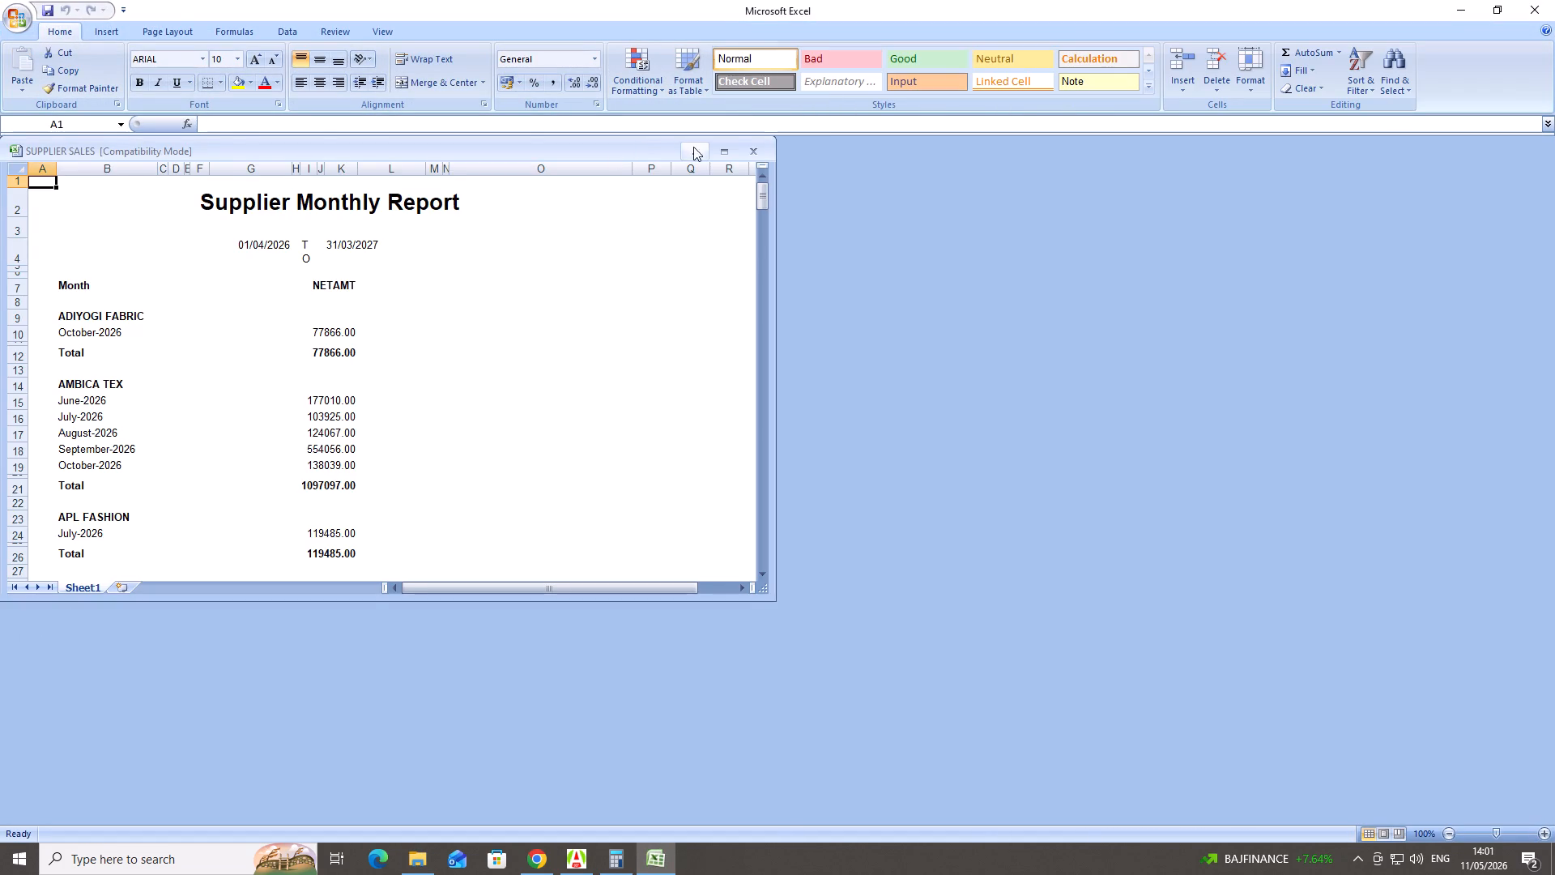
left_click(721, 148)
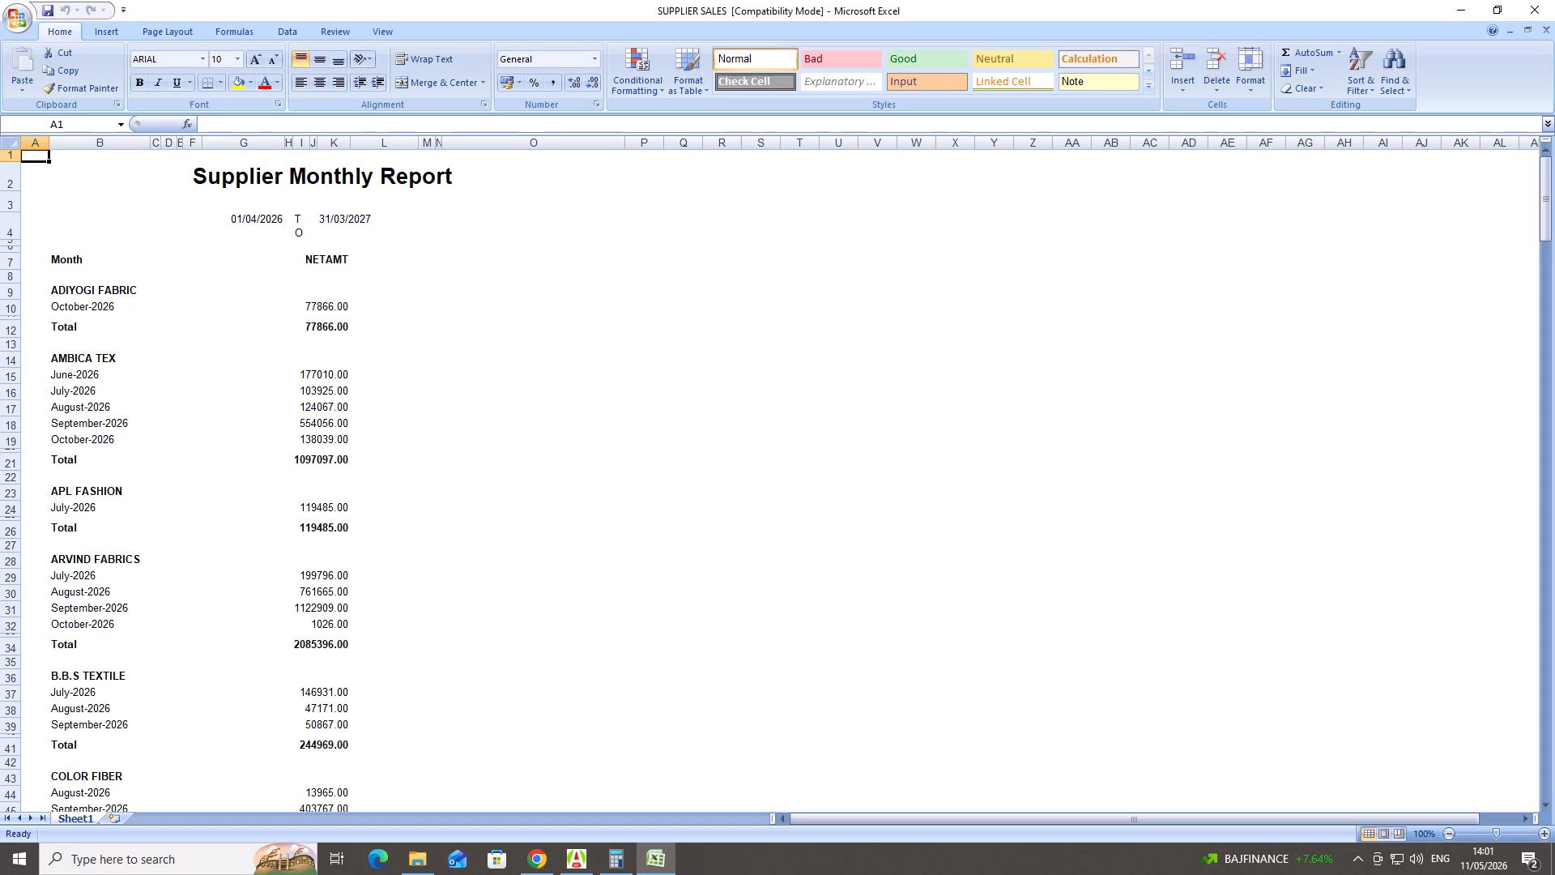
scroll(255, 303, "down", 4)
scroll(245, 314, "up", 5)
key("Escape")
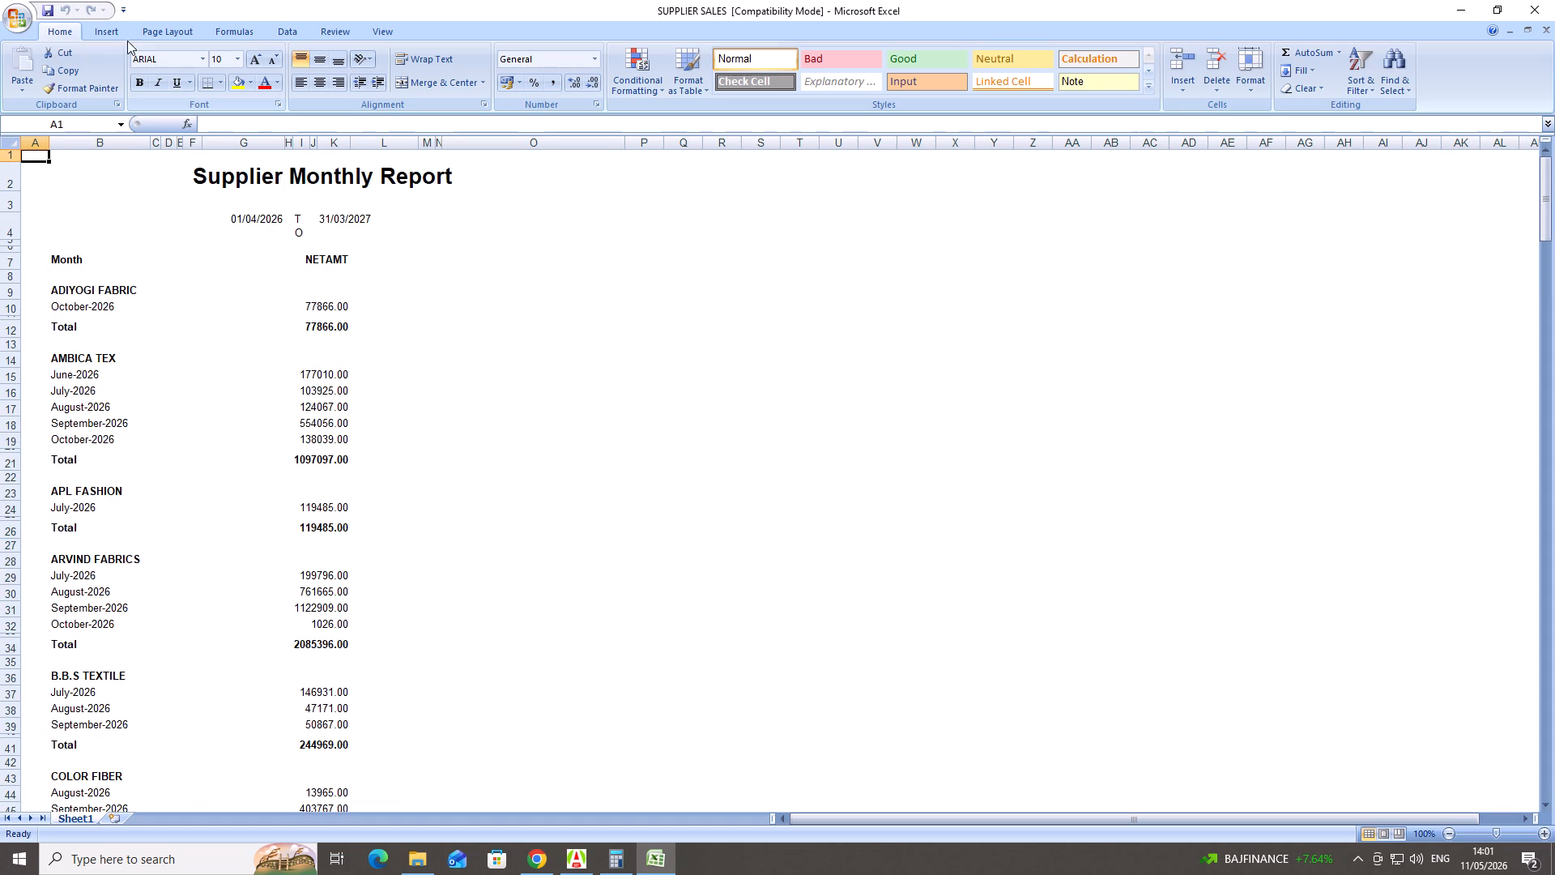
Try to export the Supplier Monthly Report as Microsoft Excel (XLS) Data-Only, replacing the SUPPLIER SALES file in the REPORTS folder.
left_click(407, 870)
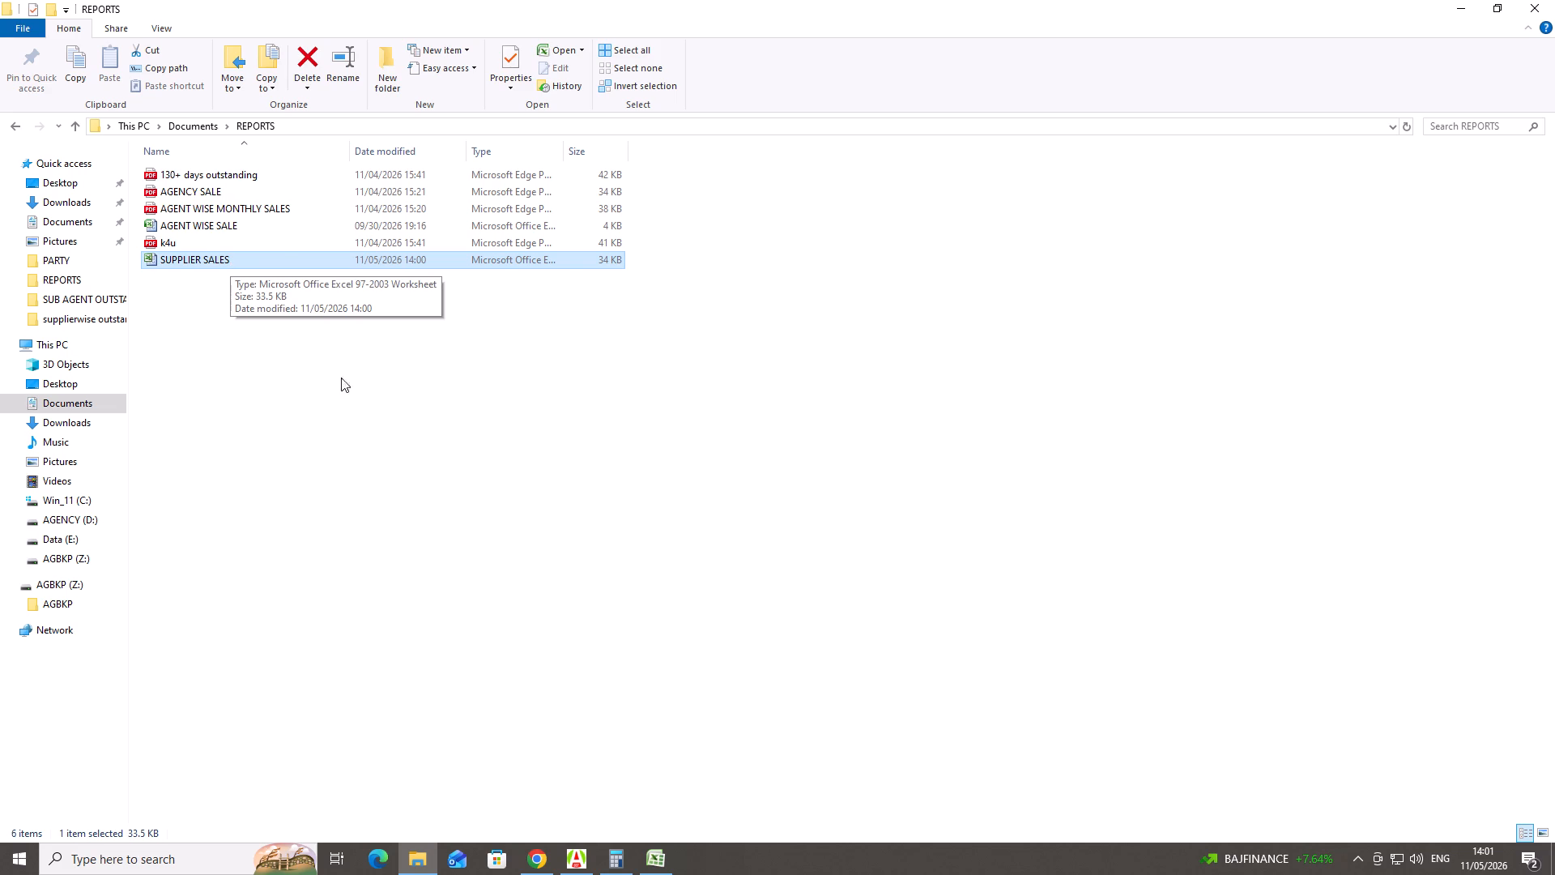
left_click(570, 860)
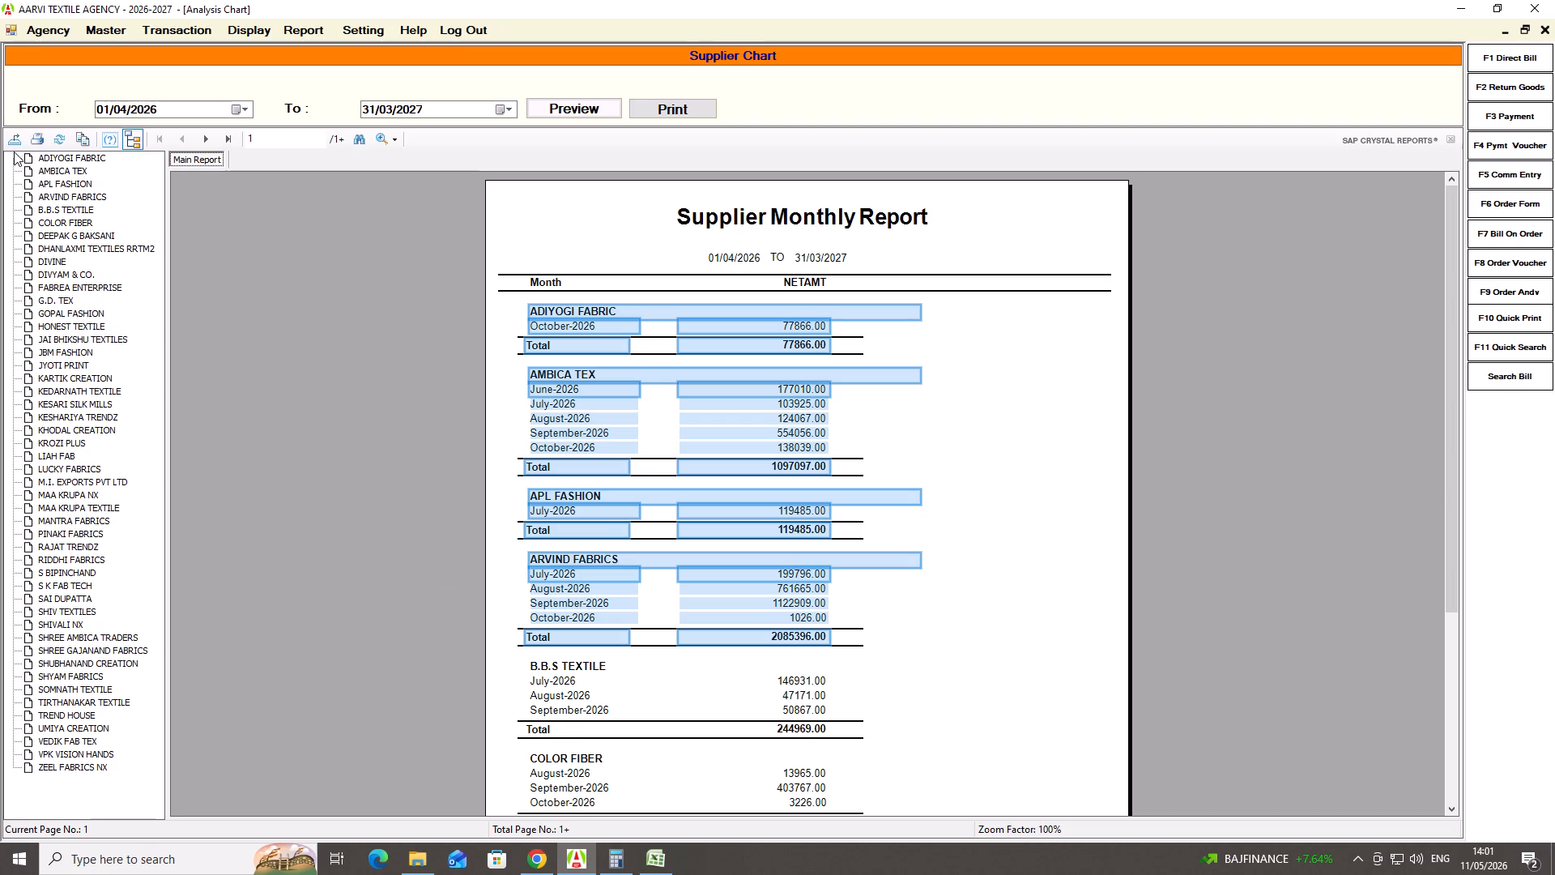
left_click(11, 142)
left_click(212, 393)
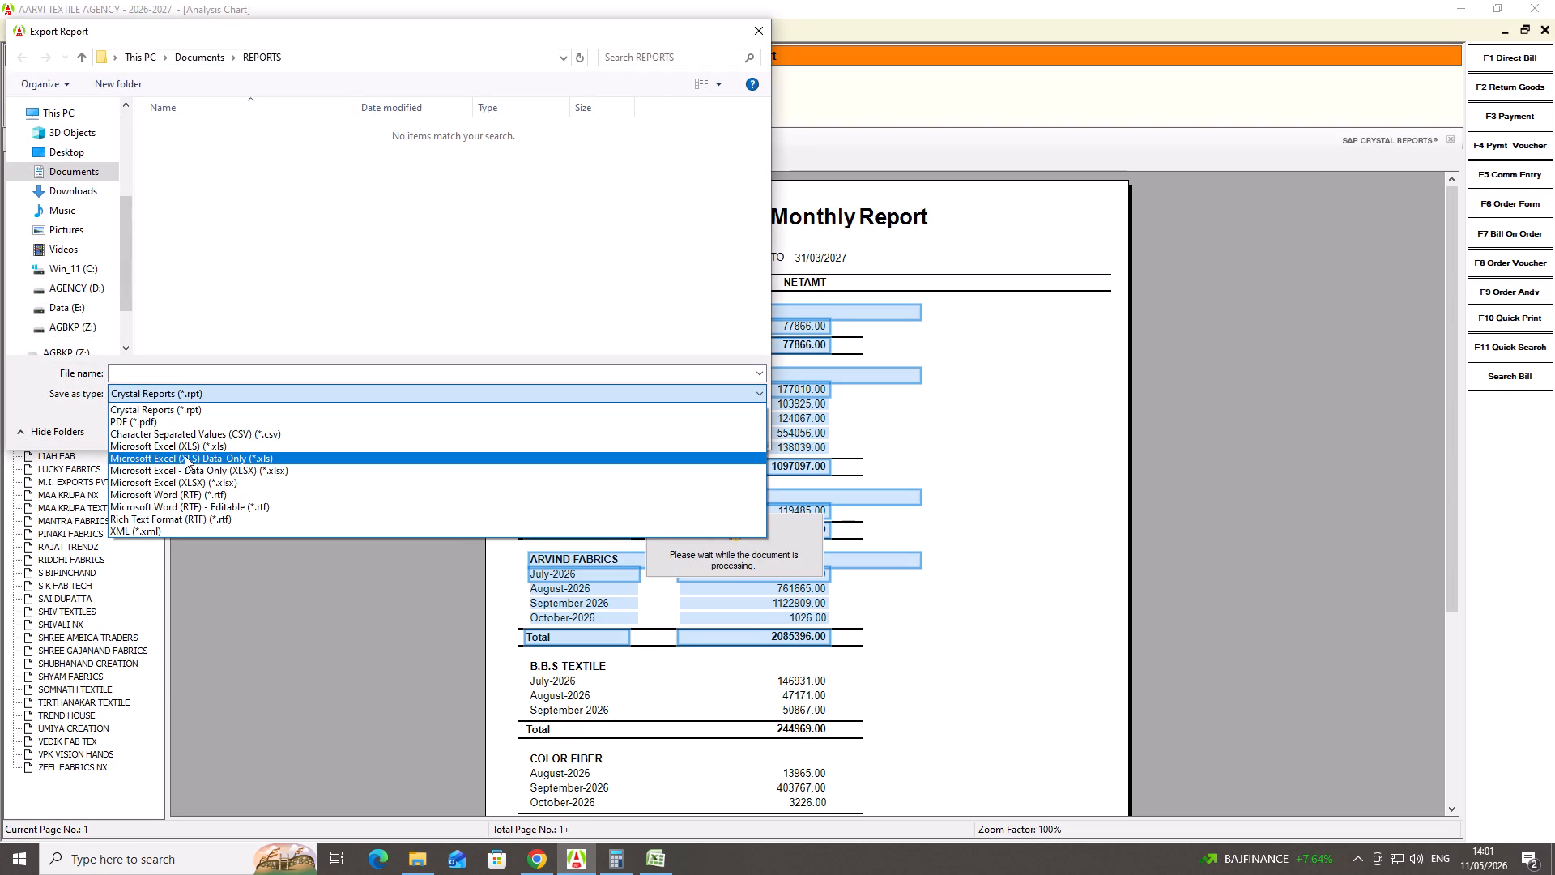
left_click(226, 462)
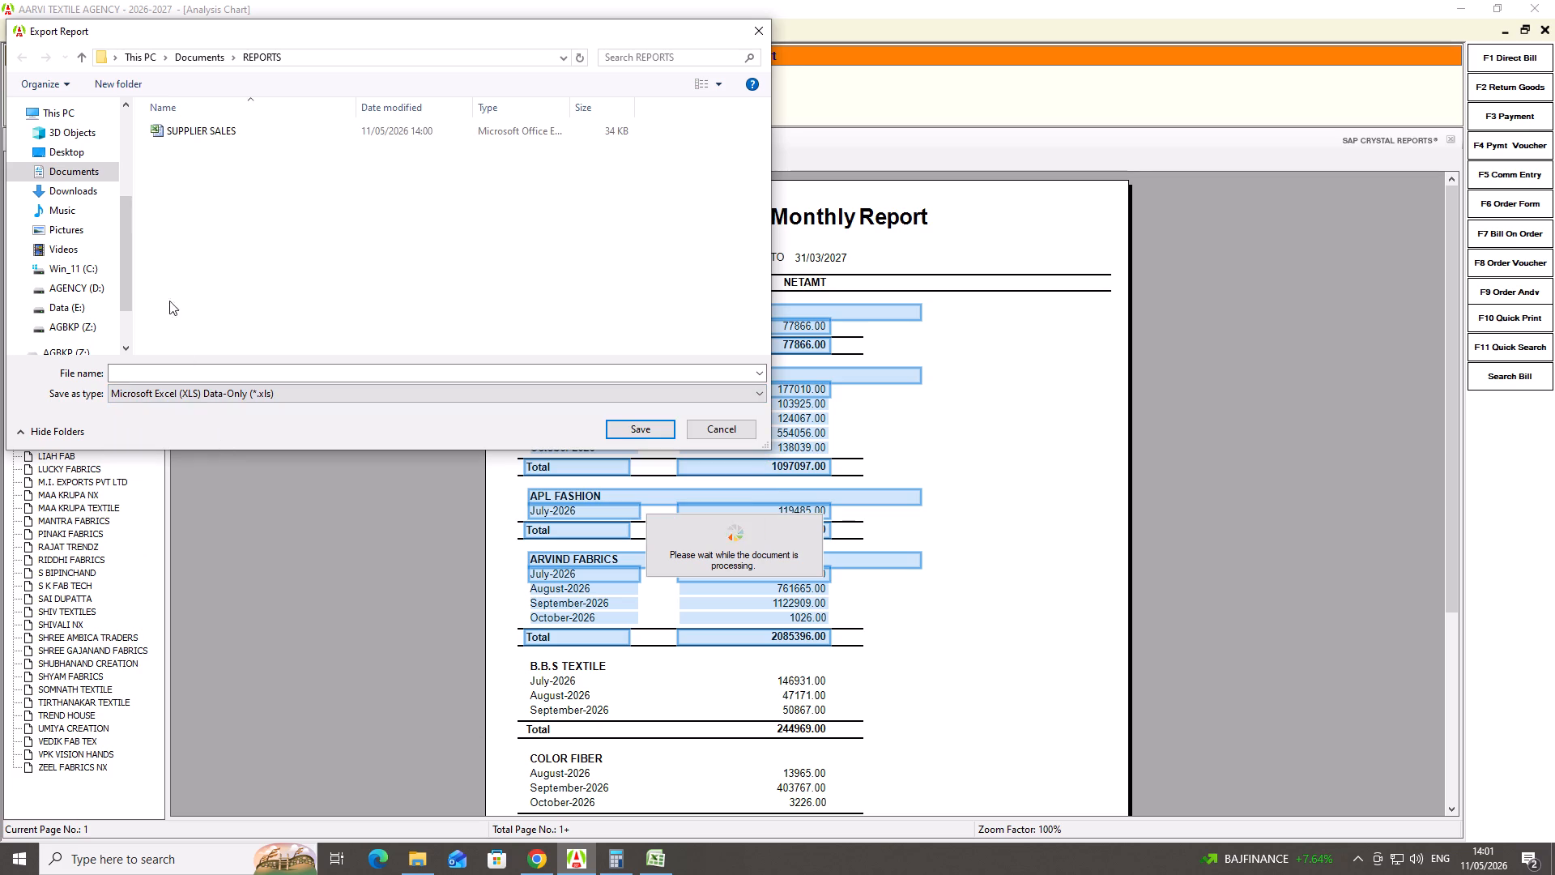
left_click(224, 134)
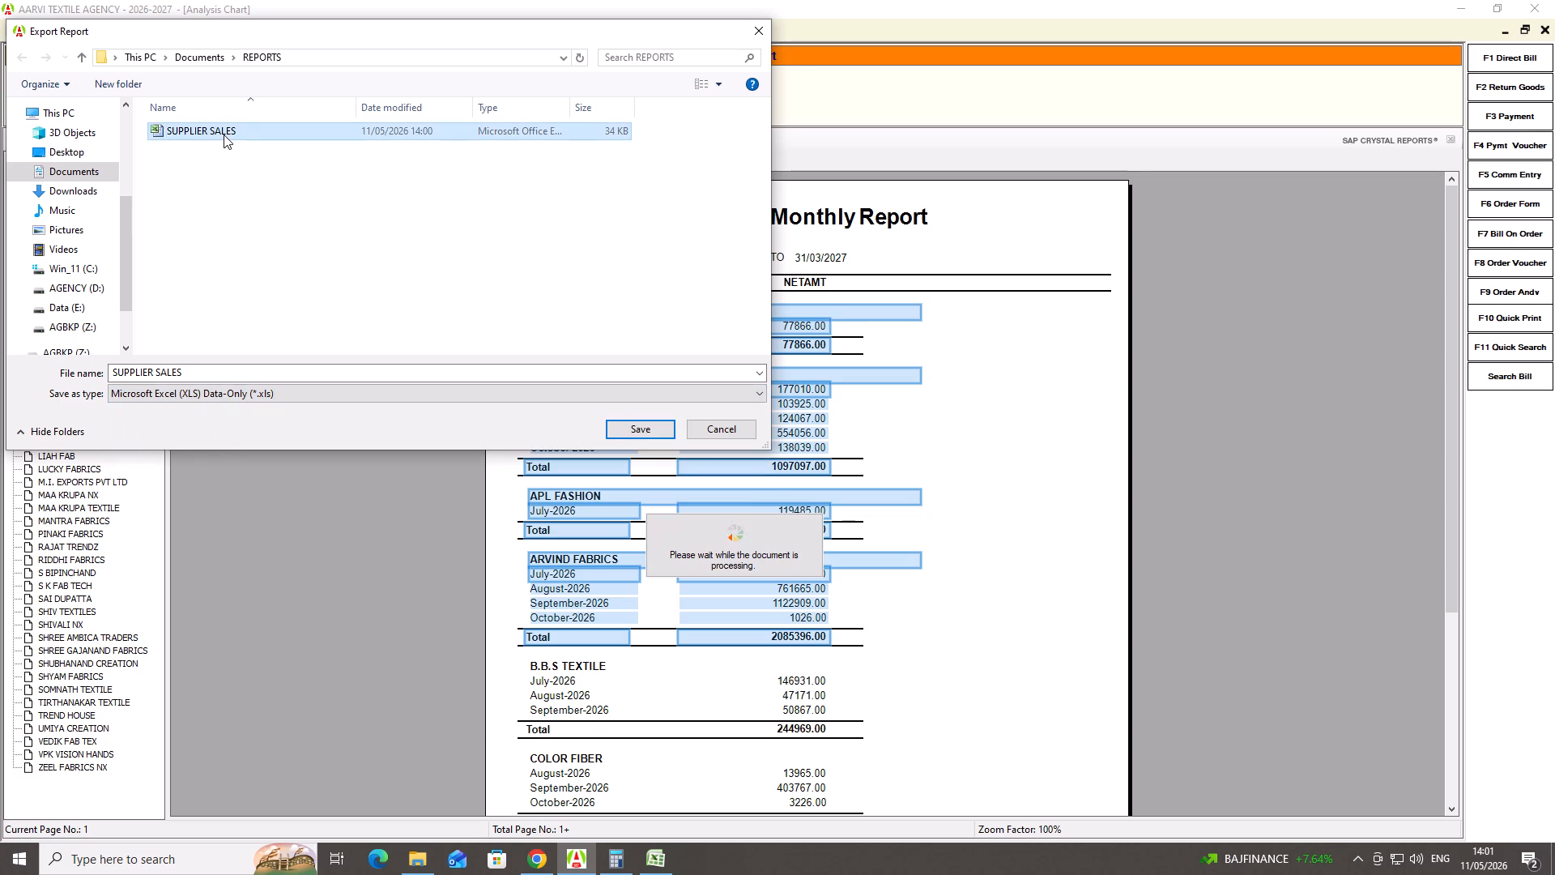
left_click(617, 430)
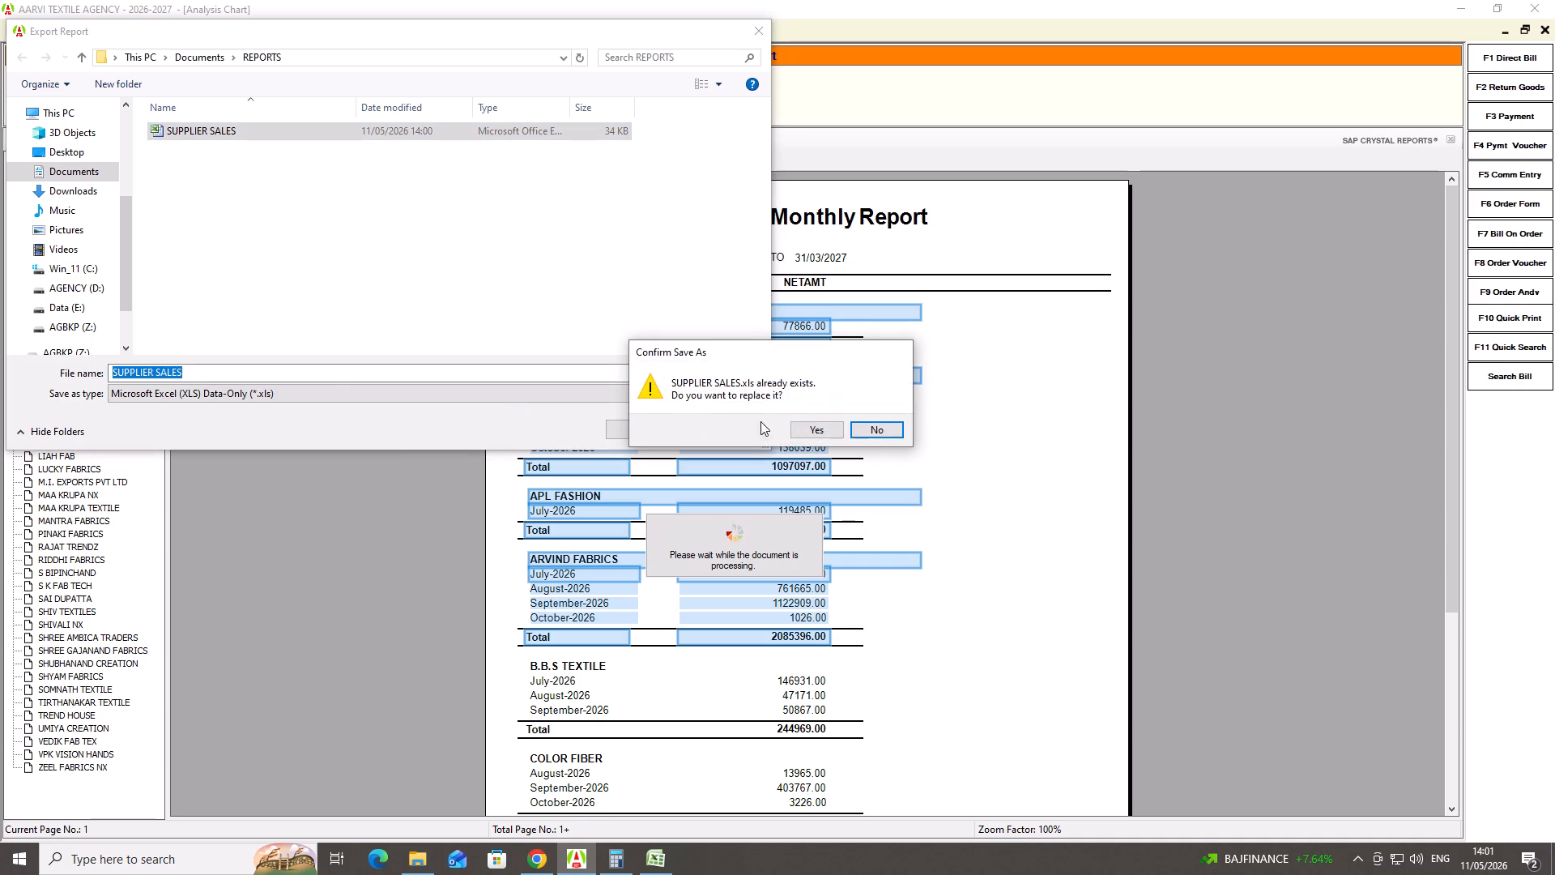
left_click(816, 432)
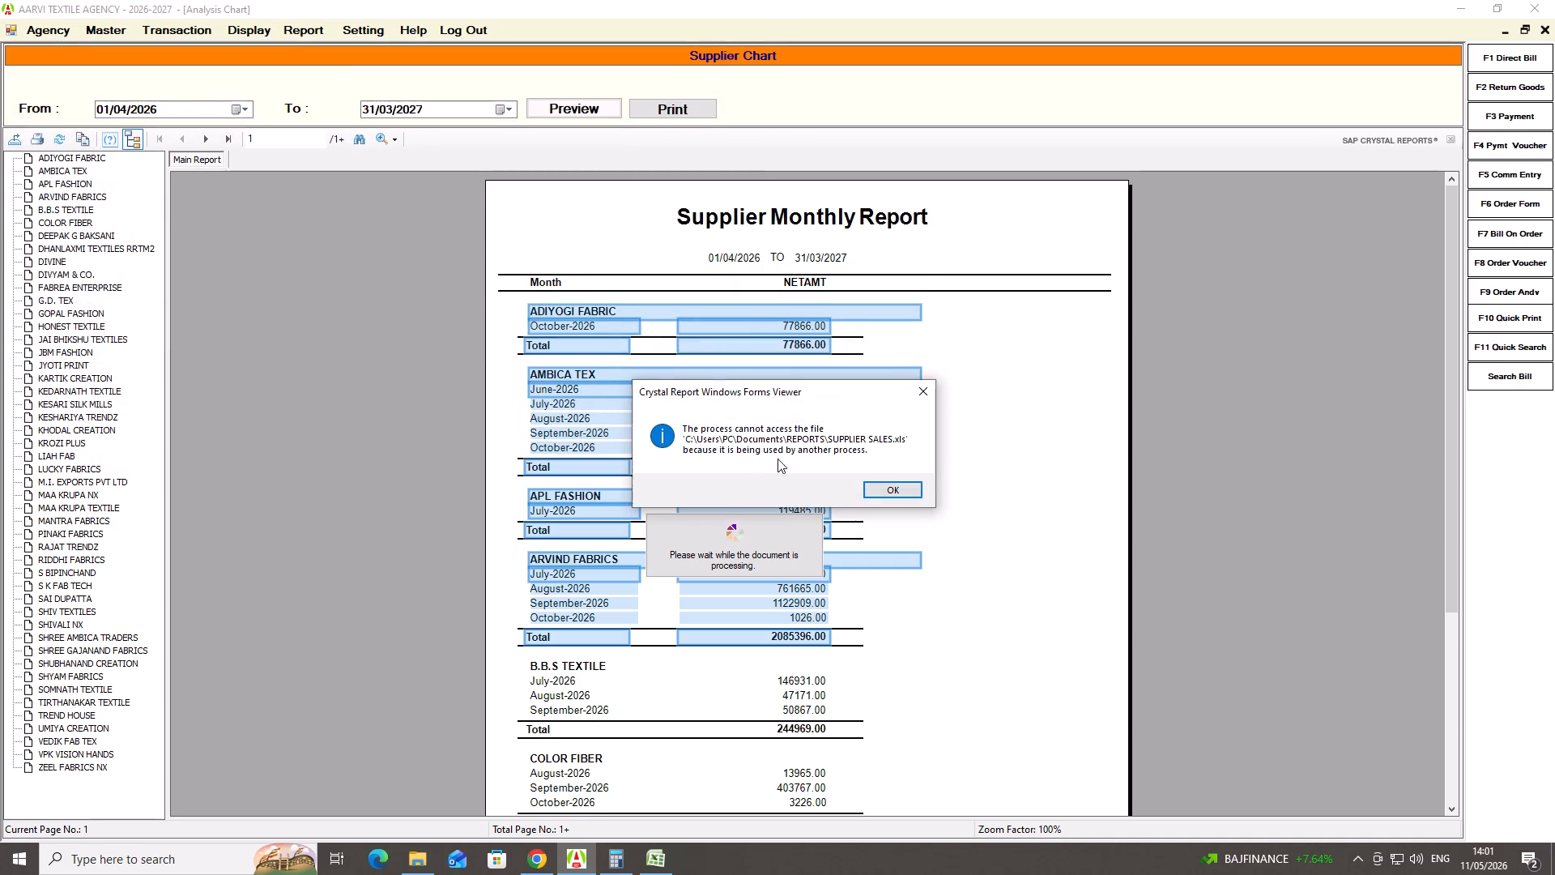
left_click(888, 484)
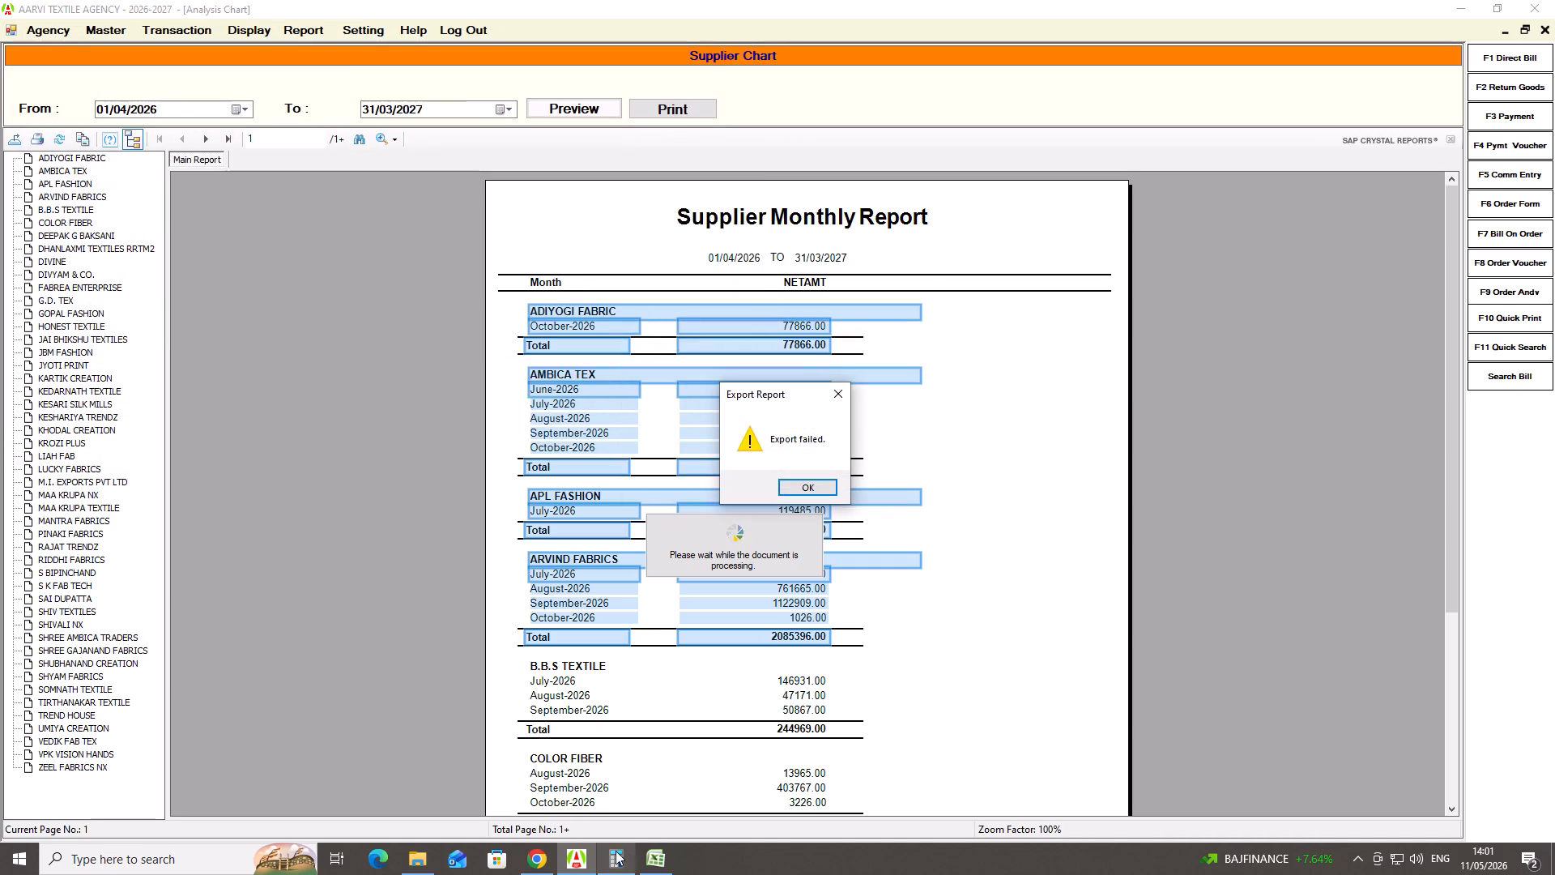
Bring up the SUPPLIER SALES workbook again from the REPORTS folder to check it.
left_click(415, 857)
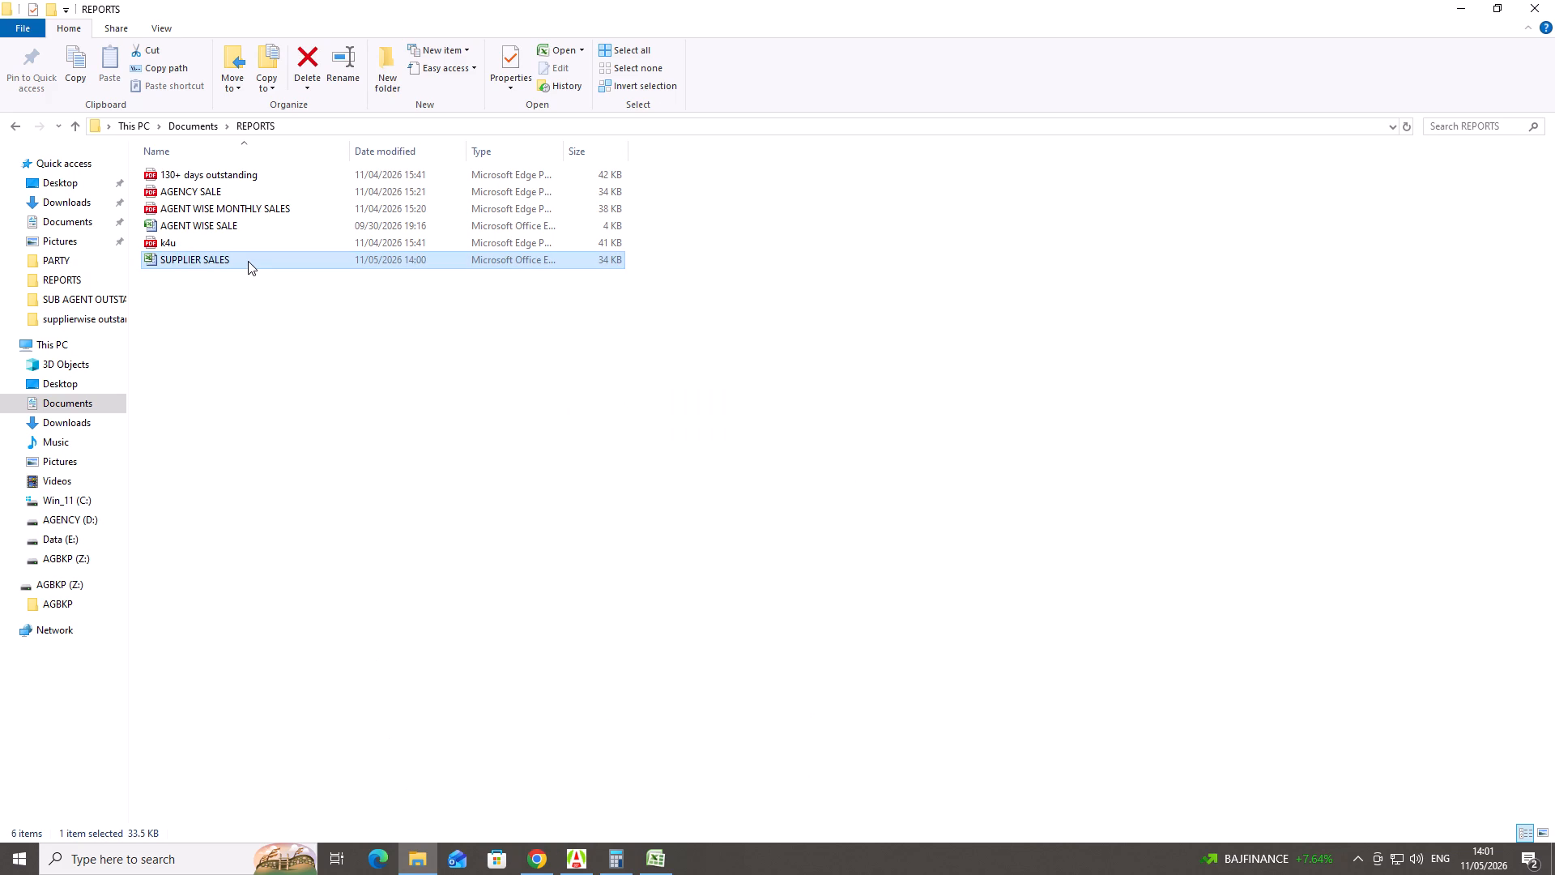
double_click(248, 260)
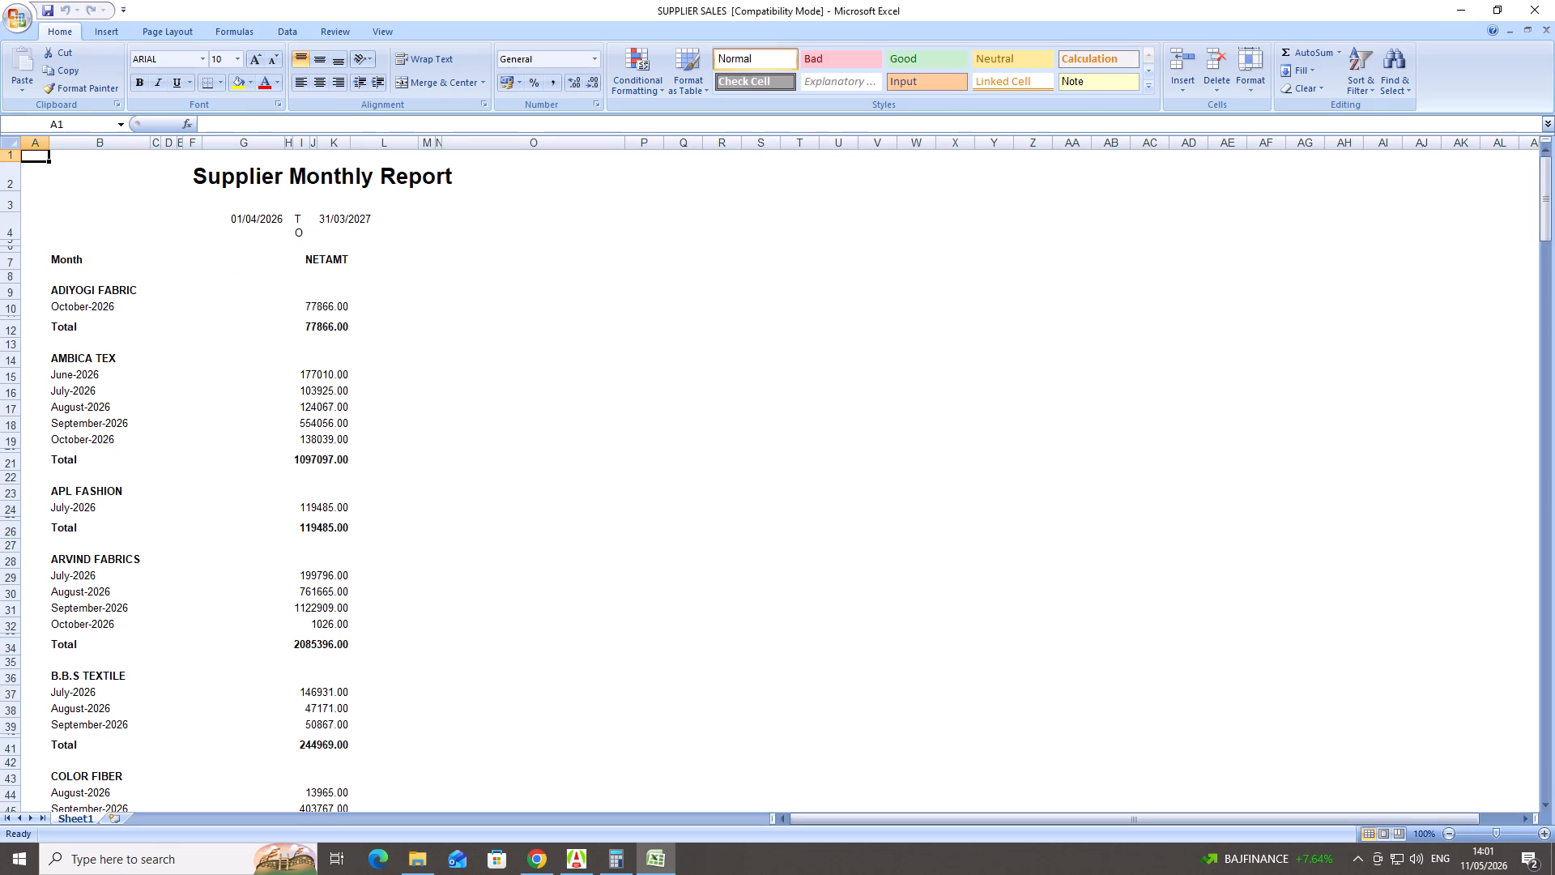
key("Escape")
Export the Supplier Monthly Report to the REPORTS folder as Microsoft Excel (XLS) Data-Only under the file name SUPPLIER.
left_click(588, 859)
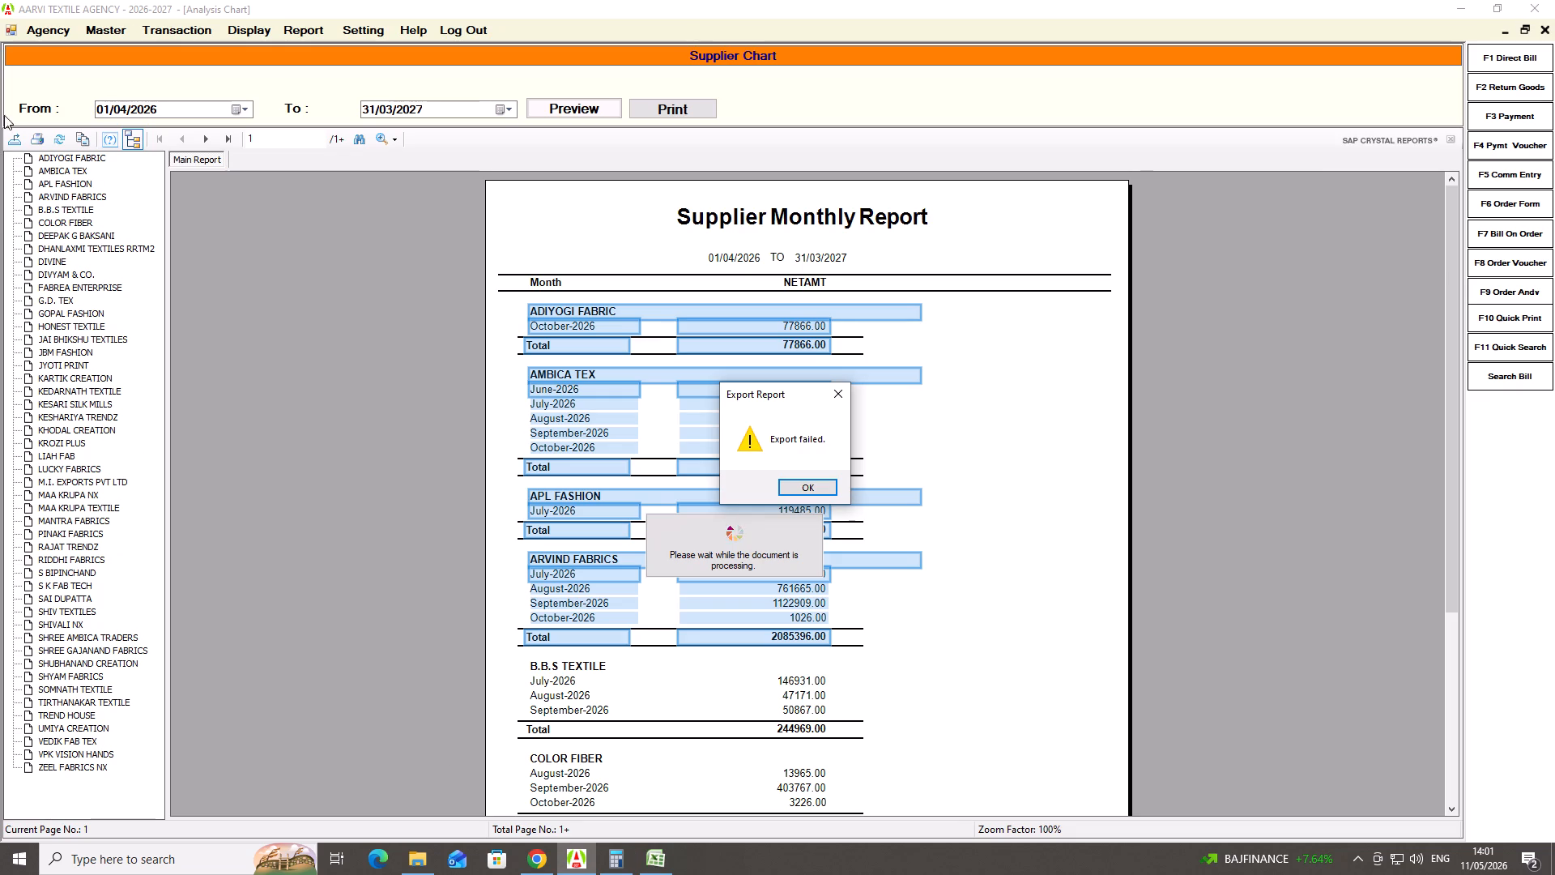
left_click(17, 131)
left_click(17, 134)
left_click(810, 483)
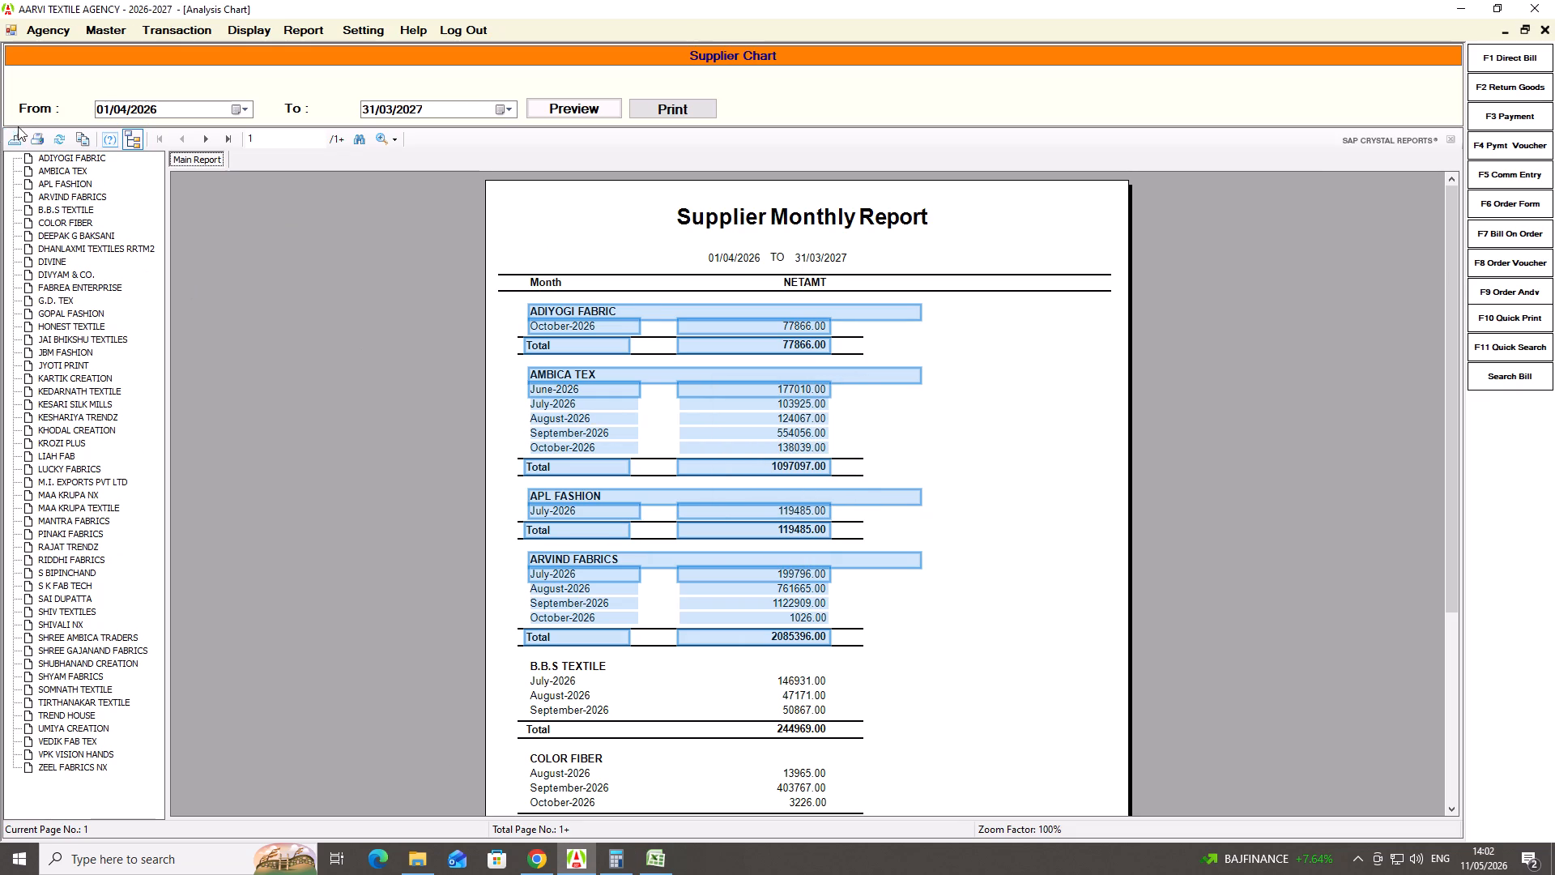
left_click(20, 139)
left_click(183, 392)
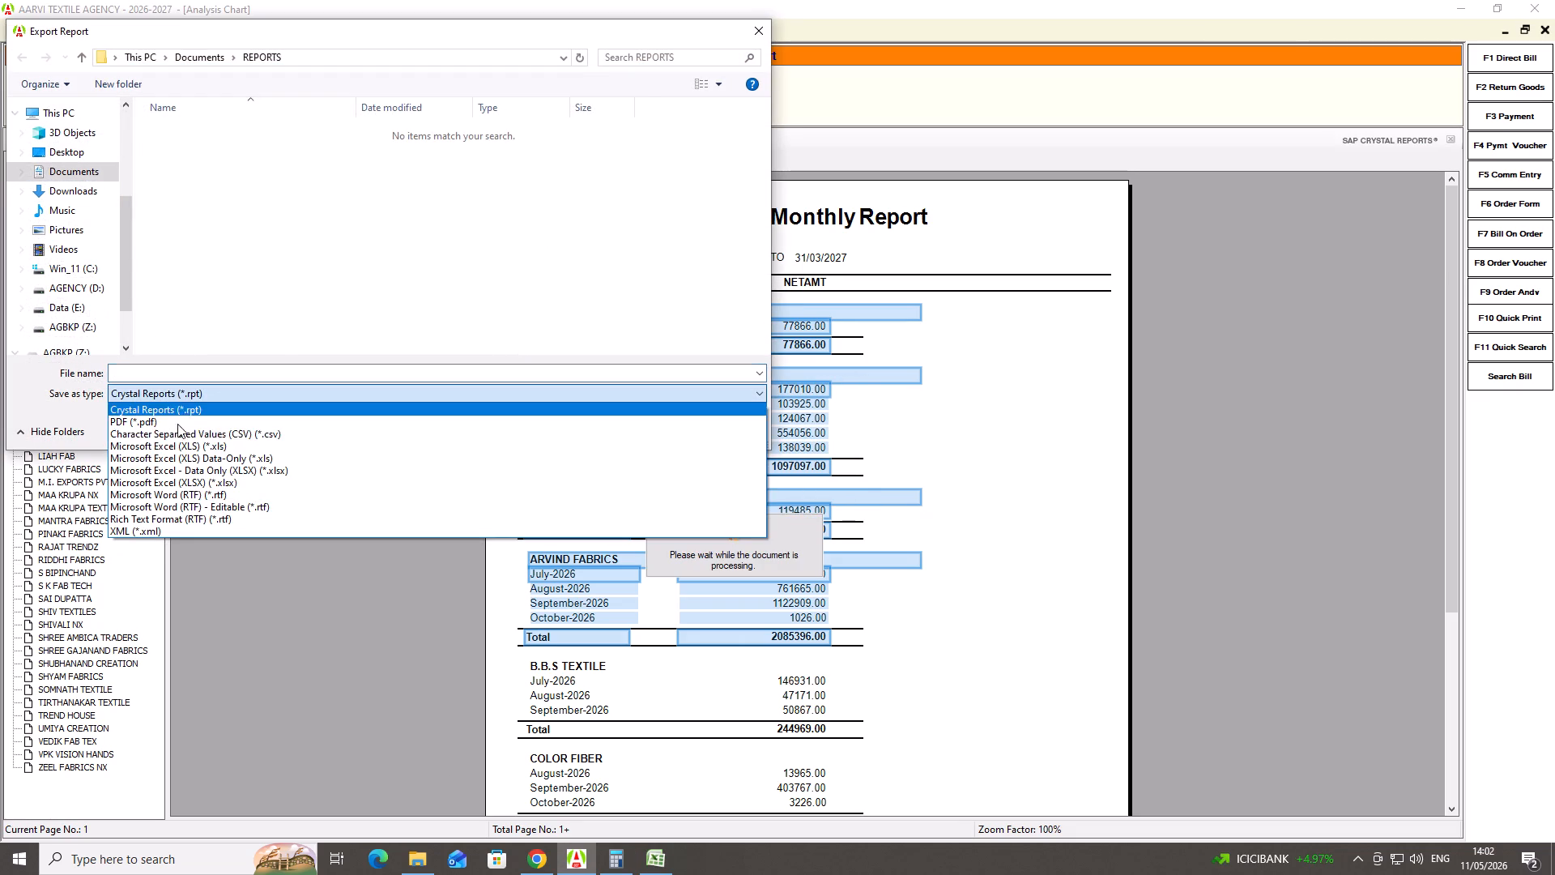
left_click(205, 462)
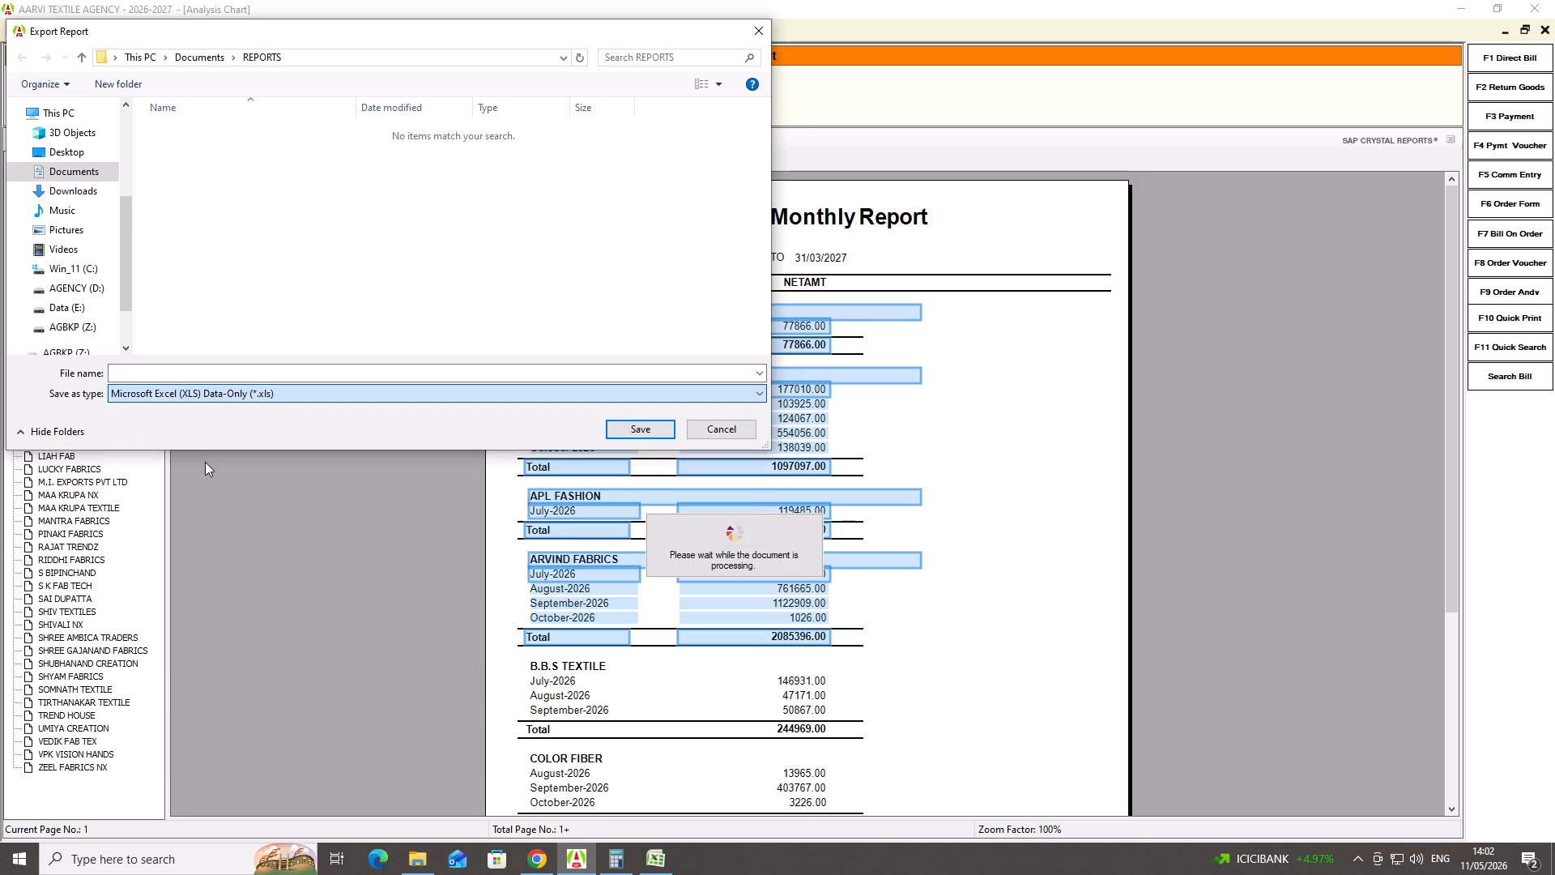
left_click(217, 378)
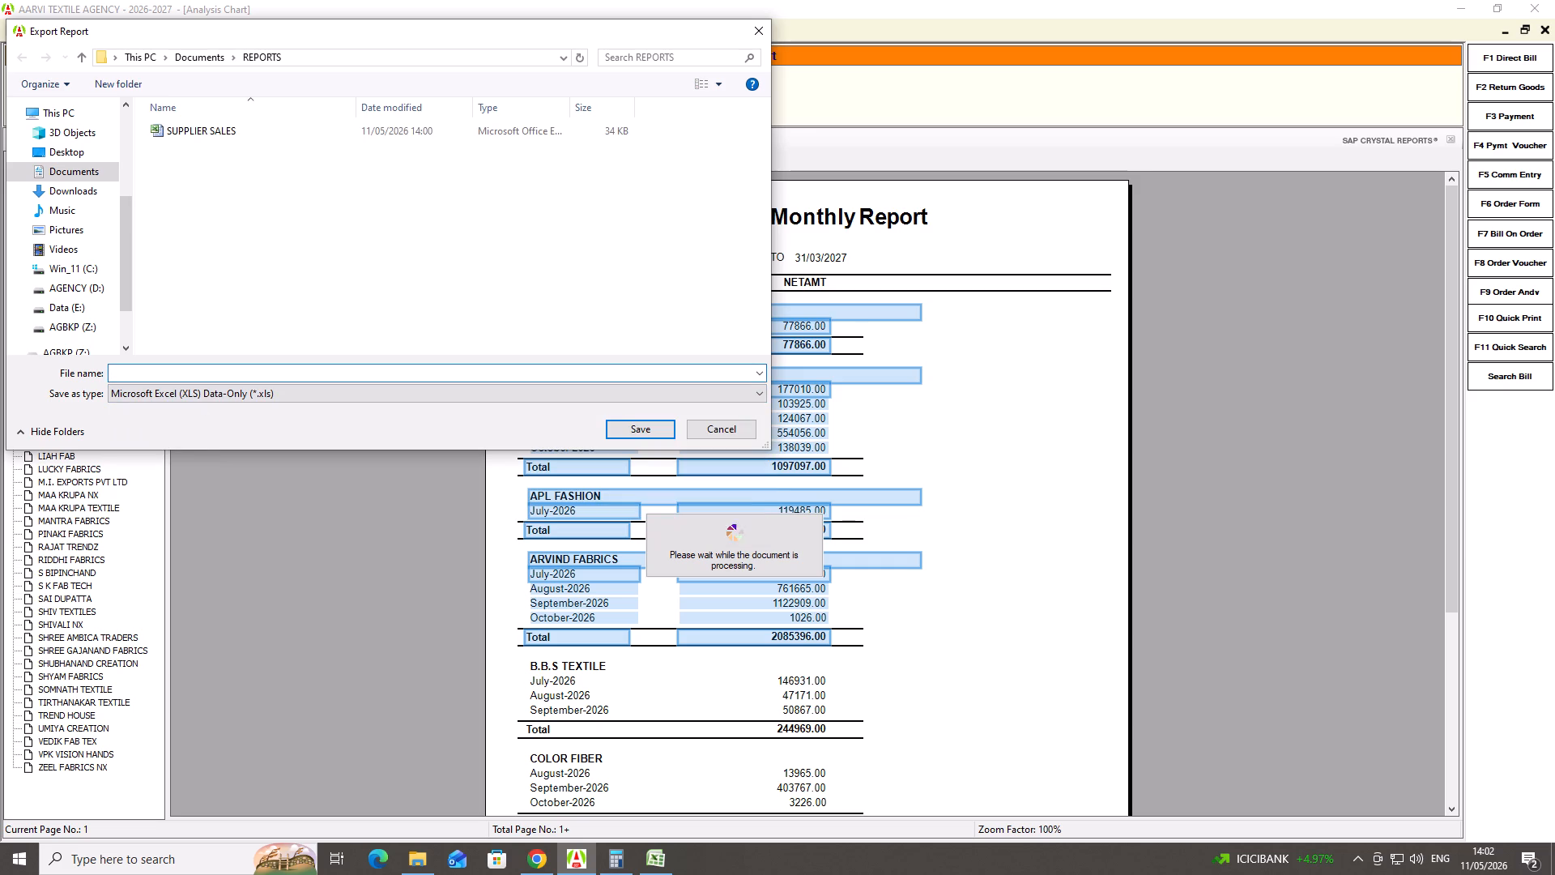
type("SUPPL")
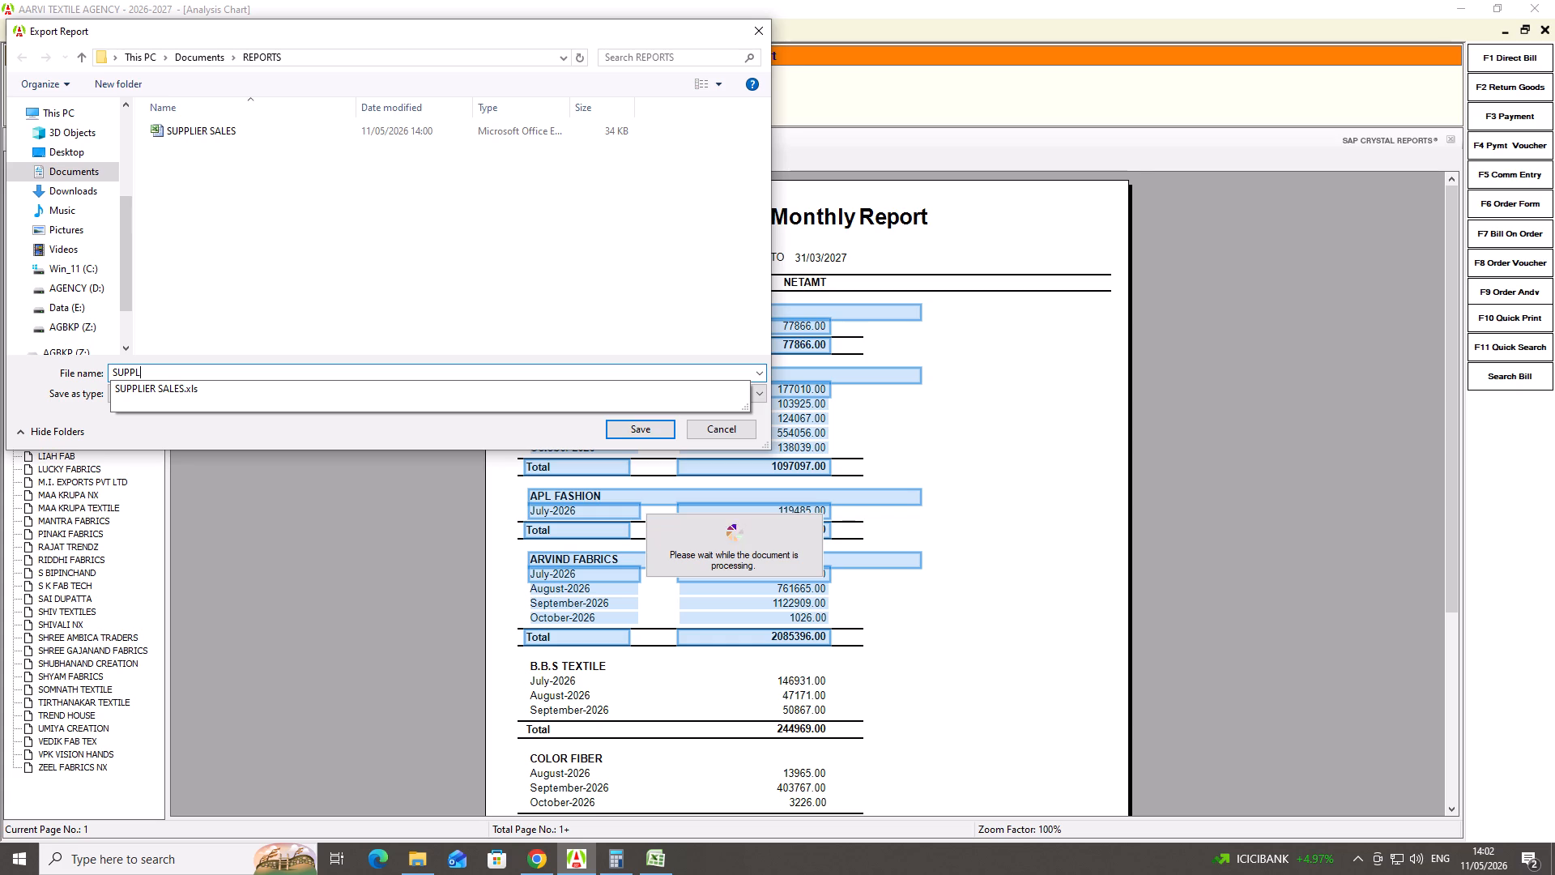
type("IER")
key("Return")
key("Return")
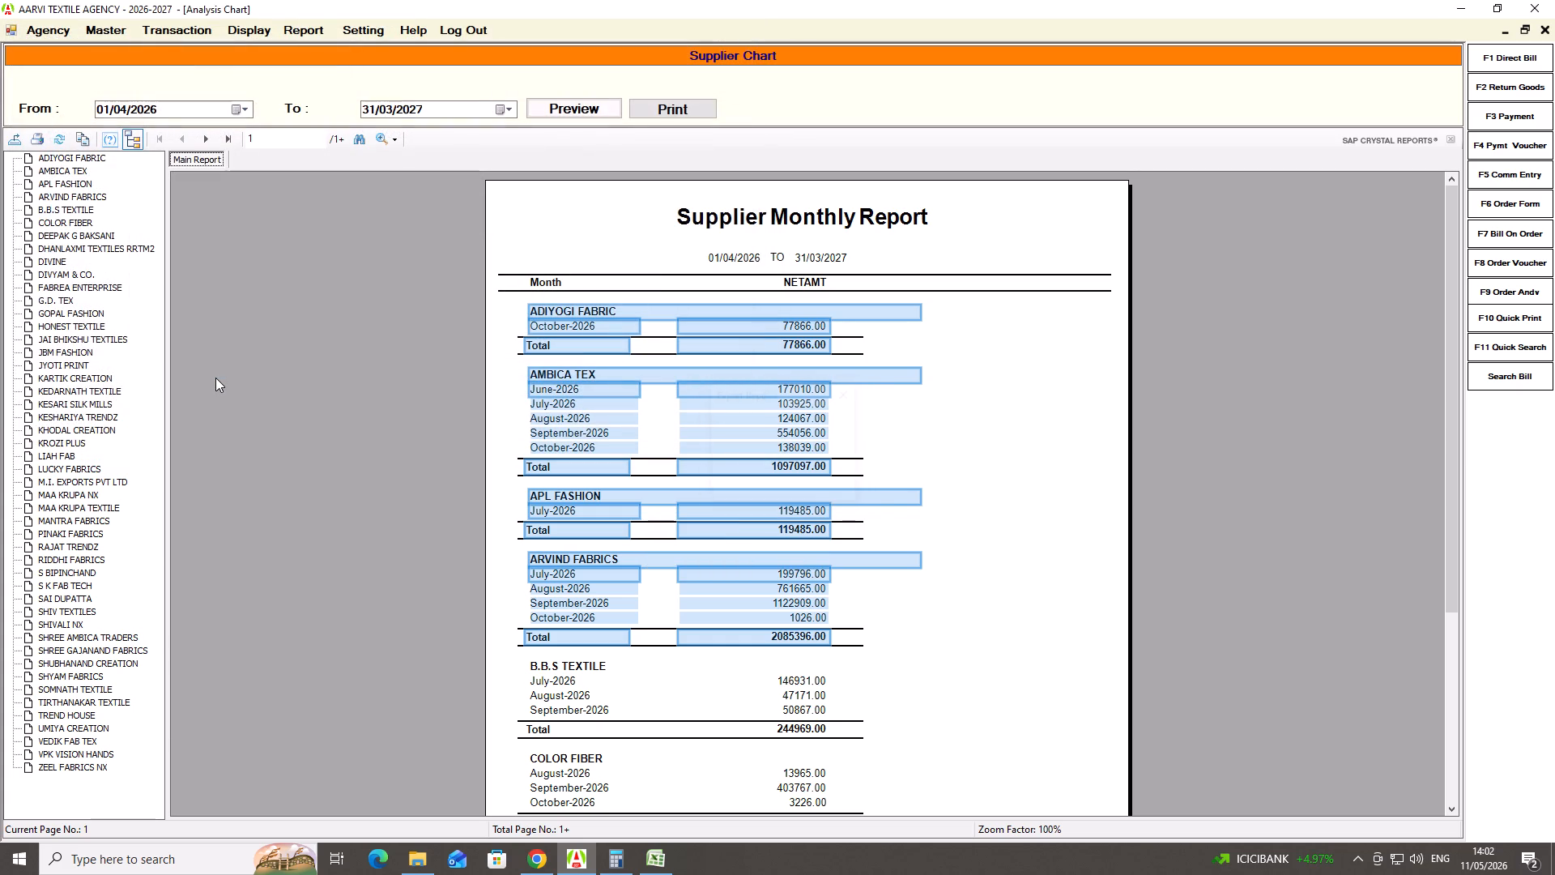
Open the SUPPLIER workbook from the REPORTS folder in Excel and widen columns A, B, C and E to fit their contents.
left_click(415, 860)
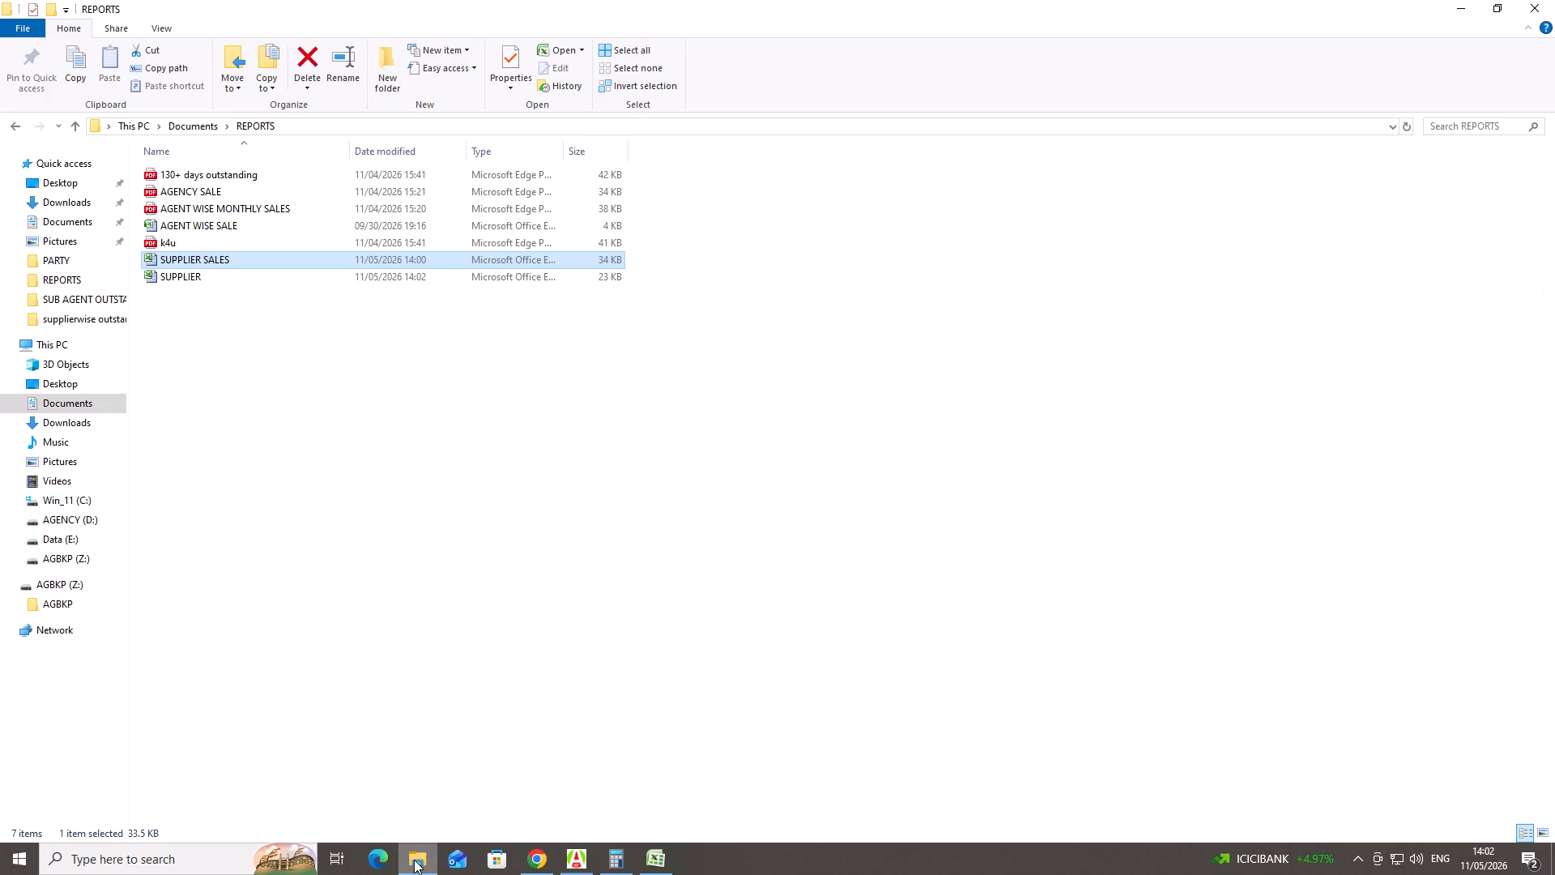
double_click(179, 275)
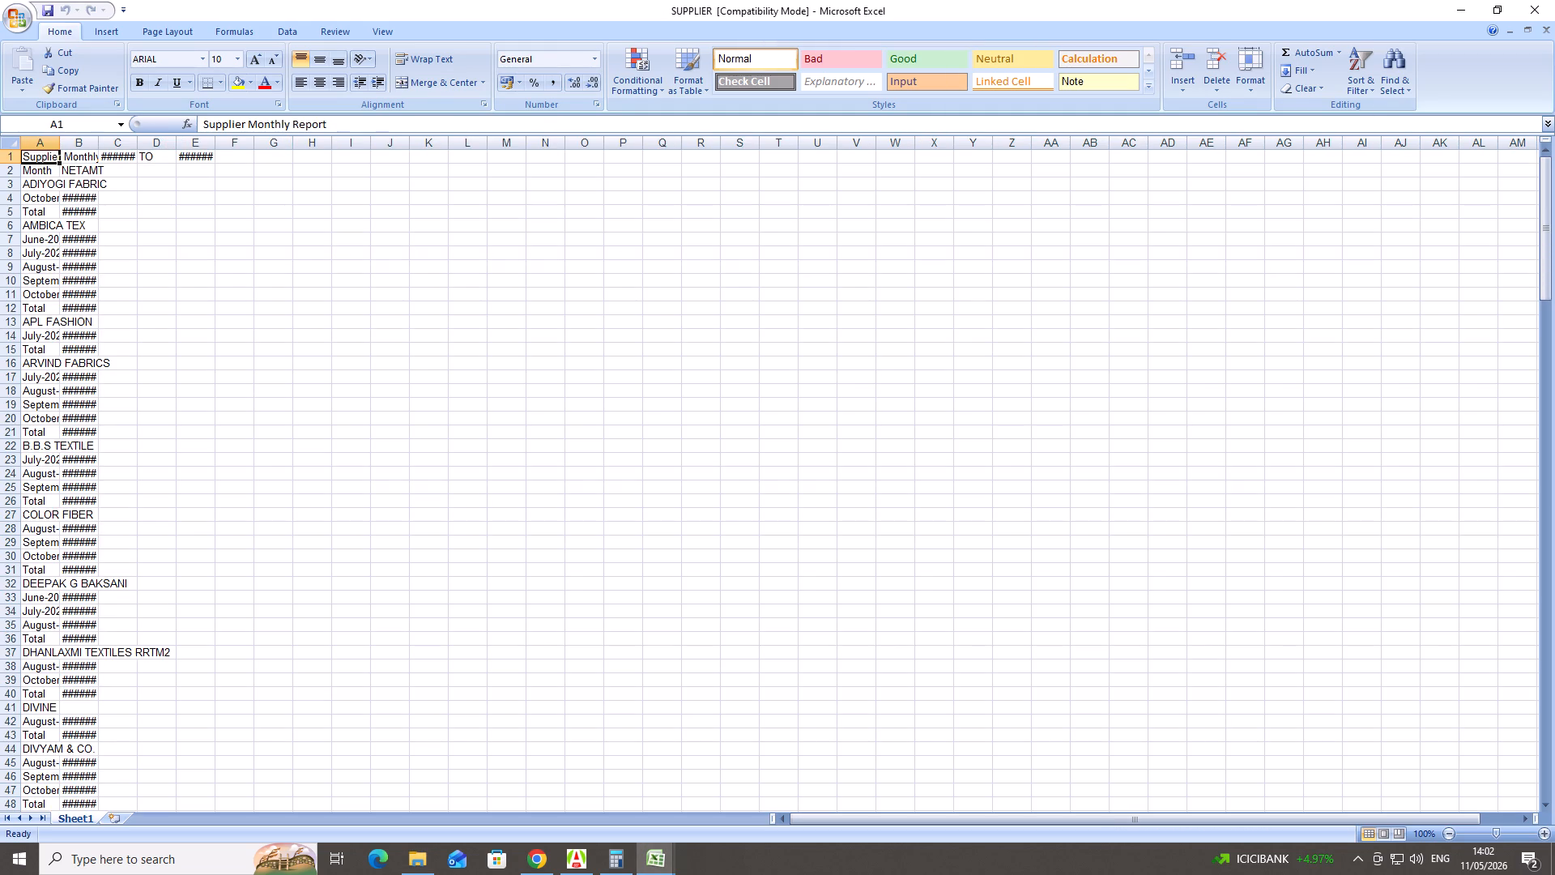
left_click_drag(58, 146, 120, 144)
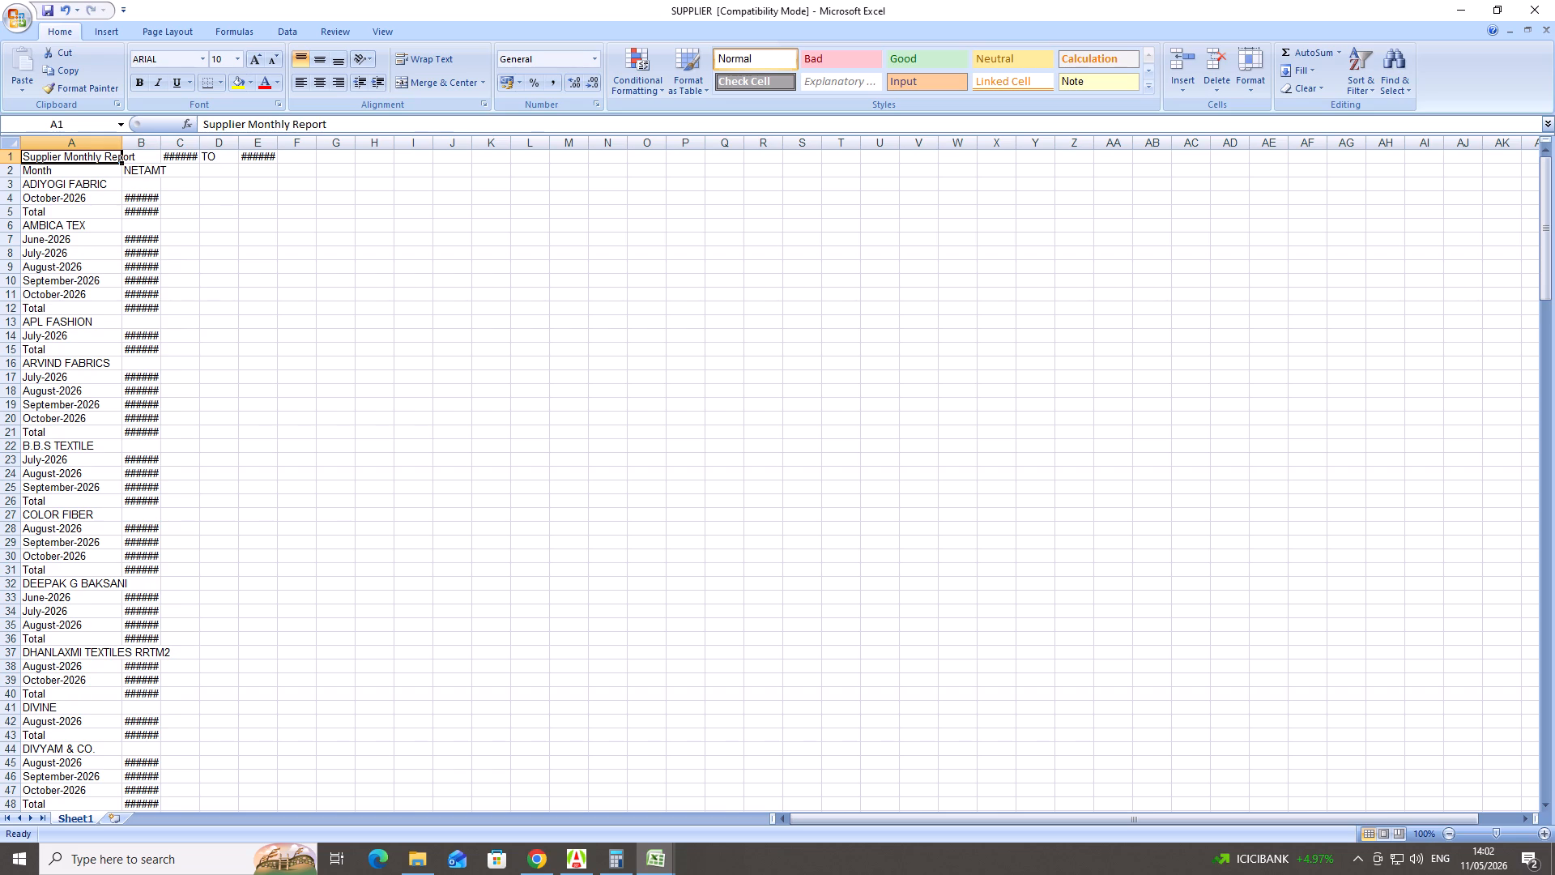
left_click_drag(156, 144, 305, 143)
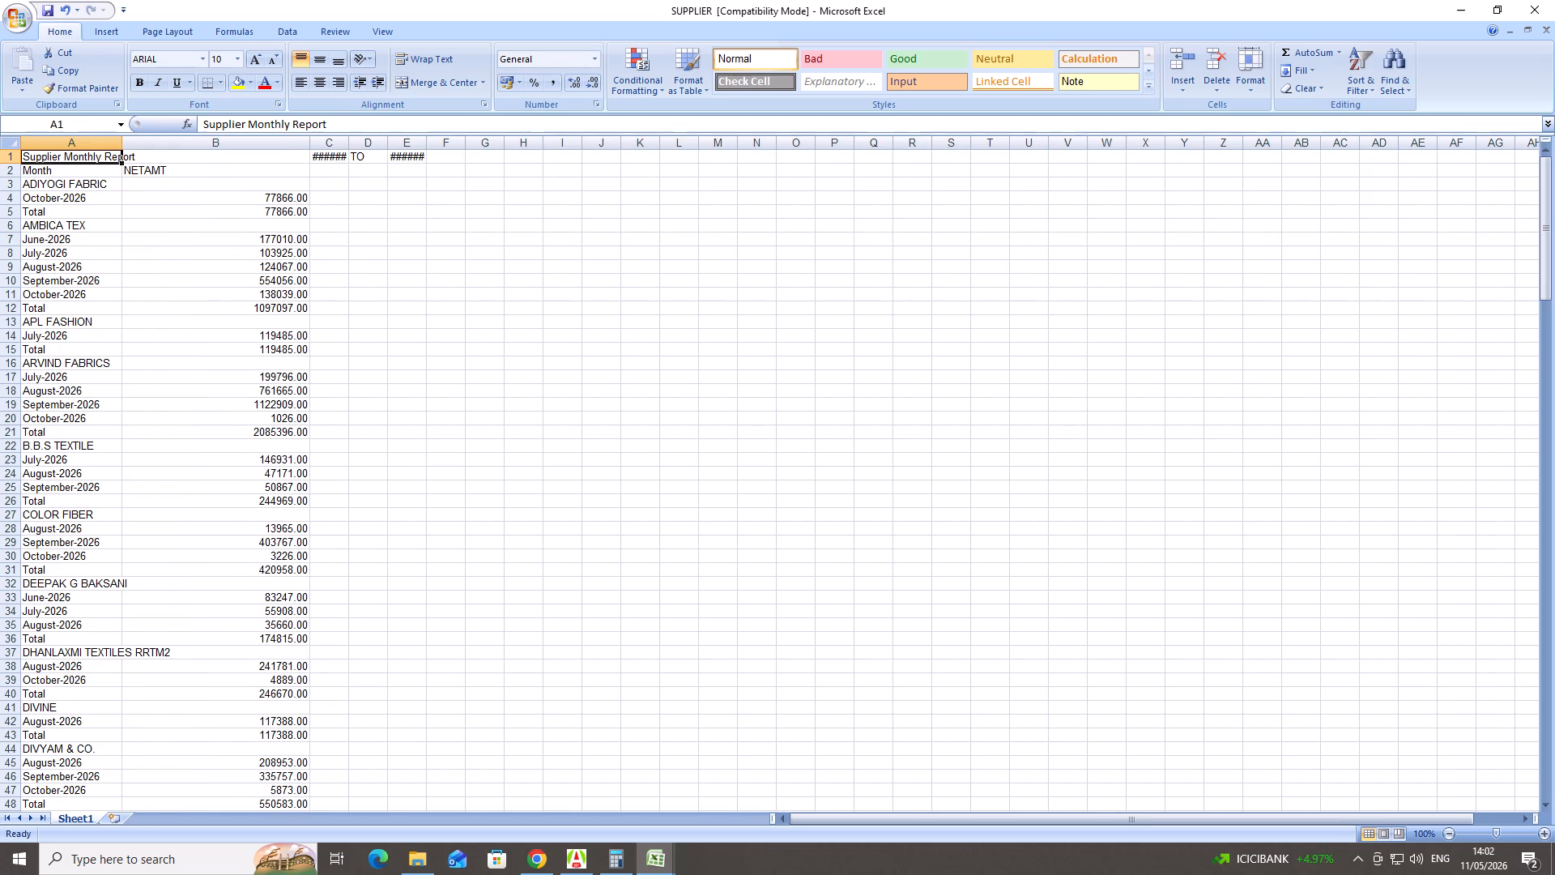
left_click_drag(347, 146, 468, 117)
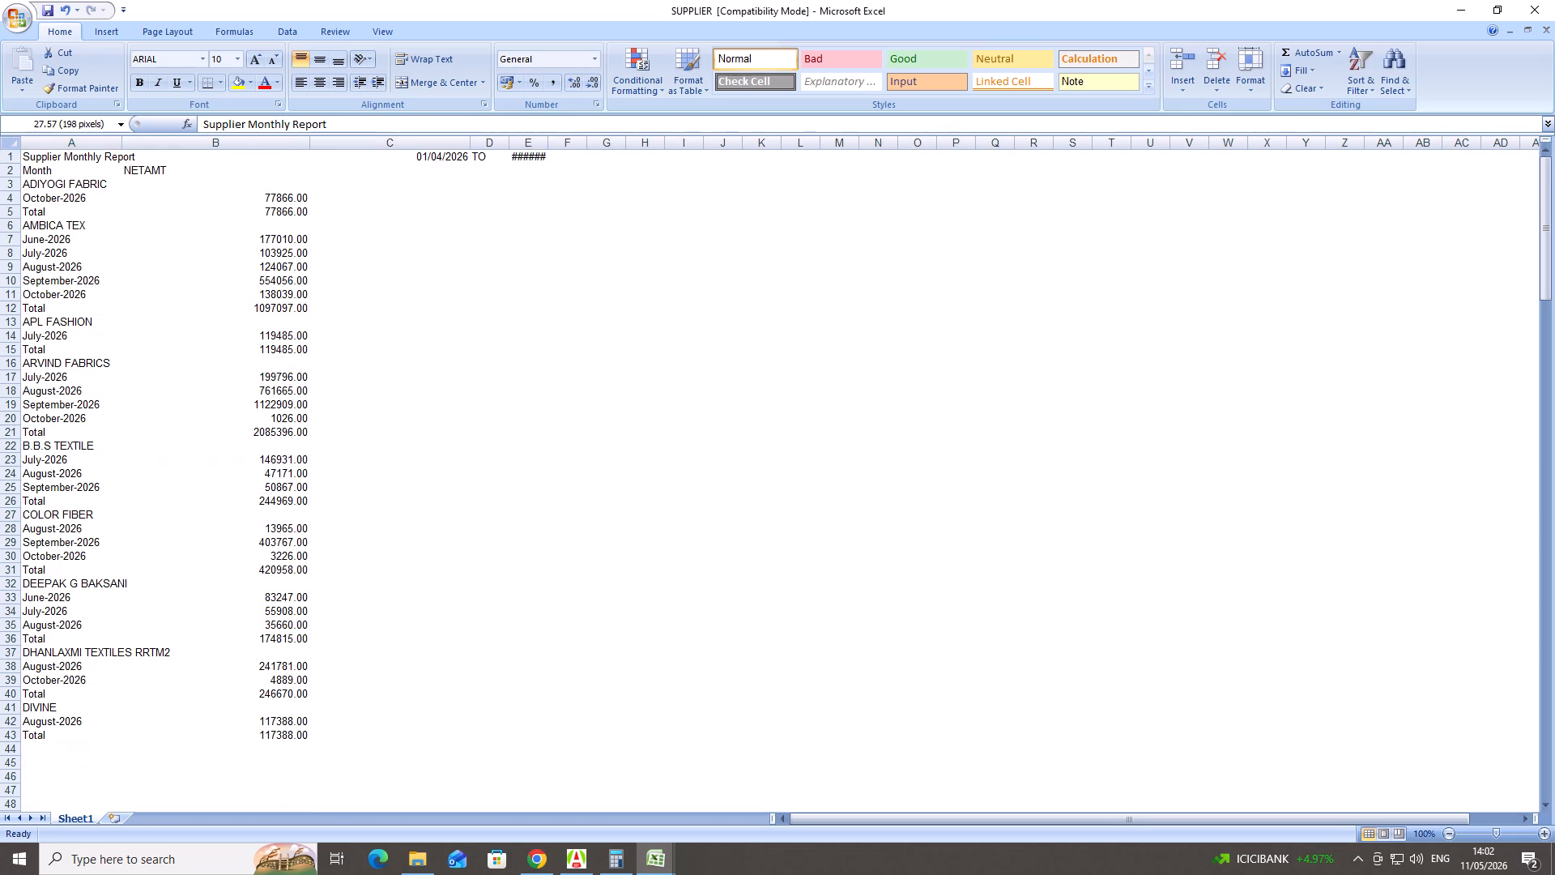
left_click_drag(545, 147, 577, 143)
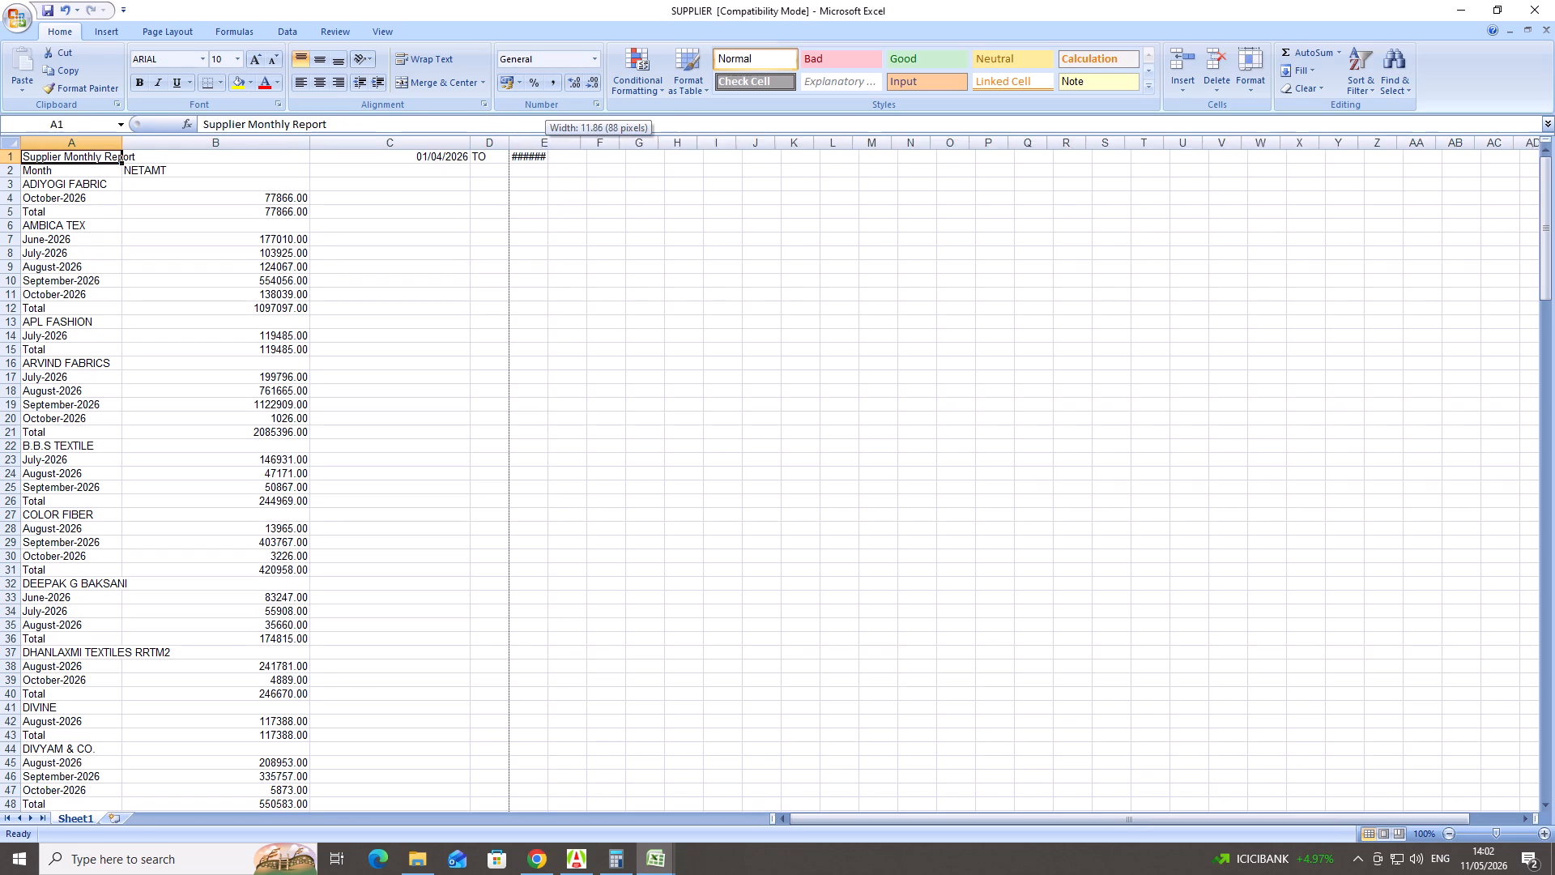
left_click_drag(577, 143, 627, 140)
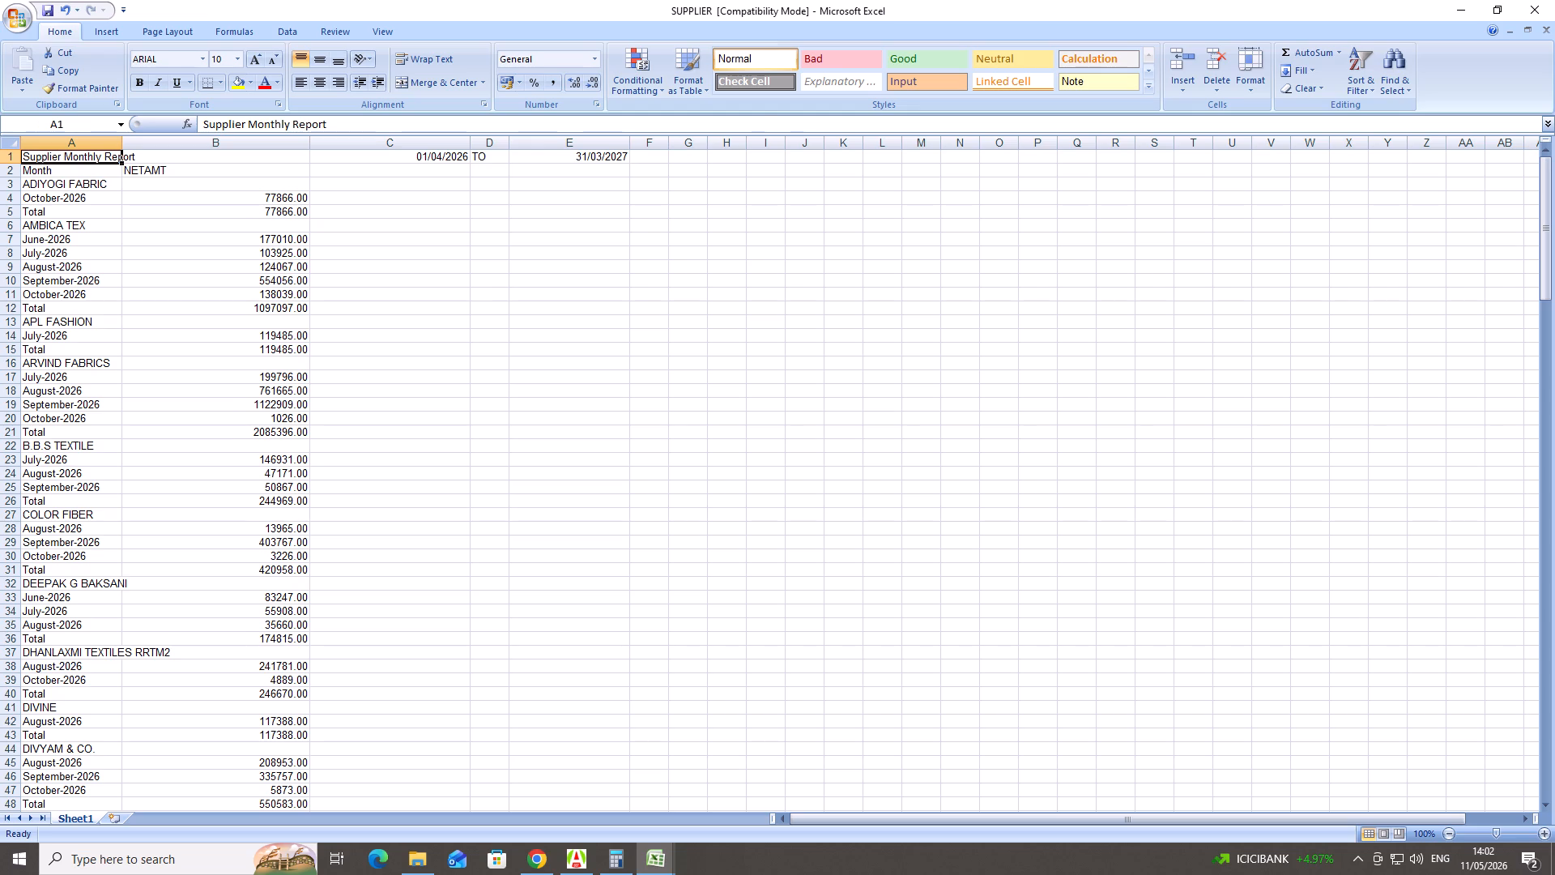
left_click_drag(121, 146, 278, 144)
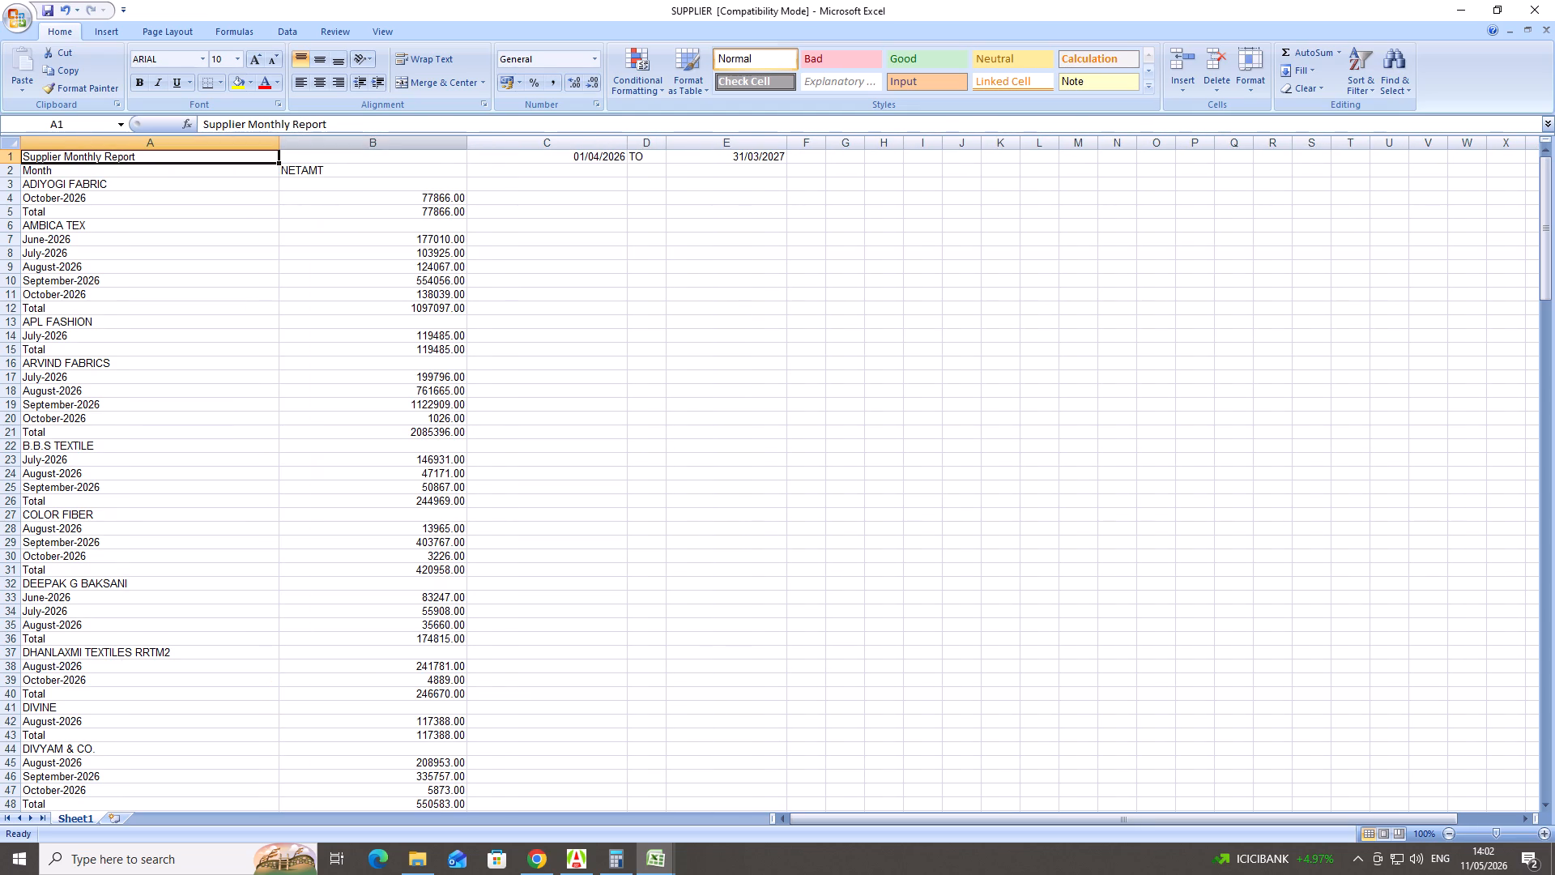
Apply a filter to the supplier data, with the filter headings on row 1.
scroll(207, 292, "down", 5)
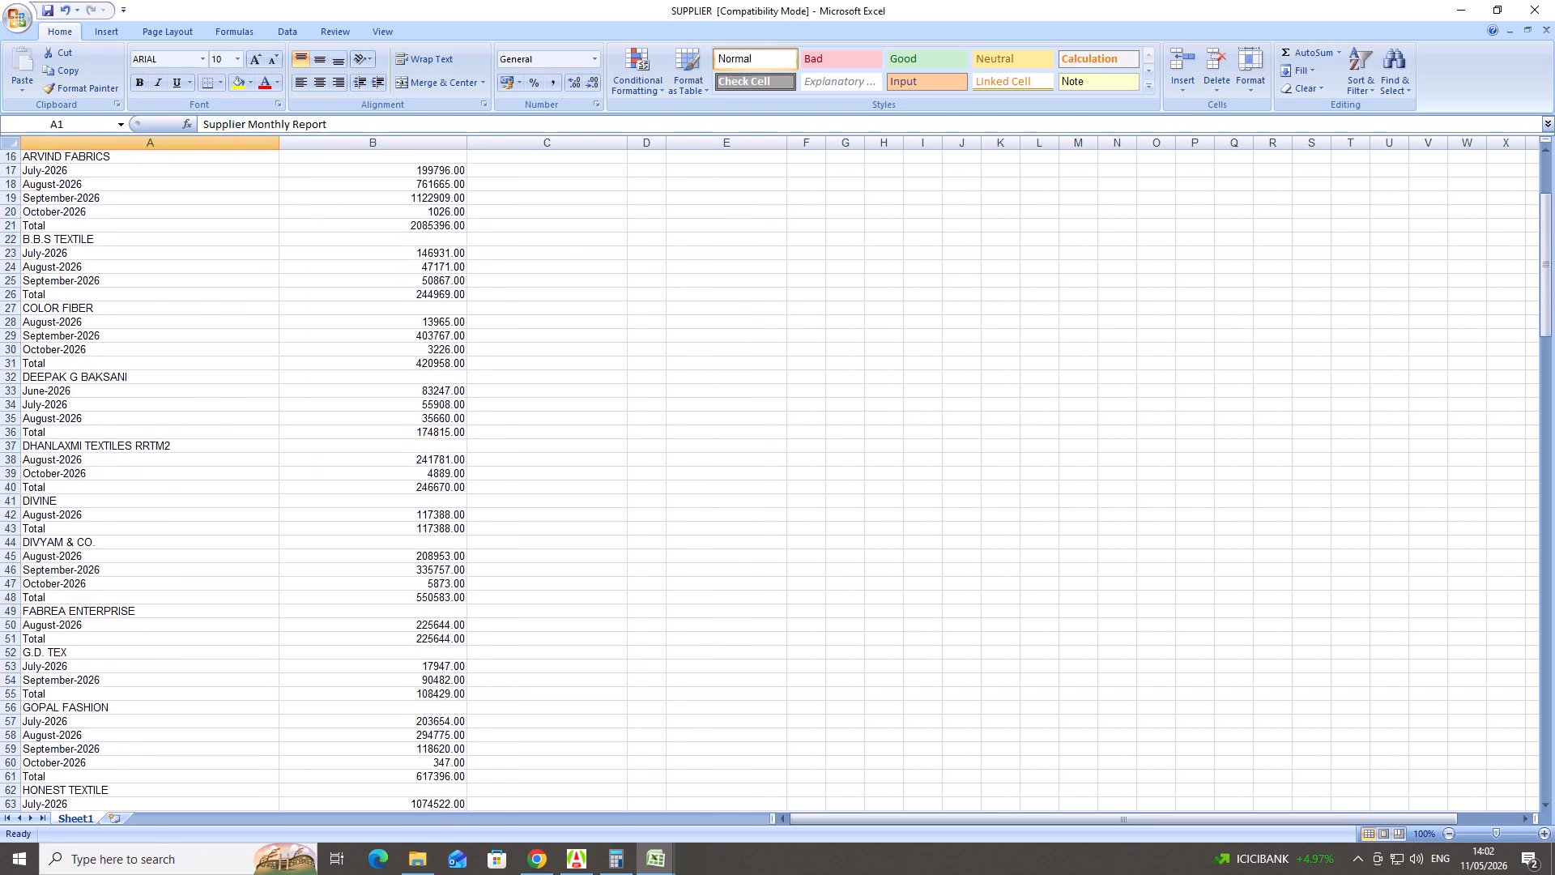
scroll(207, 309, "up", 7)
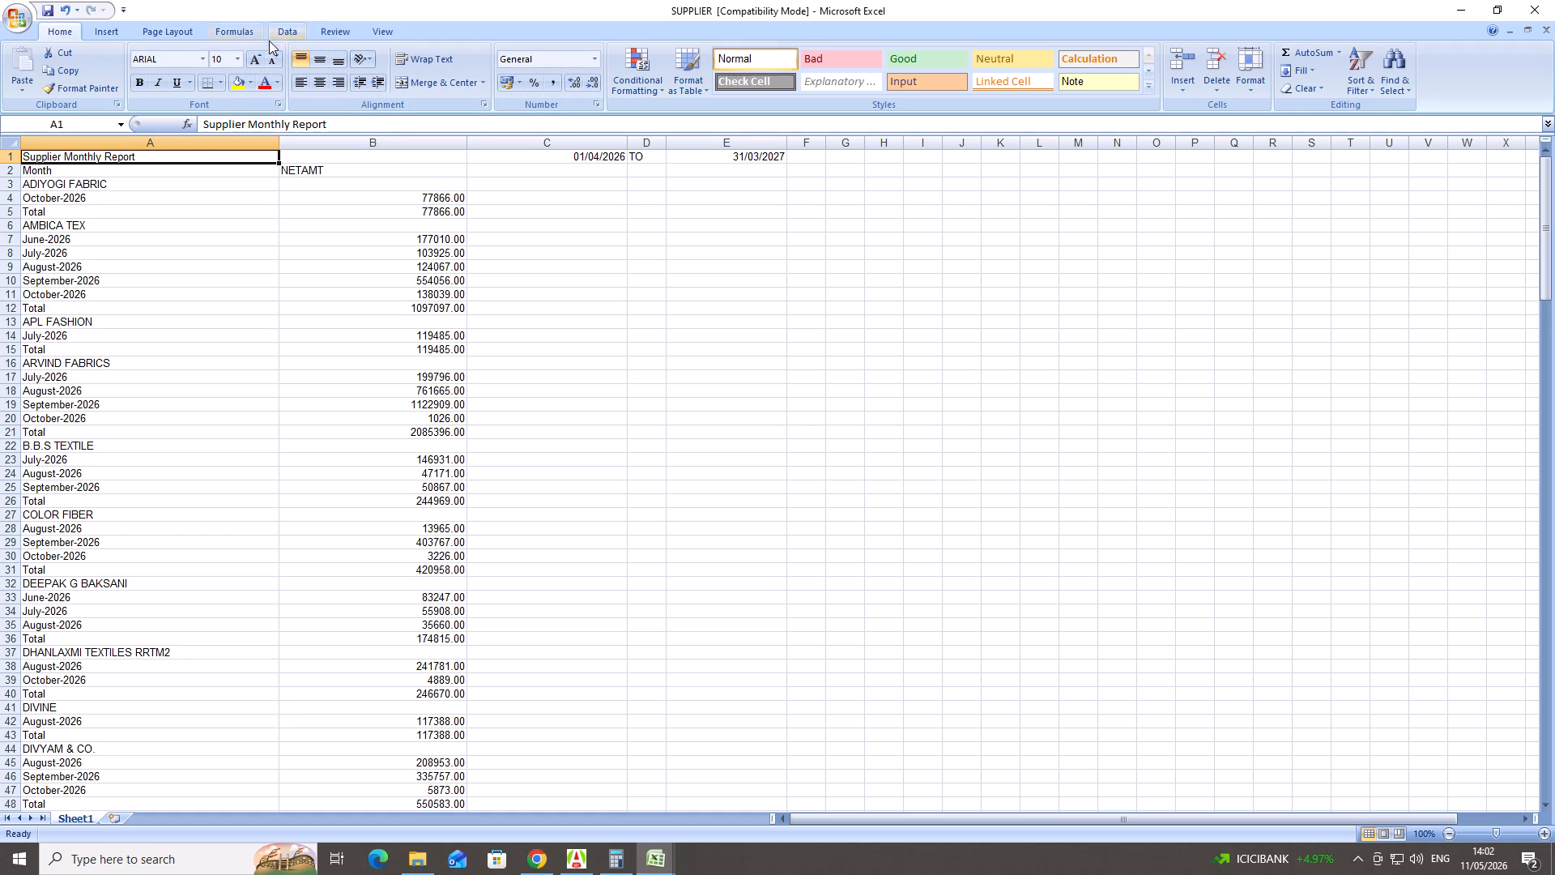
left_click(299, 30)
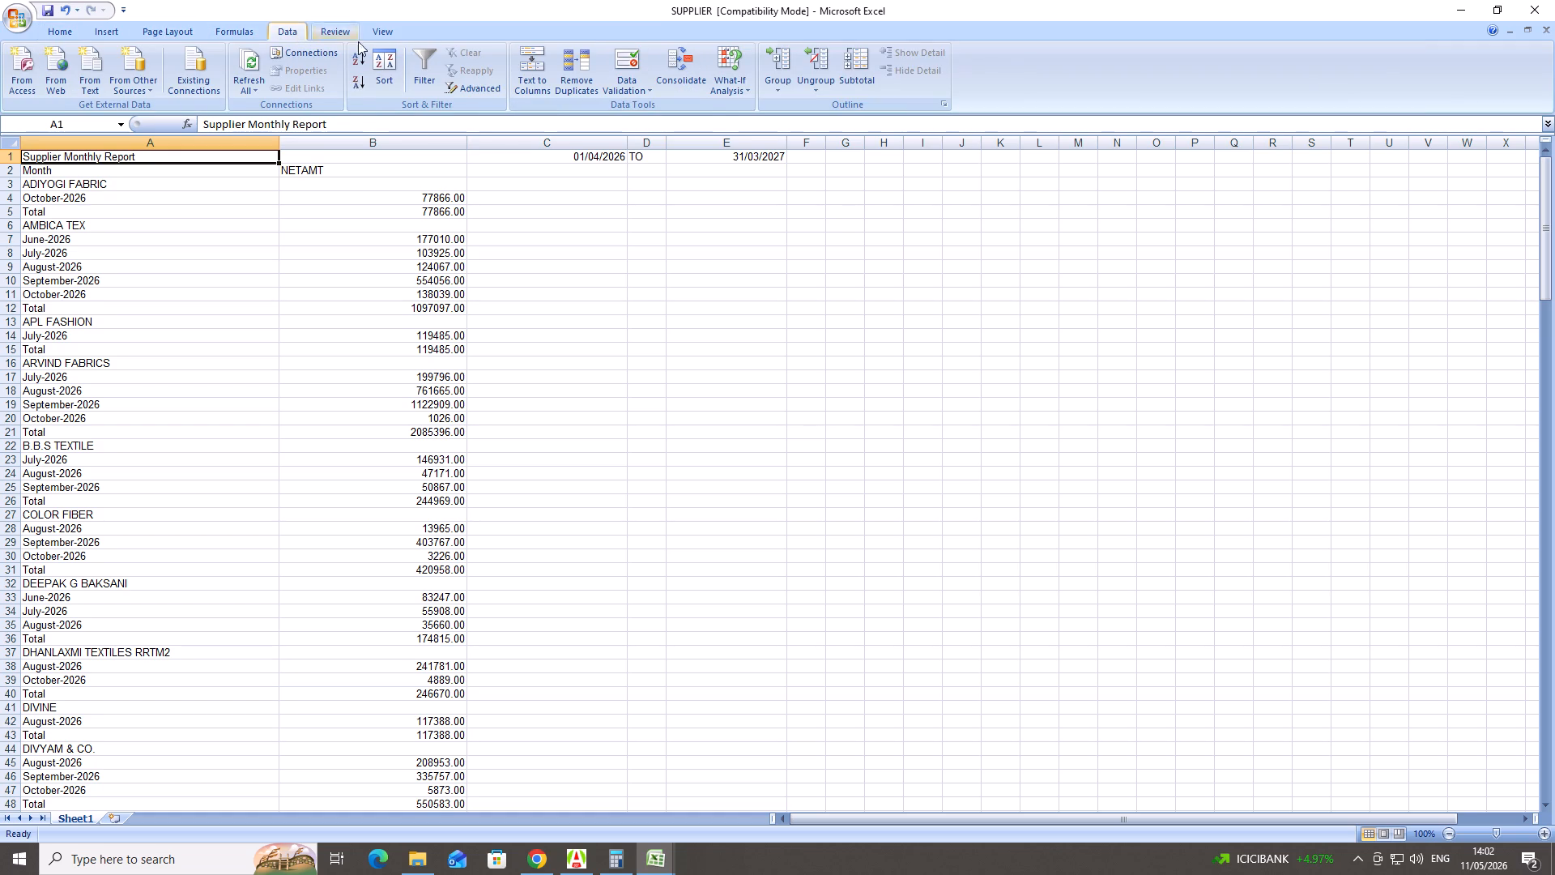
left_click(411, 66)
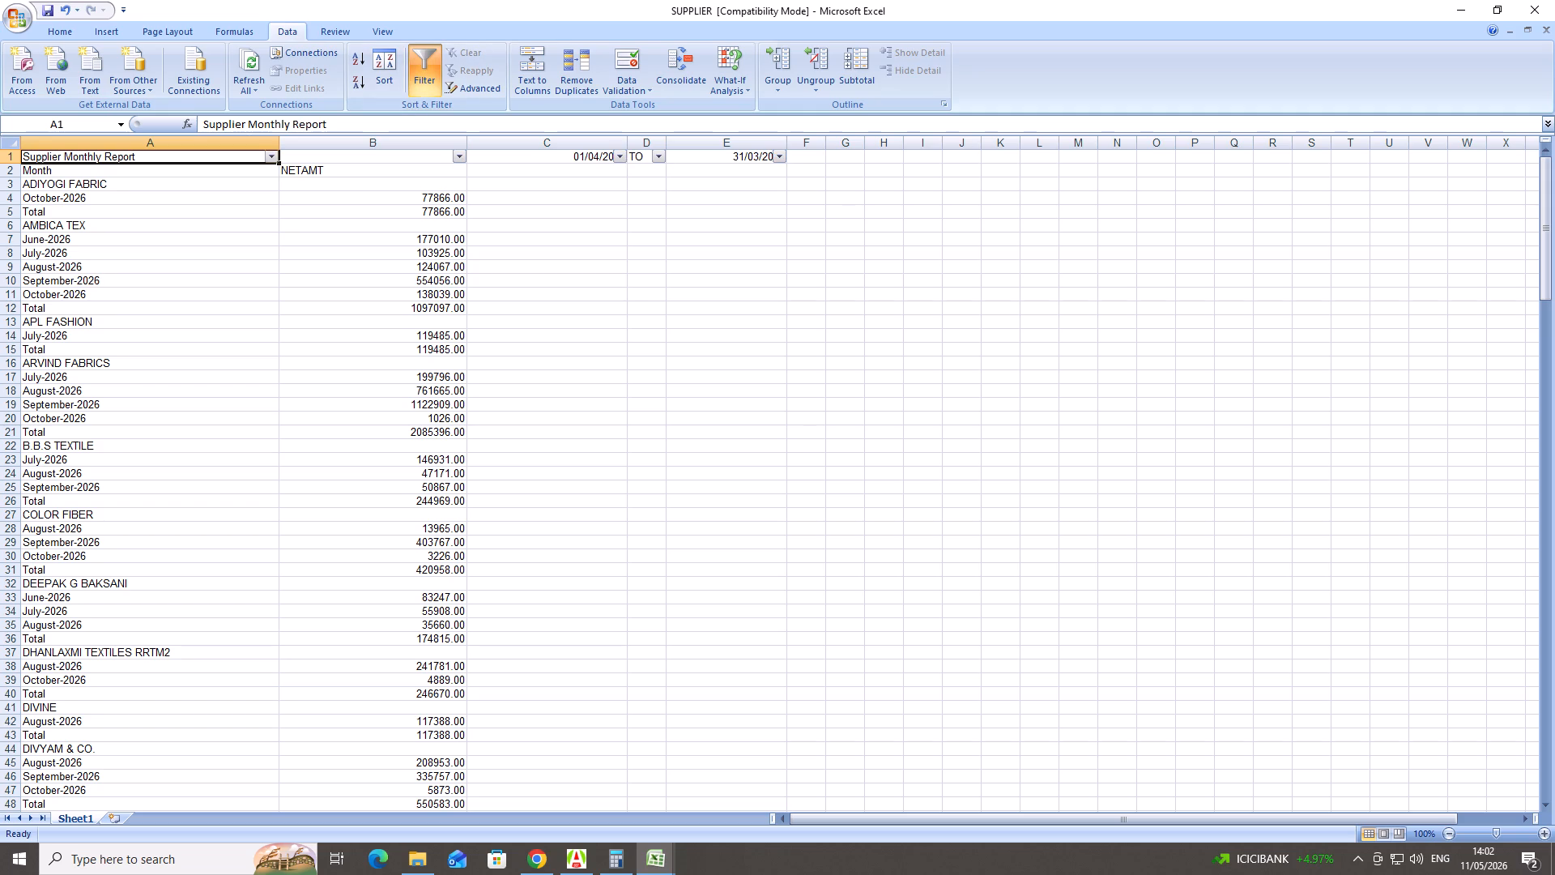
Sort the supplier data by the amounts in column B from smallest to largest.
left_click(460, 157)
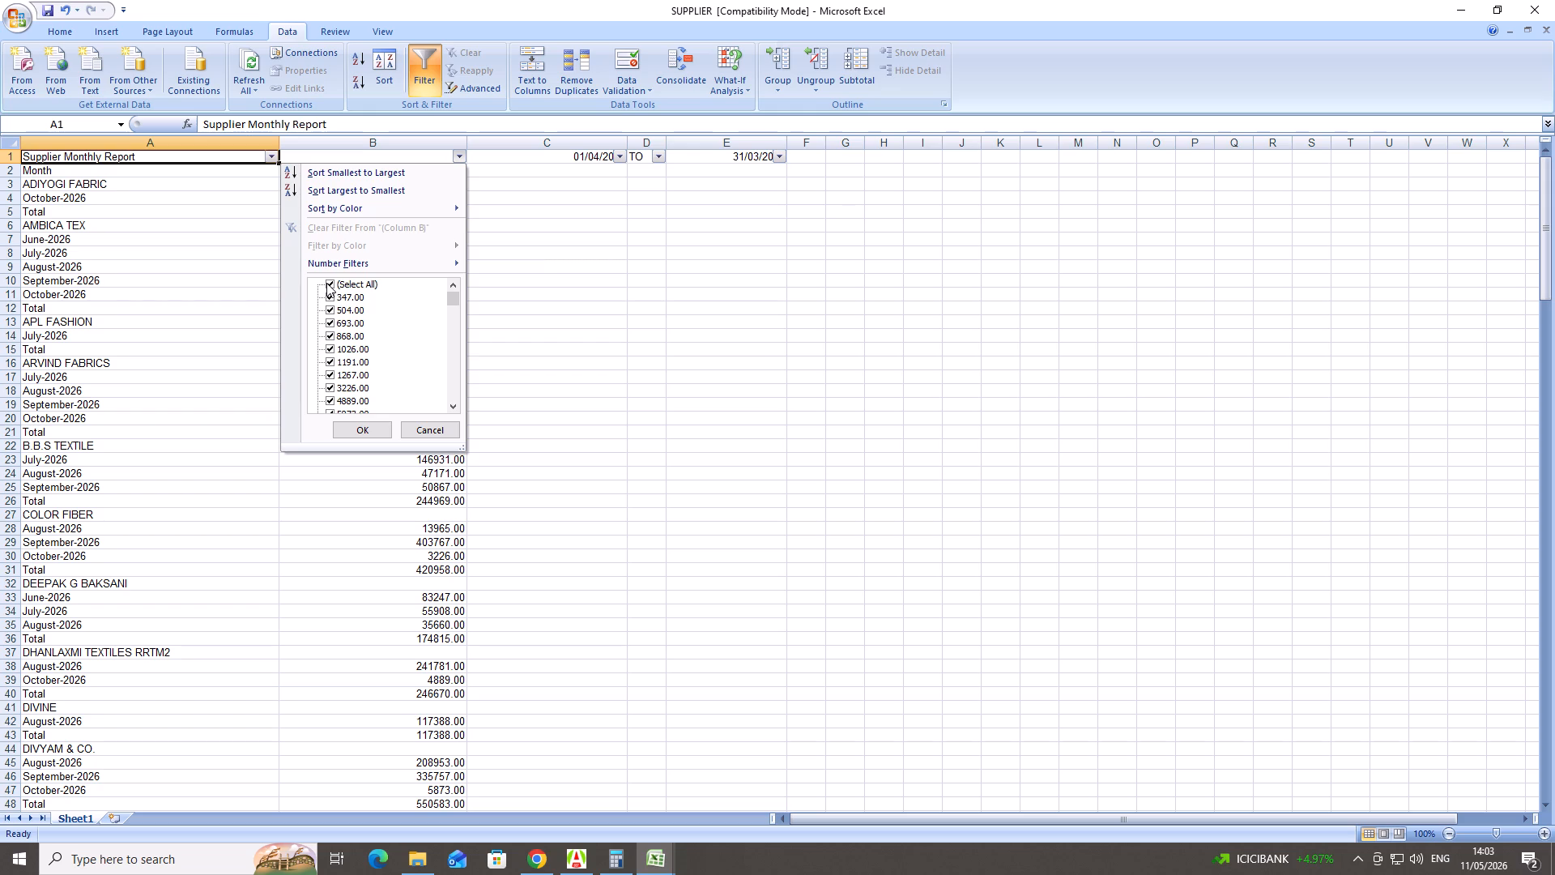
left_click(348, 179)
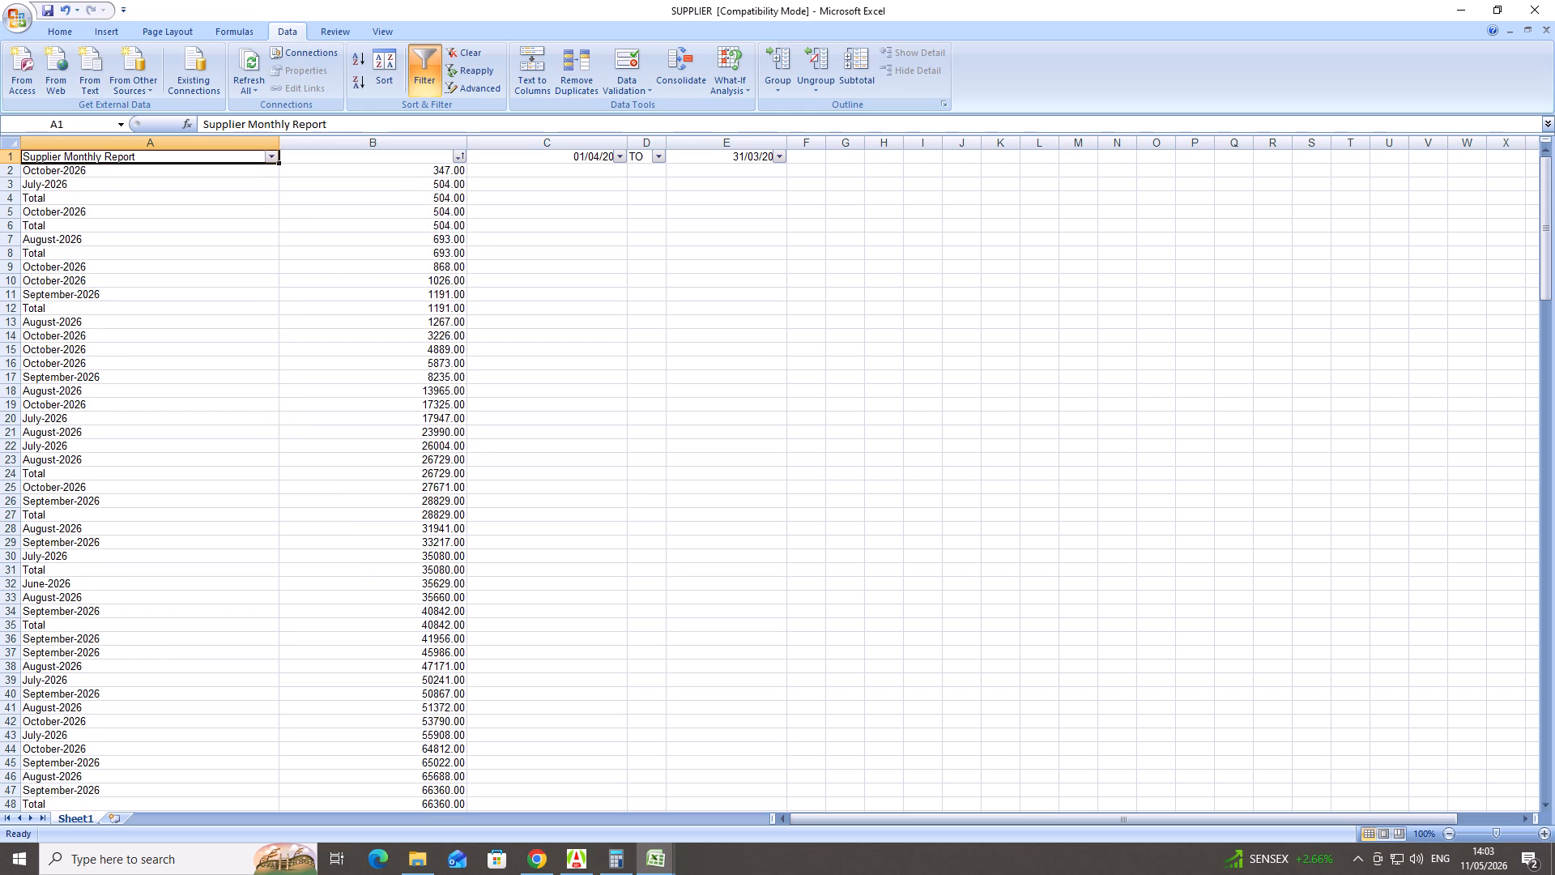
Look through the sorted supplier rows to check how the monthly amounts and totals are ordered.
scroll(386, 239, "down", 5)
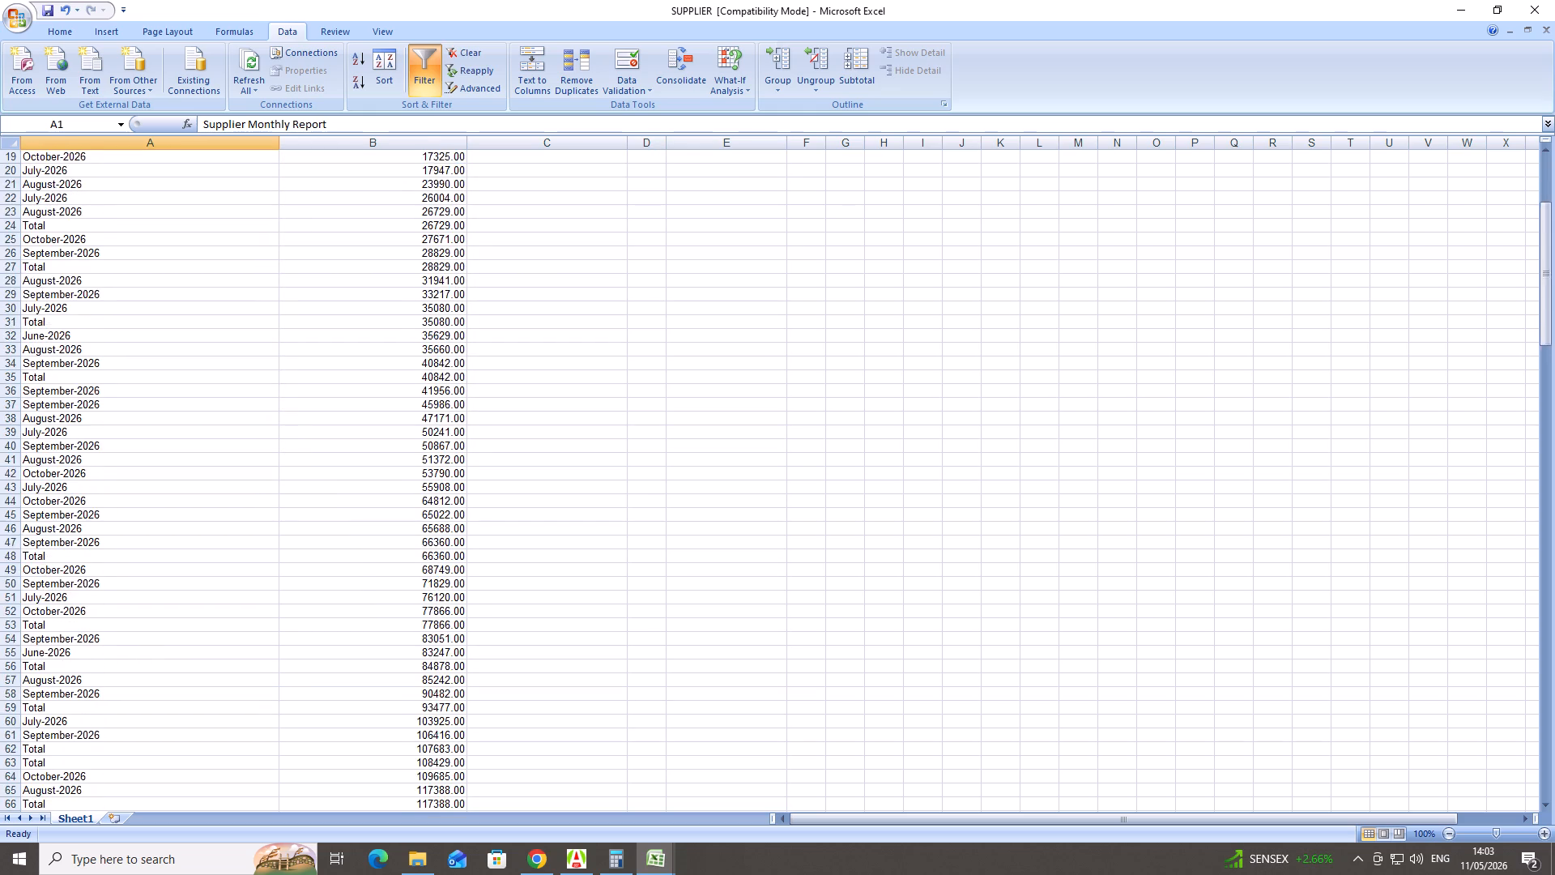
scroll(386, 239, "down", 3)
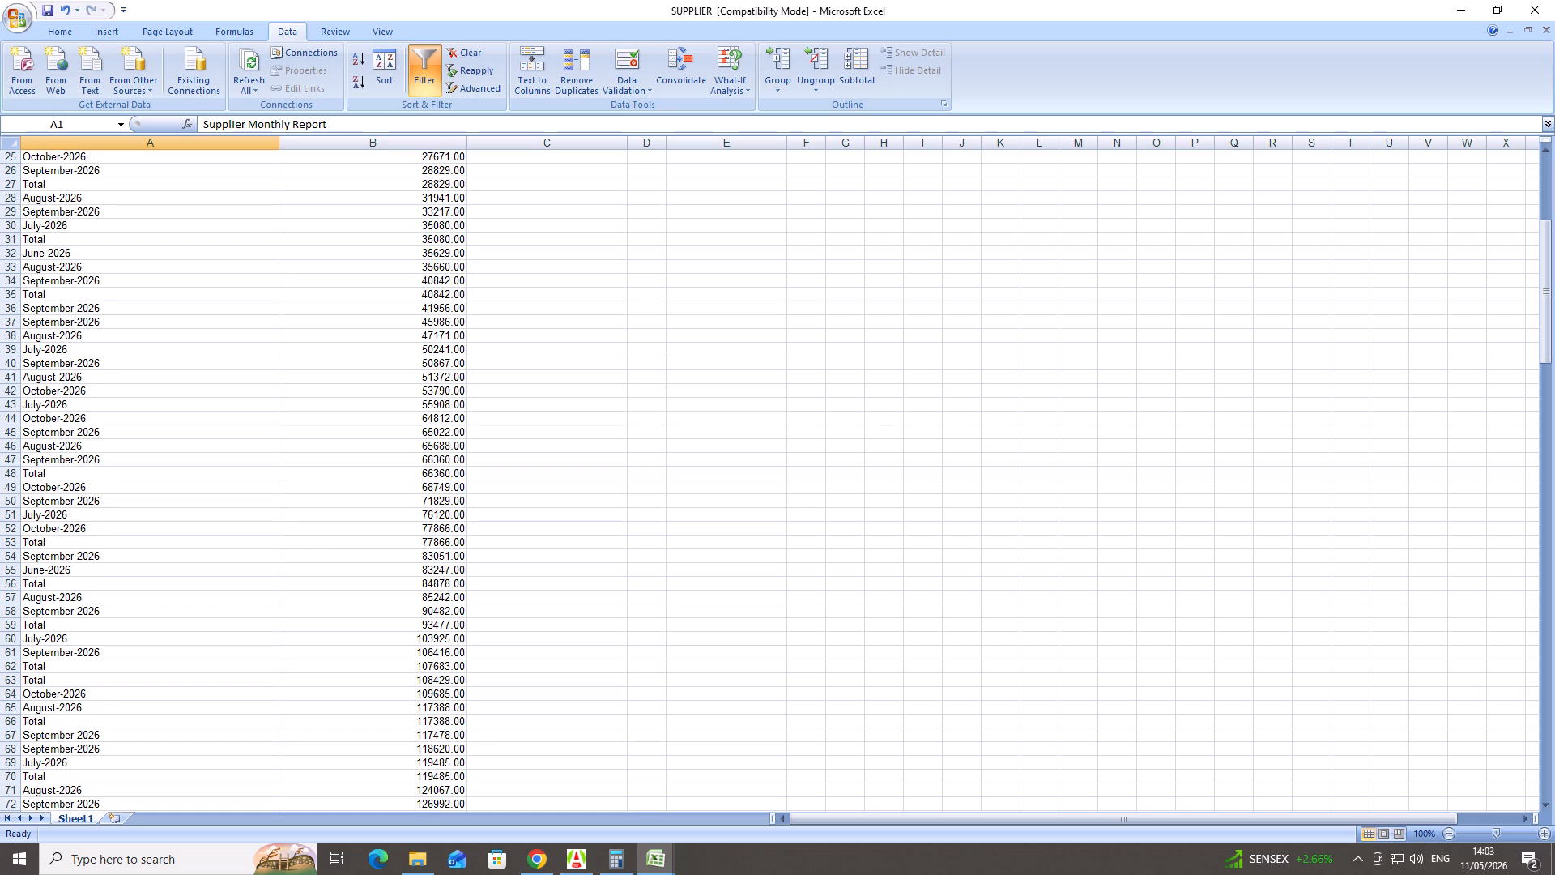
scroll(385, 593, "down", 19)
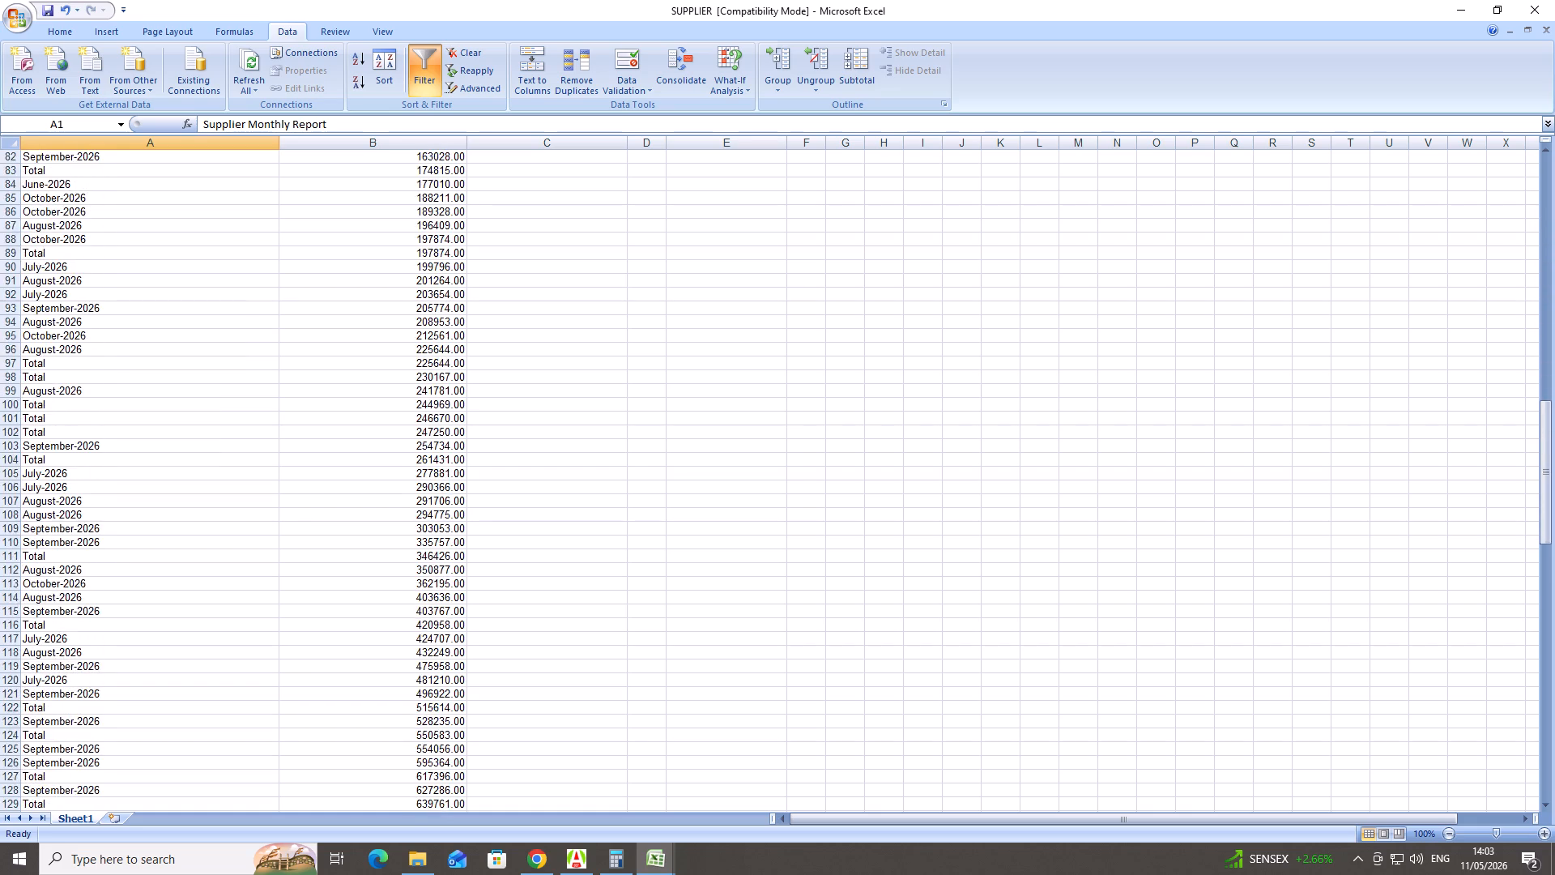
scroll(390, 580, "down", 9)
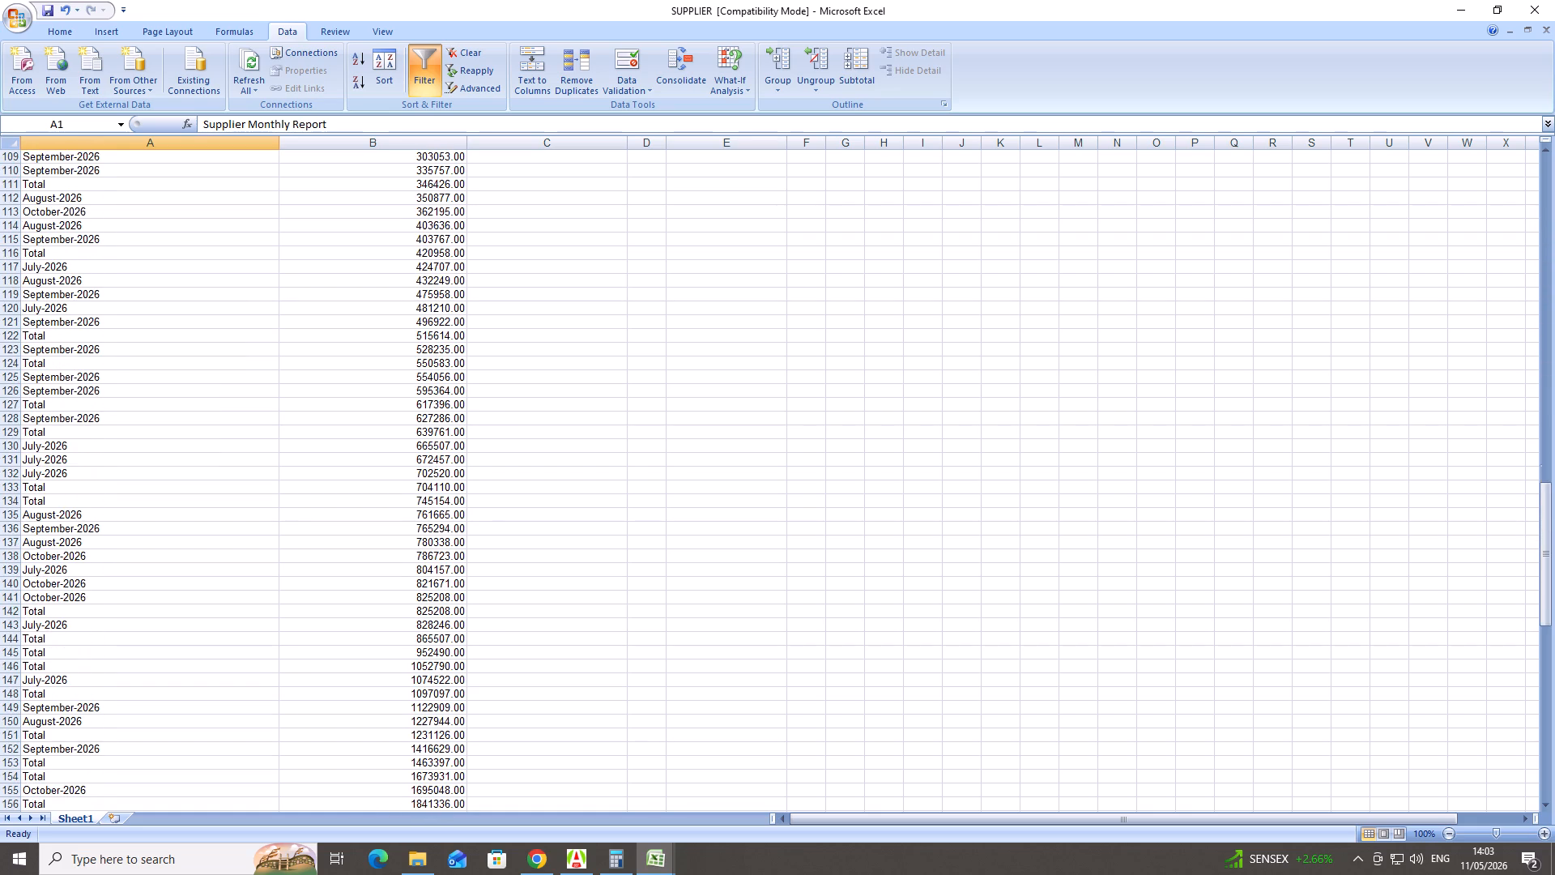
scroll(389, 577, "down", 1)
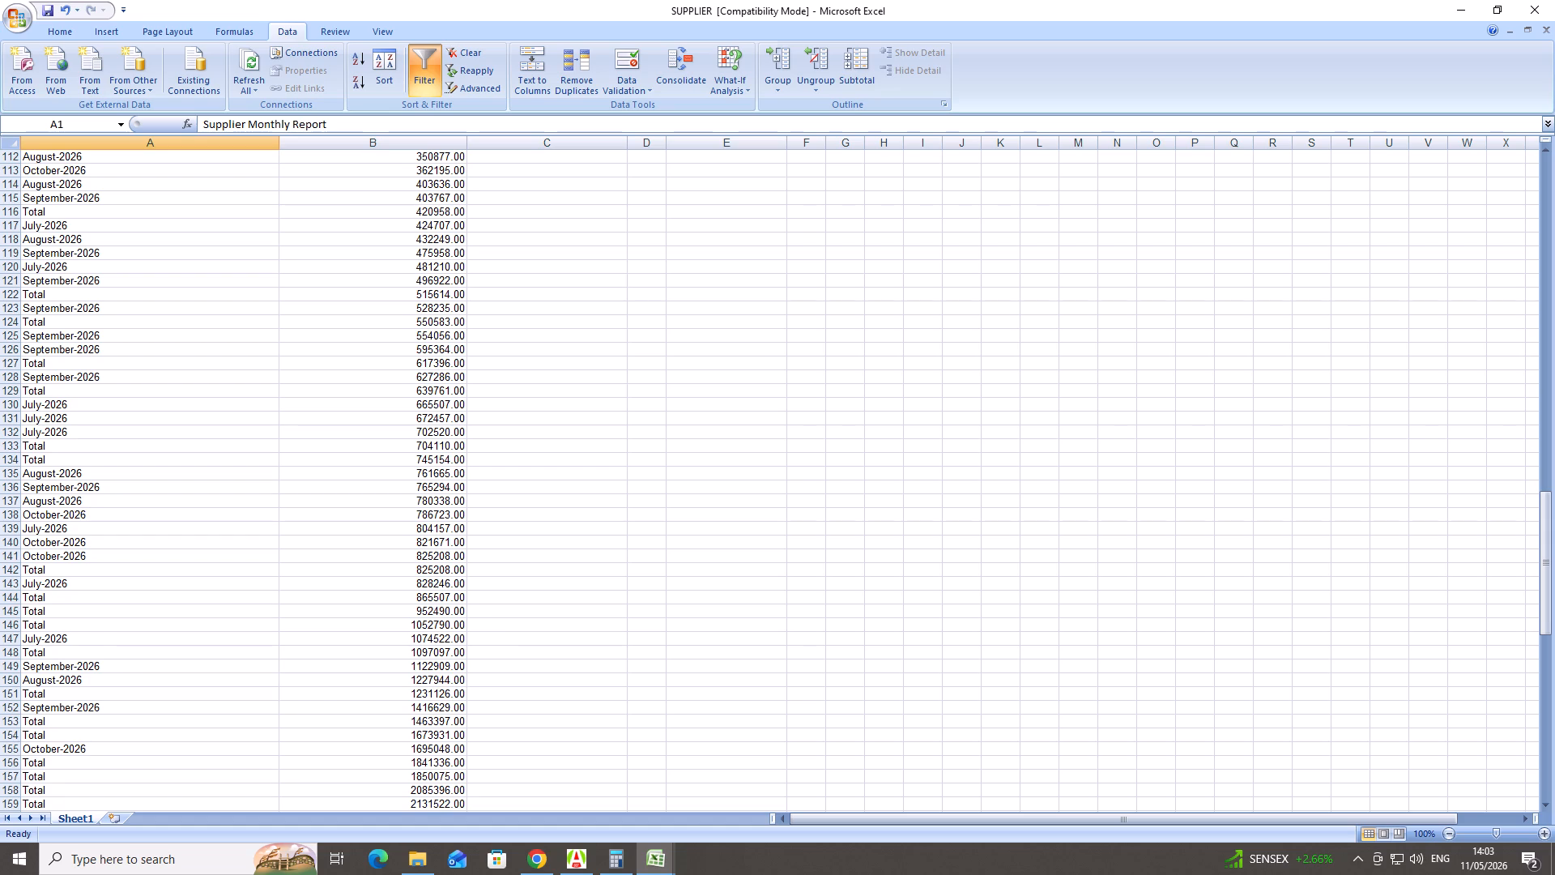
scroll(249, 592, "up", 14)
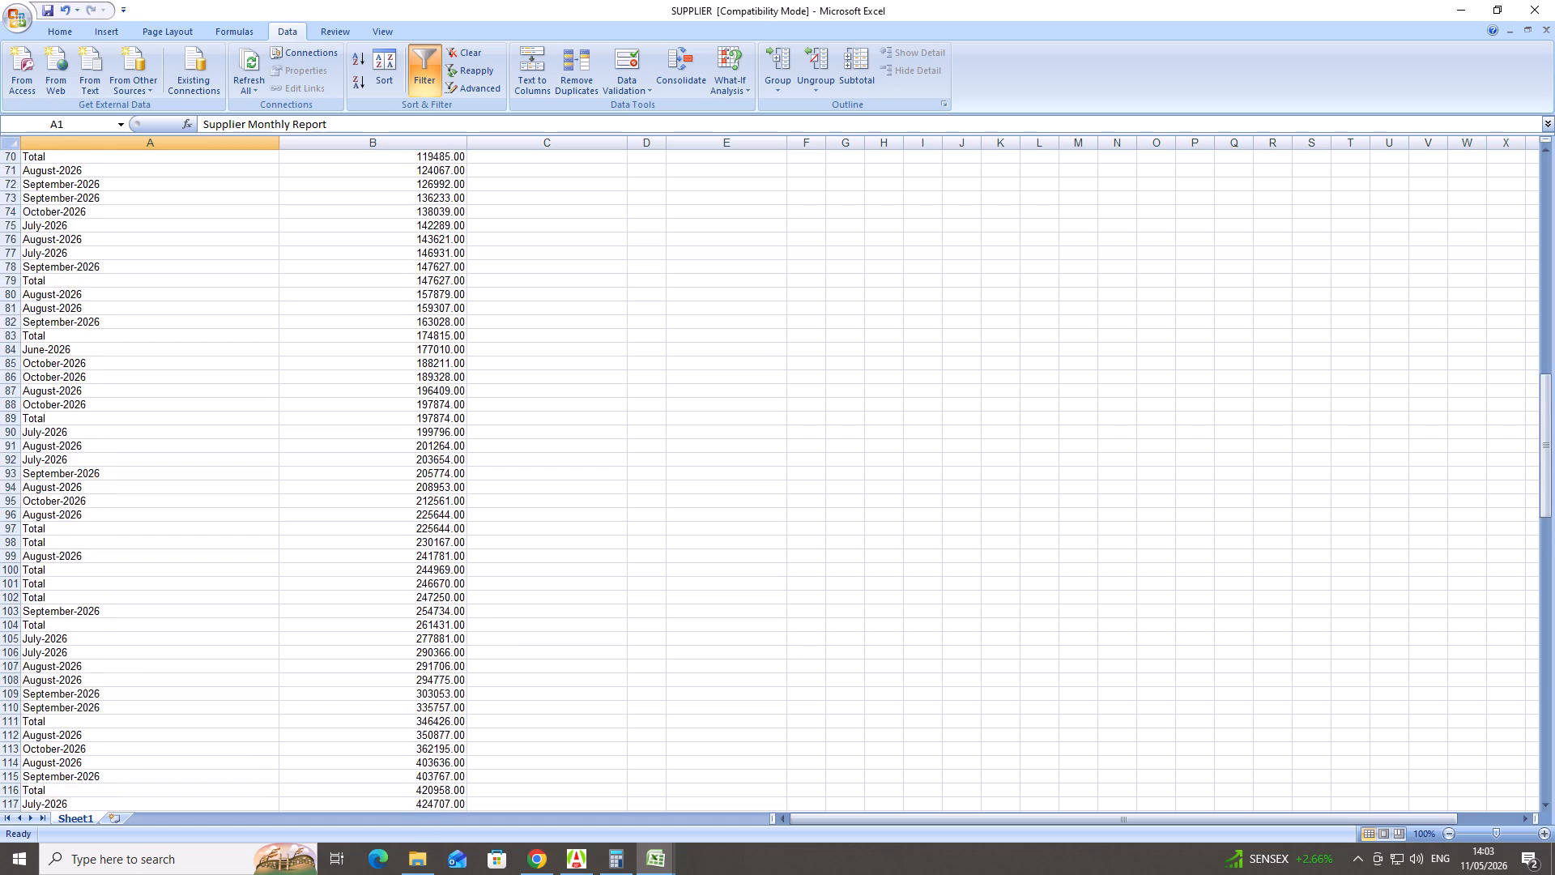
scroll(249, 591, "up", 20)
scroll(249, 591, "up", 11)
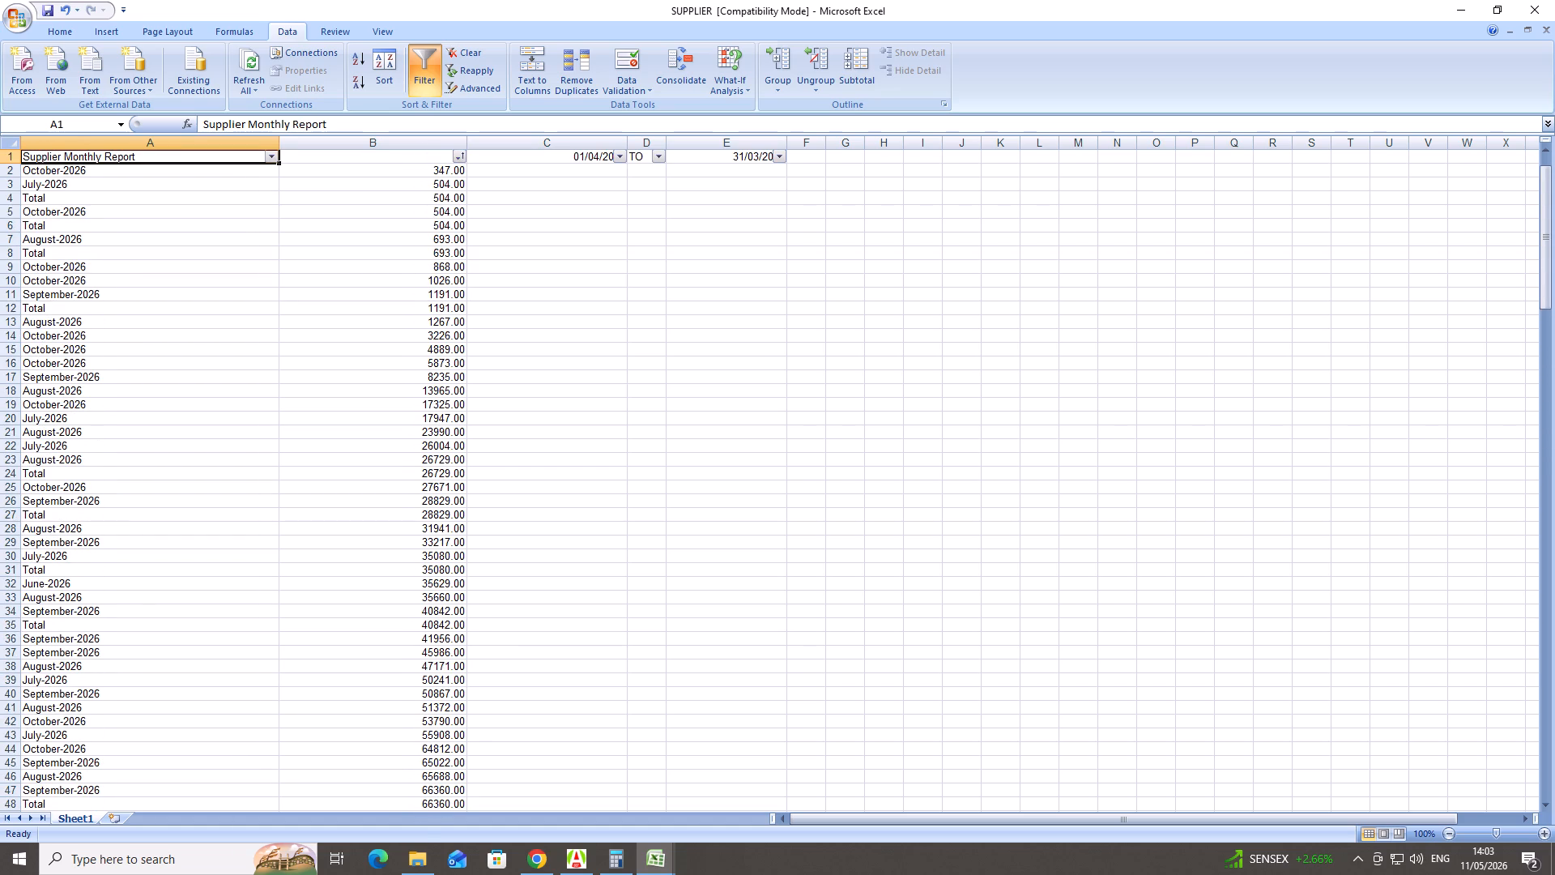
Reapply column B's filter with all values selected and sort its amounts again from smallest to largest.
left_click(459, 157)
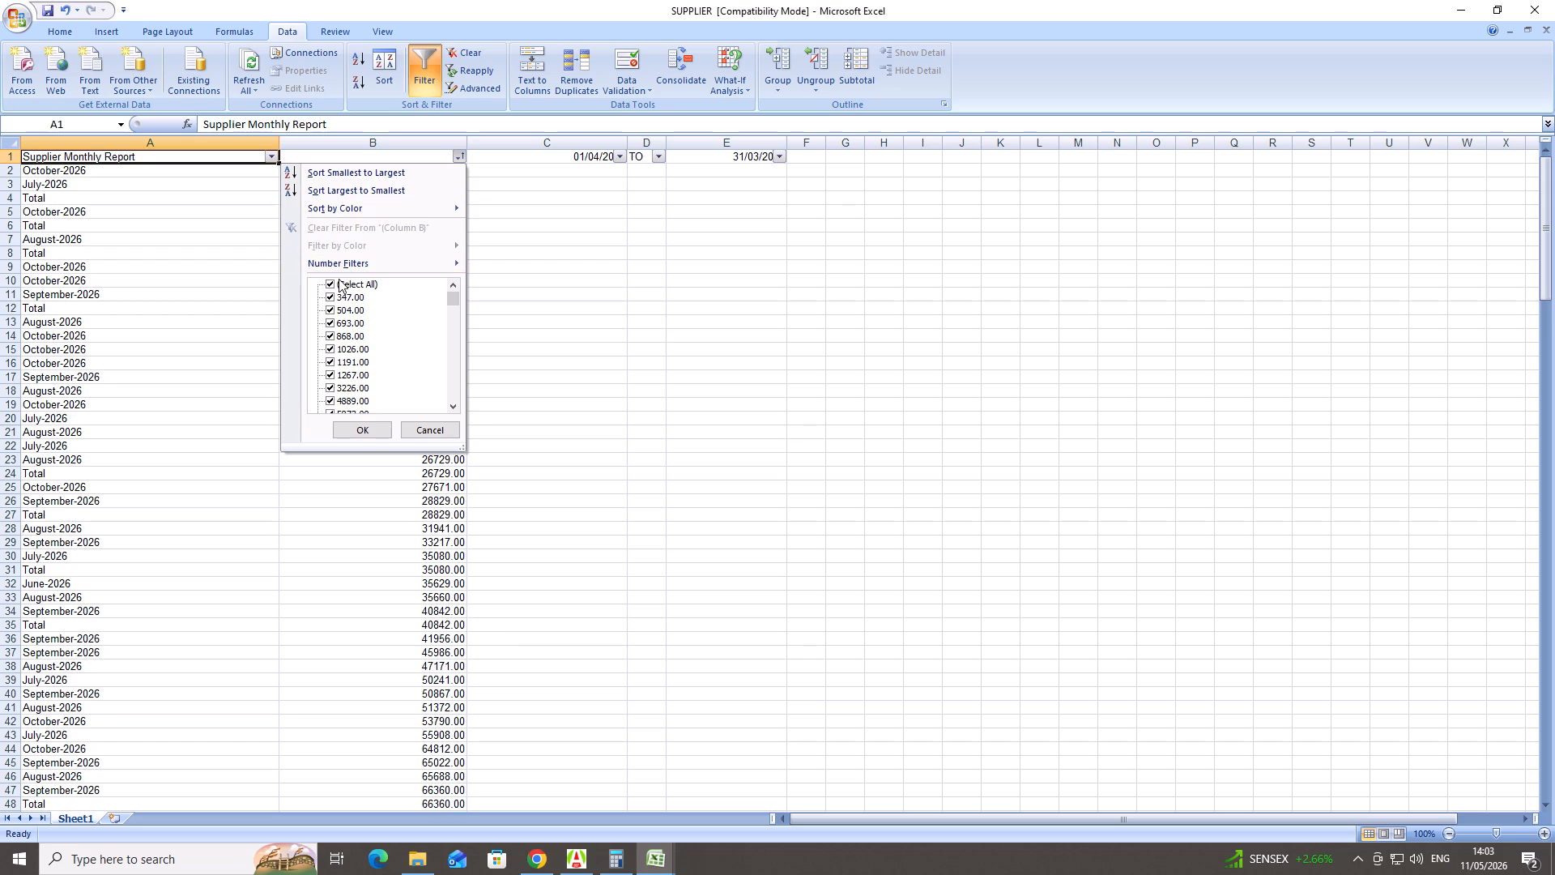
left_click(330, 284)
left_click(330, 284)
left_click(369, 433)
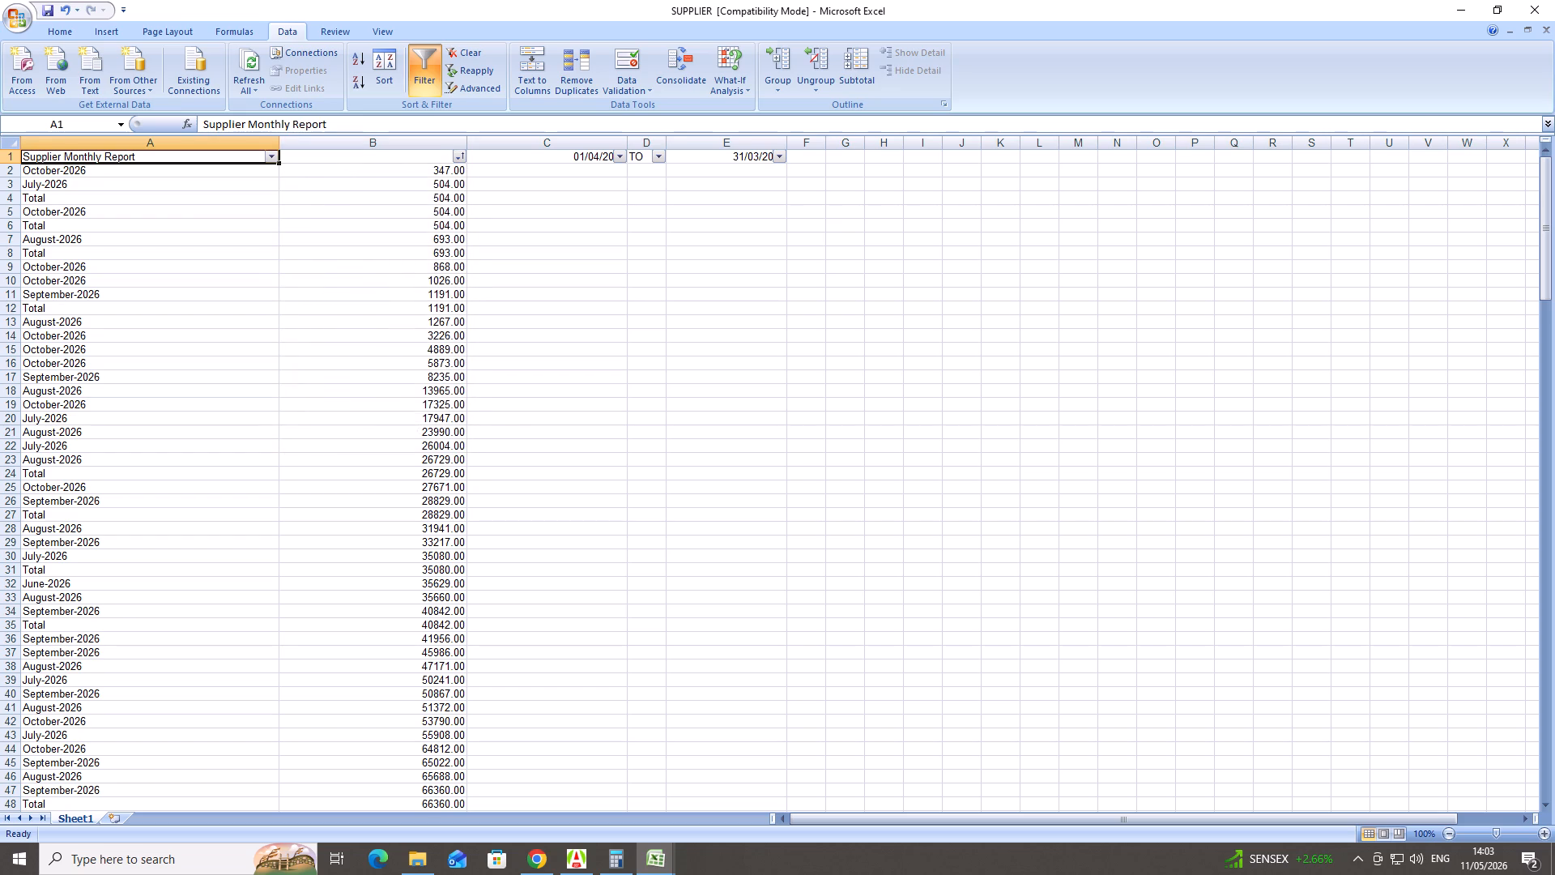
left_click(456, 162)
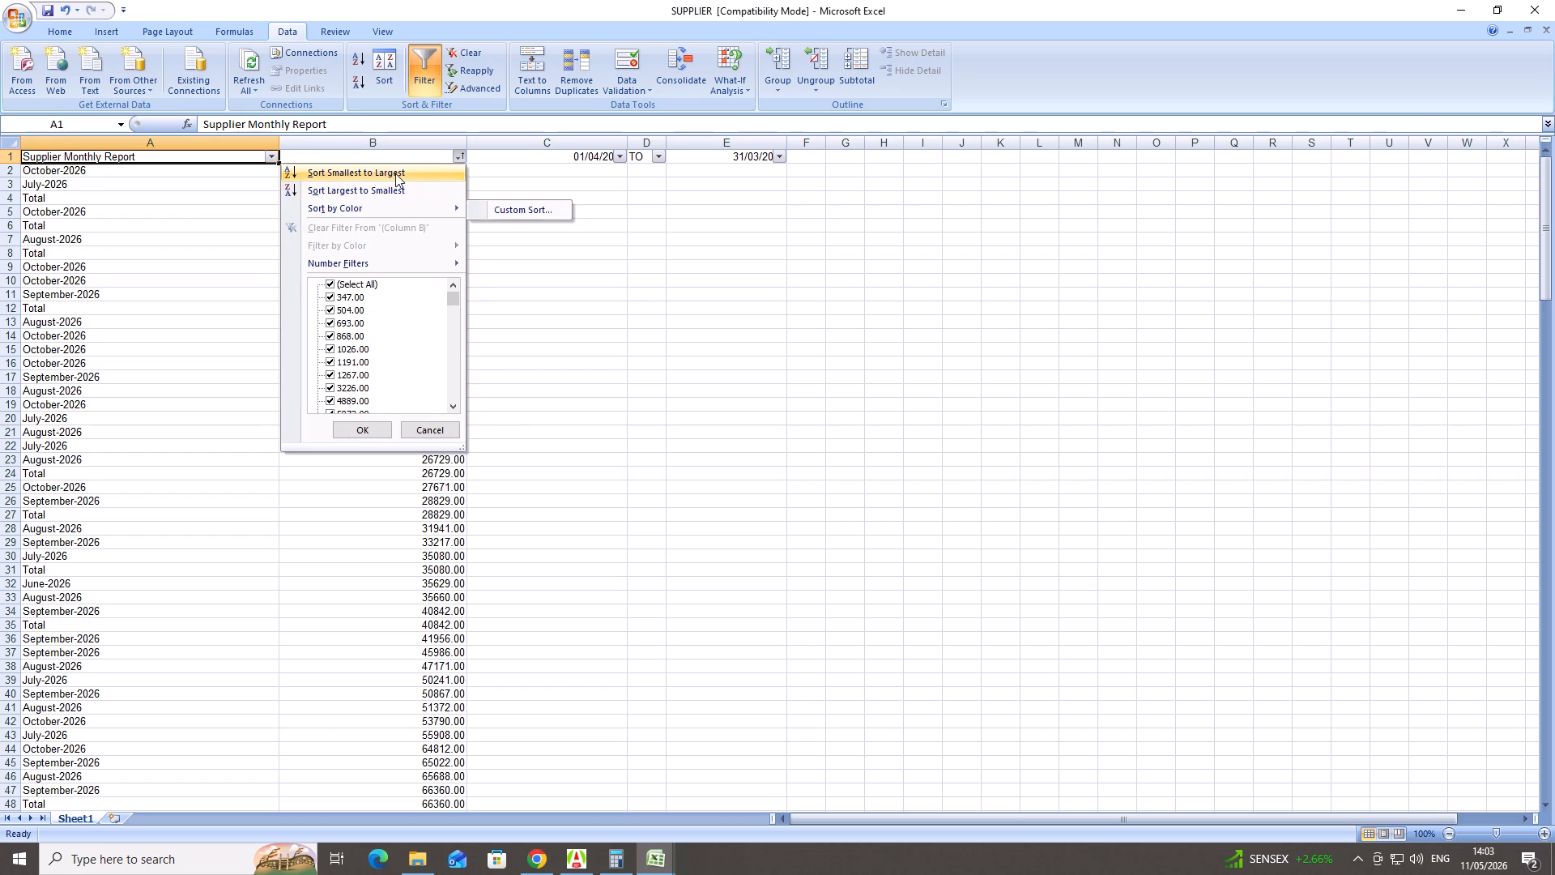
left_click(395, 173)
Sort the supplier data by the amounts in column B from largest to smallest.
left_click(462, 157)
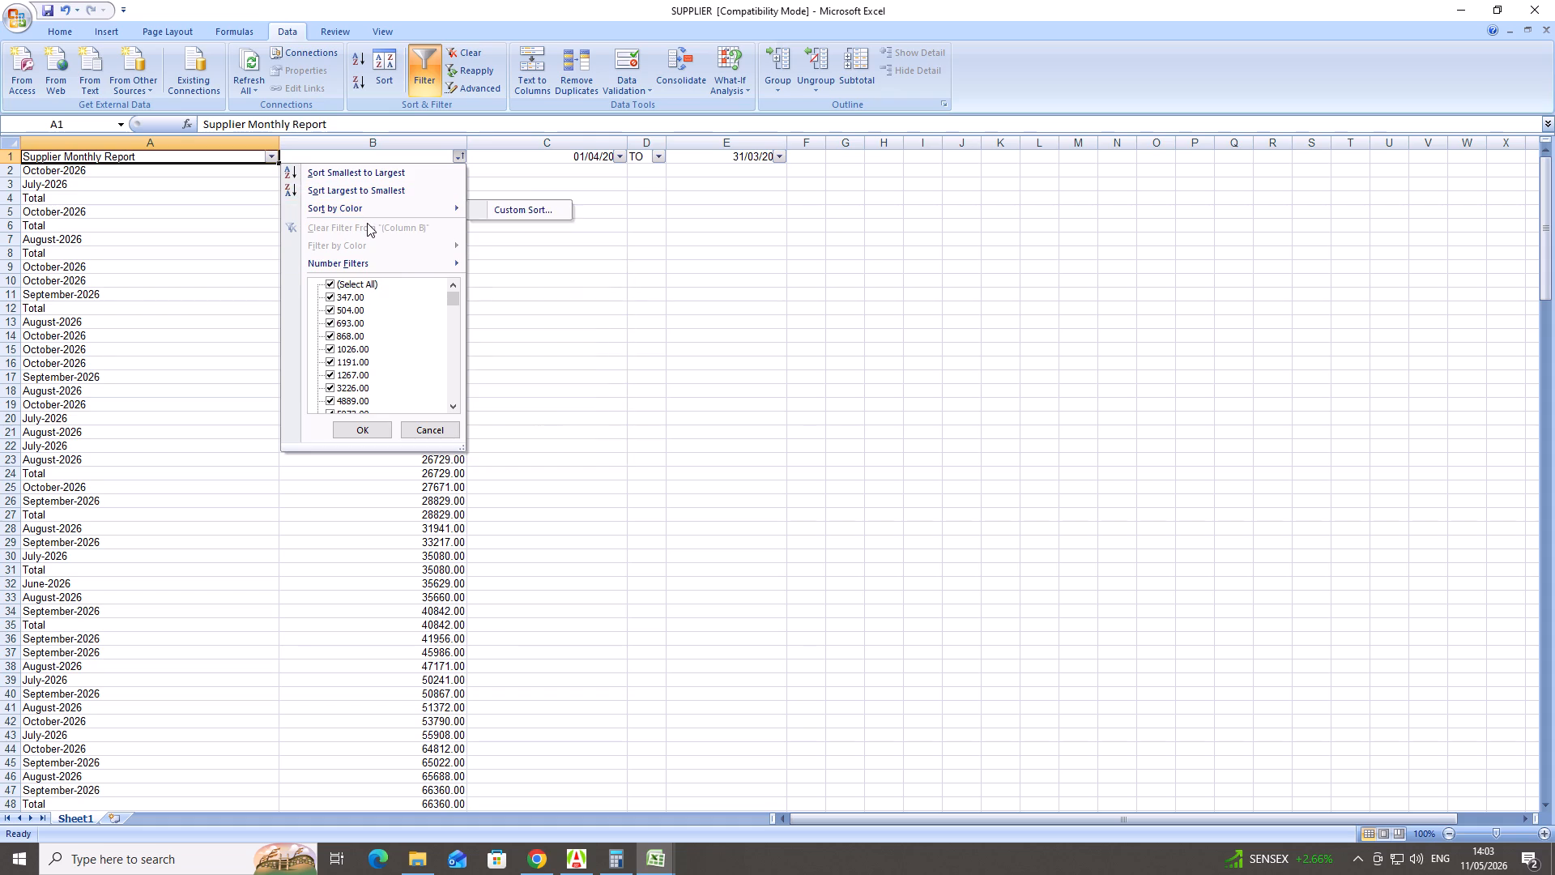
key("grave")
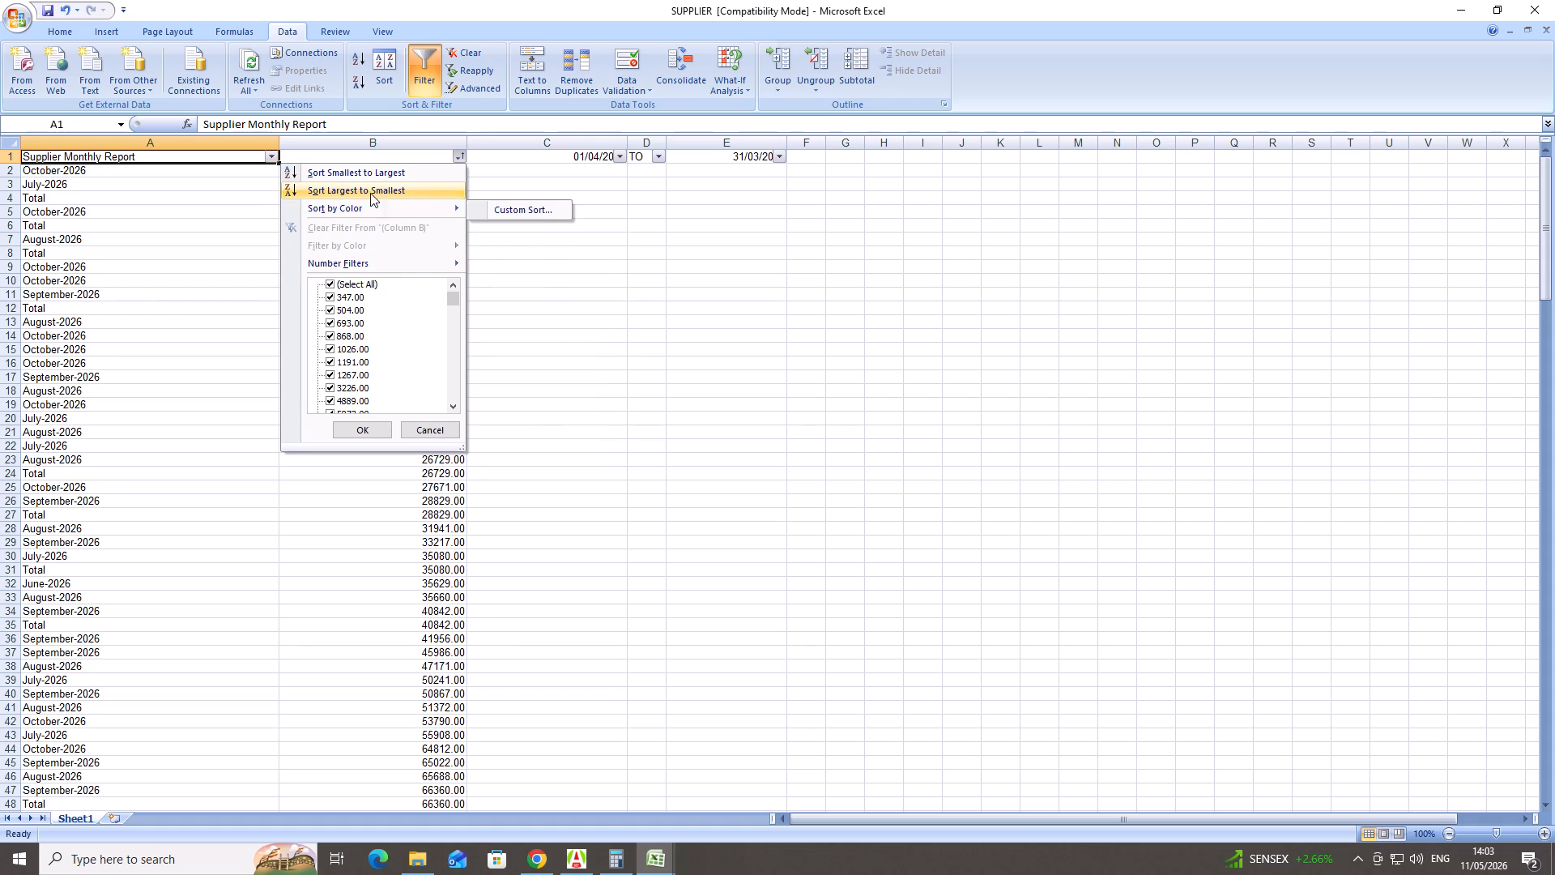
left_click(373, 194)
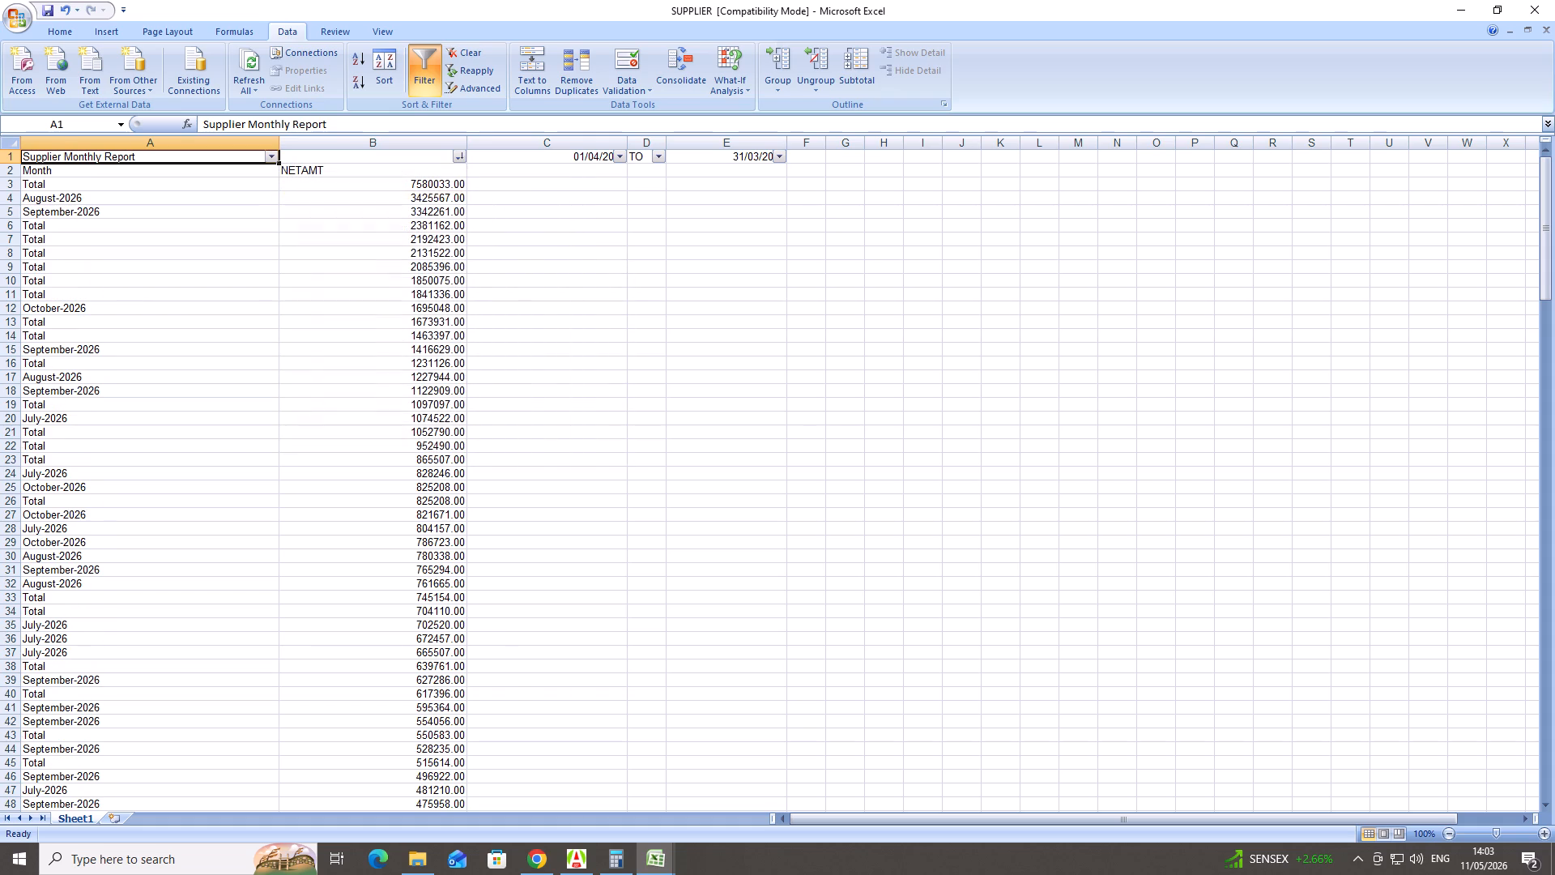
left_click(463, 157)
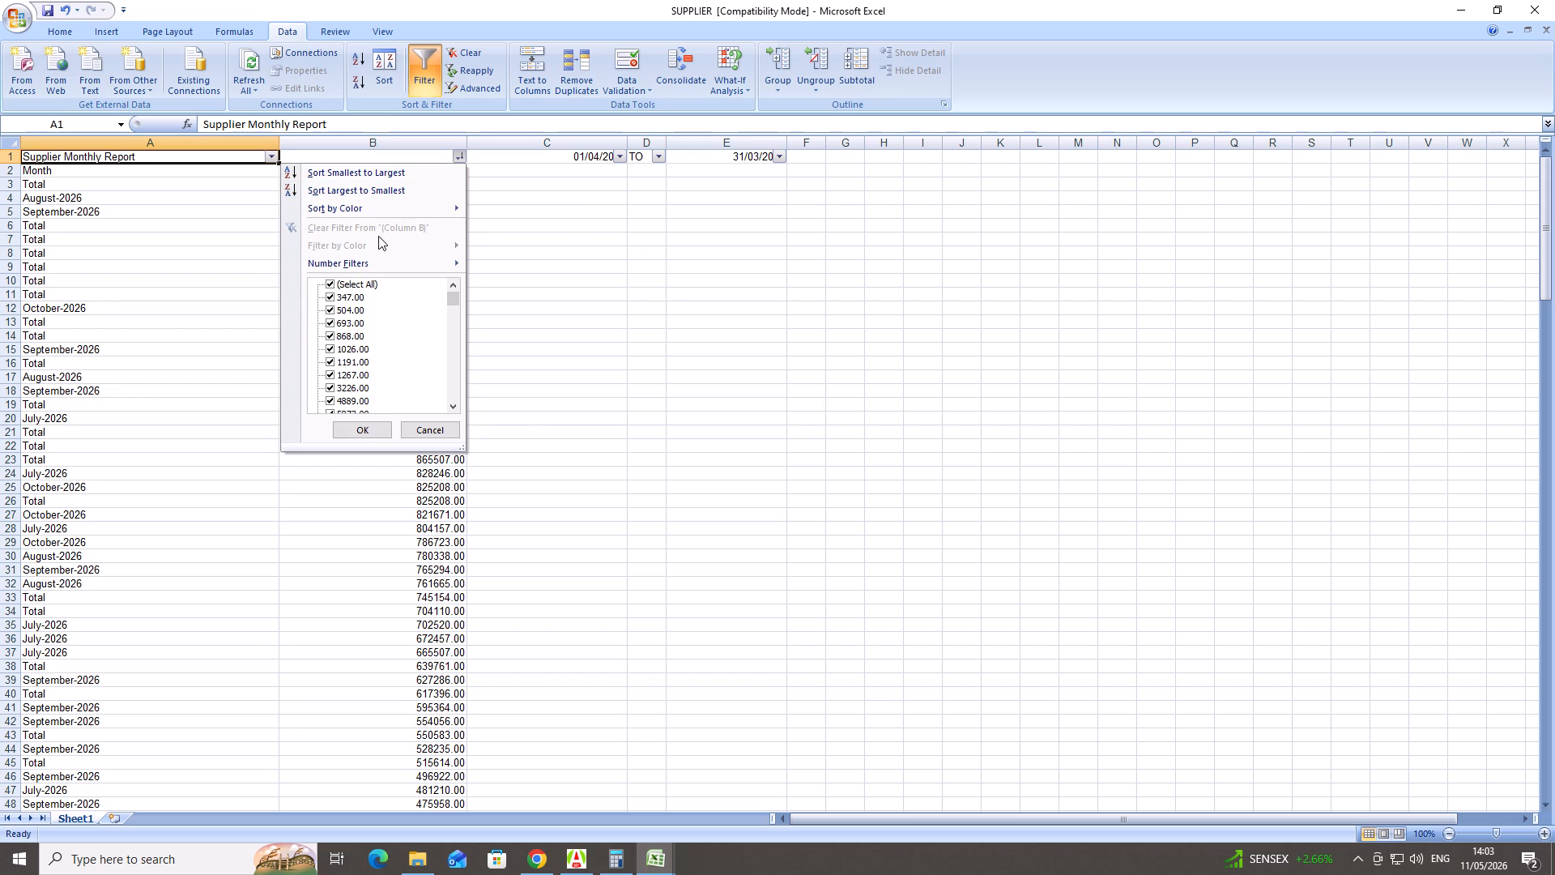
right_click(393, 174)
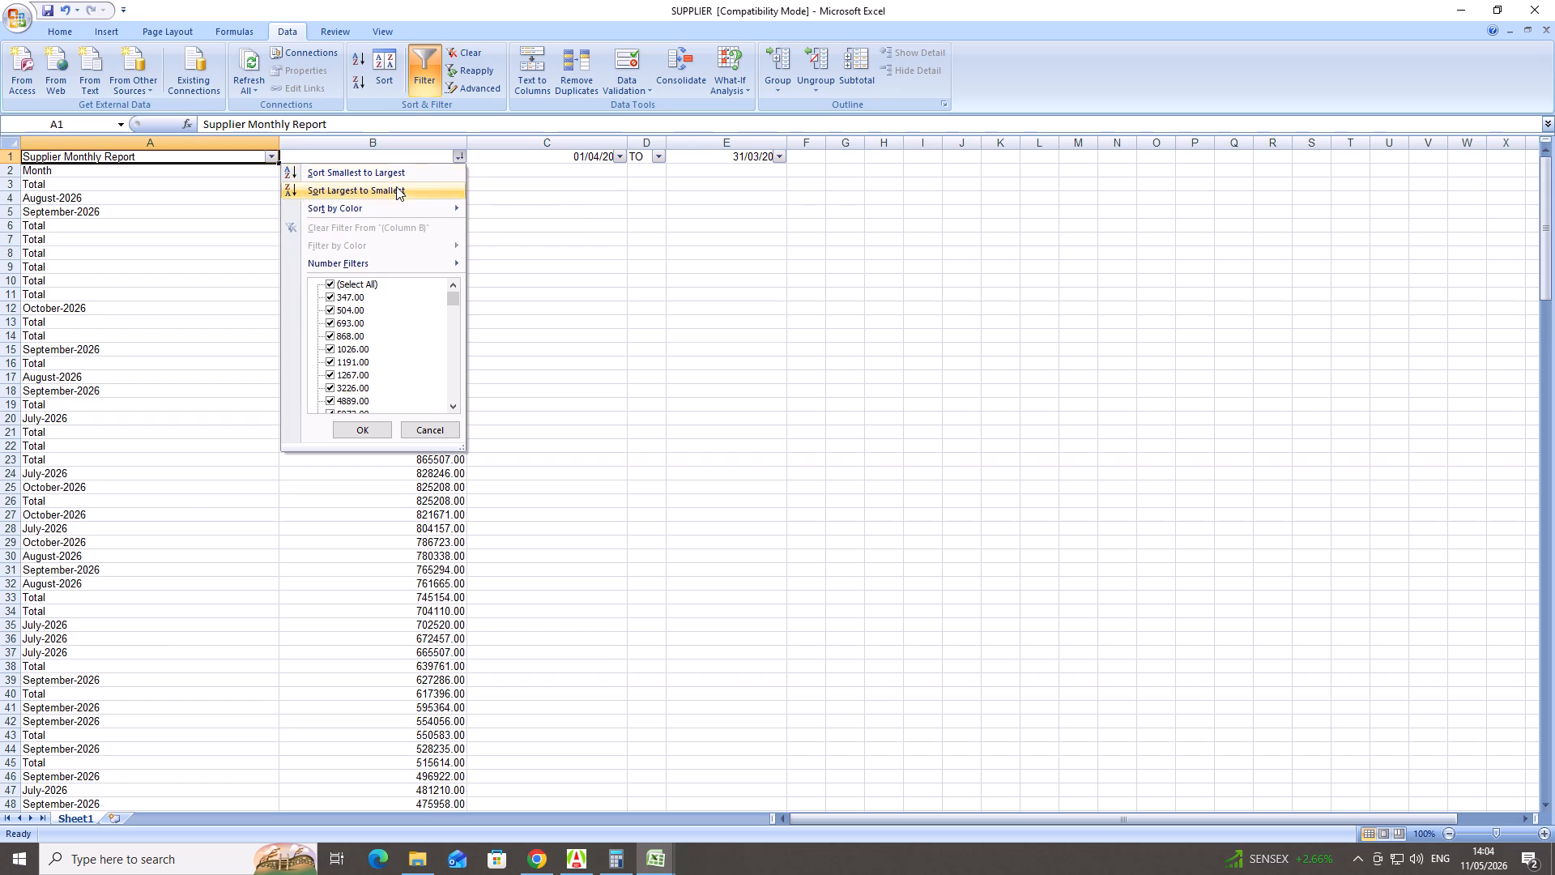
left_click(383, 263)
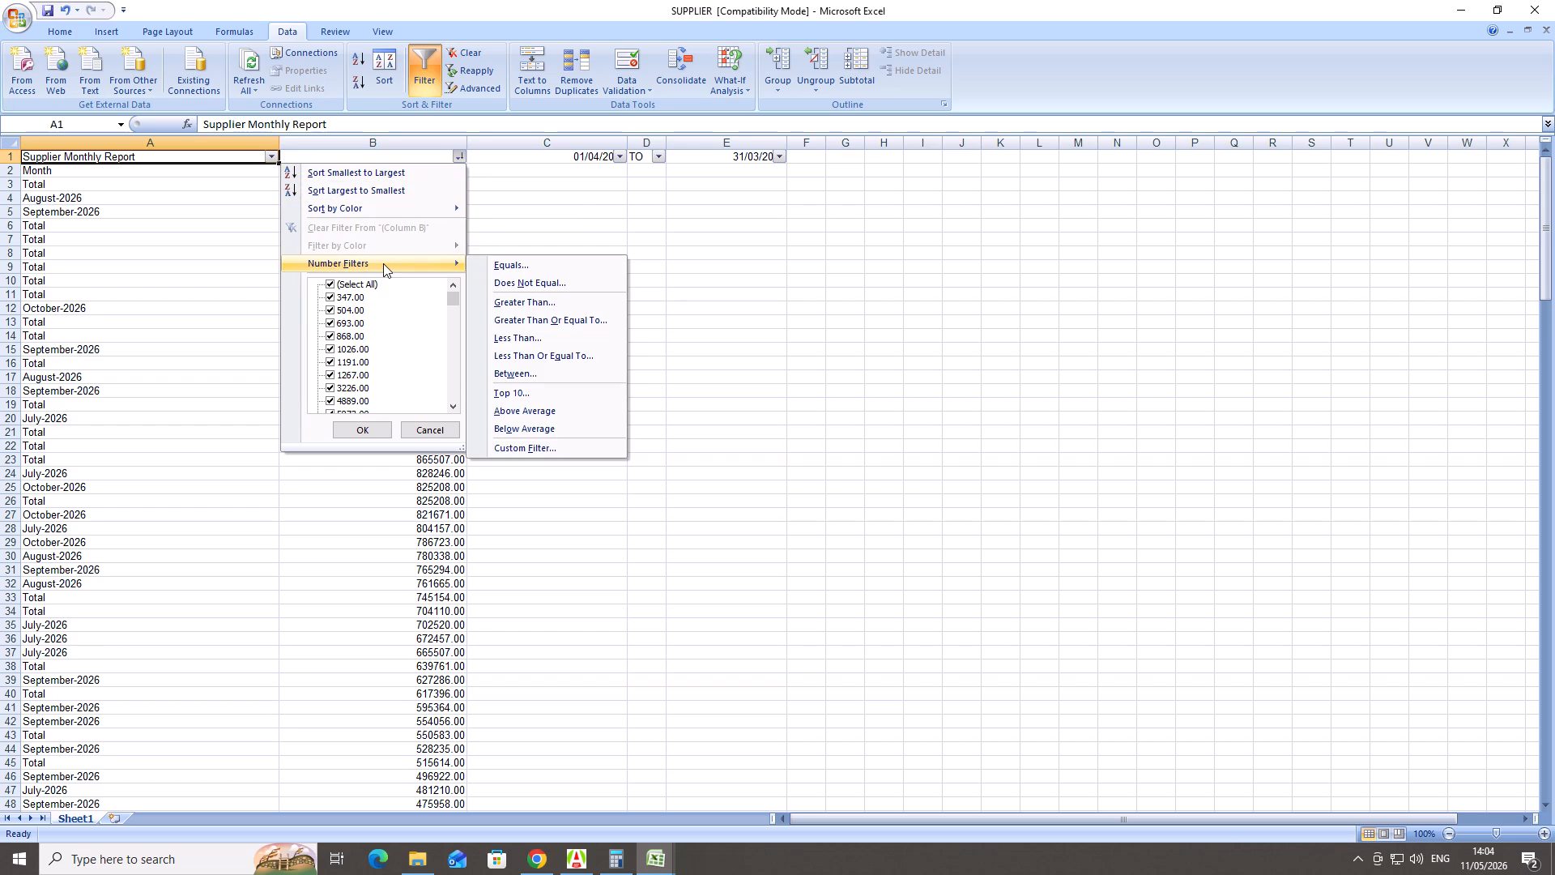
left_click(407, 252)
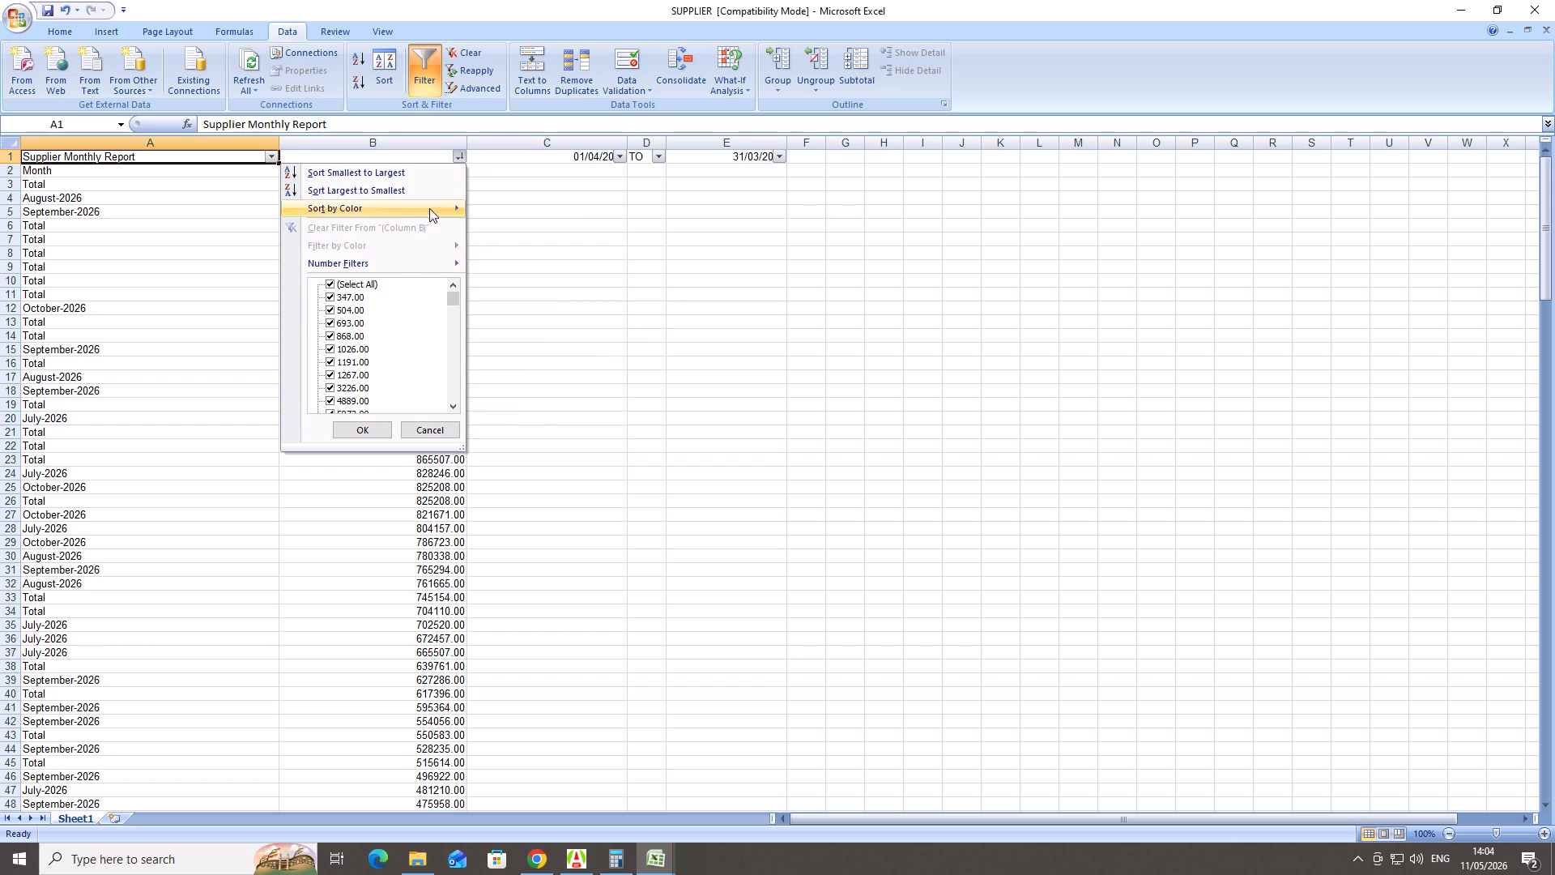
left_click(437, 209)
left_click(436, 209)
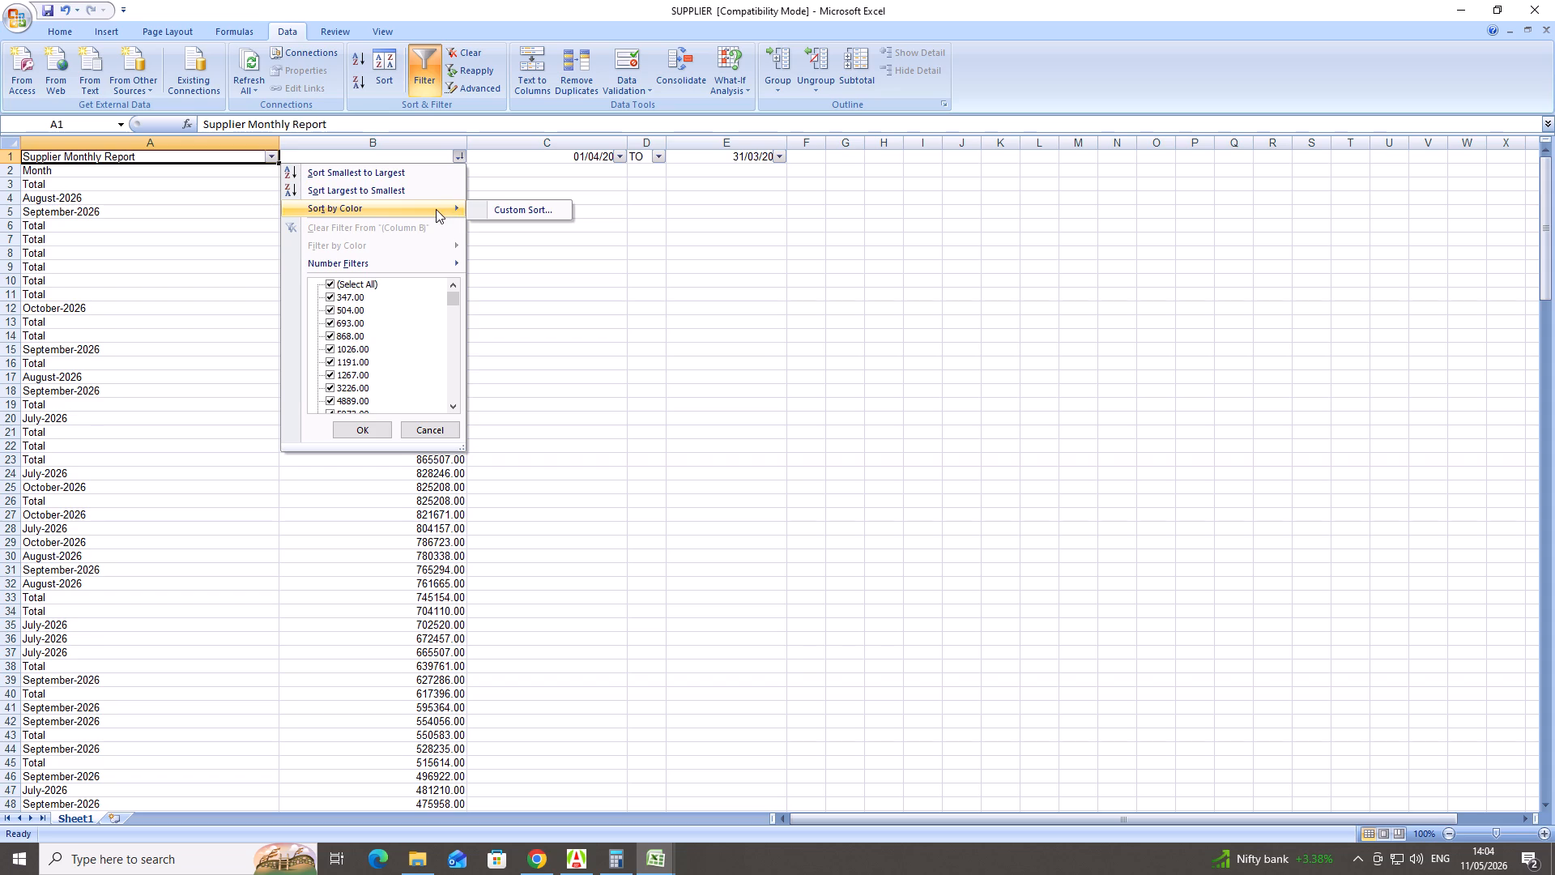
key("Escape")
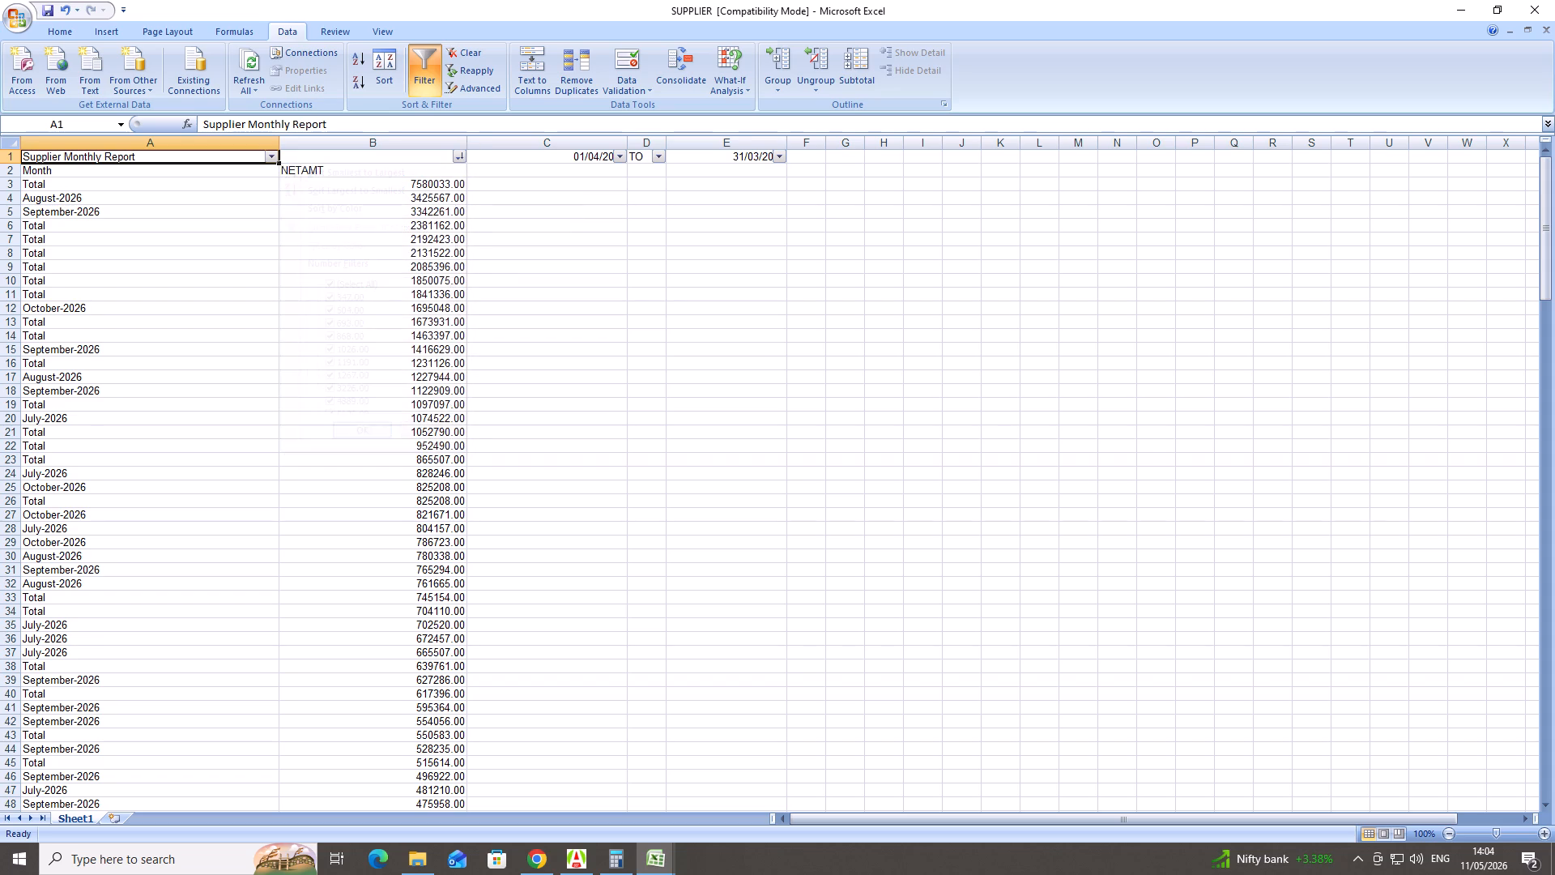
Close the SUPPLIER workbook without saving its changes, and close the SUPPLIER SALES workbook.
key("alt+Tab")
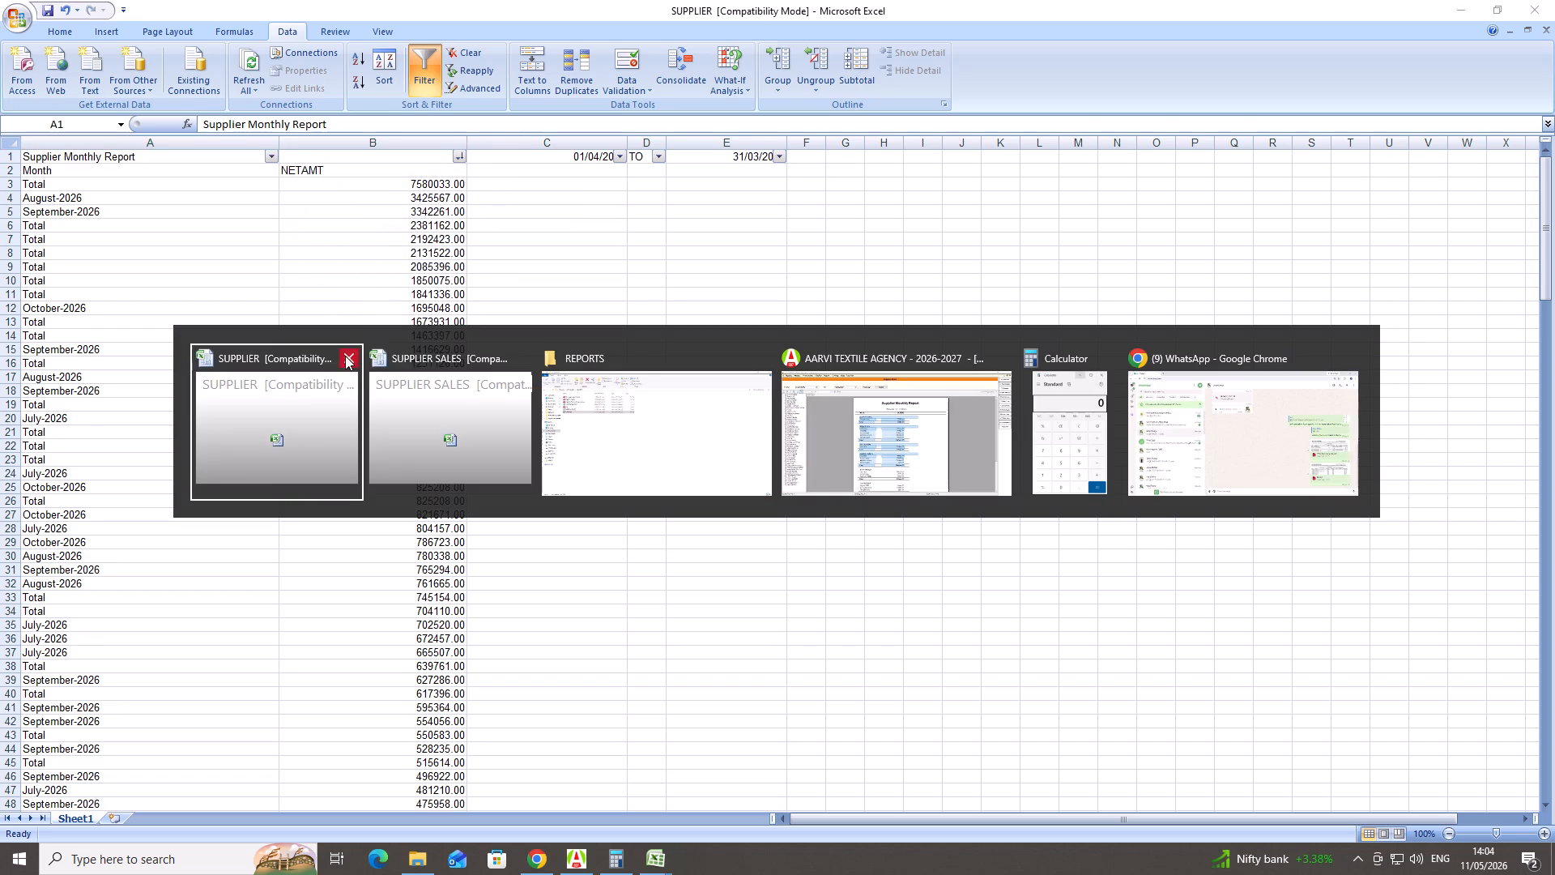
left_click(1554, 1)
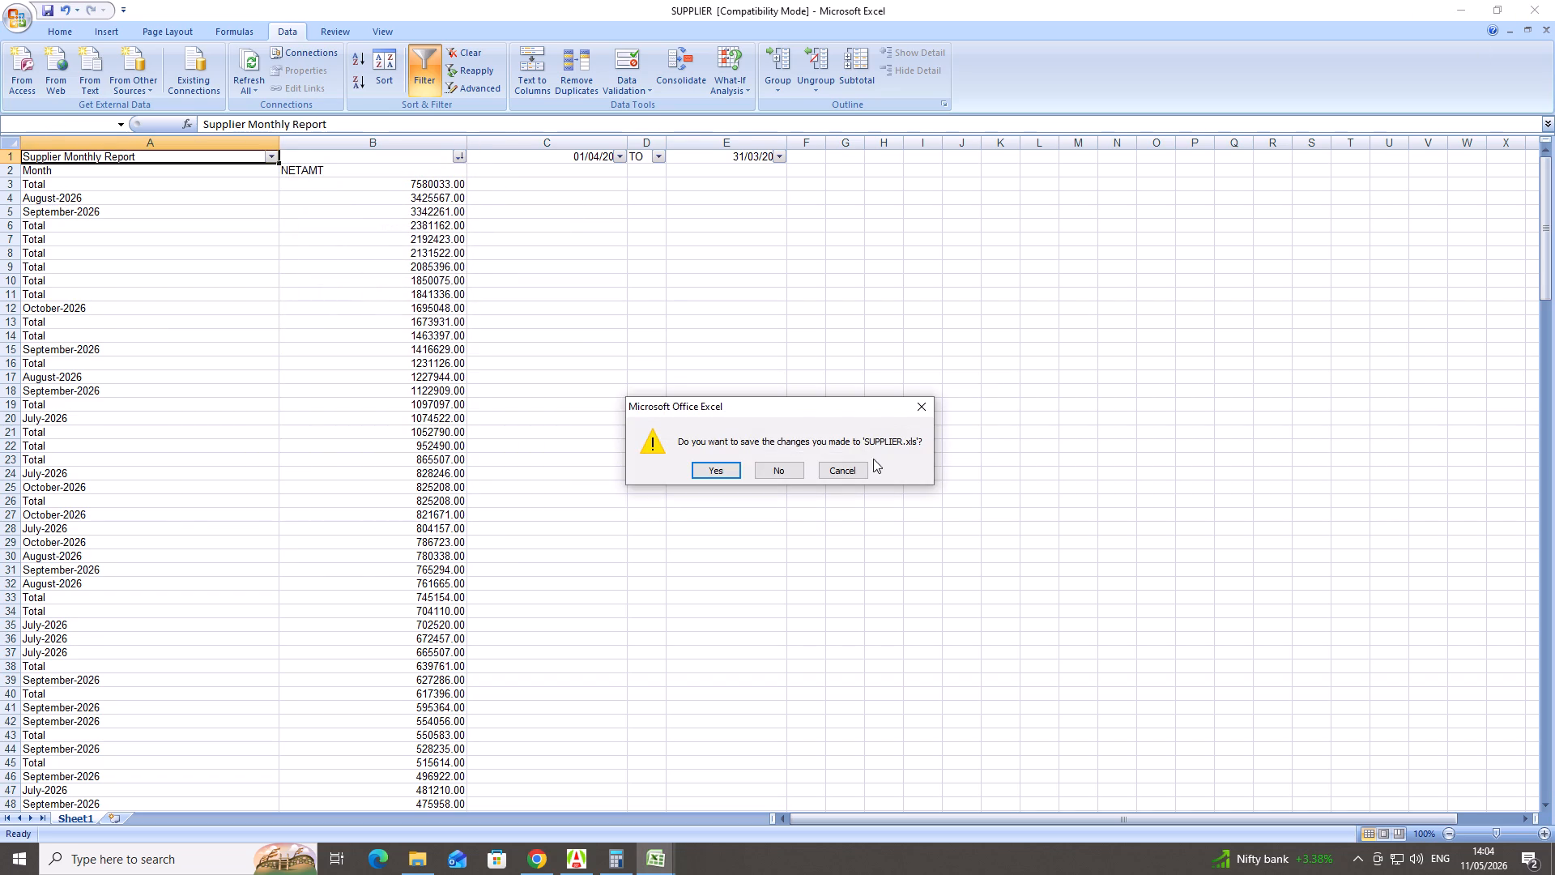
left_click(769, 471)
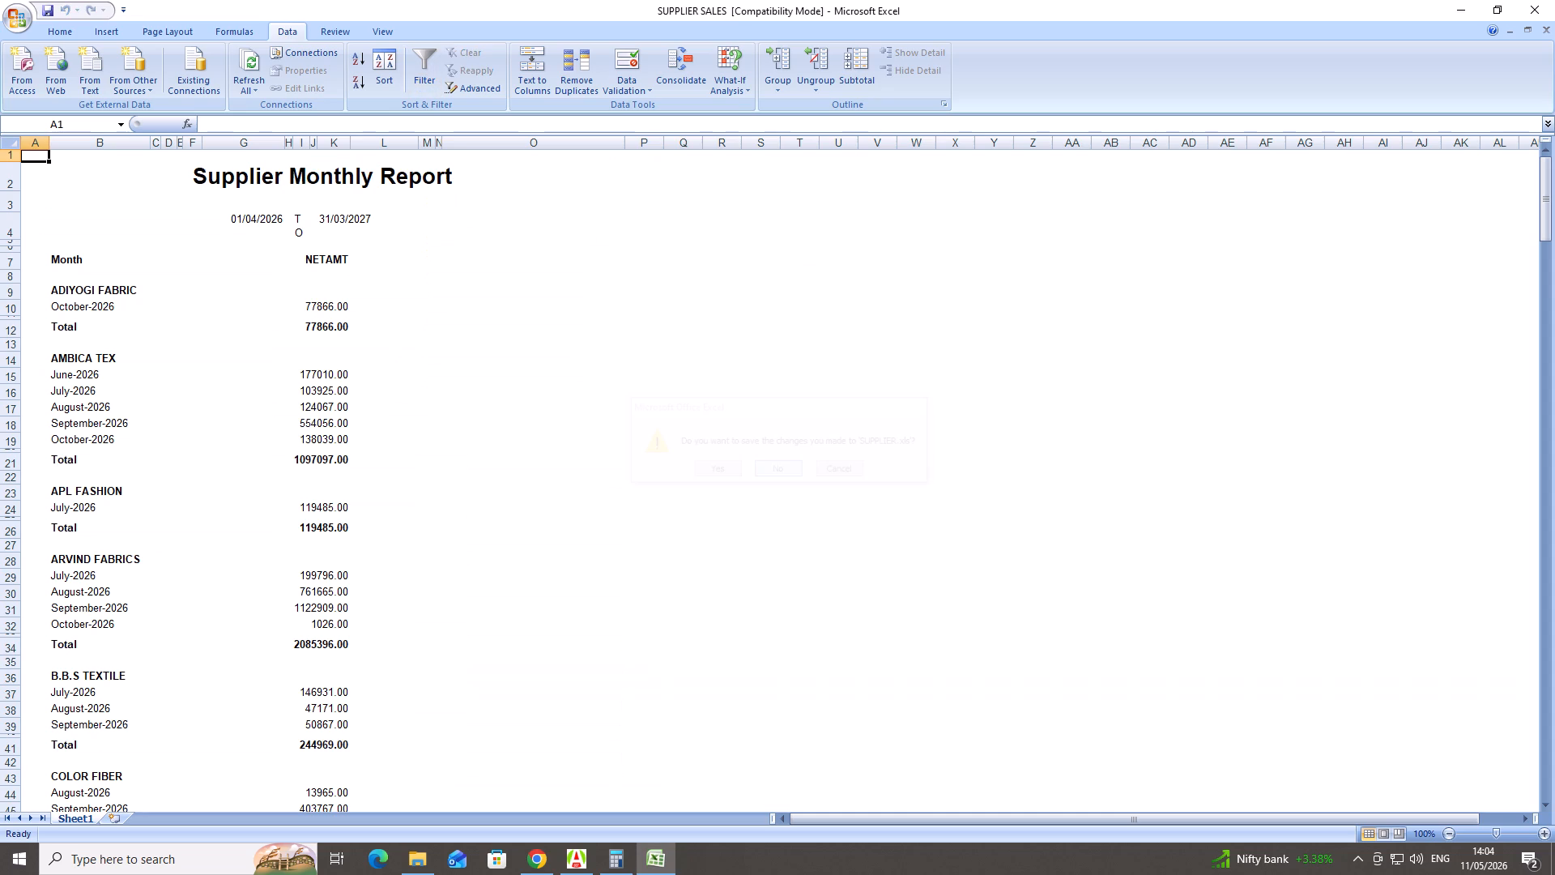
left_click(1539, 2)
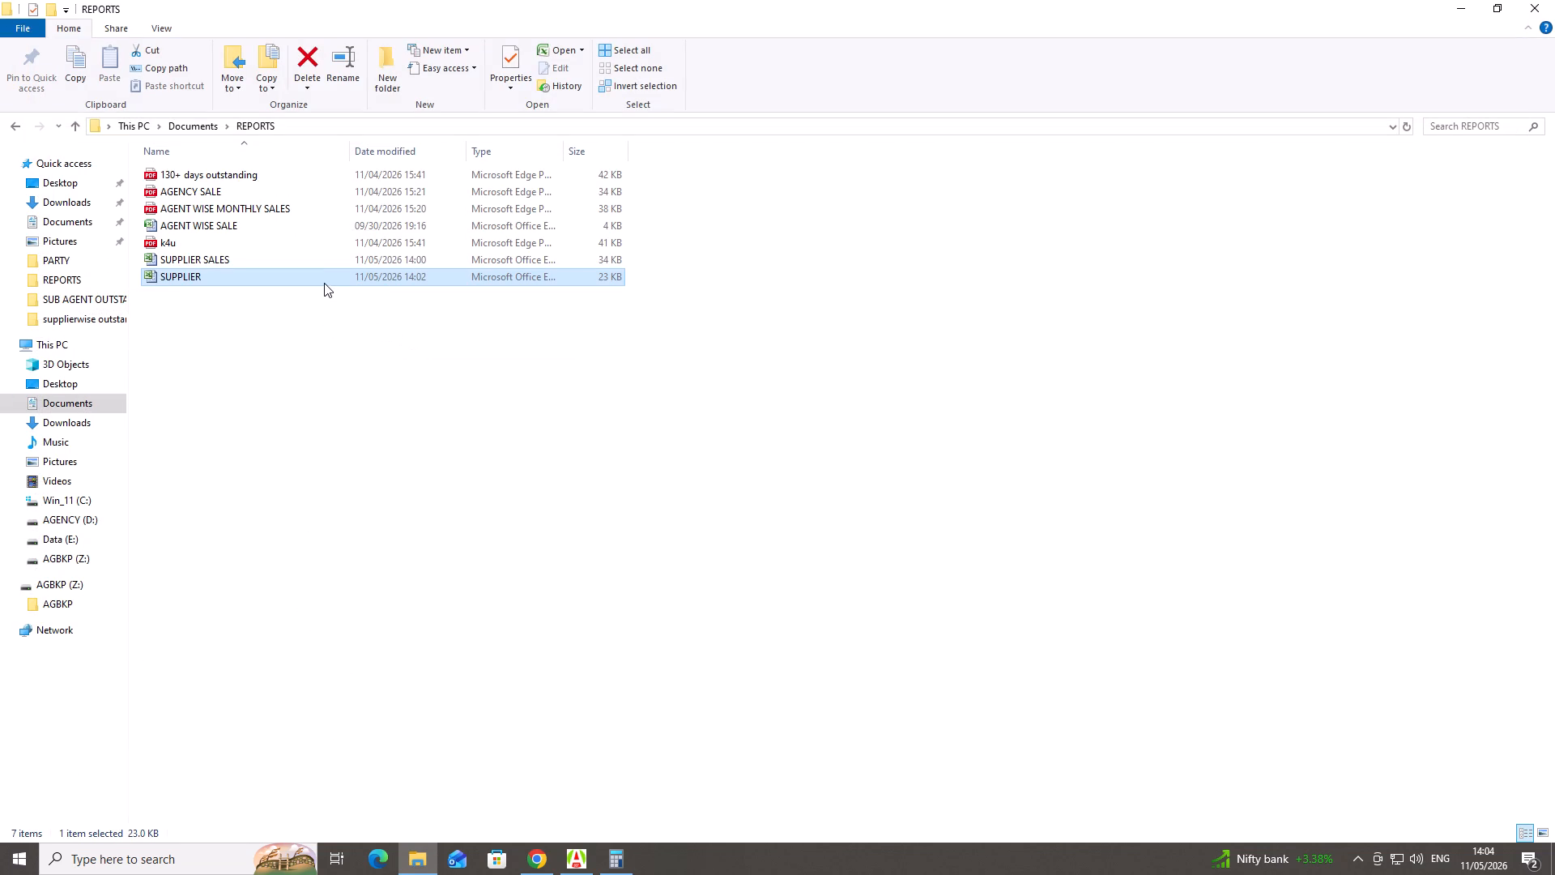
Reopen the SUPPLIER workbook from the REPORTS folder in Excel.
double_click(324, 277)
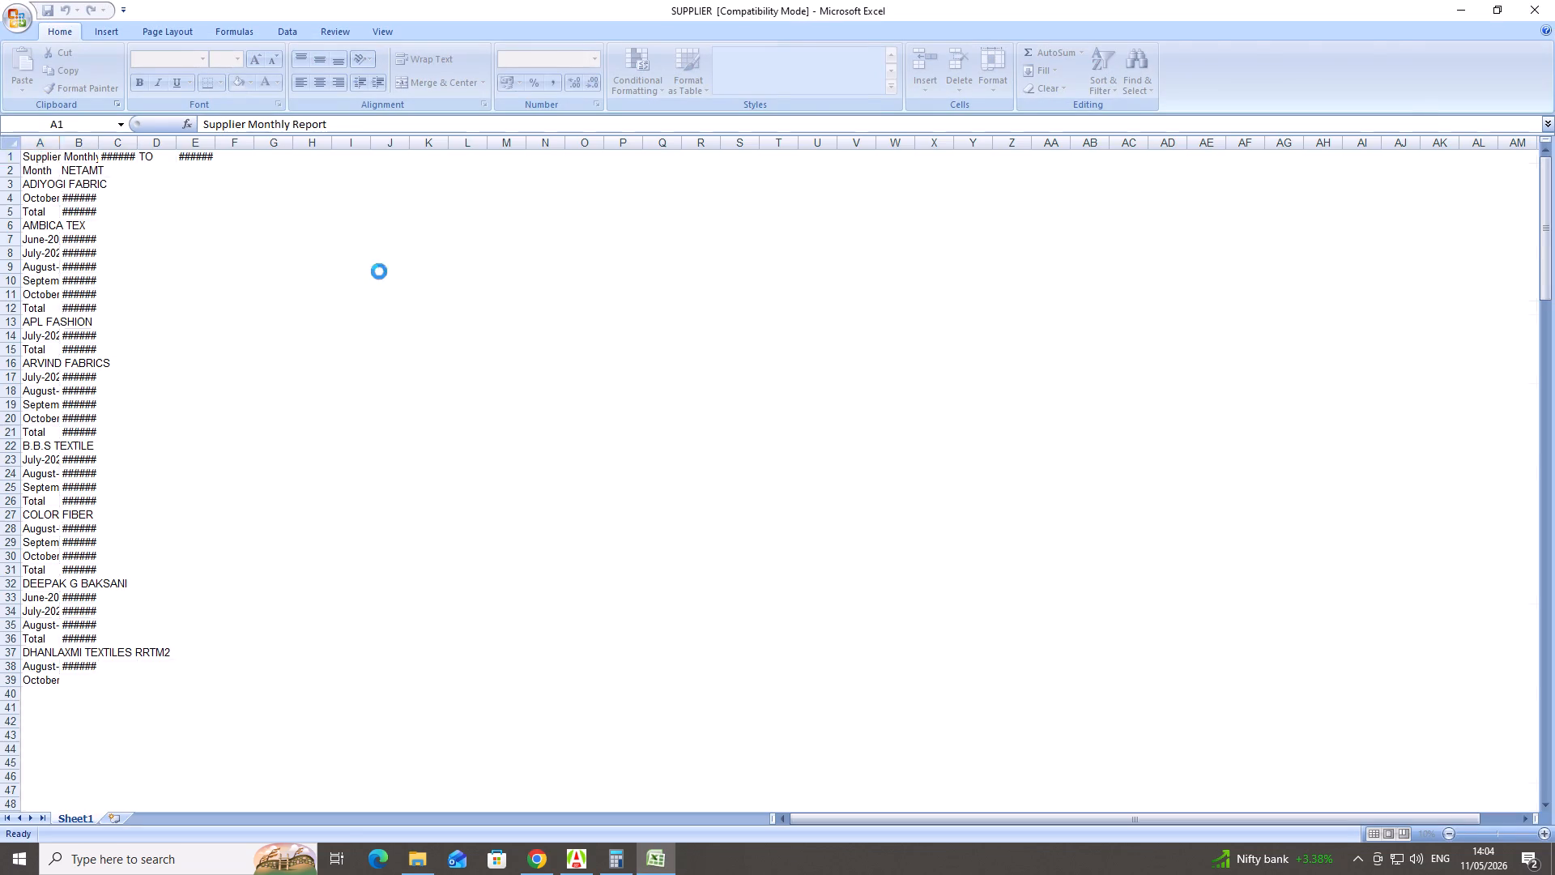
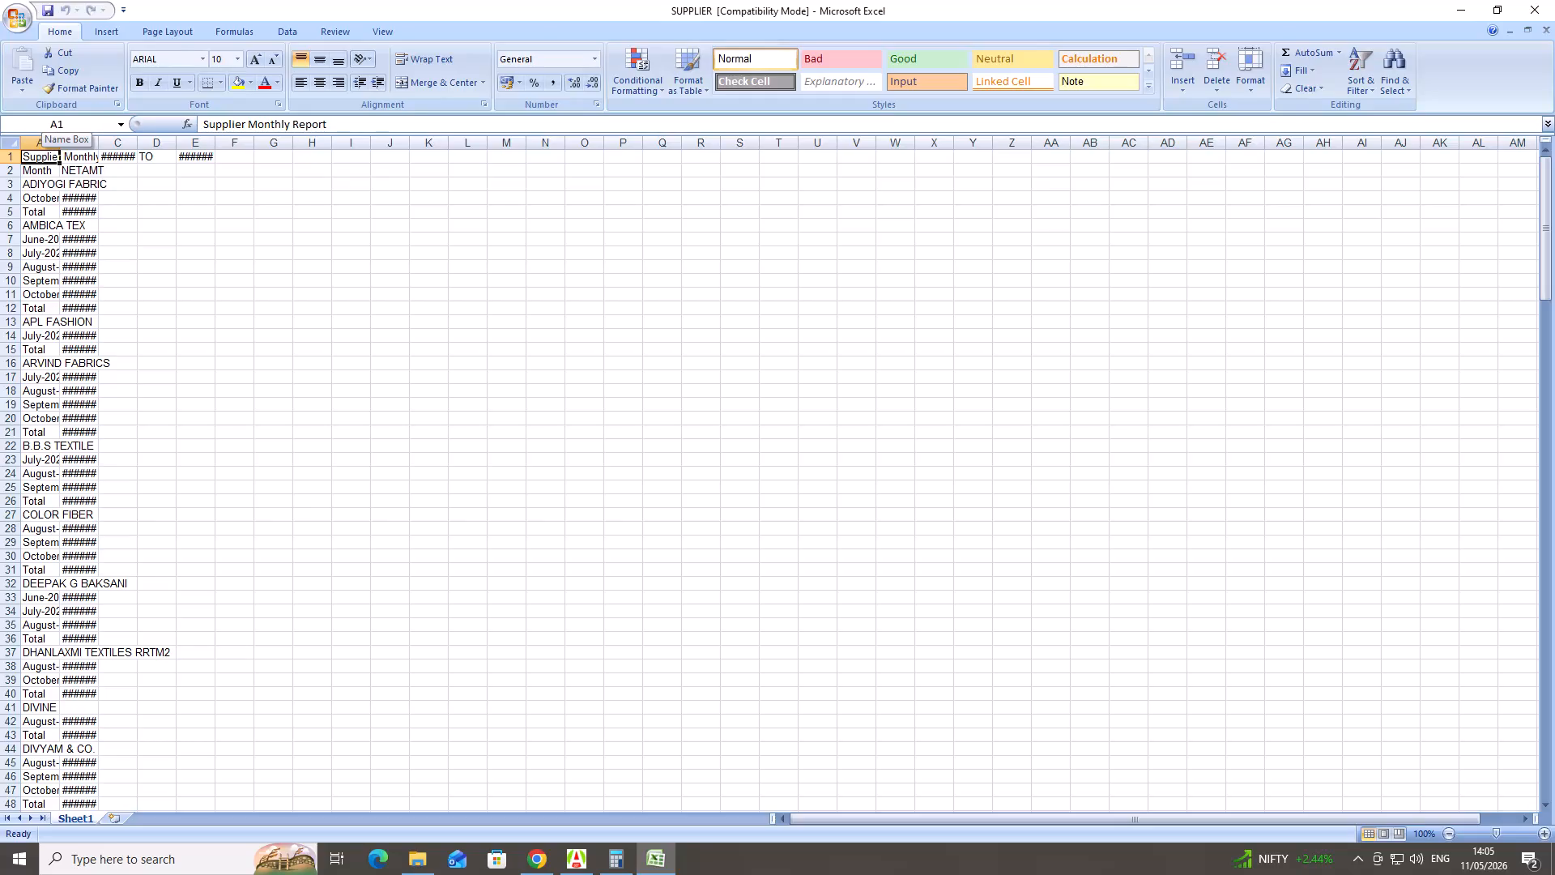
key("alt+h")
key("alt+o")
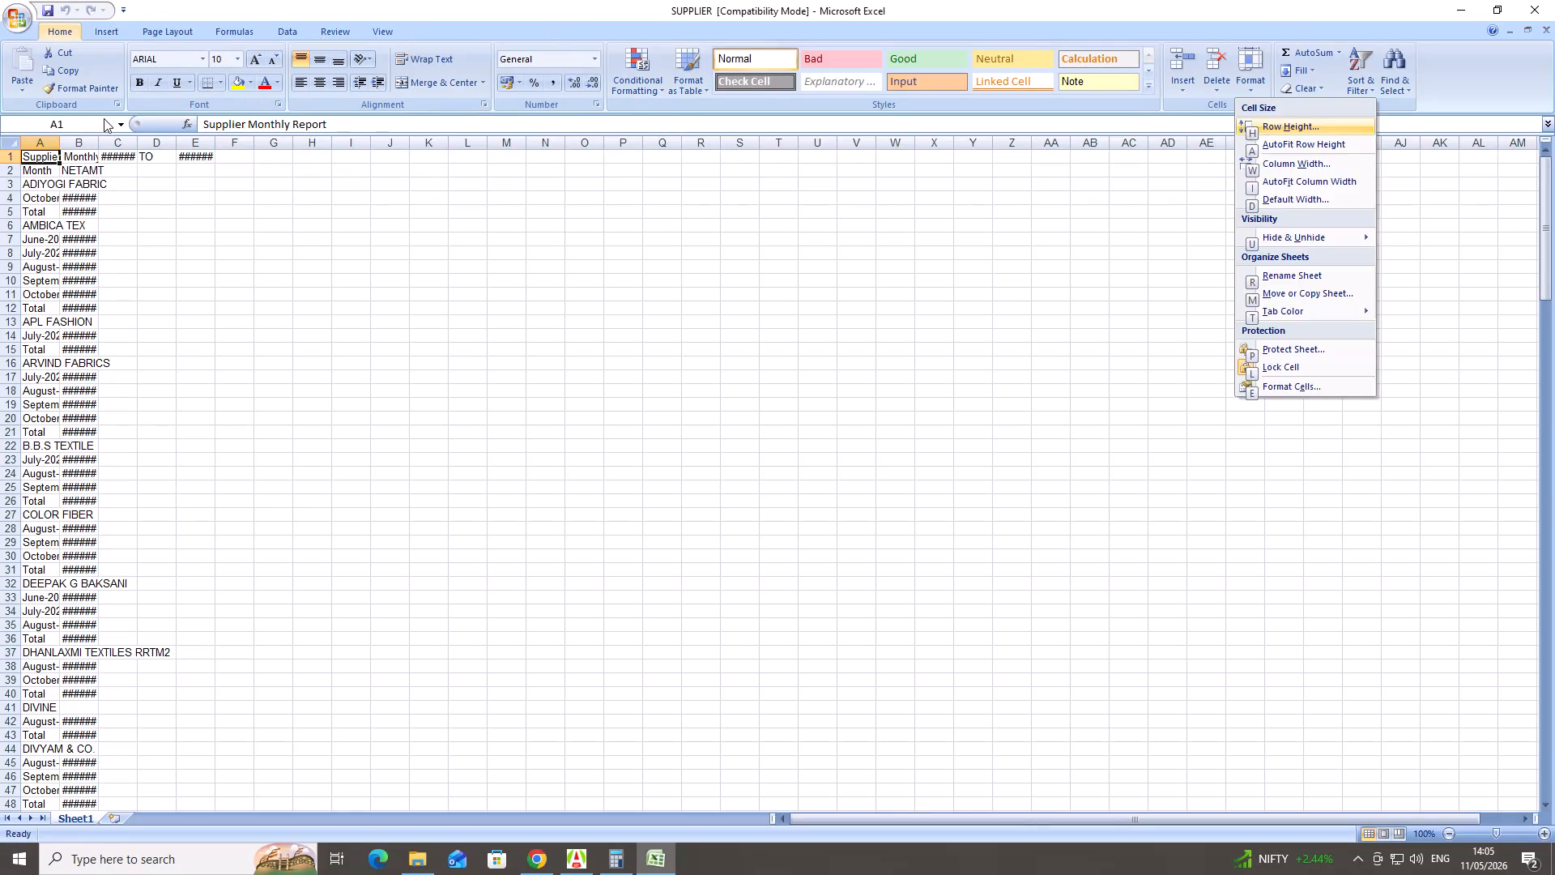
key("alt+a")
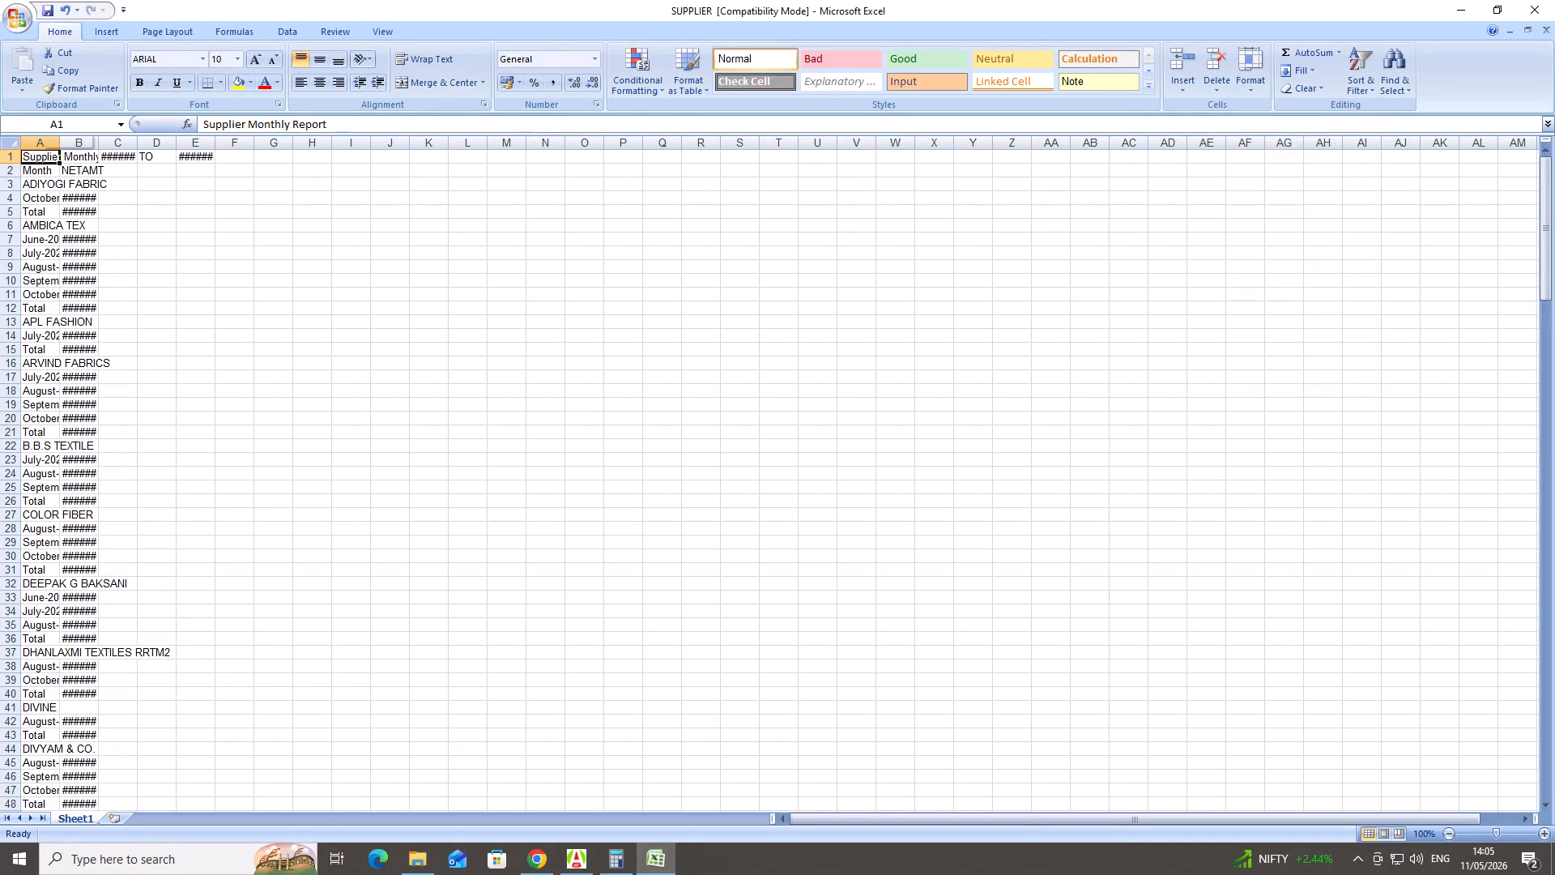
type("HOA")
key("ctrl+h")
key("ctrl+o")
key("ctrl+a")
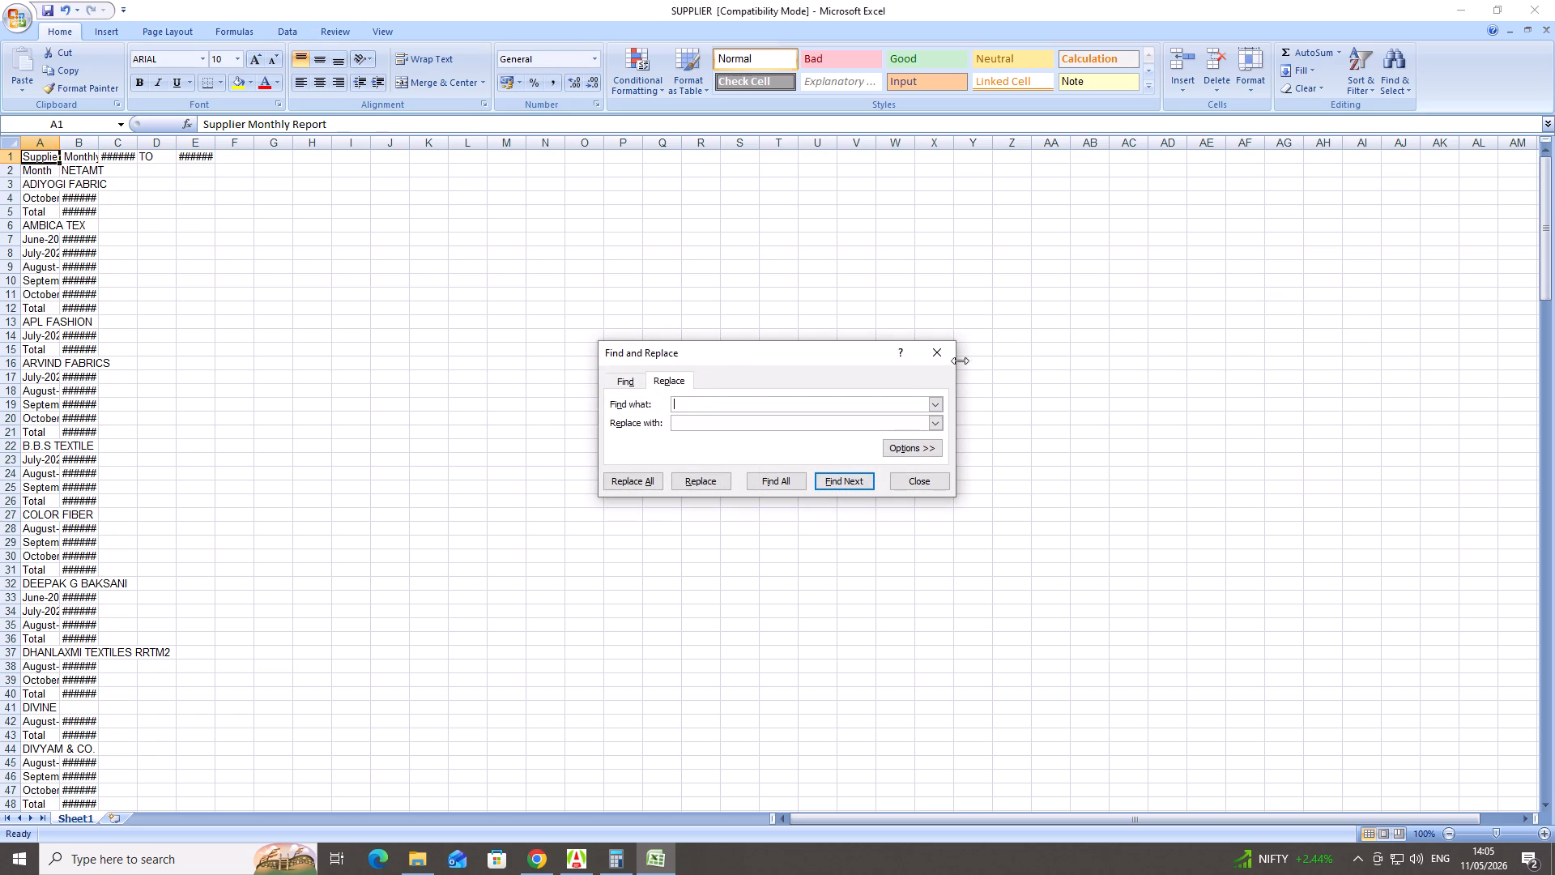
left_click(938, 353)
Resize columns A, B, C and E to fit the supplier names, amounts and report dates.
left_click_drag(59, 141, 218, 147)
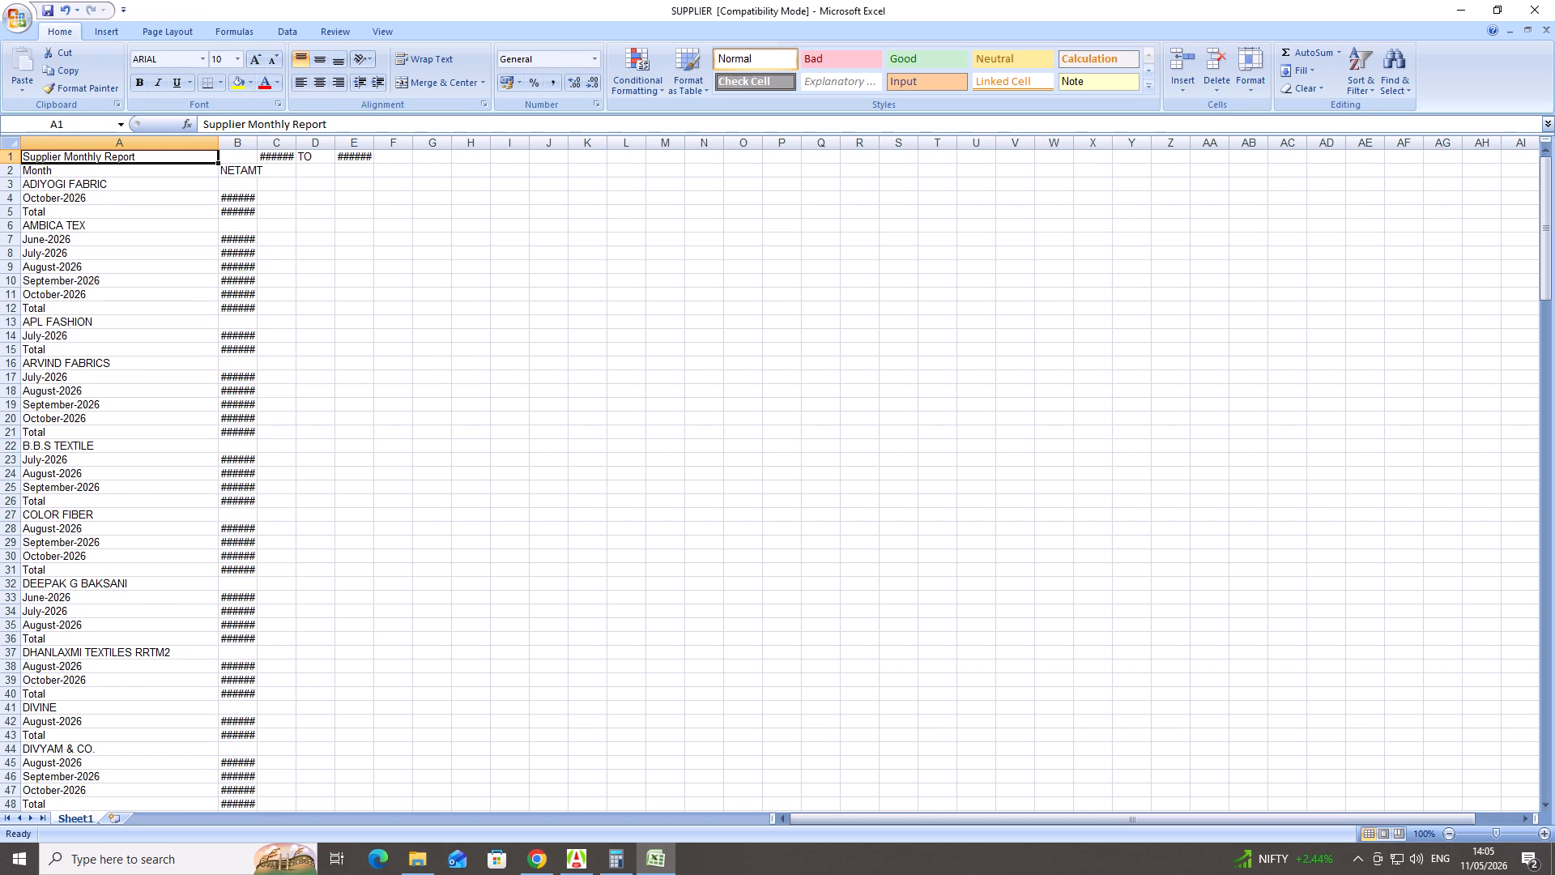
left_click_drag(258, 145, 442, 141)
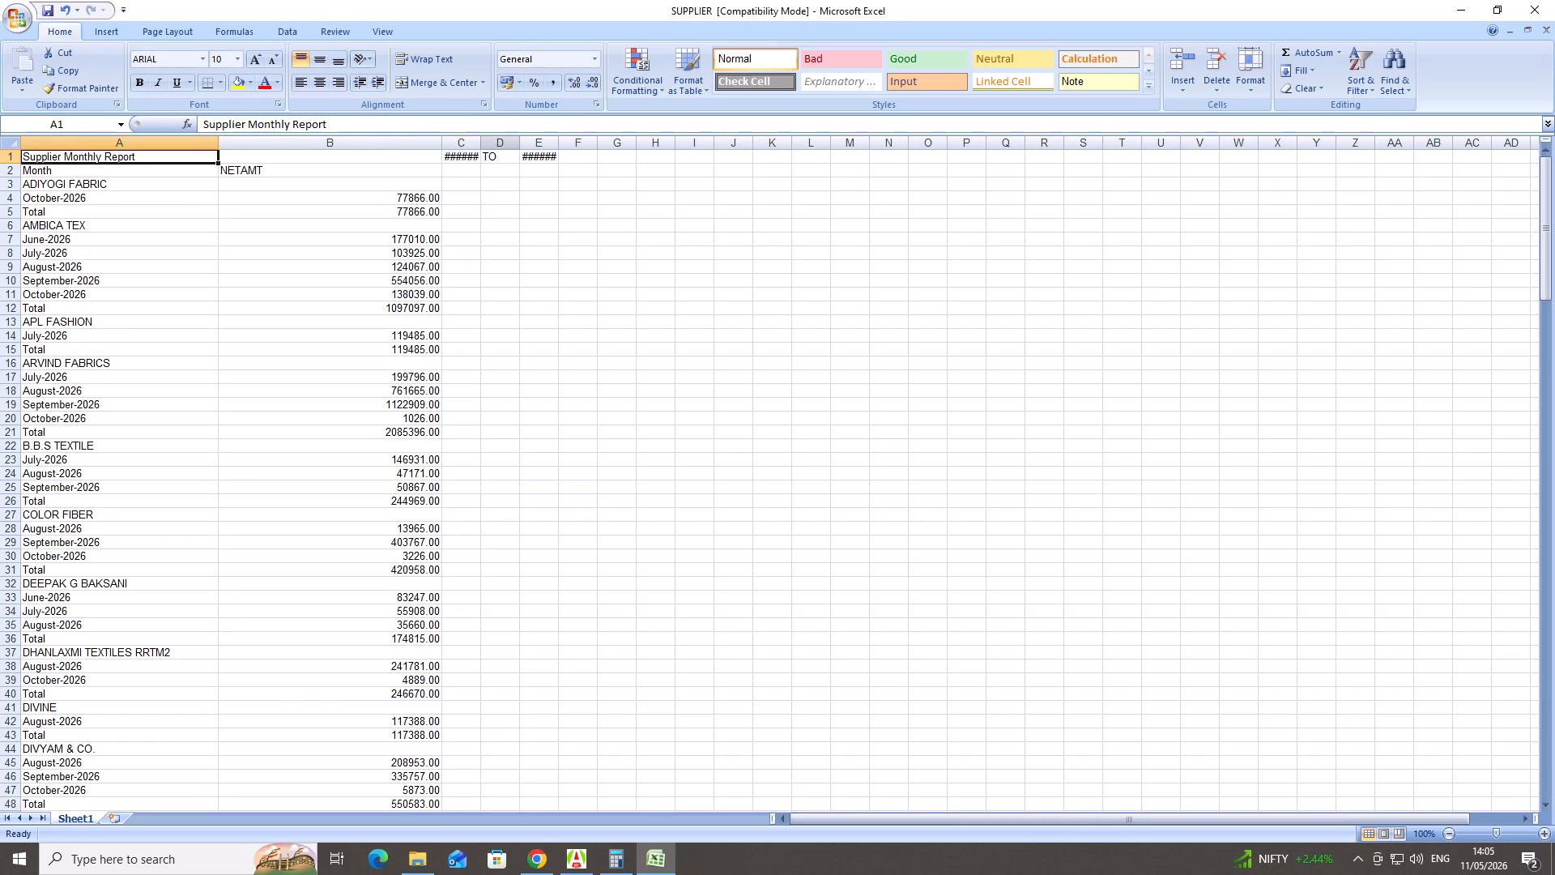
left_click_drag(483, 148, 619, 138)
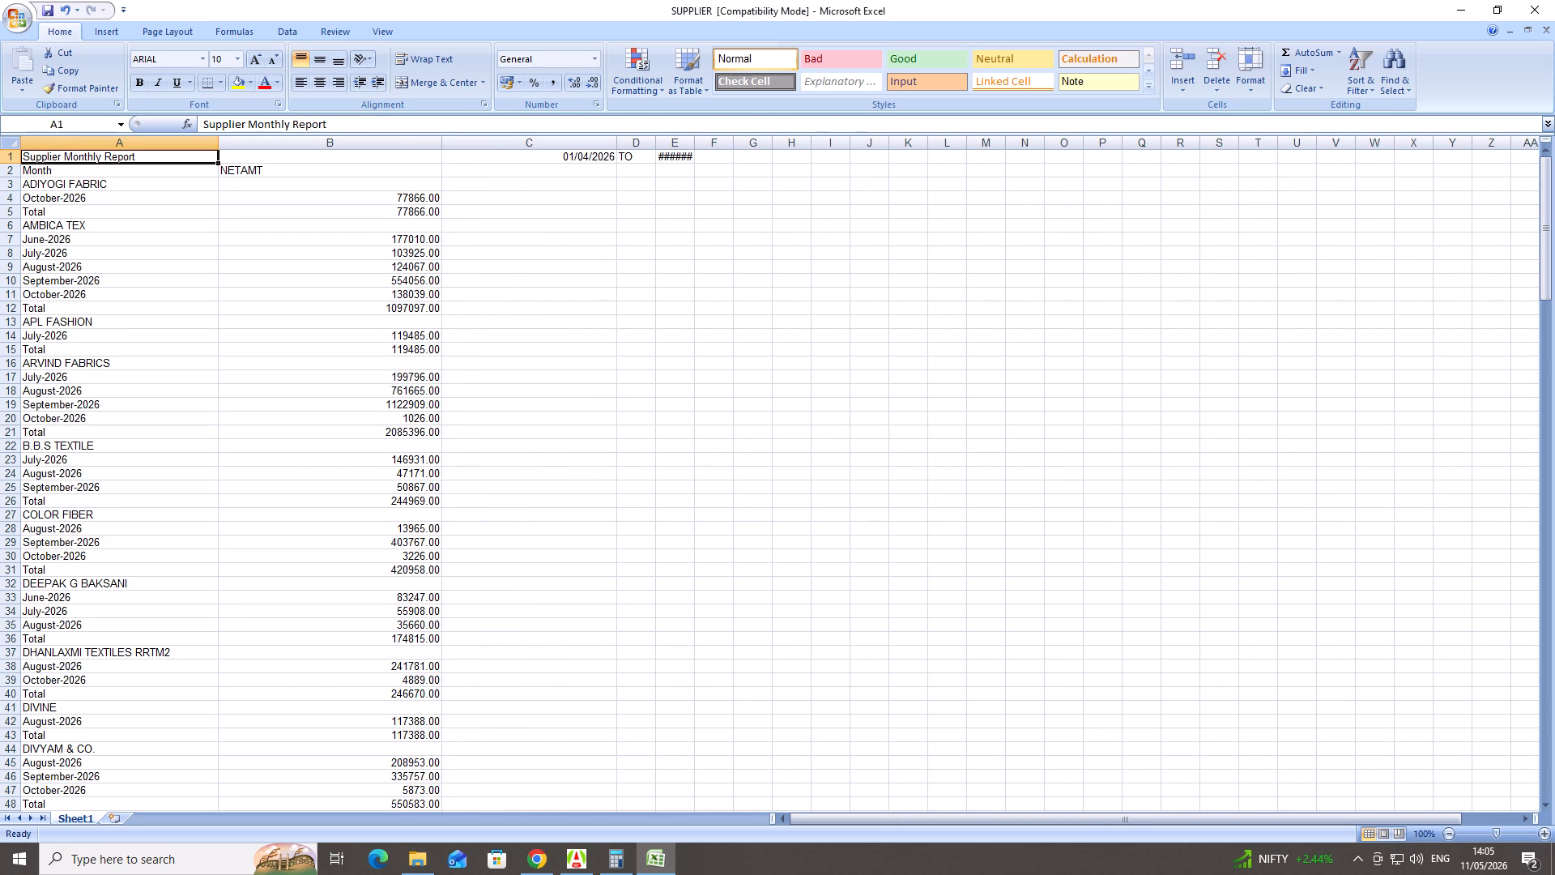
left_click_drag(692, 146, 774, 141)
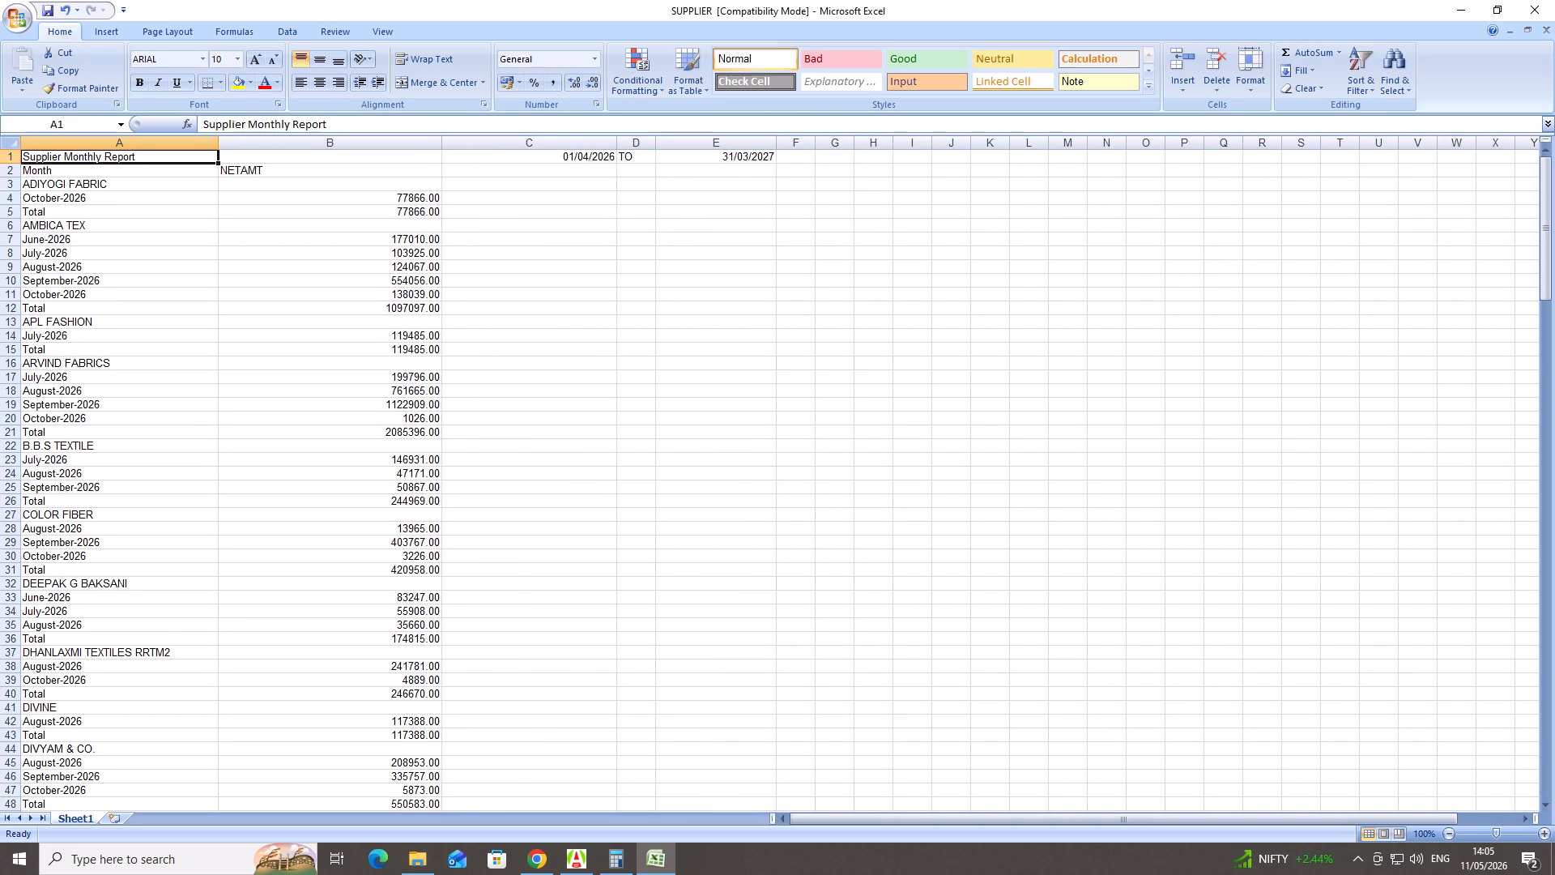
left_click_drag(617, 144, 506, 159)
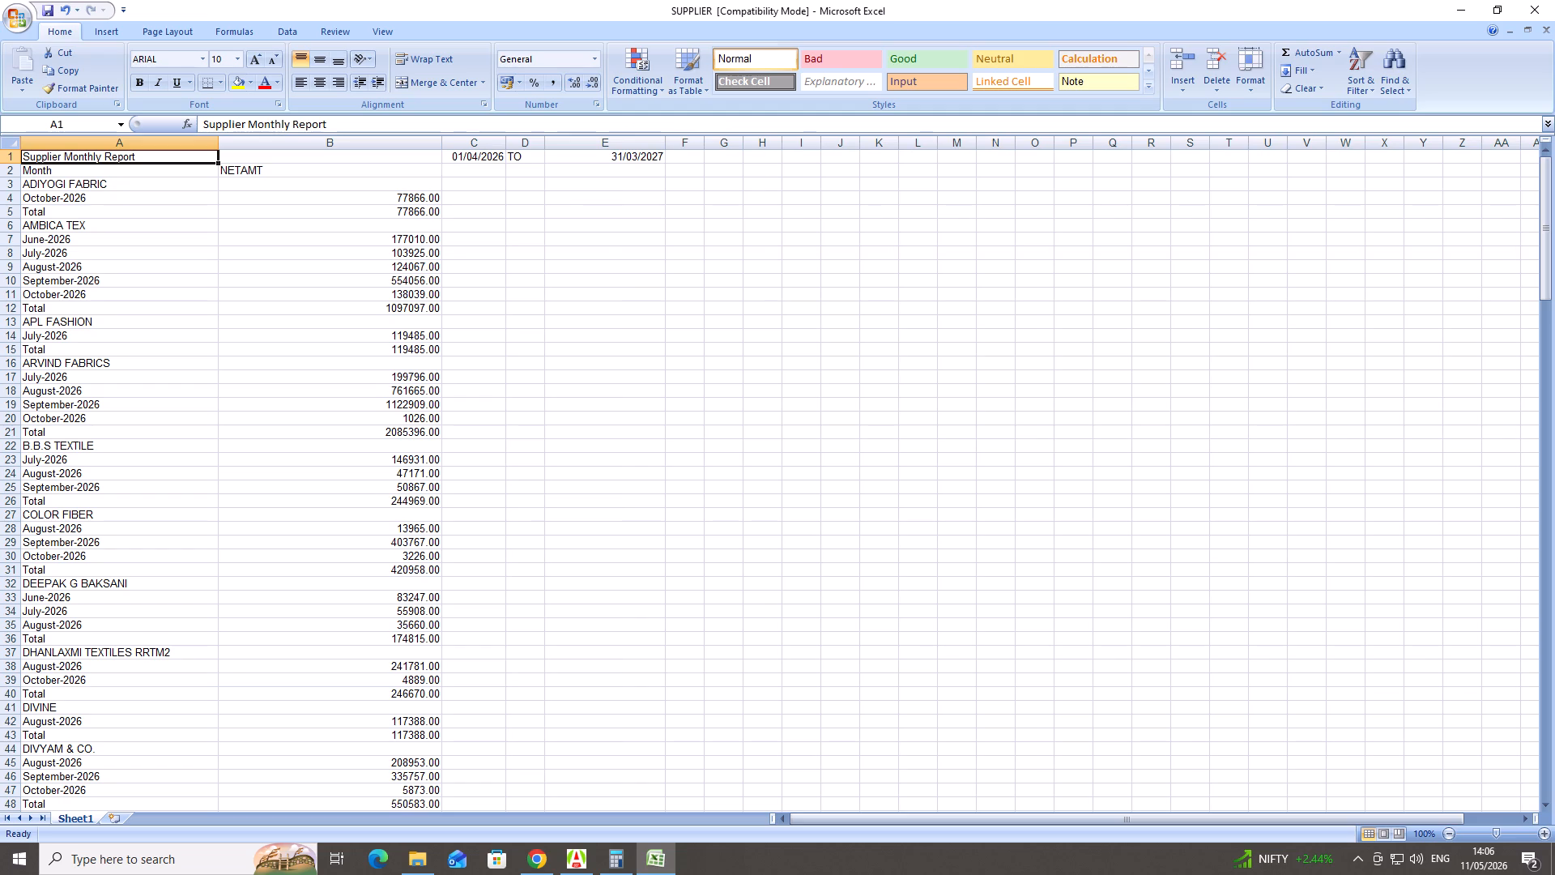
left_click_drag(667, 146, 566, 162)
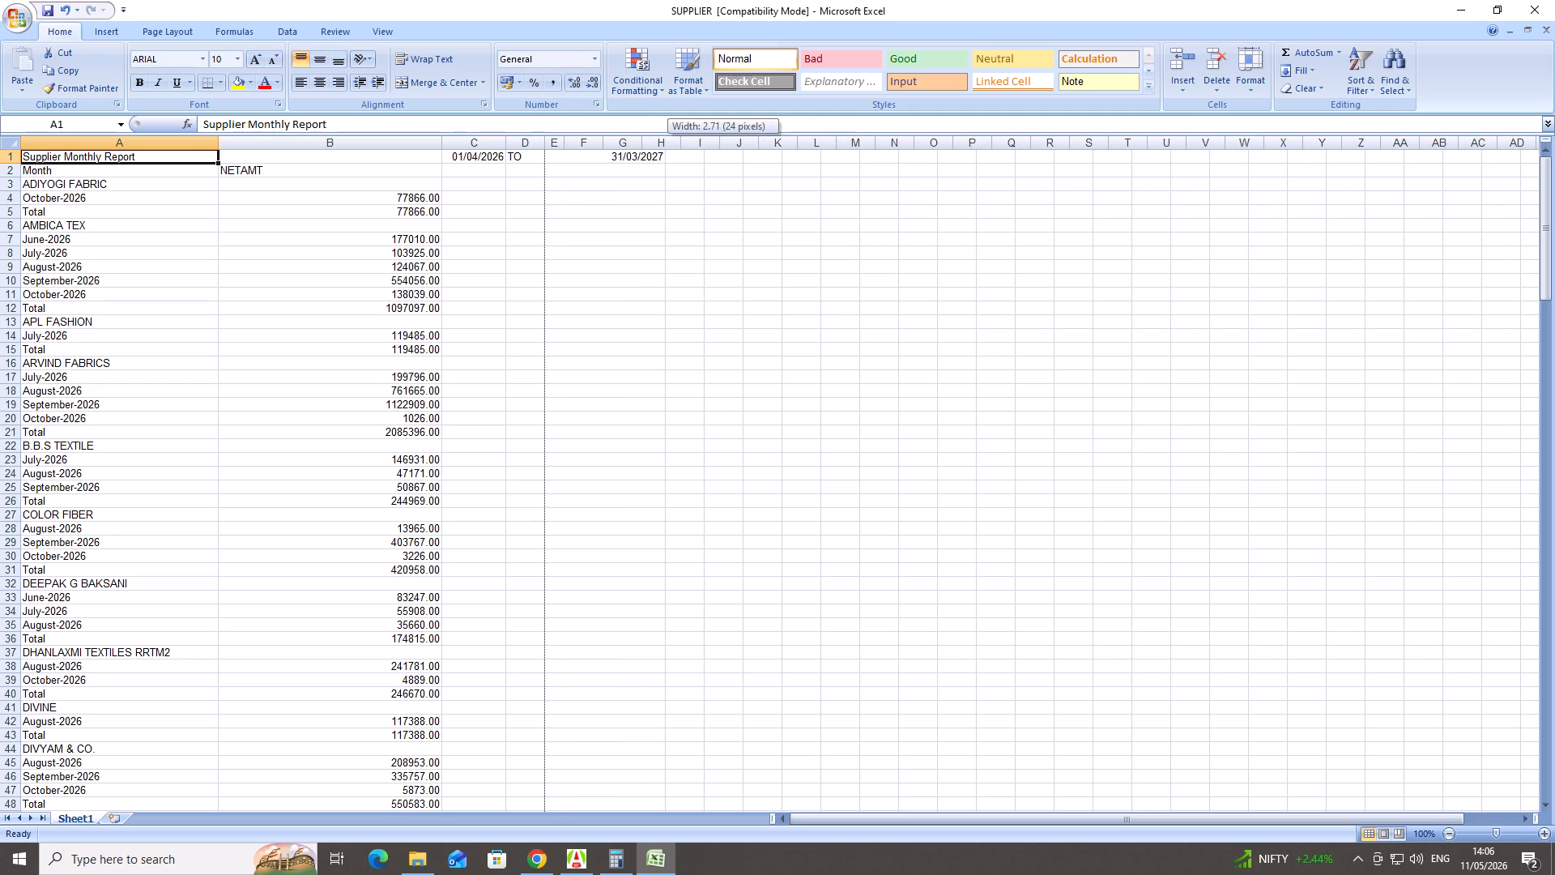
left_click_drag(566, 162, 601, 157)
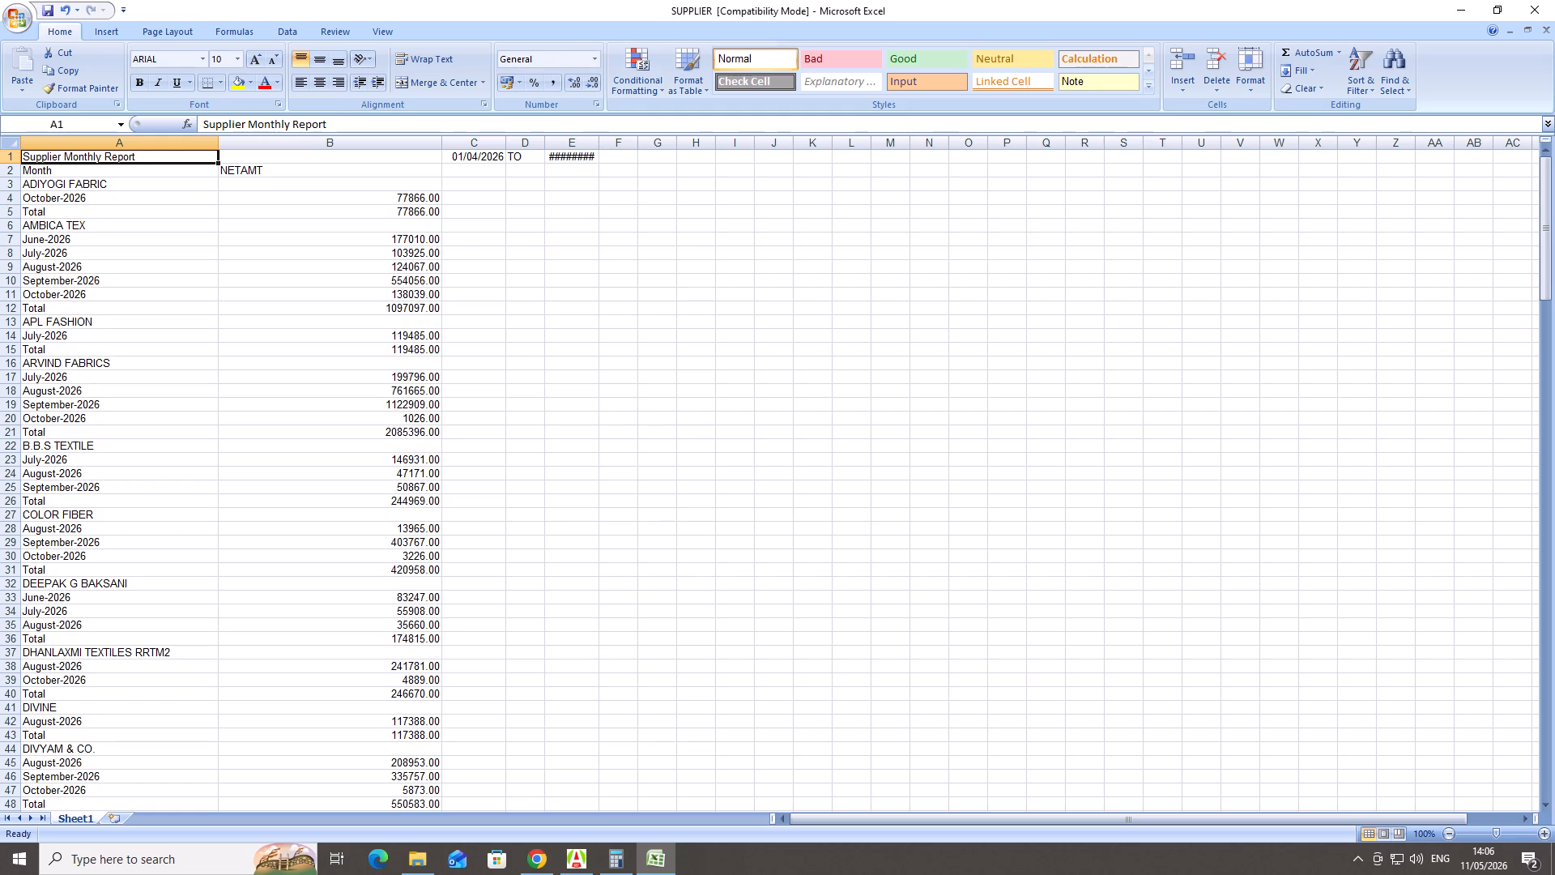
left_click(596, 147)
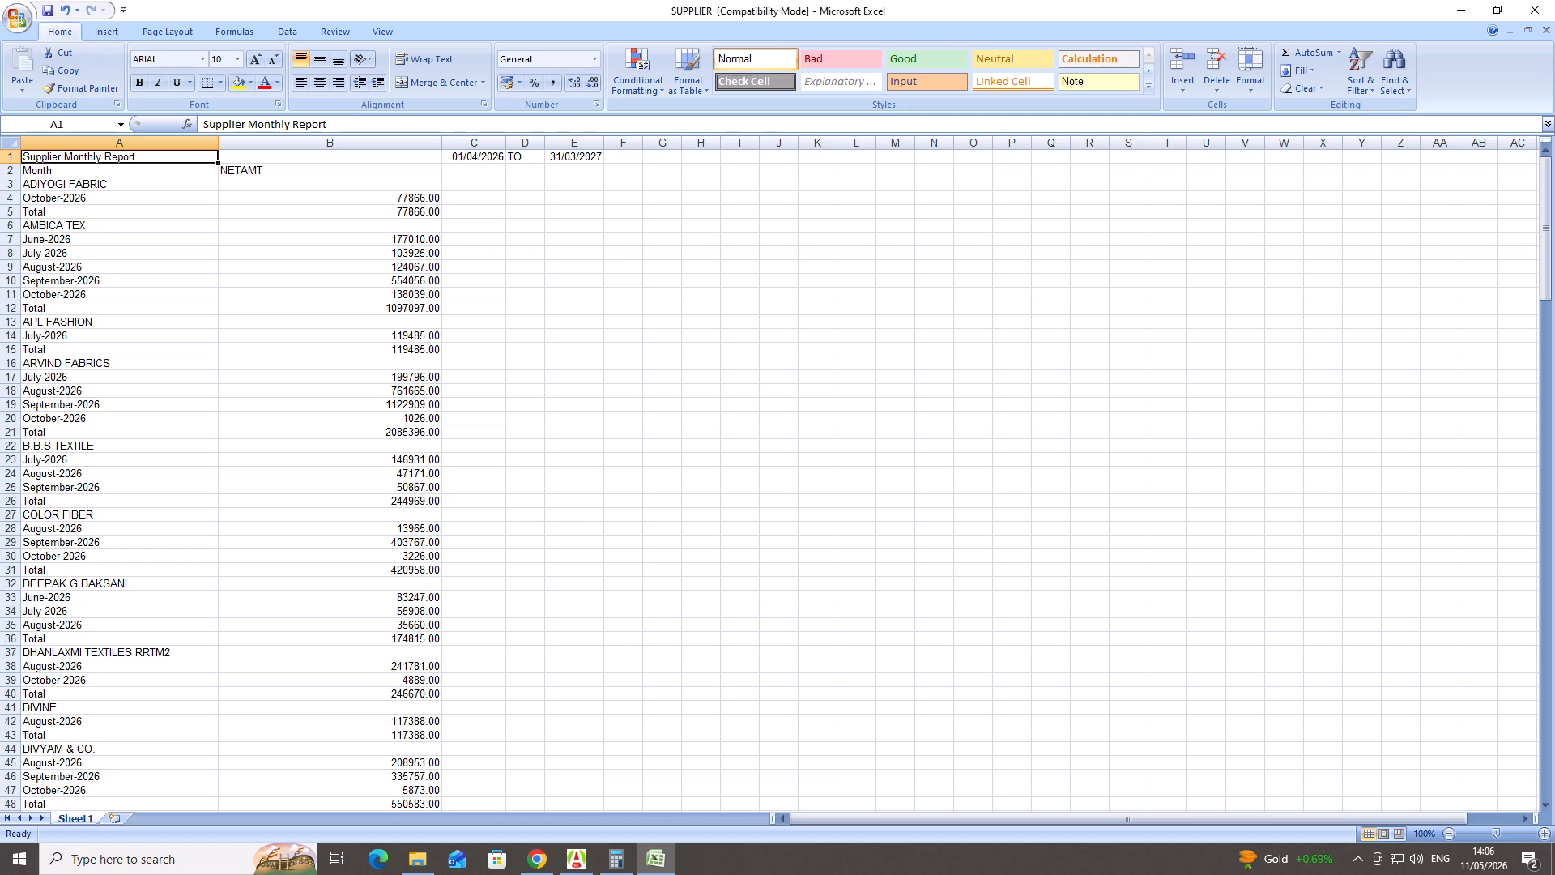
left_click_drag(445, 144, 339, 156)
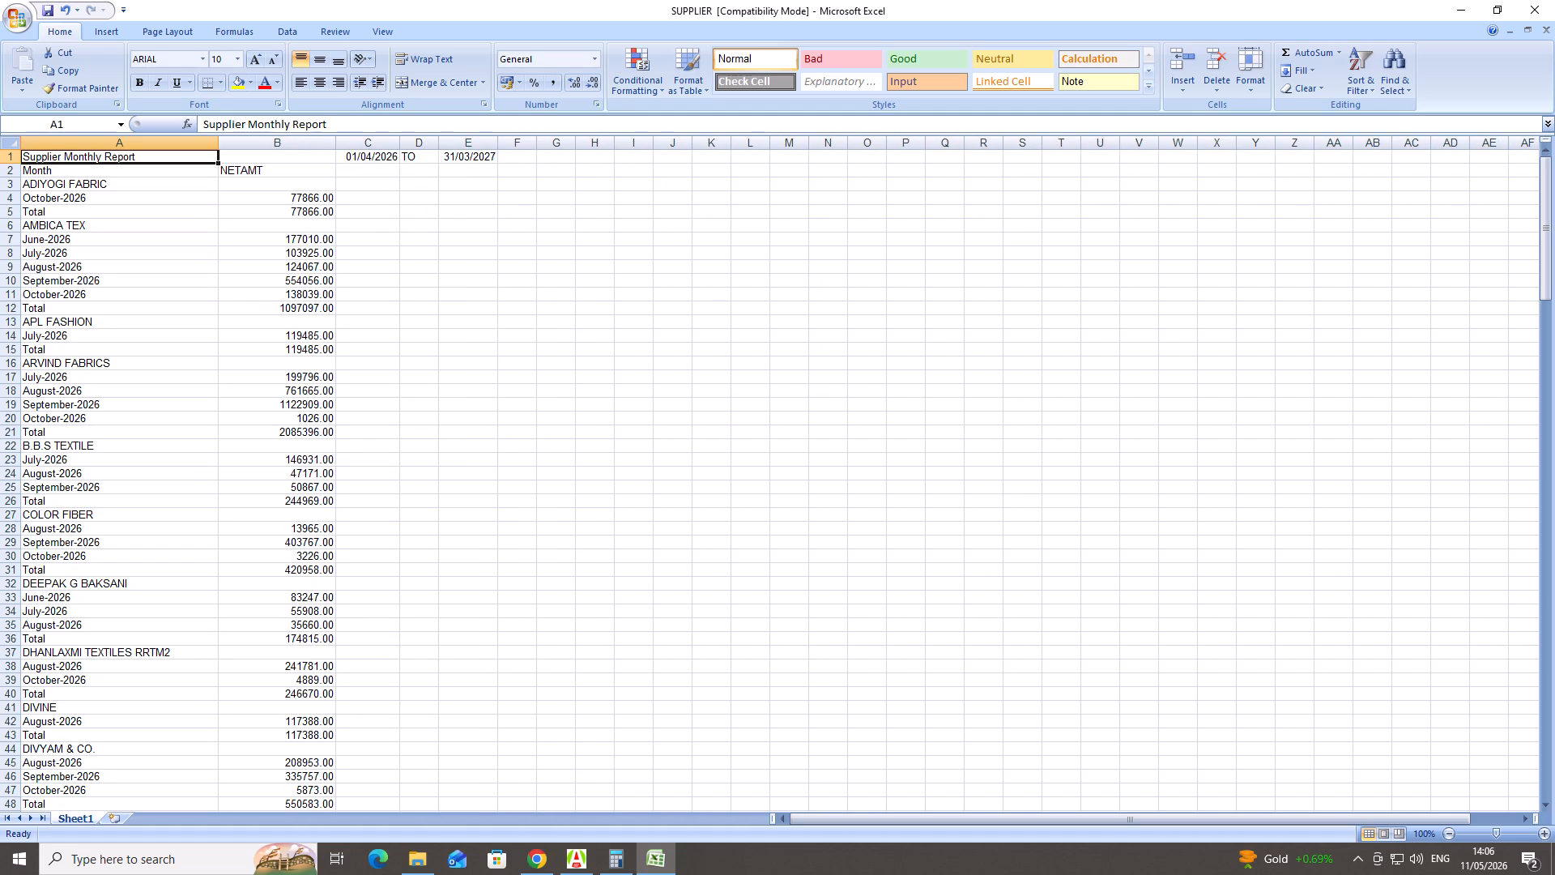
left_click_drag(219, 142, 177, 146)
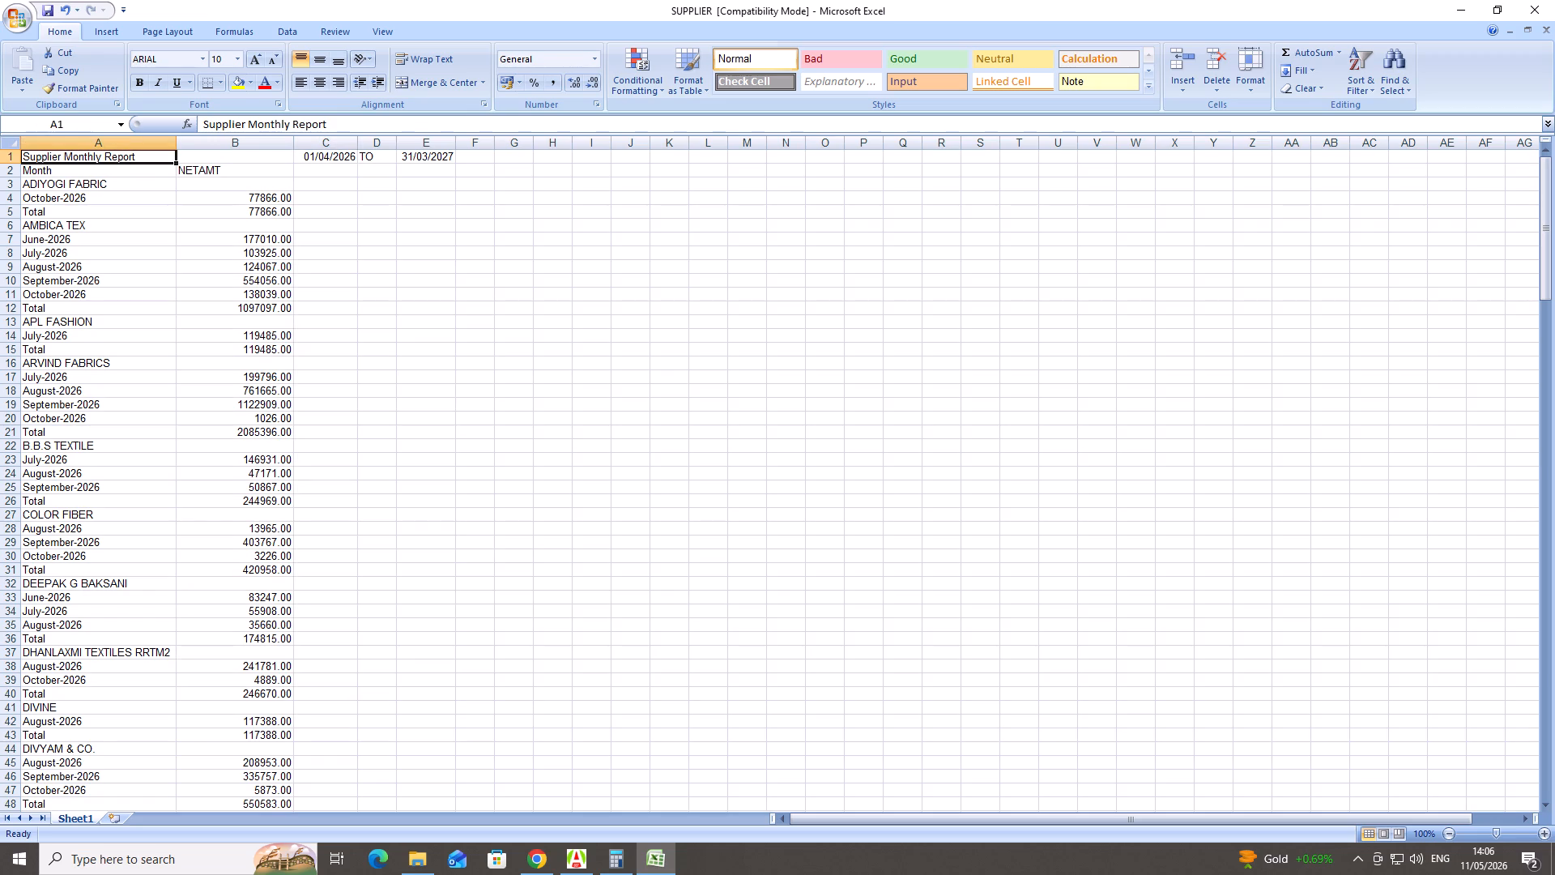
left_click_drag(293, 146, 262, 149)
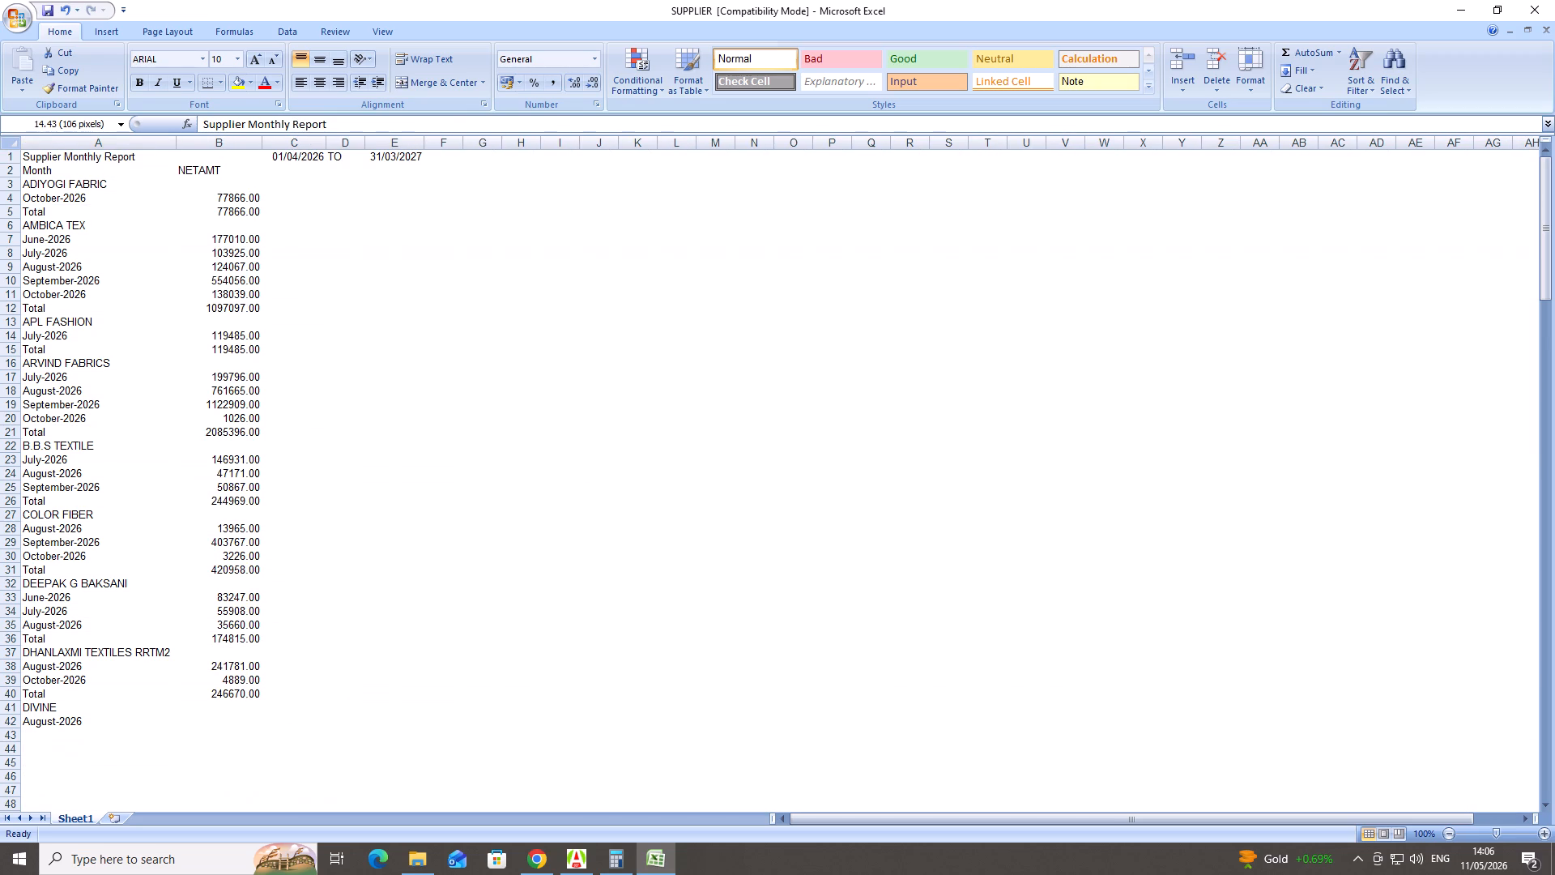
scroll(244, 242, "down", 7)
scroll(245, 296, "up", 3)
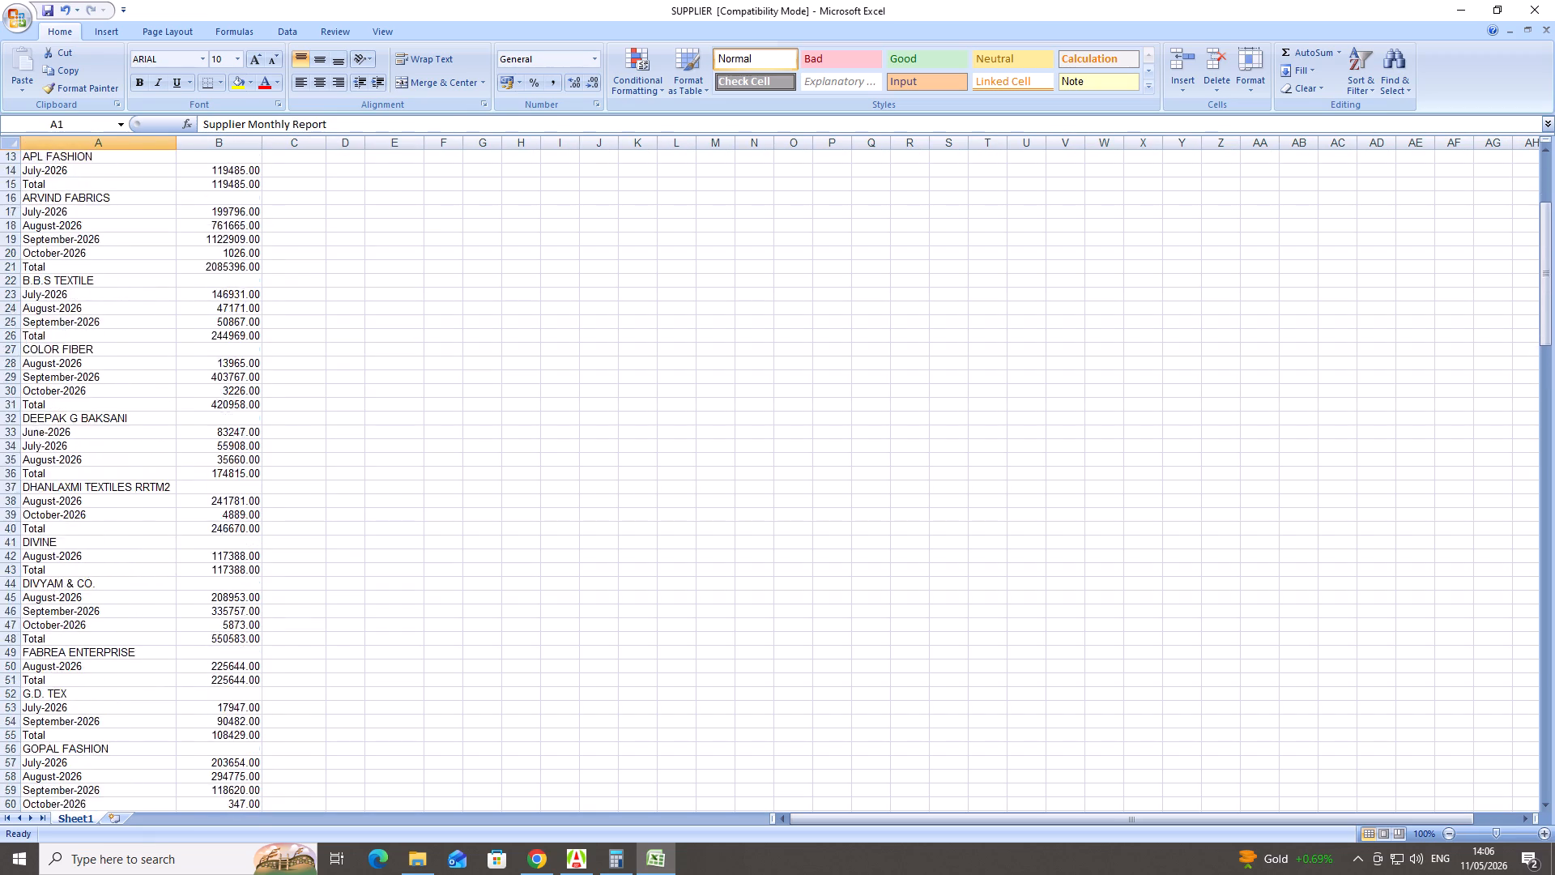
scroll(245, 296, "up", 5)
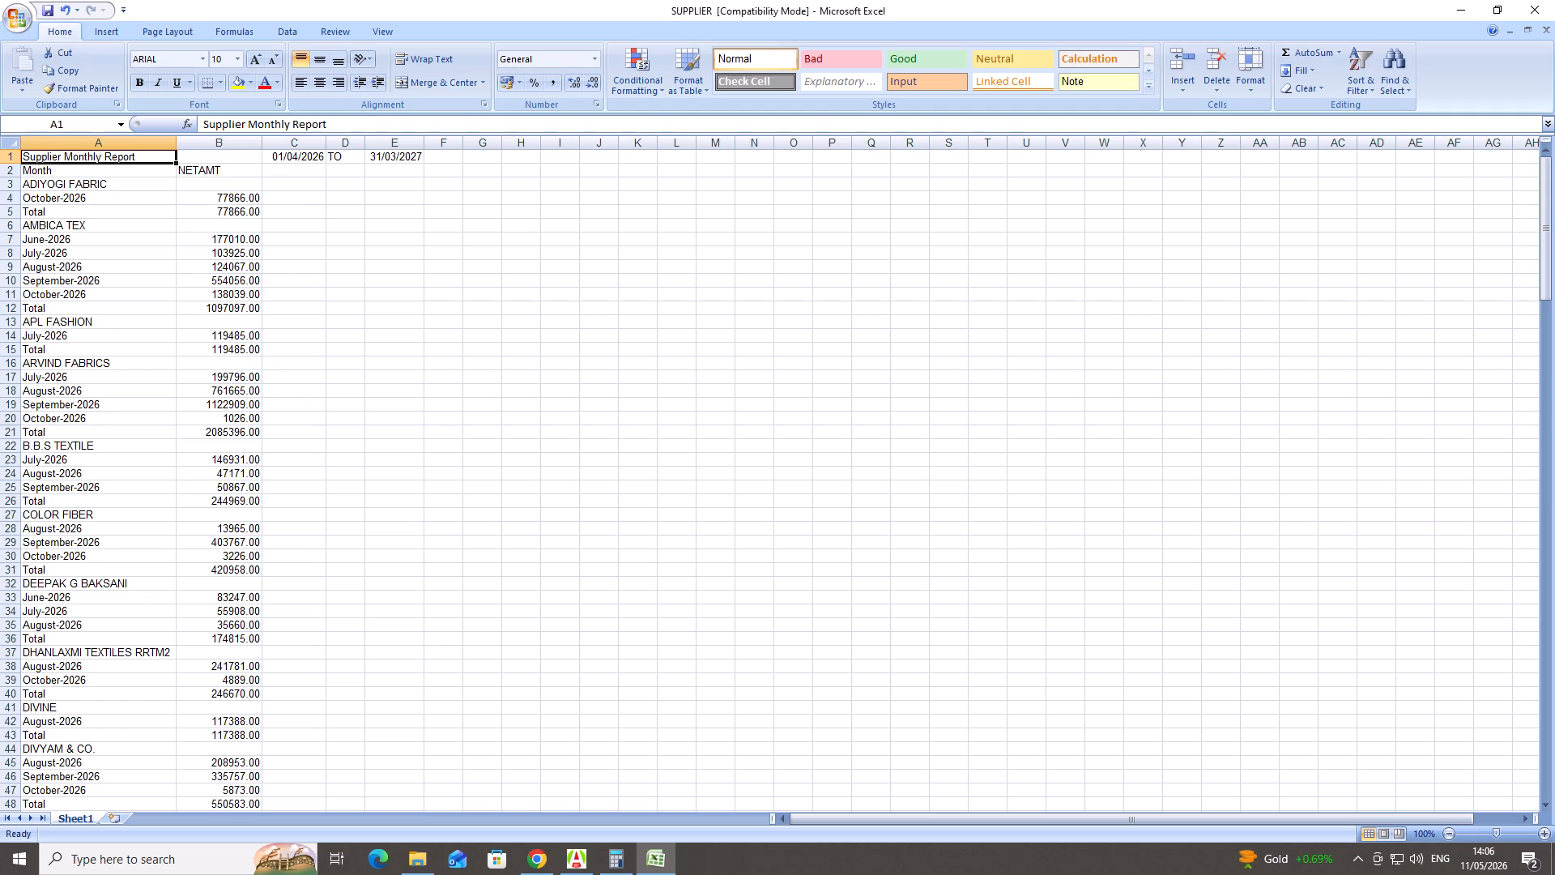
Switch to the agency application, close the Supplier Chart, look through its report types, and return to the SUPPLIER workbook.
left_click(583, 860)
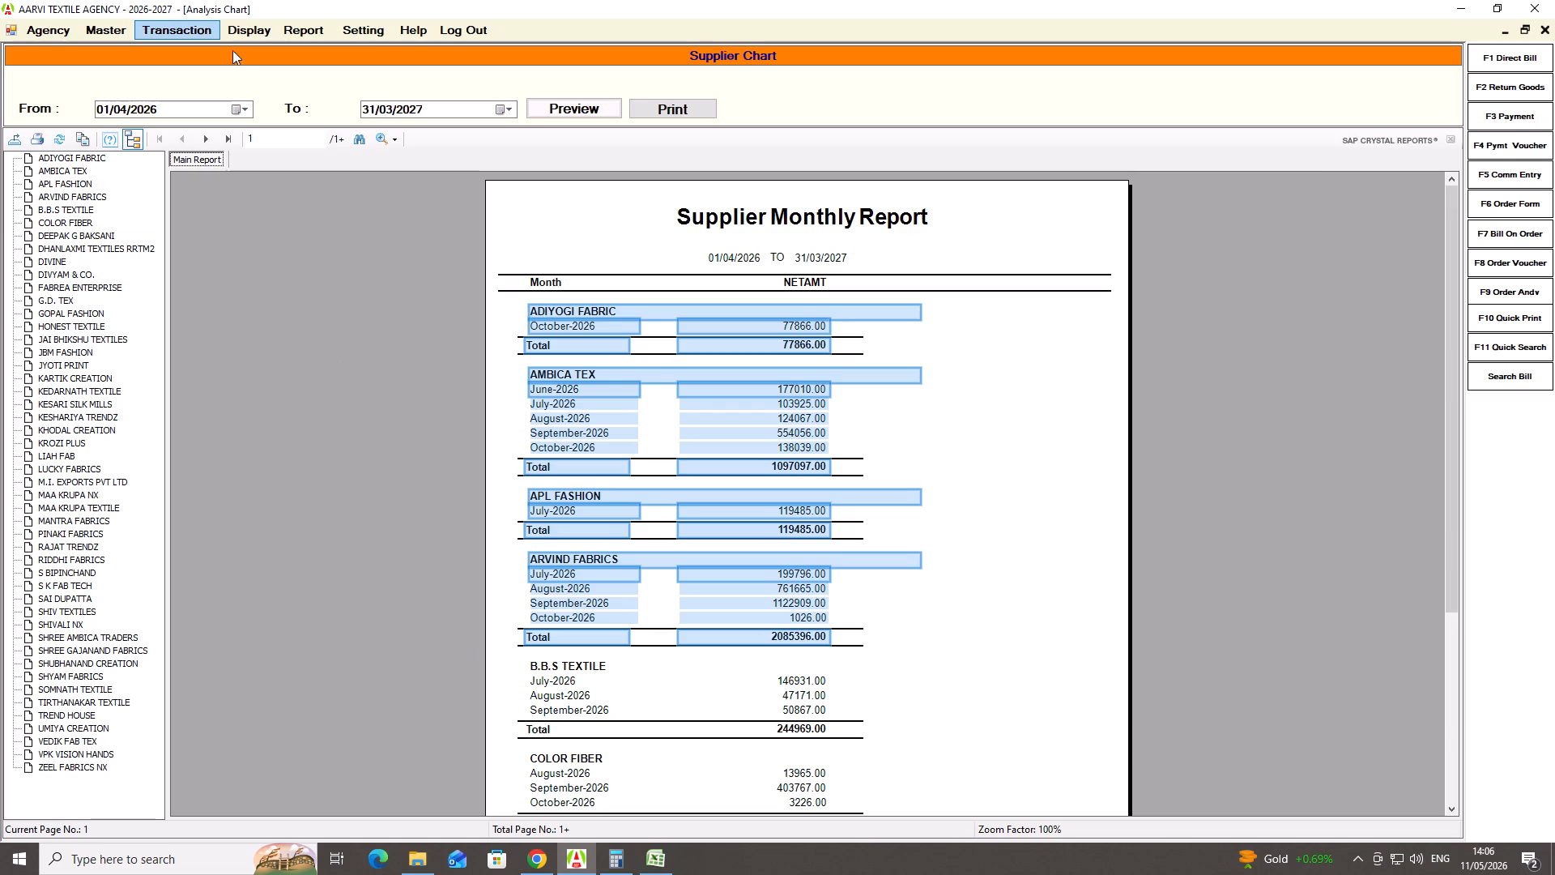
key("Escape")
left_click(275, 29)
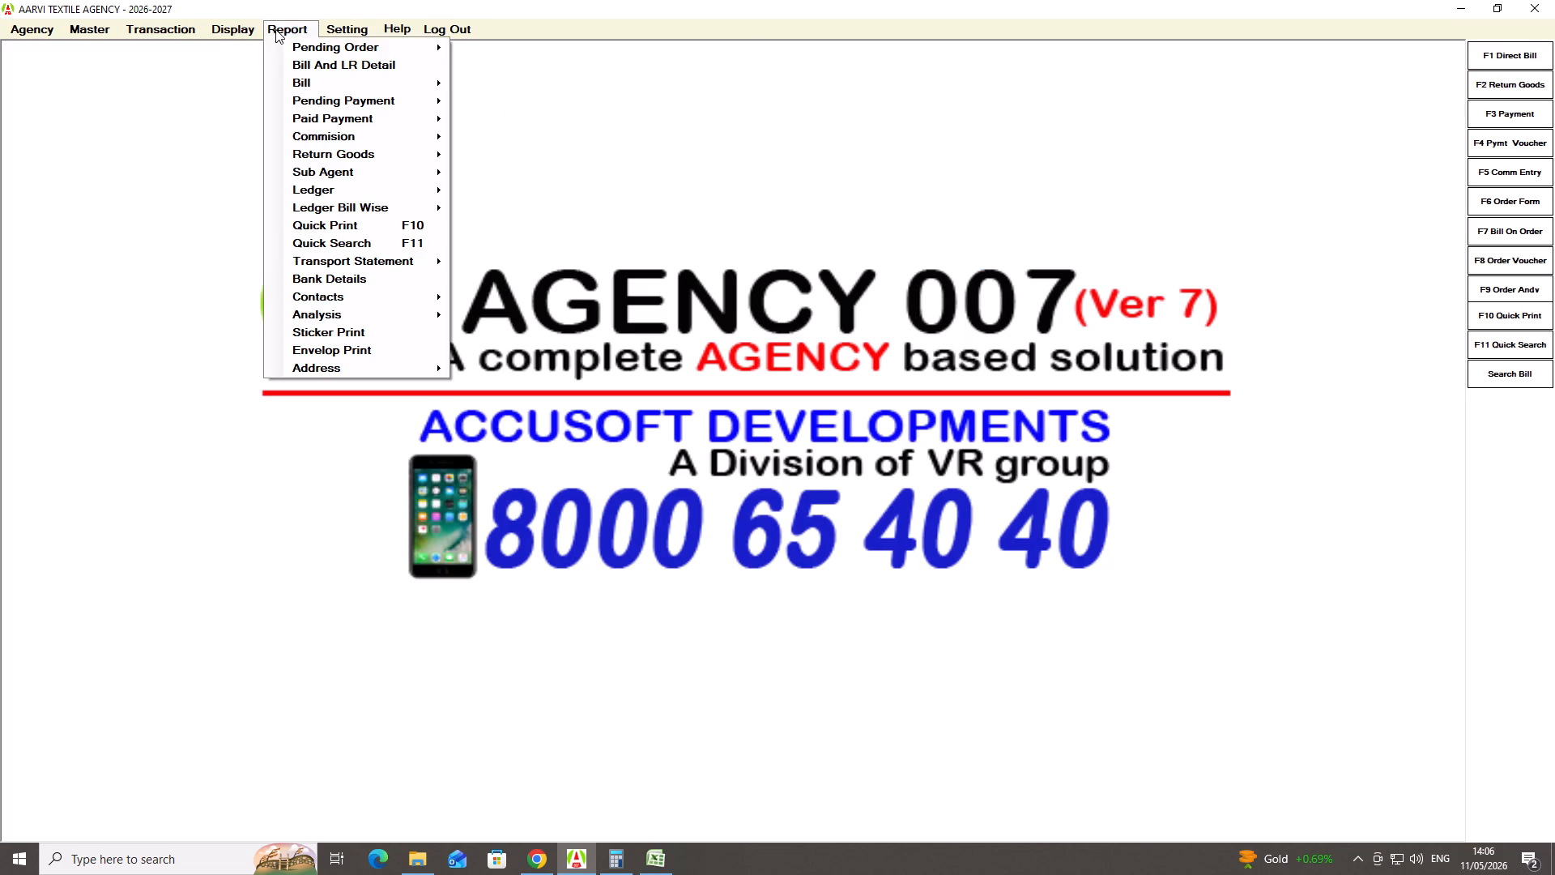
left_click(346, 308)
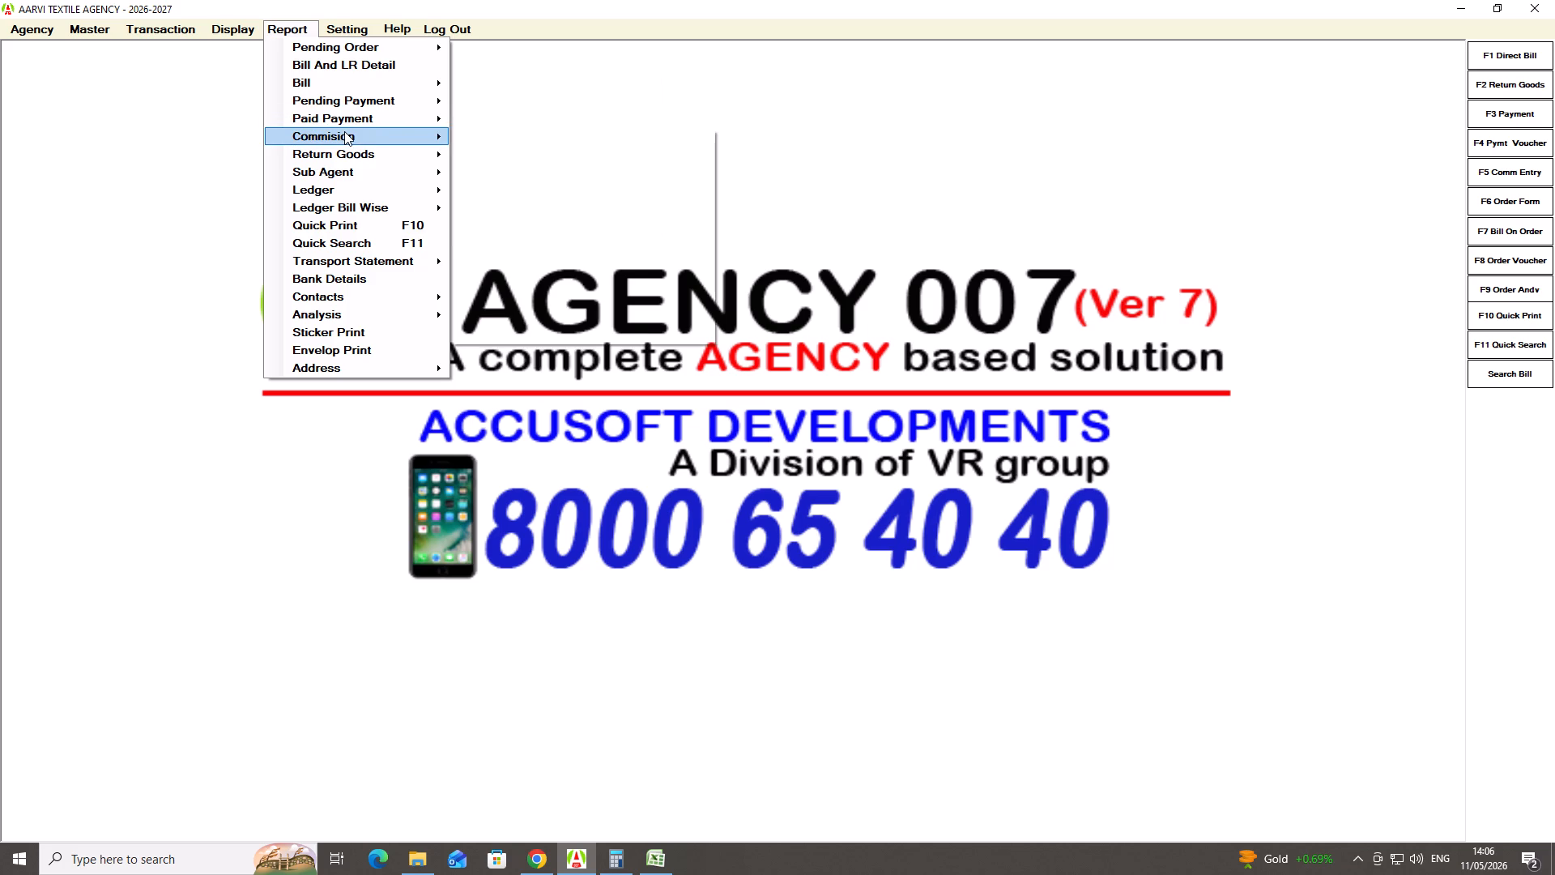
key("alt+Tab")
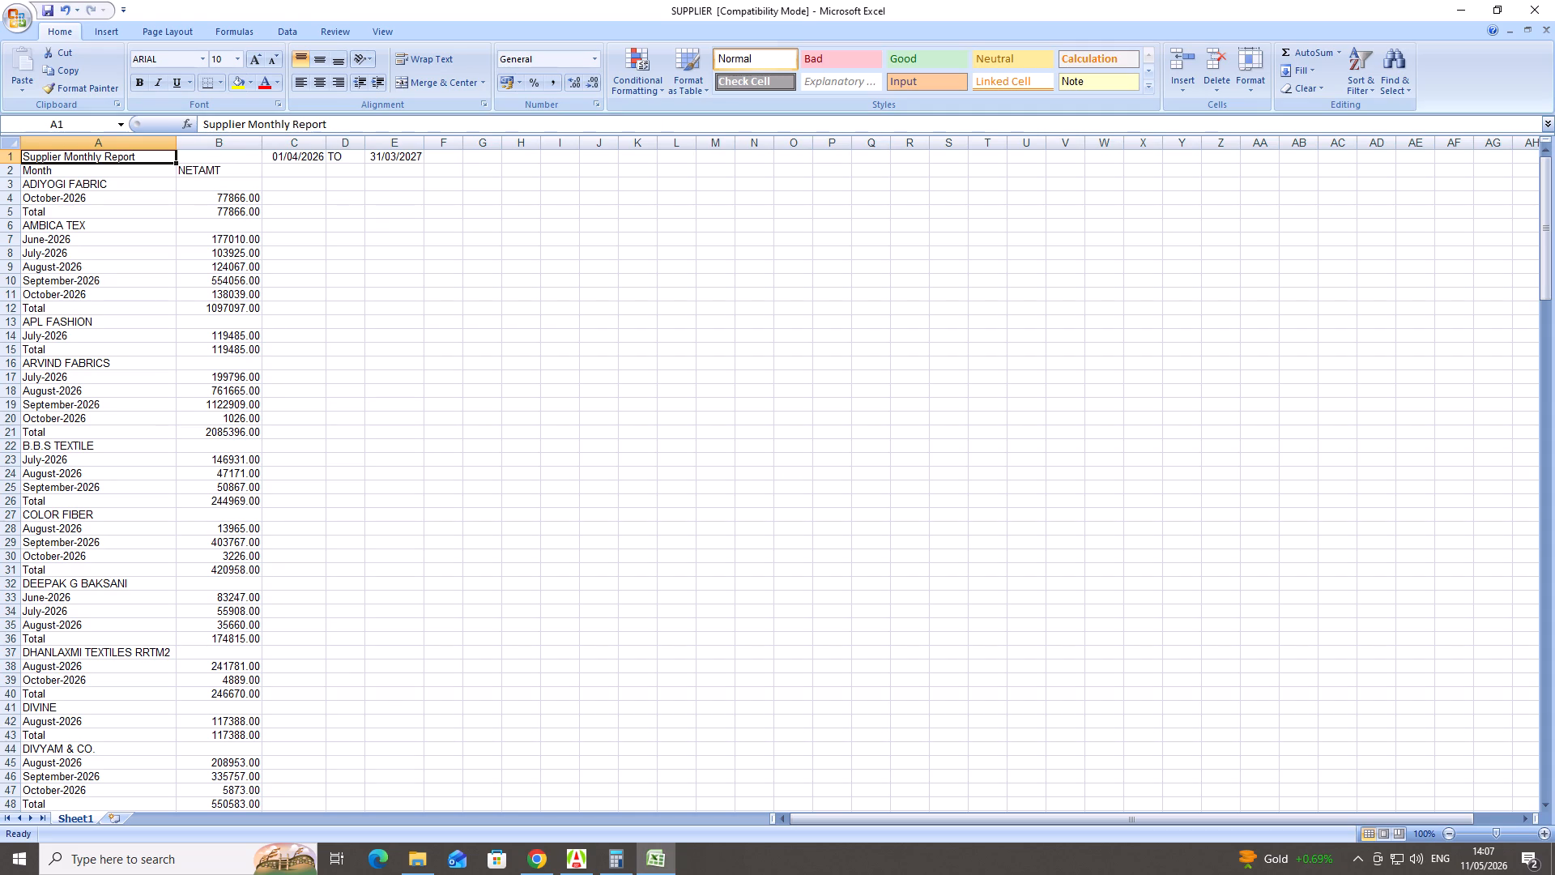
Clear ADIYOGI FABRIC's October-2026 entry and AMBICA TEX's June-2026 to October-2026 entries, including their amounts.
left_click_drag(25, 202, 151, 194)
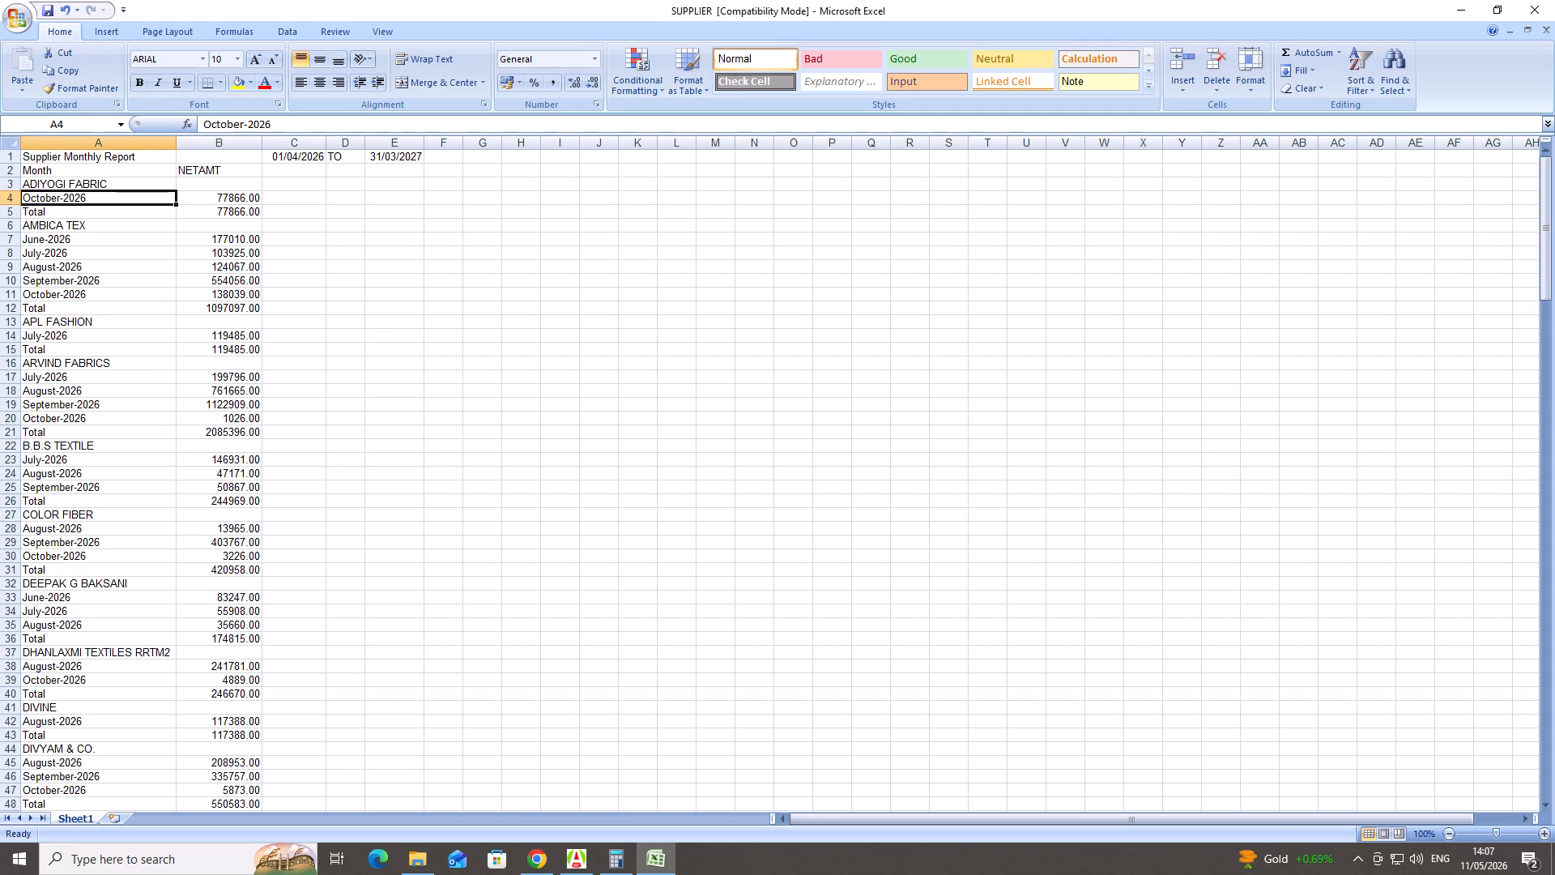
left_click_drag(151, 194, 243, 195)
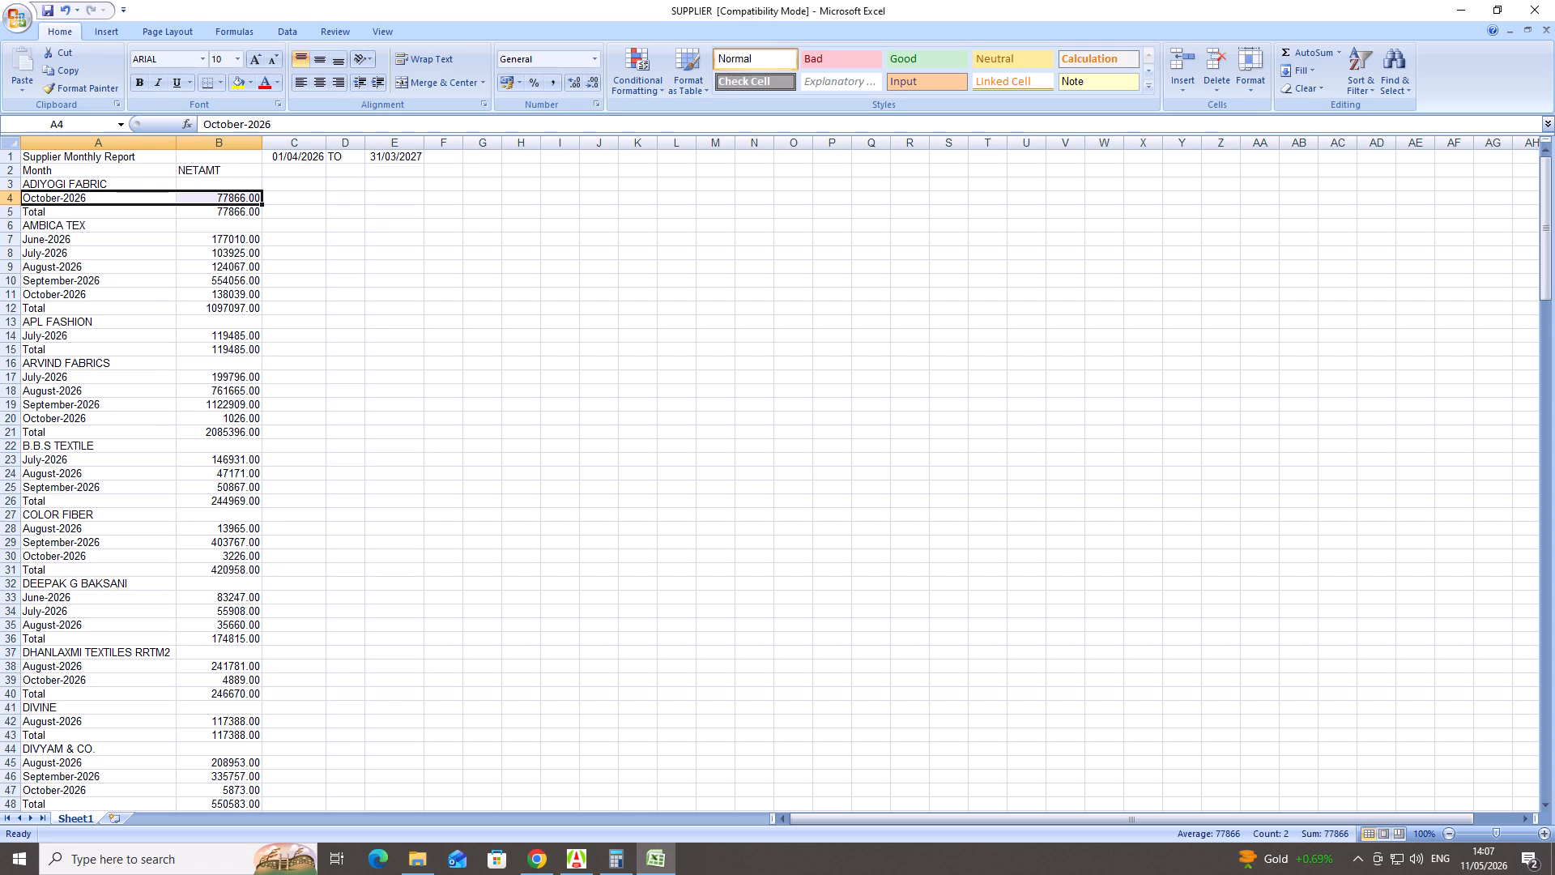
key("Delete")
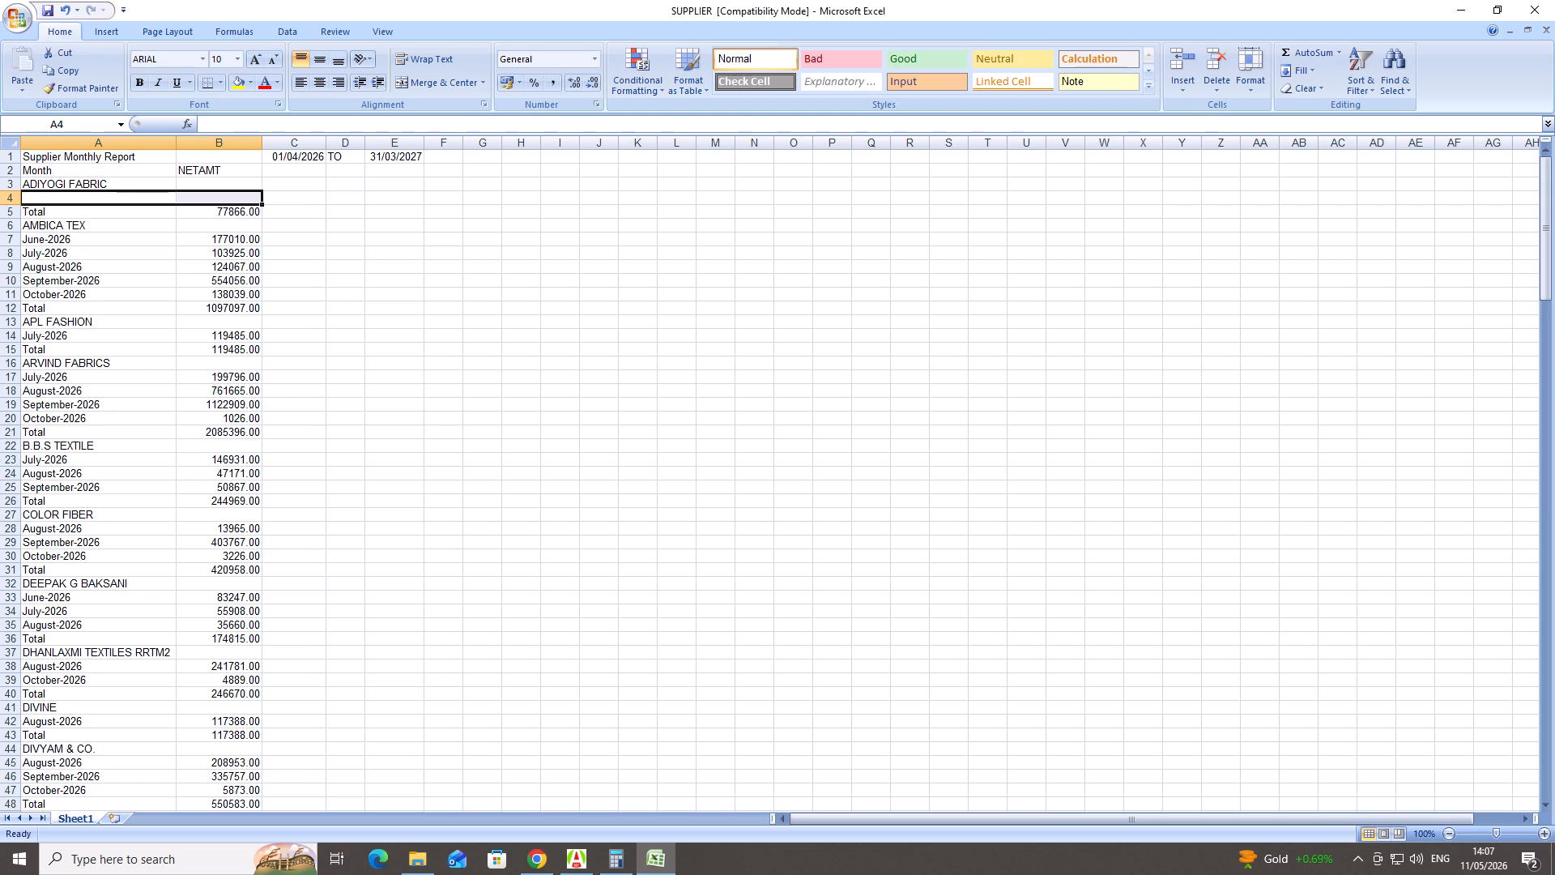
left_click_drag(30, 225, 32, 228)
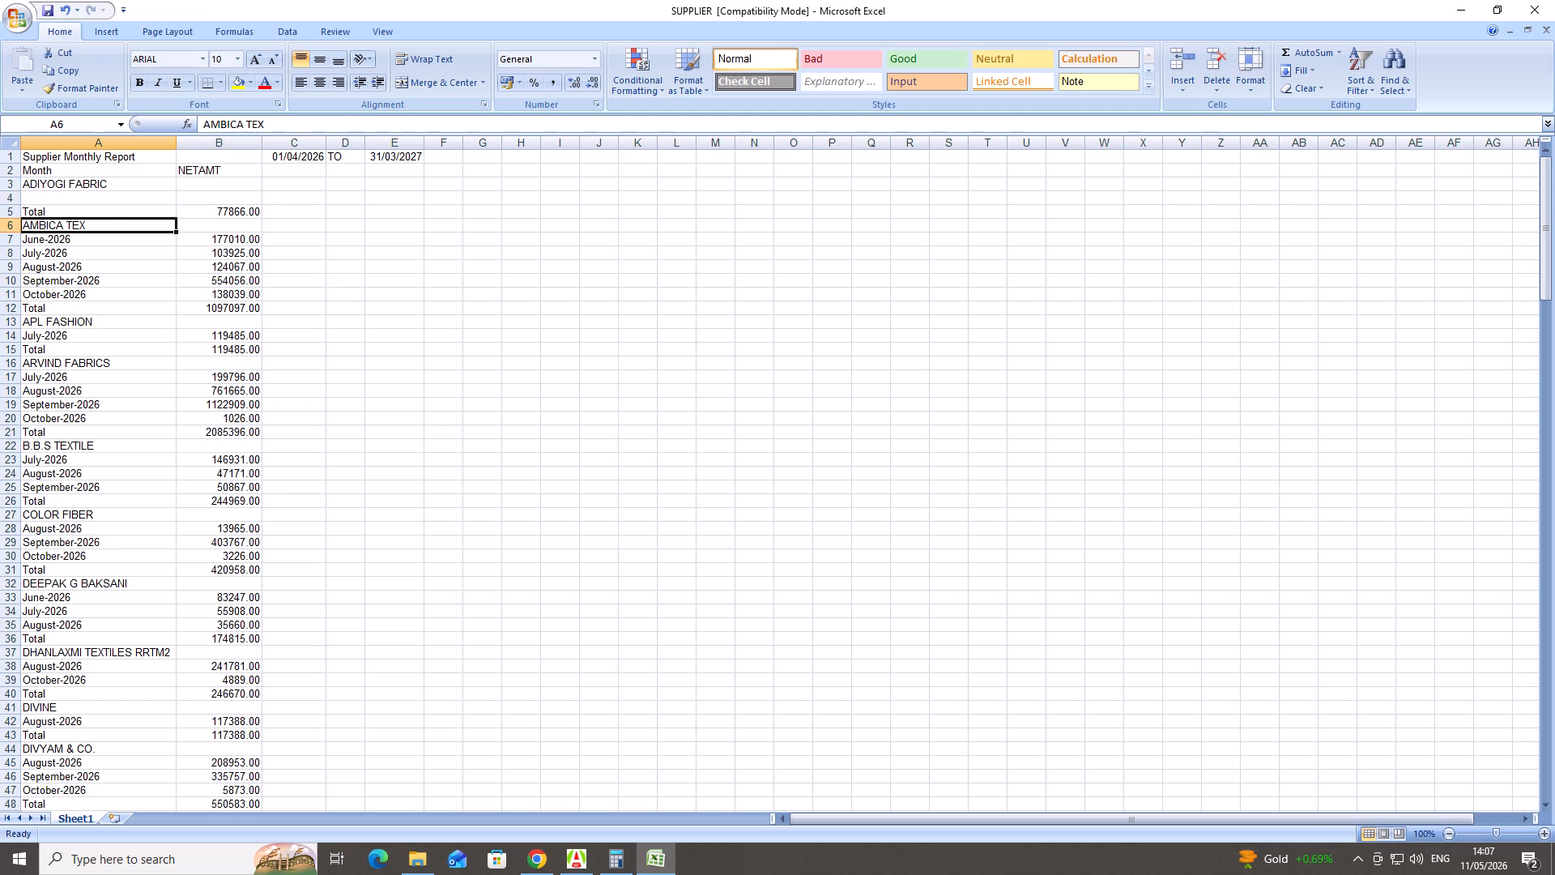
left_click_drag(32, 228, 215, 293)
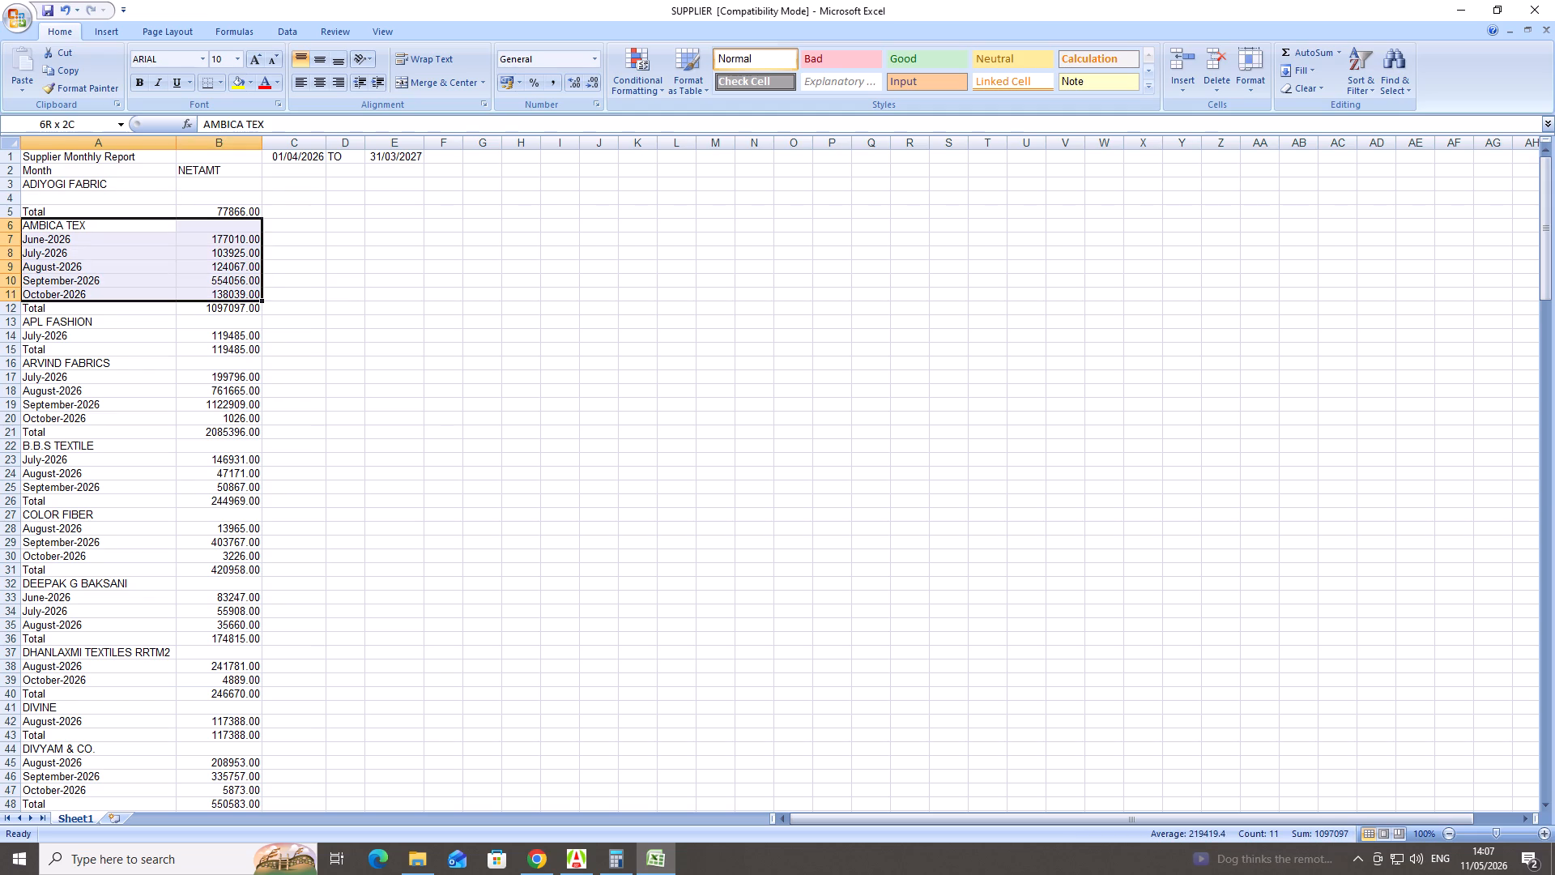
left_click_drag(215, 293, 86, 240)
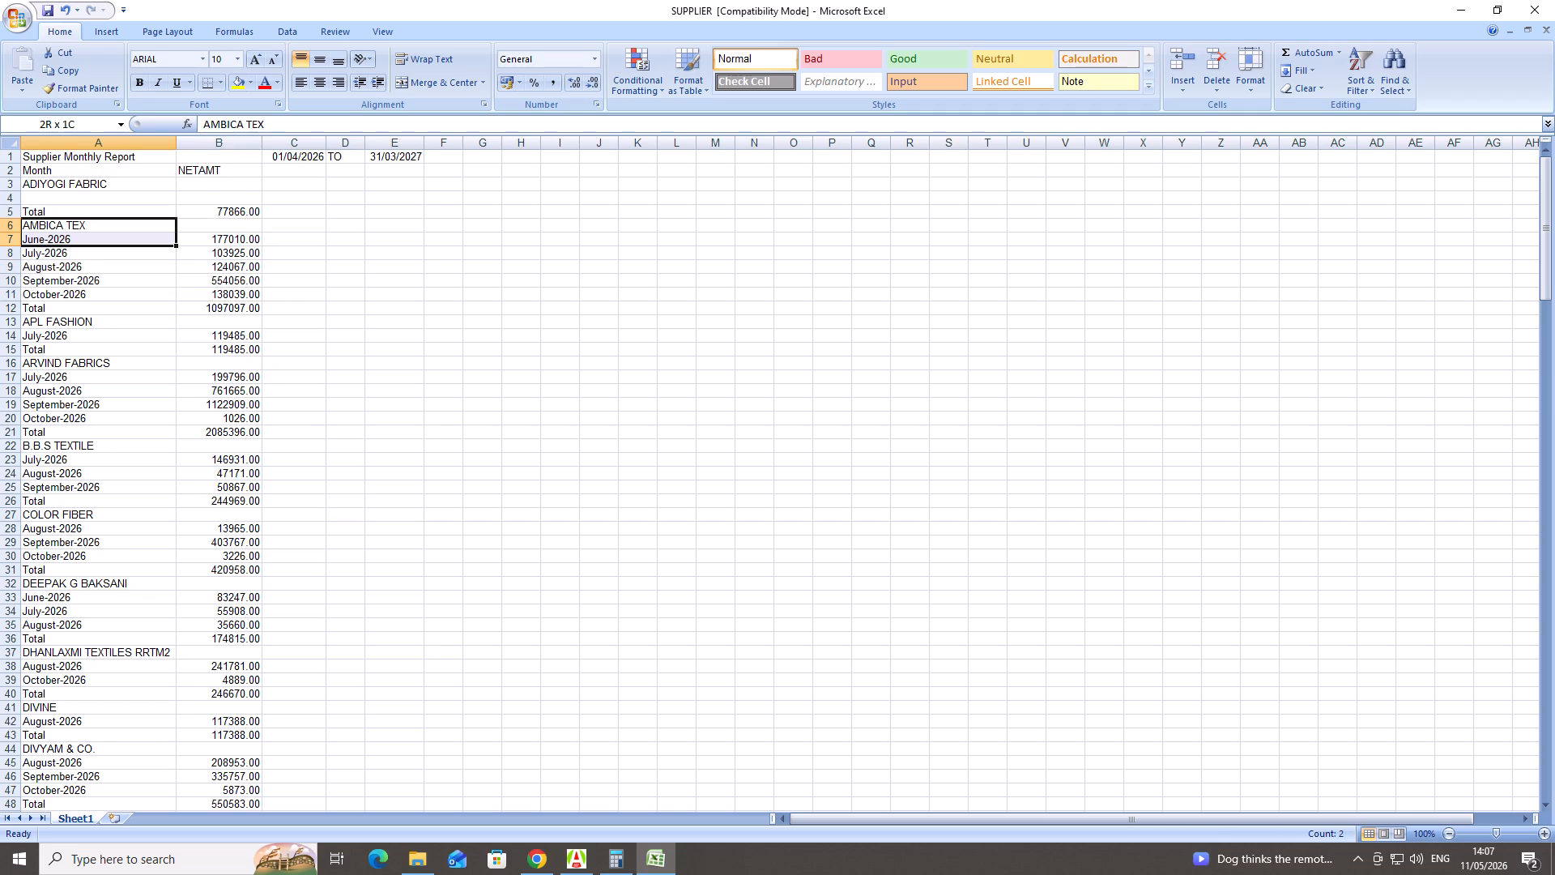
left_click_drag(86, 240, 36, 234)
left_click(33, 236)
left_click_drag(30, 238, 66, 251)
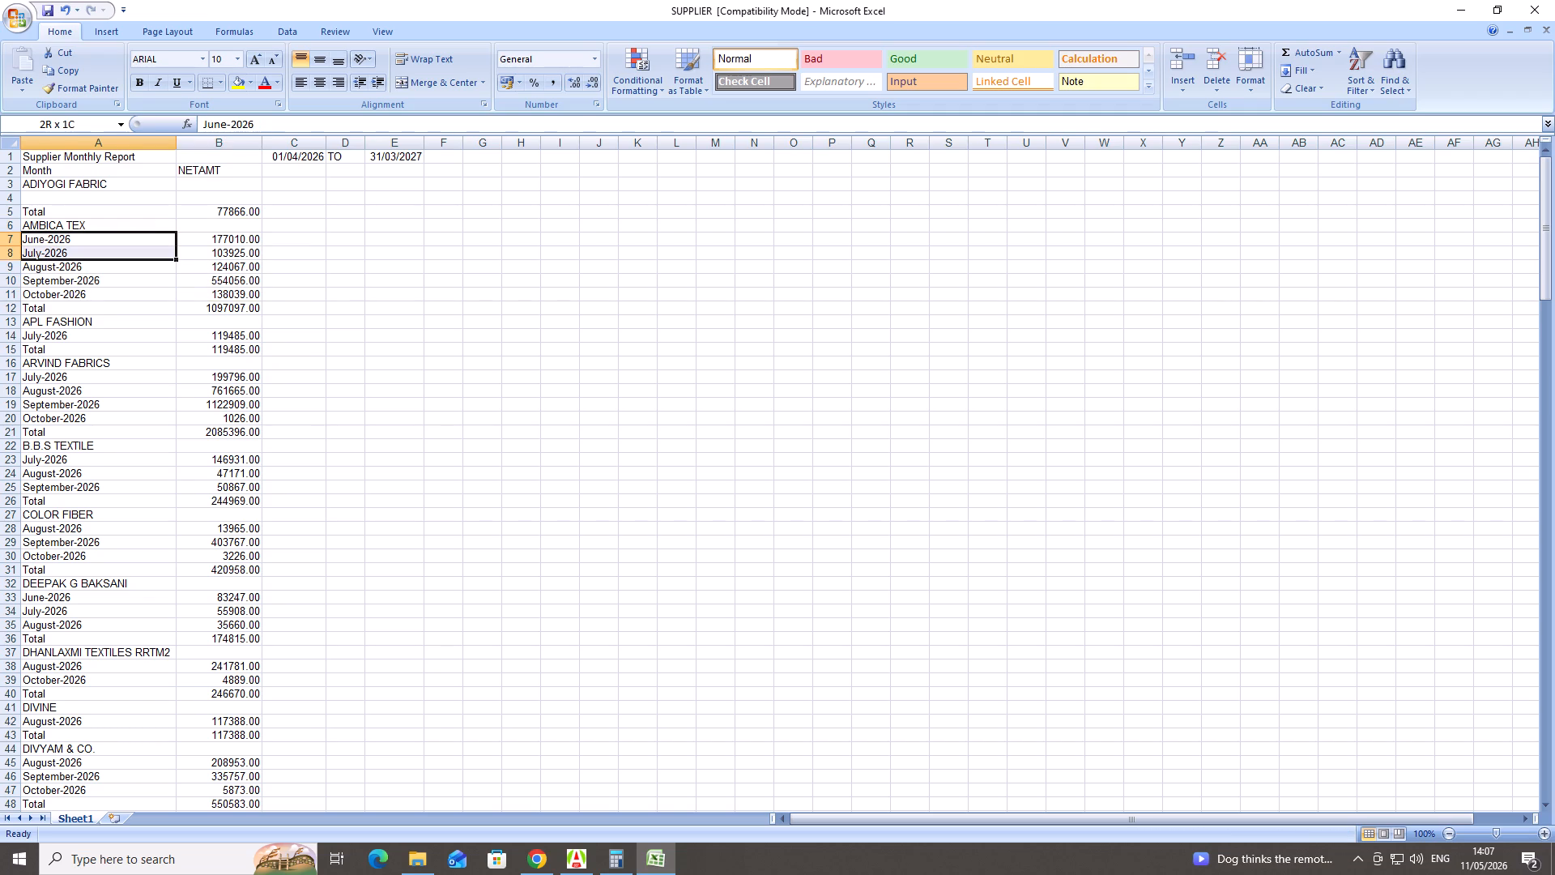
left_click_drag(66, 251, 247, 292)
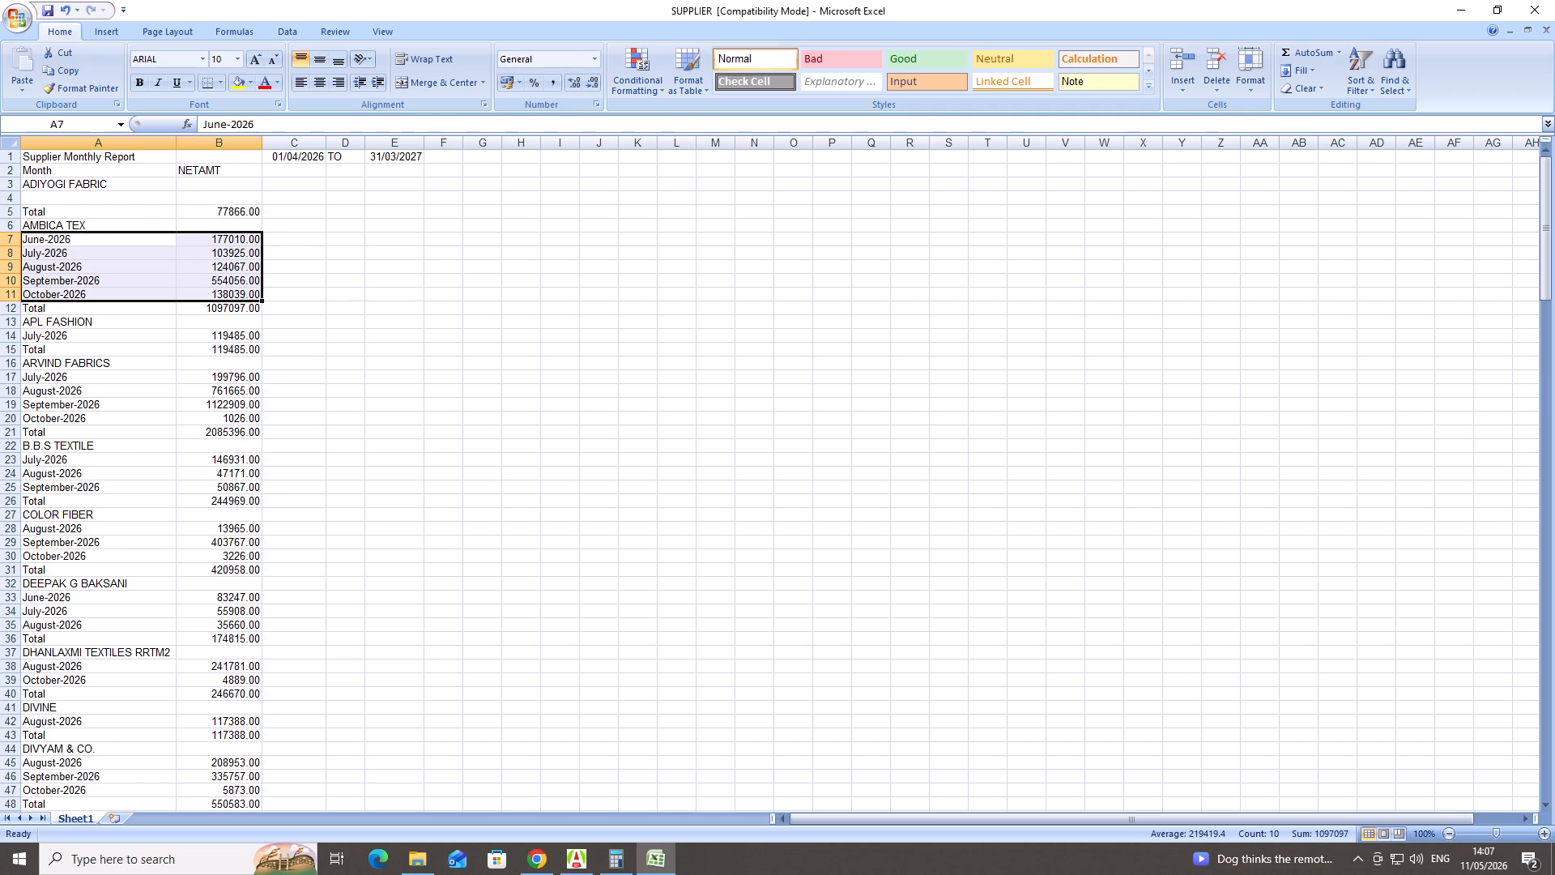
key("Delete")
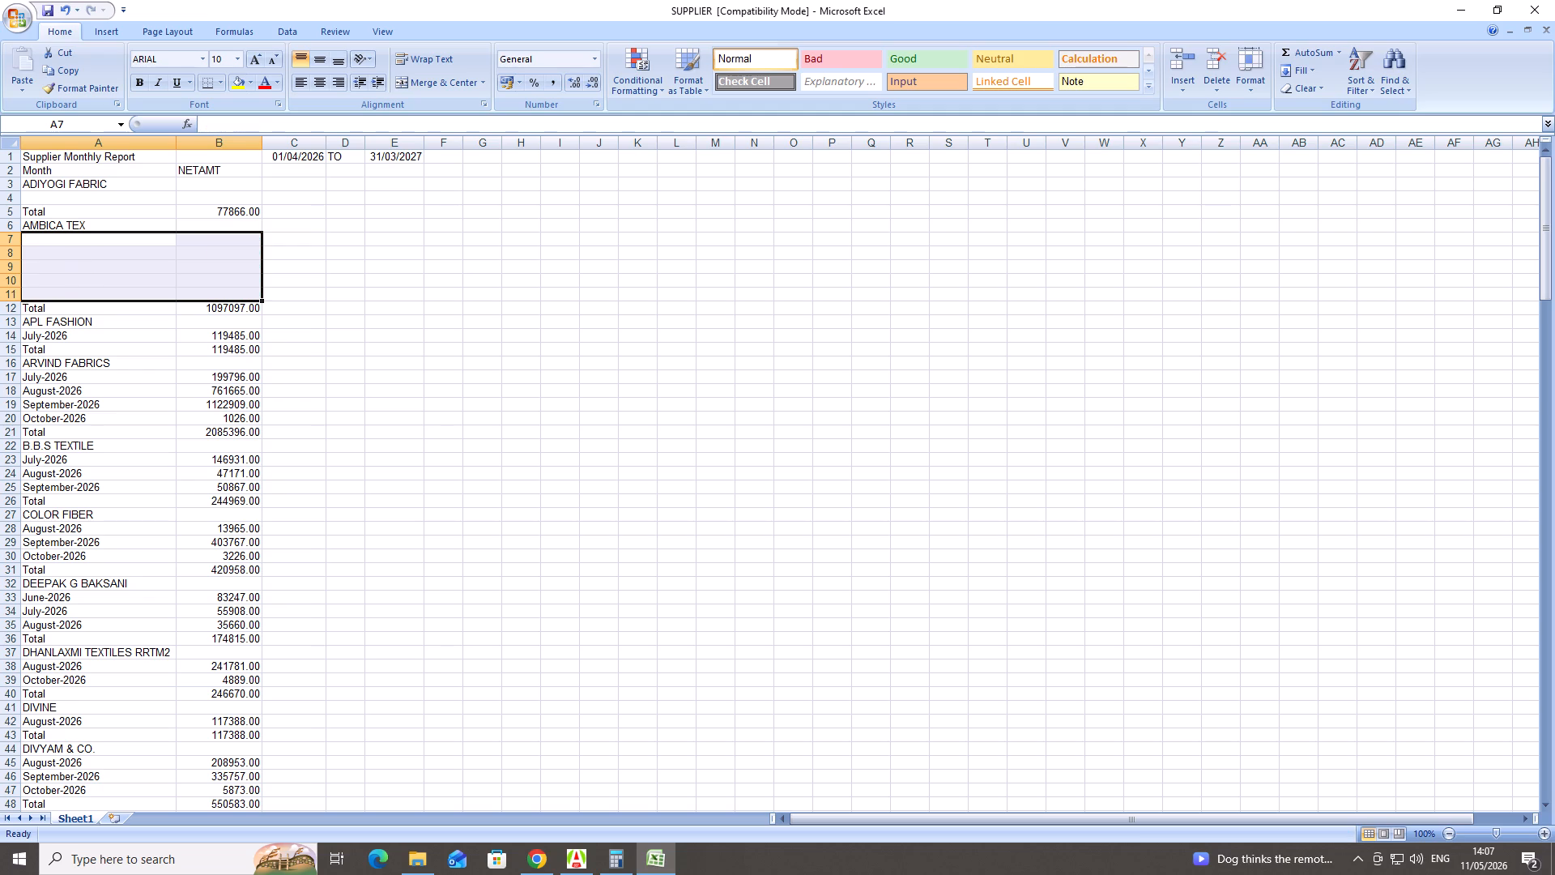
Clear APL FASHION's July-2026 entry and ARVIND FABRICS' July-2026 to October-2026 entries, including their amounts.
left_click_drag(29, 336, 31, 336)
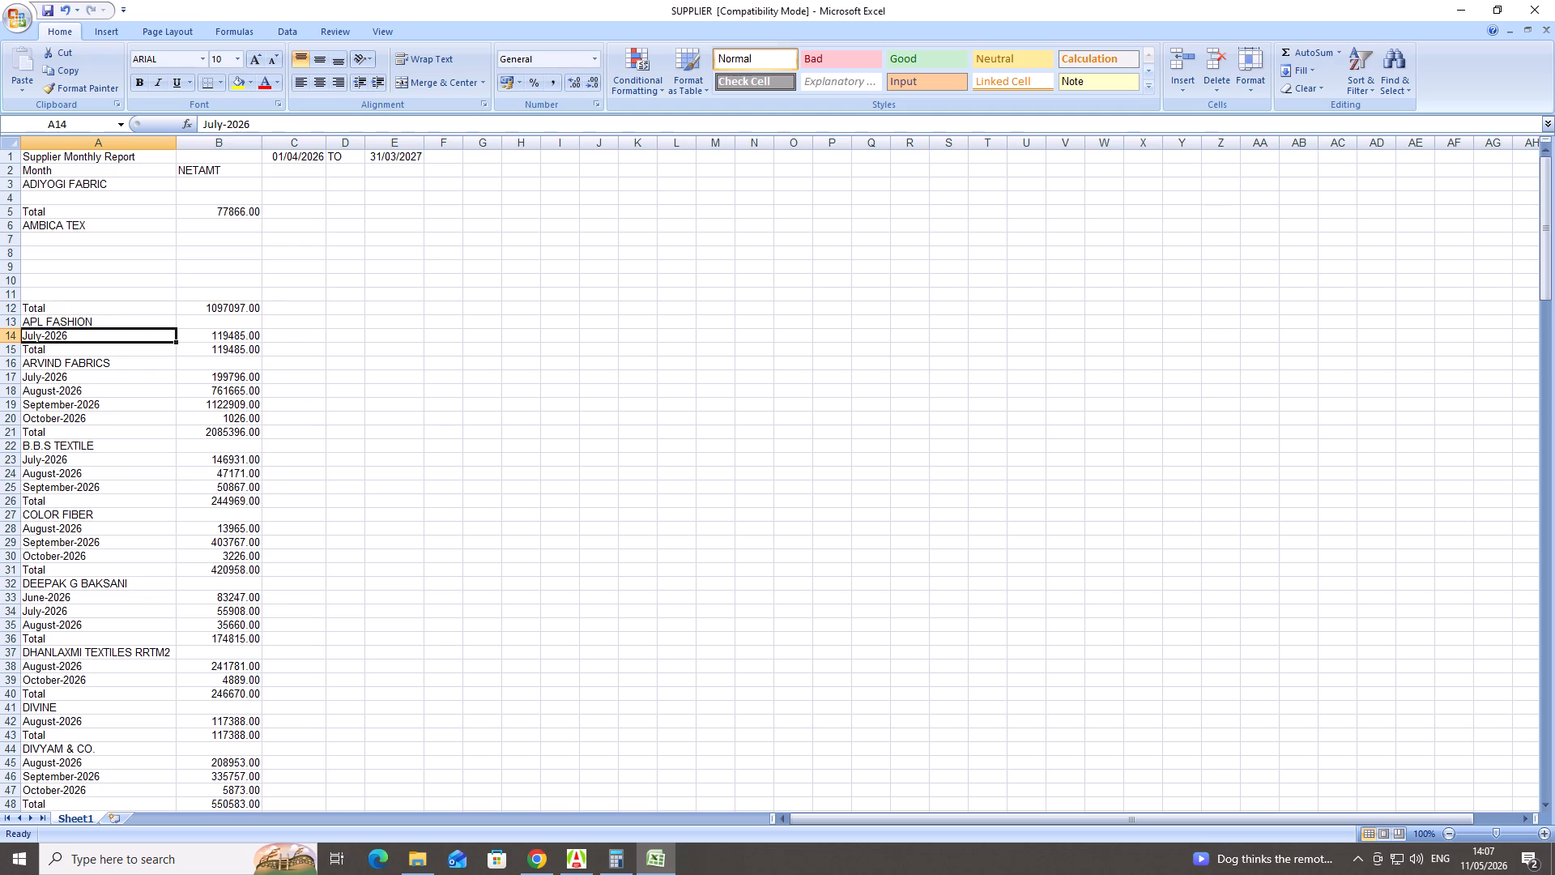
left_click_drag(31, 336, 244, 335)
key("Delete")
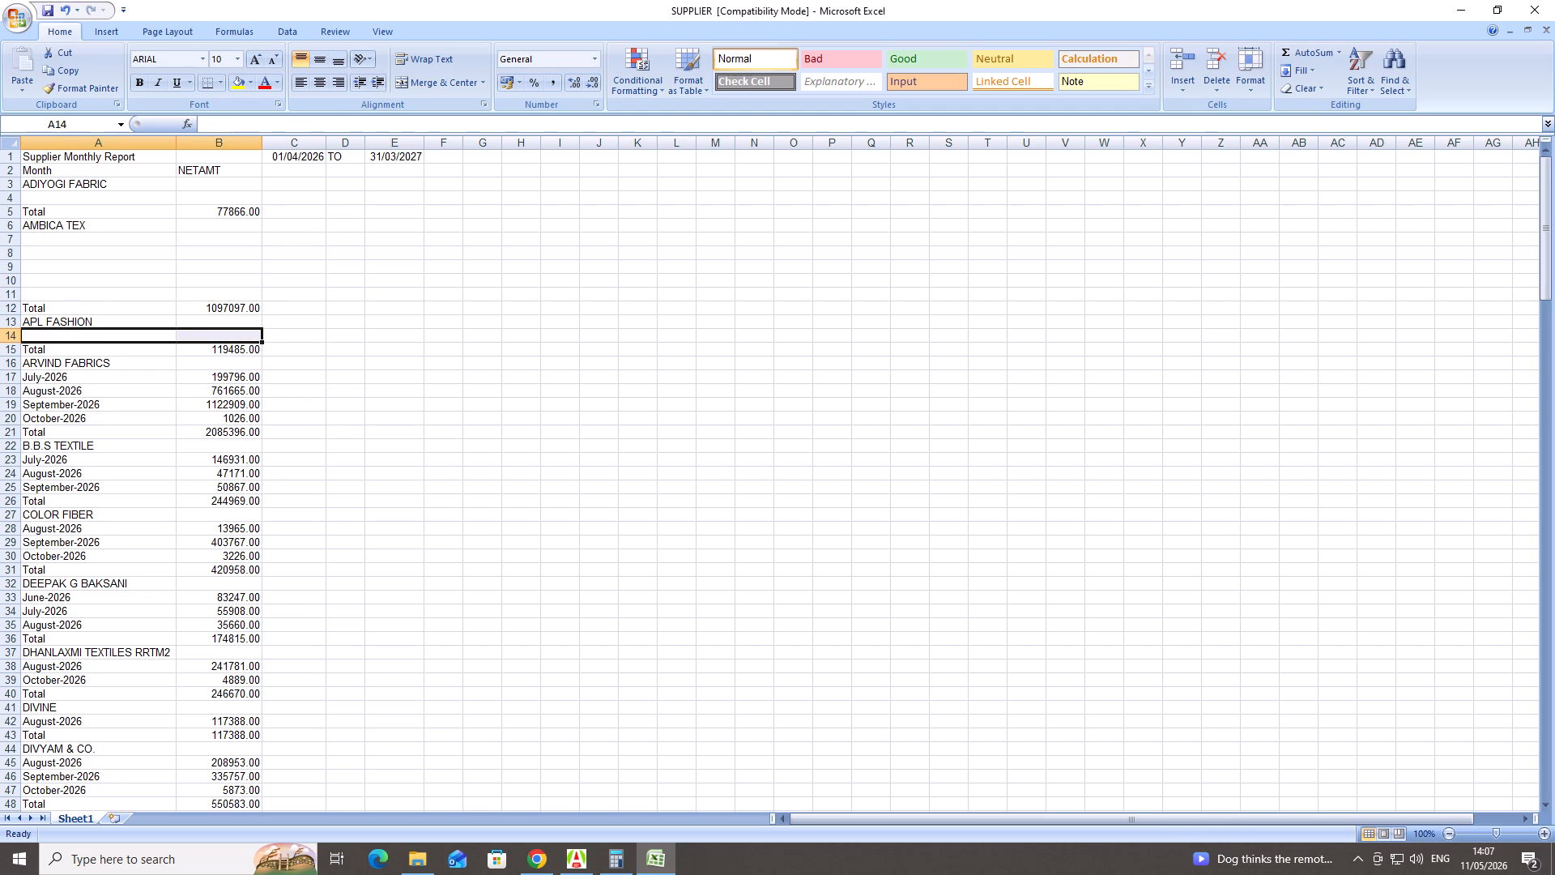
scroll(192, 348, "down", 1)
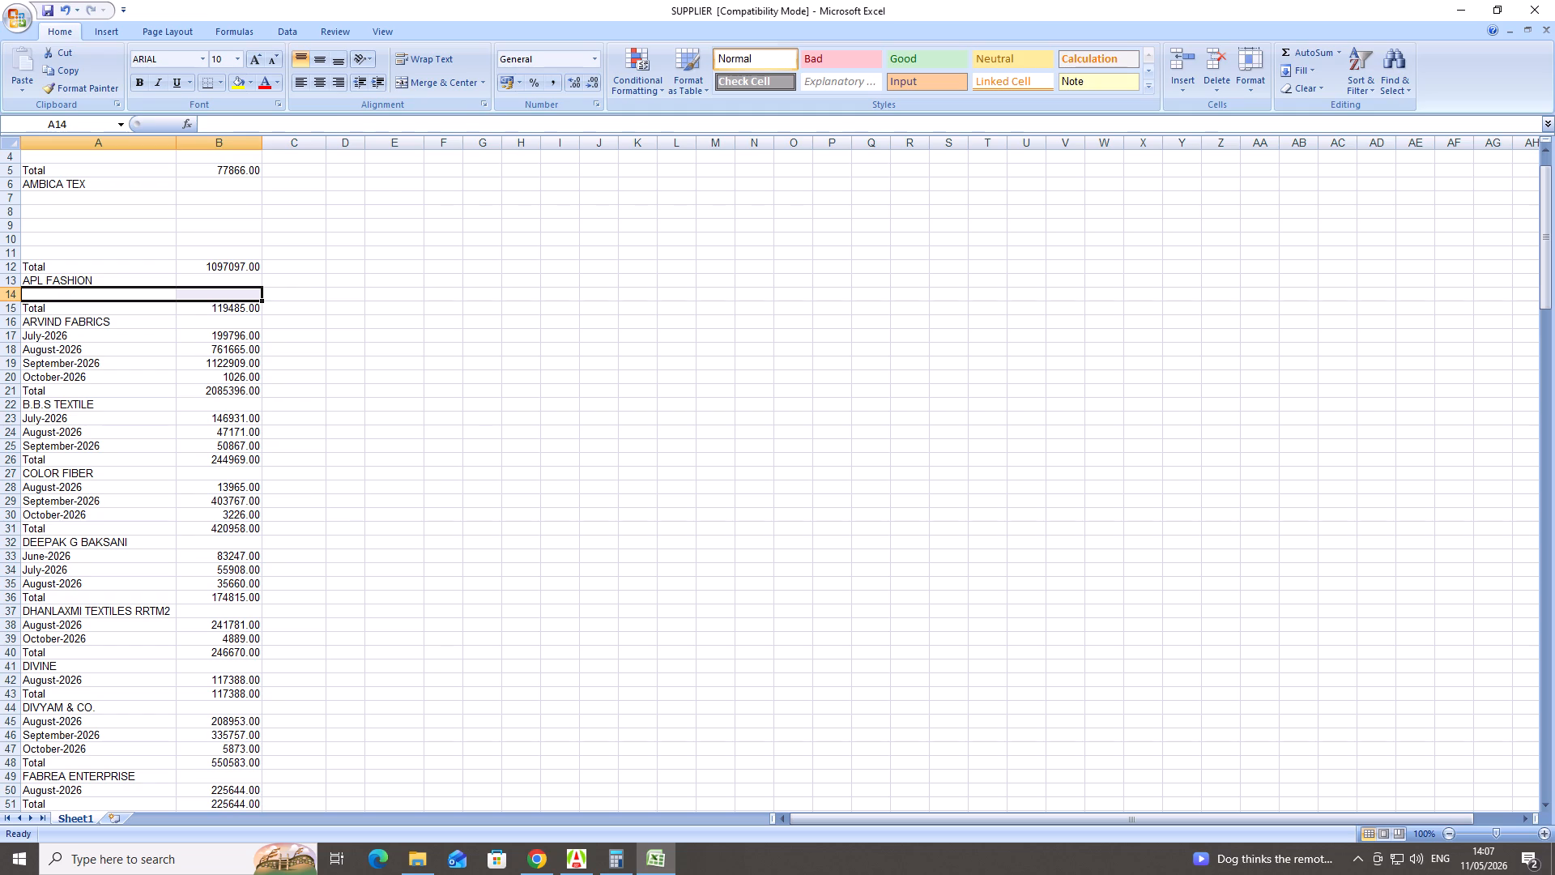
left_click_drag(35, 335, 221, 382)
key("Delete")
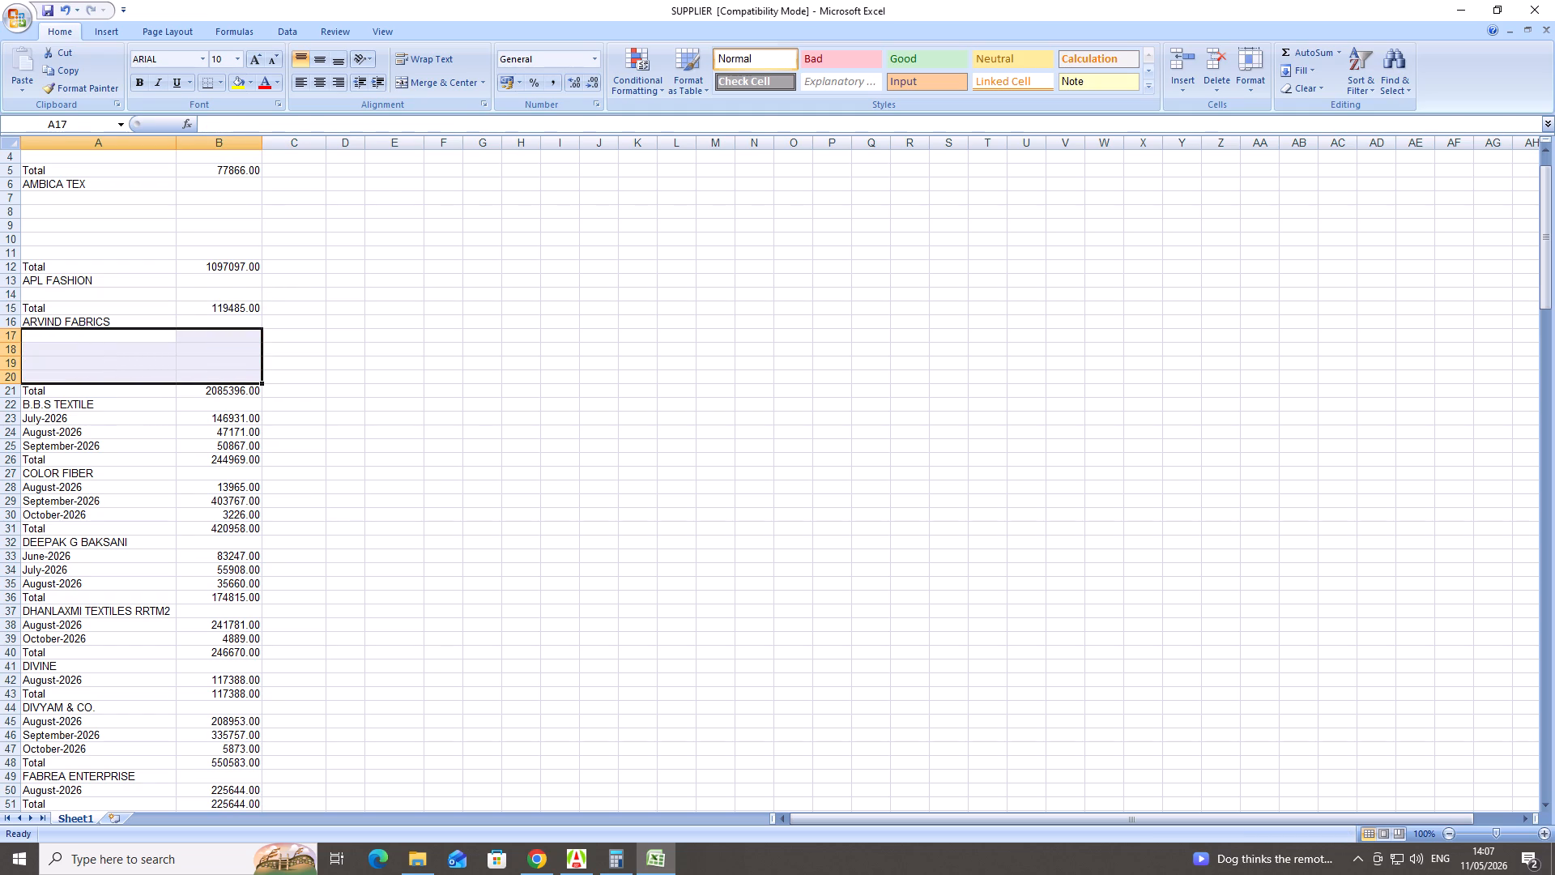
Clear B.B.S TEXTILE's July-2026 to September-2026 entries and COLOR FIBER's August-2026 to October-2026 entries, including their amounts.
left_click_drag(26, 417, 181, 476)
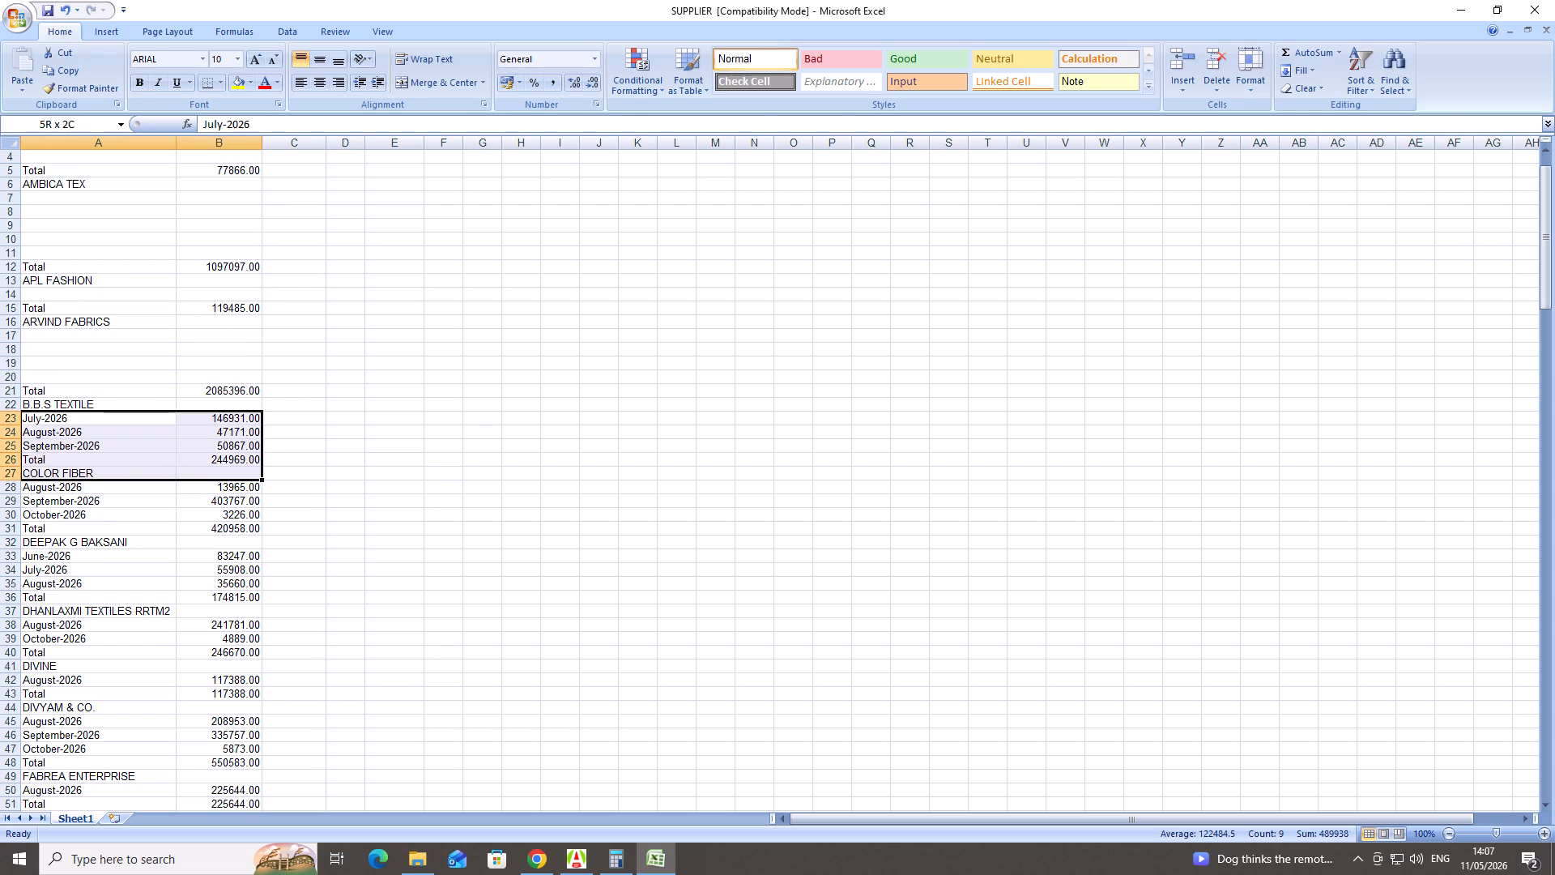
left_click_drag(181, 476, 228, 445)
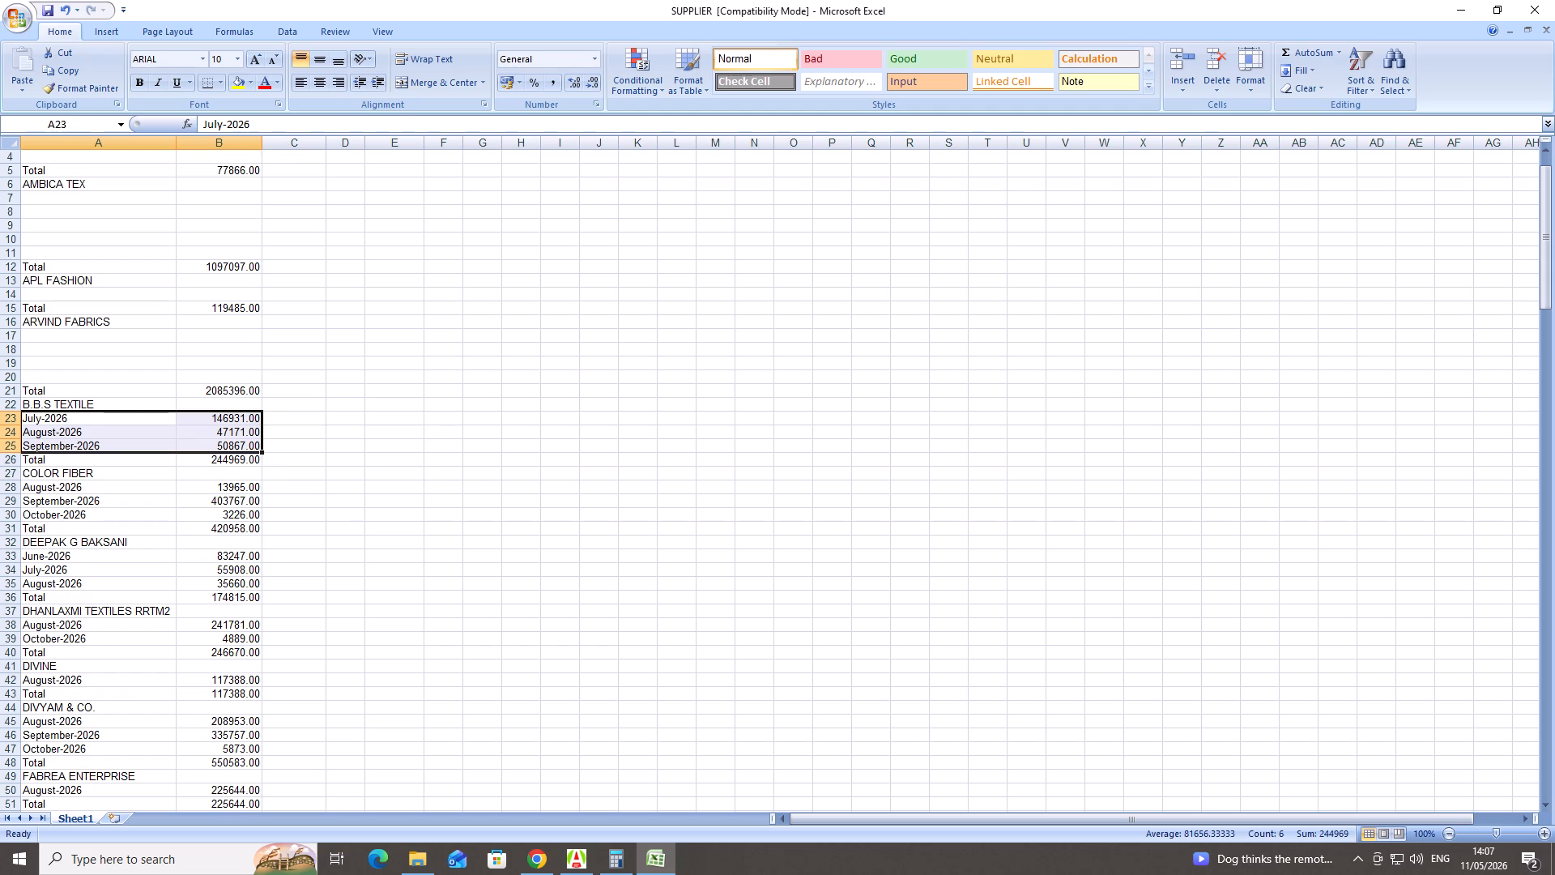
key("Delete")
left_click_drag(33, 486, 236, 514)
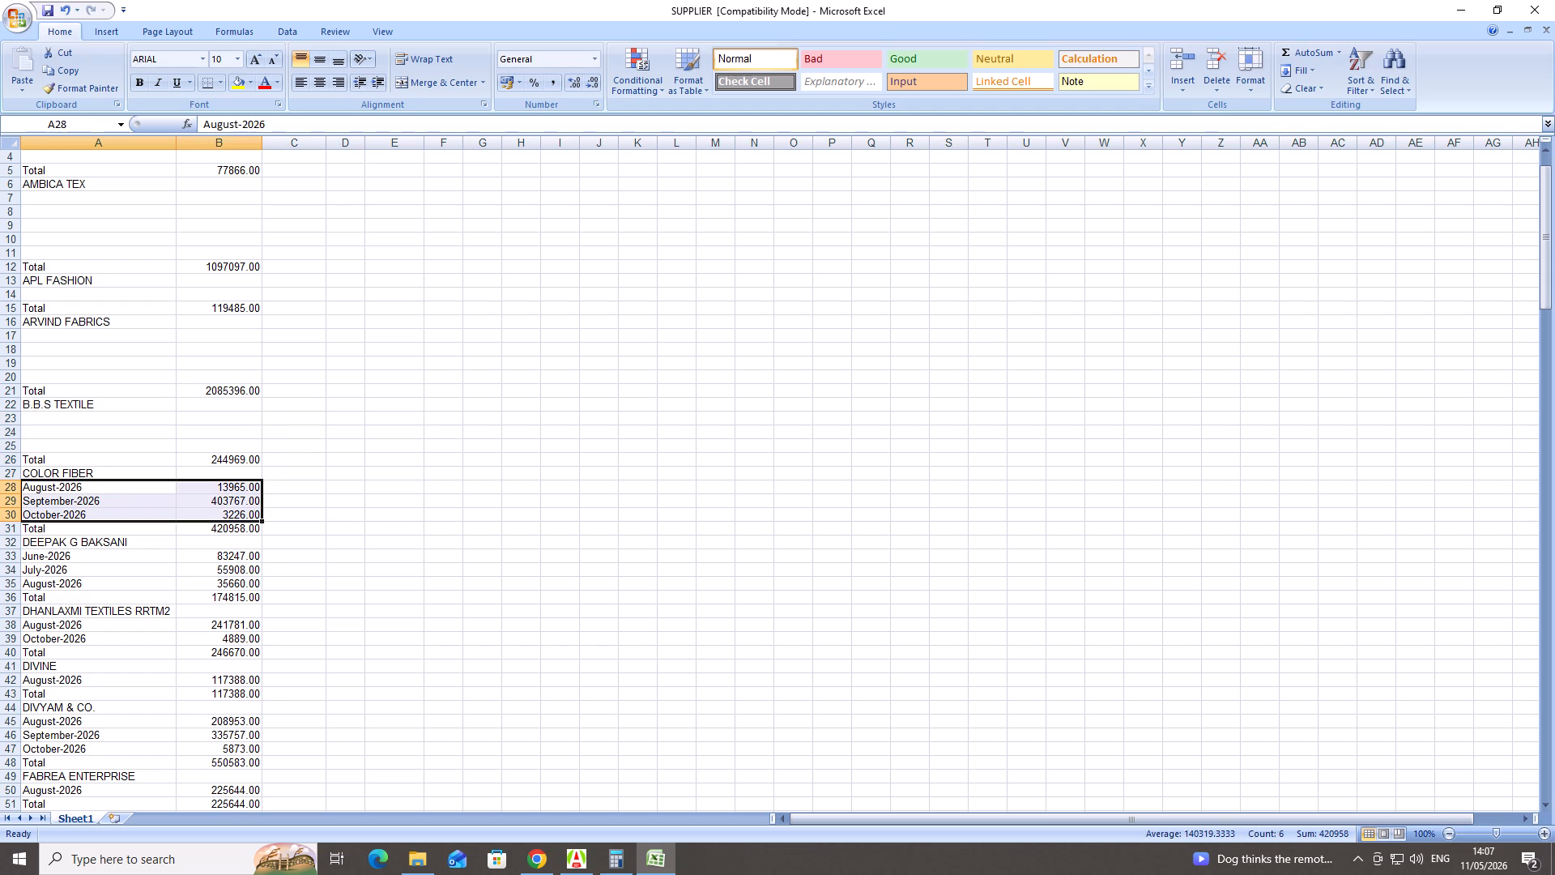
key("Delete")
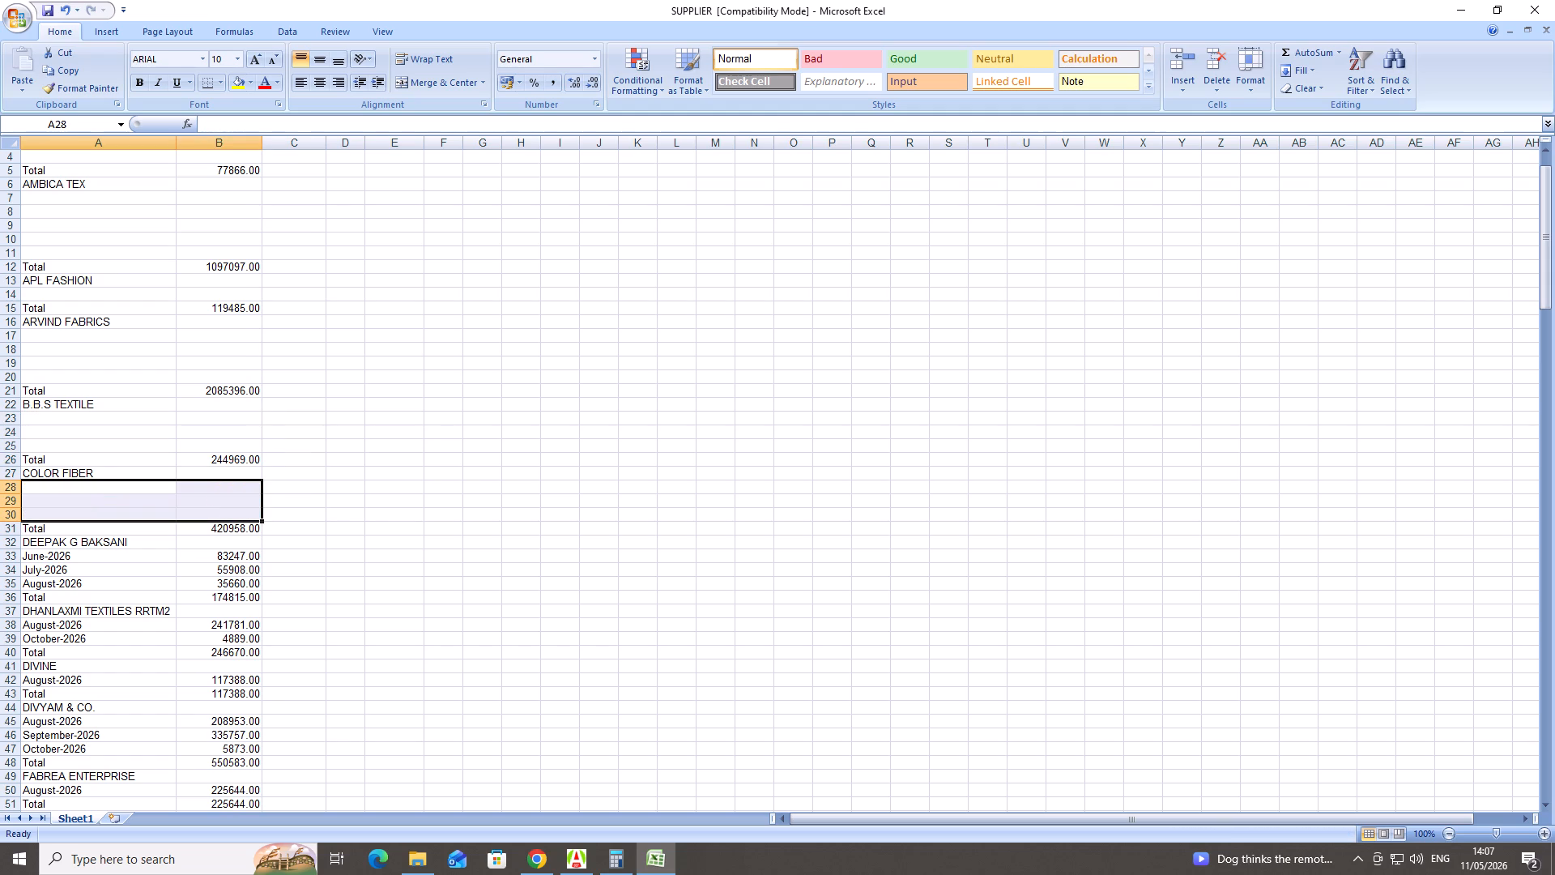
Clear the June-2026 to August-2026 entries in rows 33 to 35 and DHANLAXMI TEXTILES RRTM2's August-2026 and October-2026 entries, including their amounts.
left_click_drag(27, 559, 101, 587)
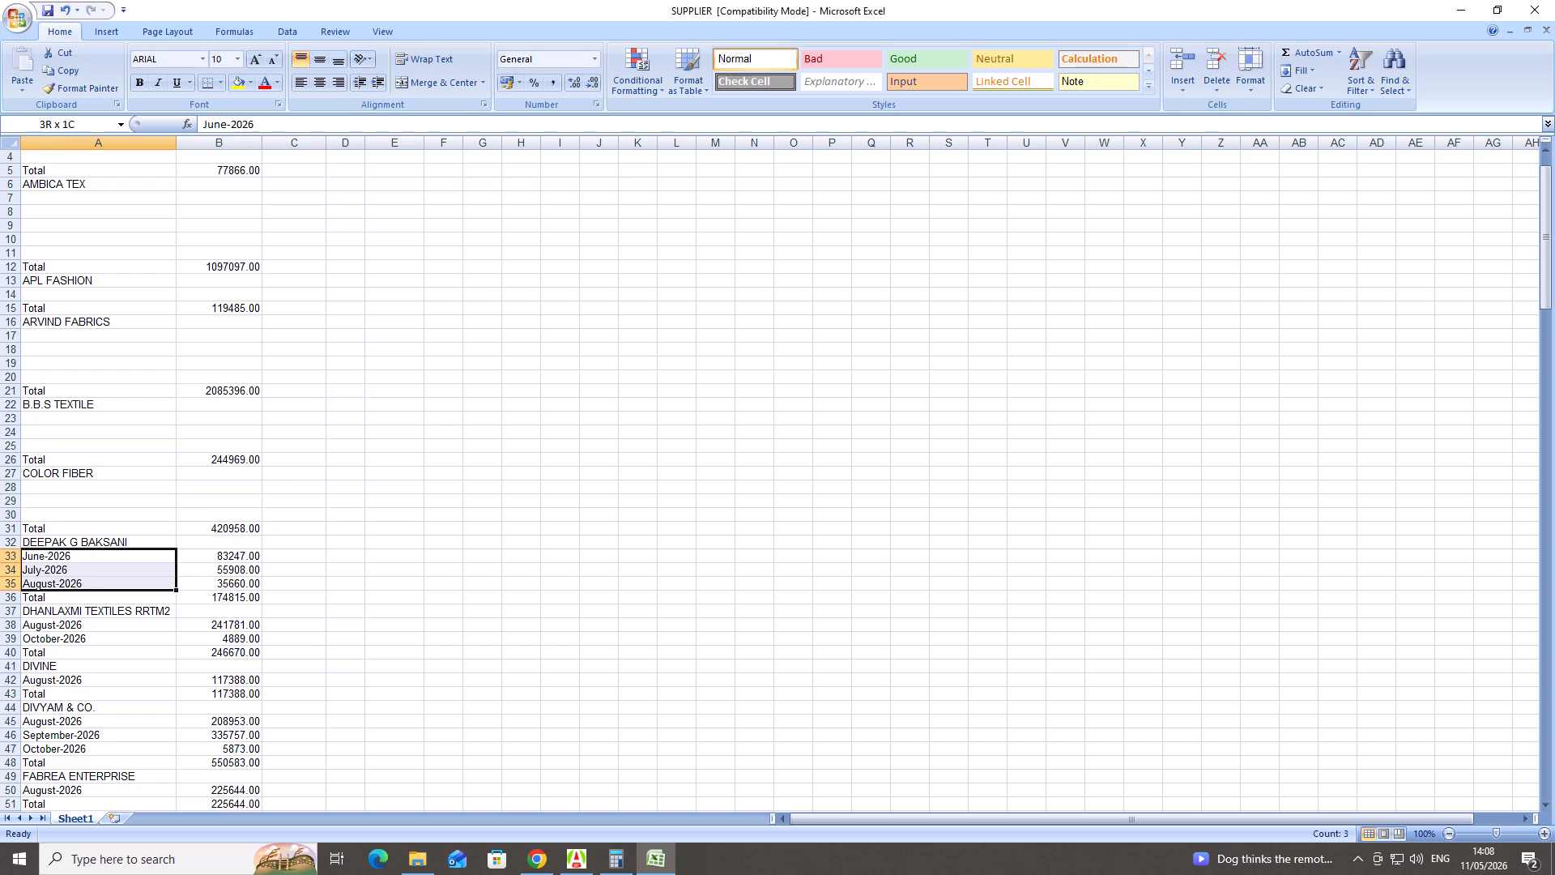
left_click_drag(101, 587, 251, 589)
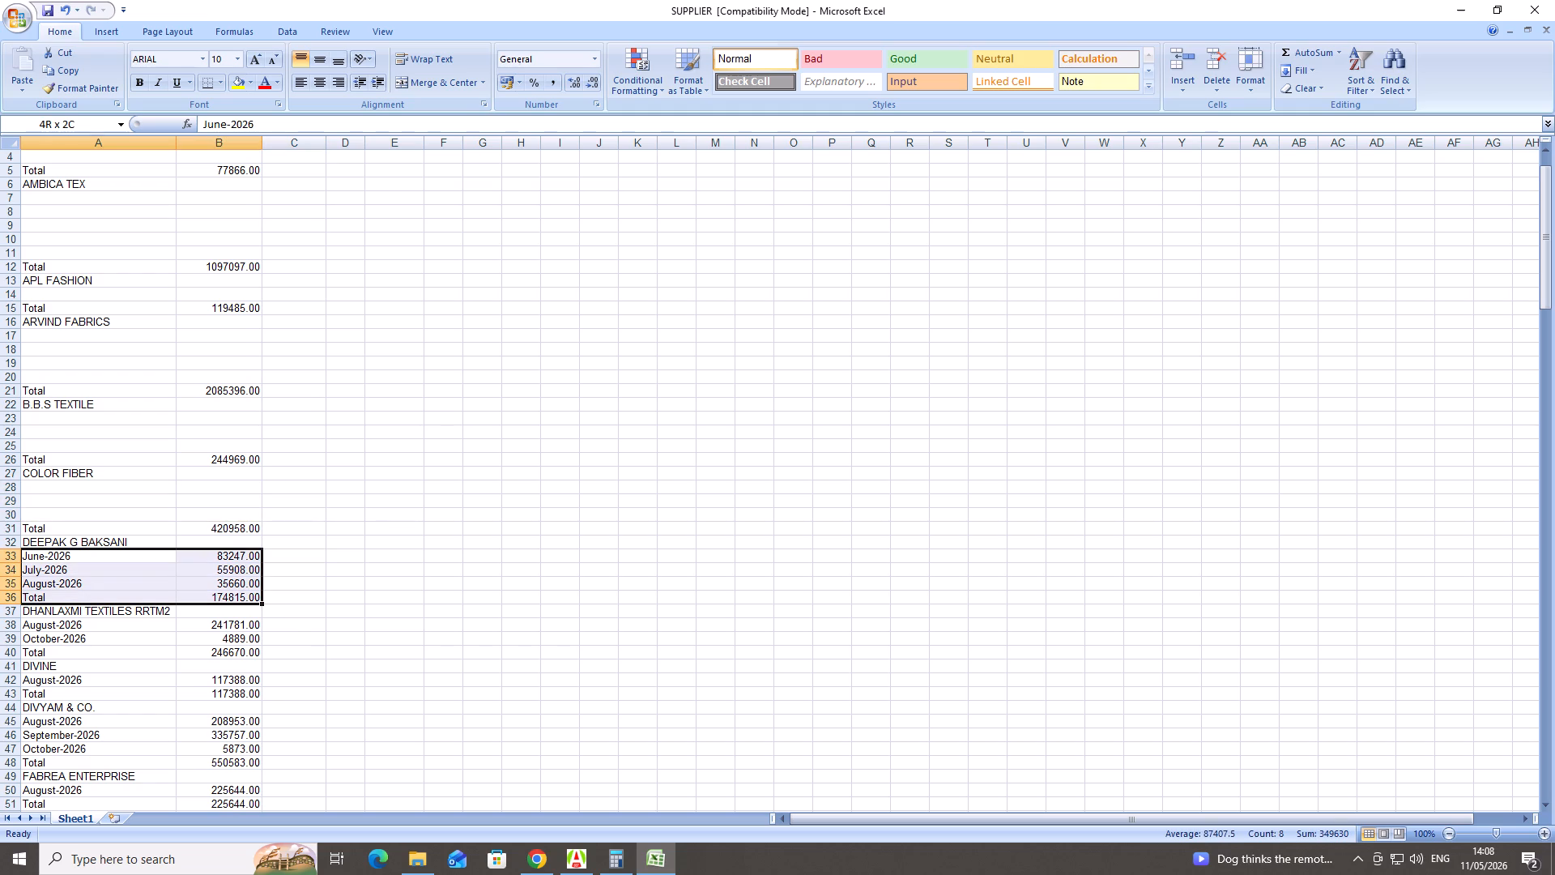
left_click_drag(251, 589, 250, 587)
key("Delete")
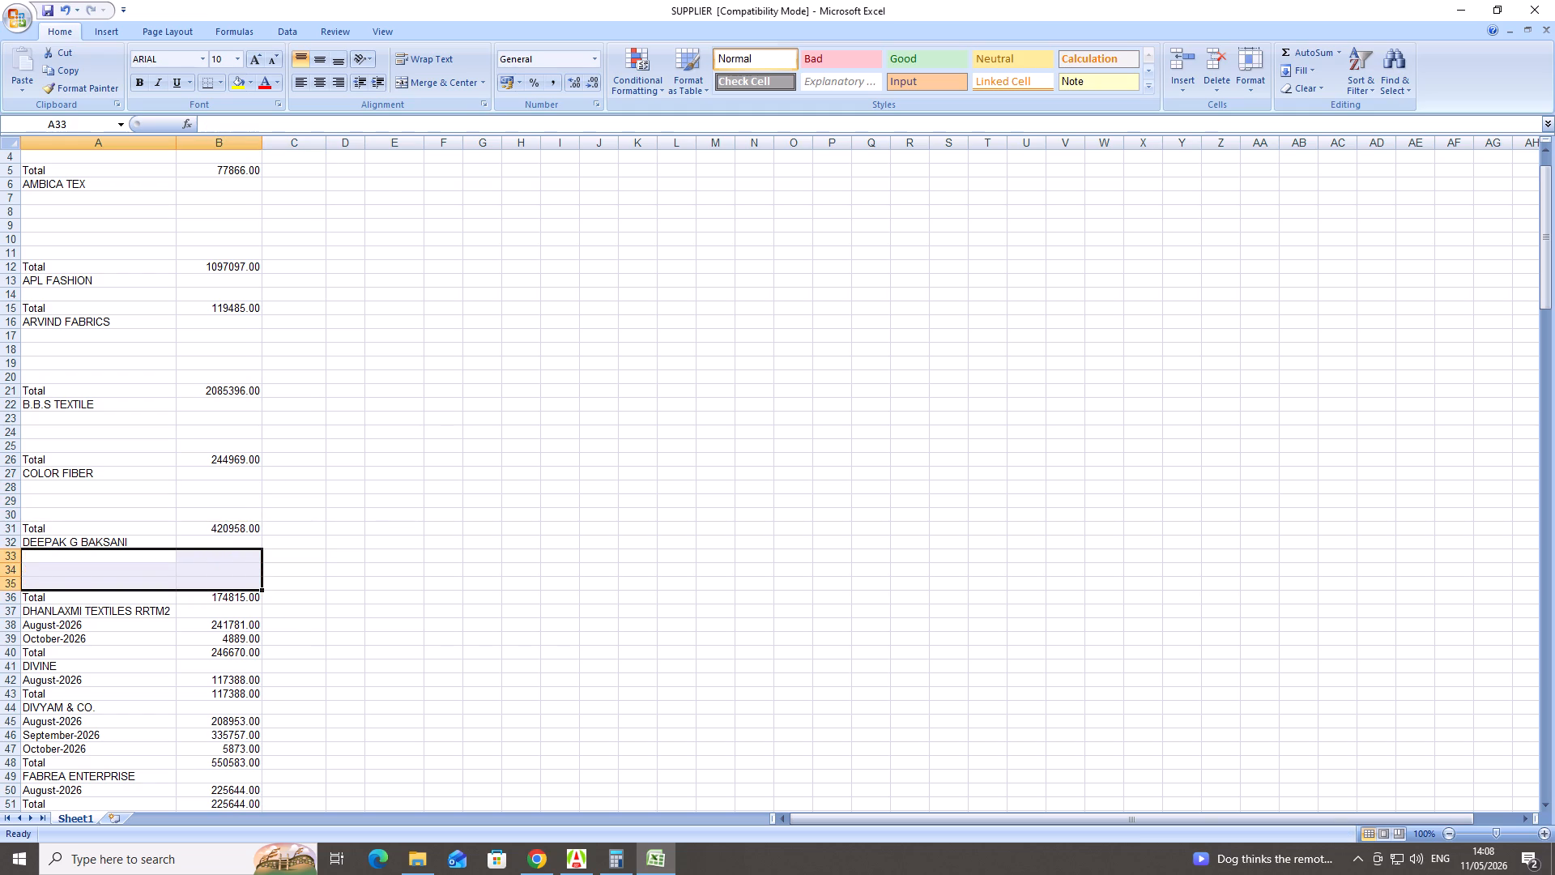
scroll(160, 616, "down", 1)
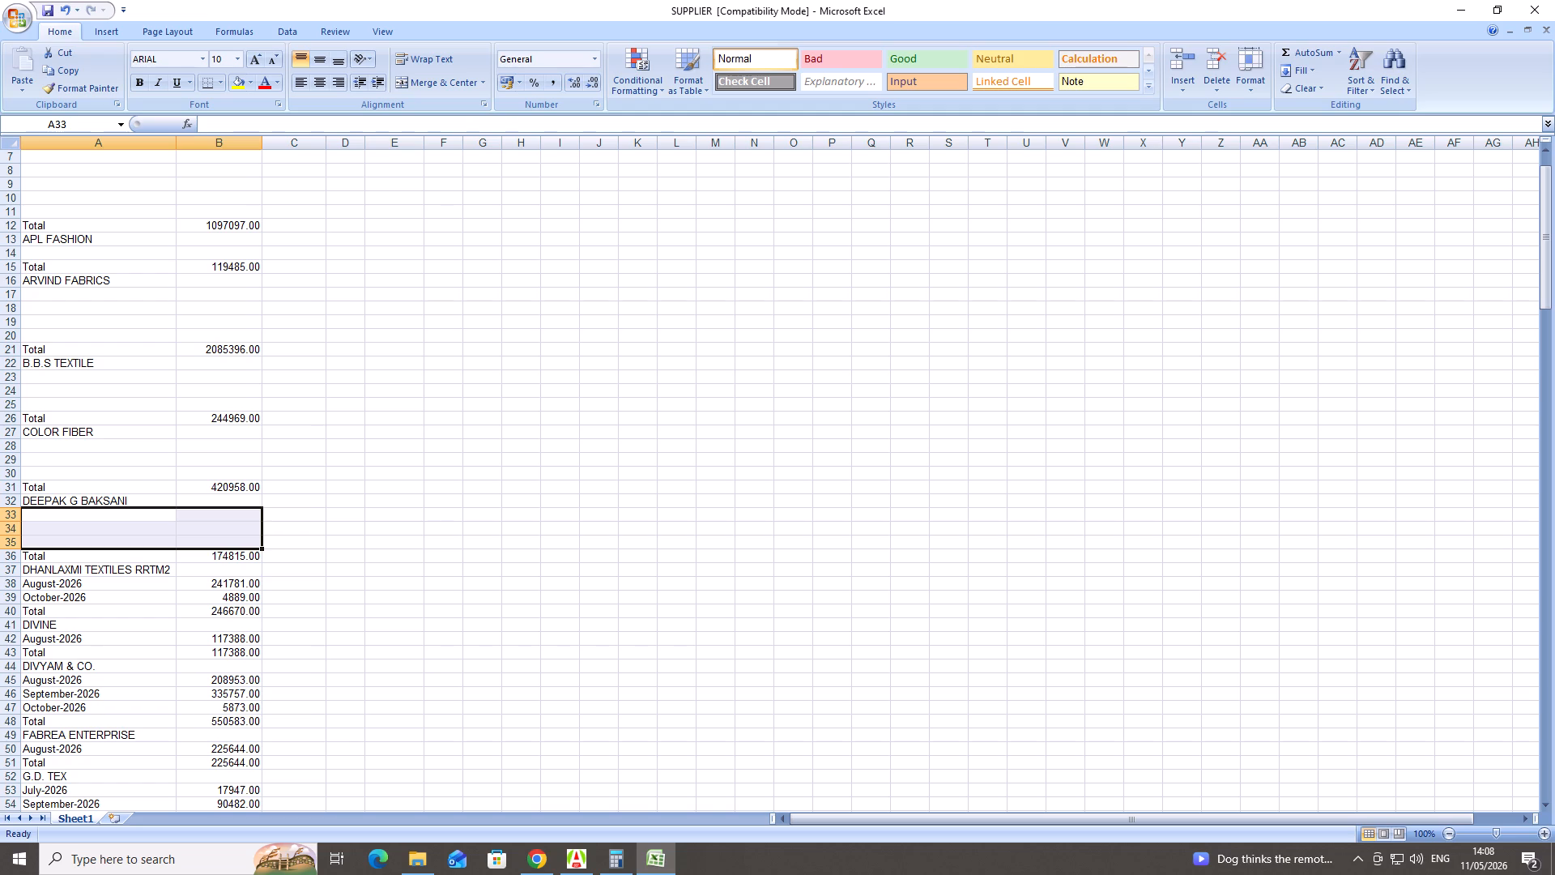
left_click_drag(26, 582, 253, 600)
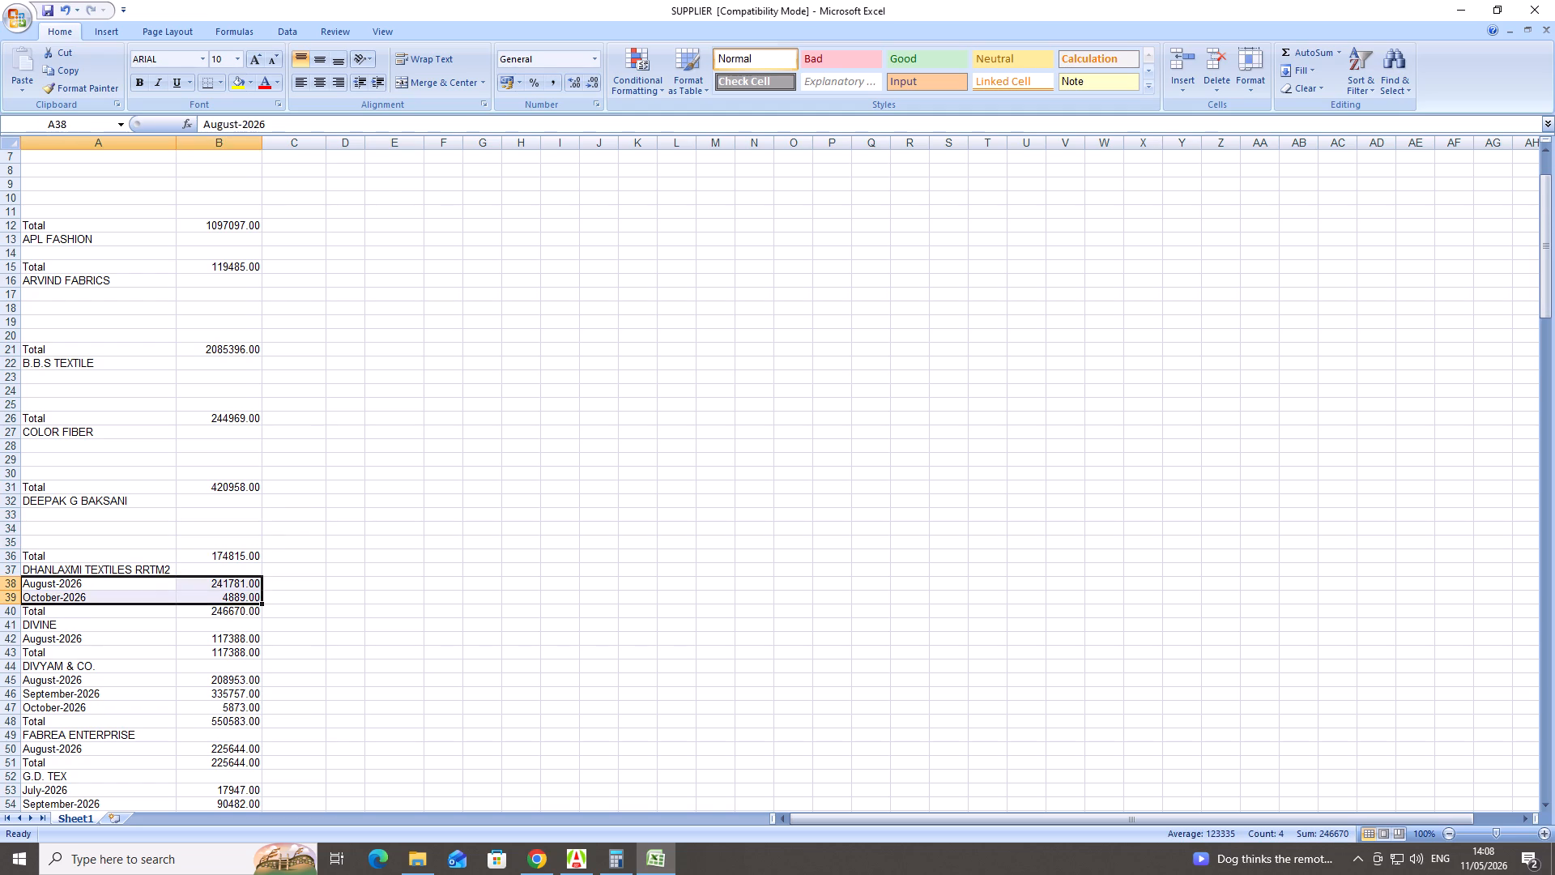
key("Delete")
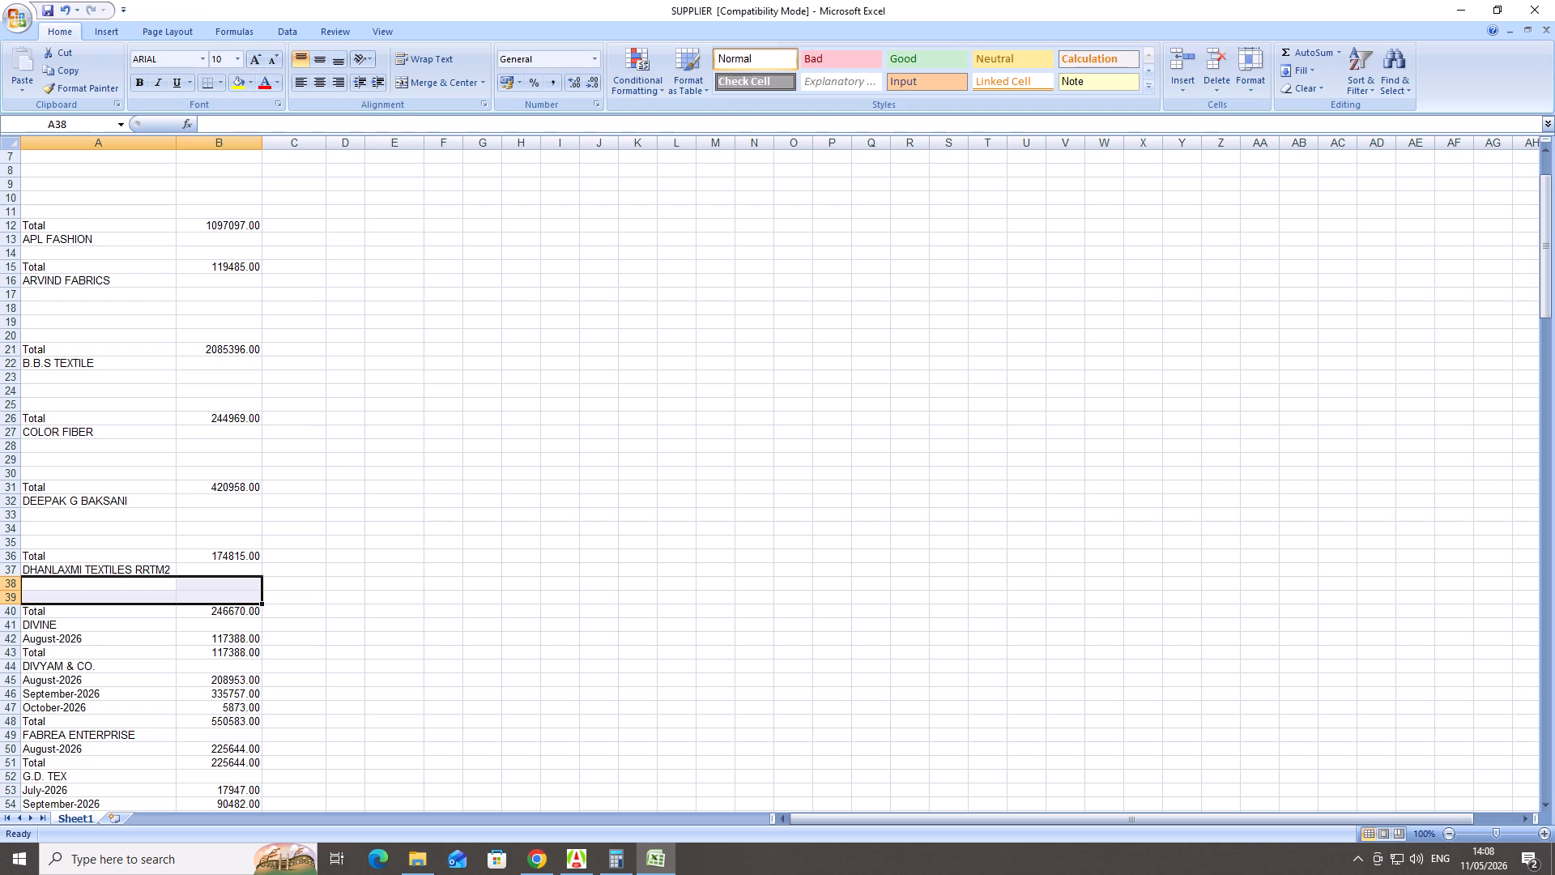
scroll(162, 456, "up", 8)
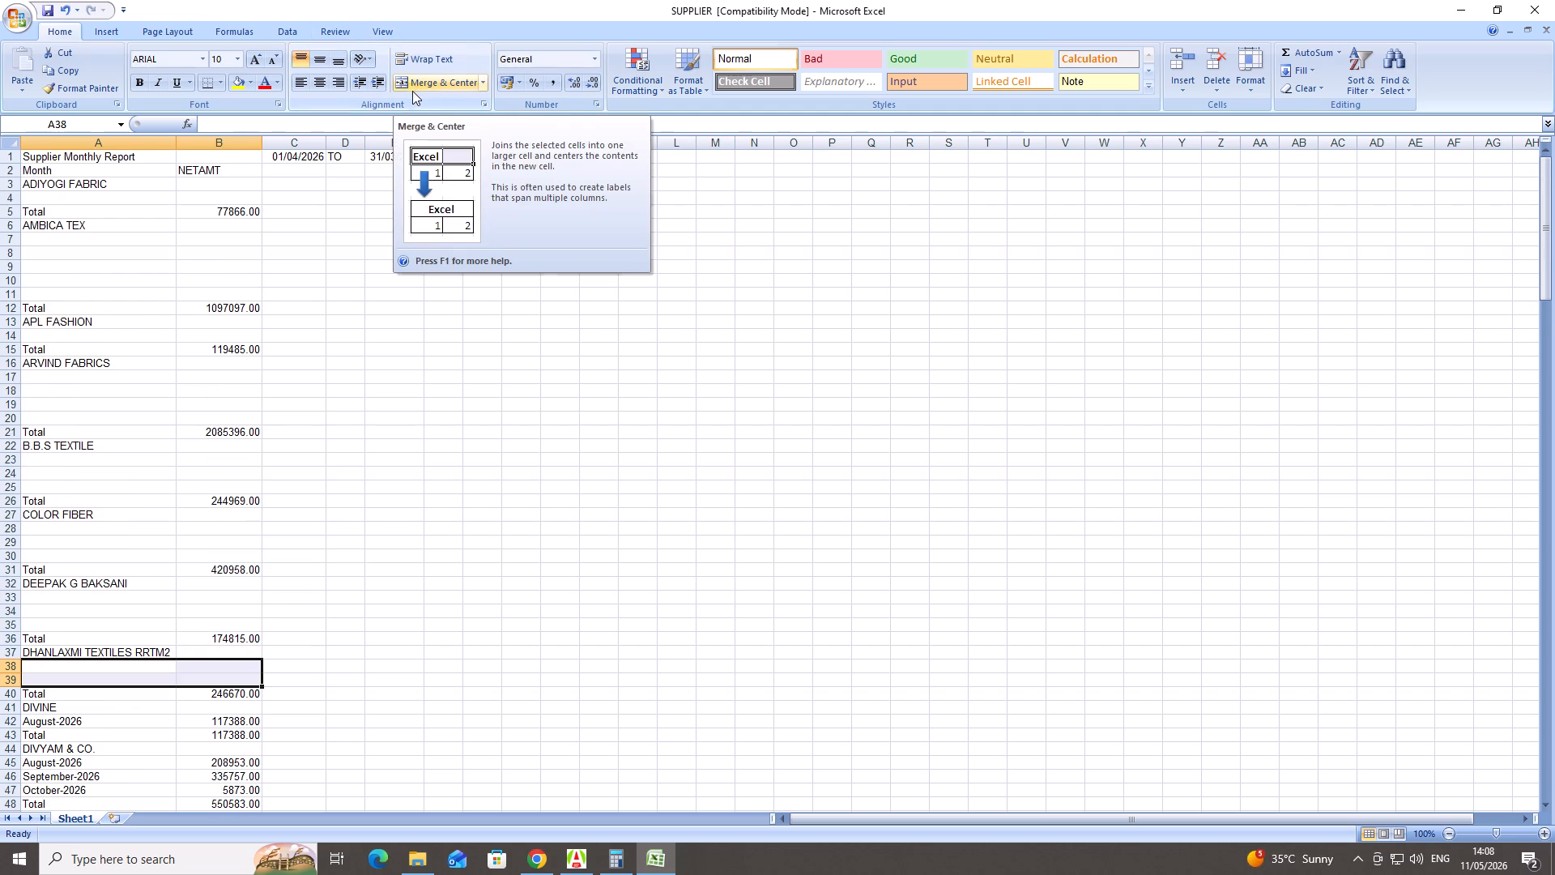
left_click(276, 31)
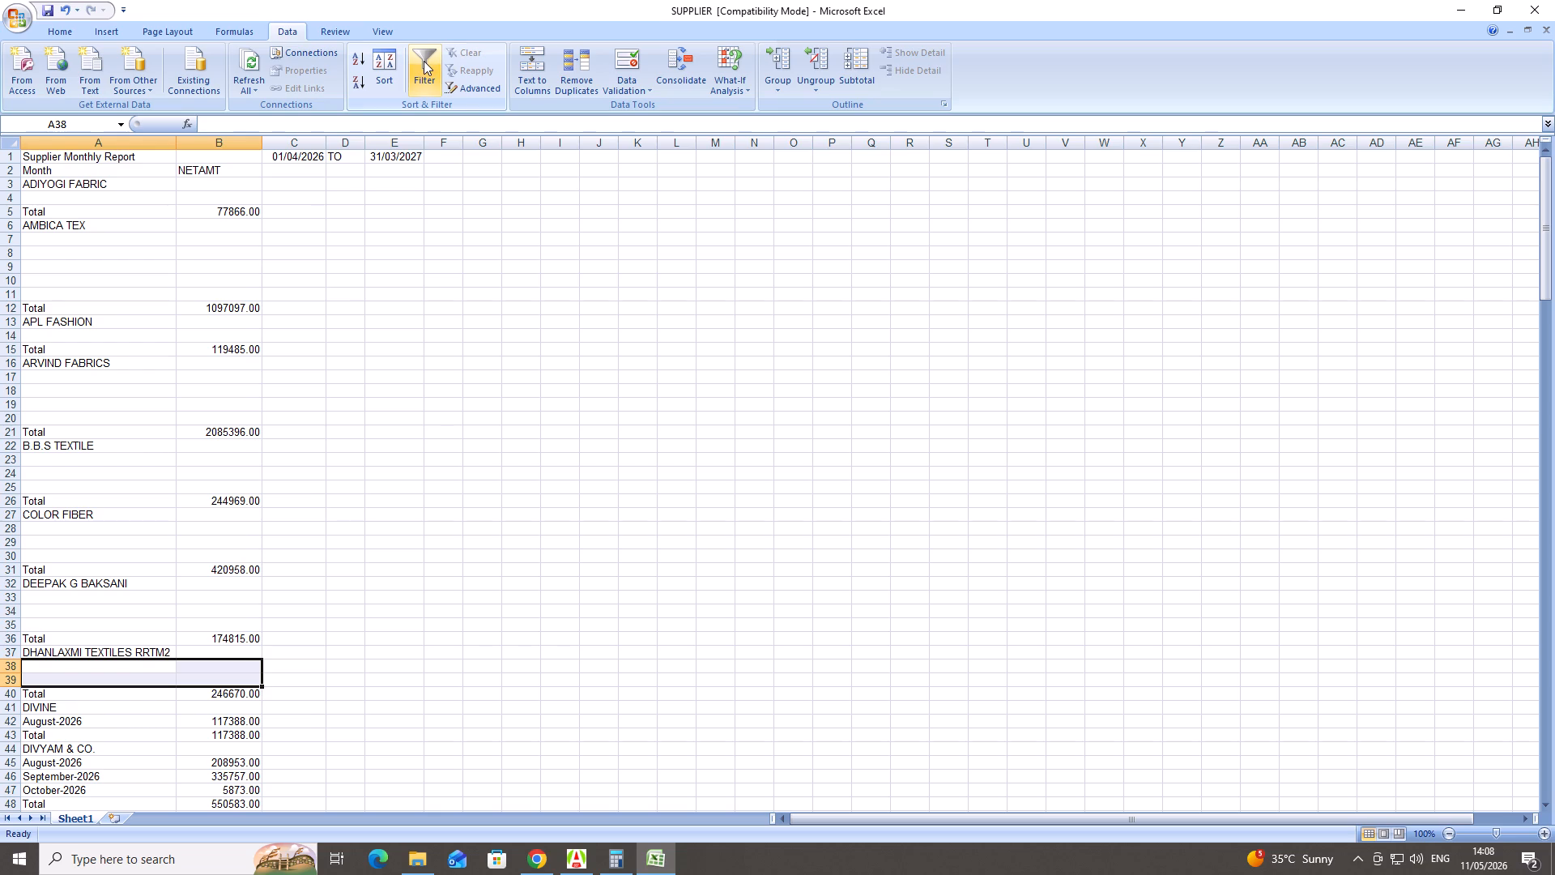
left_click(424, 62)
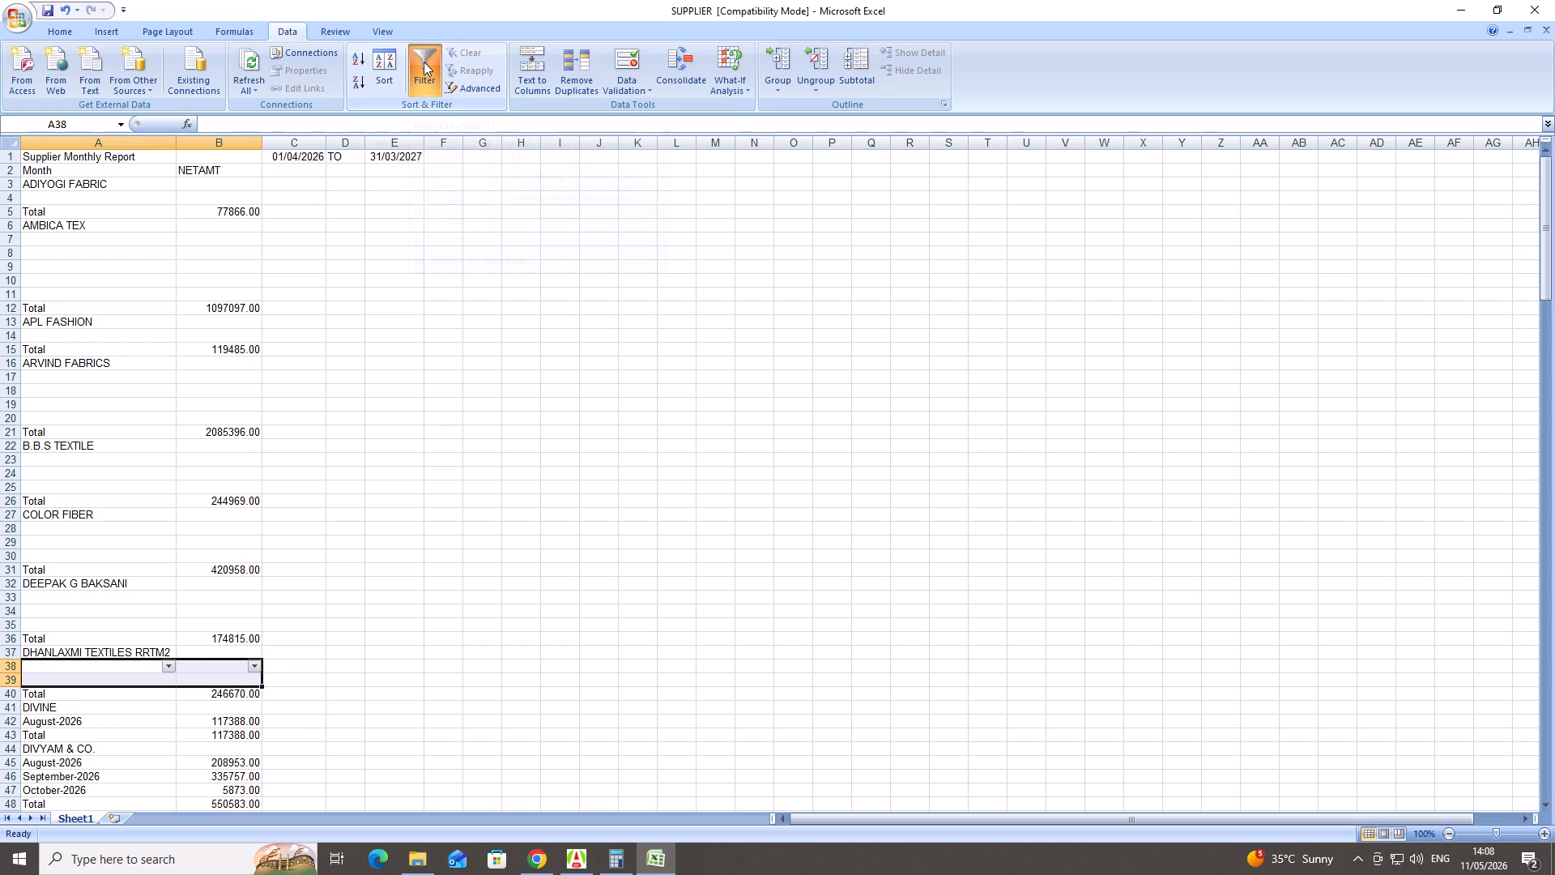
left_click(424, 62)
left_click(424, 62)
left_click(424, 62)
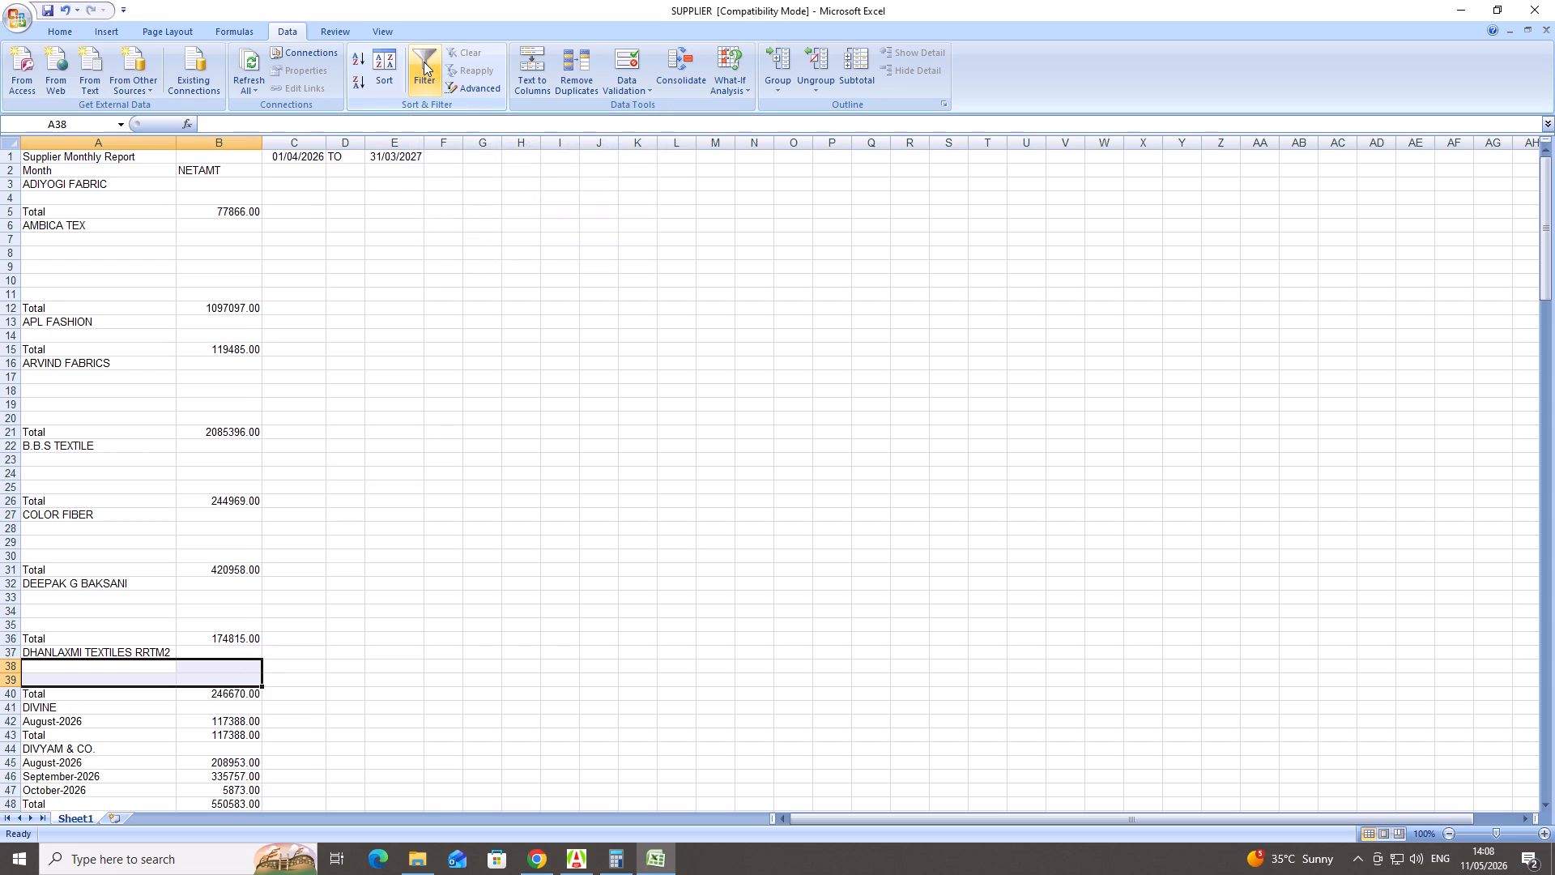
Add filters to the row 1 headings and exclude ADIYOGI FABRIC from the Supplier Monthly Report column.
left_click(95, 160)
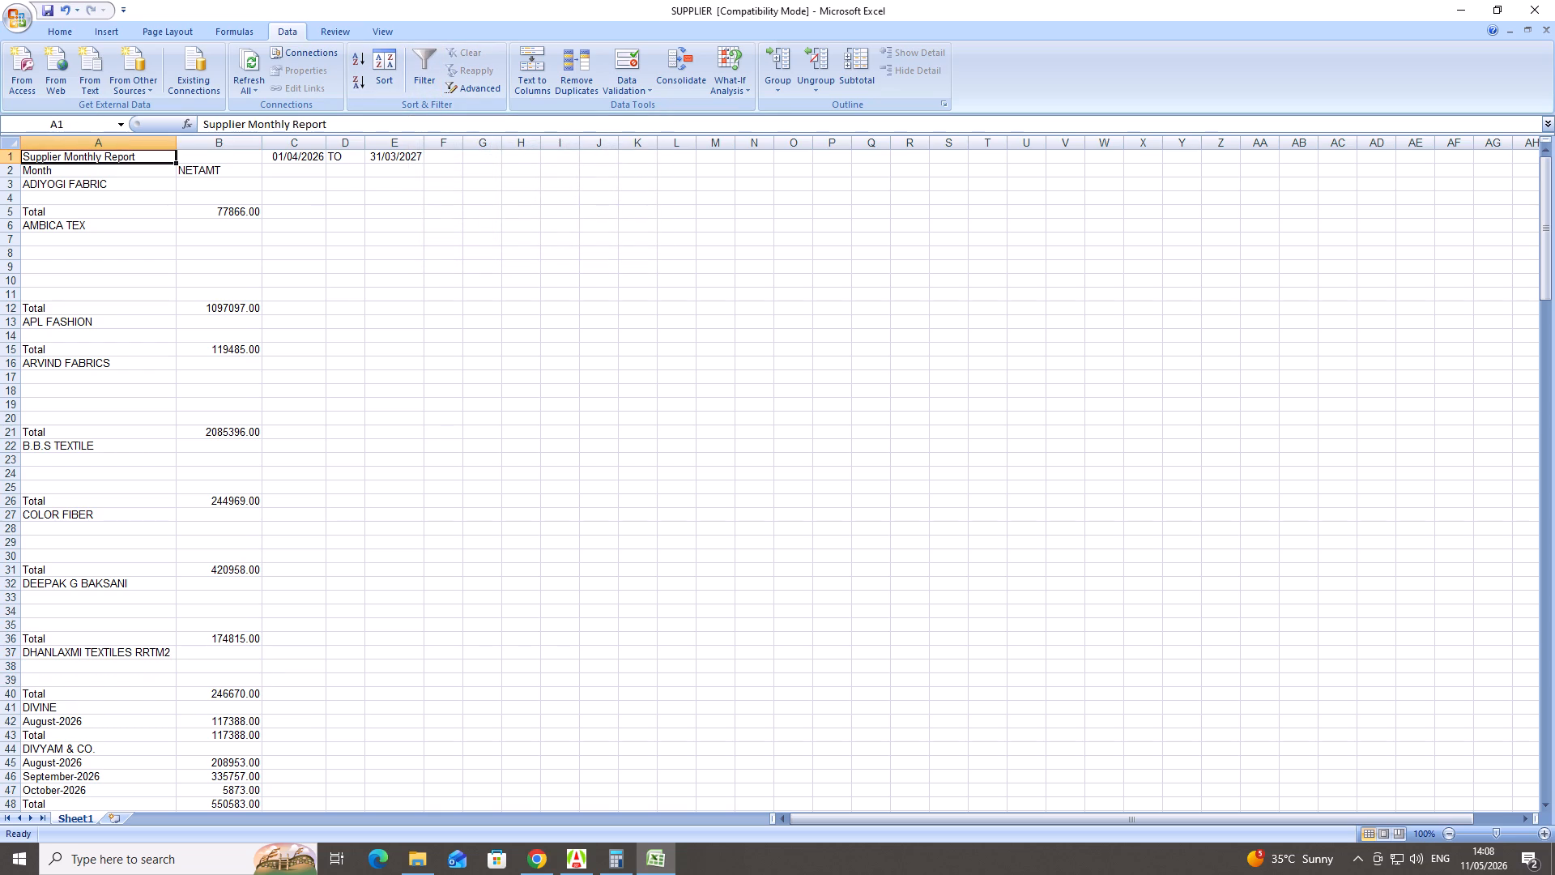
left_click(417, 52)
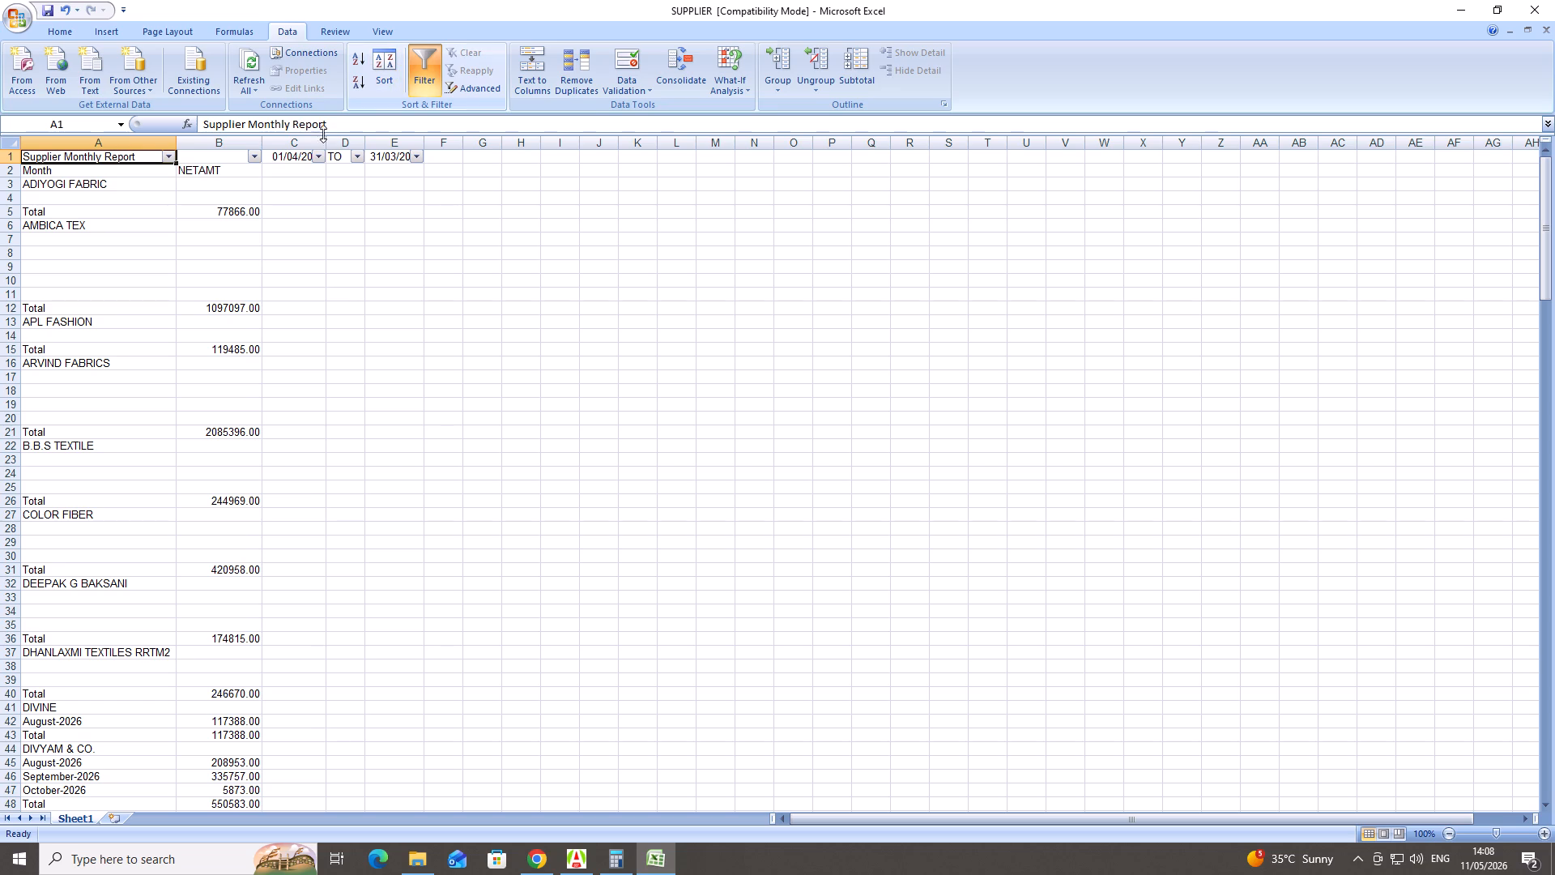
left_click(168, 157)
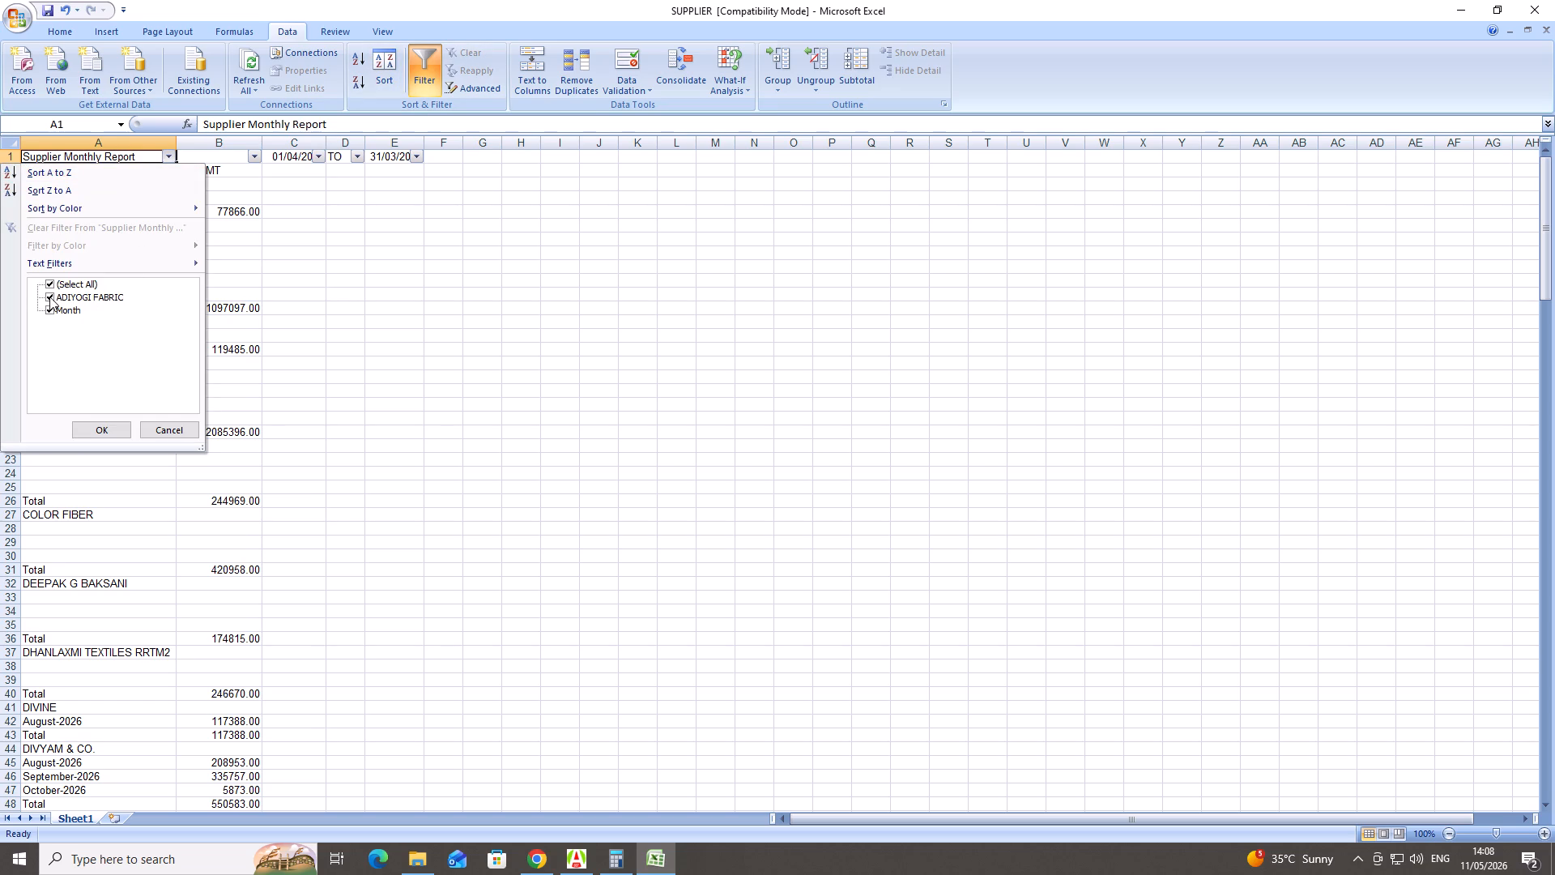
left_click(47, 294)
left_click(48, 282)
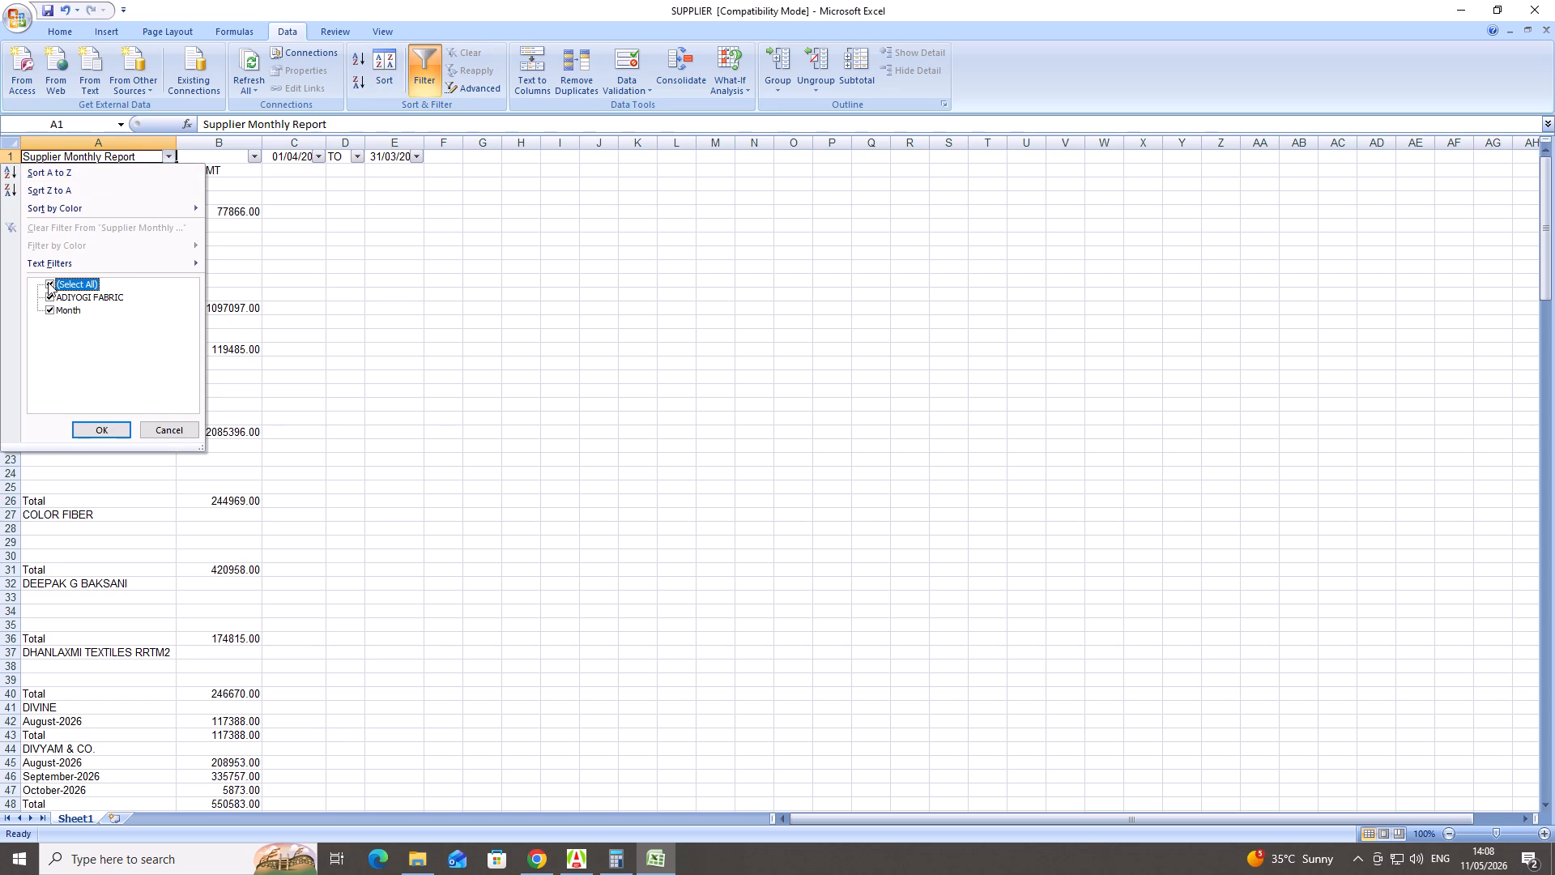
left_click(49, 294)
left_click(101, 429)
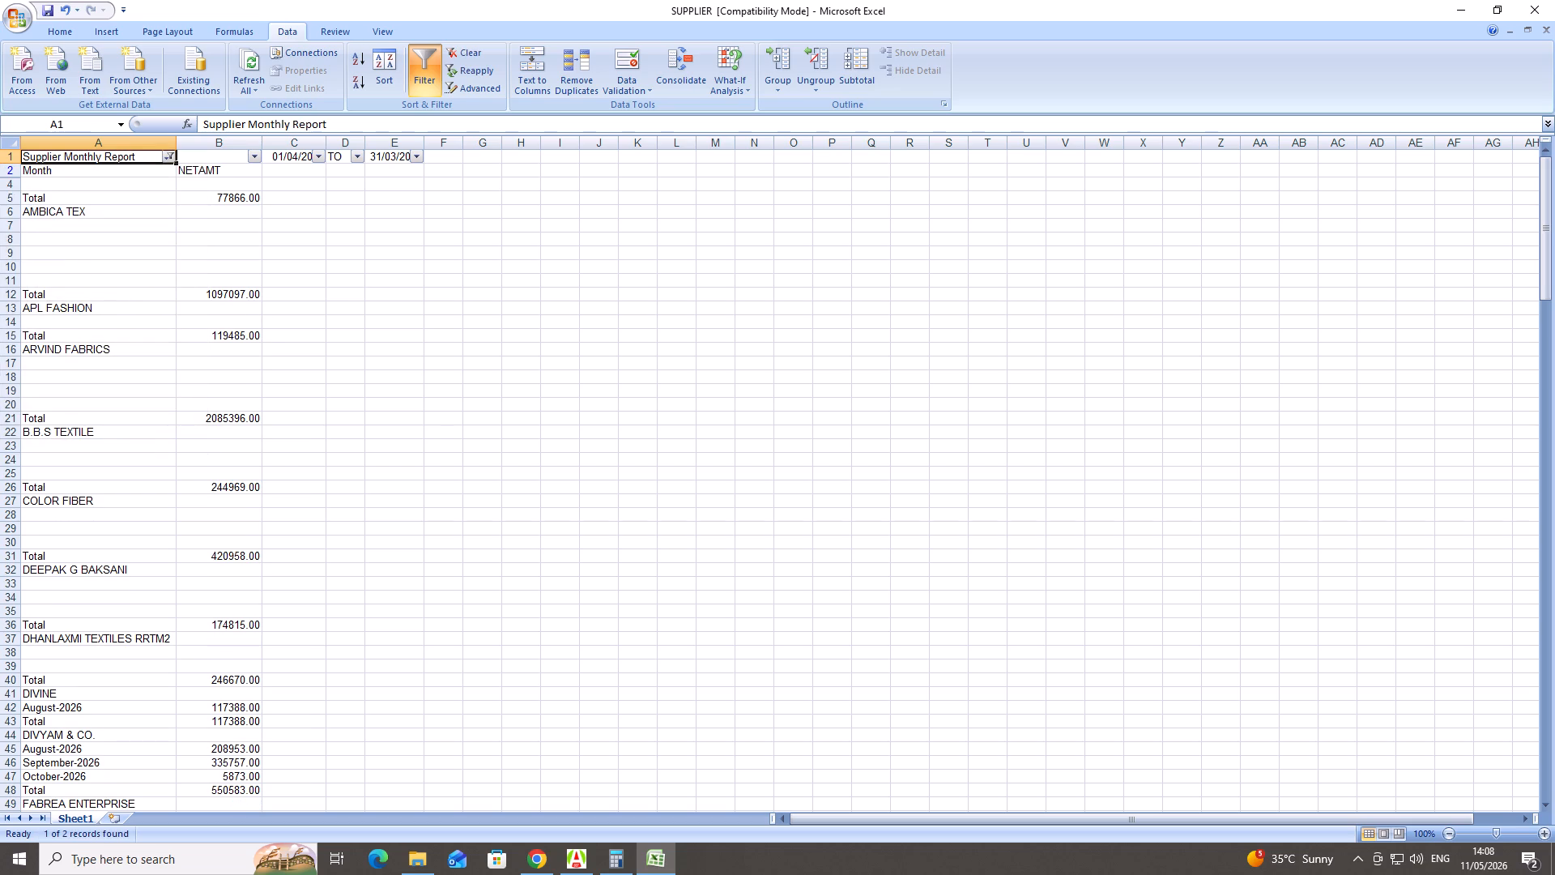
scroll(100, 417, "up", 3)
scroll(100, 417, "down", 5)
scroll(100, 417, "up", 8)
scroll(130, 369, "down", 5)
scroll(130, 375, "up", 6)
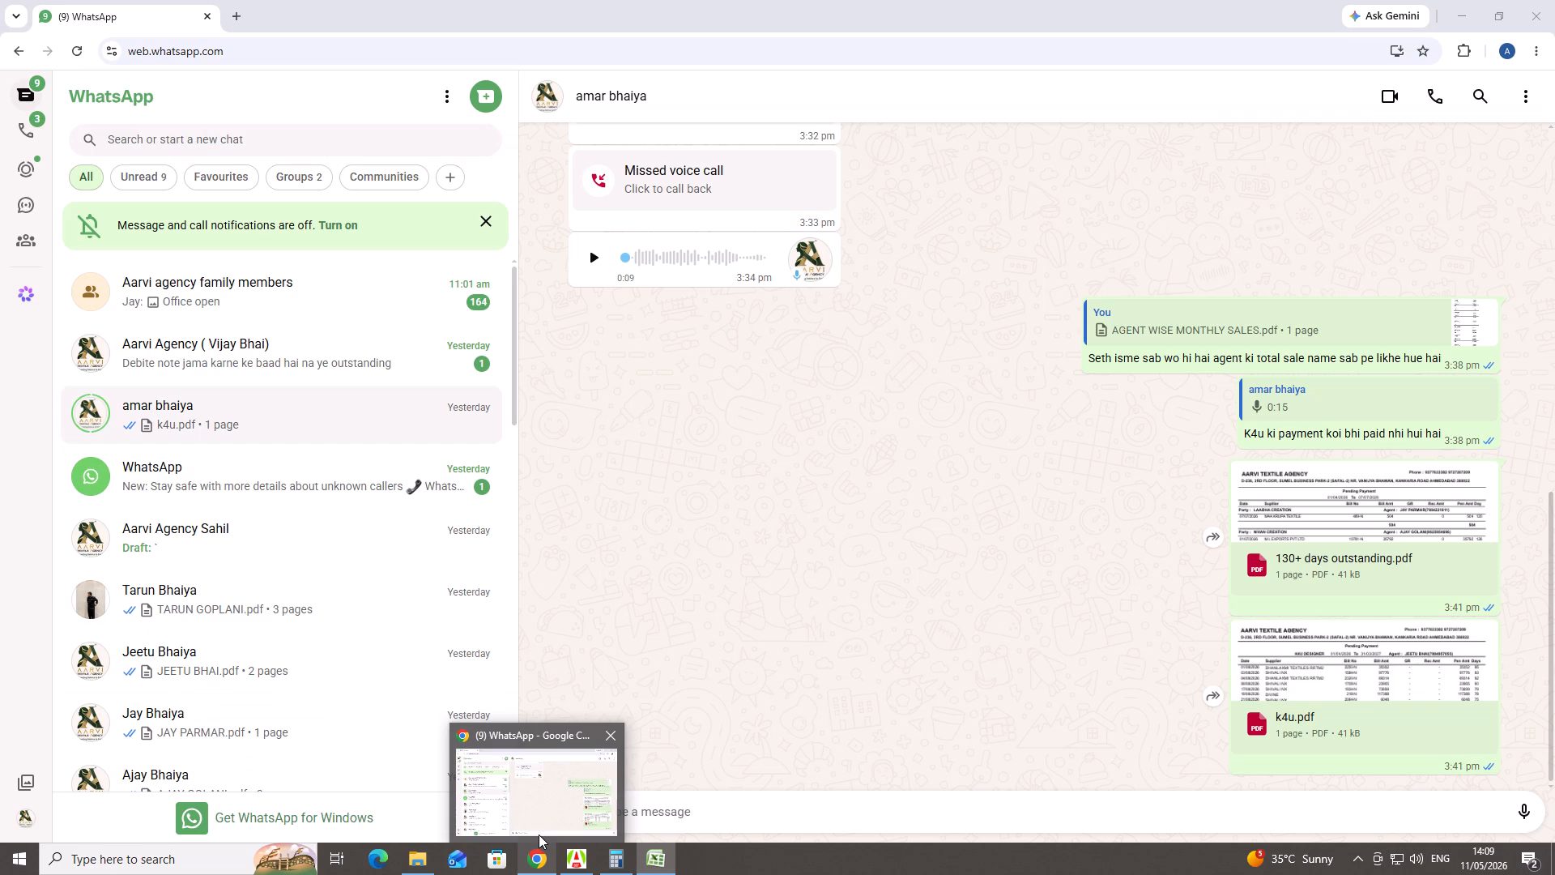
Switch to the agency application, log out of the current agency, and choose SHALIMAR AGENCY 2025-2026 for login.
left_click(567, 852)
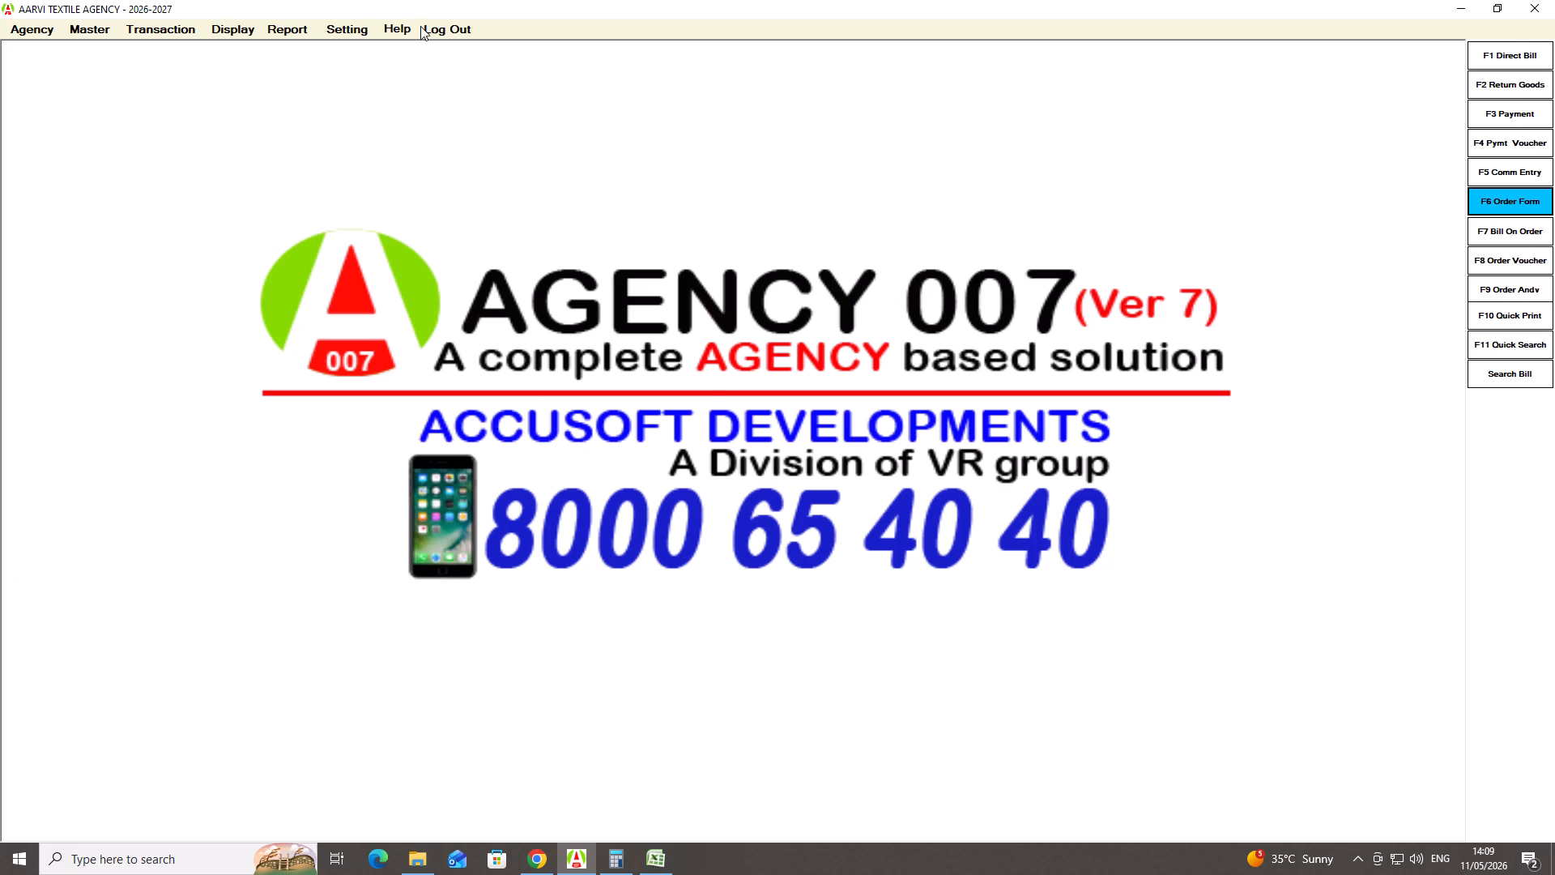
left_click(428, 27)
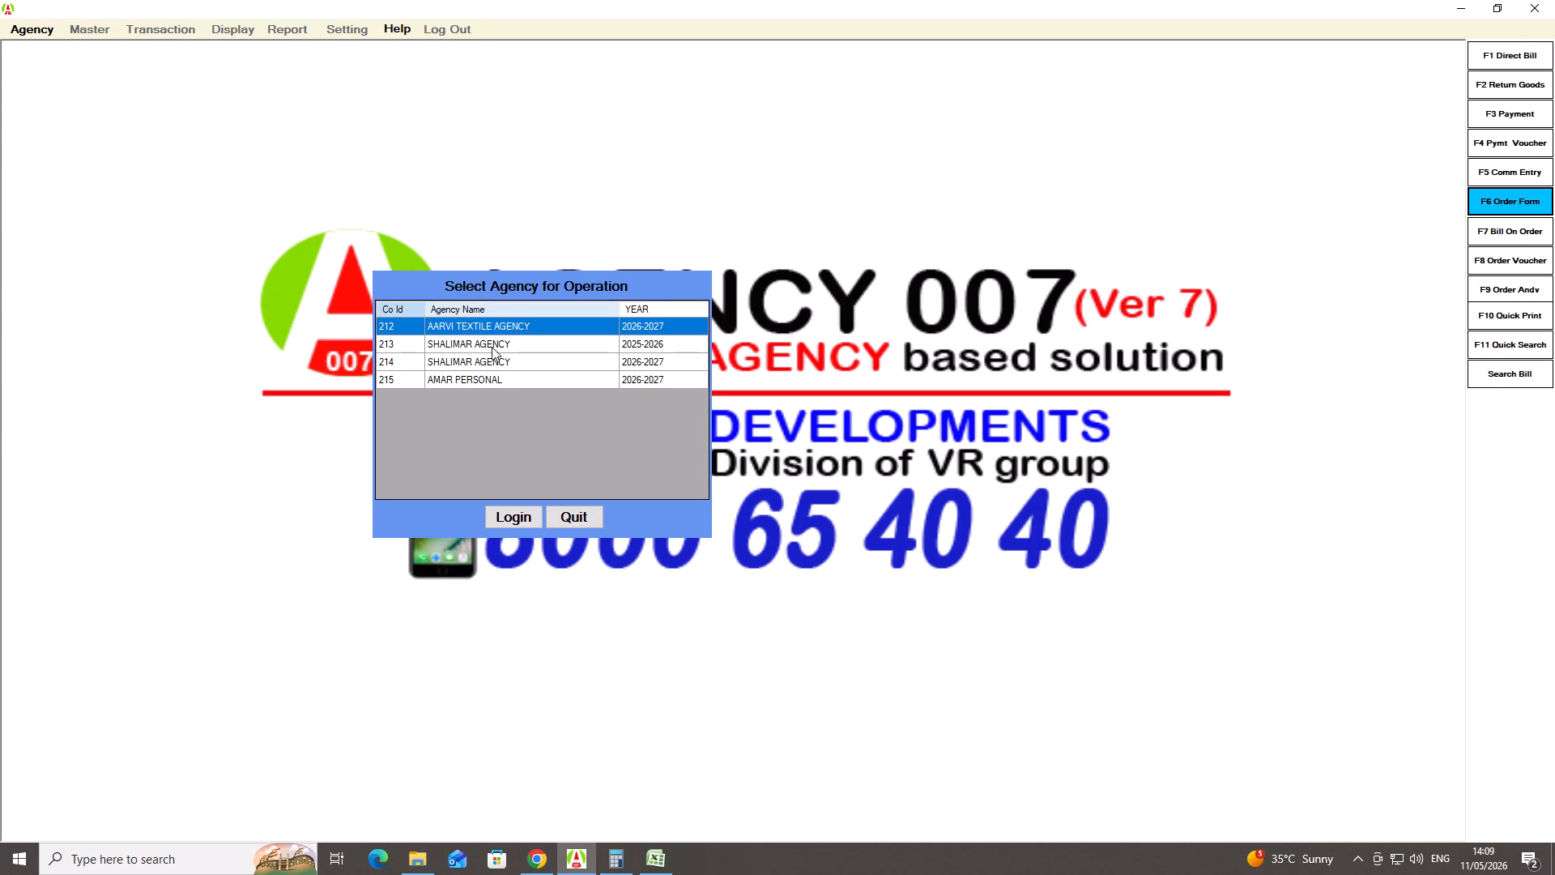
left_click(492, 341)
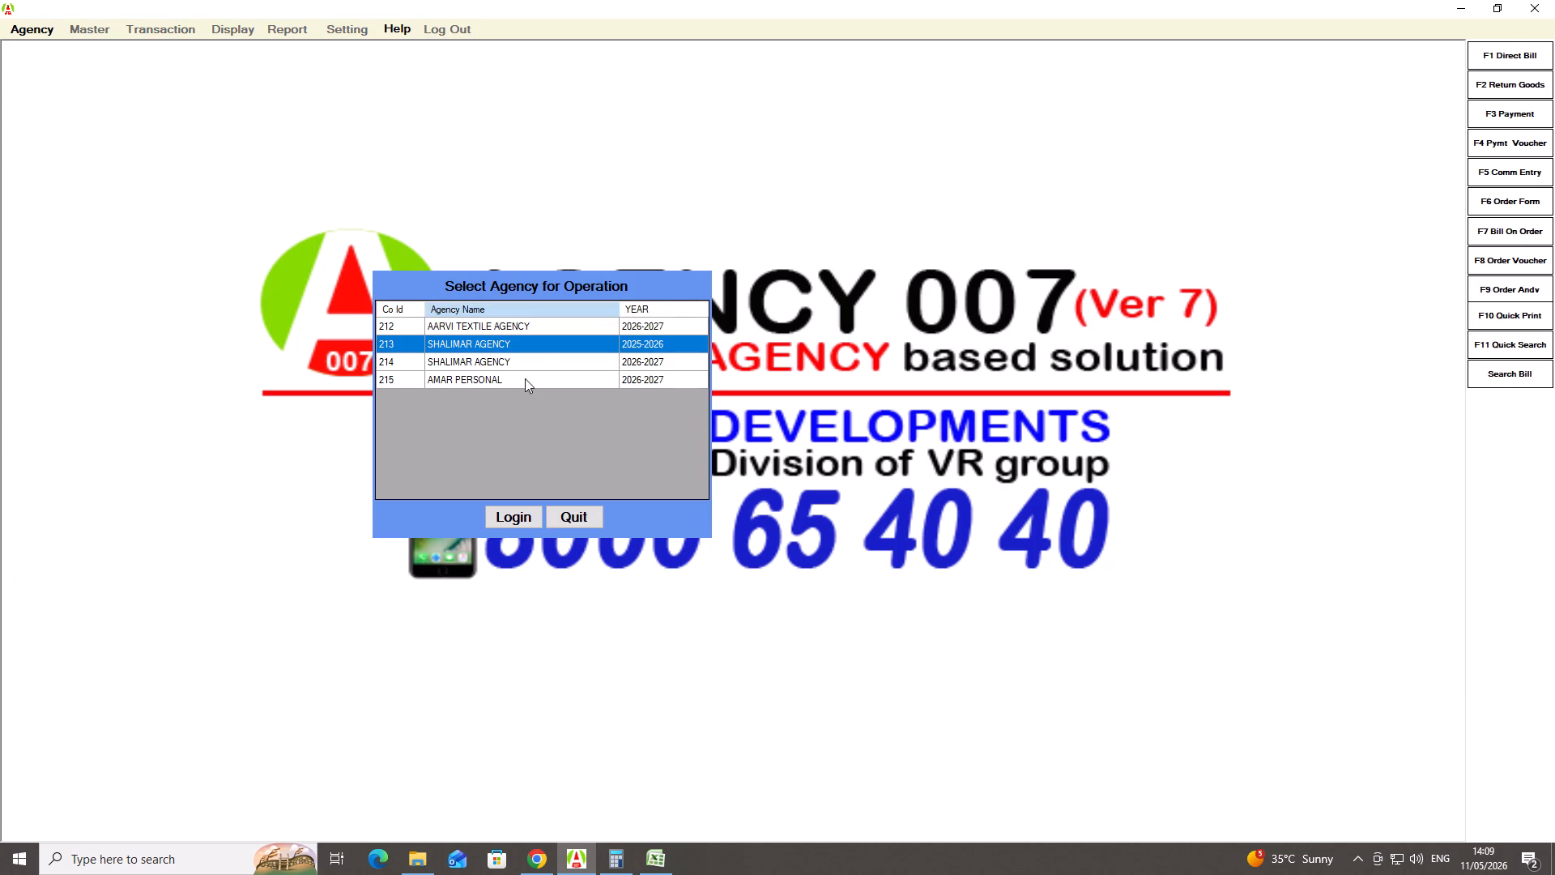
left_click(523, 510)
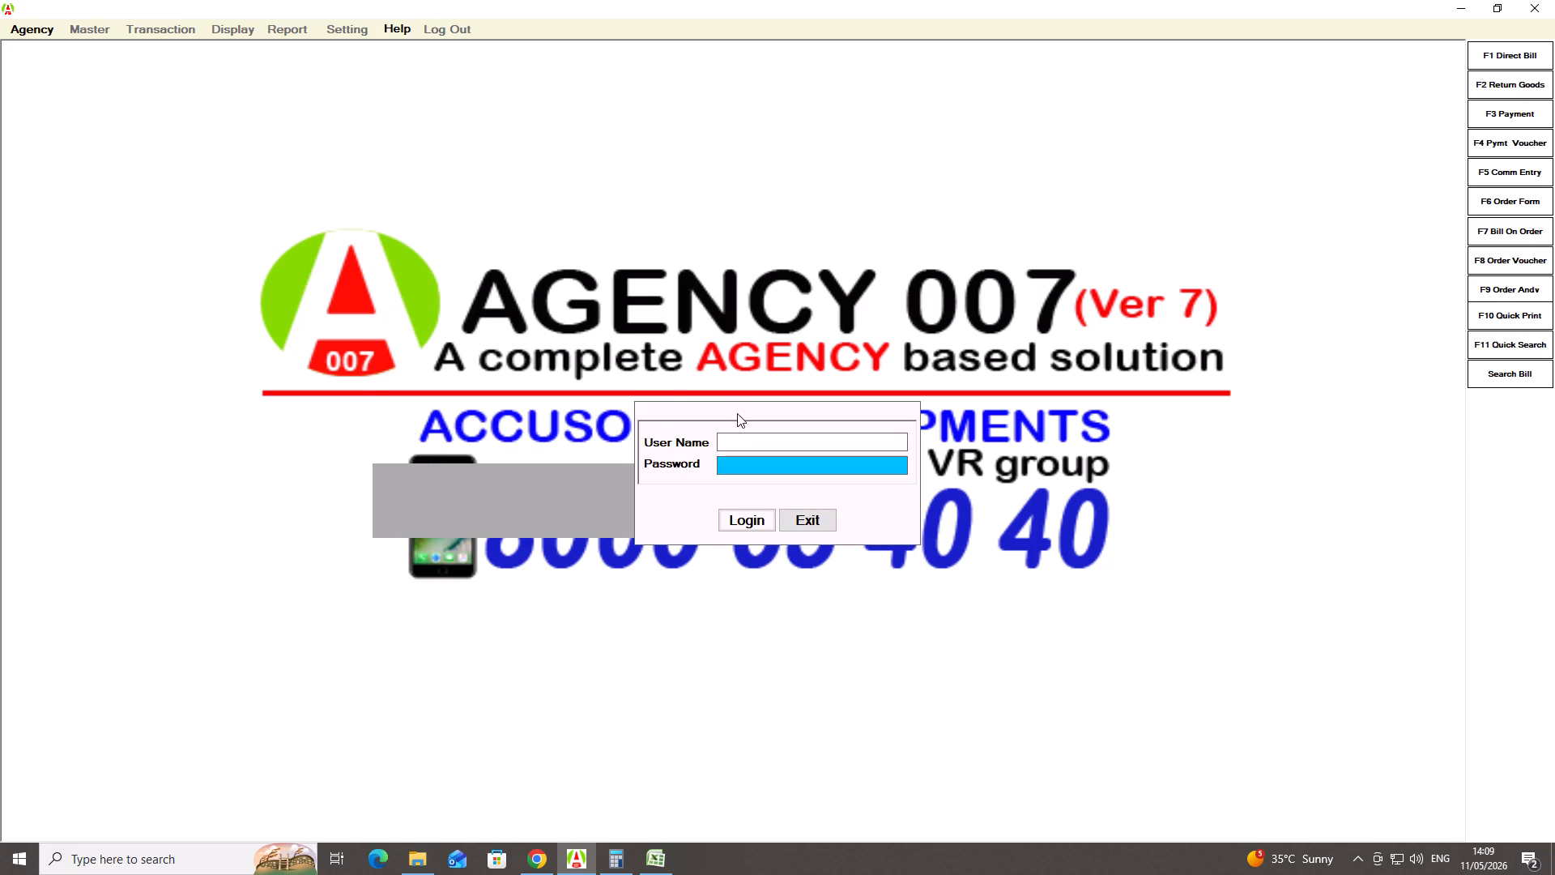
Enter SHALIMAR AGENCY as the user name for the agency login.
left_click(731, 440)
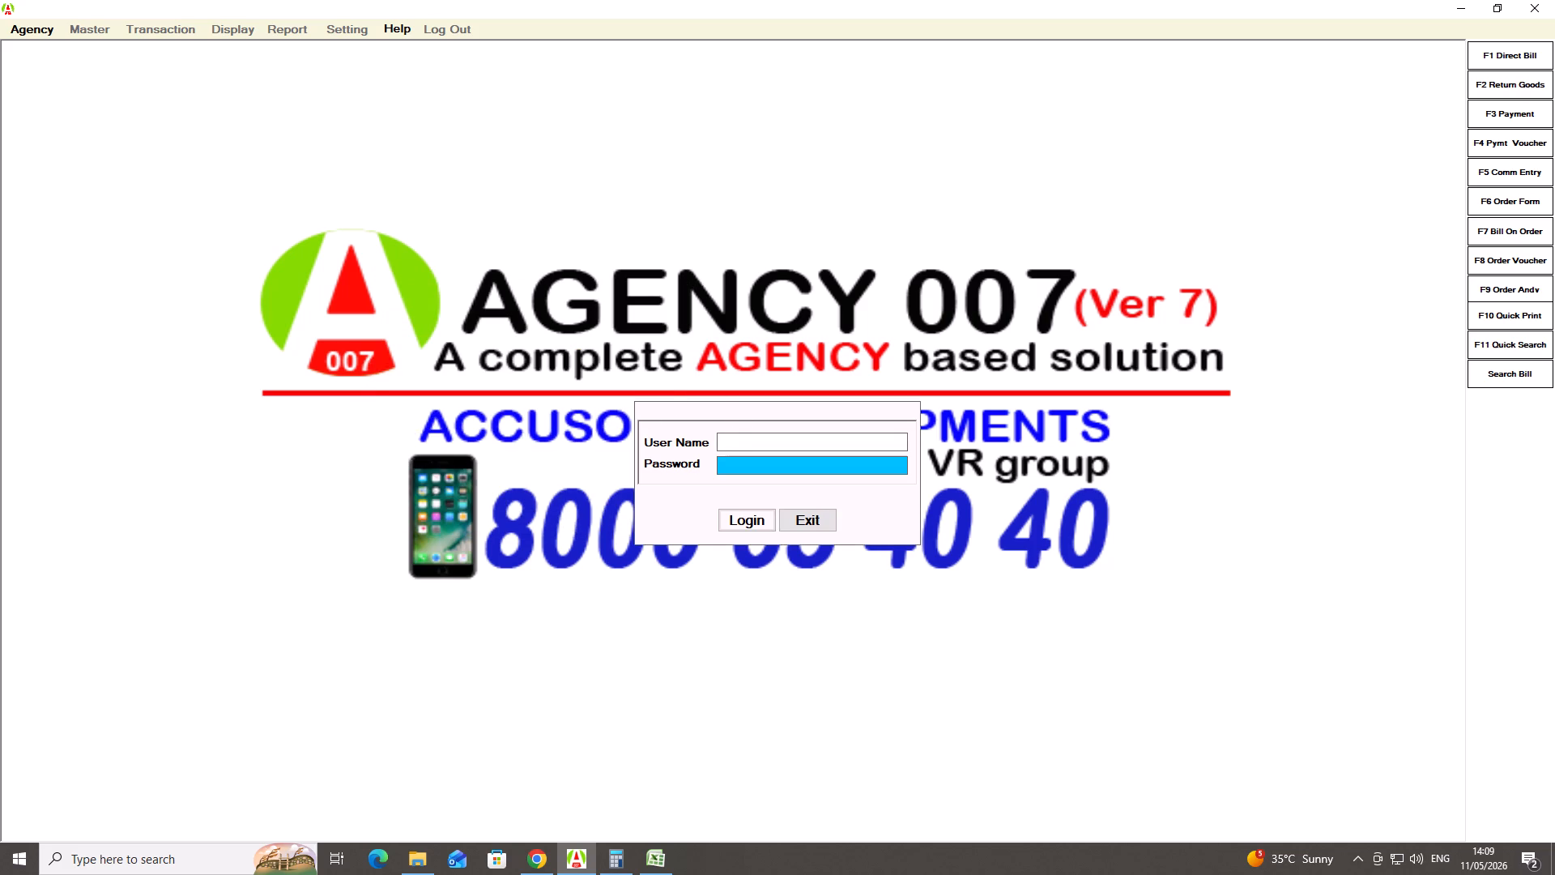
type("SHALIMAR AGENCY")
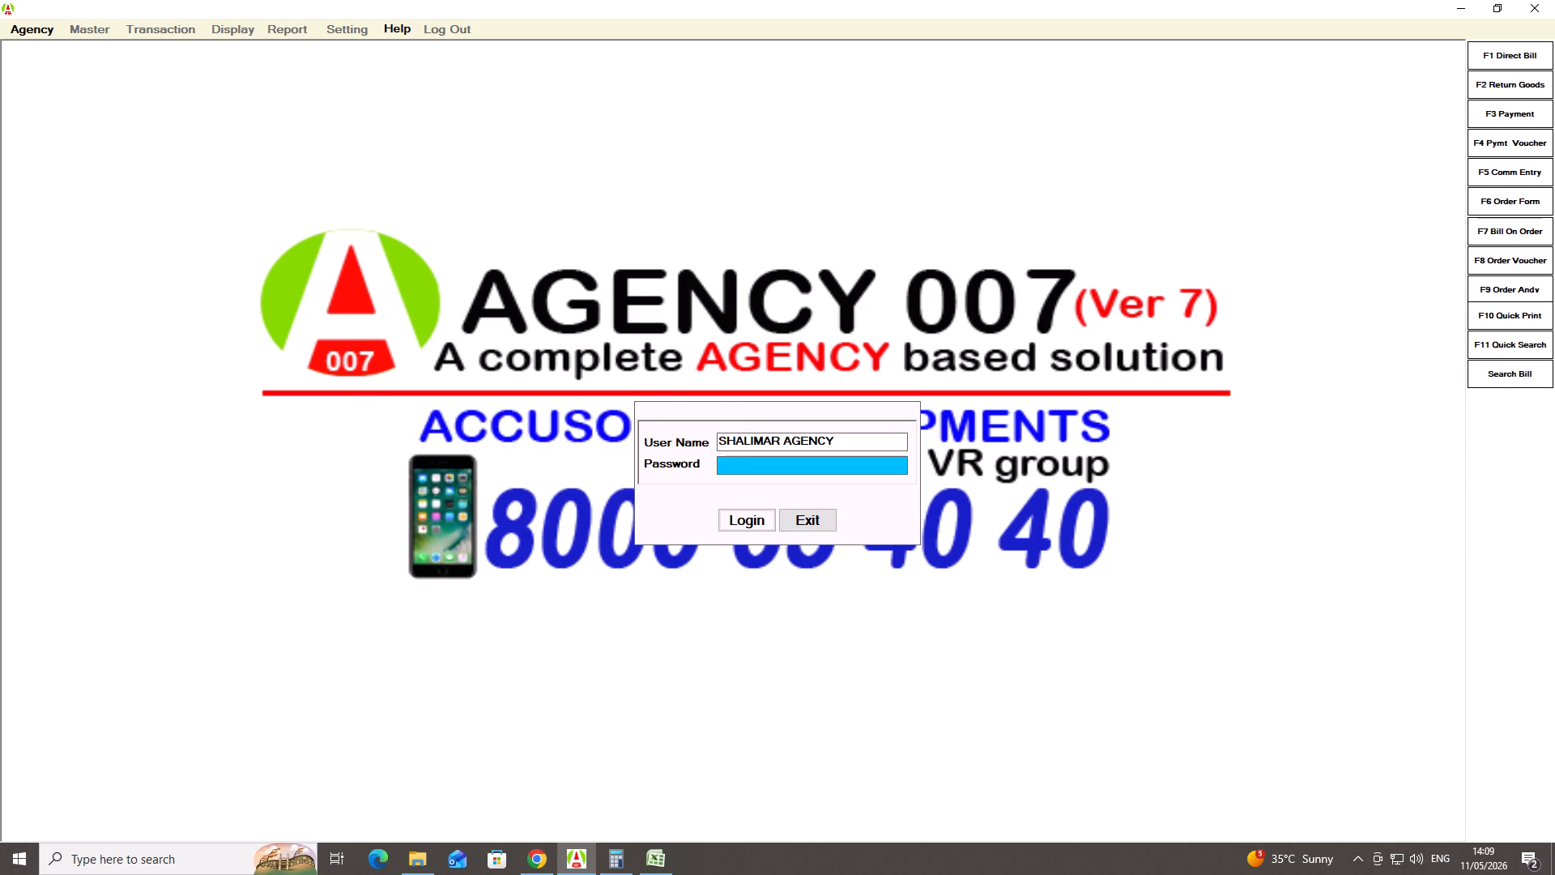
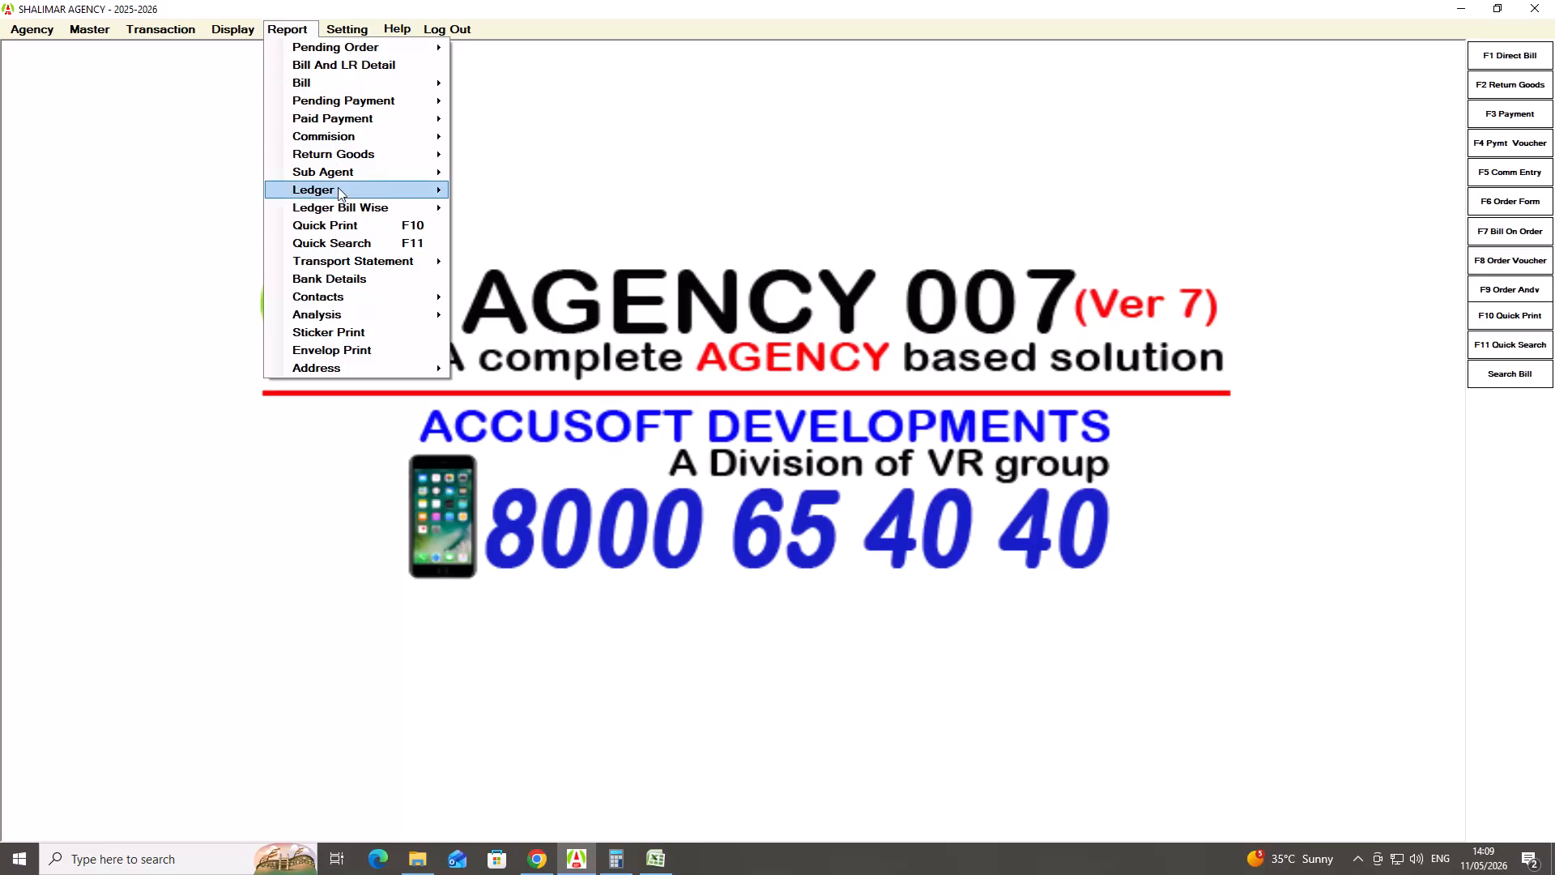
Preview the All Supplier Monthly Sales report for 01/04/2025 to 31/03/2026, examine the SHREE GAJANAND FABRICS section, and close the report.
left_click(342, 311)
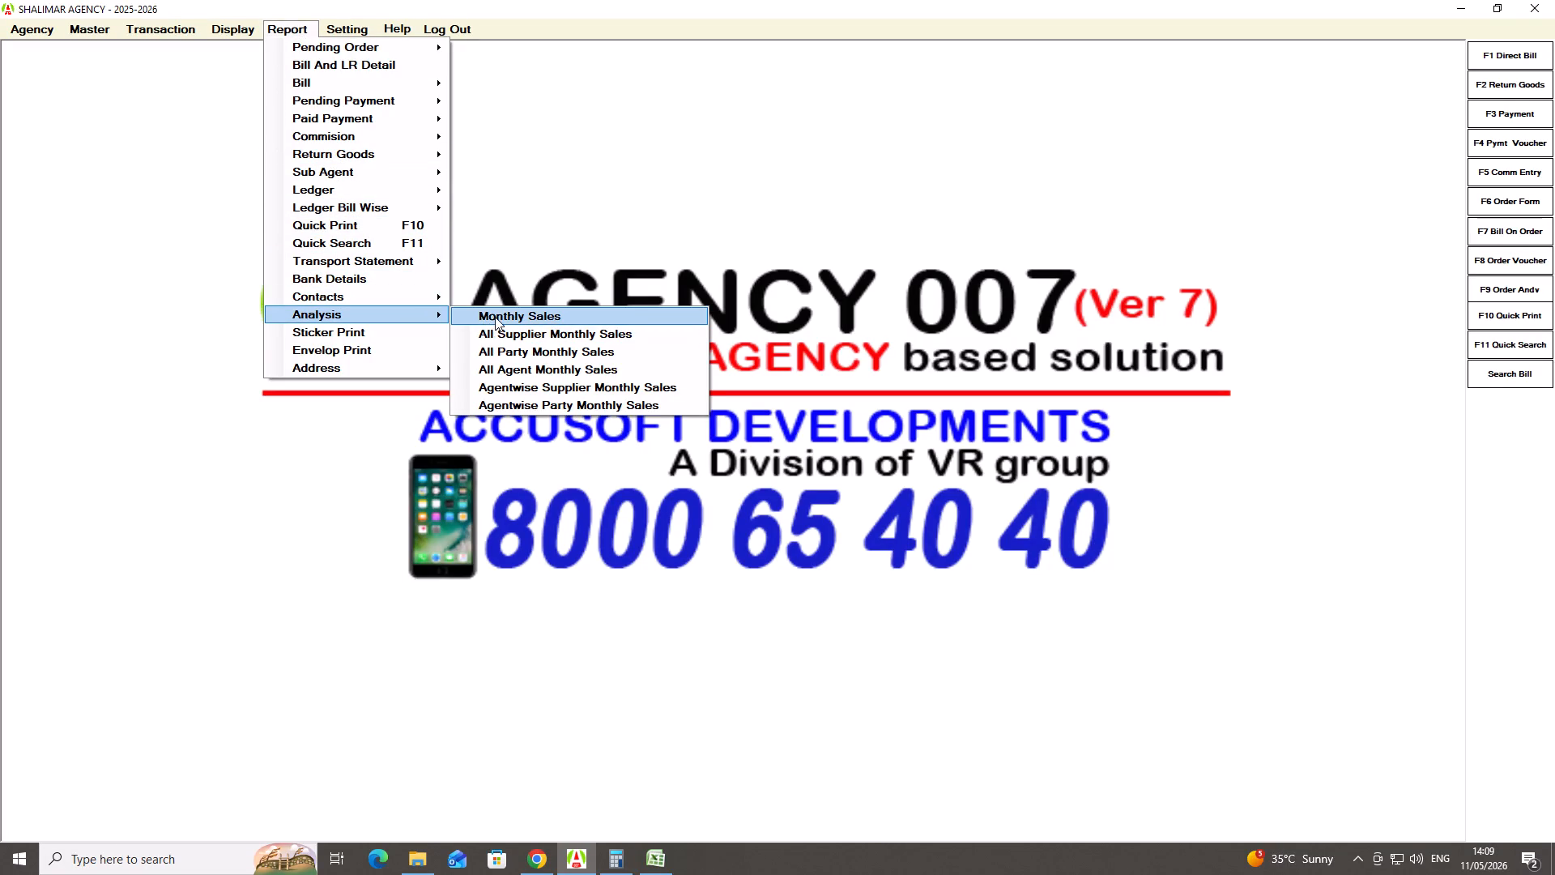
left_click(501, 329)
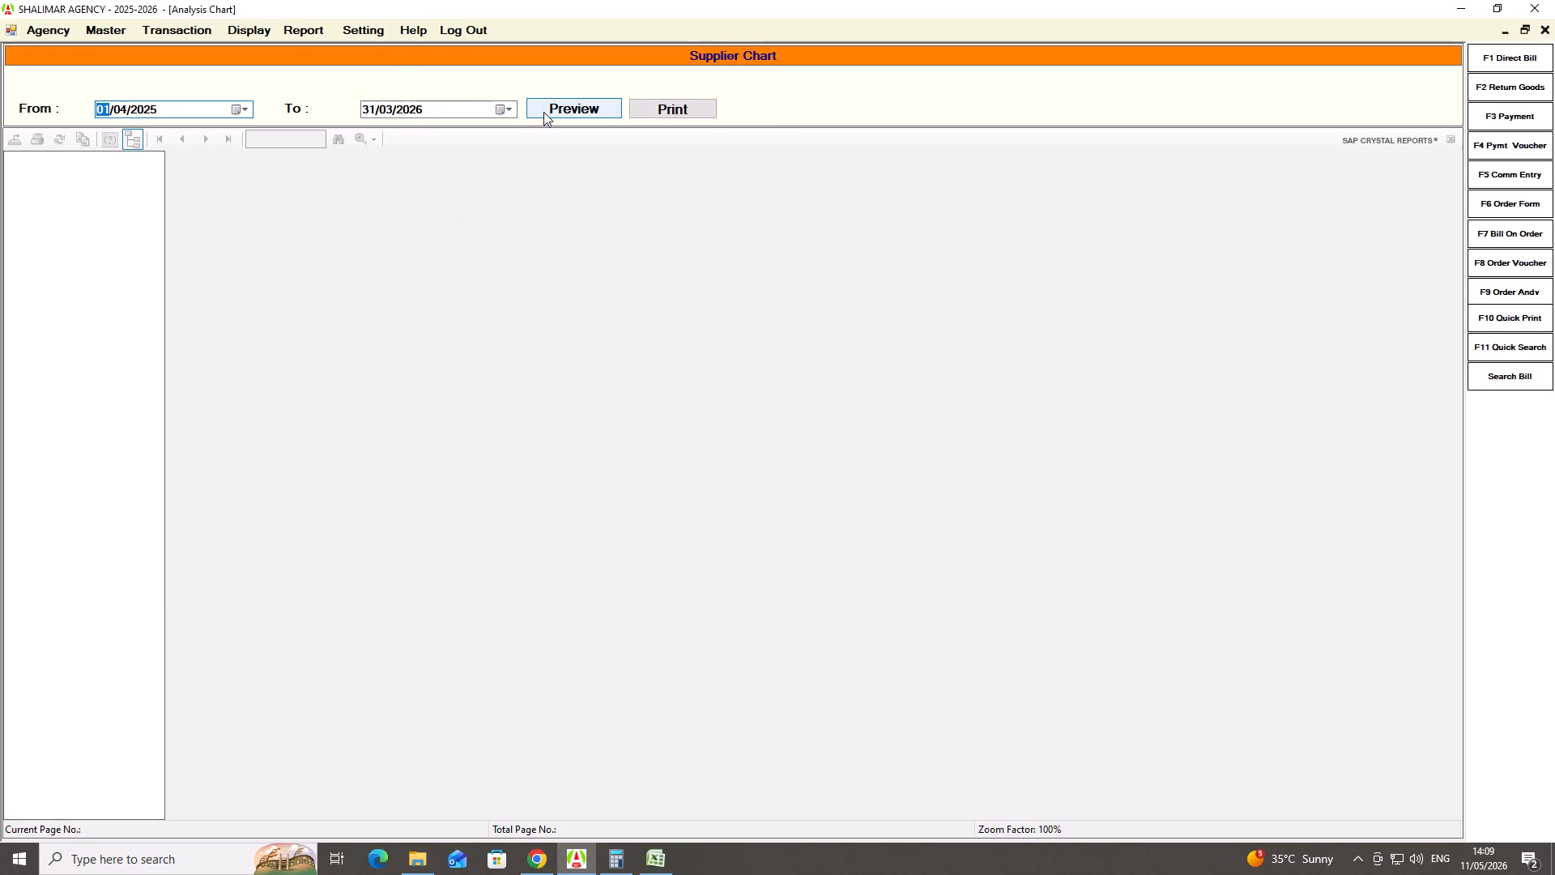
left_click(545, 112)
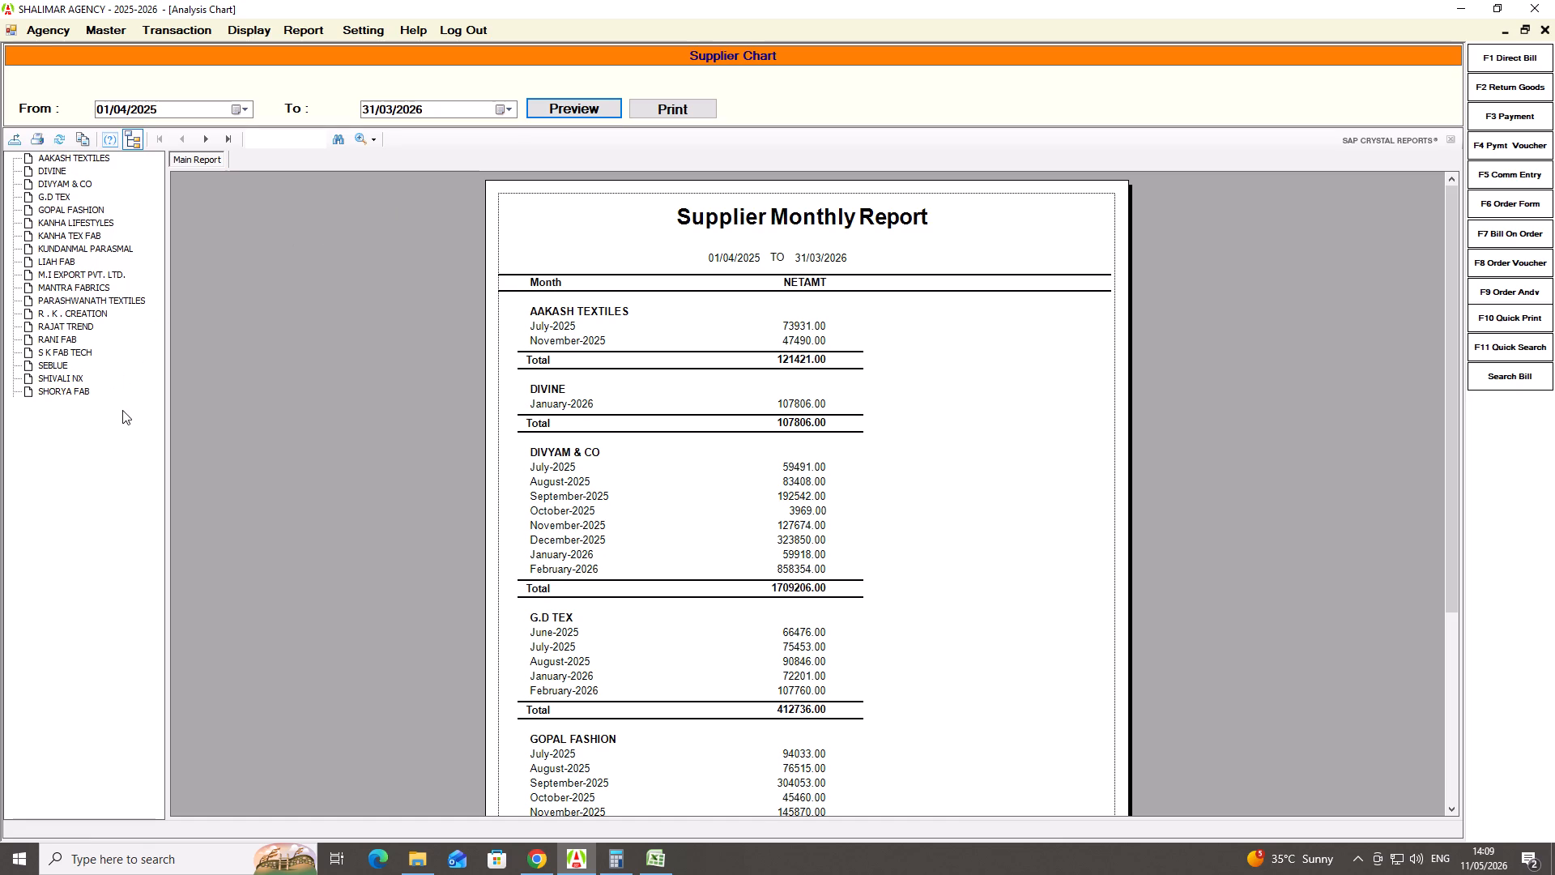
left_click(123, 412)
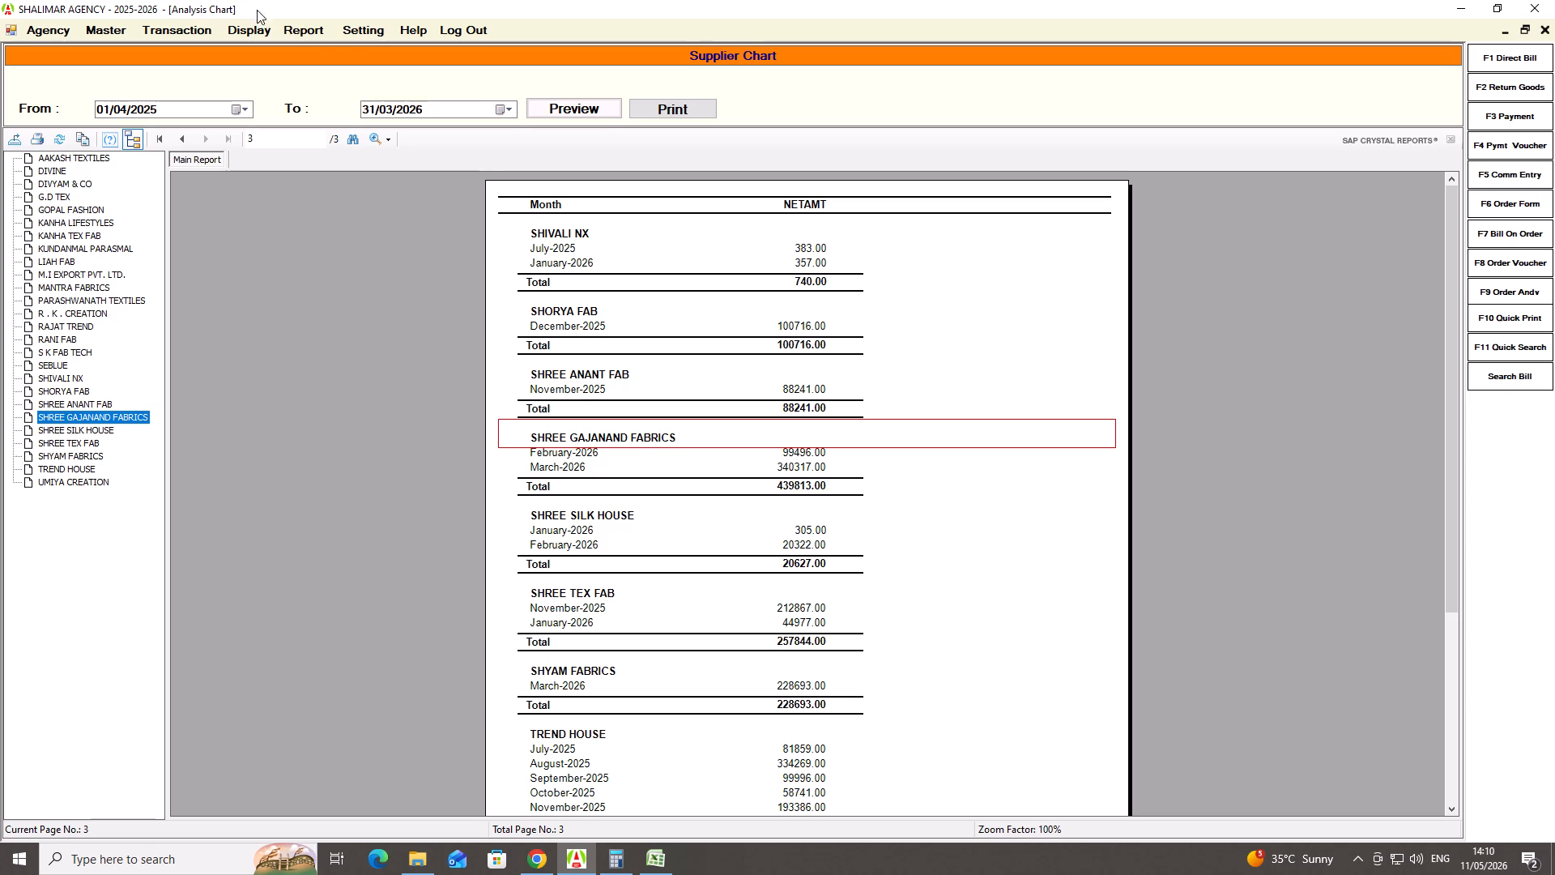
key("Escape")
Bring up the choice of Pending Payment reports for SHALIMAR AGENCY 2025-2026.
left_click(296, 25)
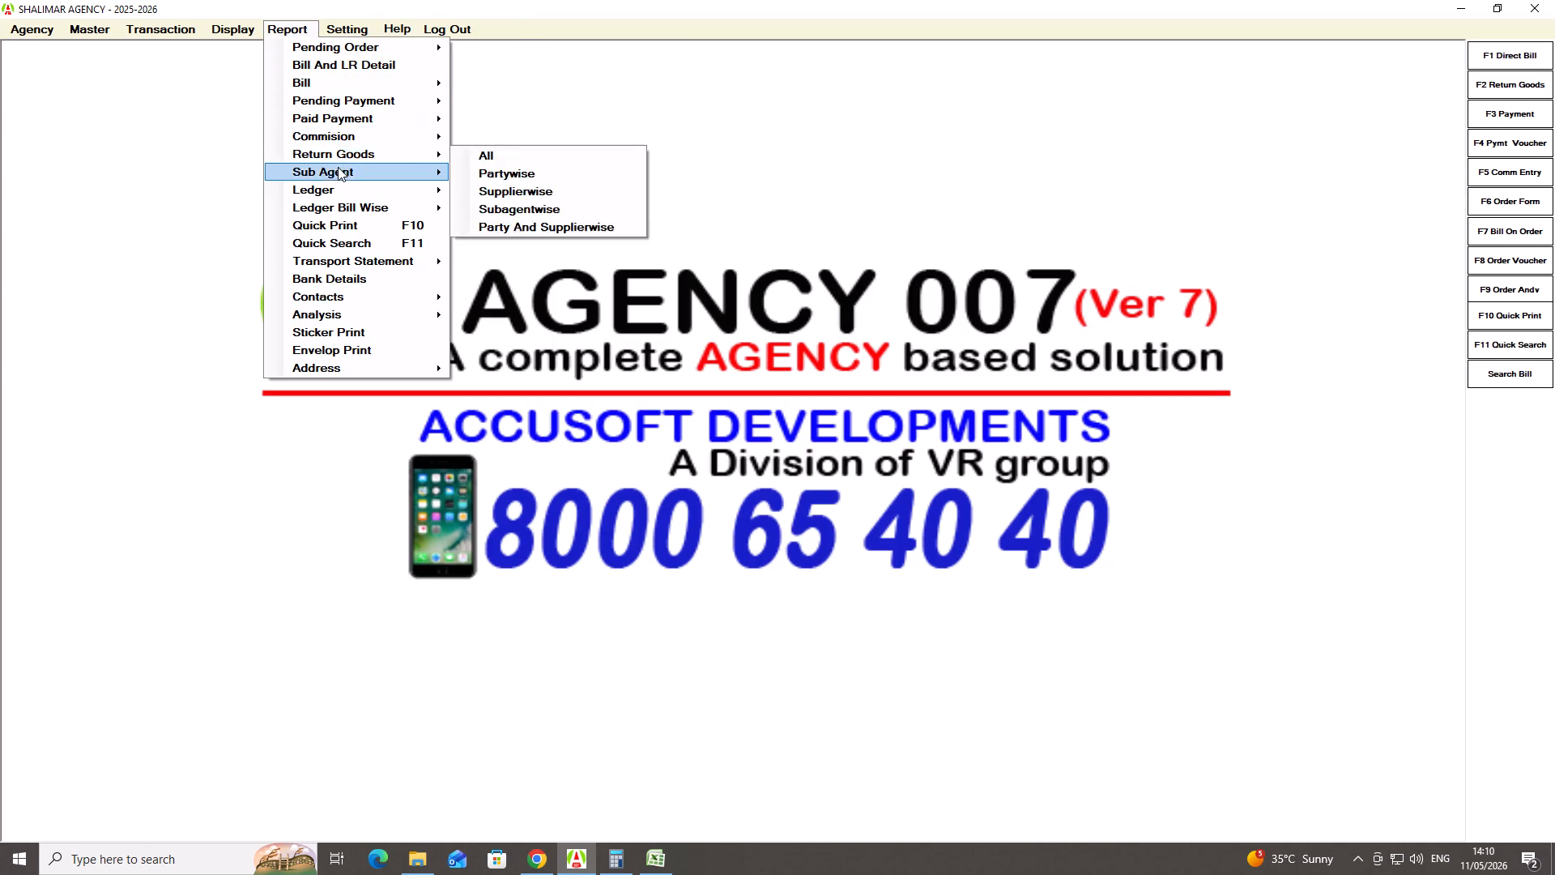
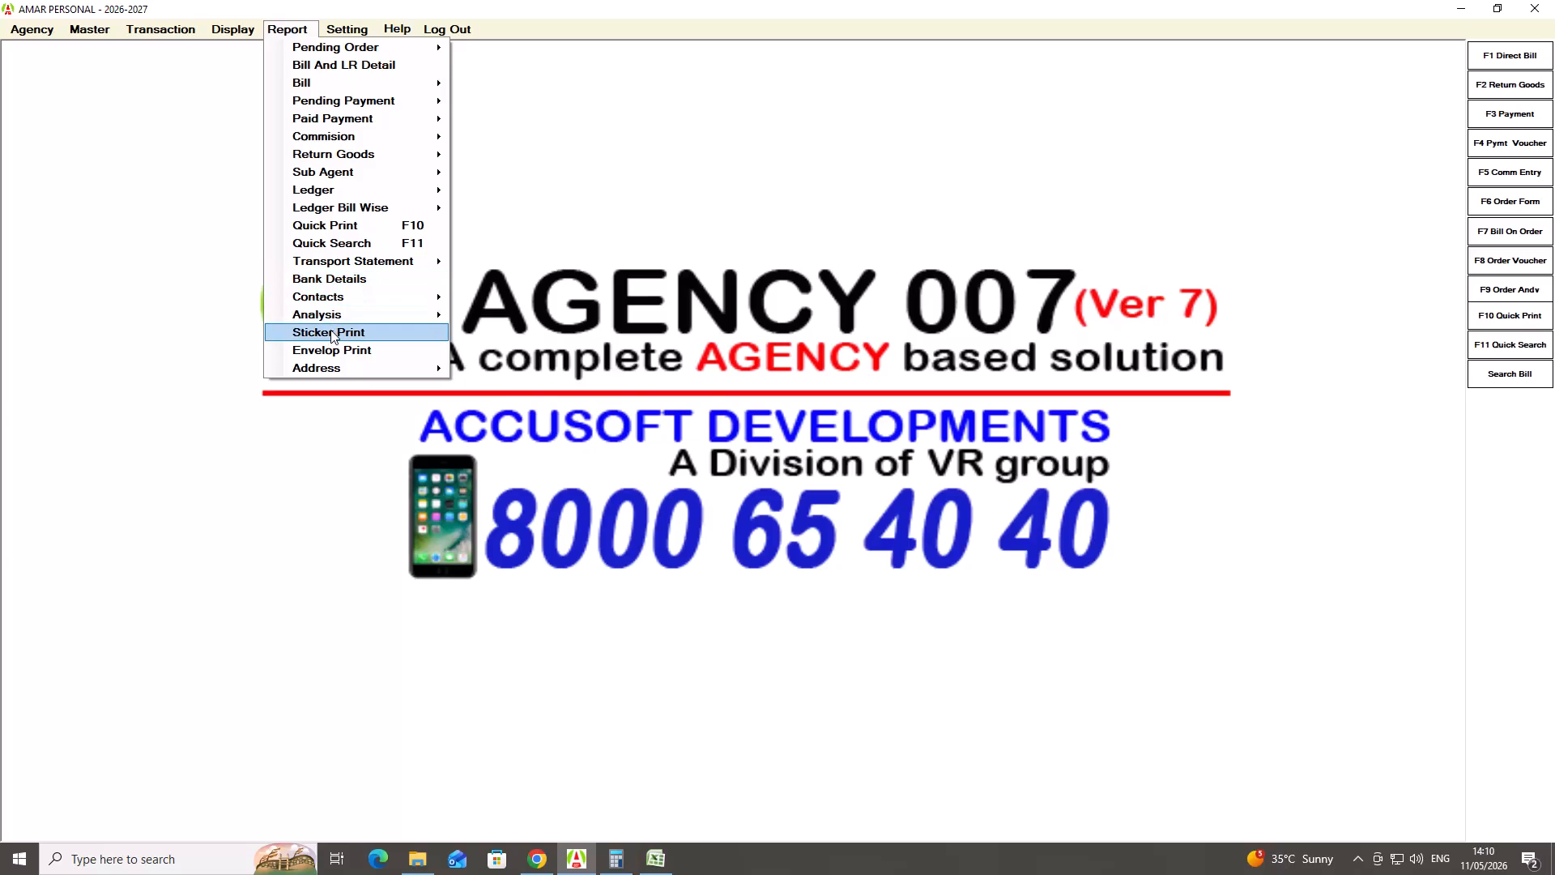
Preview the All Supplier Monthly Sales report for AMAR PERSONAL for 01/04/2026 to 31/03/2027.
left_click(339, 314)
left_click(488, 328)
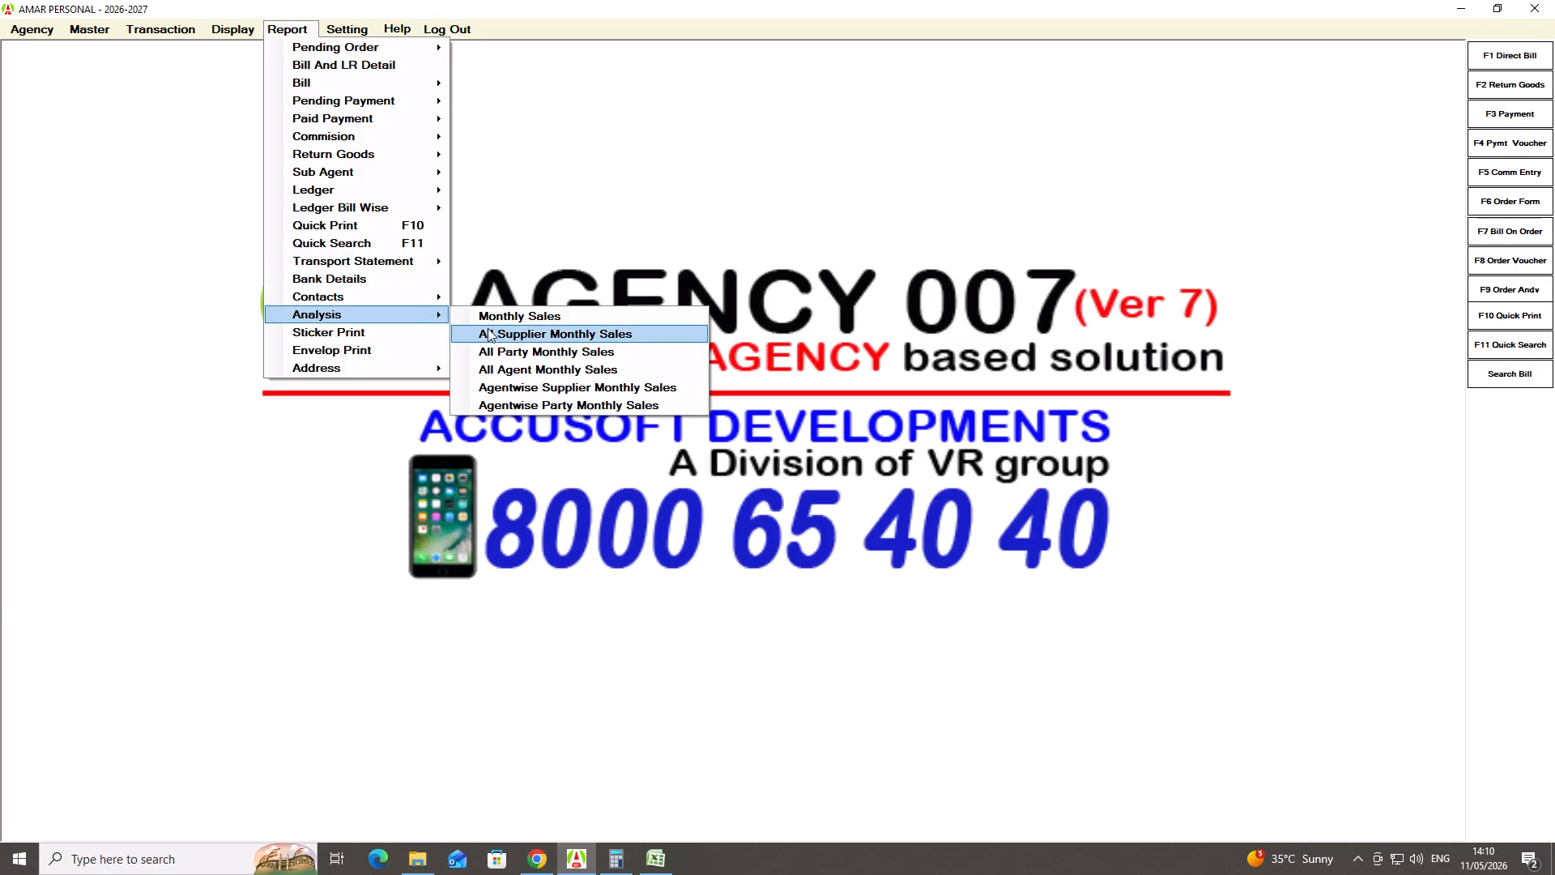
left_click(576, 100)
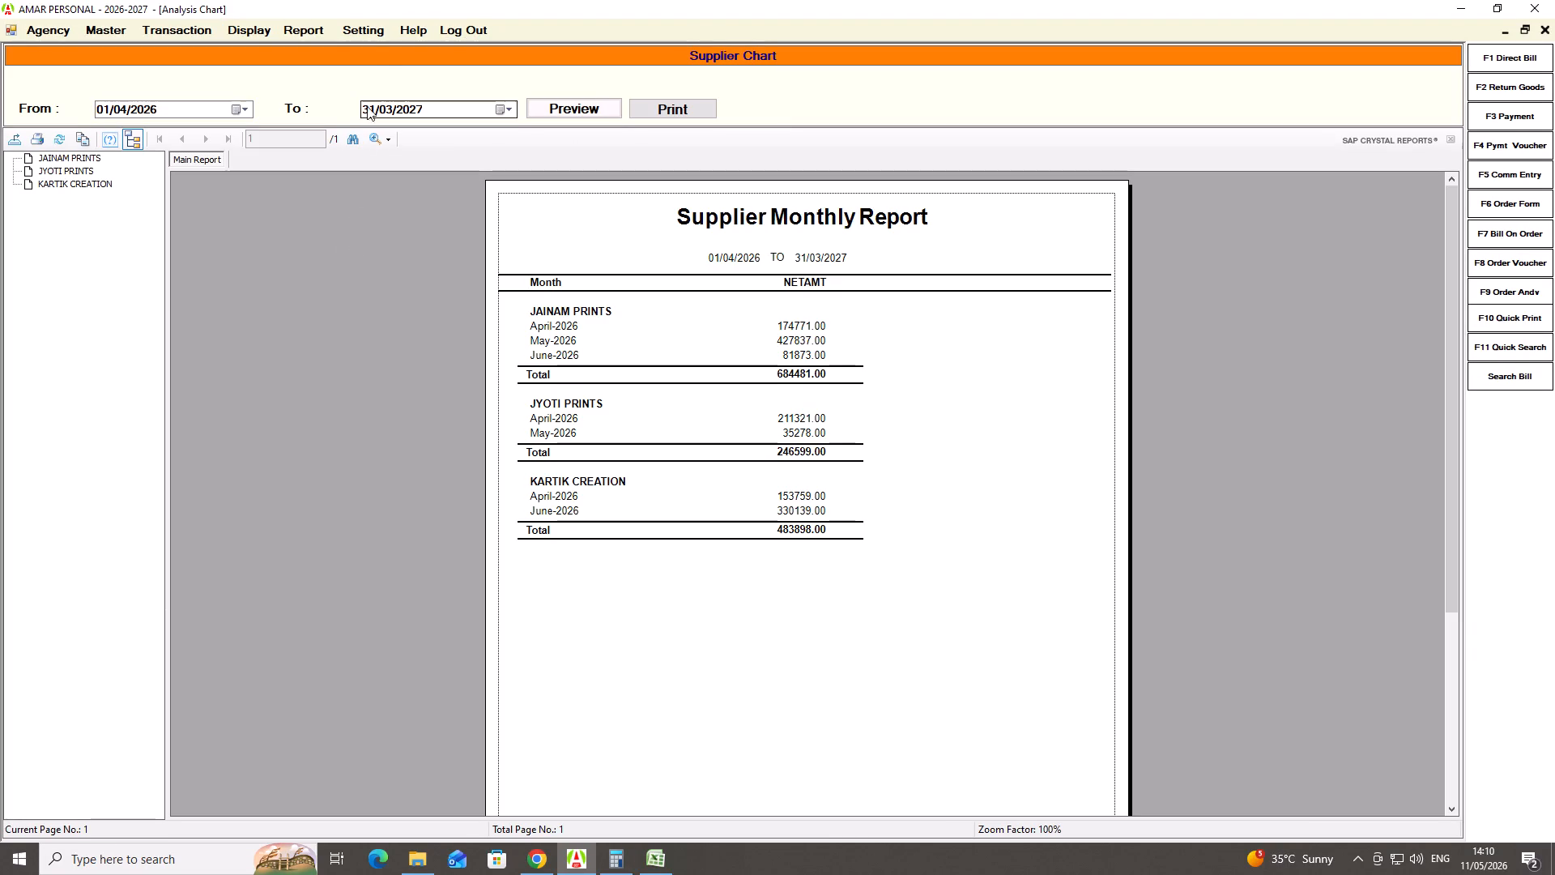
Switch the login to SHALIMAR AGENCY 2026-2027, entering SHALIMAR AGENCY as the user name.
left_click(459, 28)
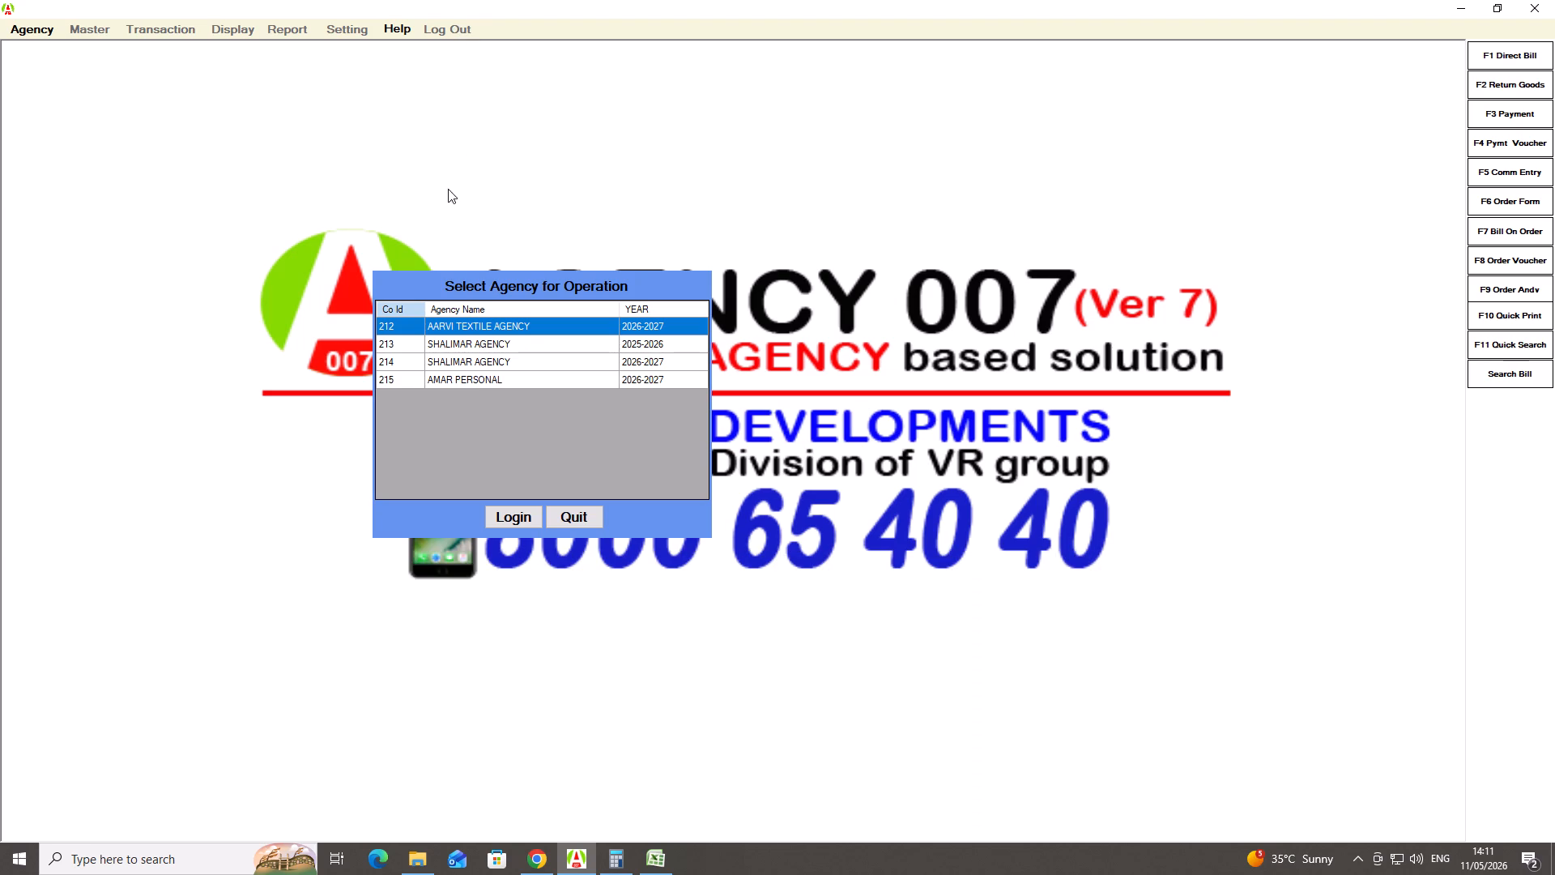
left_click(451, 359)
left_click(512, 517)
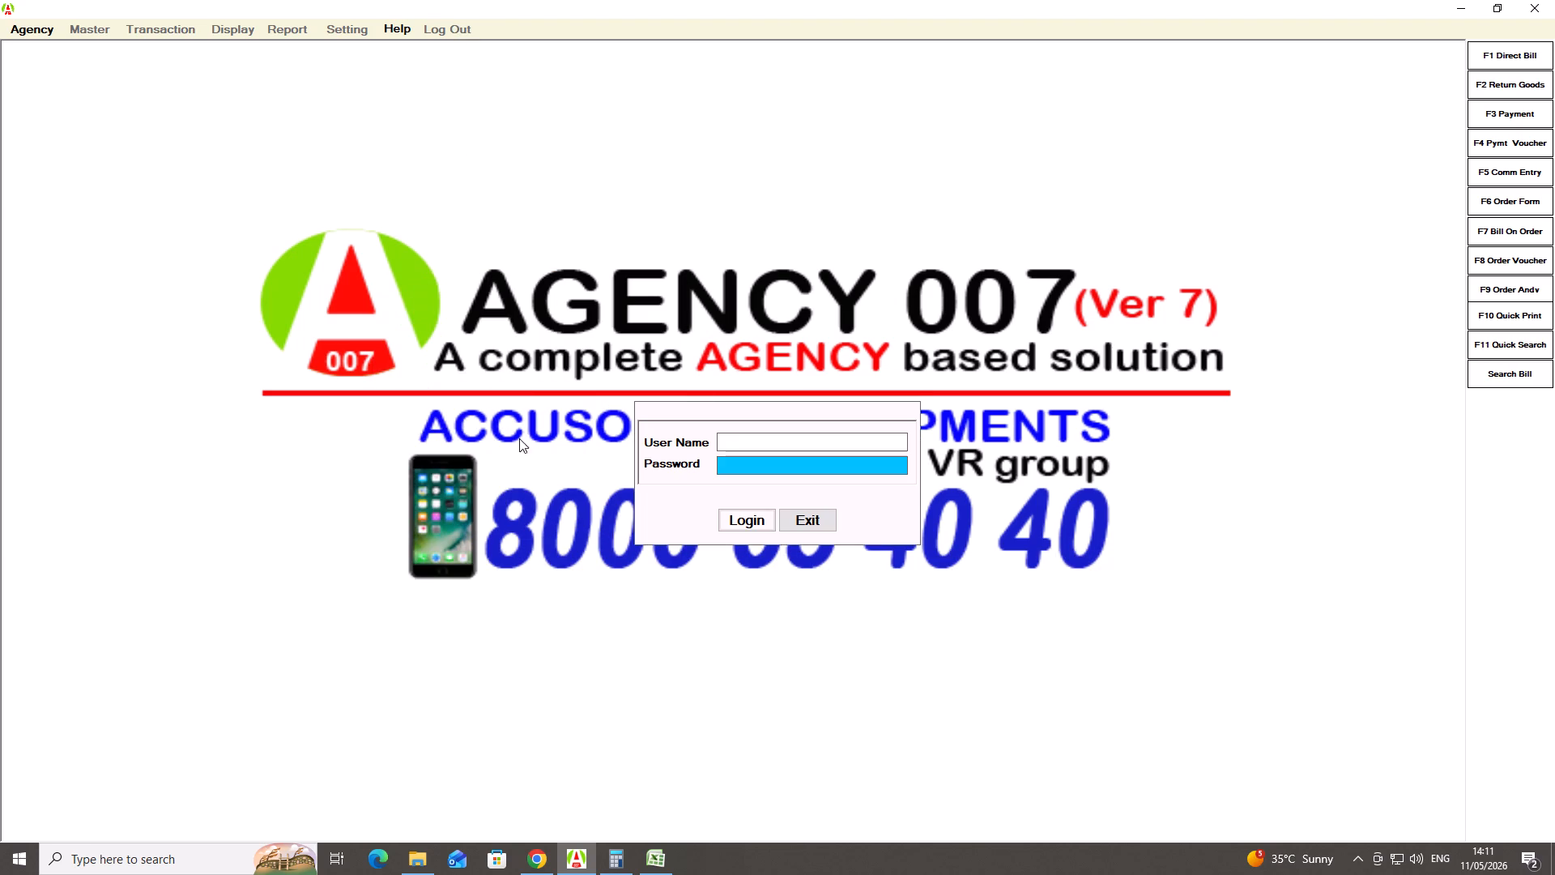
left_click(756, 443)
type("SHALI")
type("MAR")
key("space")
type("AGENCY")
key("Return")
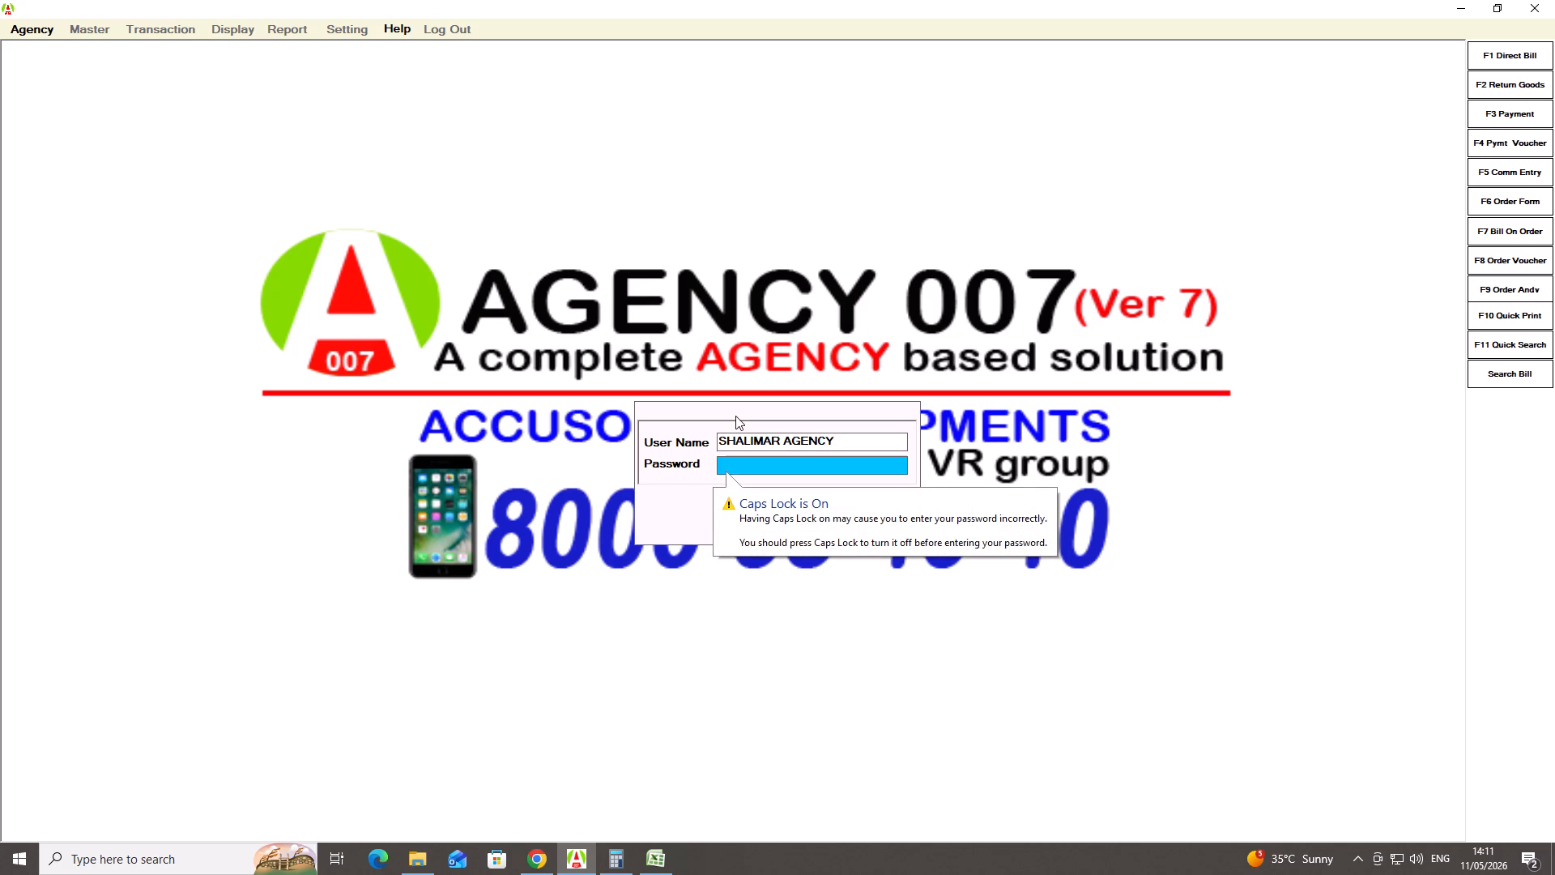
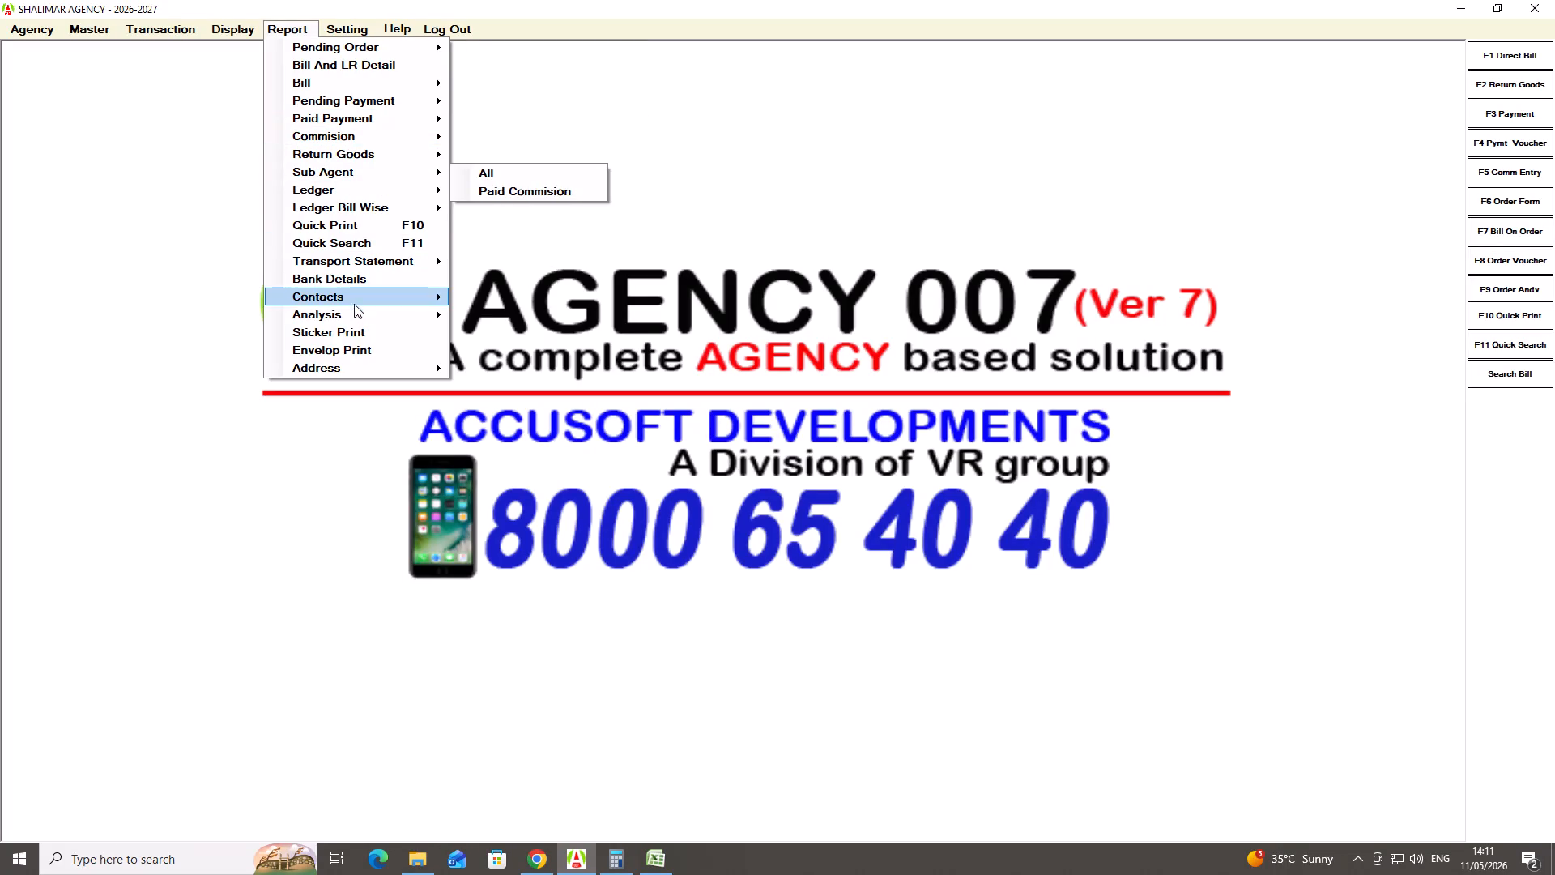
Preview SHALIMAR AGENCY's All Supplier Monthly Sales report for 01/04/2026 to 31/03/2027 and go to SHREE GAJANAND FABRICS.
left_click(321, 313)
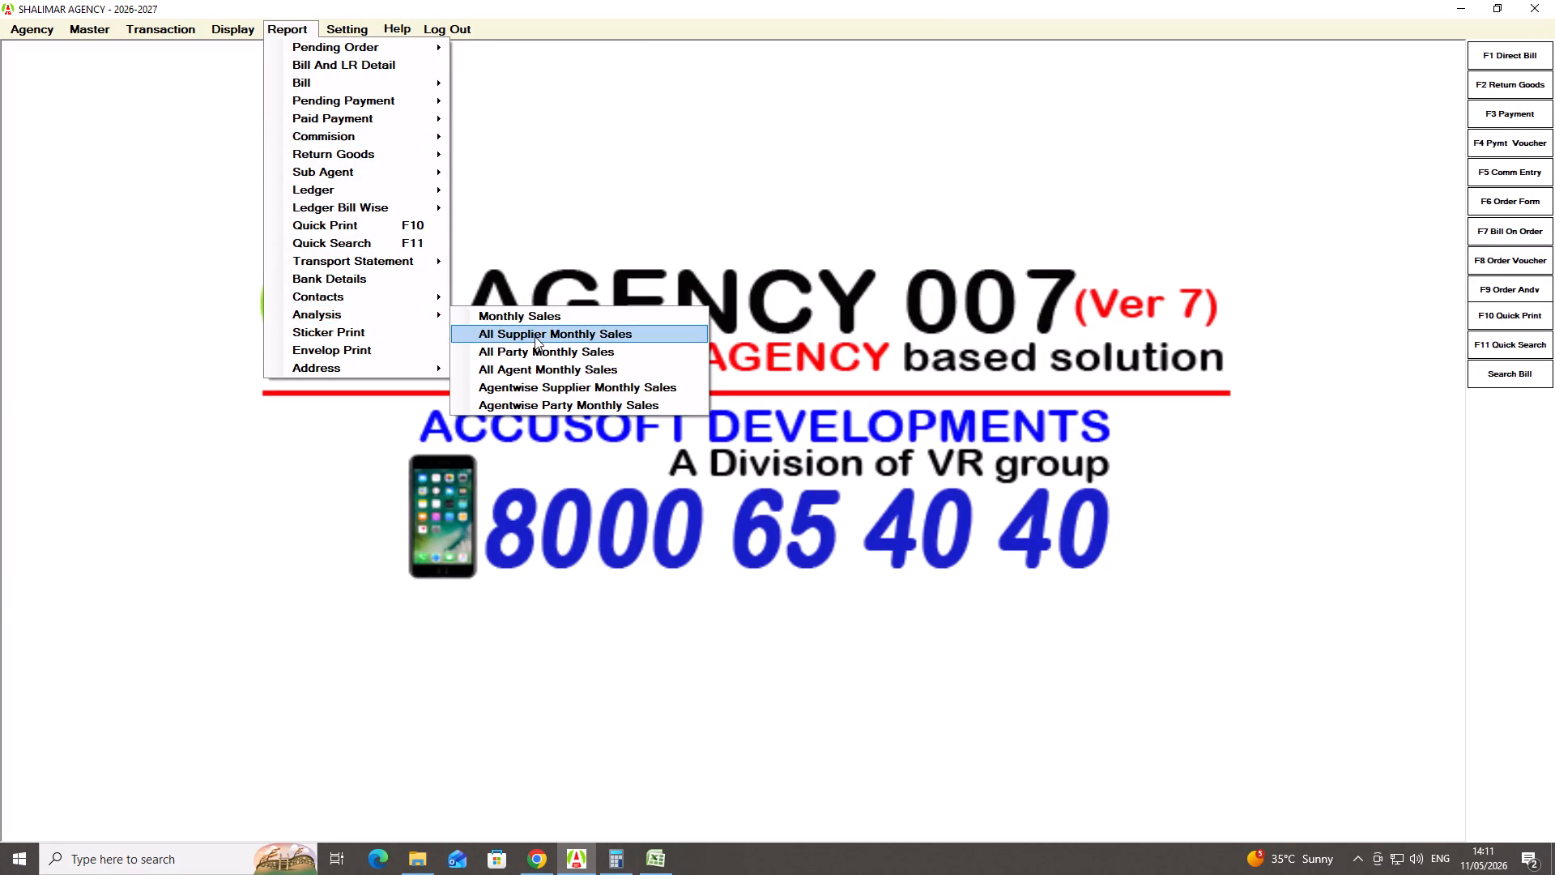
left_click(539, 336)
left_click(574, 119)
left_click(575, 115)
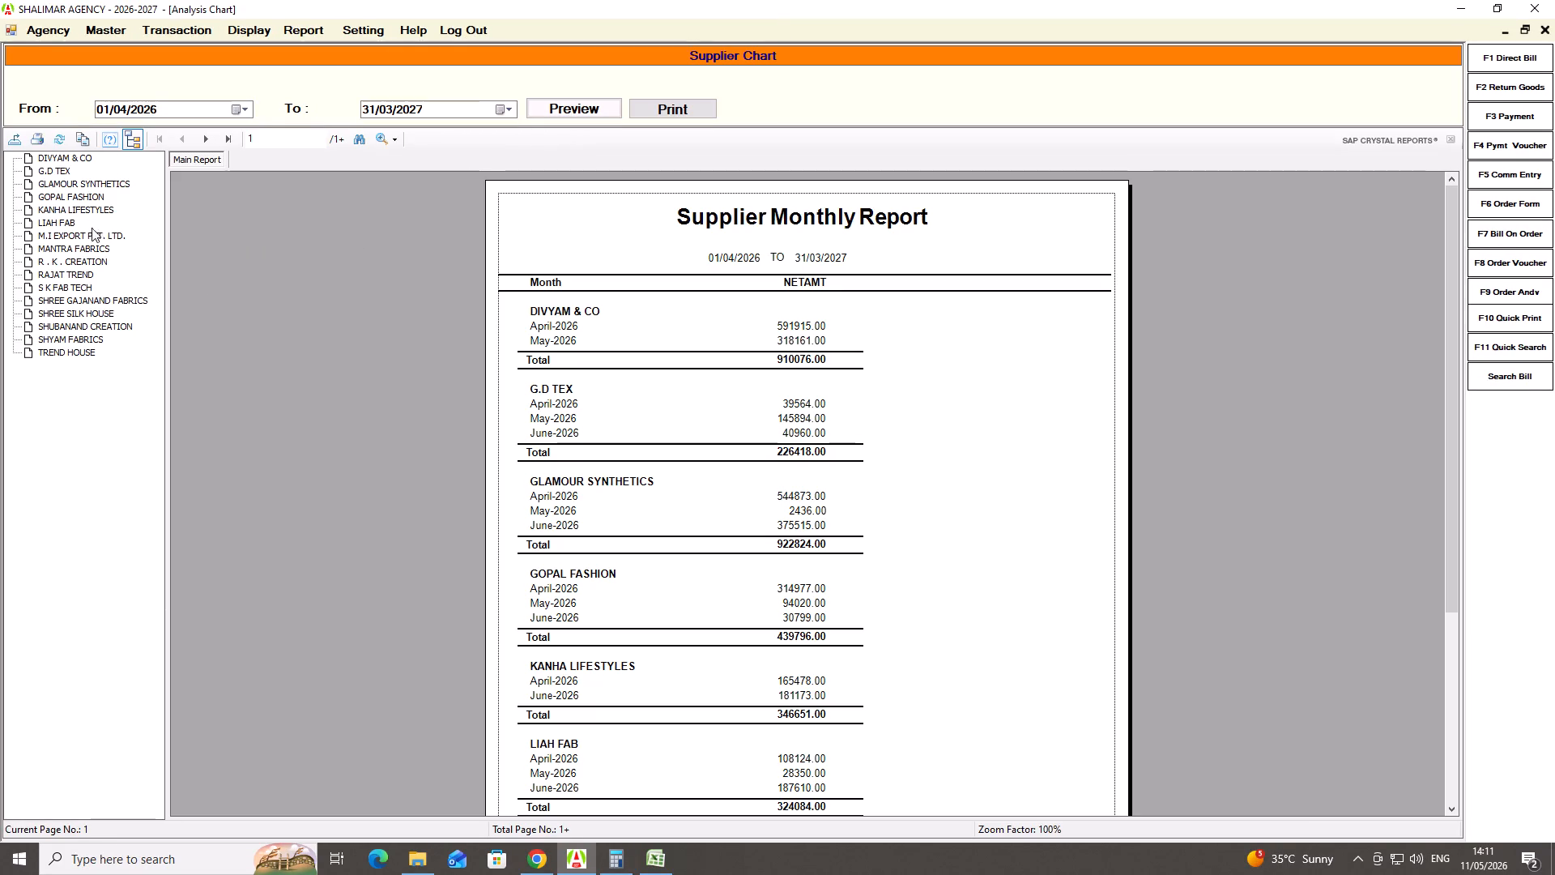
left_click(79, 302)
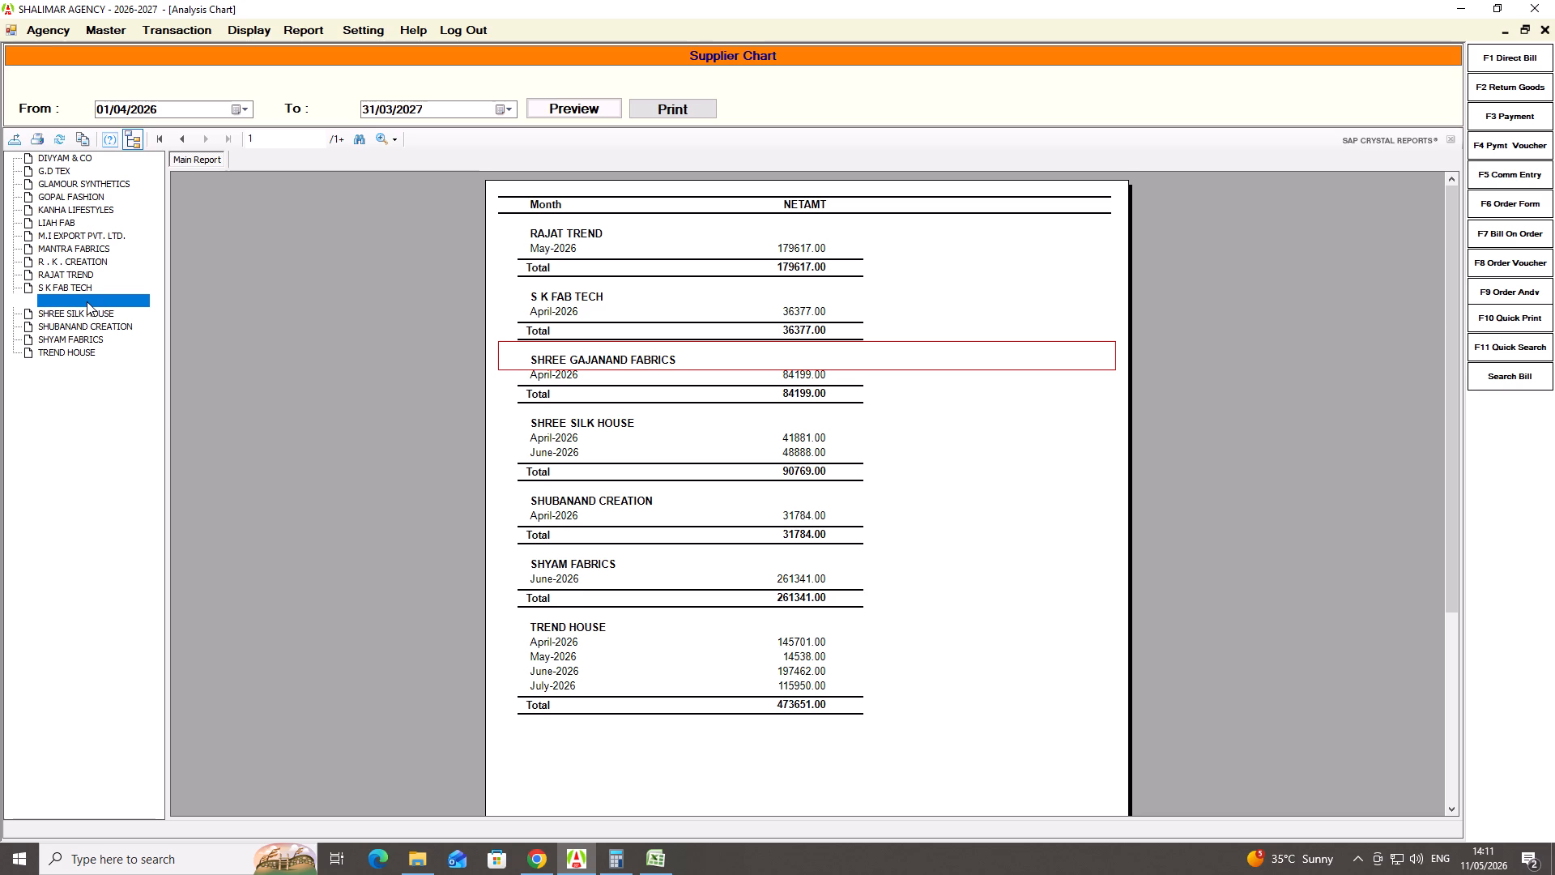
key("Escape")
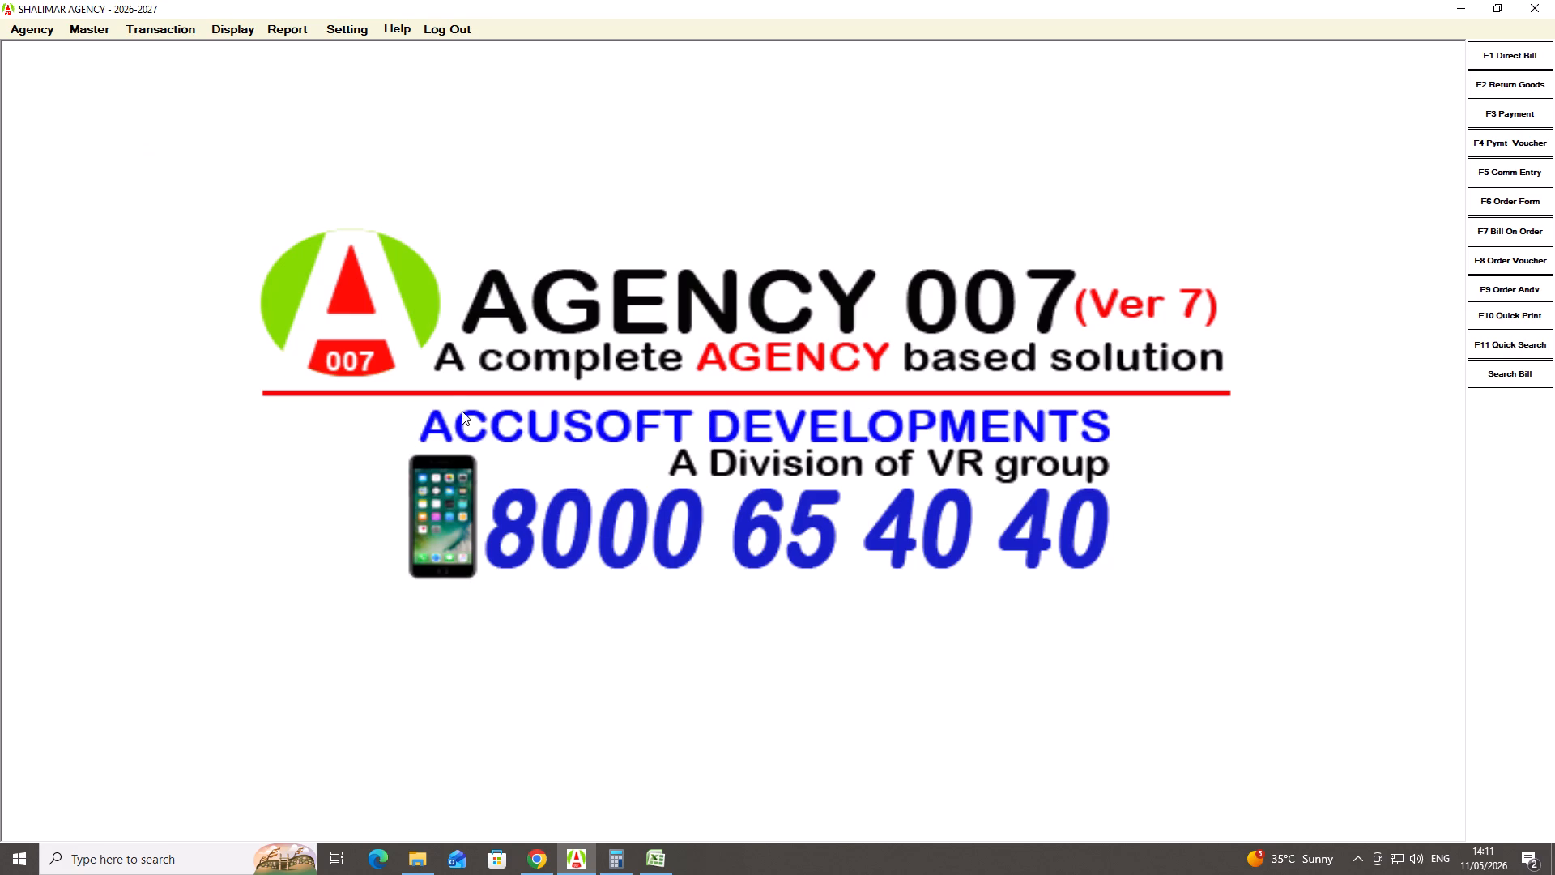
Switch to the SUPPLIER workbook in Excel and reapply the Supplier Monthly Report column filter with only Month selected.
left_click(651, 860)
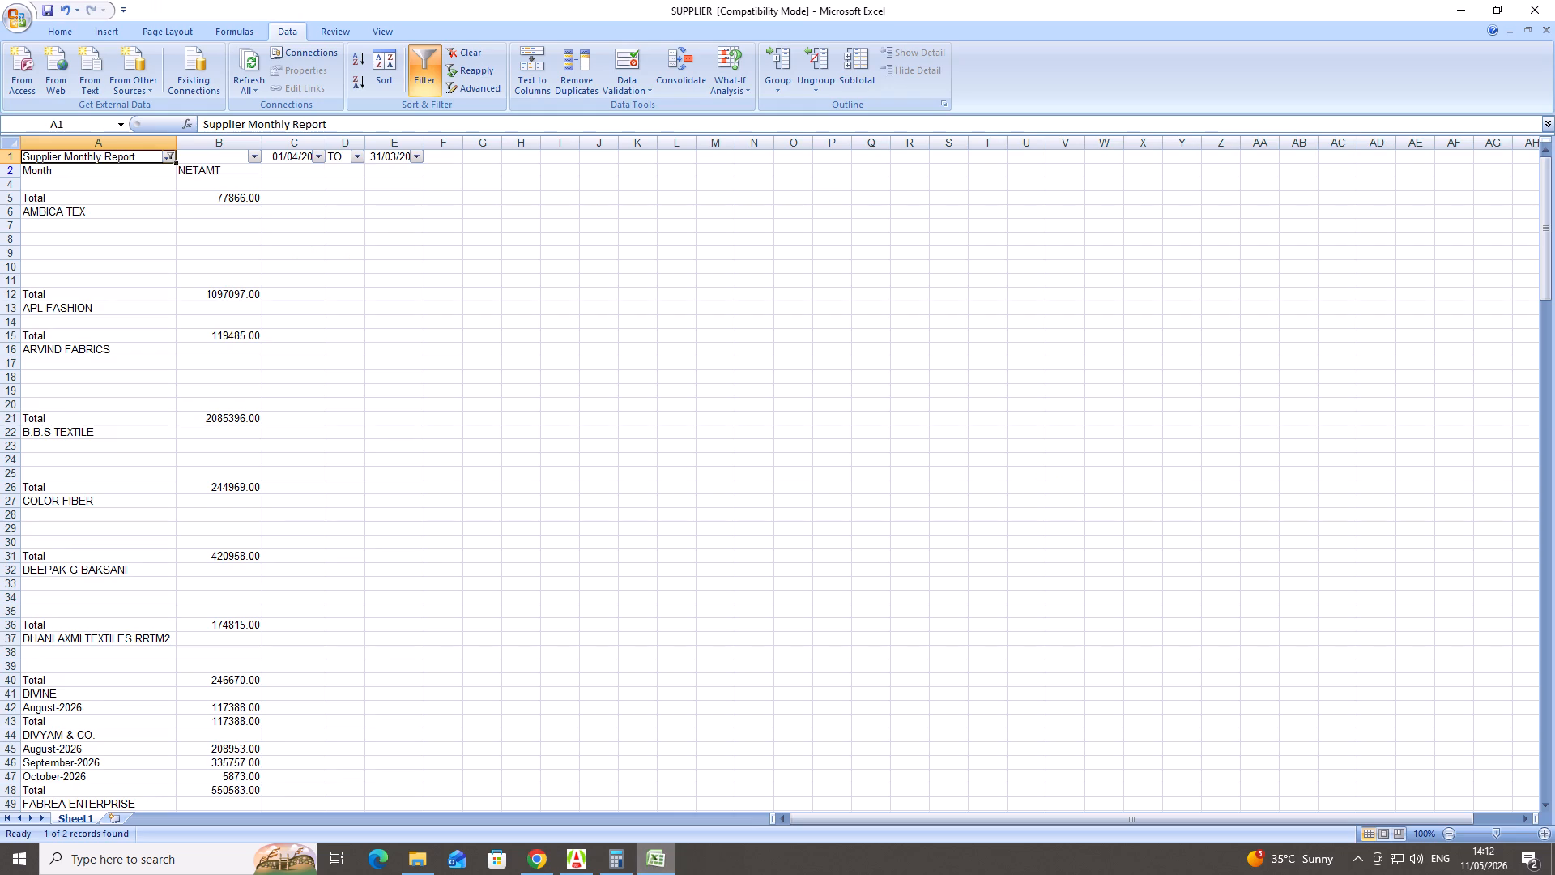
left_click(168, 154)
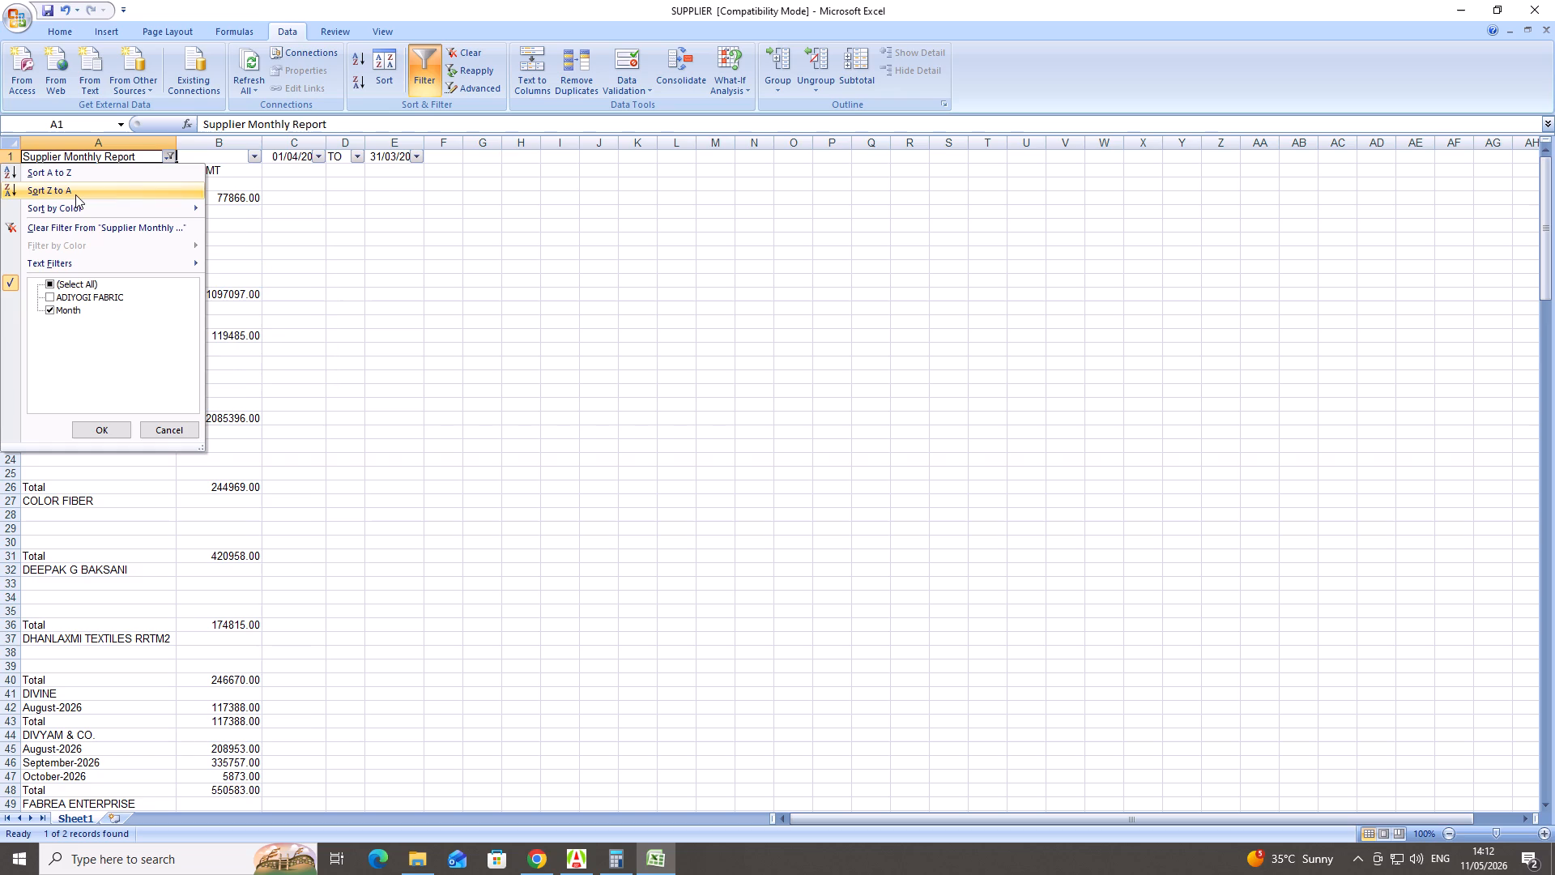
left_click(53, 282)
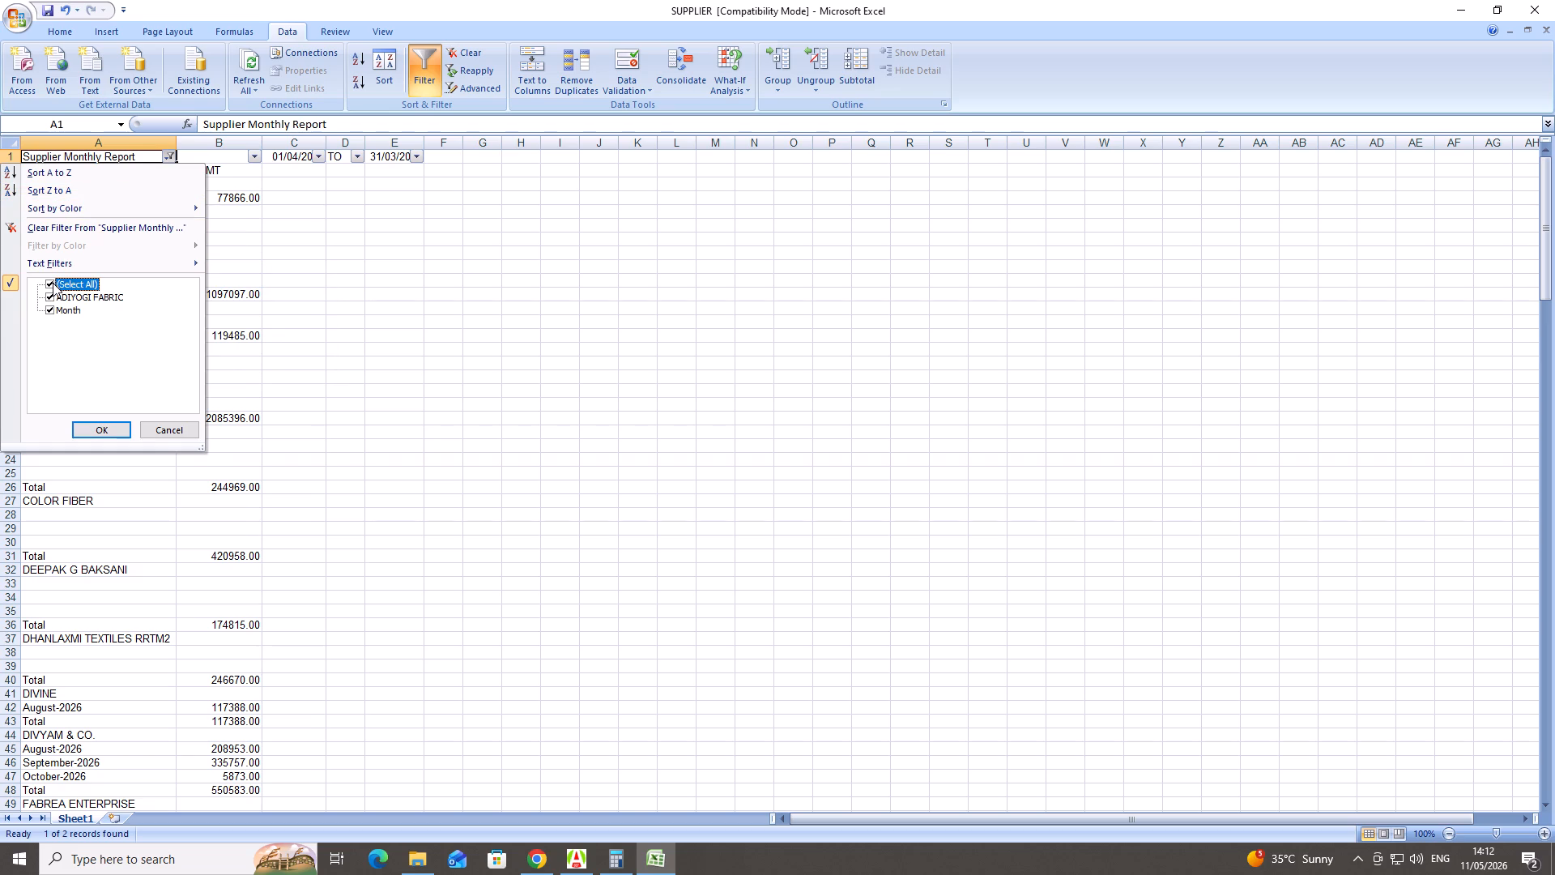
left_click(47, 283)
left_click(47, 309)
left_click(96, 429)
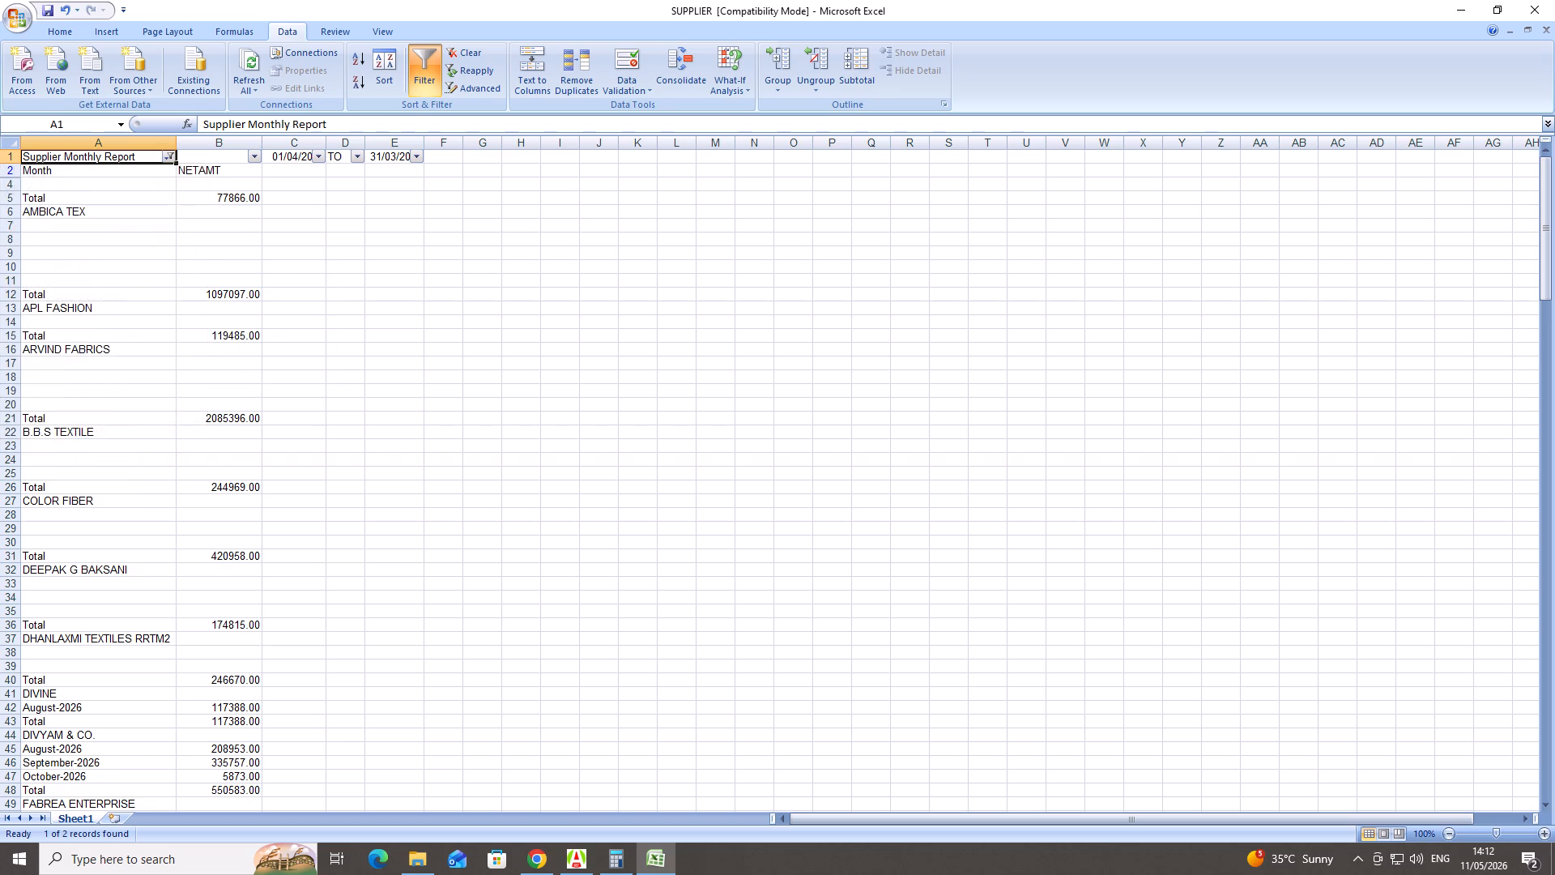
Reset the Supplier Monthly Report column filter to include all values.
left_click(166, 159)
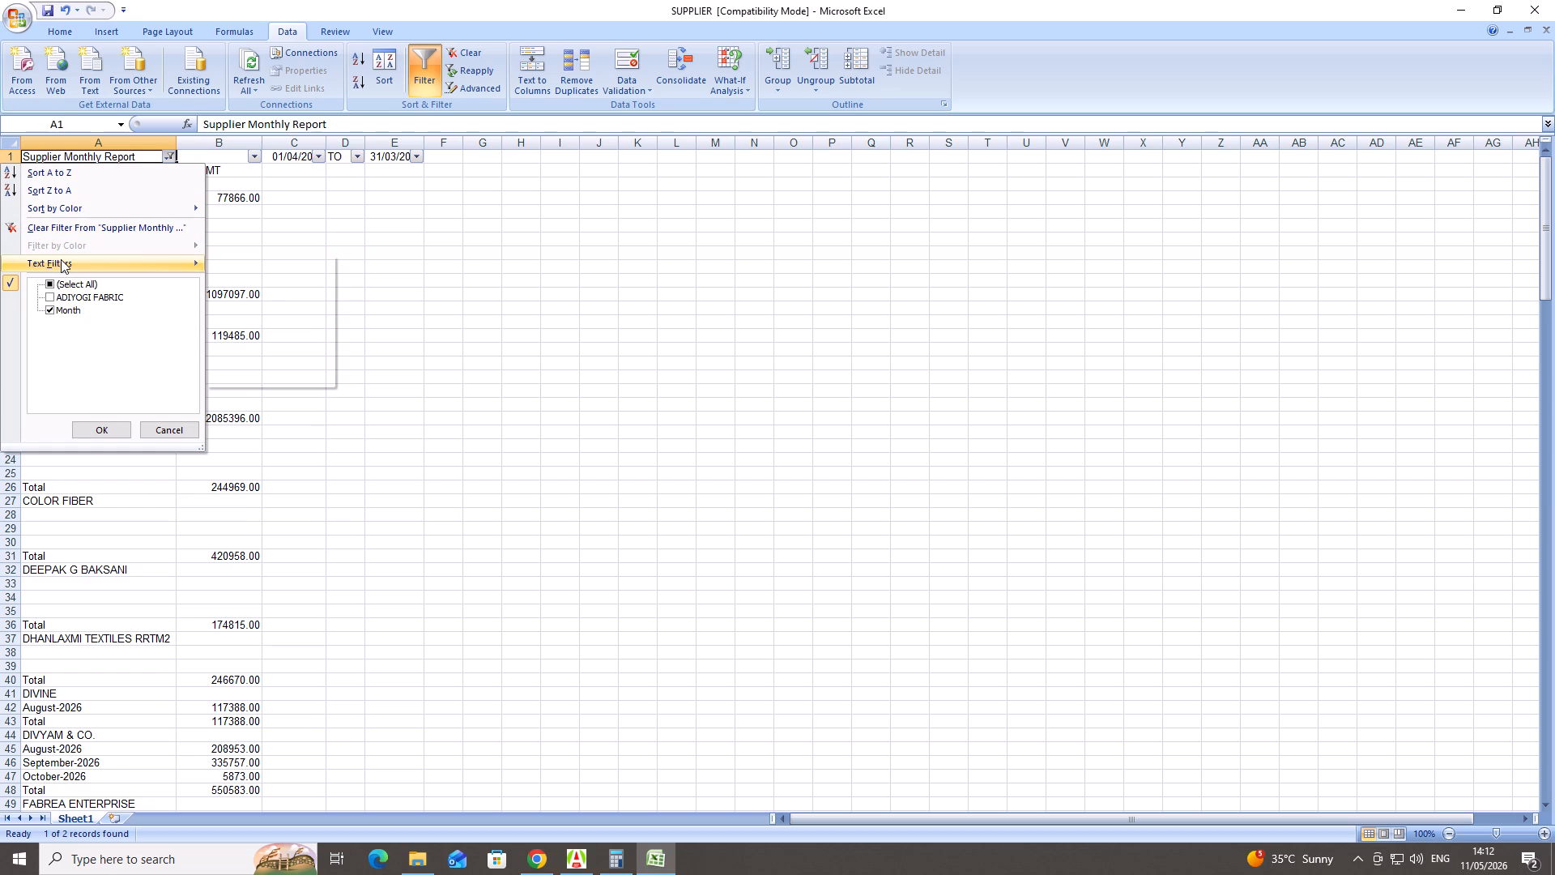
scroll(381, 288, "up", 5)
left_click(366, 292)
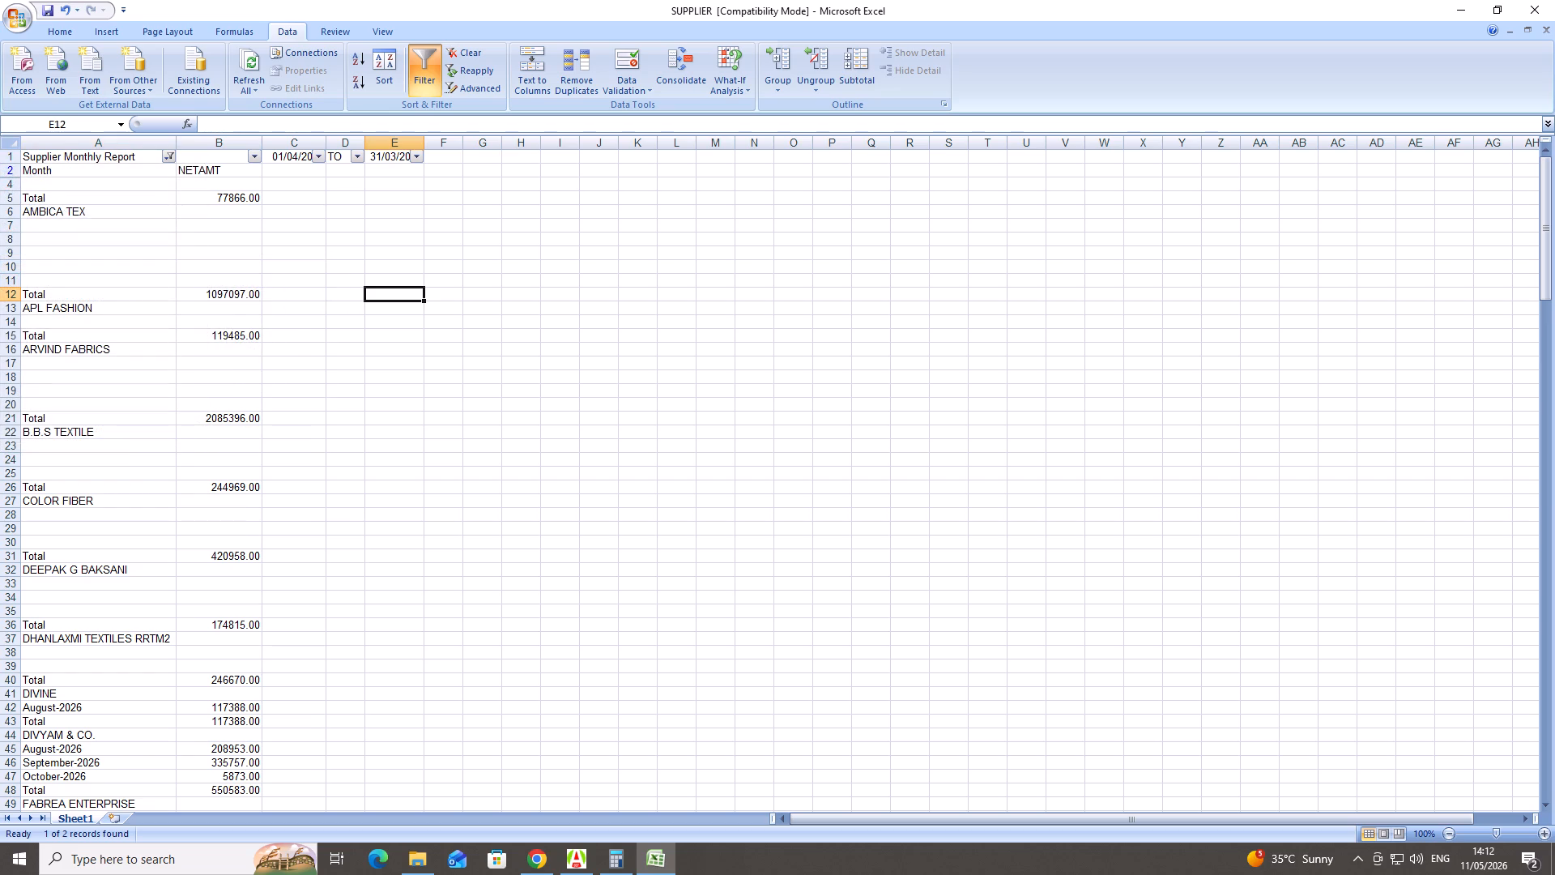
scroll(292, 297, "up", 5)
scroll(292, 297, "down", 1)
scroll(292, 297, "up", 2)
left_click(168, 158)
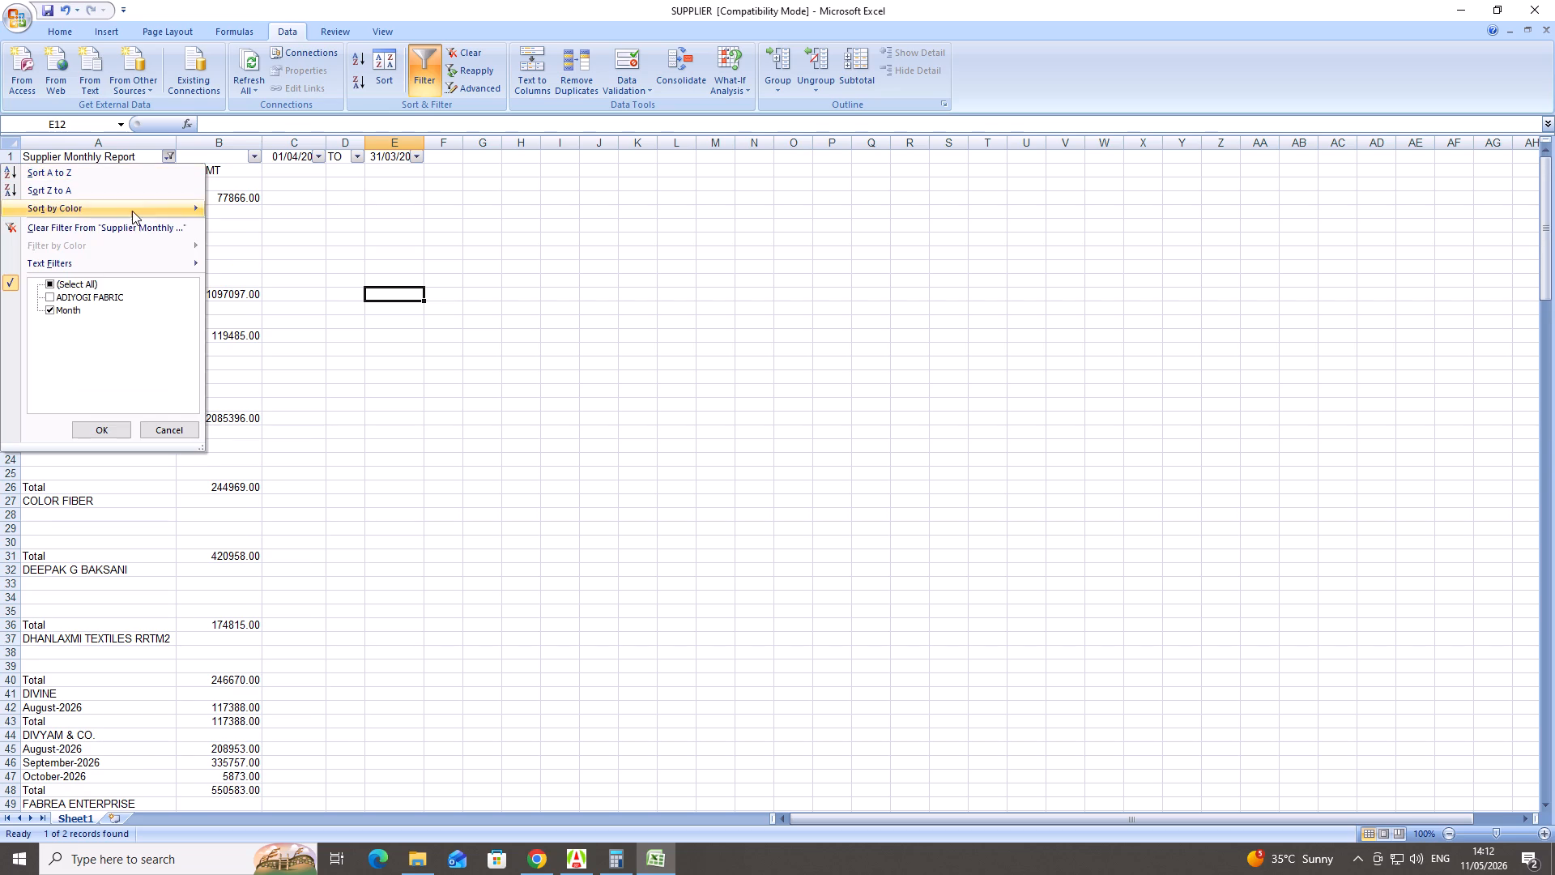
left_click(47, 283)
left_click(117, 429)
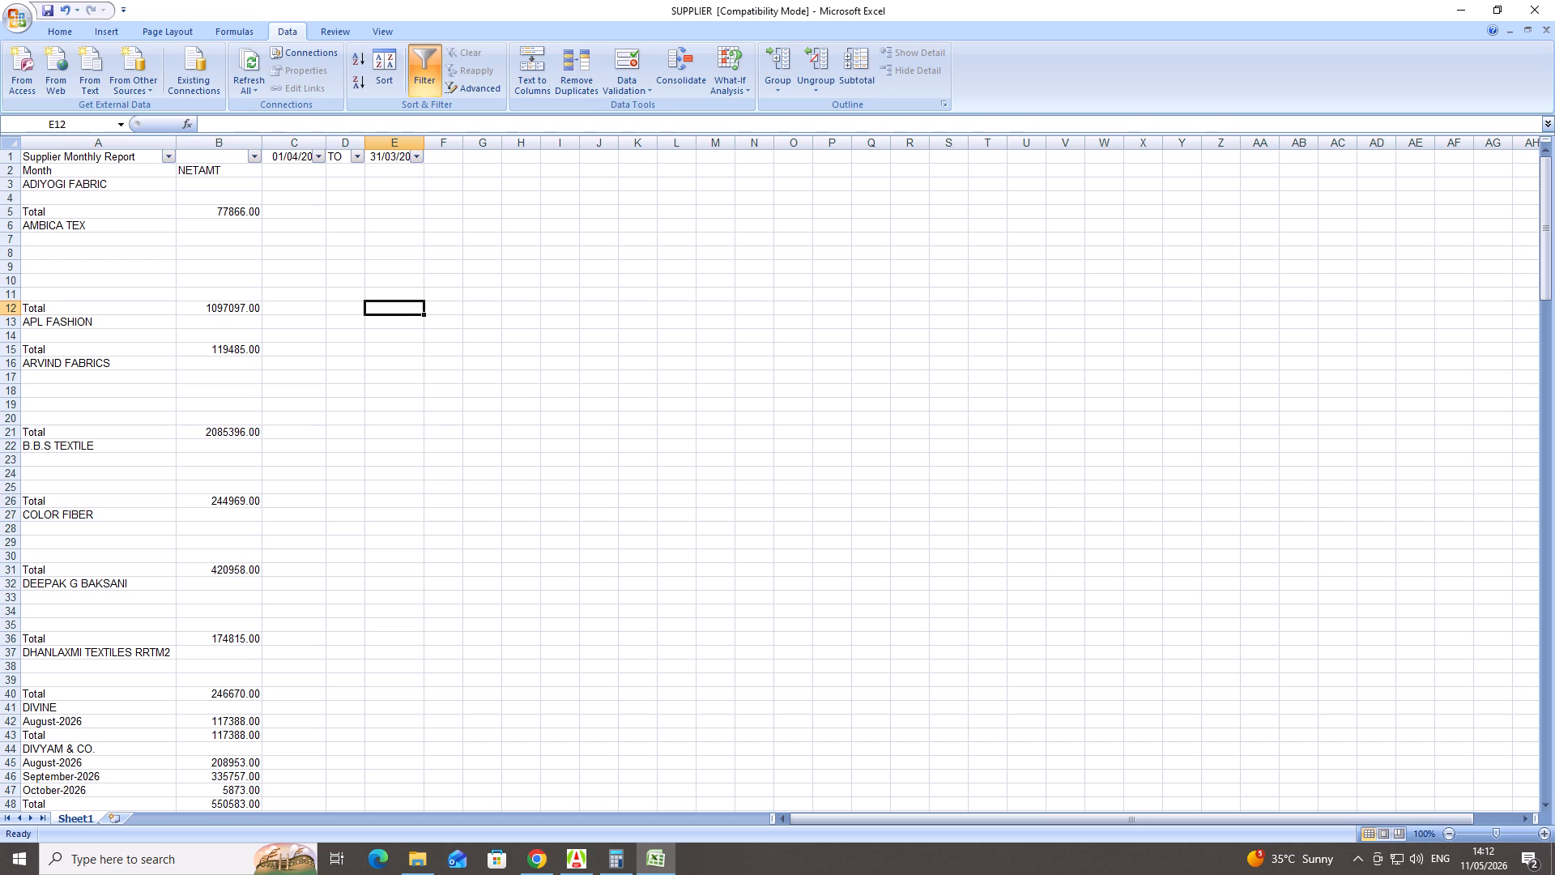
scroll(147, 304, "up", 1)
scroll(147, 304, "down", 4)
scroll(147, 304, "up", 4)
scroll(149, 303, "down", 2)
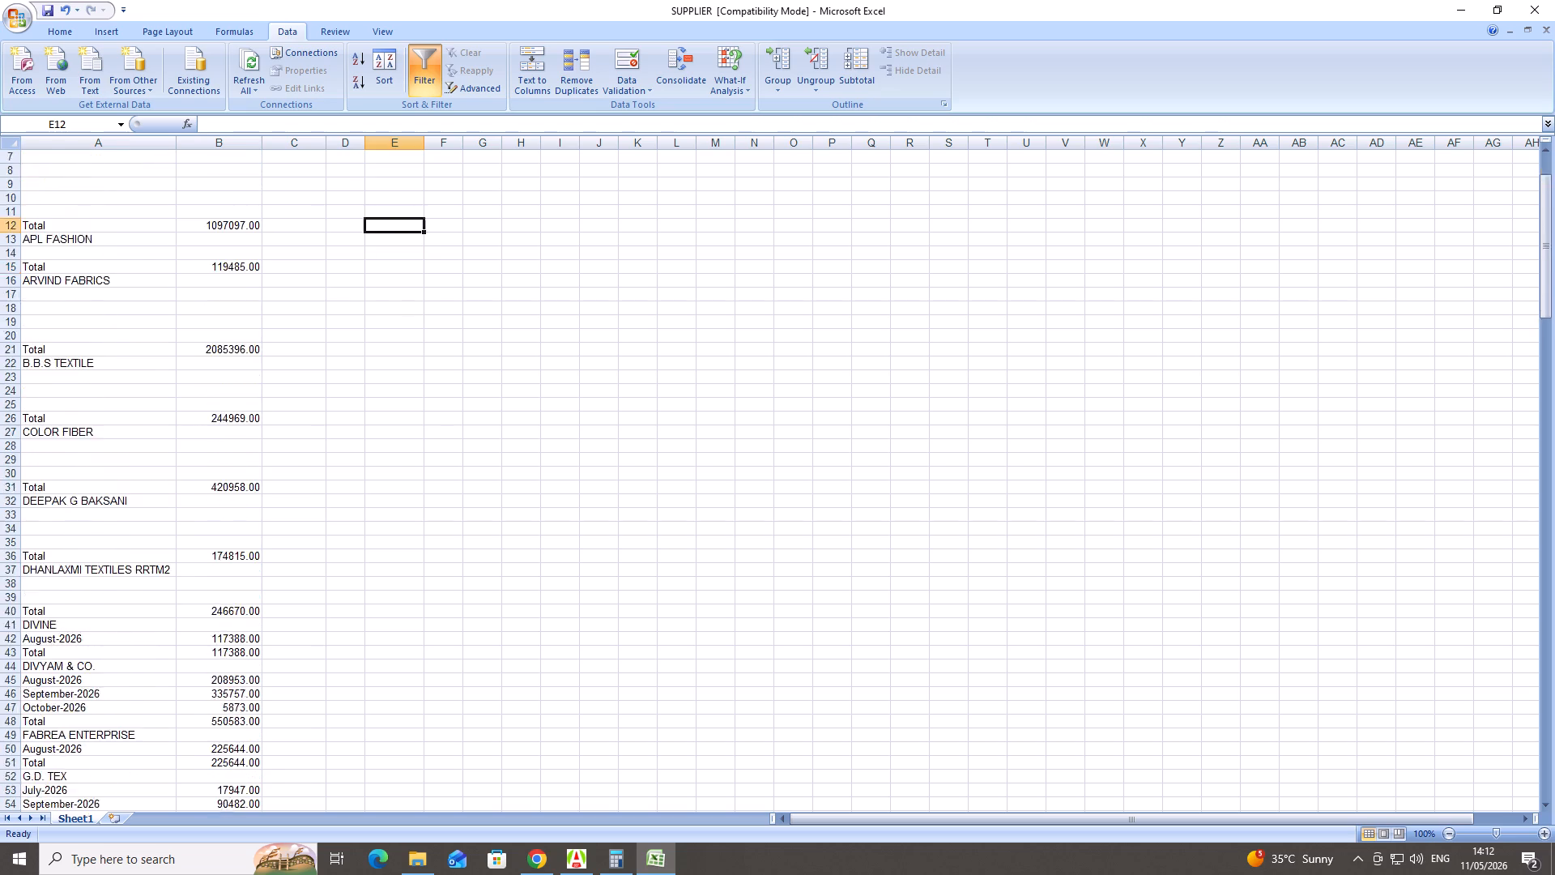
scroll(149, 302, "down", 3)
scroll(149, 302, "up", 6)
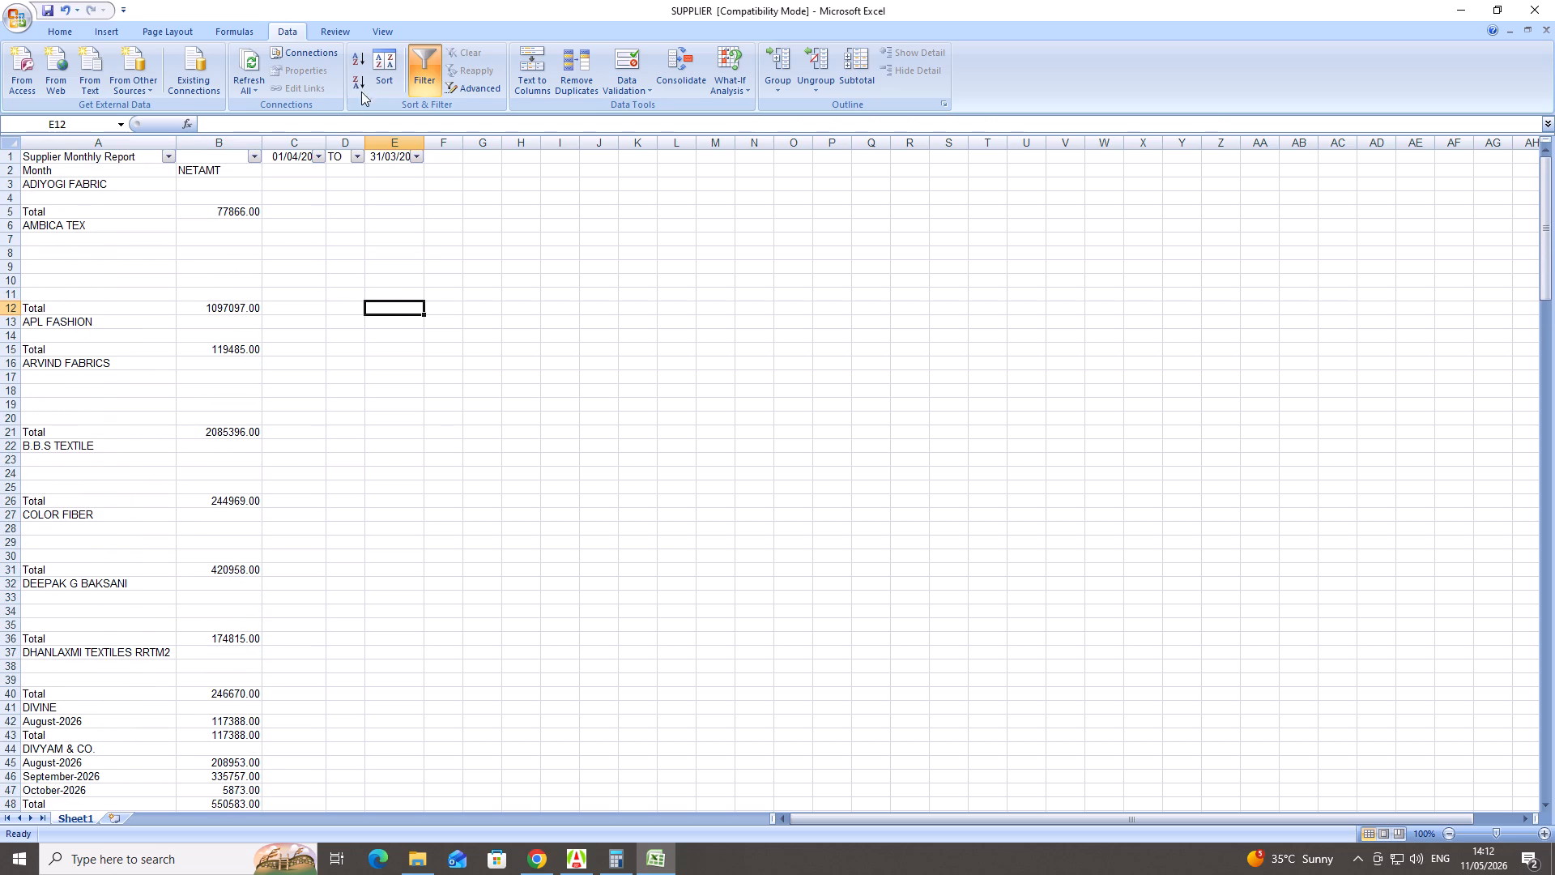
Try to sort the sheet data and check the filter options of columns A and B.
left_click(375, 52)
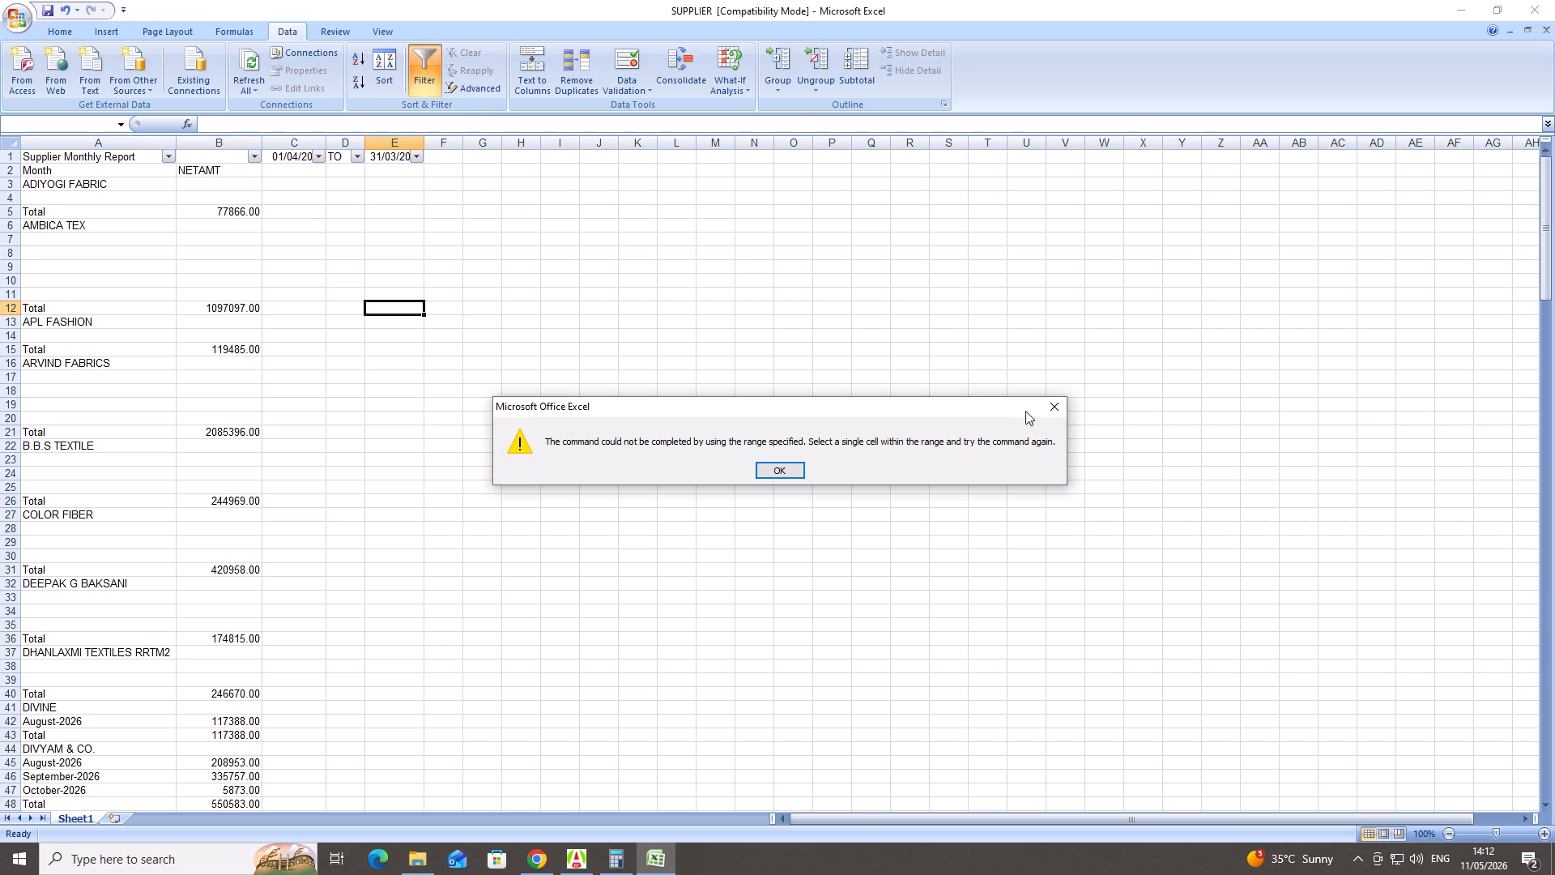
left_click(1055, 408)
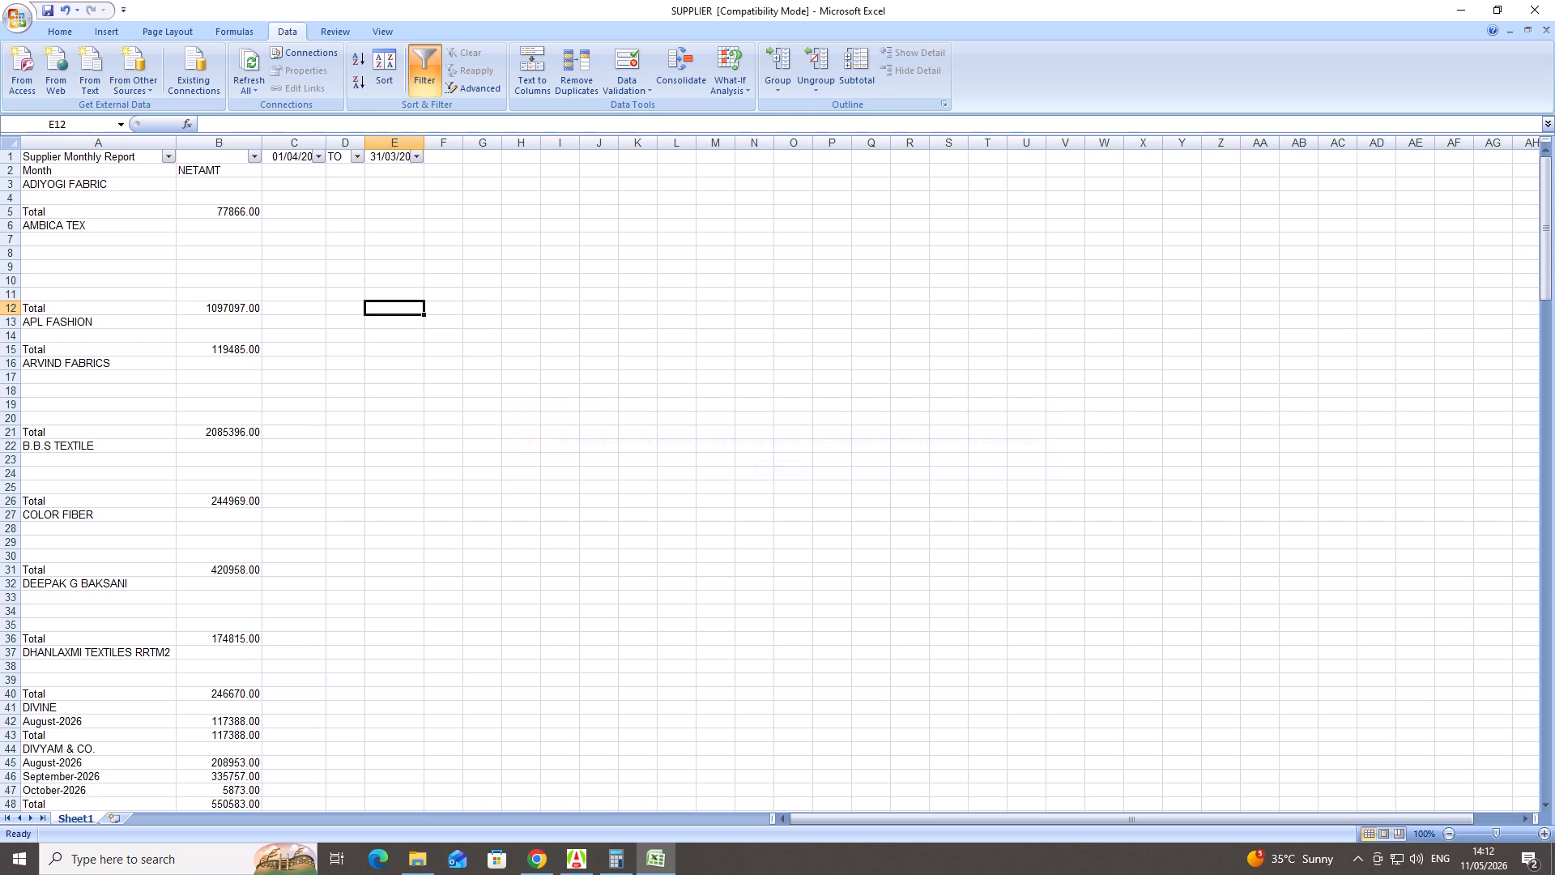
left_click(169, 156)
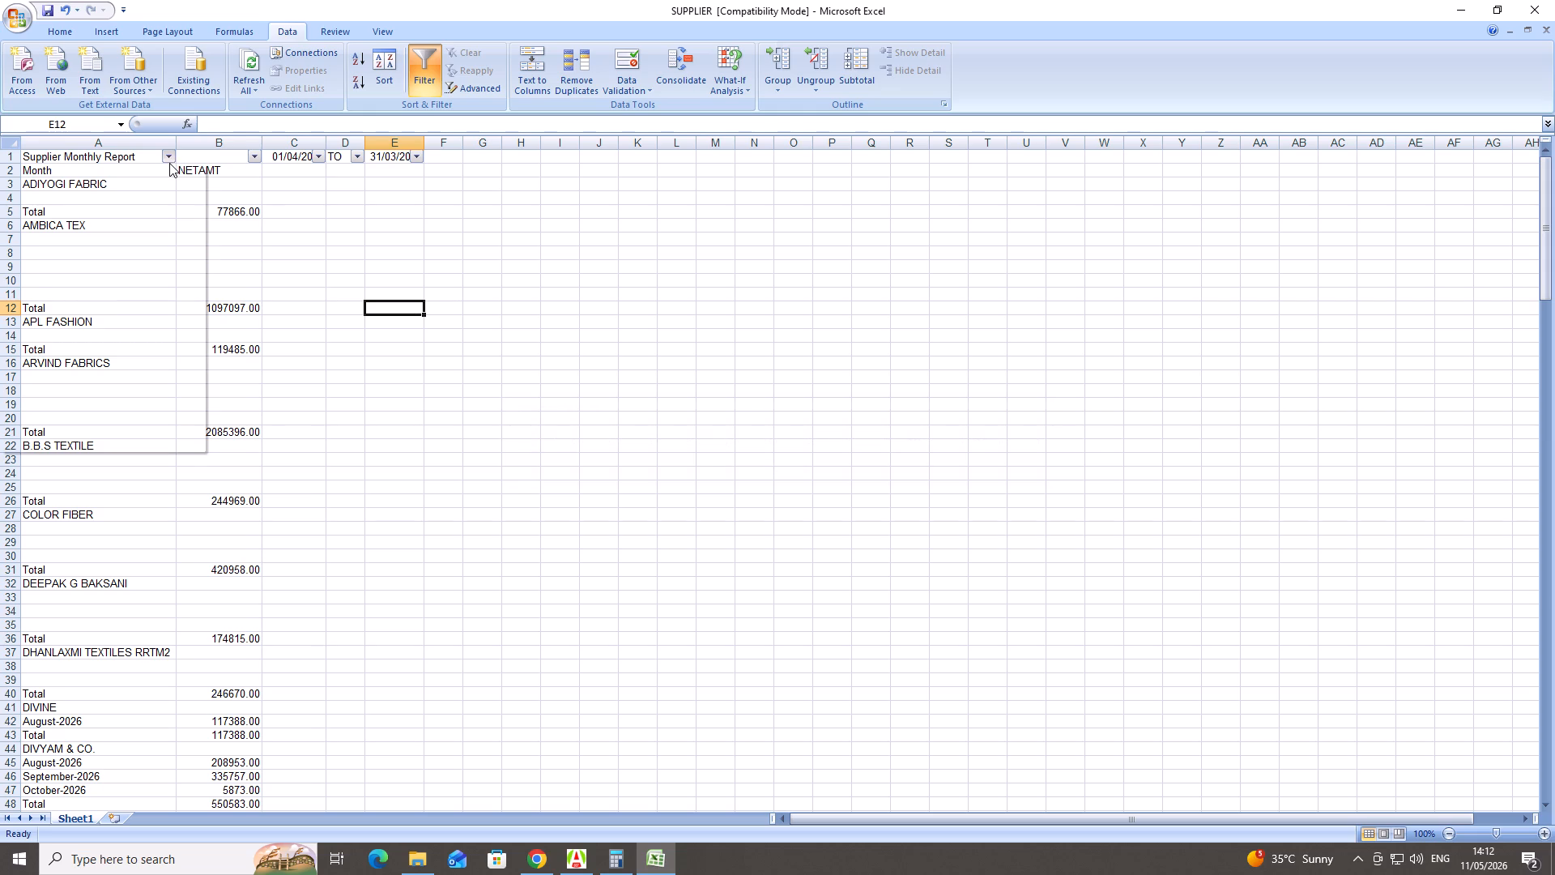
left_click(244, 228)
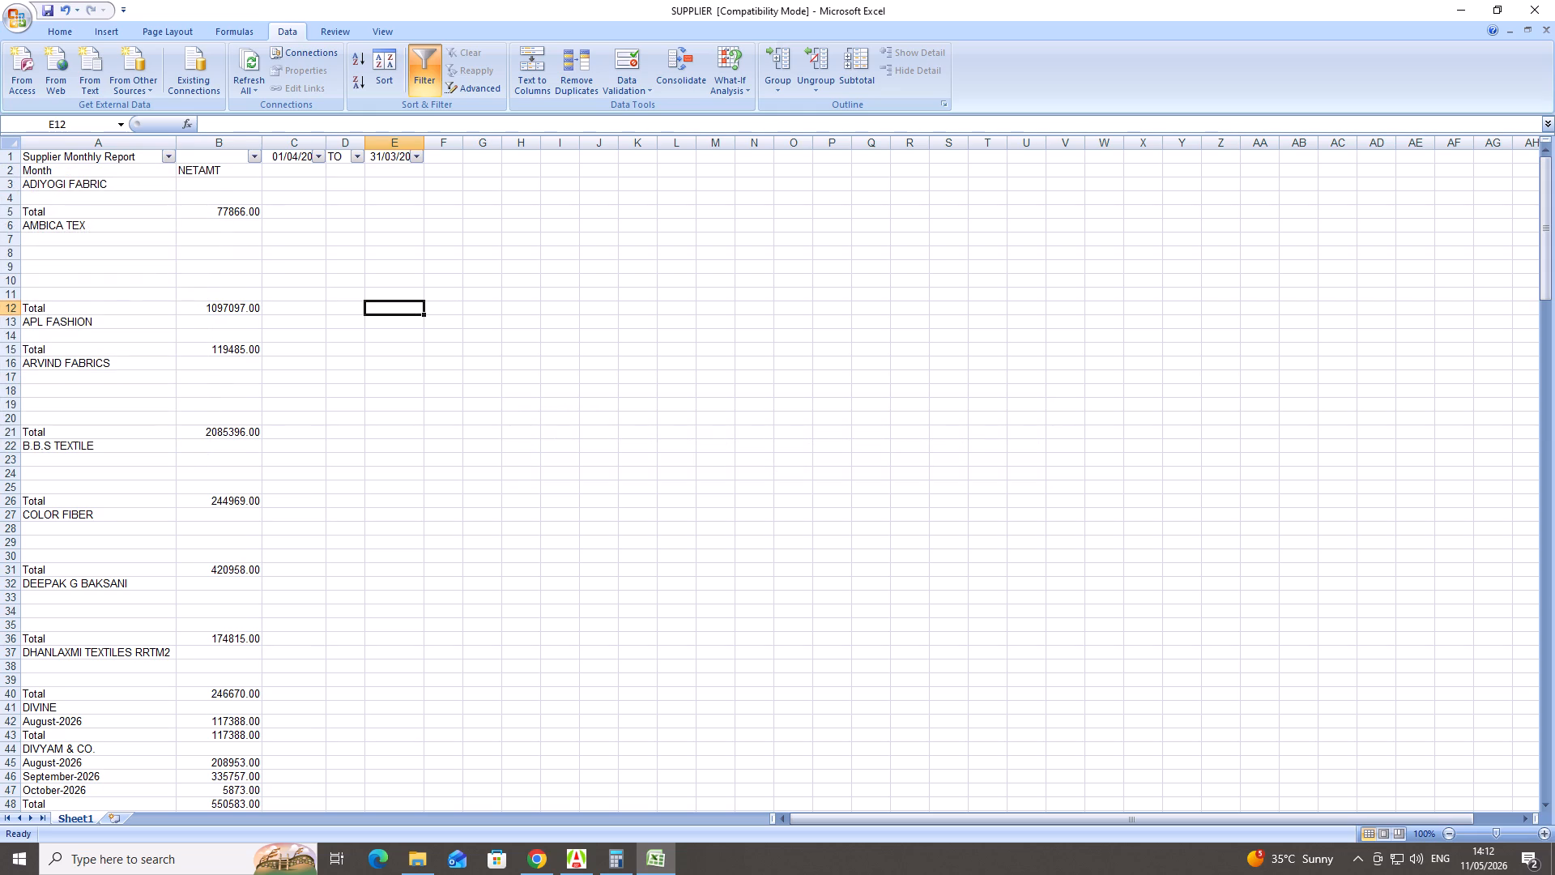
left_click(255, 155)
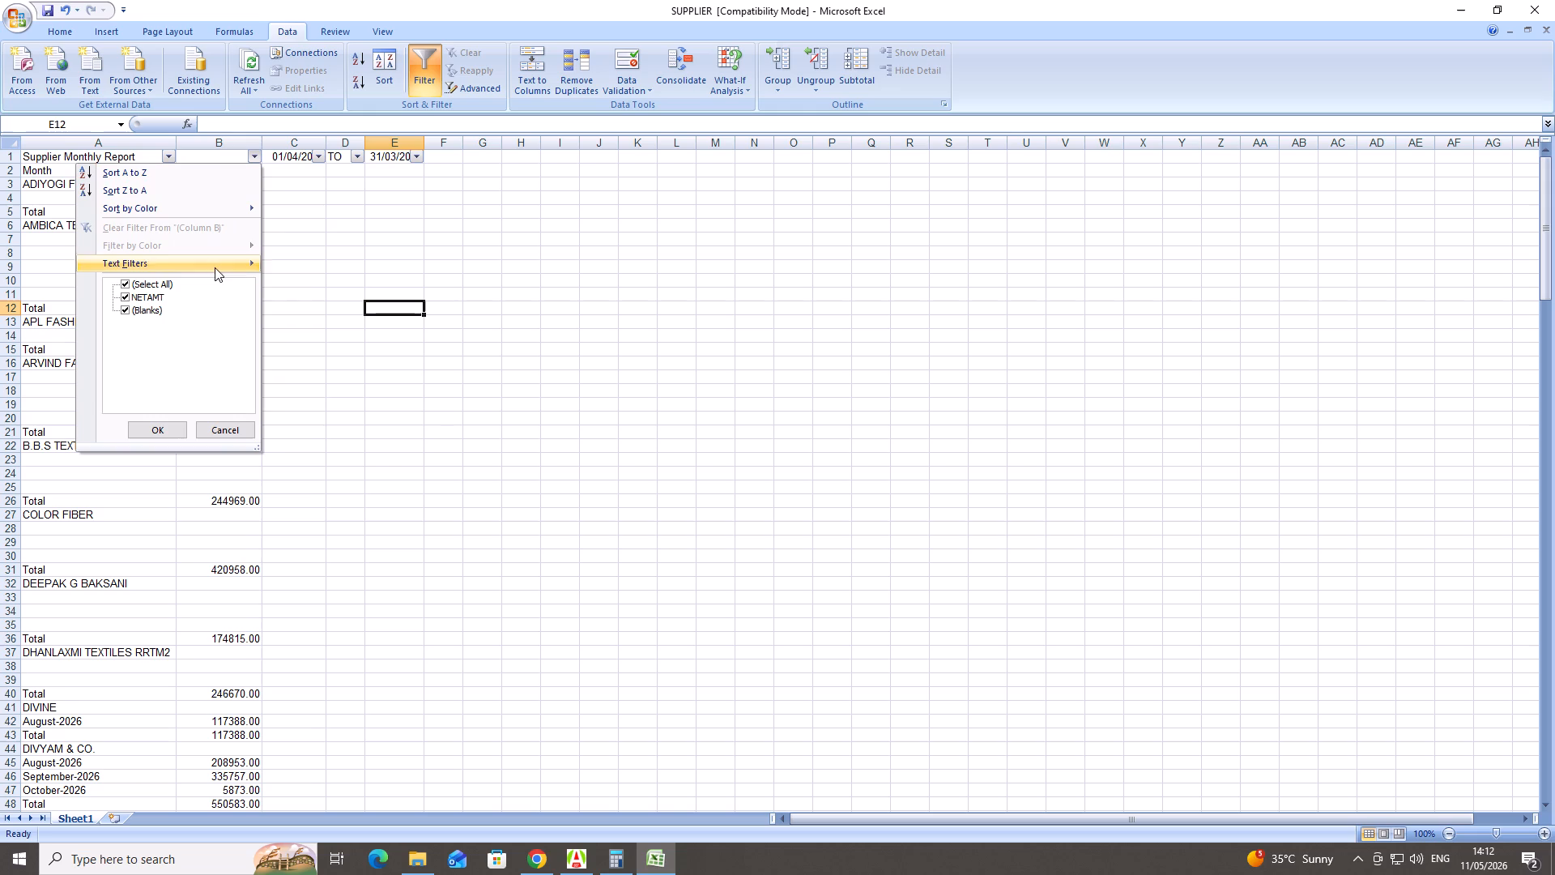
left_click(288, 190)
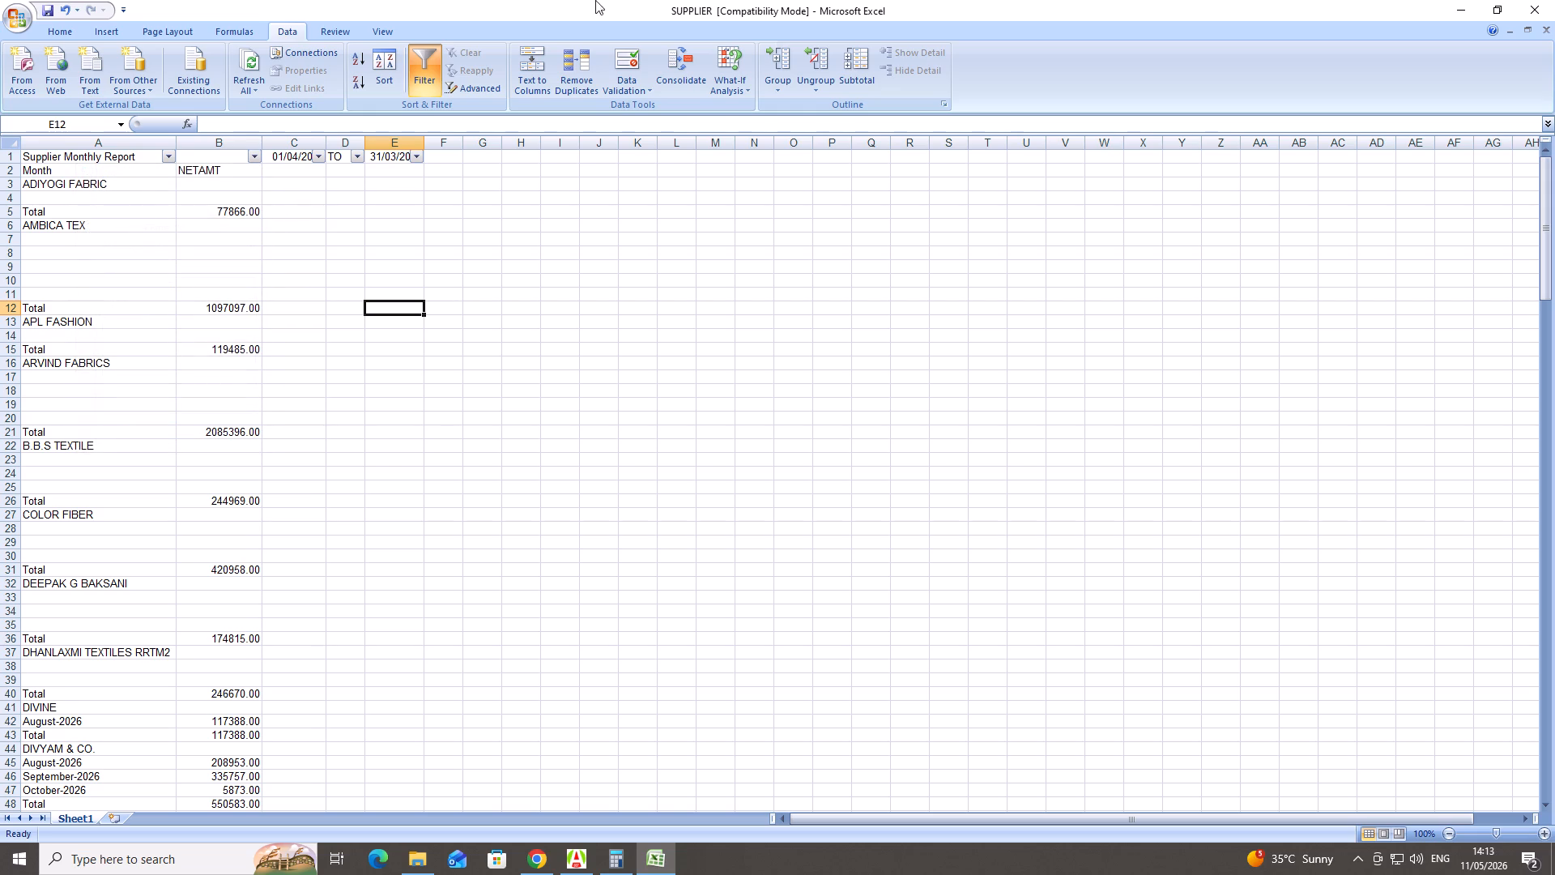
Close the SUPPLIER workbook without saving its changes and reopen SUPPLIER from the REPORTS folder.
left_click(1554, 0)
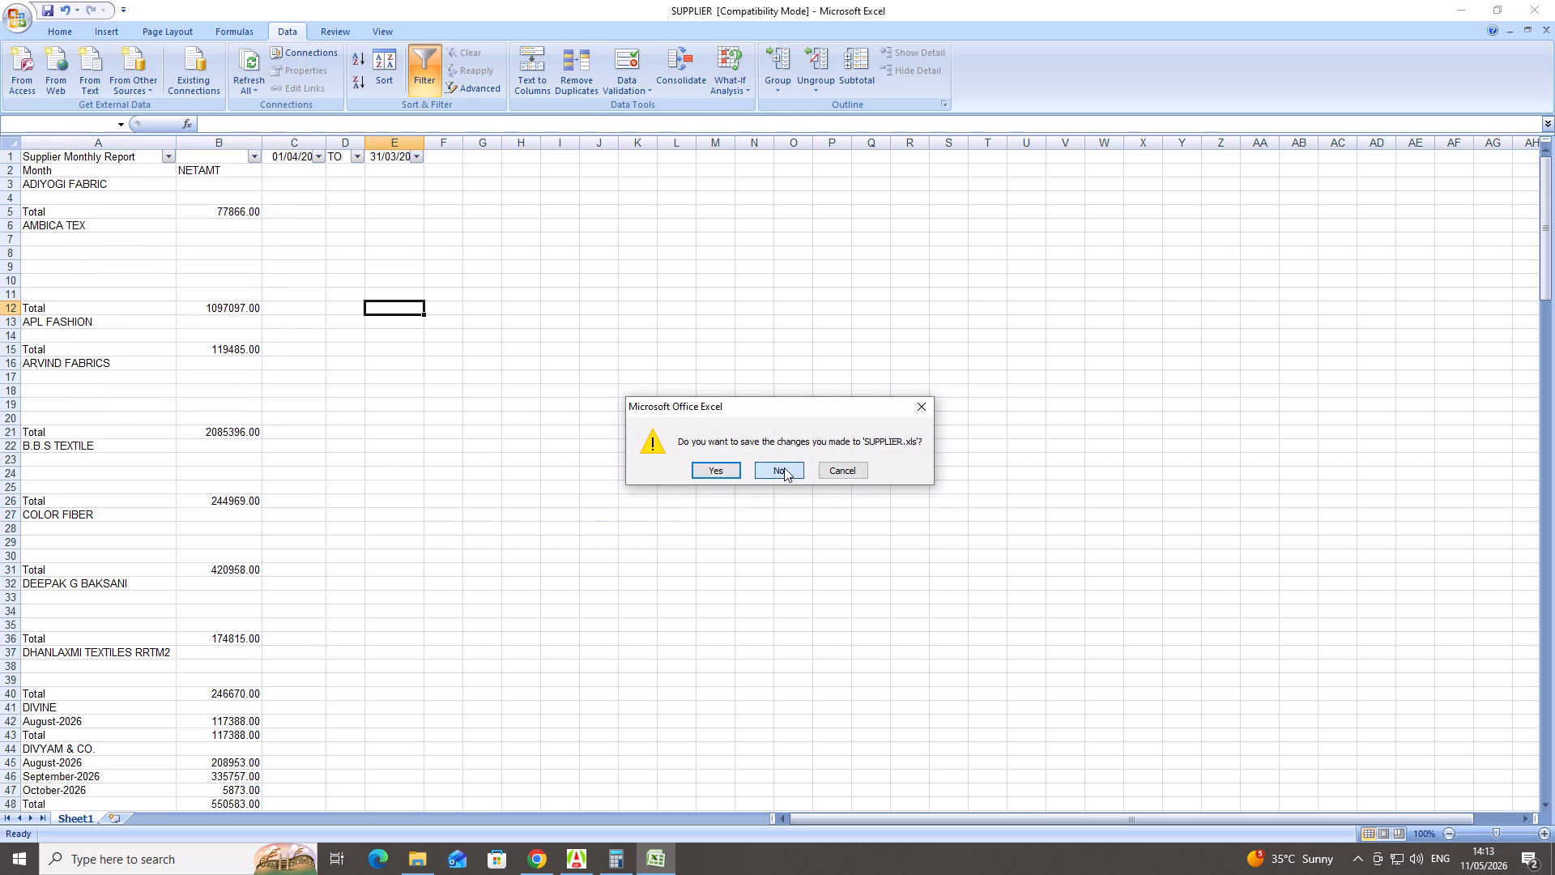
left_click(784, 467)
left_click(428, 858)
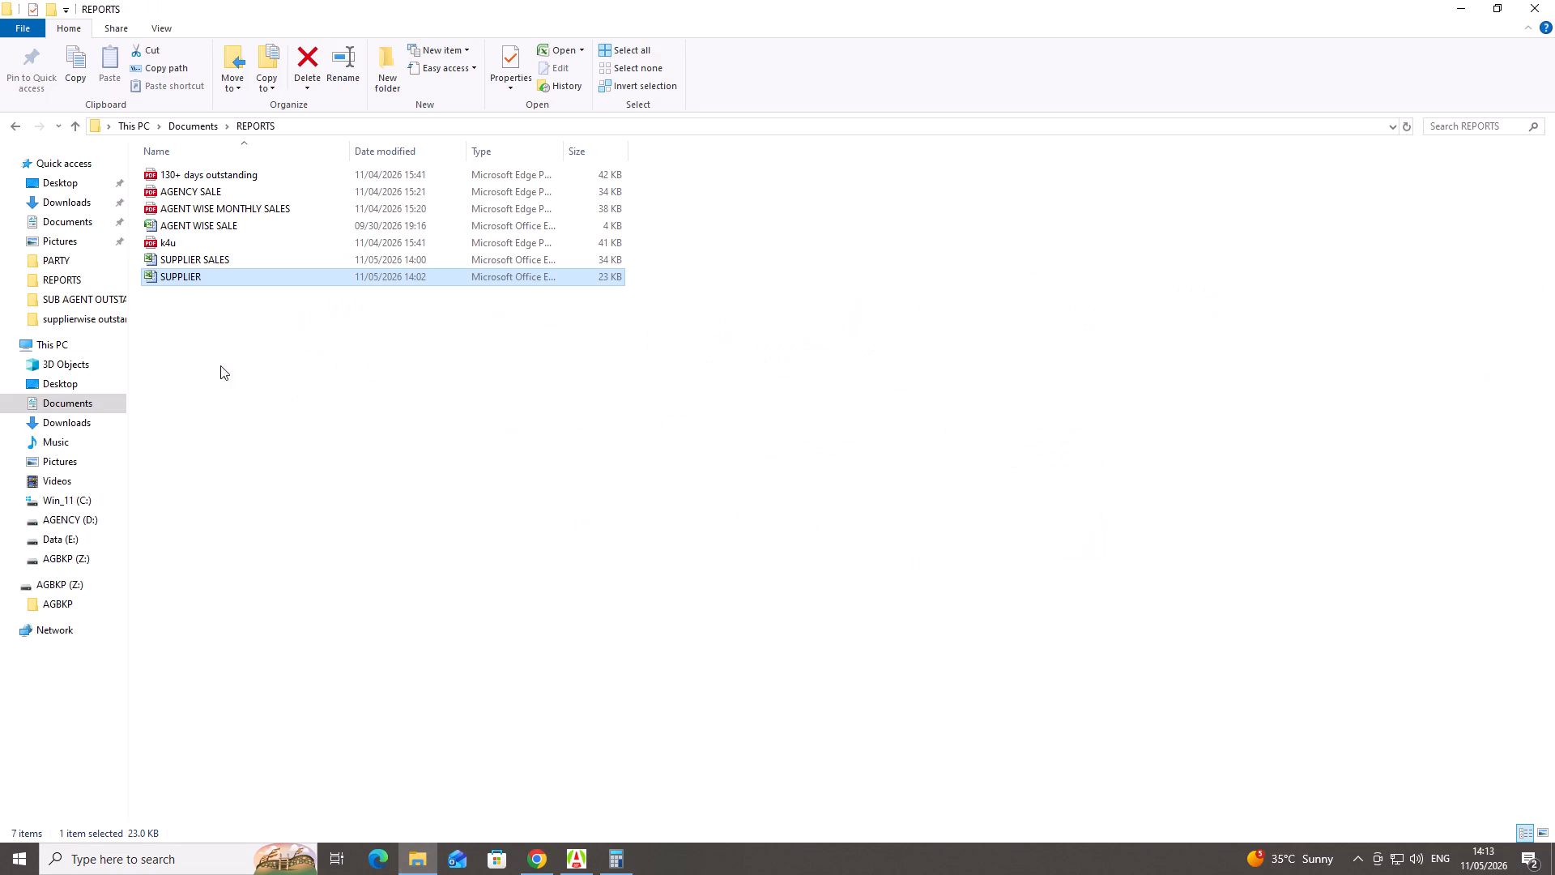
double_click(207, 280)
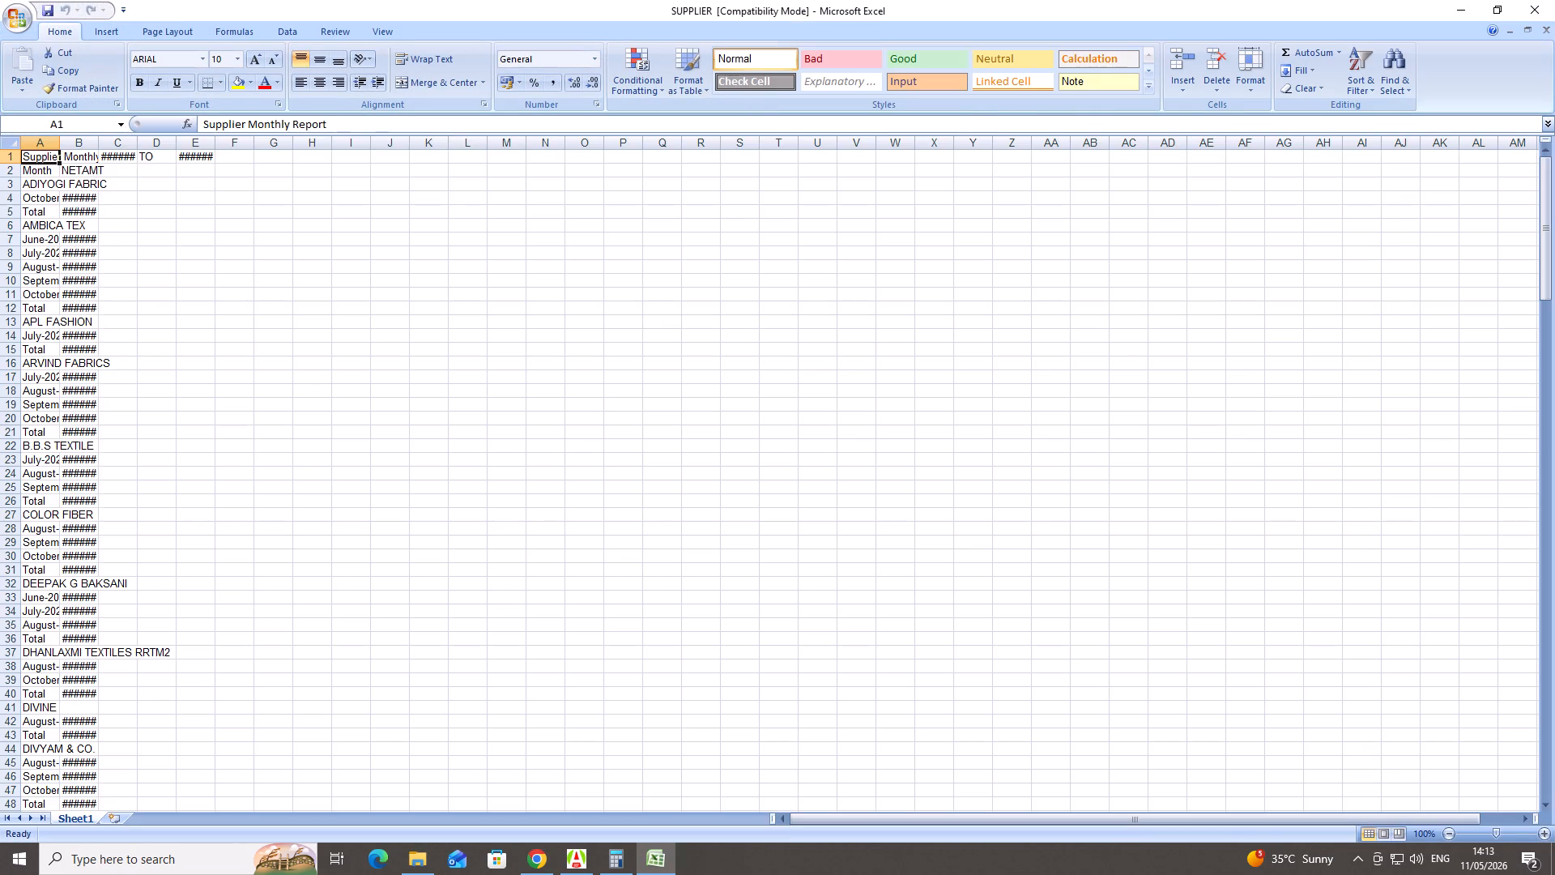
Widen columns A, B, C and E so that the month names, net amounts and report dates fit.
left_click_drag(58, 143, 135, 152)
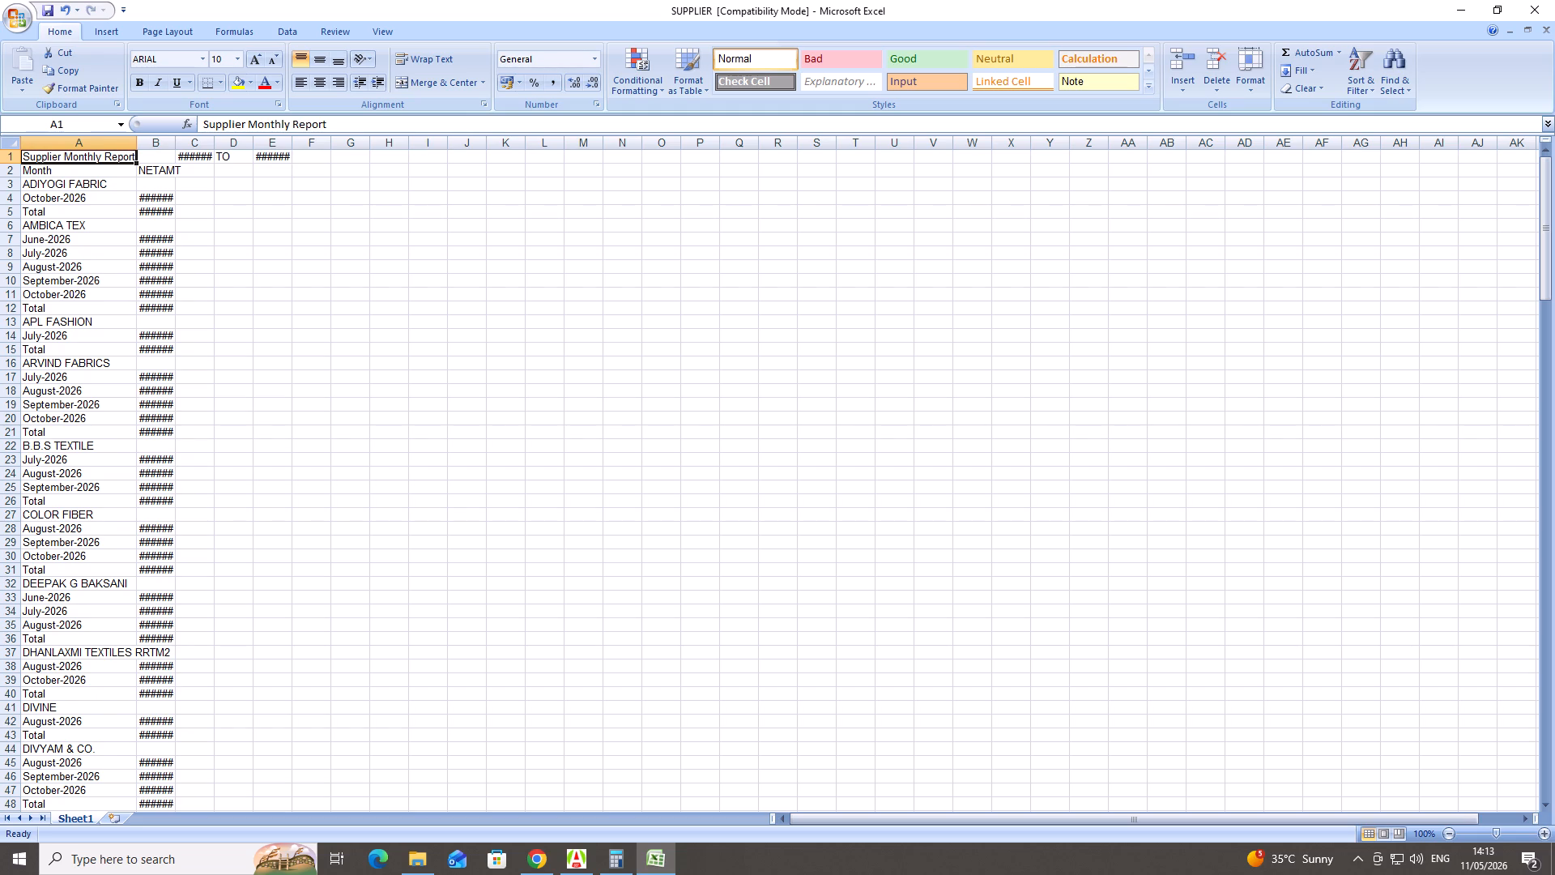
left_click_drag(138, 146, 147, 145)
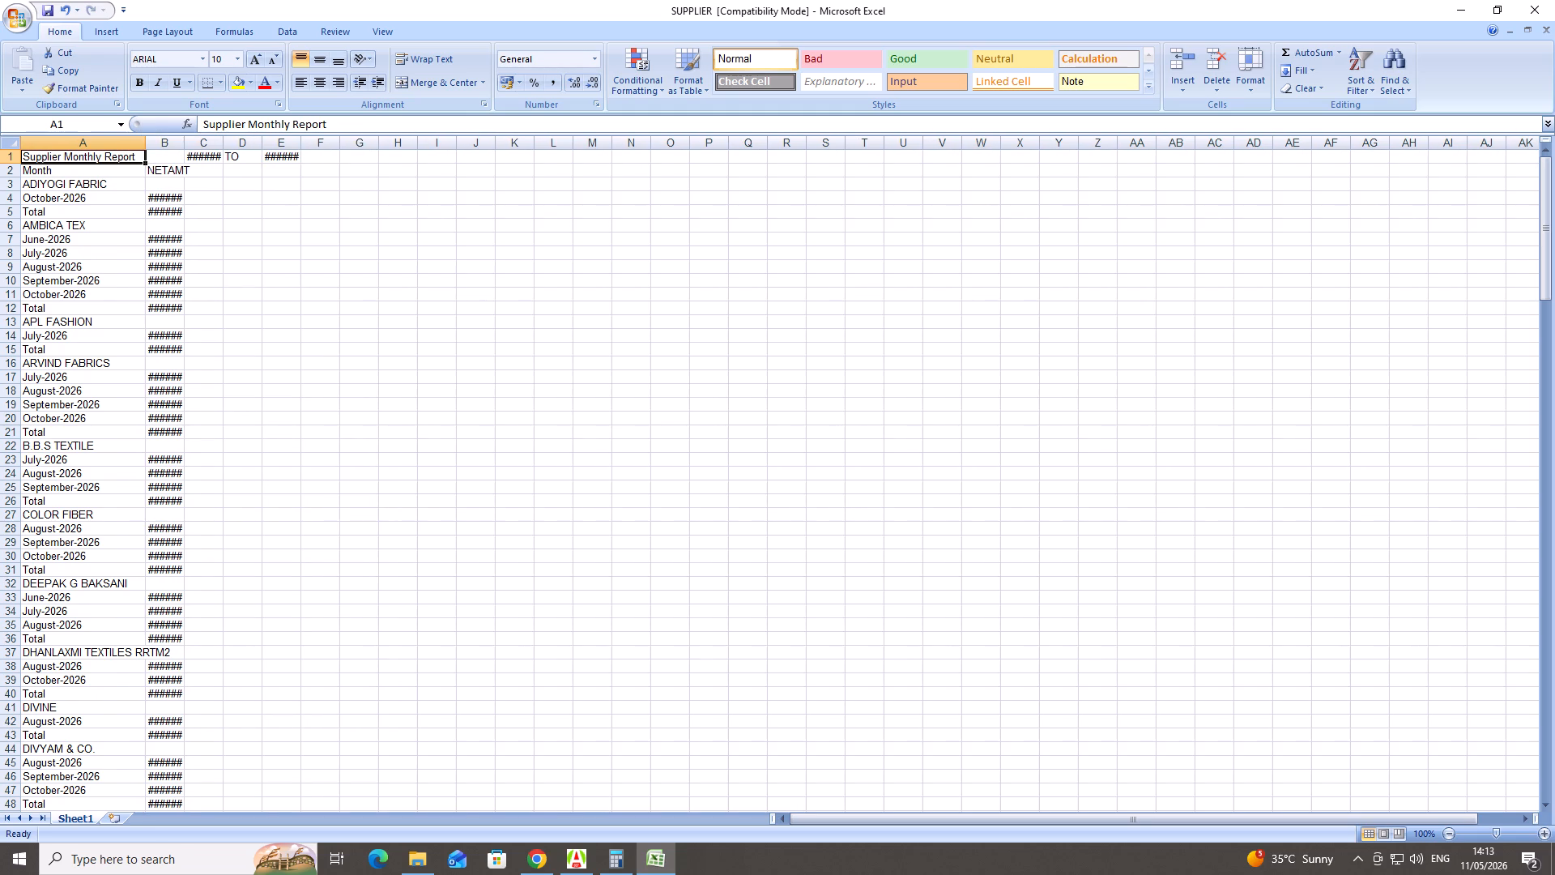
left_click_drag(185, 147, 256, 143)
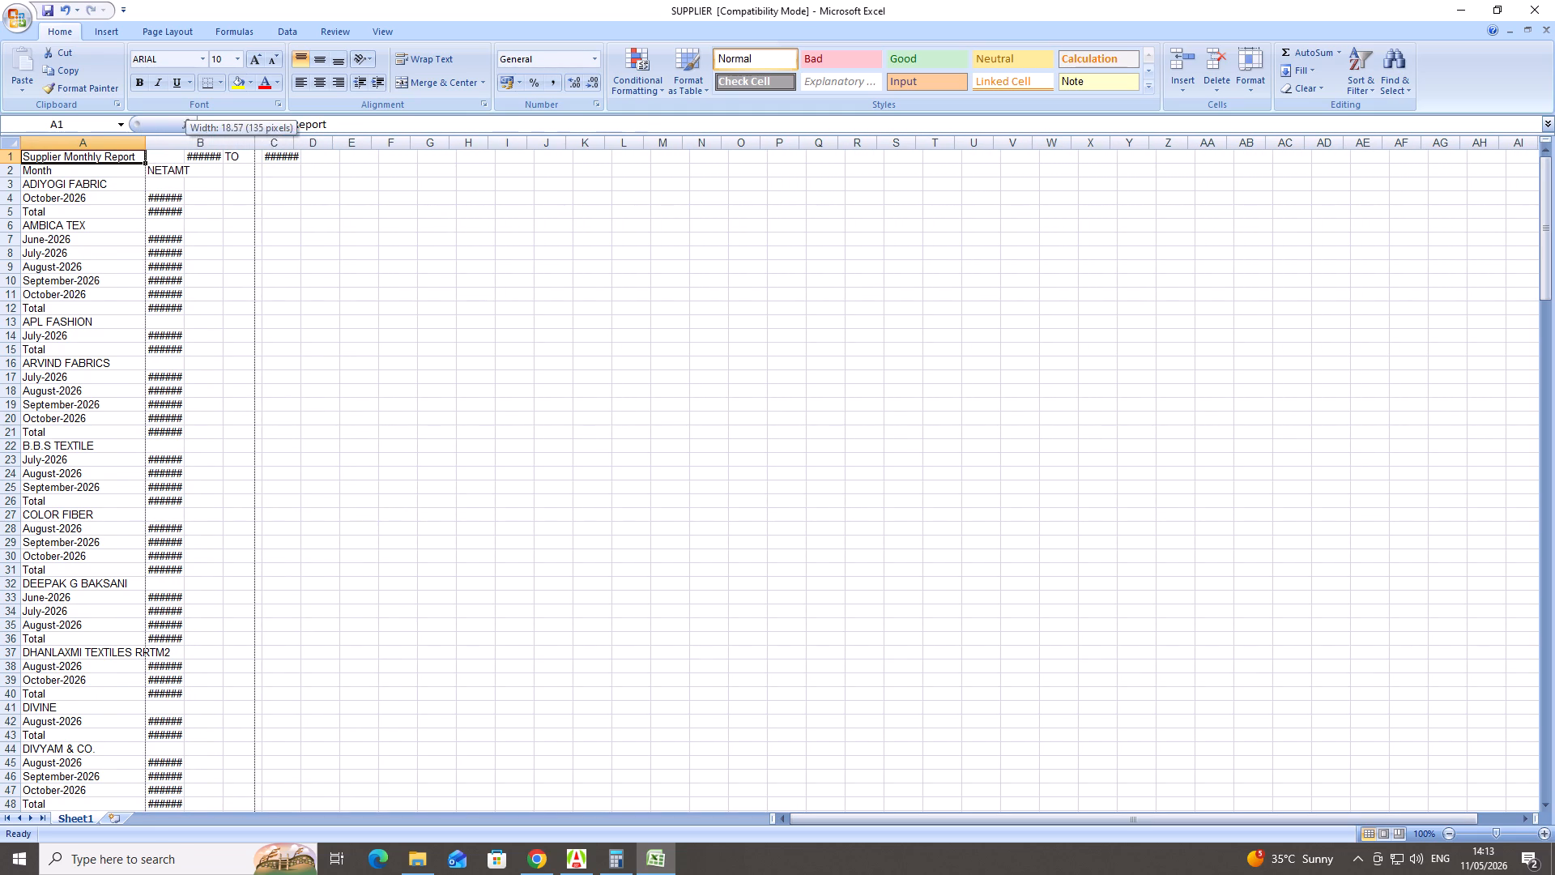
left_click_drag(256, 143, 253, 143)
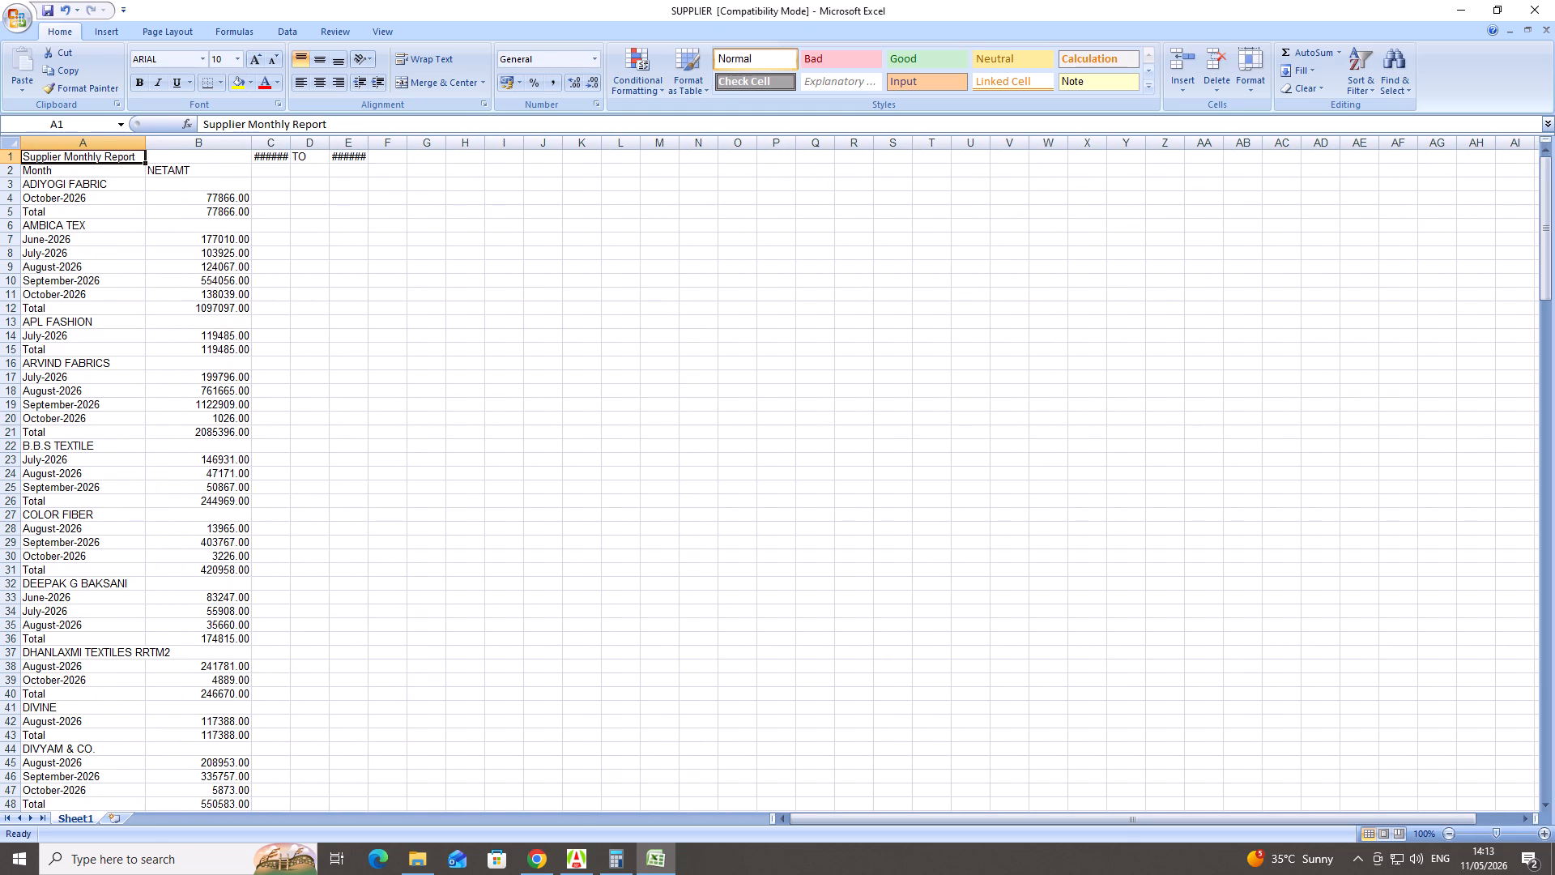
left_click_drag(292, 144, 313, 142)
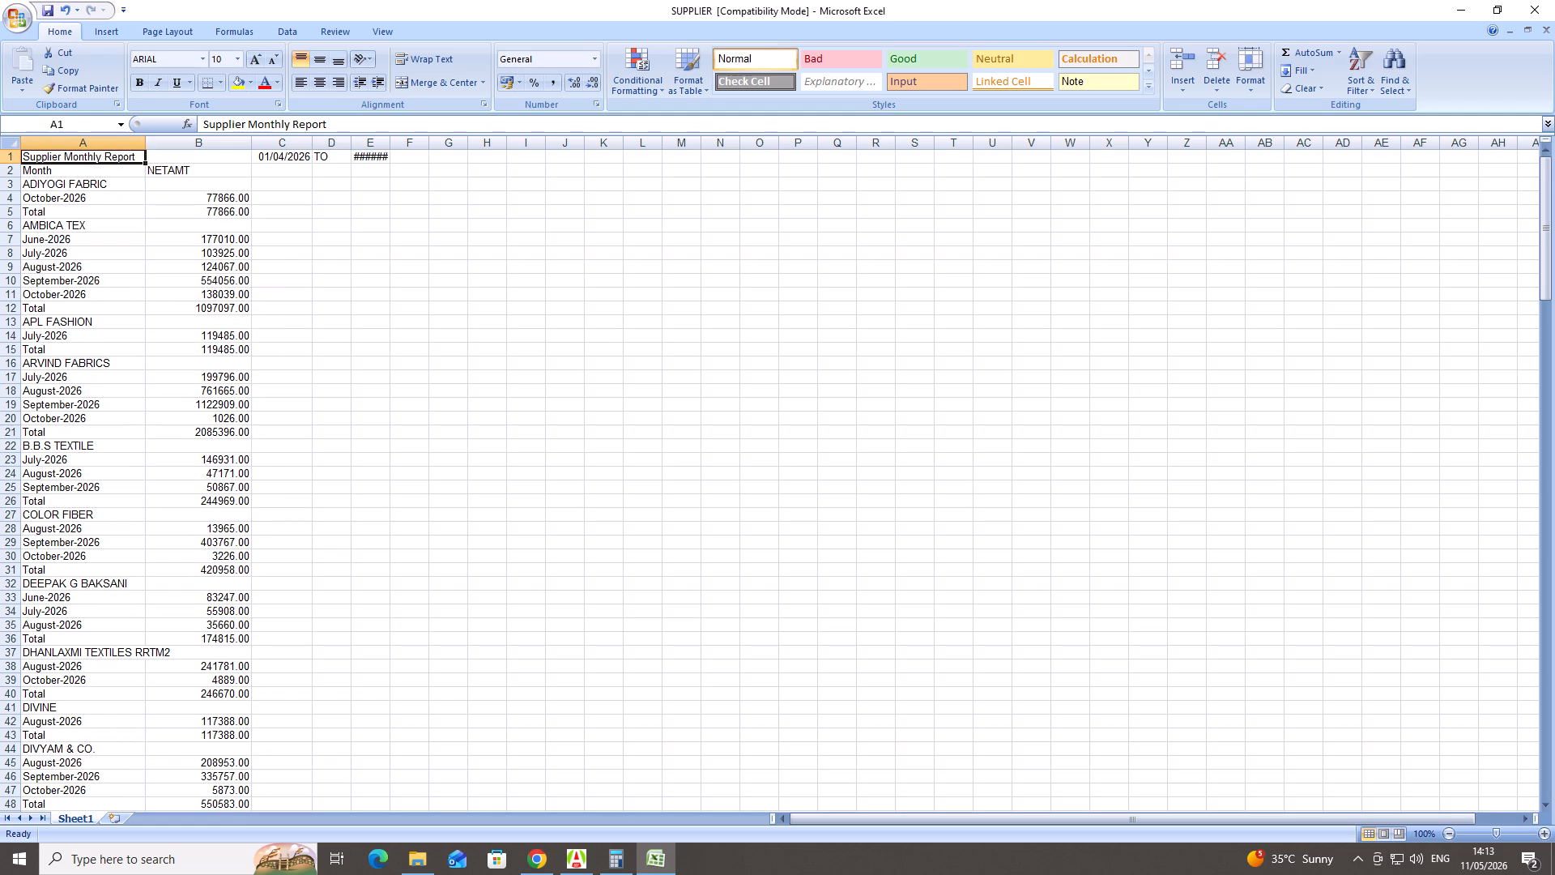
left_click_drag(387, 147, 402, 147)
left_click(403, 147)
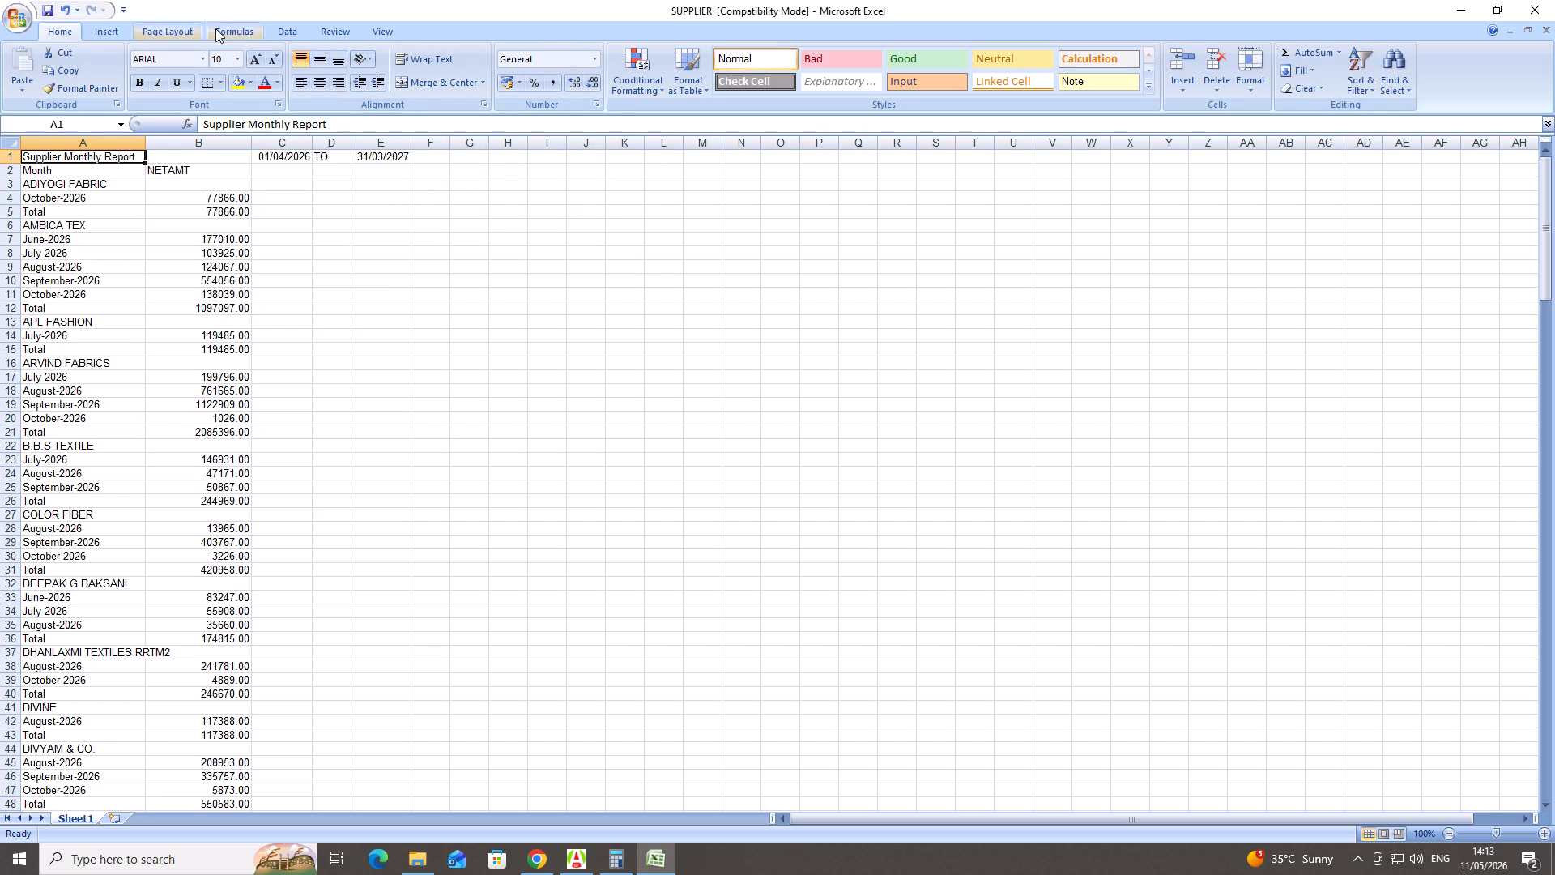
Turn on filtering for the header row and deselect all values in the Supplier Monthly Report column filter.
left_click(281, 23)
left_click(416, 66)
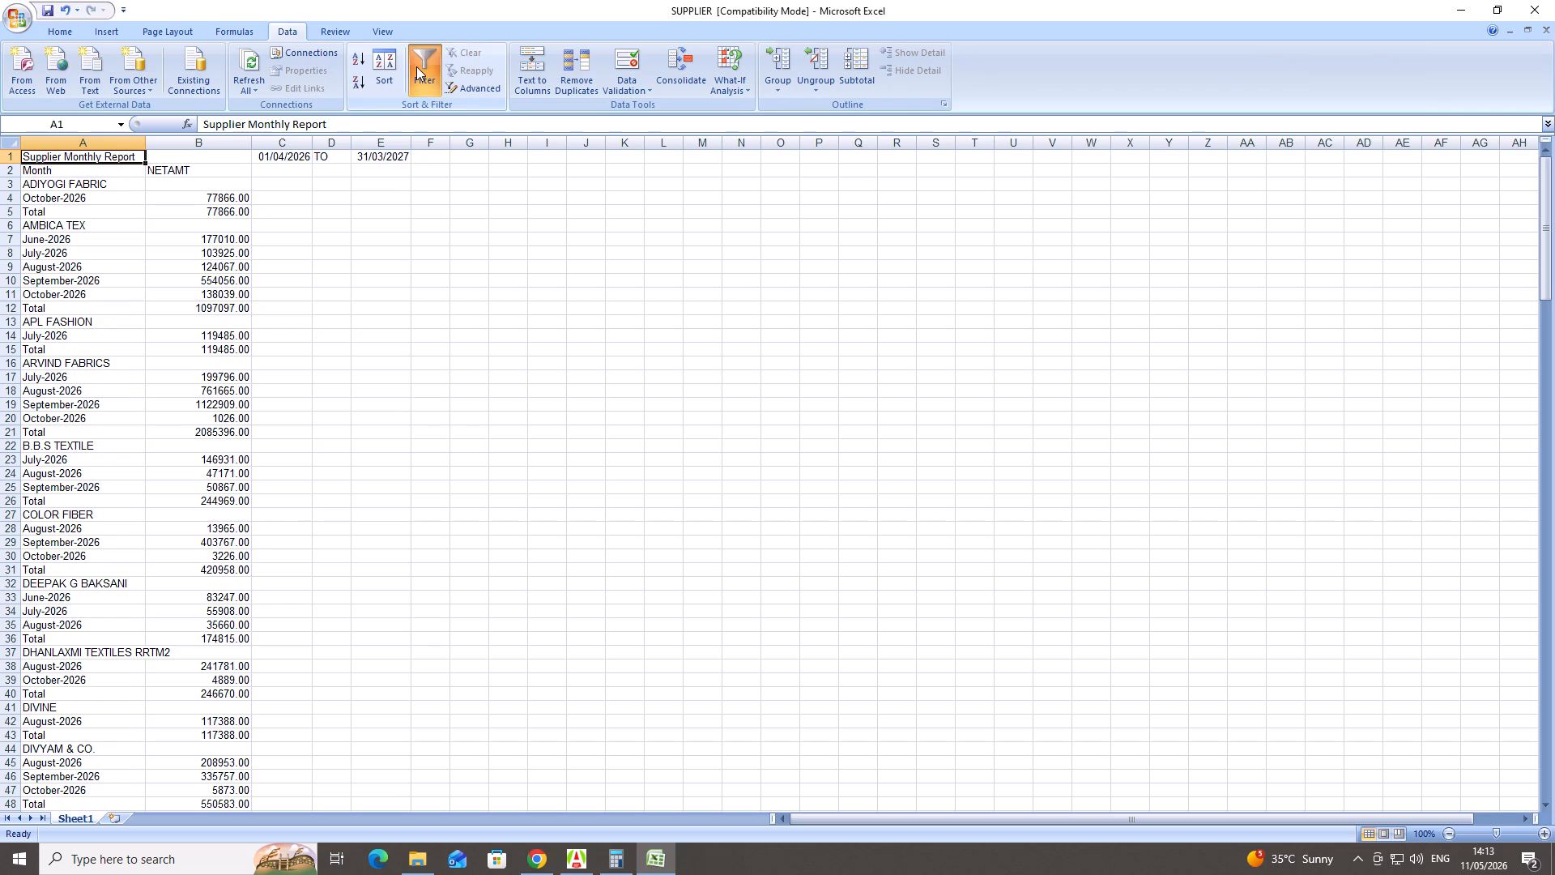
left_click(138, 157)
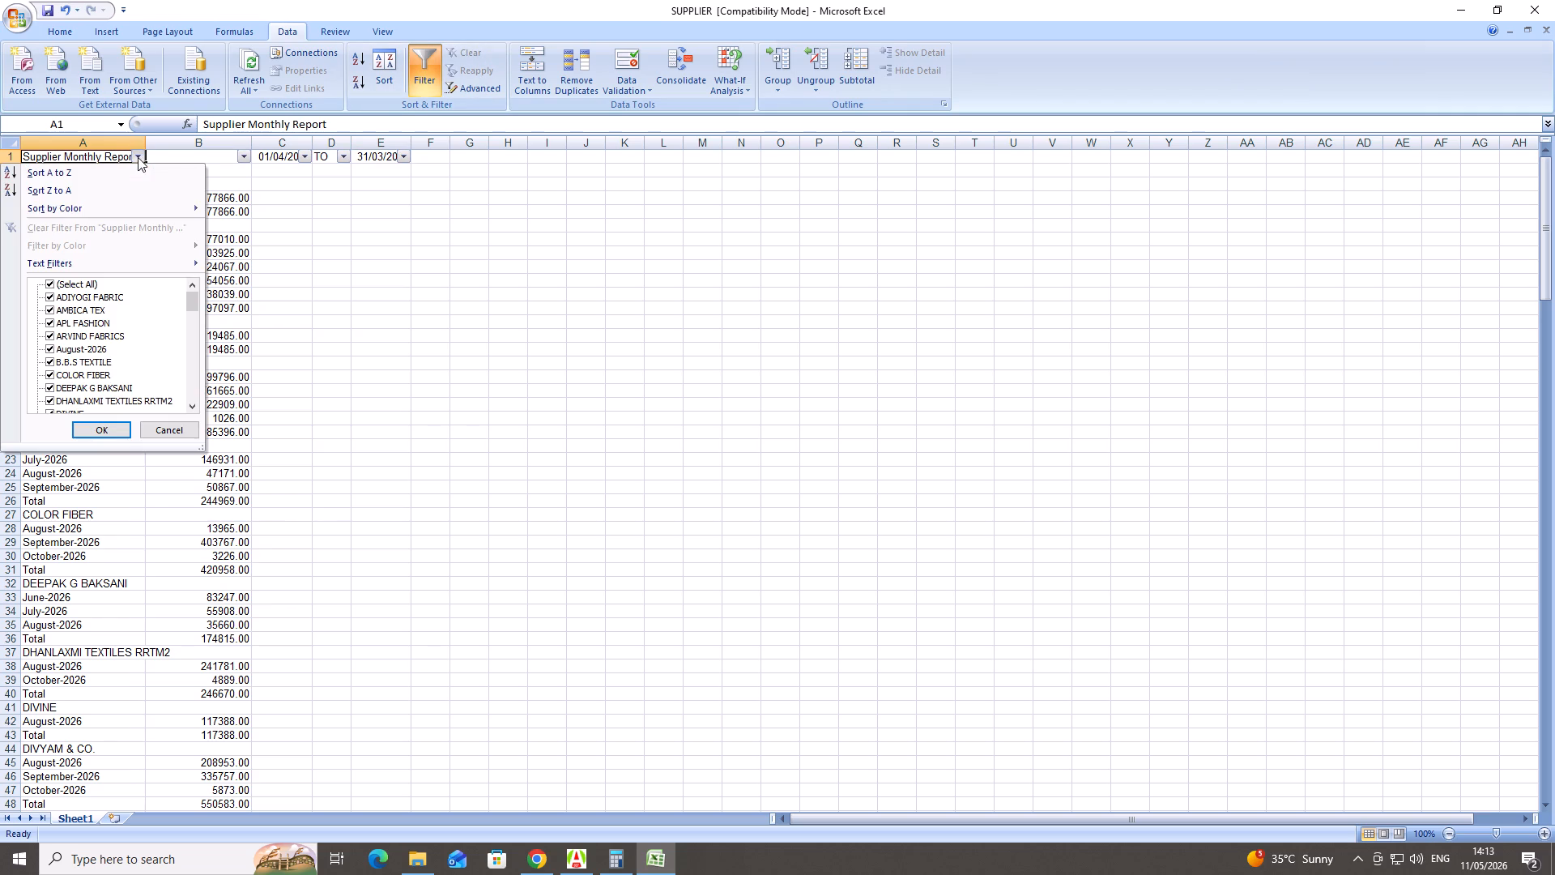
scroll(129, 327, "down", 3)
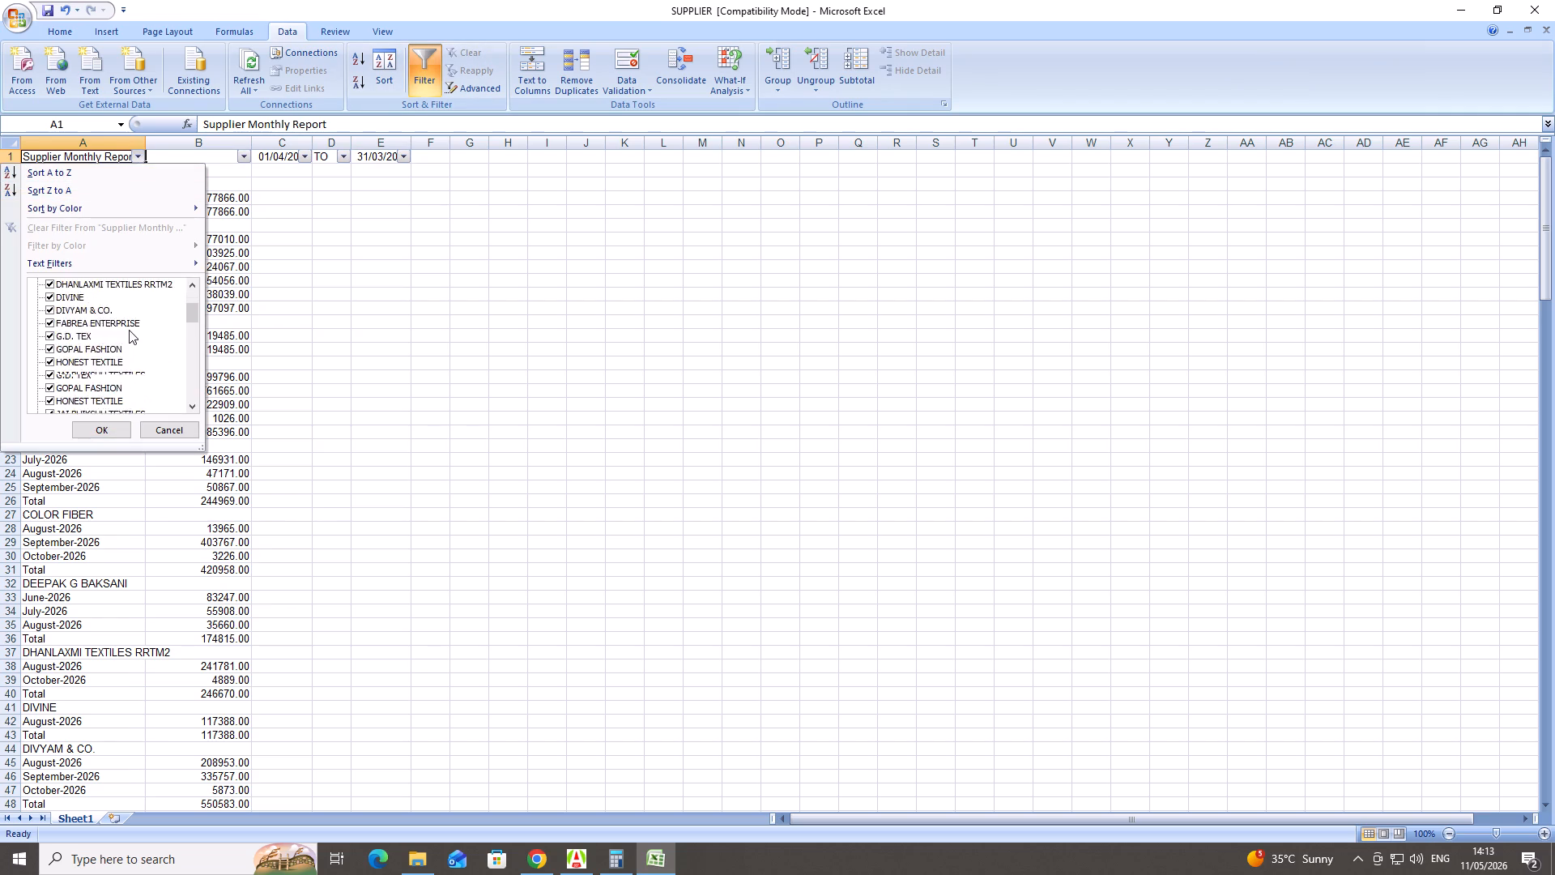
scroll(129, 330, "down", 10)
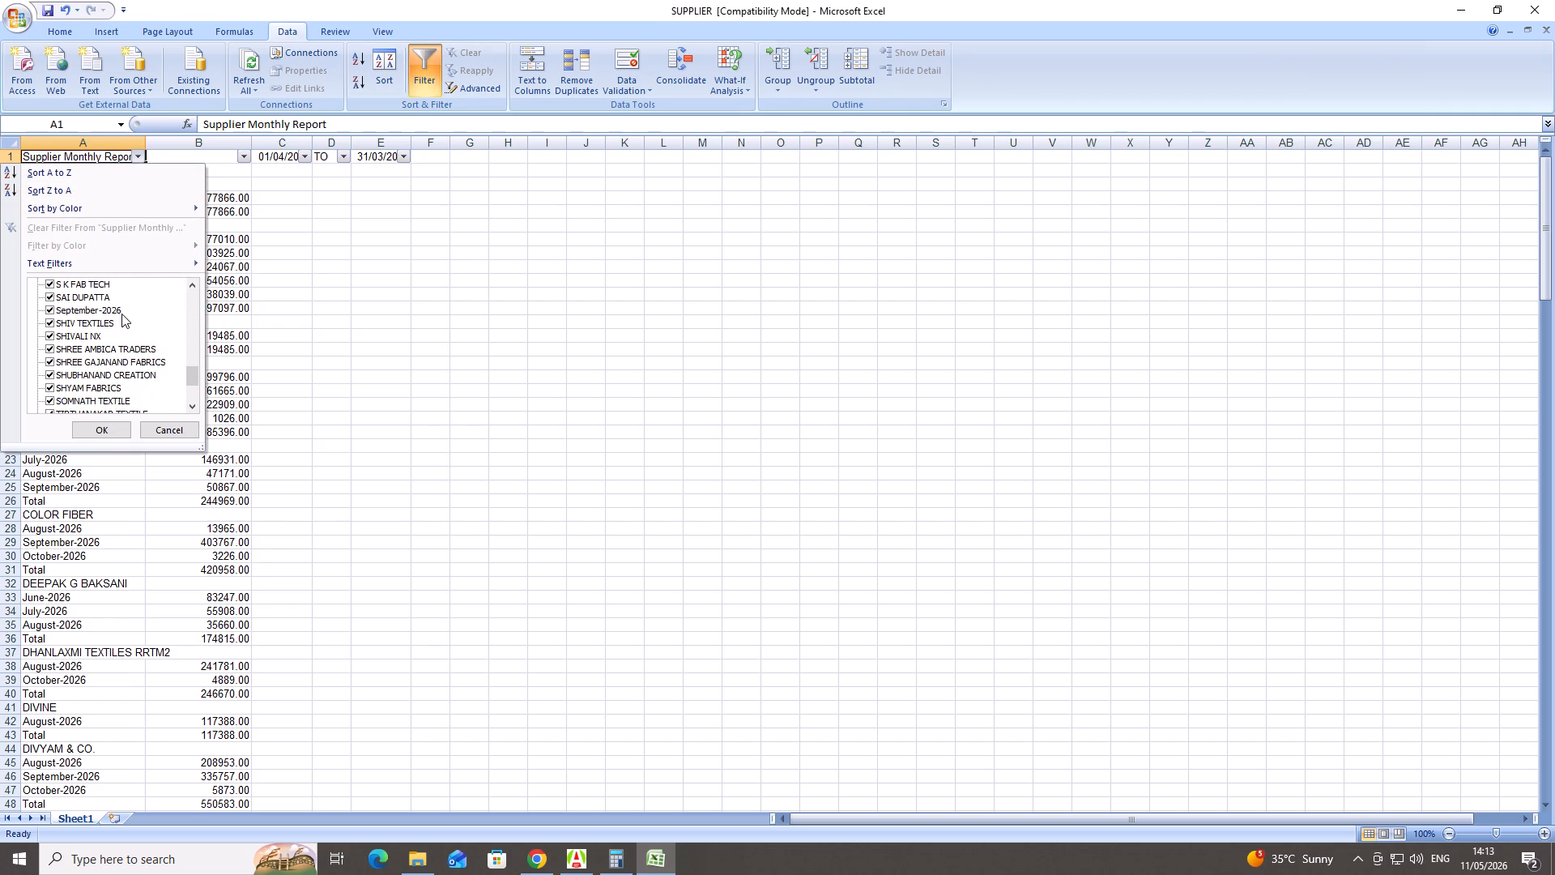
scroll(117, 307, "down", 6)
scroll(116, 307, "up", 15)
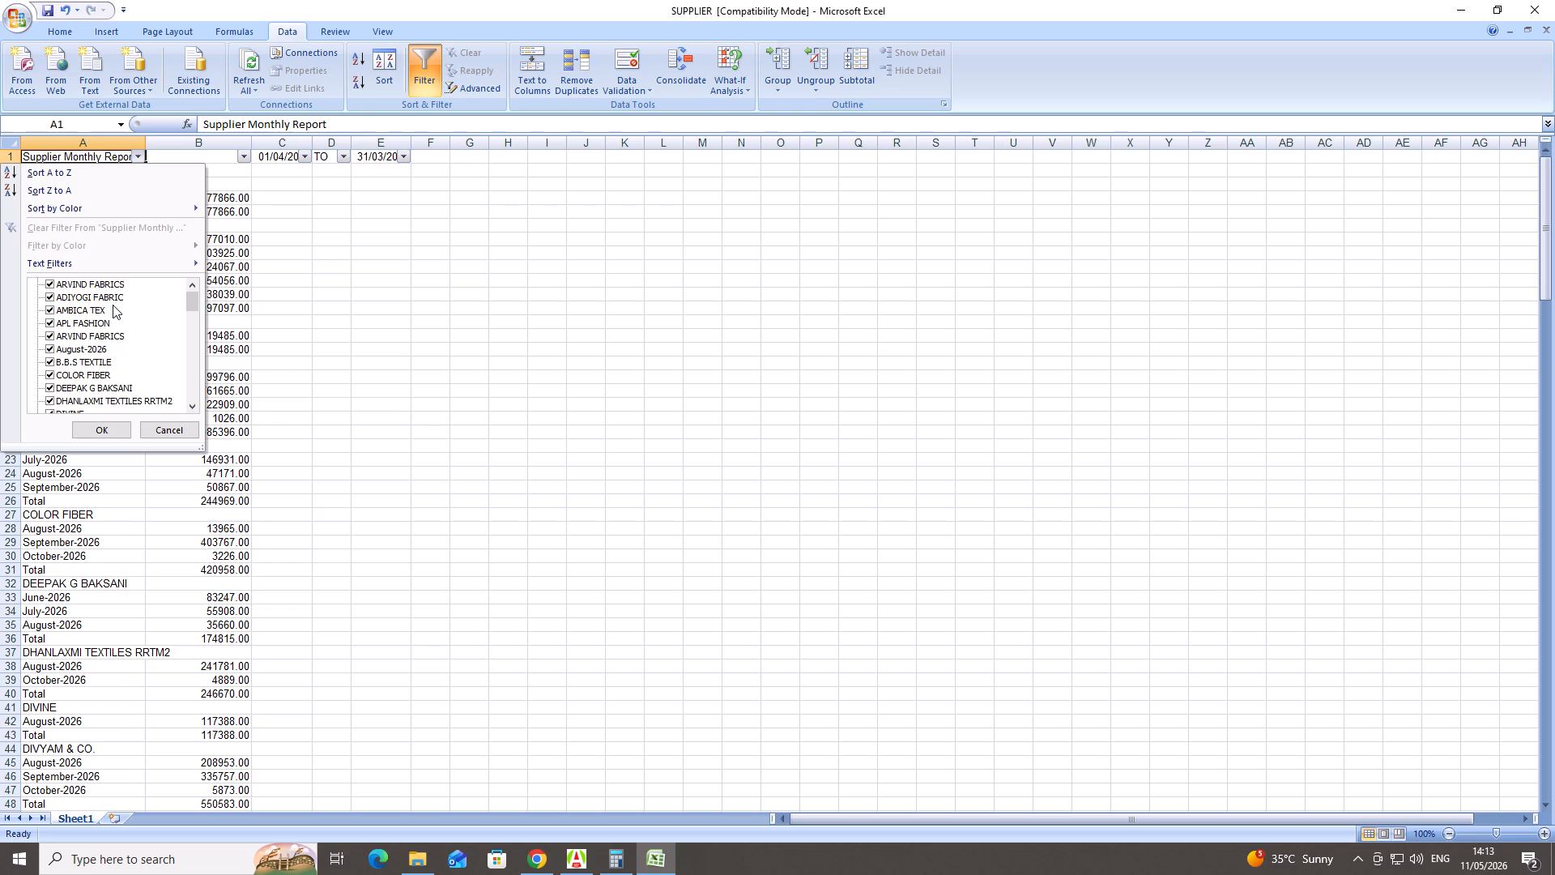
scroll(113, 305, "up", 7)
left_click(49, 279)
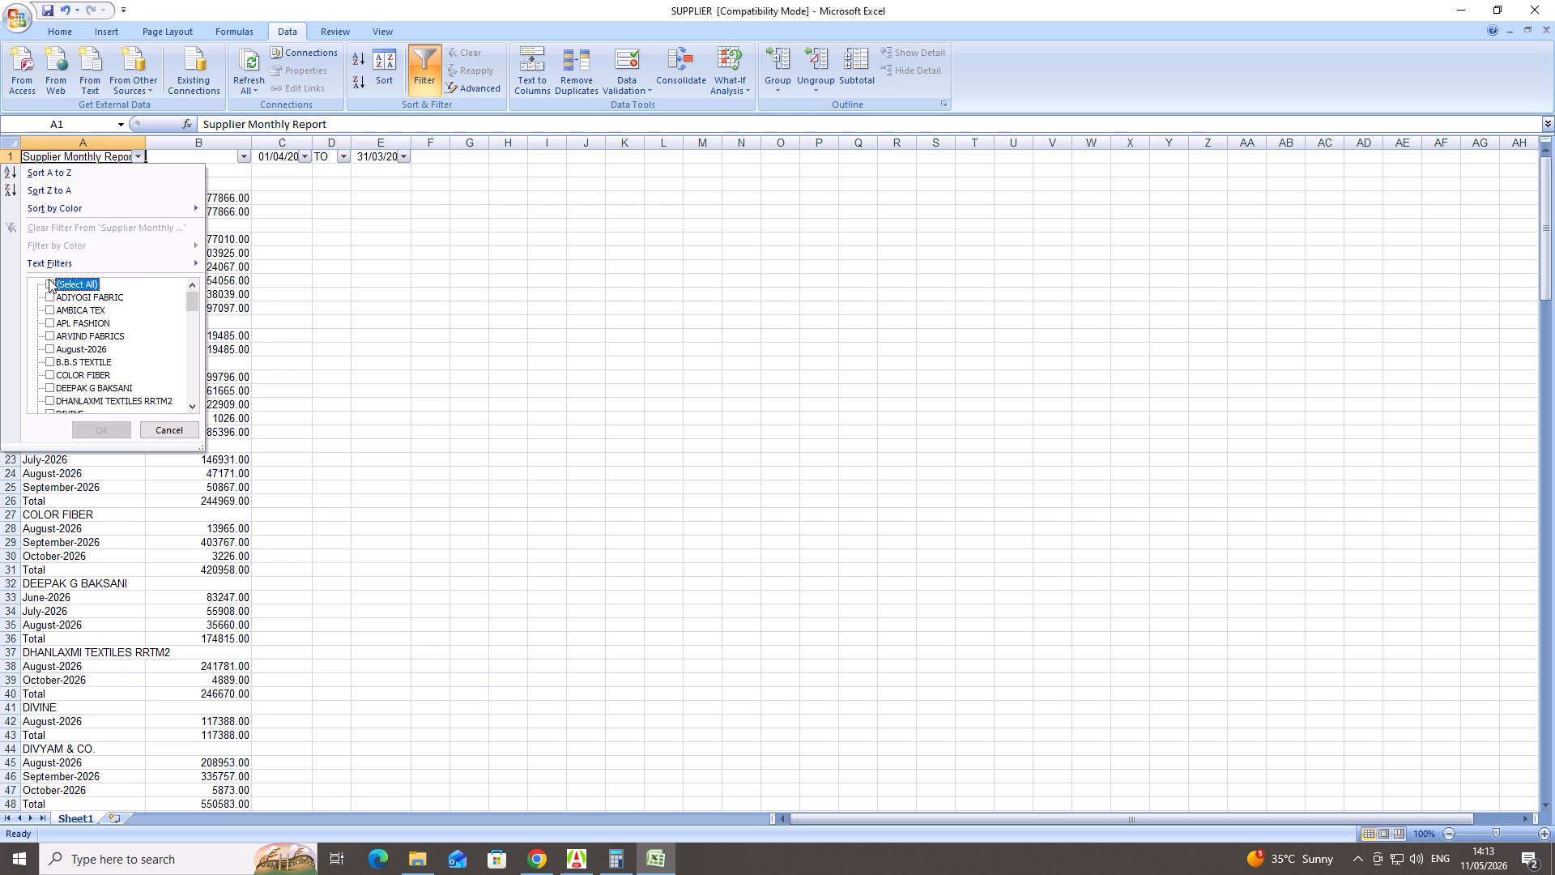
Include October-2026 in the Supplier Monthly Report column filter.
left_click(53, 265)
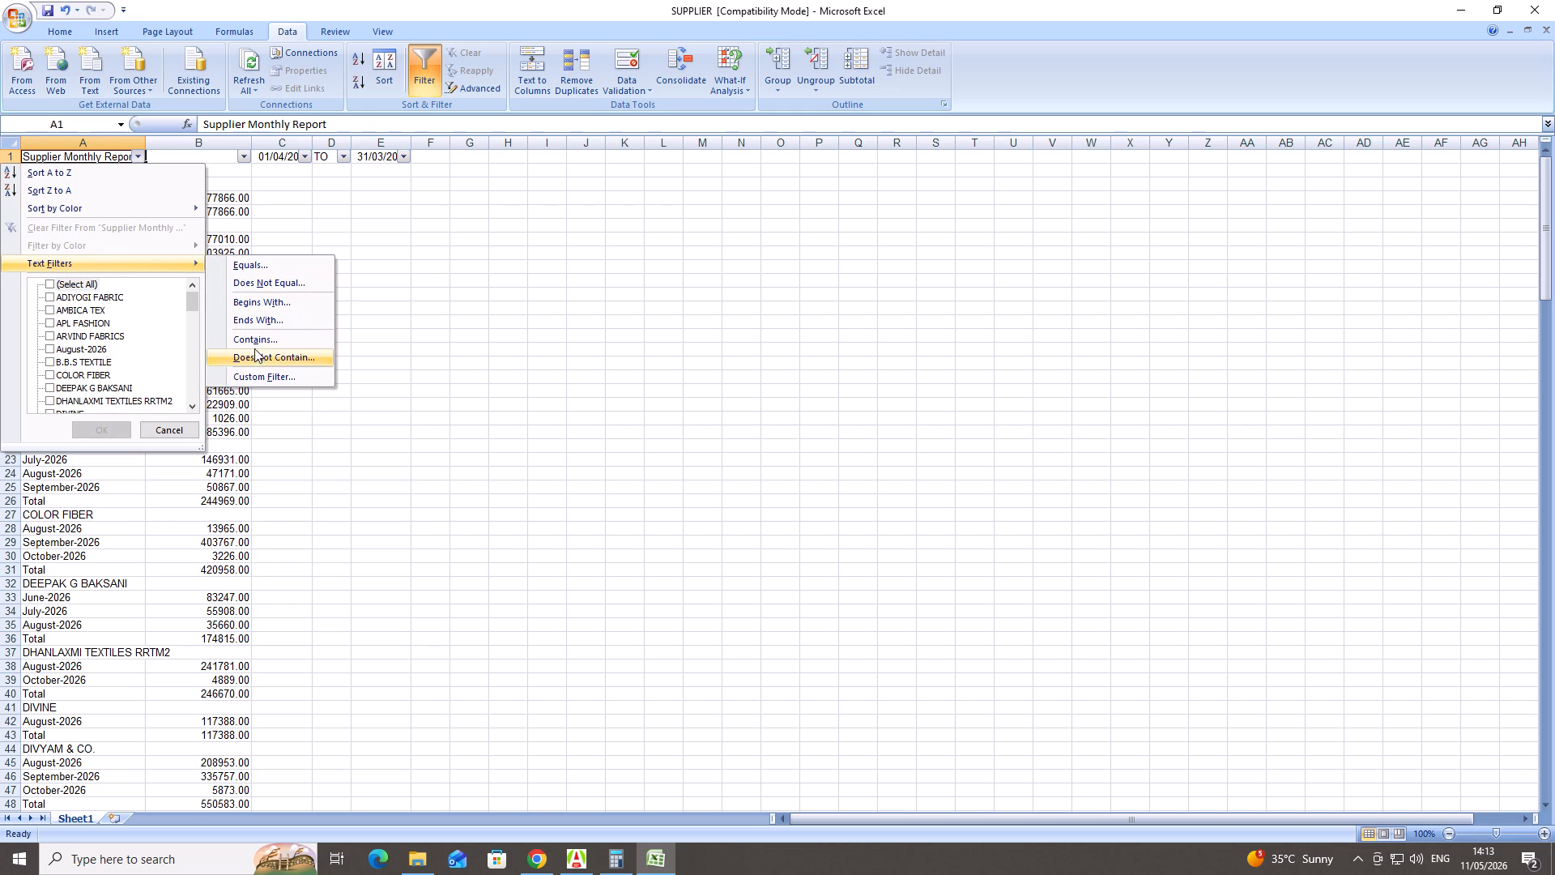
scroll(96, 372, "down", 5)
scroll(96, 368, "up", 1)
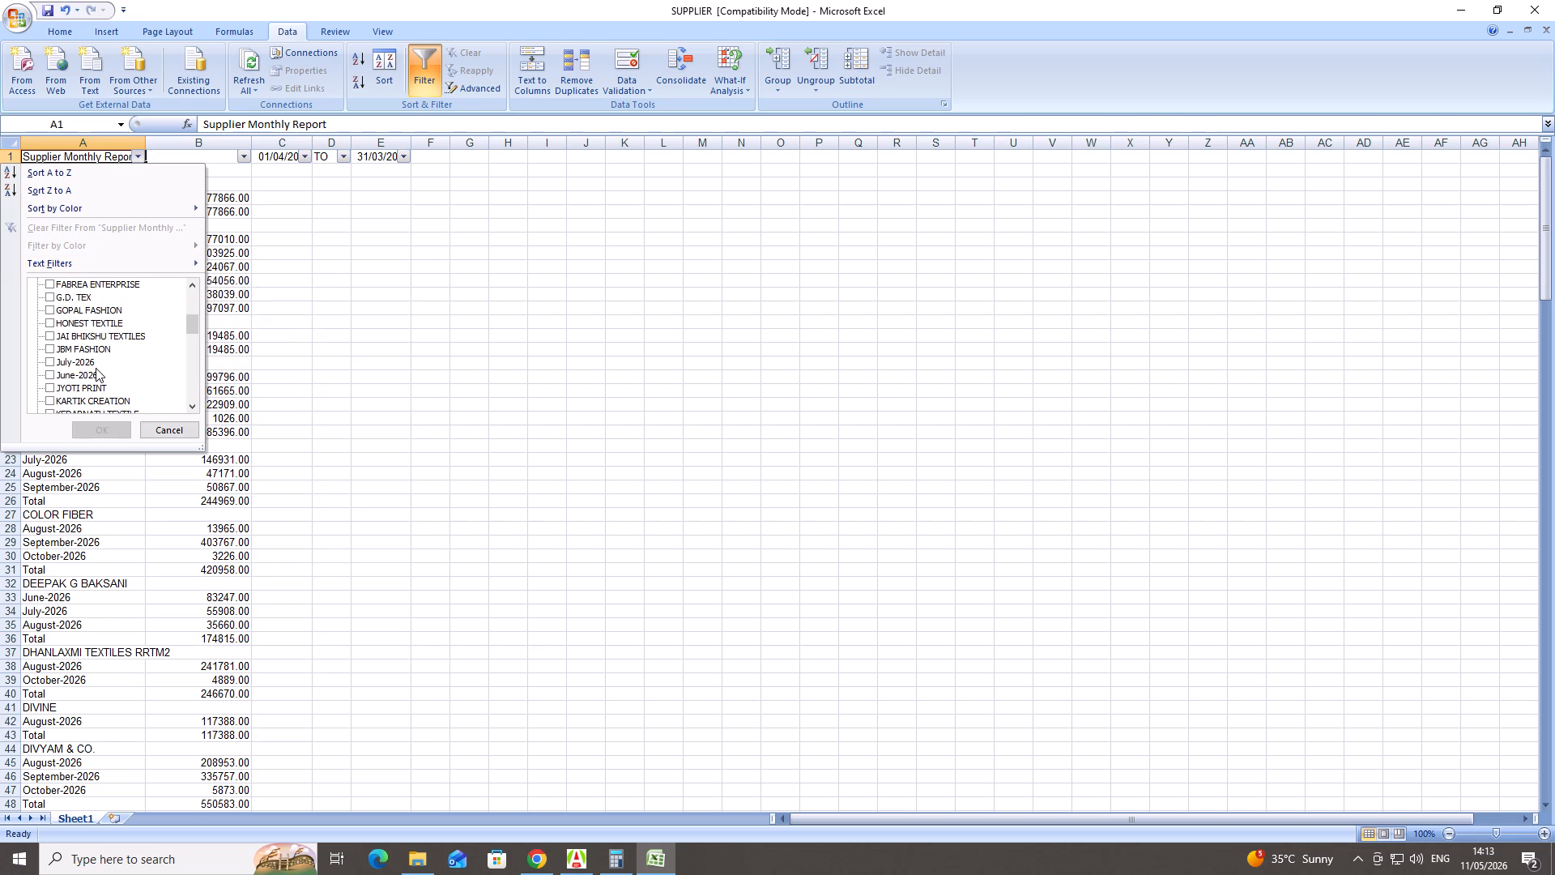
scroll(96, 368, "down", 20)
scroll(96, 368, "down", 1)
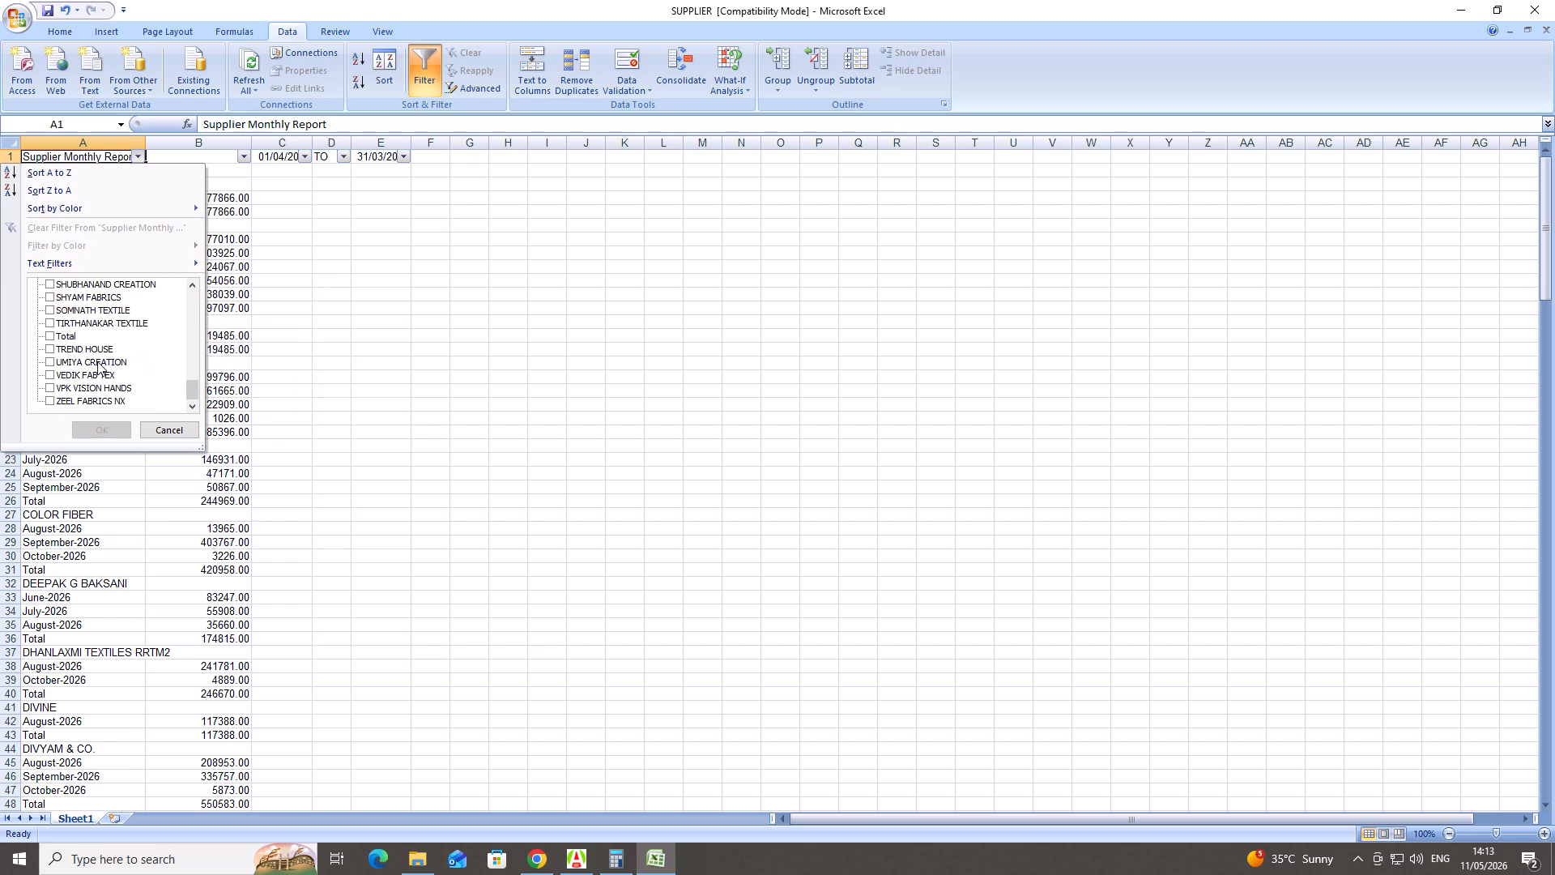
scroll(97, 361, "up", 1)
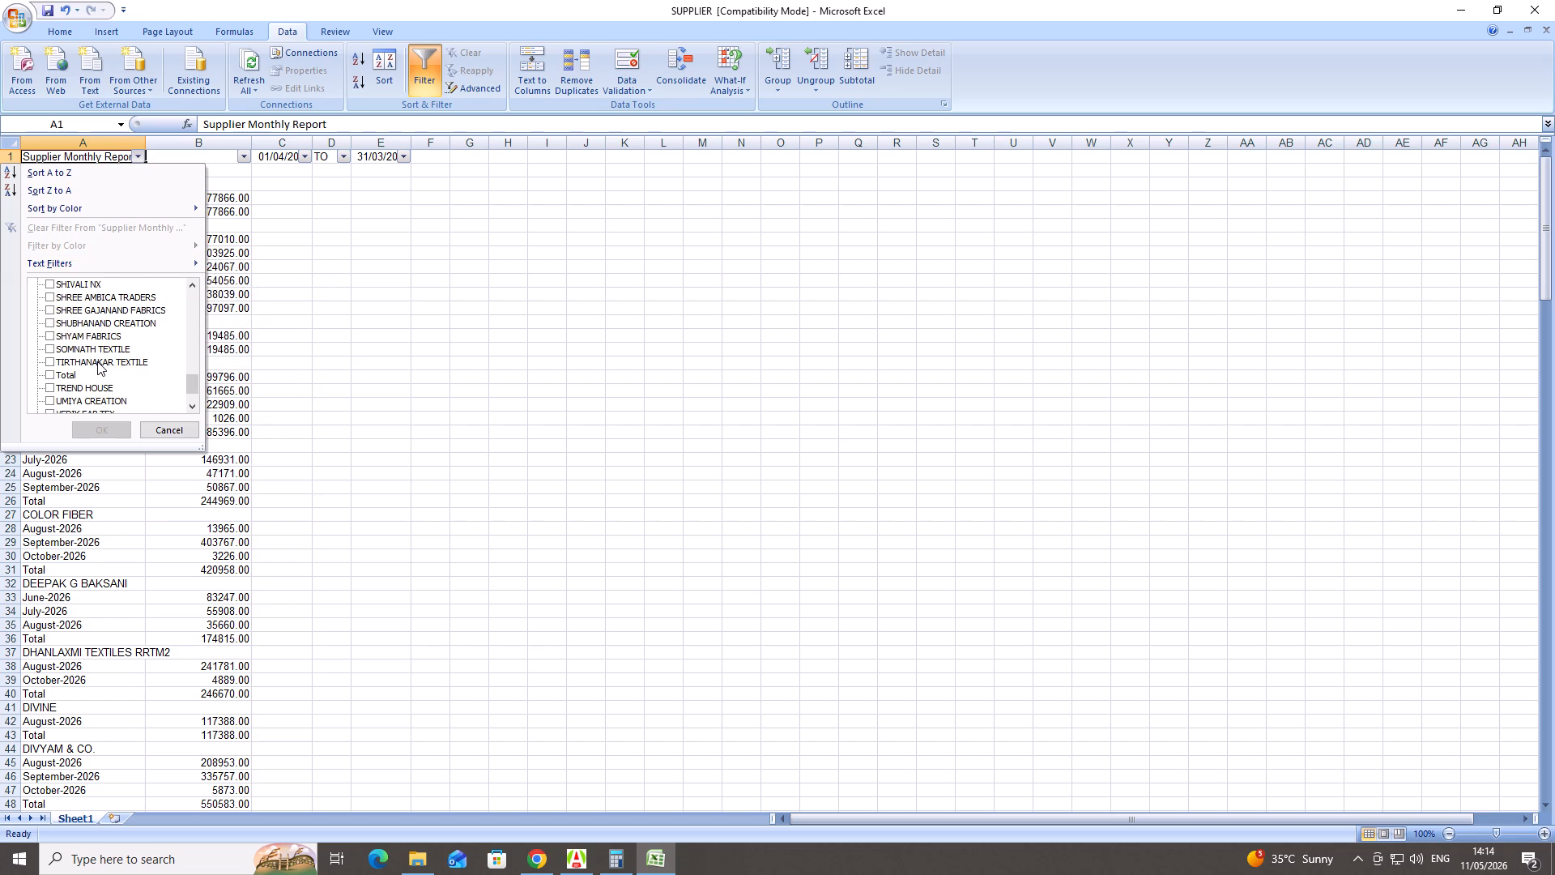
scroll(97, 361, "up", 1)
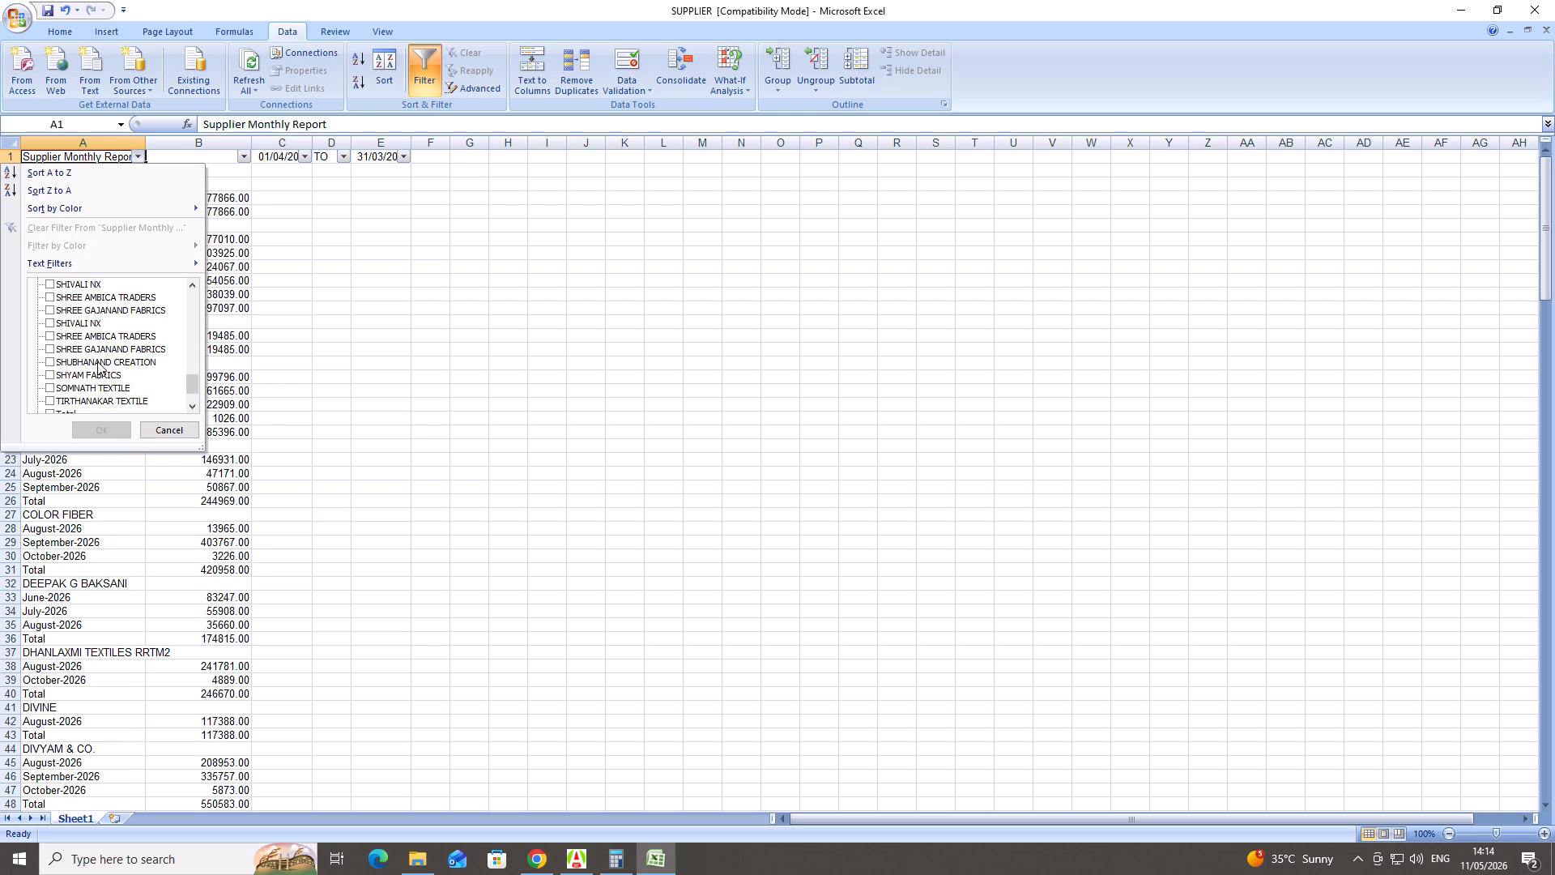
scroll(97, 361, "up", 2)
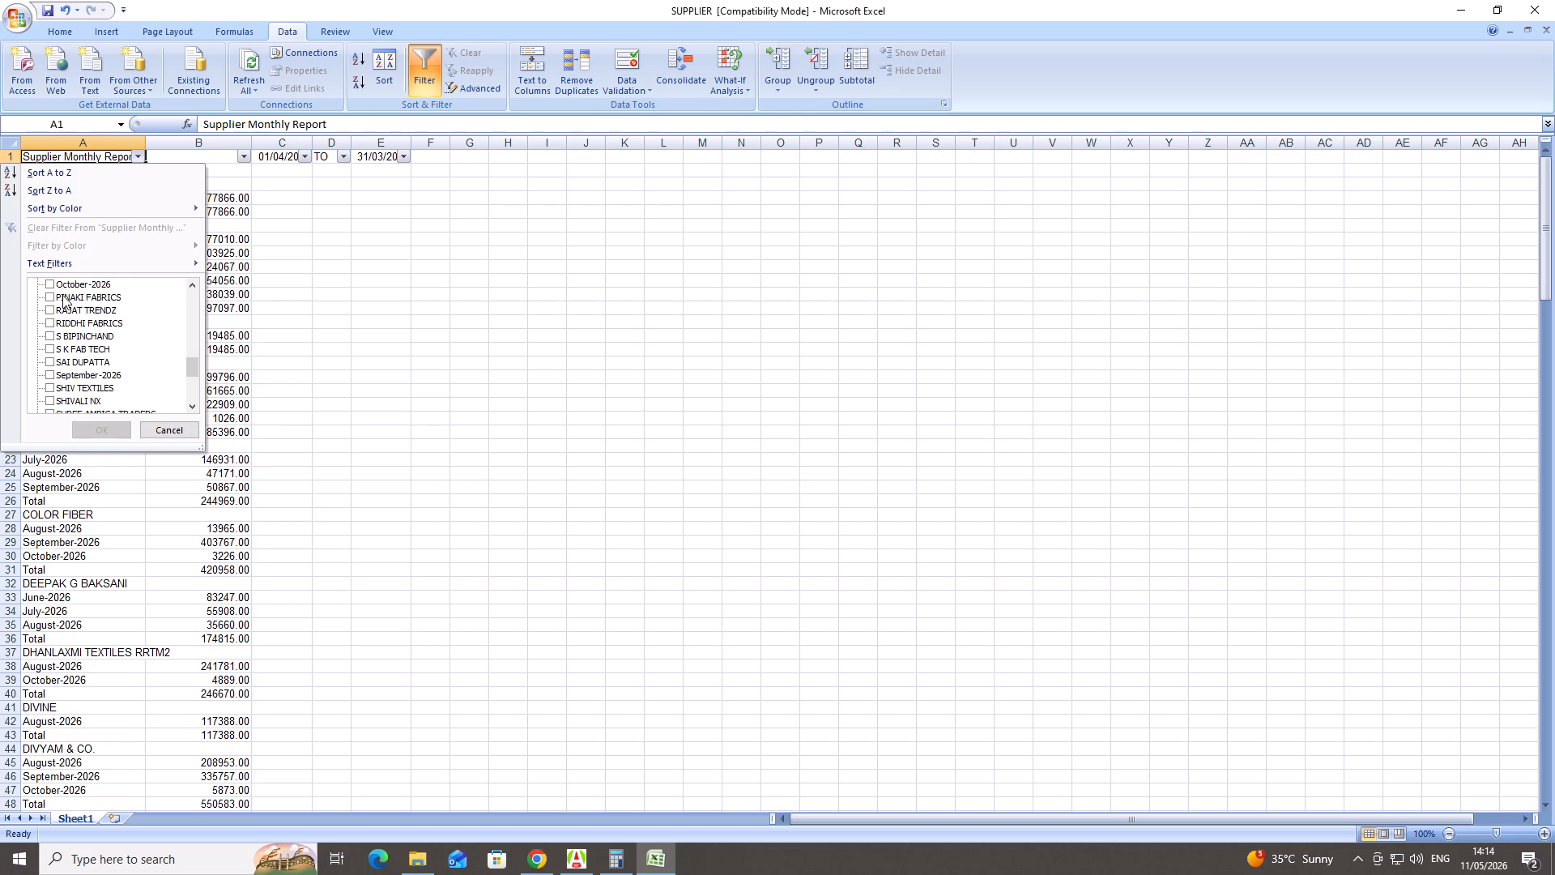
scroll(58, 293, "up", 1)
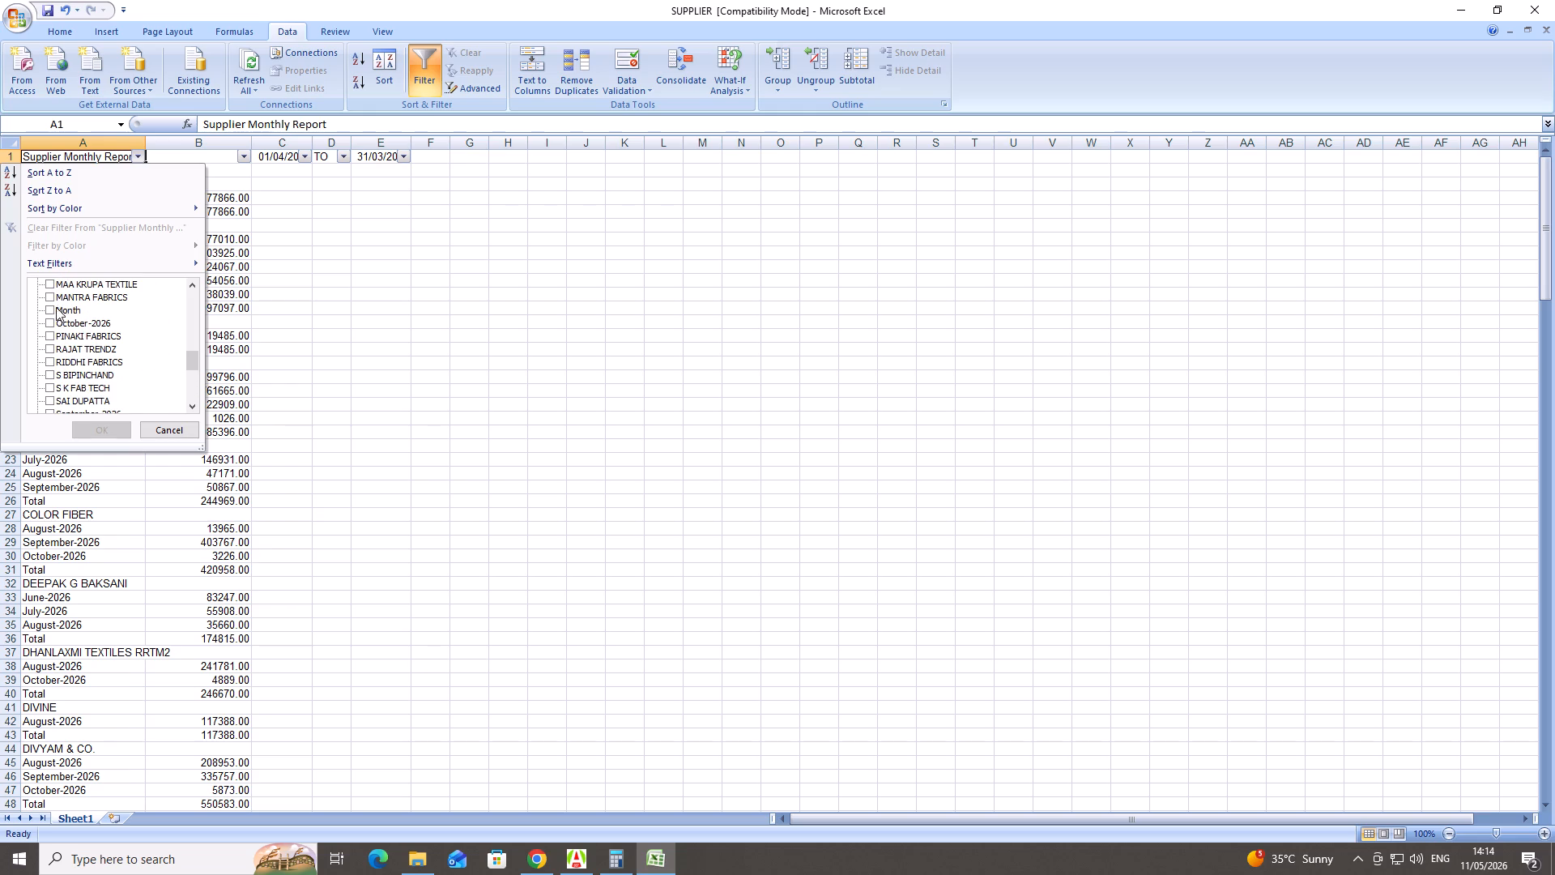
left_click(49, 322)
Add June-2026 and July-2026 to the values included in the Supplier Monthly Report column filter.
scroll(49, 322, "down", 1)
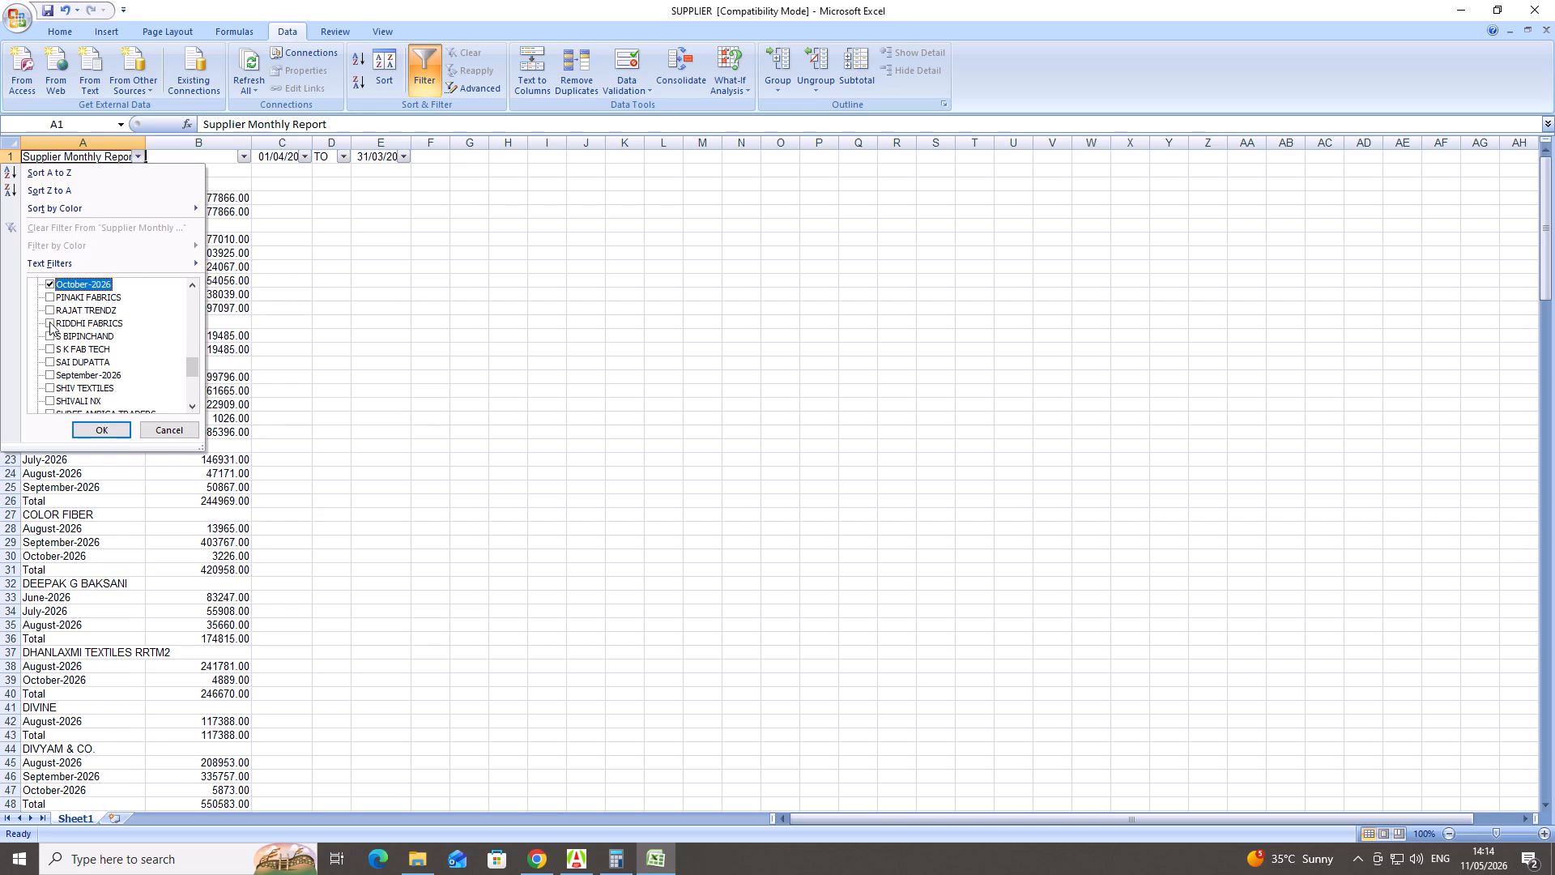
scroll(49, 322, "down", 4)
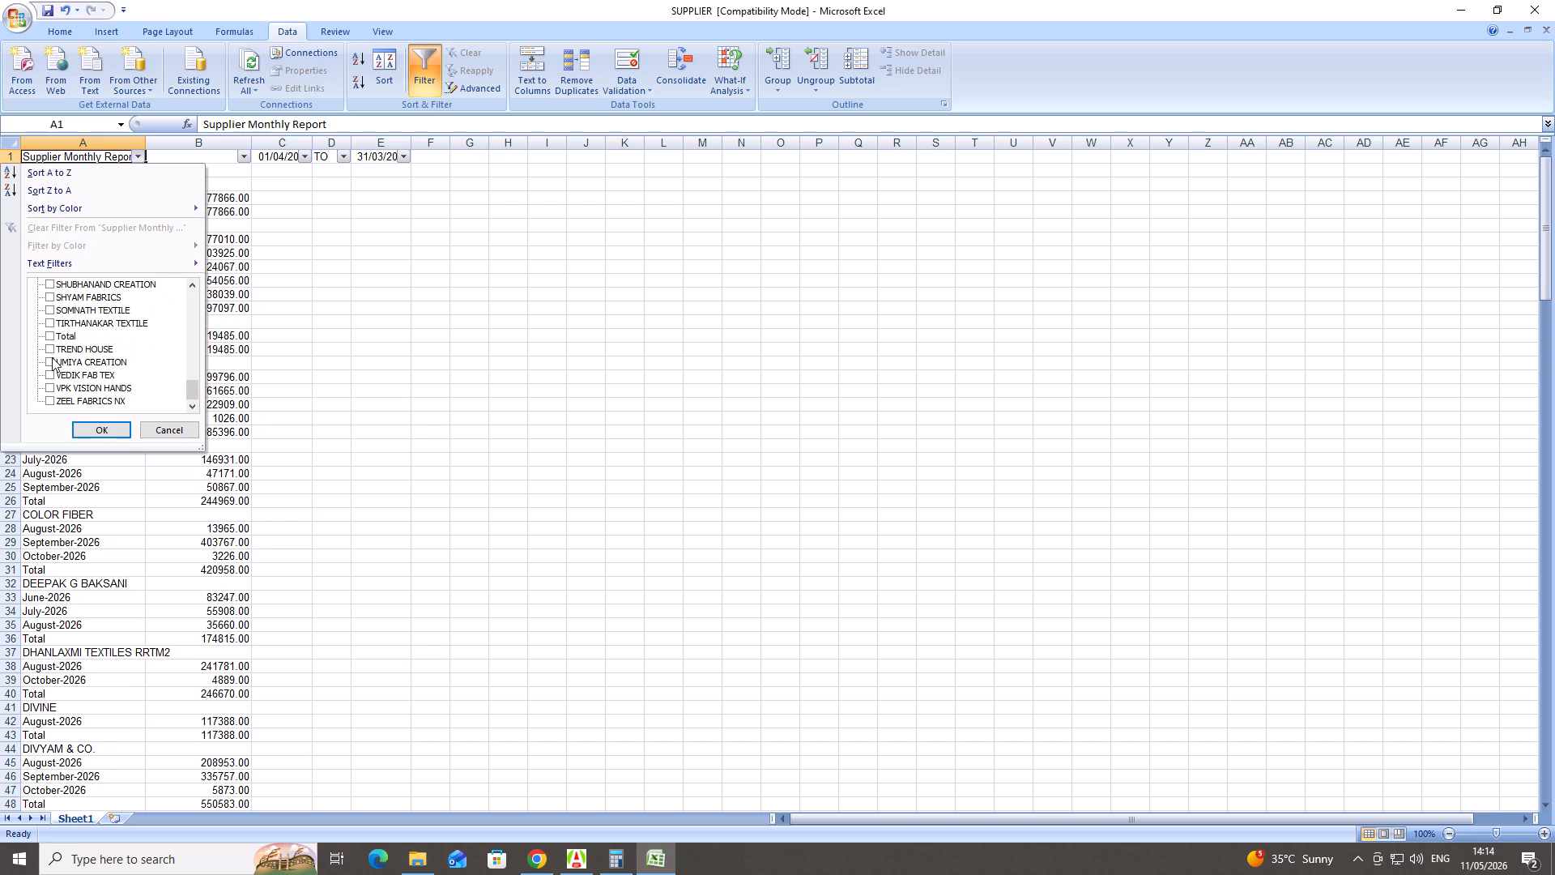
scroll(52, 354, "up", 9)
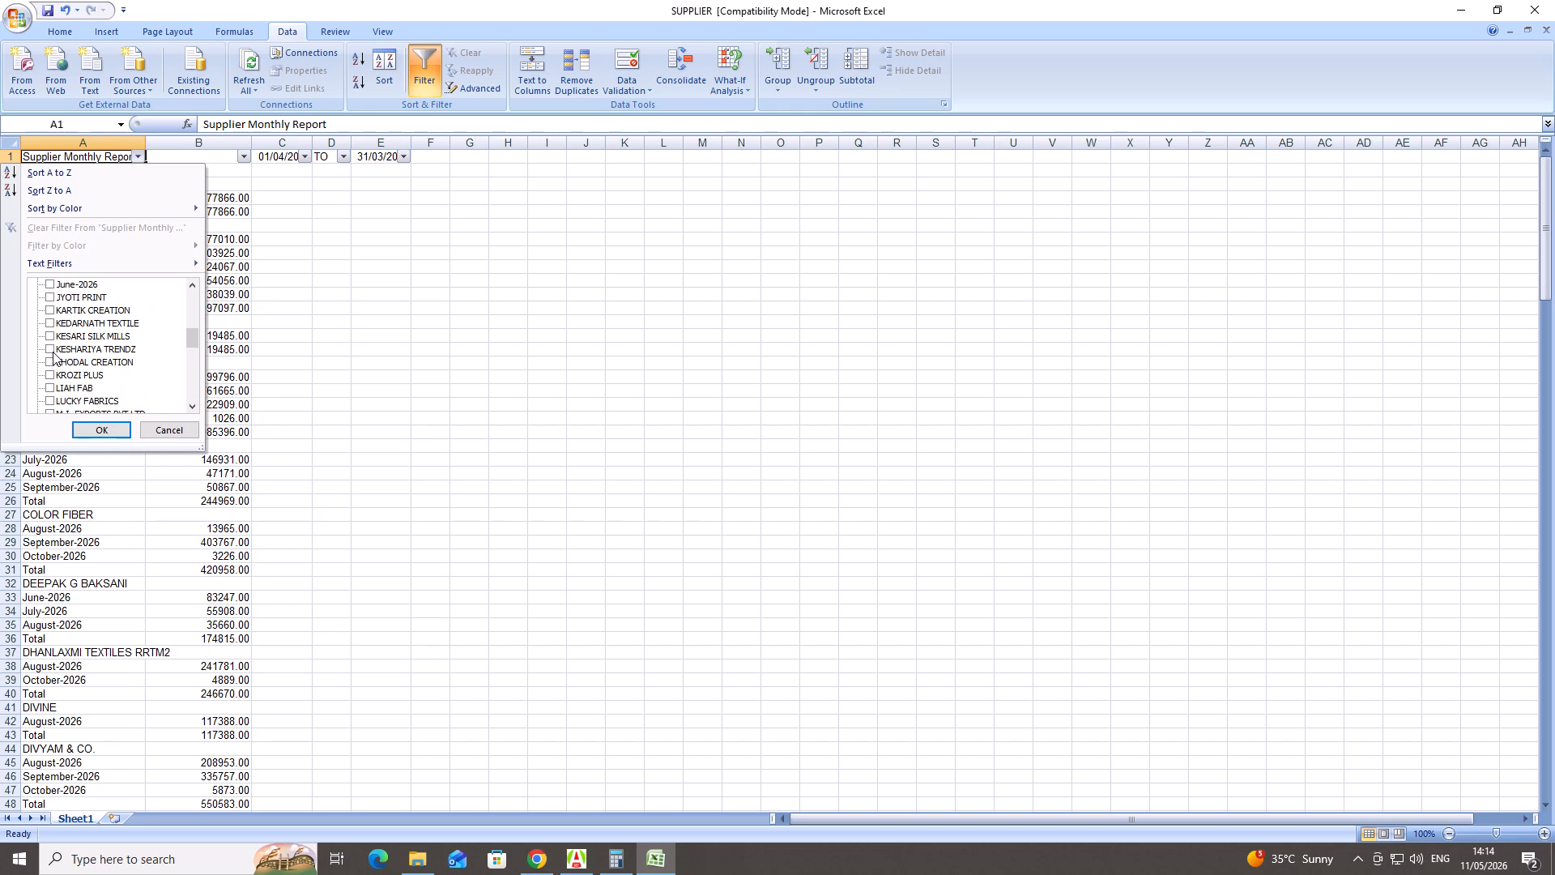
left_click(48, 284)
scroll(48, 323, "down", 1)
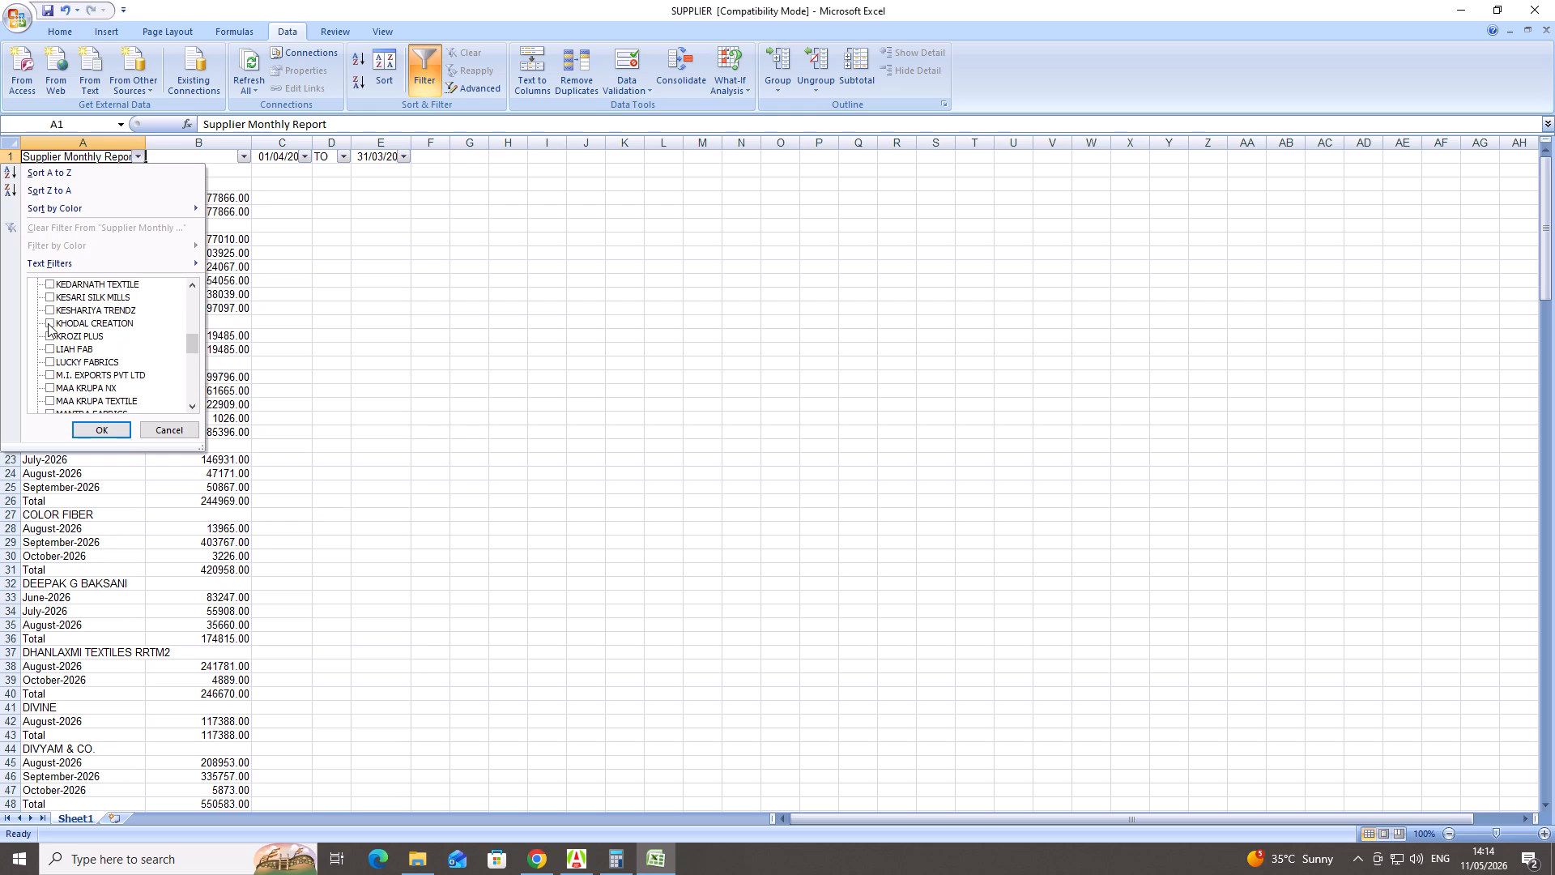
scroll(48, 323, "down", 1)
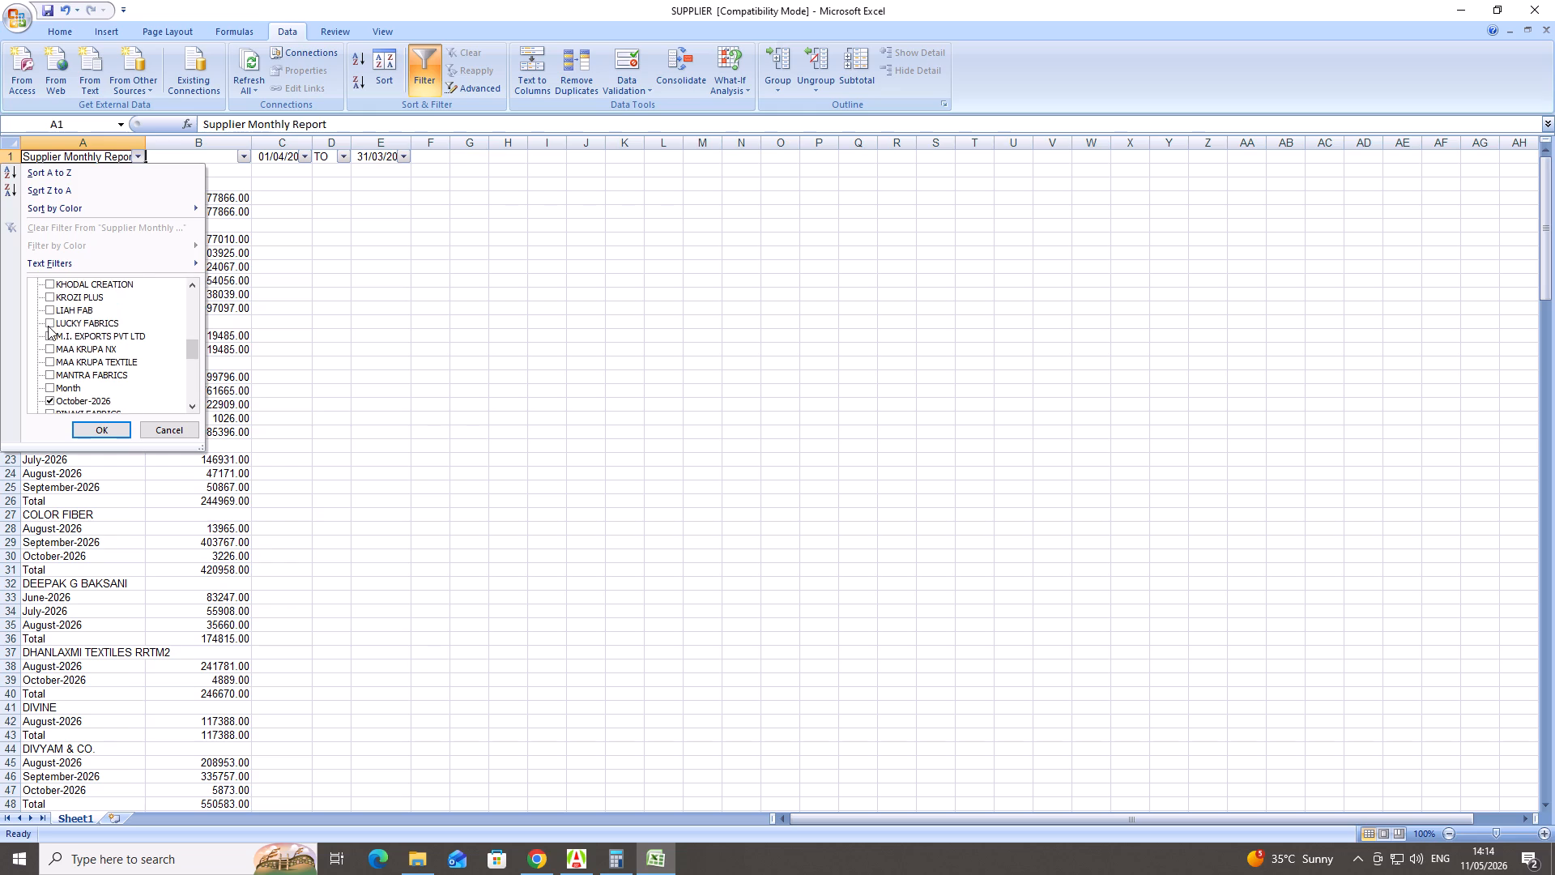
scroll(48, 326, "up", 1)
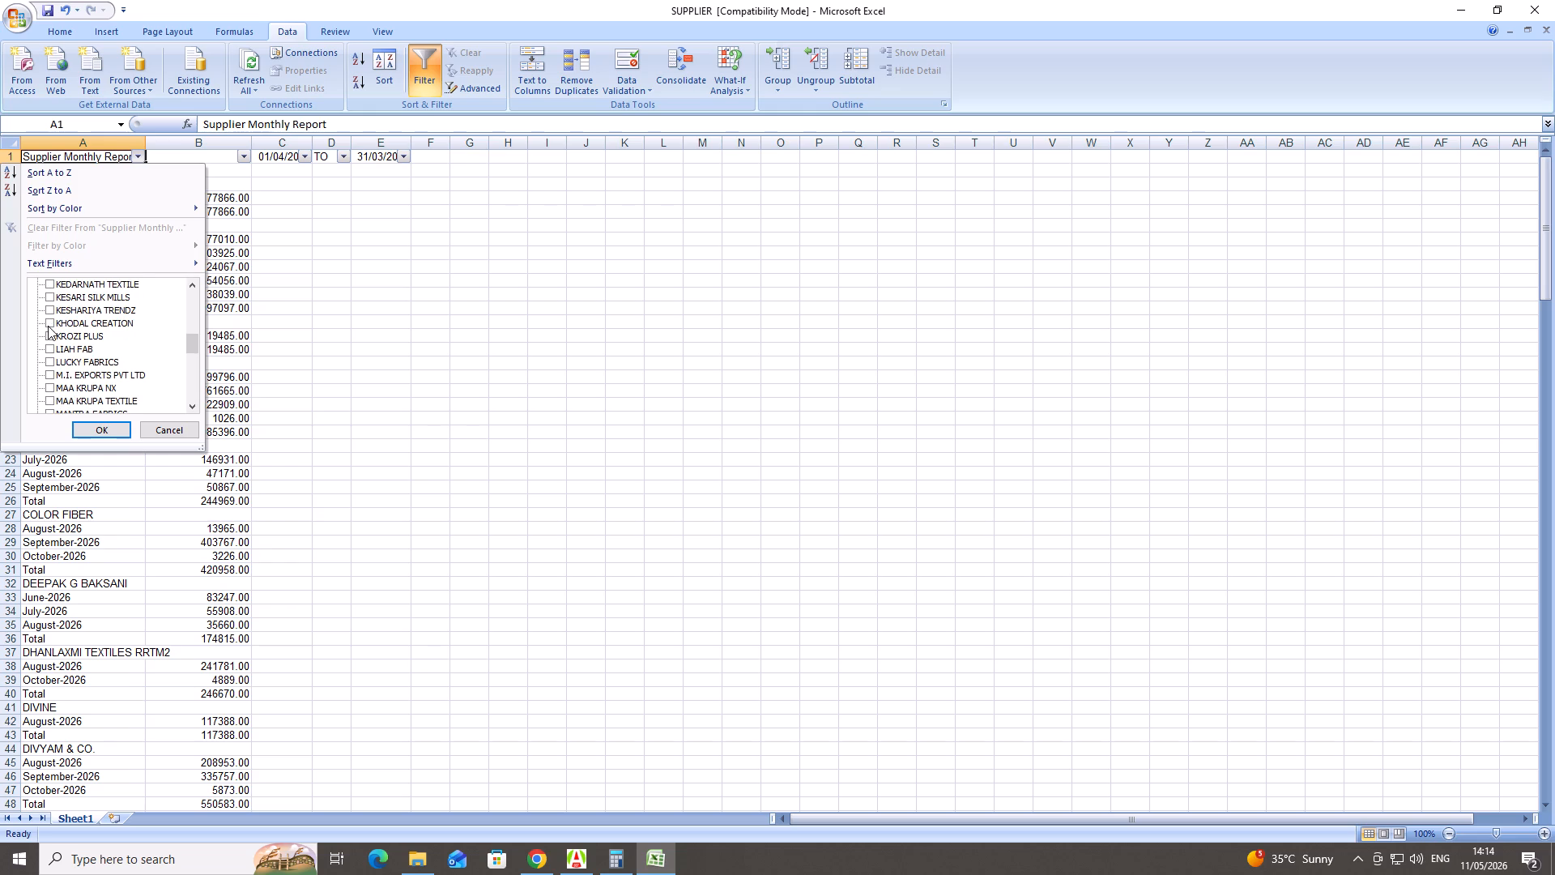
scroll(48, 326, "up", 2)
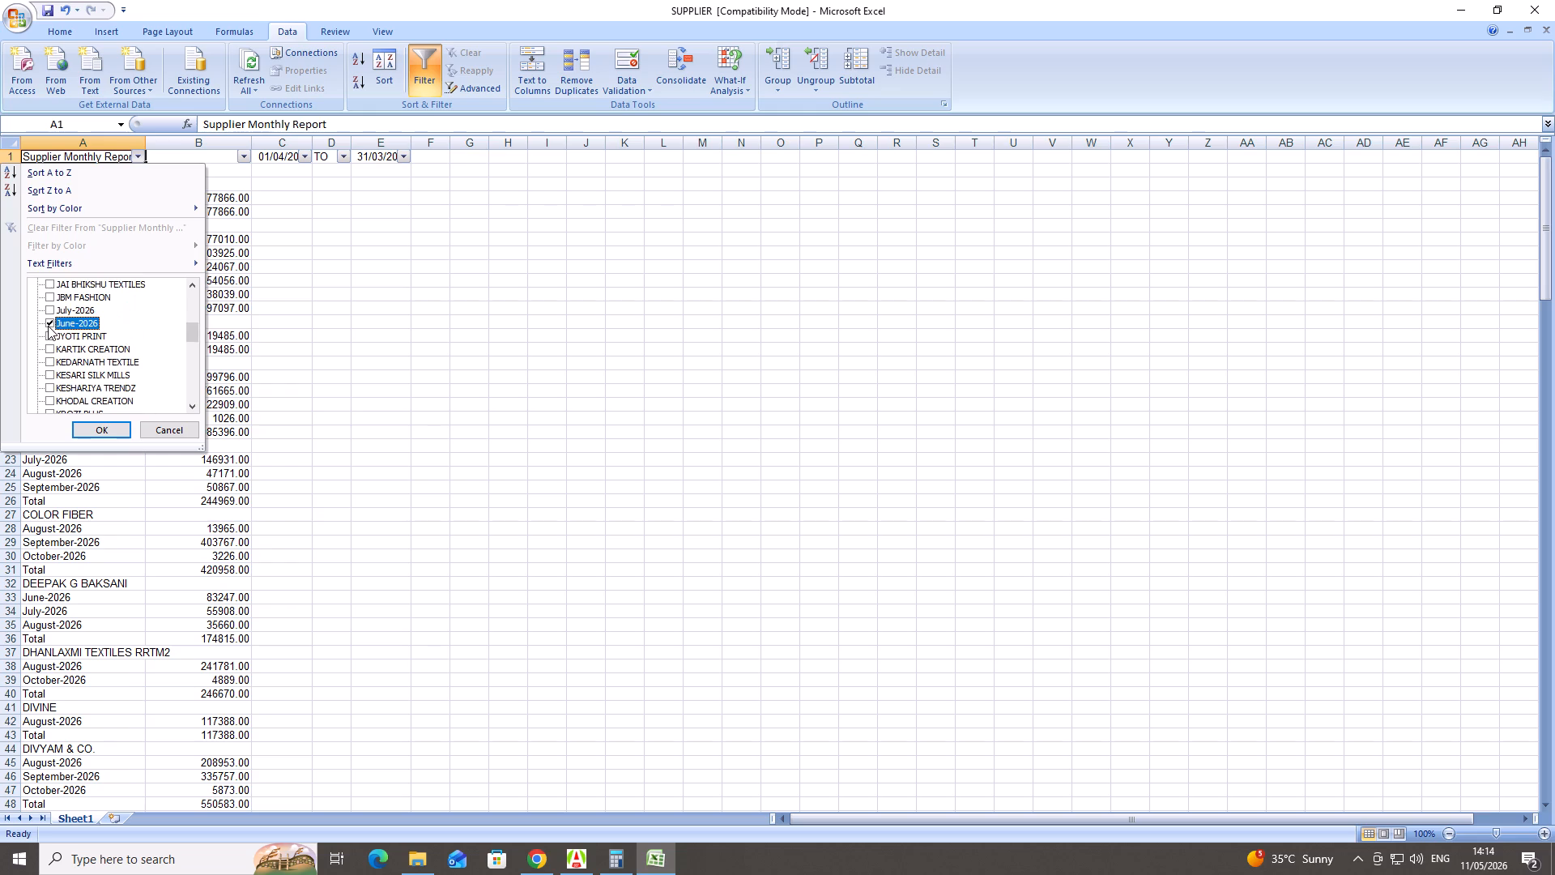
left_click(50, 306)
Add September-2026 to the included values and apply the Supplier Monthly Report column filter.
scroll(52, 314, "down", 2)
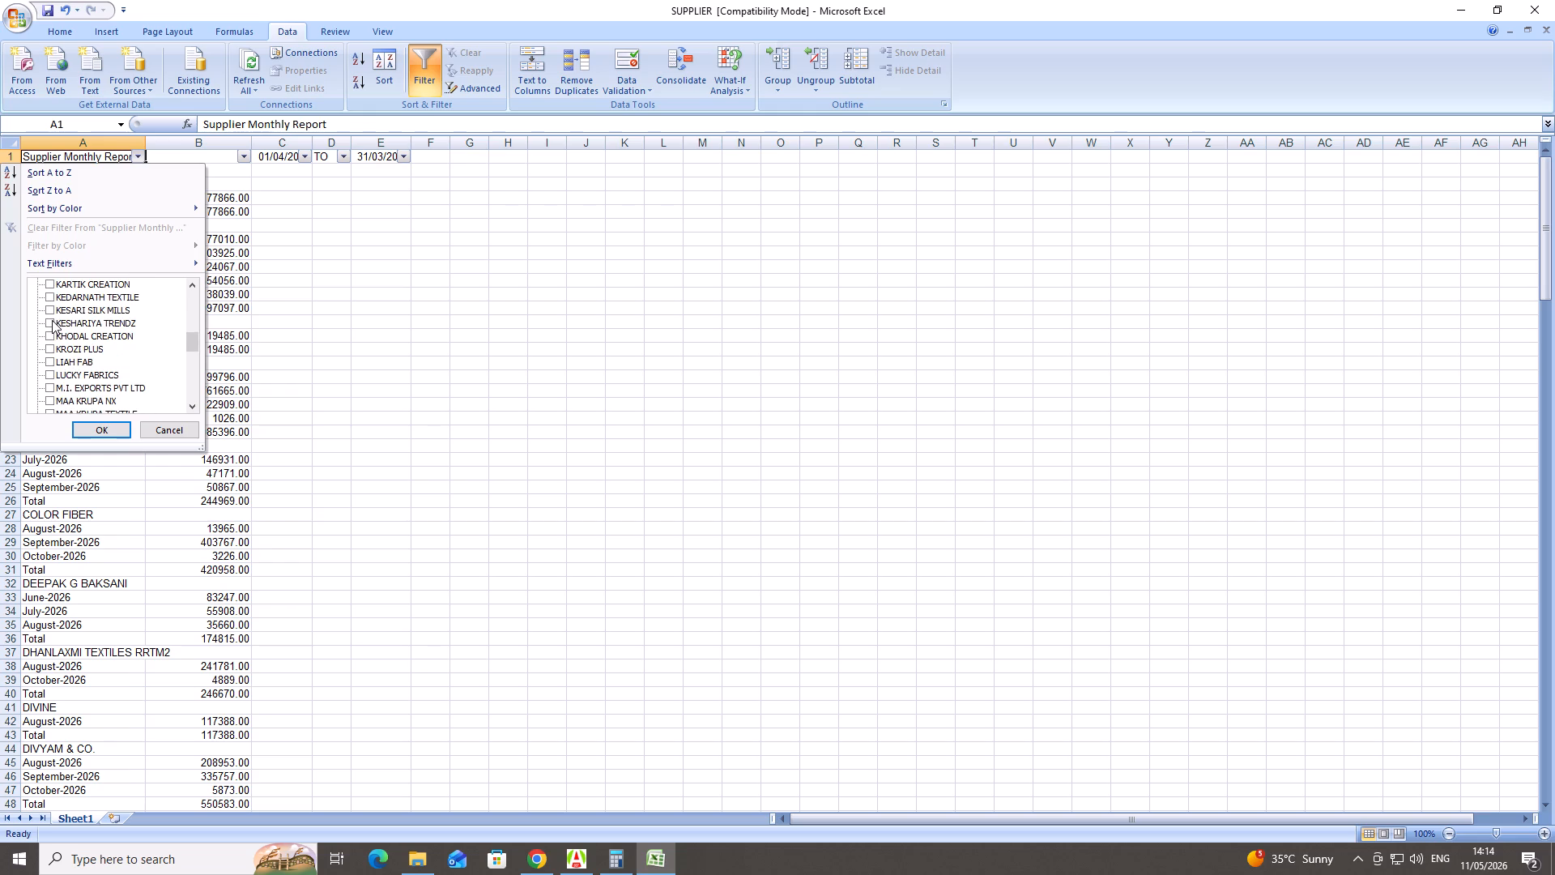
scroll(52, 320, "down", 4)
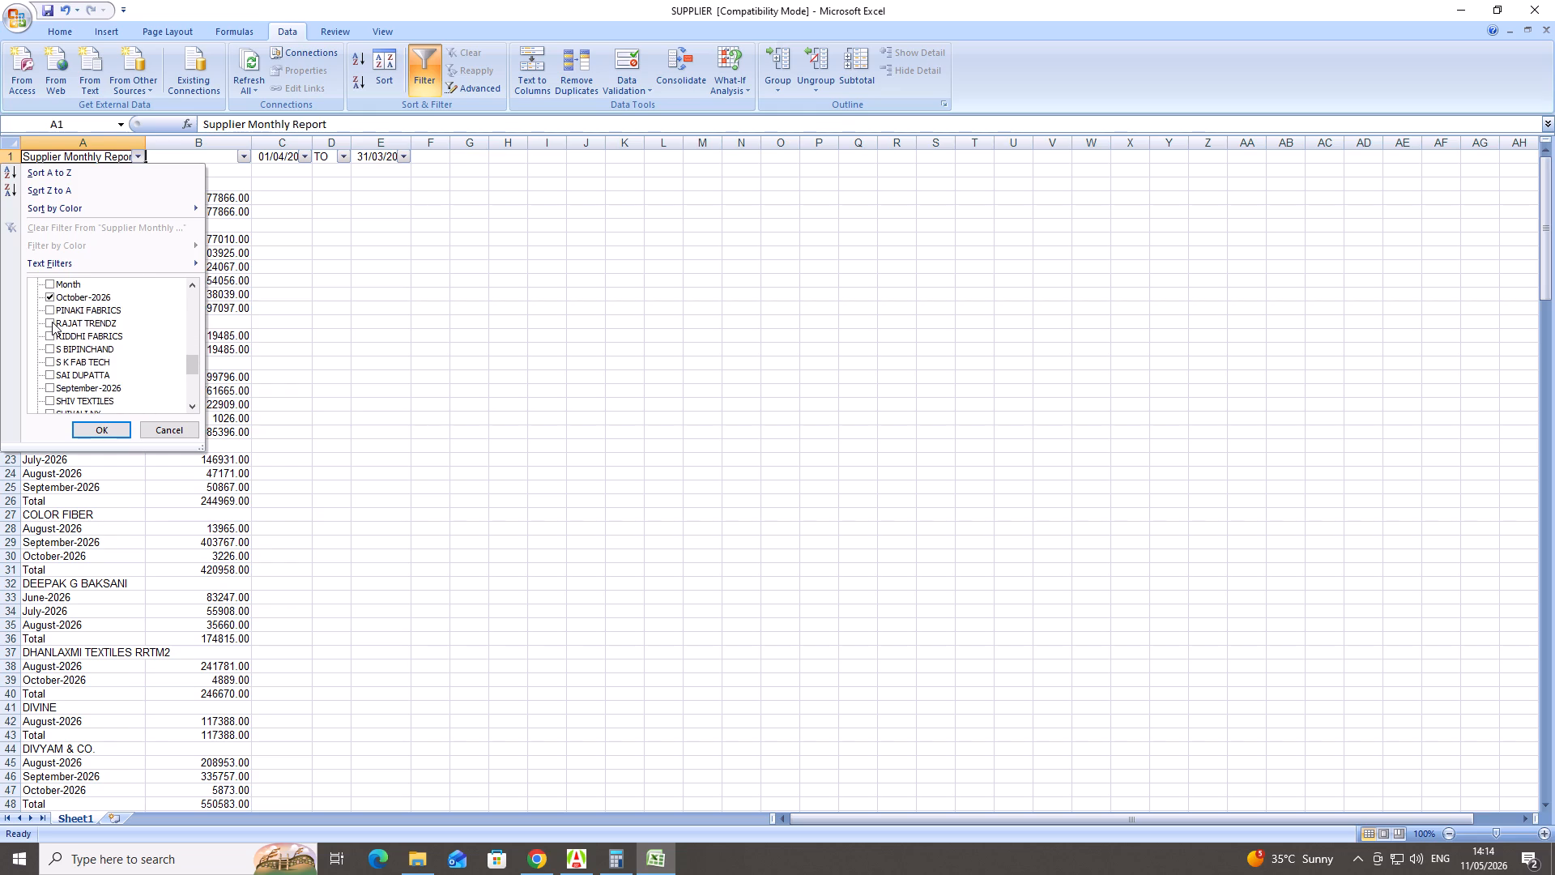
scroll(52, 322, "down", 1)
left_click(49, 344)
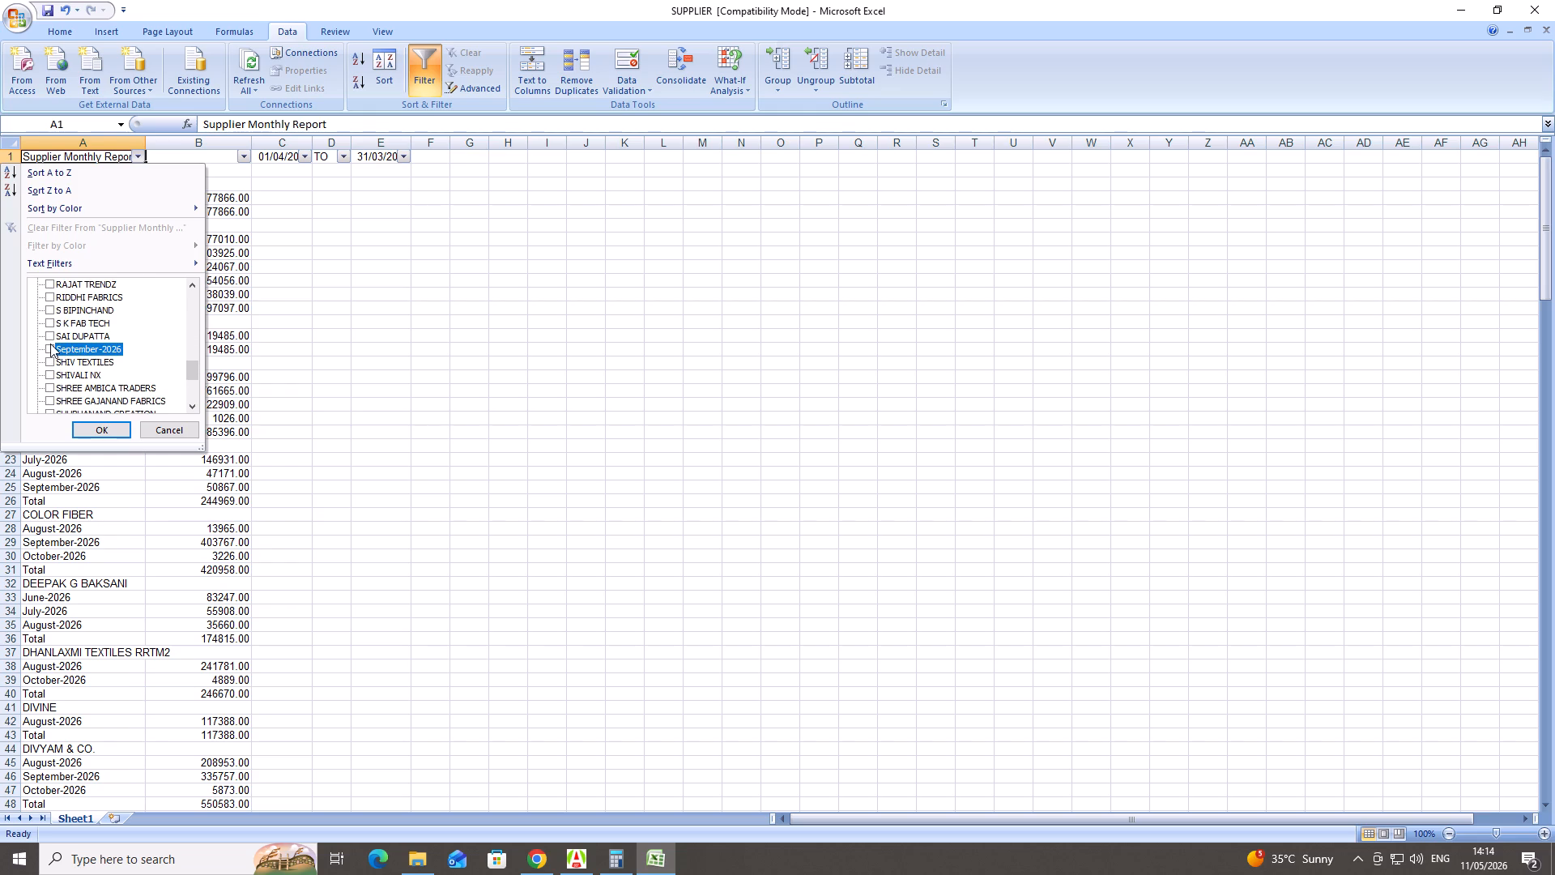
scroll(50, 344, "down", 5)
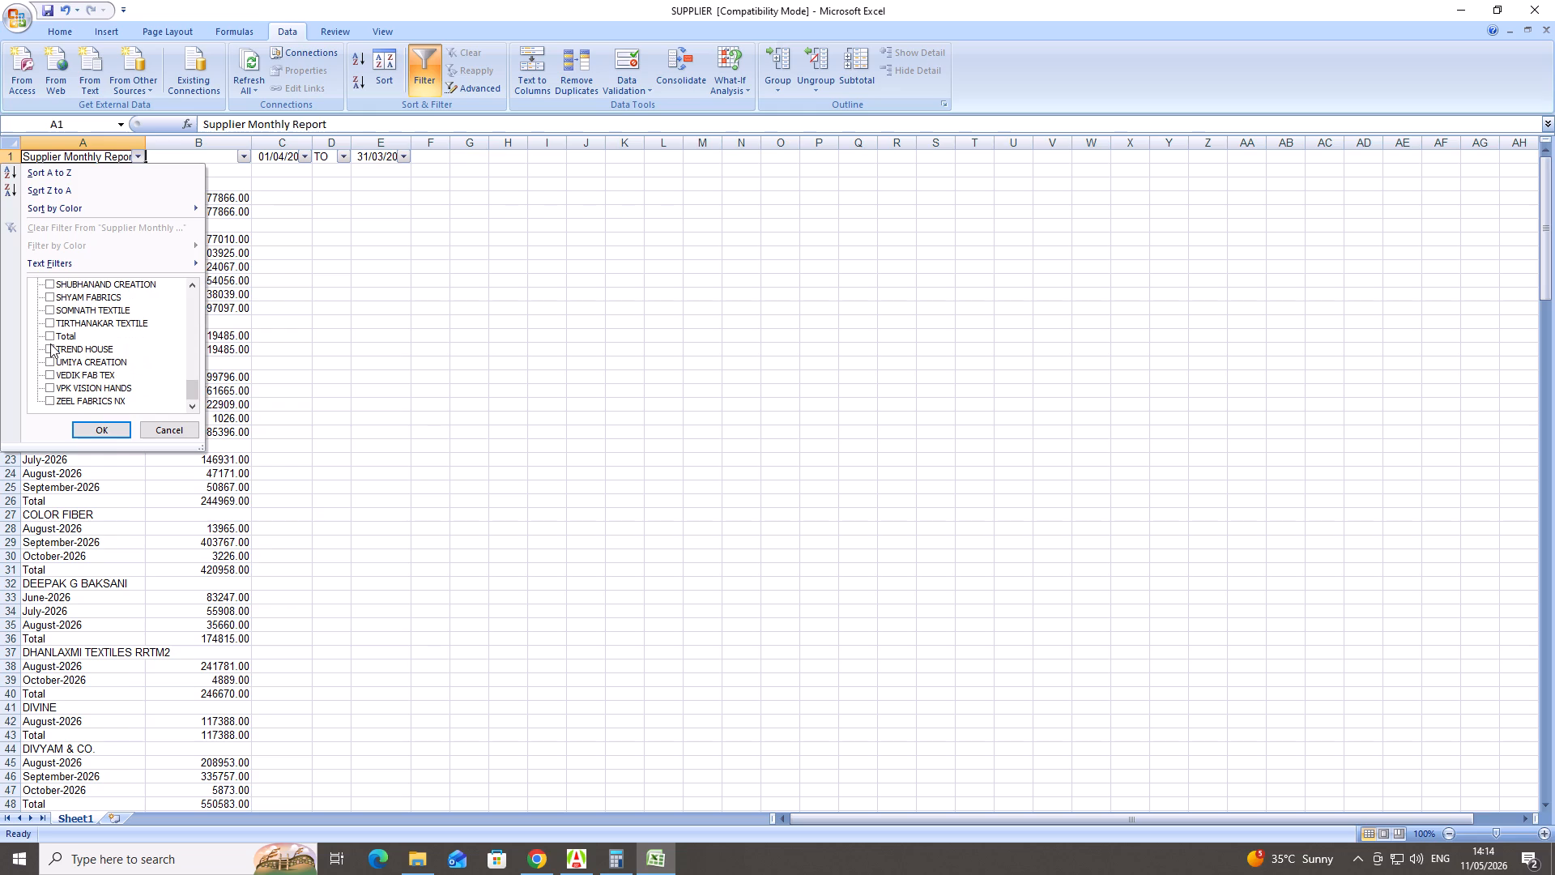
left_click(109, 437)
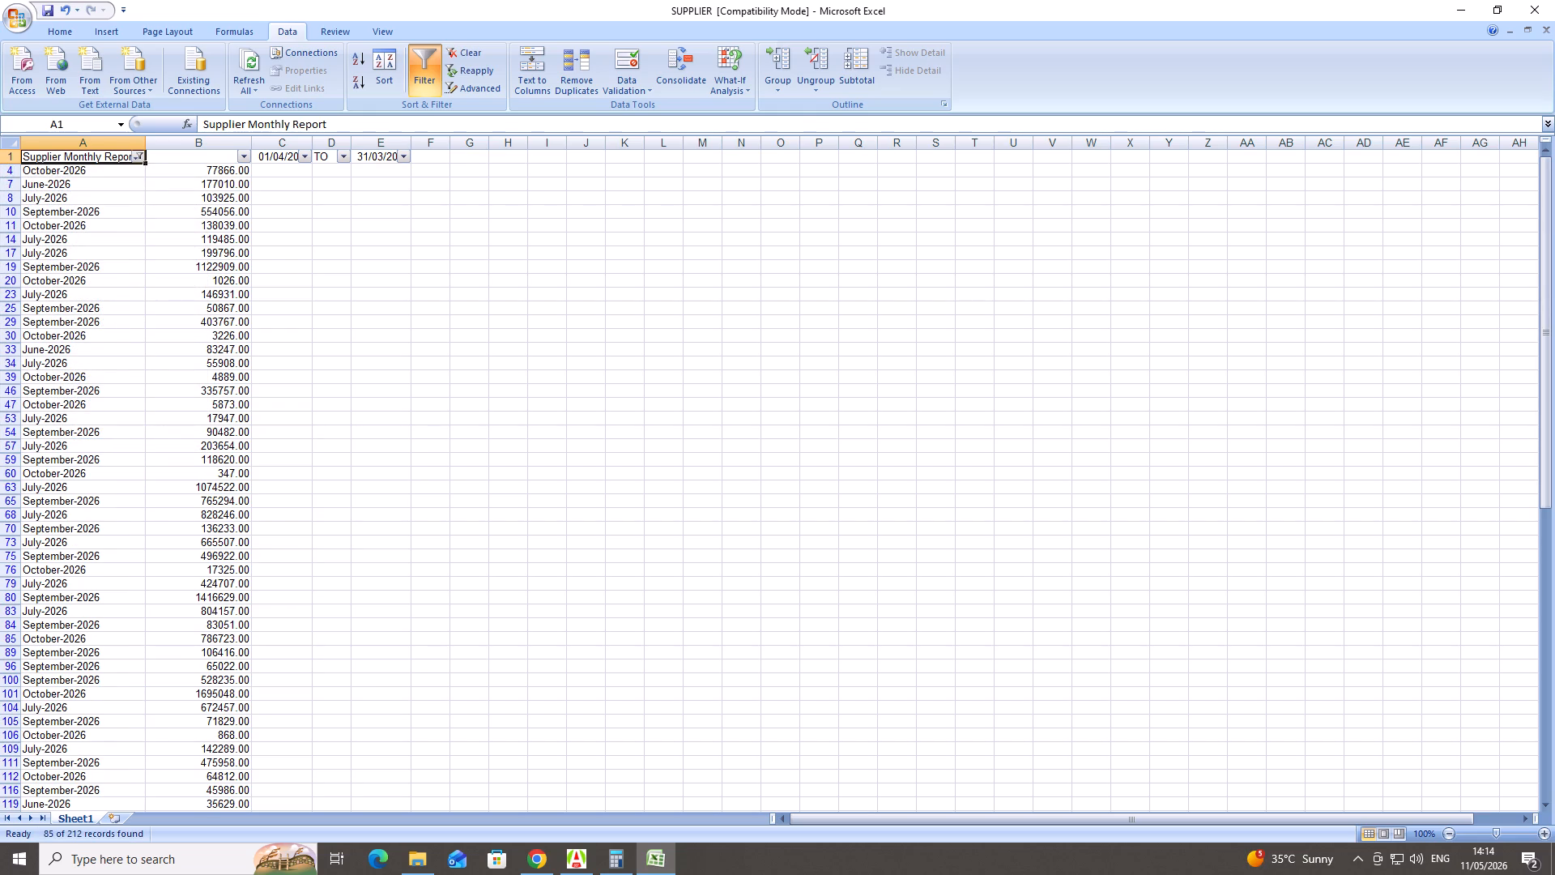
Clear the contents of all filtered month rows in columns A and B, from row 4 to the end of the data.
left_click_drag(28, 171, 203, 625)
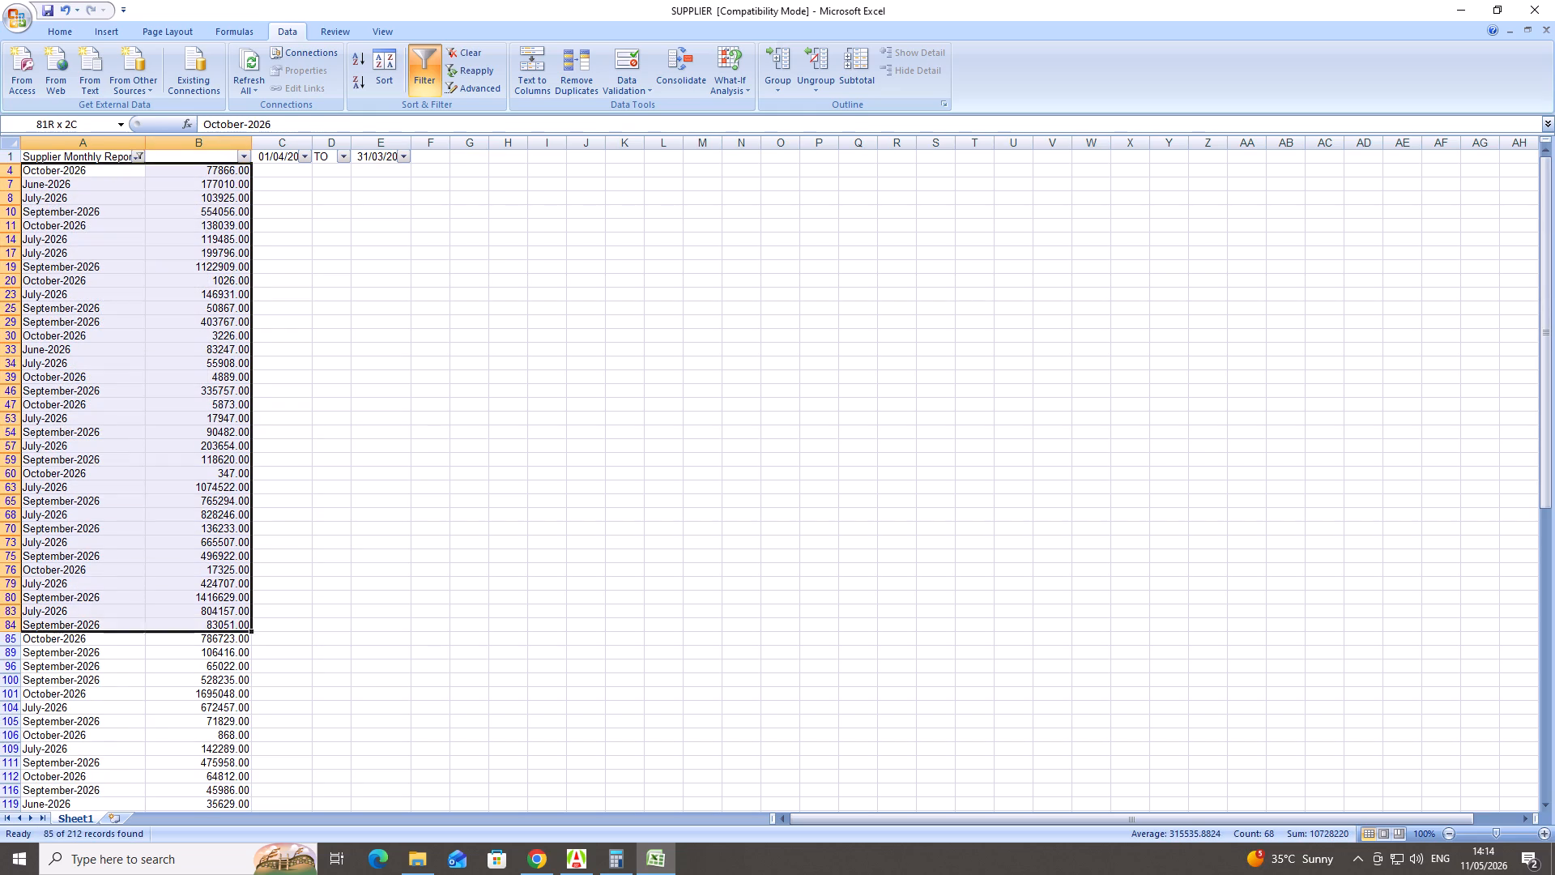
left_click_drag(203, 625, 238, 834)
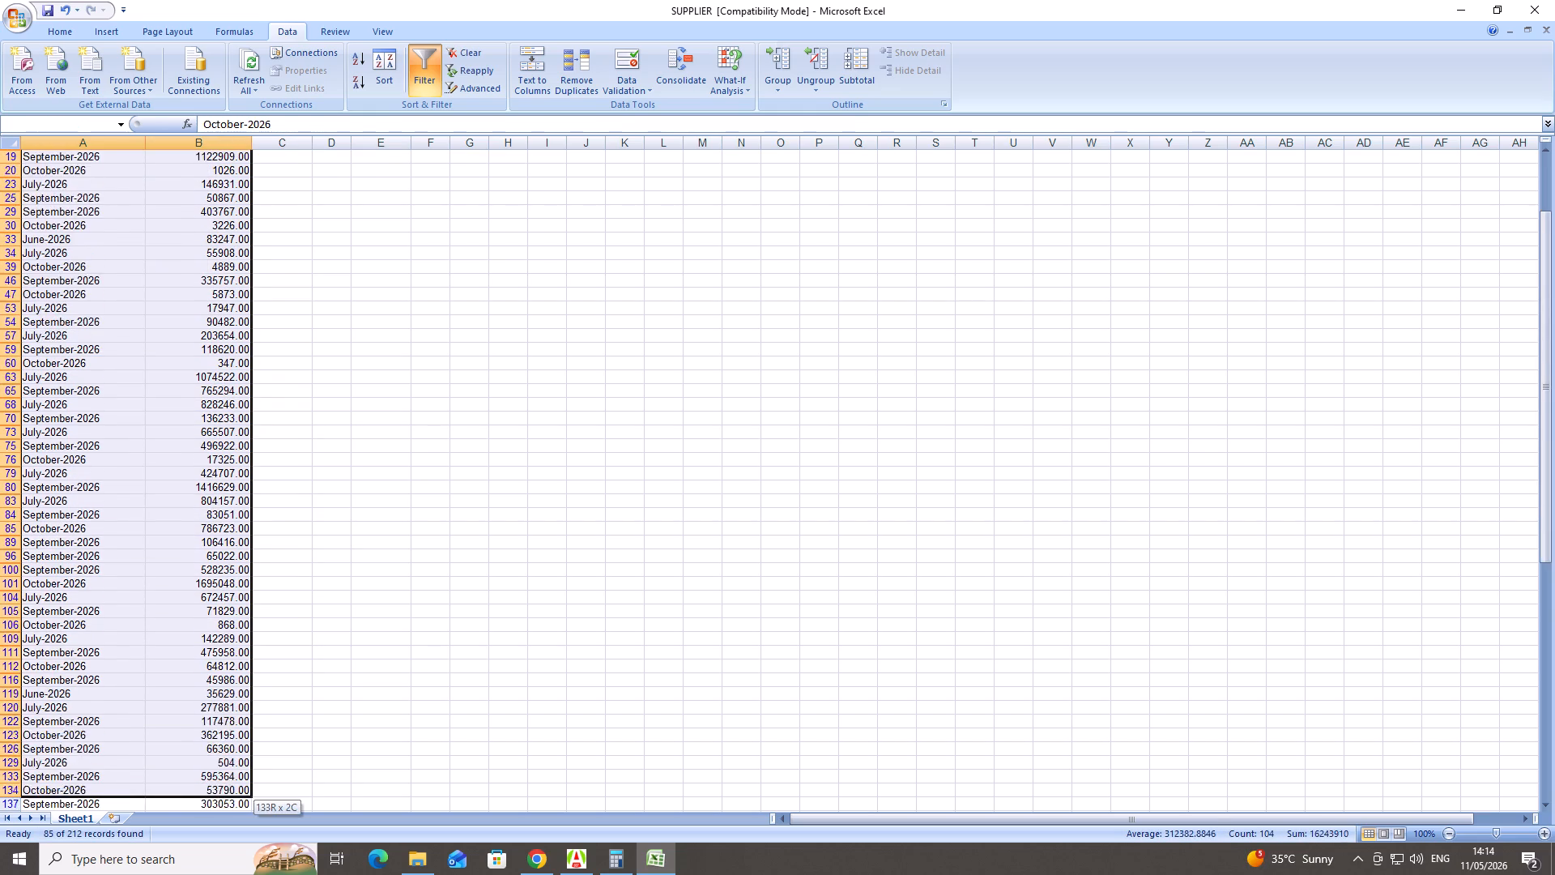
left_click_drag(238, 834, 236, 834)
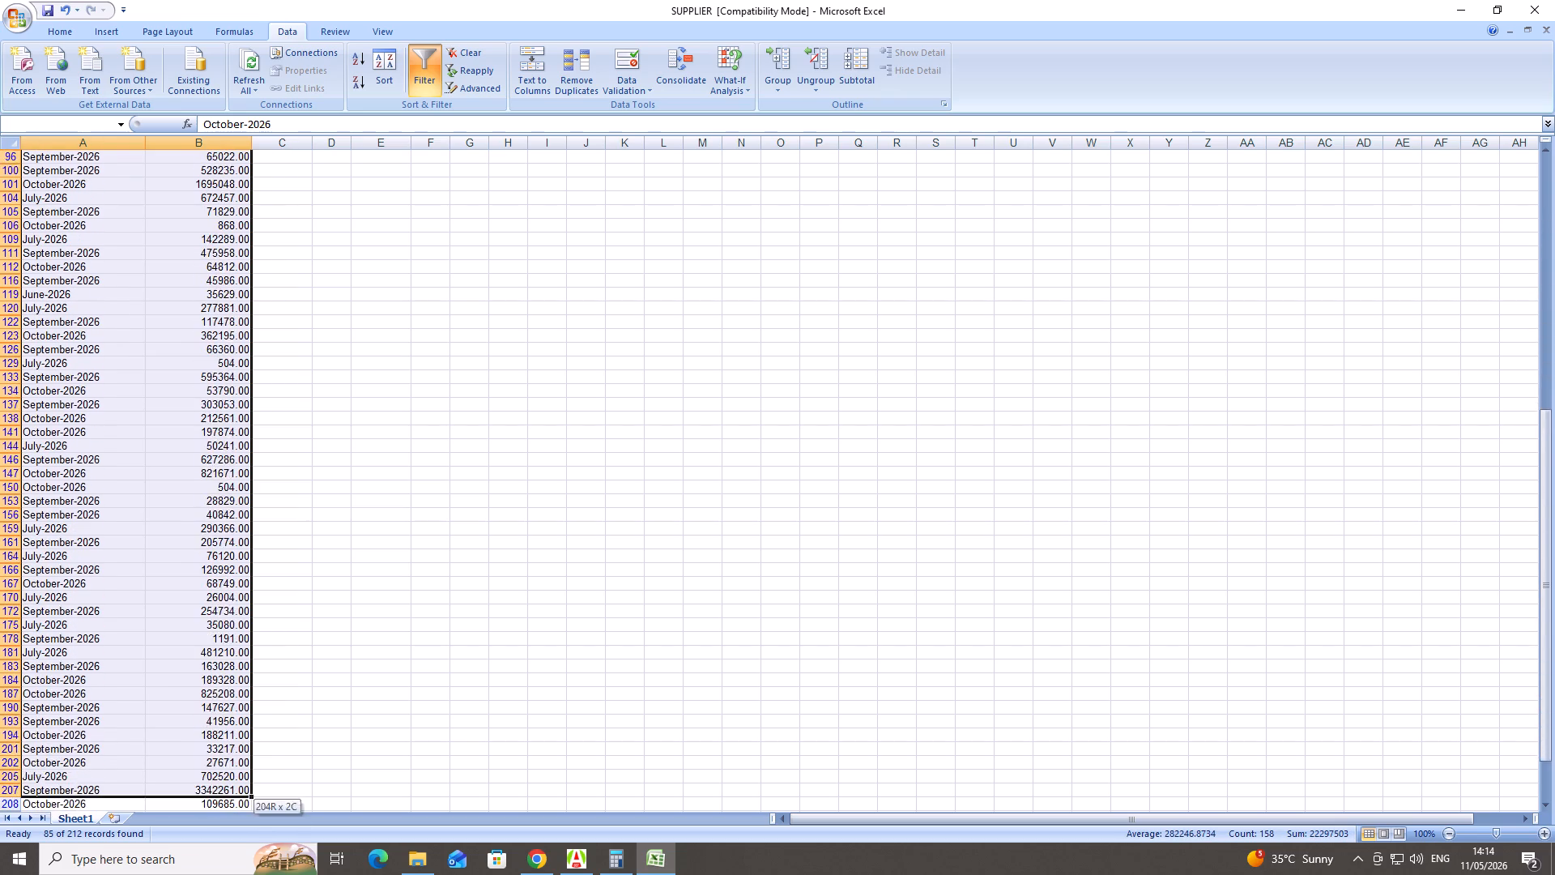
left_click_drag(236, 834, 220, 755)
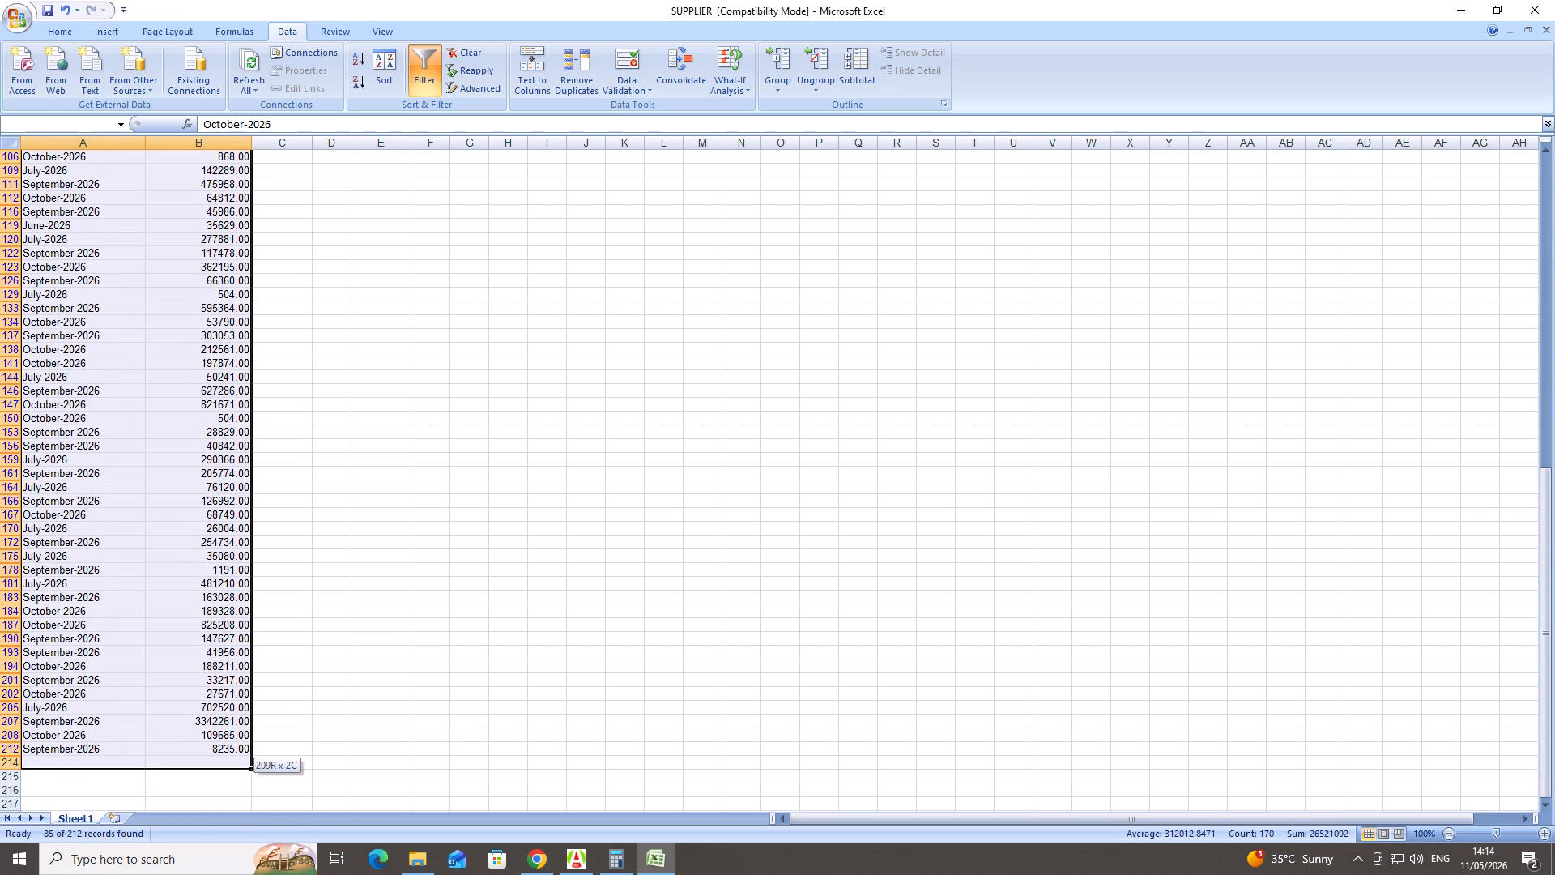
left_click_drag(220, 755, 221, 753)
key("Delete")
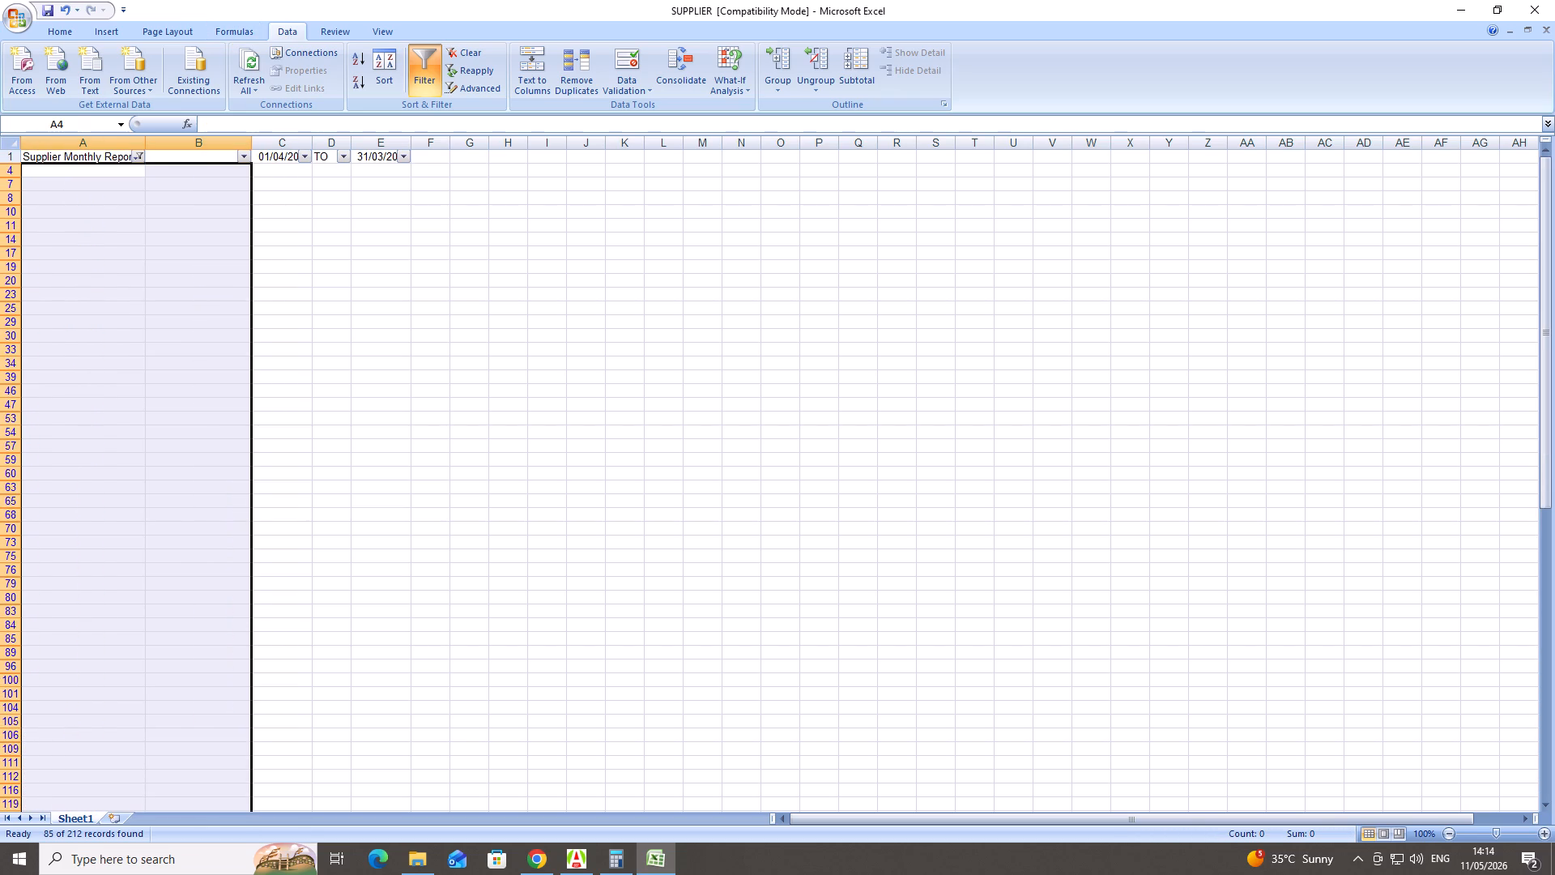
Reset the Supplier Monthly Report column filter to include all values and check the remaining supplier rows.
left_click(137, 153)
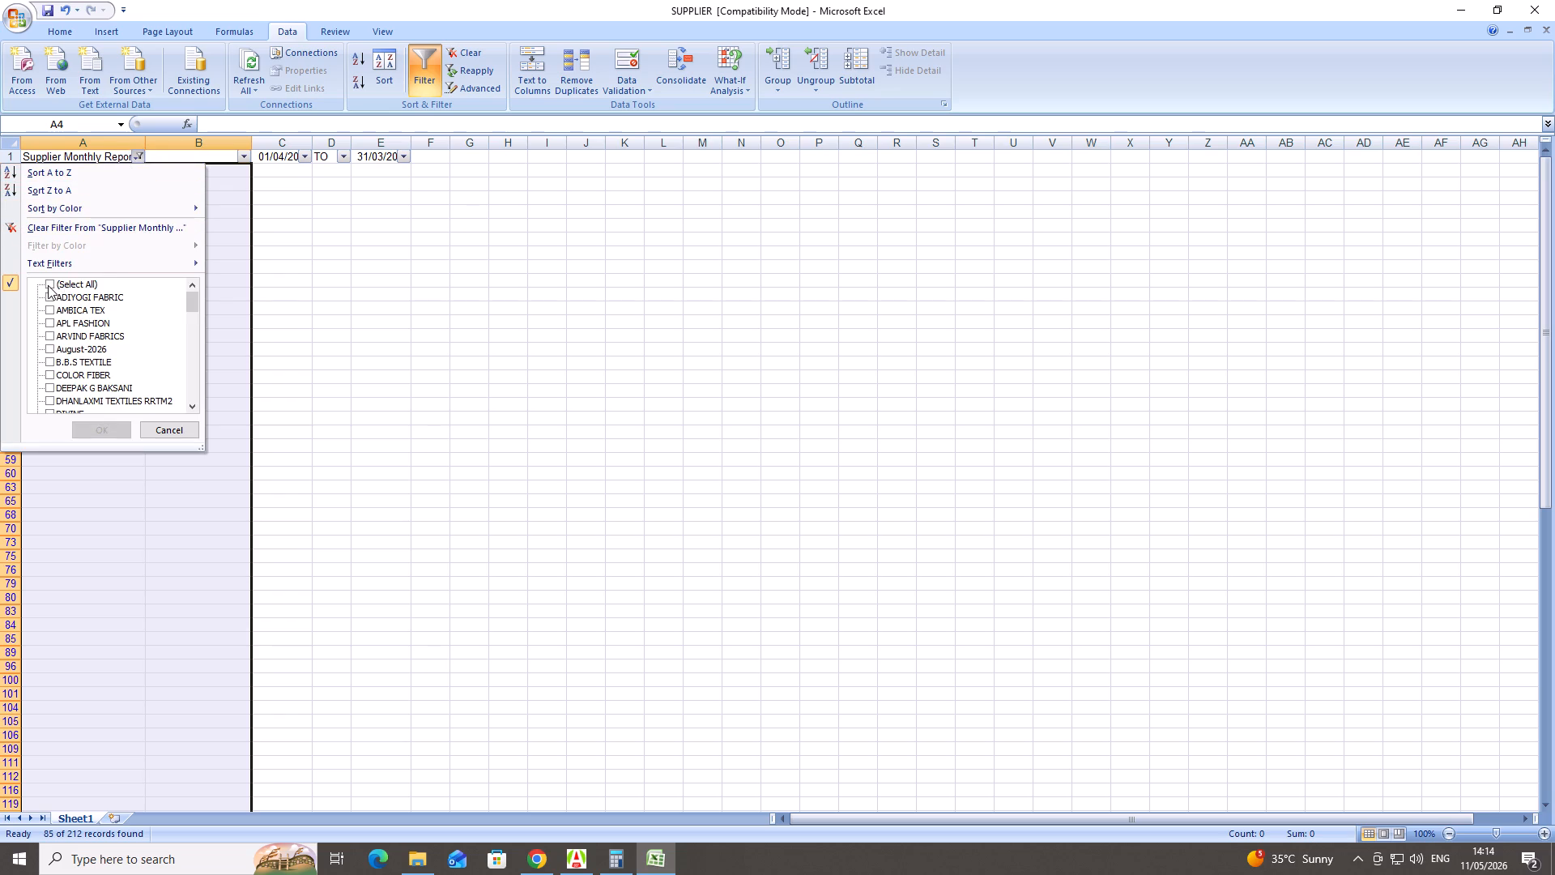
left_click(47, 285)
left_click(95, 432)
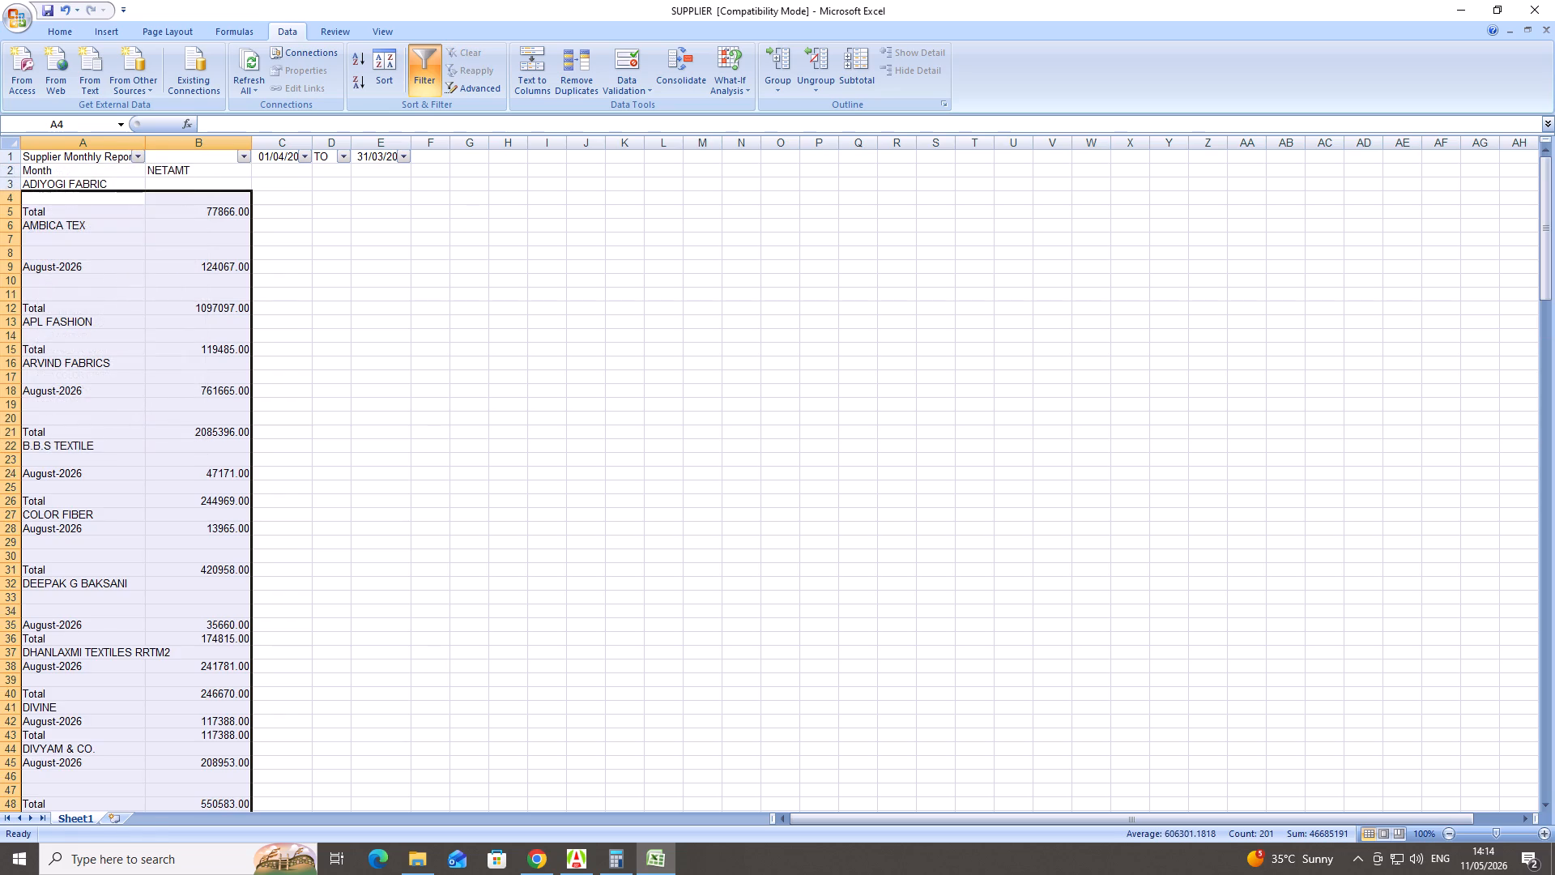
left_click(339, 257)
scroll(229, 327, "down", 2)
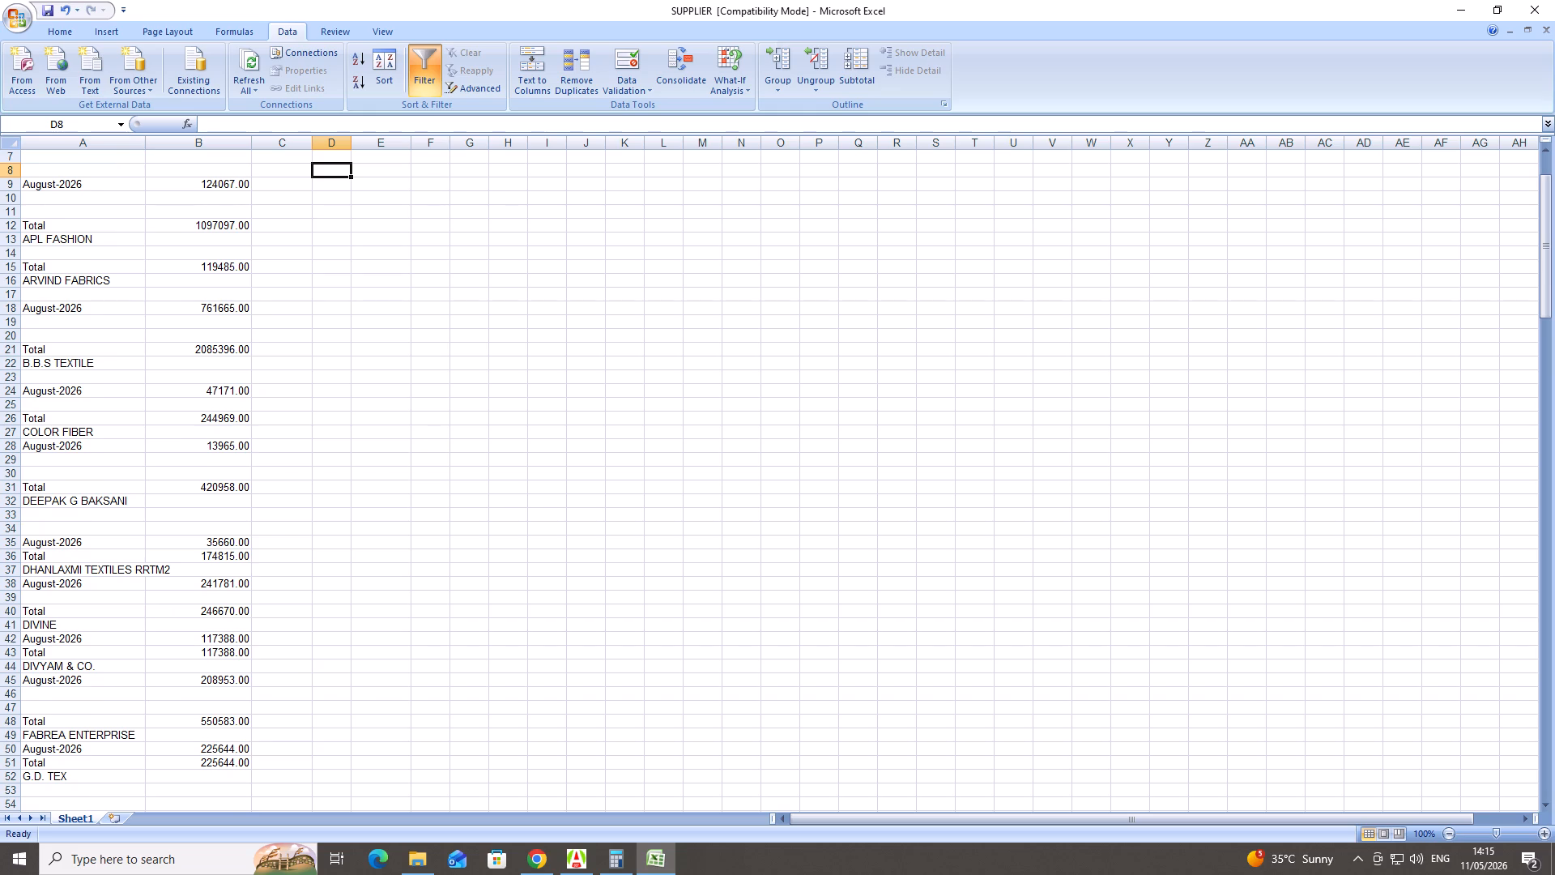
scroll(173, 338, "down", 14)
scroll(173, 338, "up", 11)
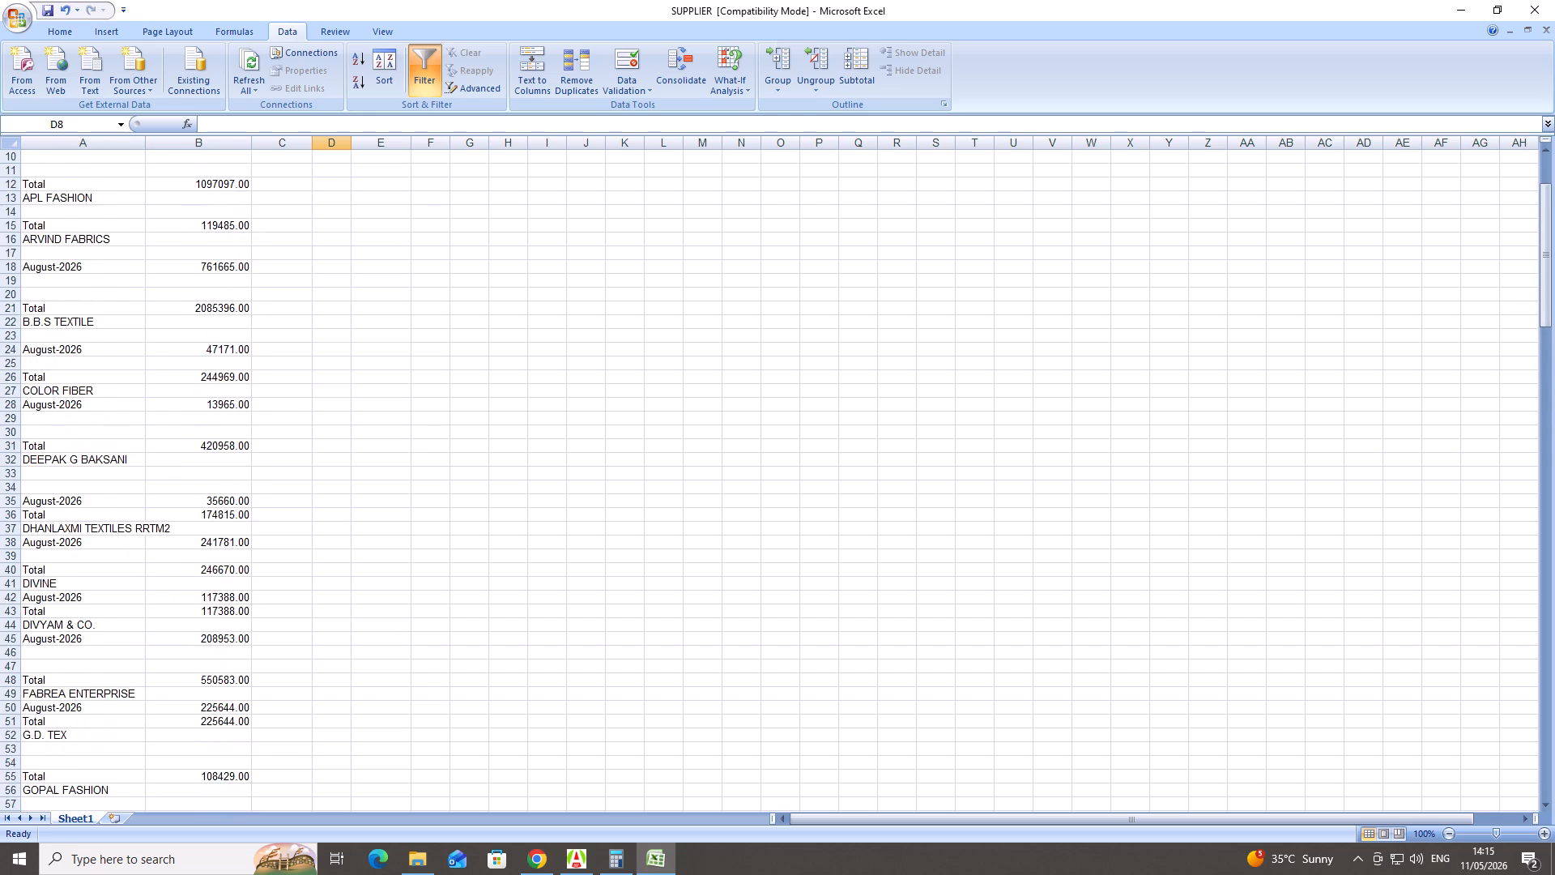
Filter the Supplier Monthly Report column to show only the August-2026 rows.
scroll(173, 338, "up", 8)
scroll(90, 175, "up", 5)
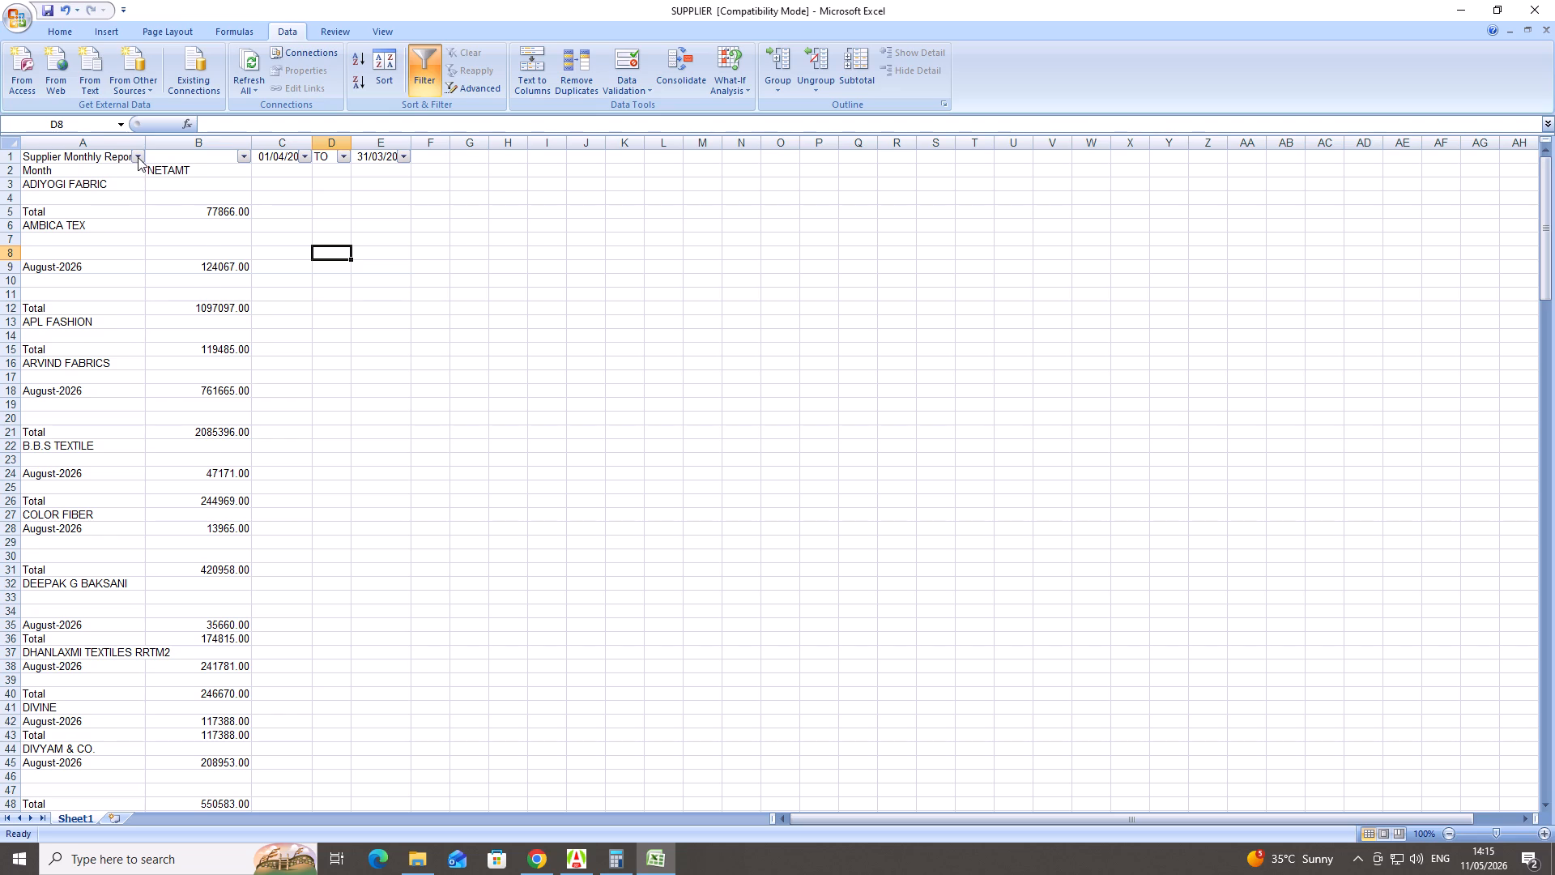
left_click(138, 157)
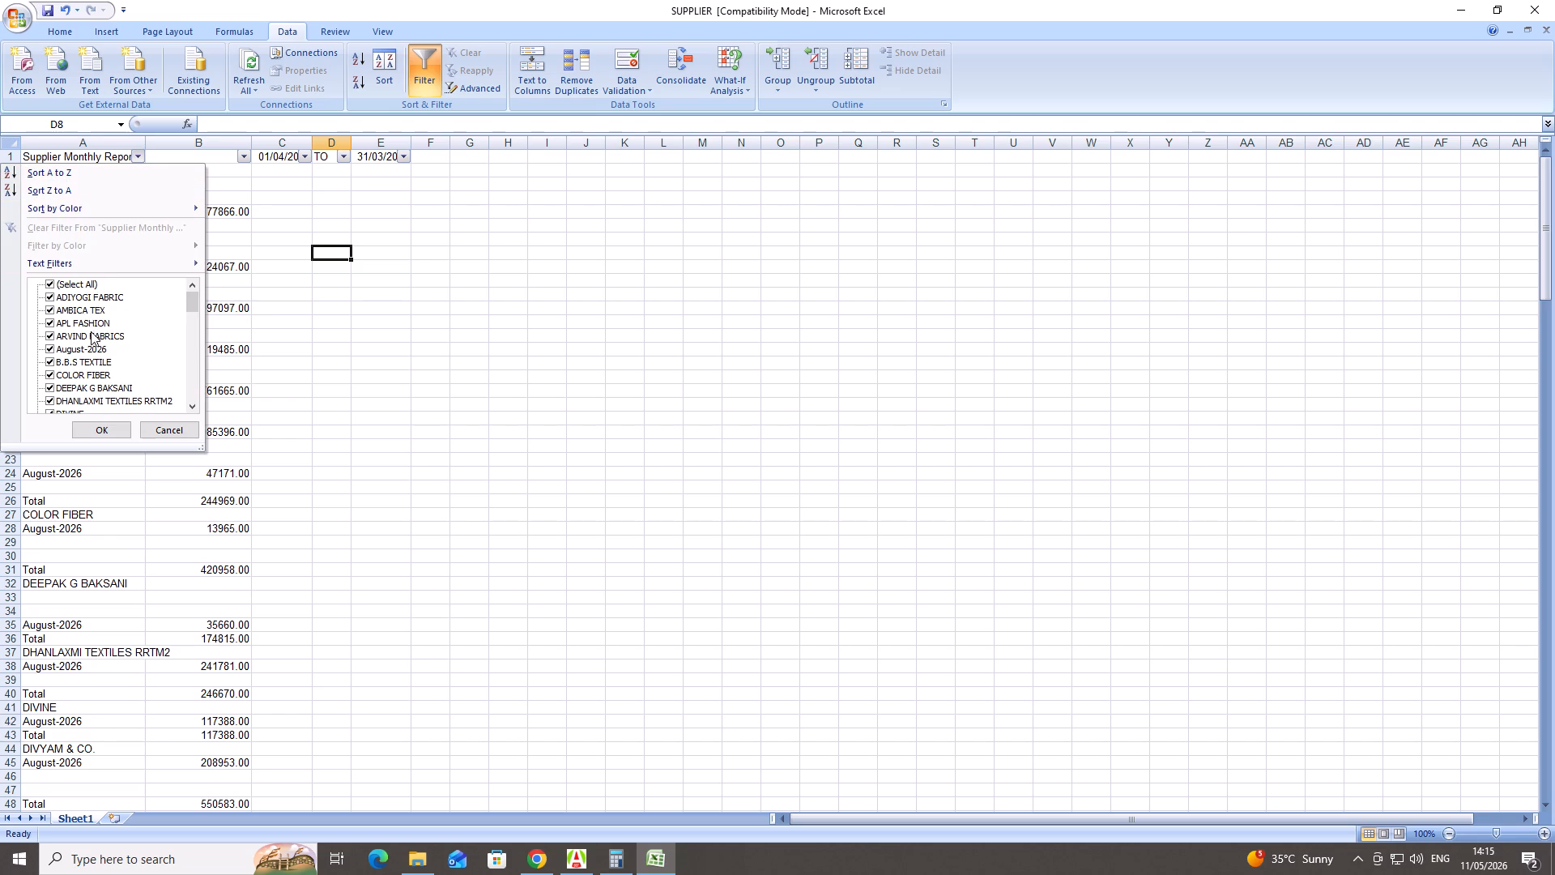
left_click(50, 280)
scroll(65, 354, "down", 6)
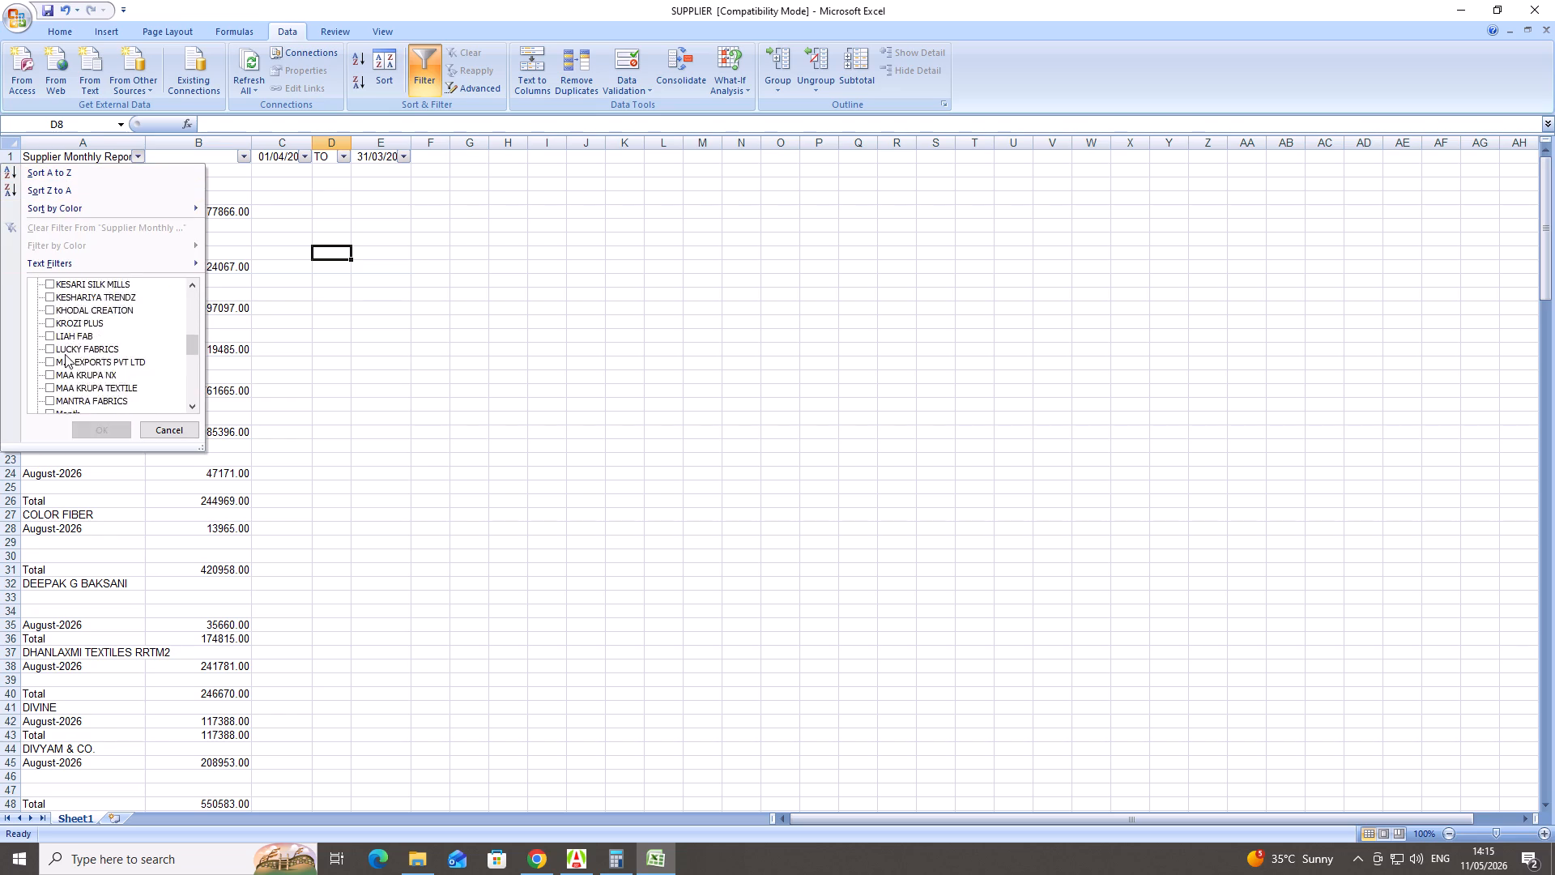
scroll(65, 354, "down", 2)
scroll(65, 355, "up", 10)
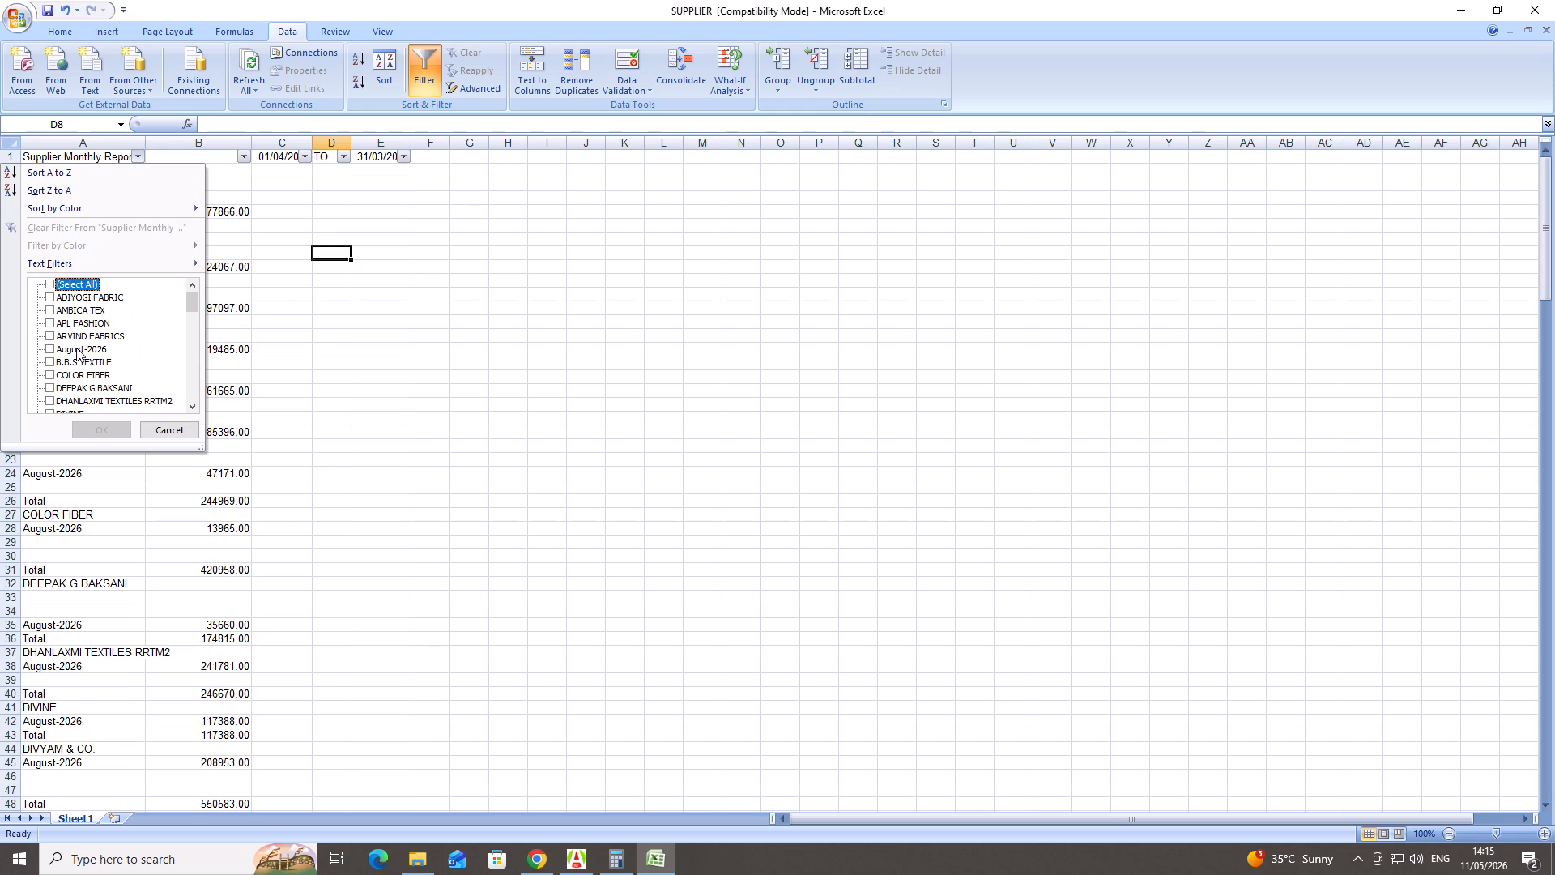
left_click(49, 346)
left_click(81, 431)
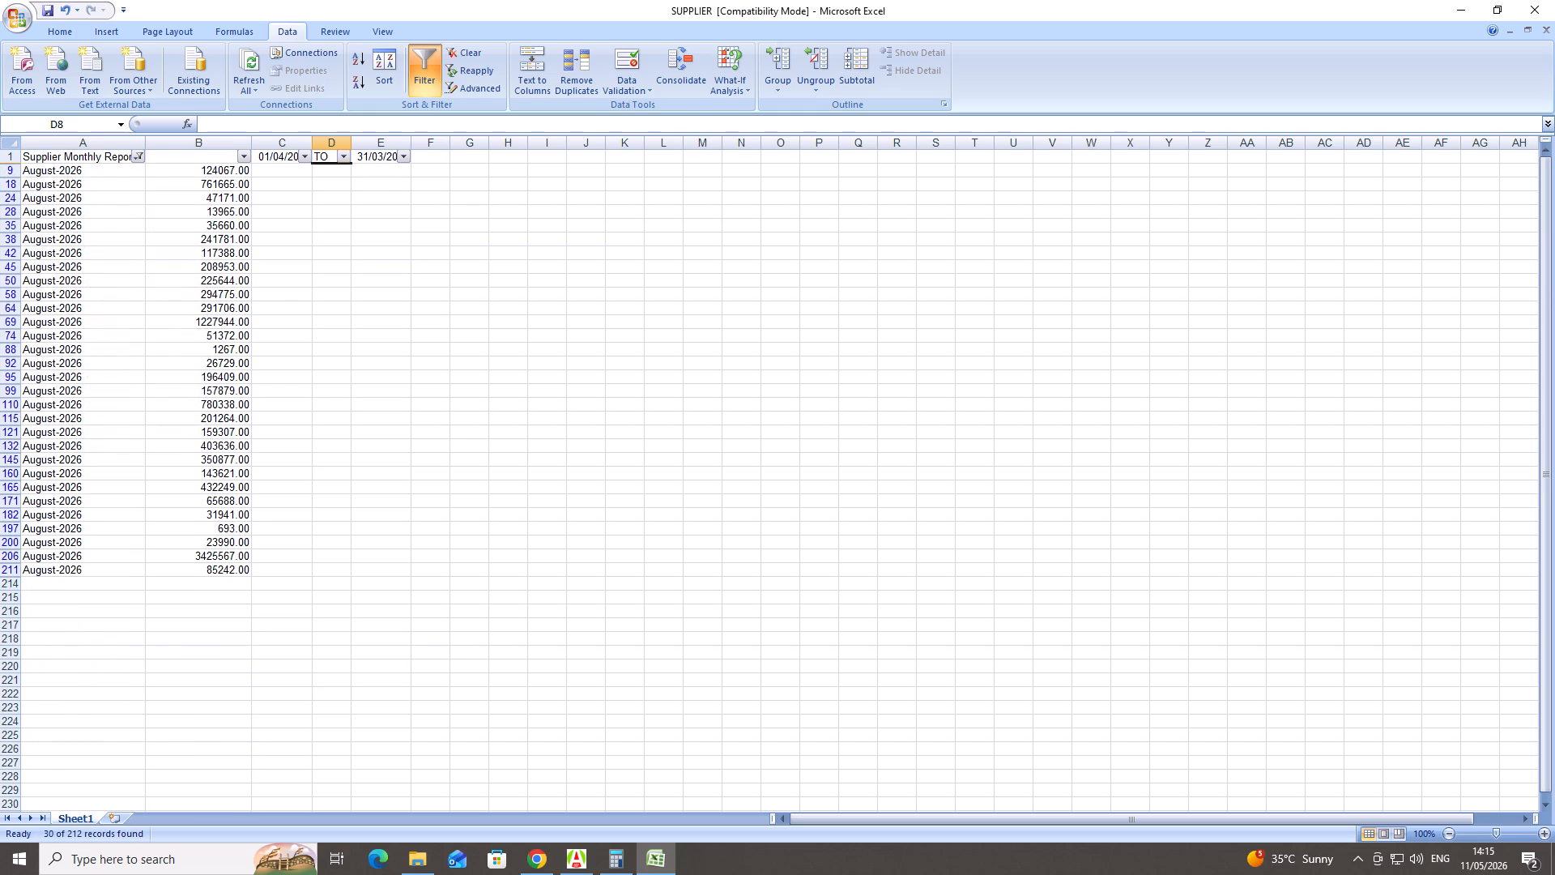
Clear the contents of all filtered August-2026 rows in columns A and B, from row 9 to row 211.
left_click_drag(30, 173, 215, 580)
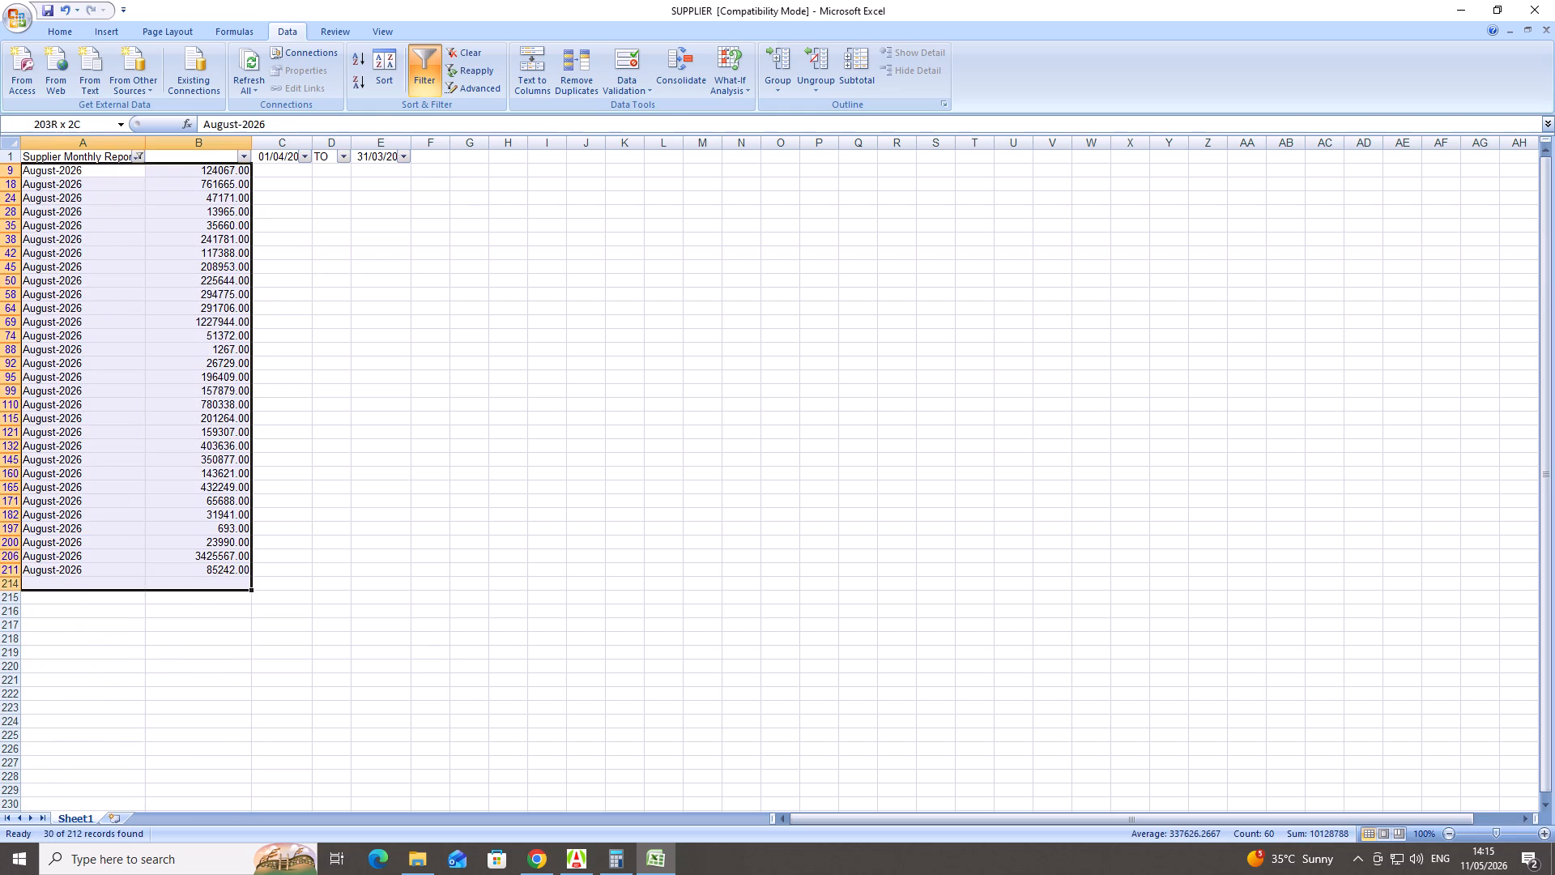
left_click_drag(215, 580, 210, 571)
key("Delete")
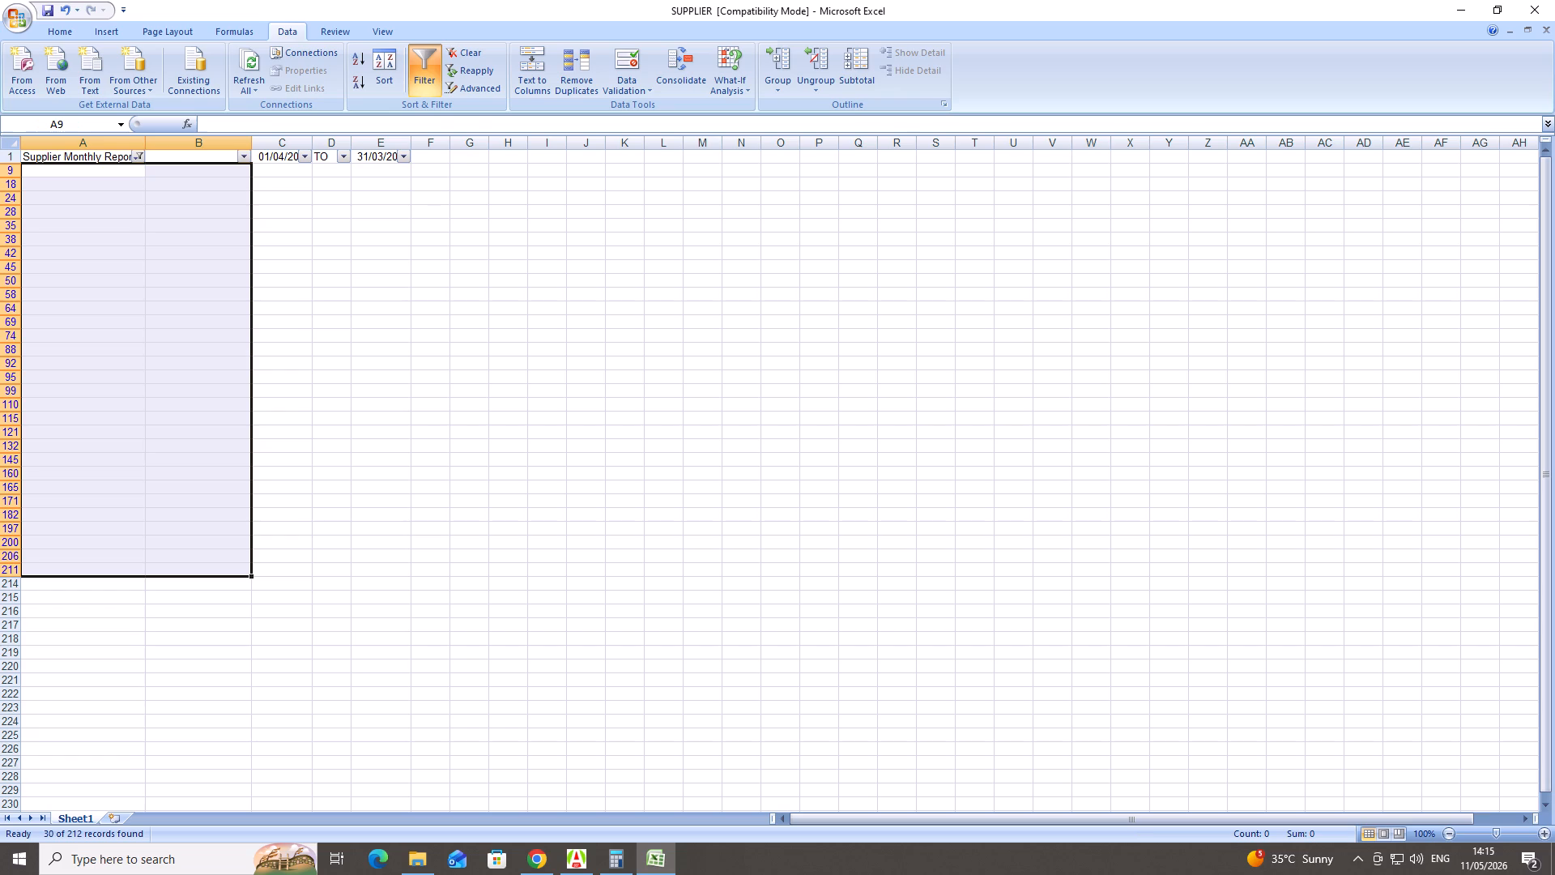
Reset the Supplier Monthly Report column filter to include all values.
left_click(138, 158)
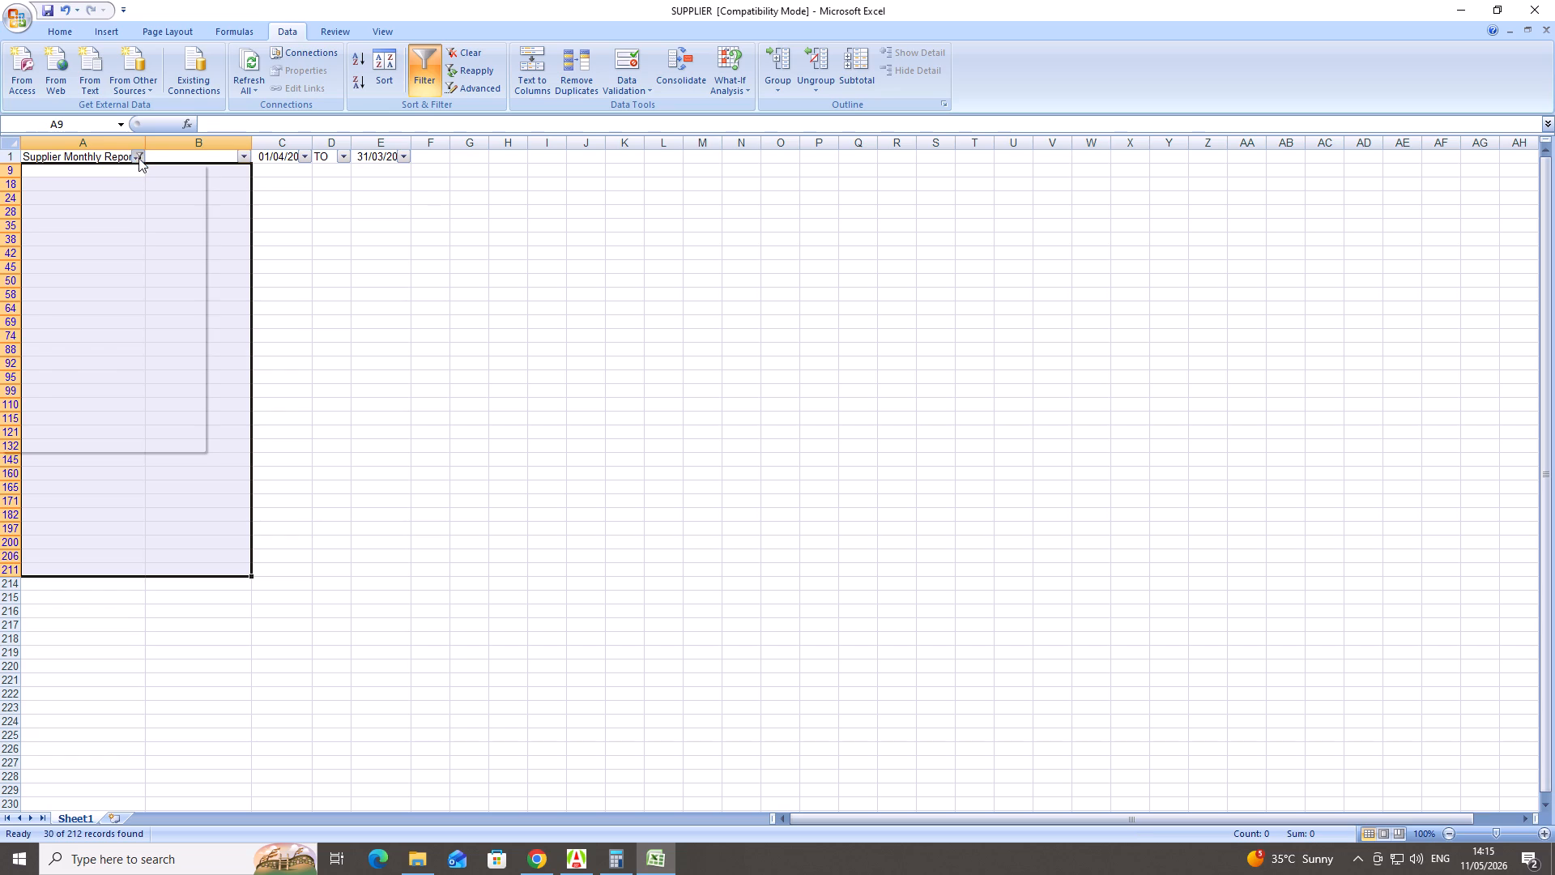
left_click(53, 284)
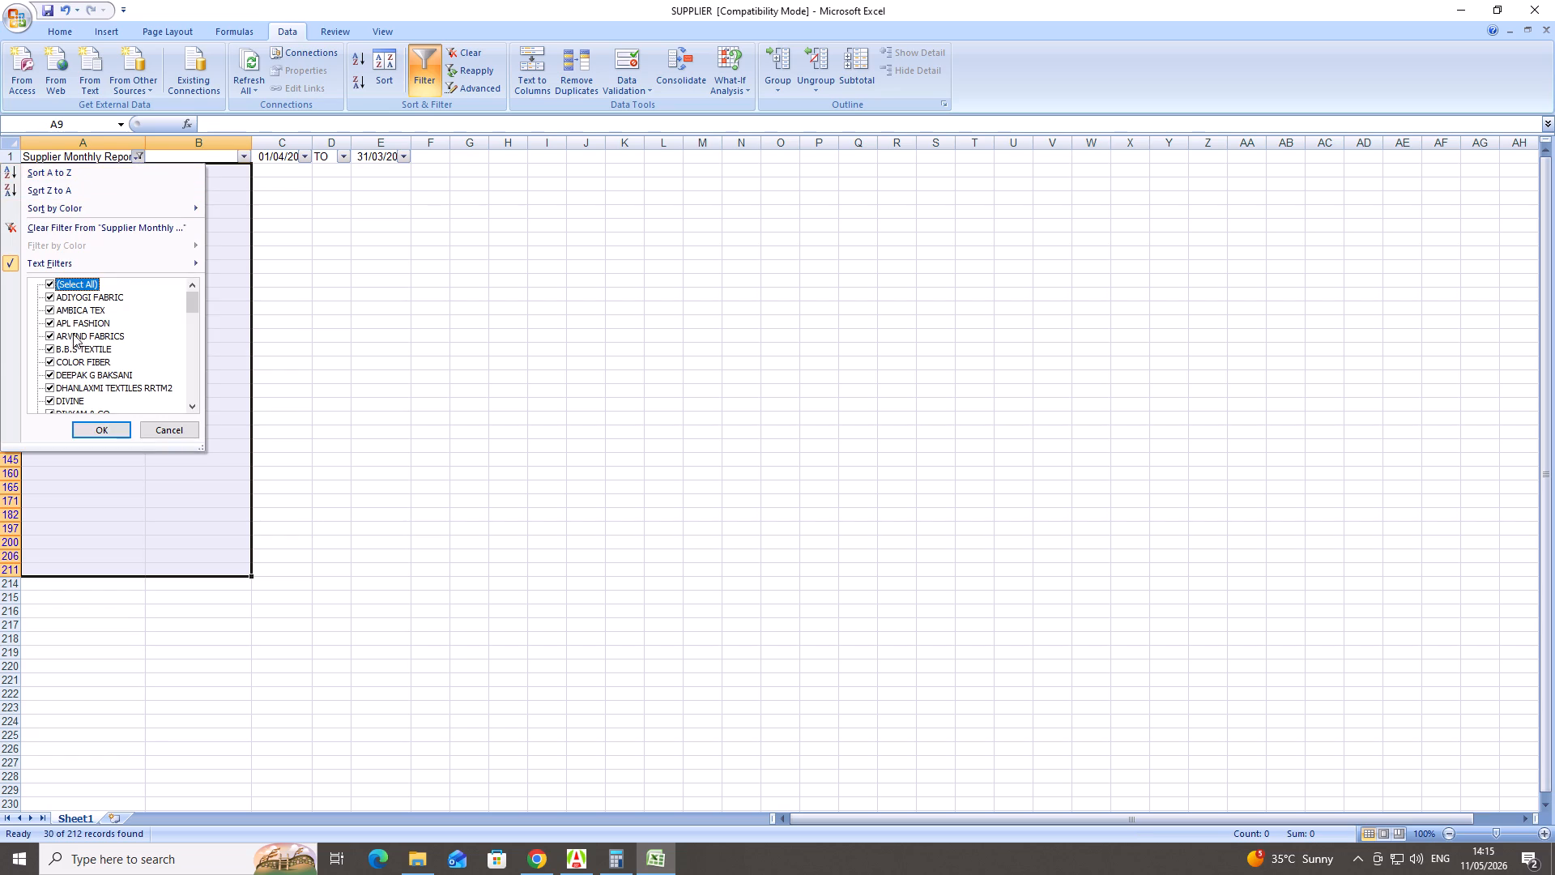
left_click(92, 433)
Look through the supplier names and Total rows down the sheet for any leftover month rows.
scroll(121, 398, "down", 7)
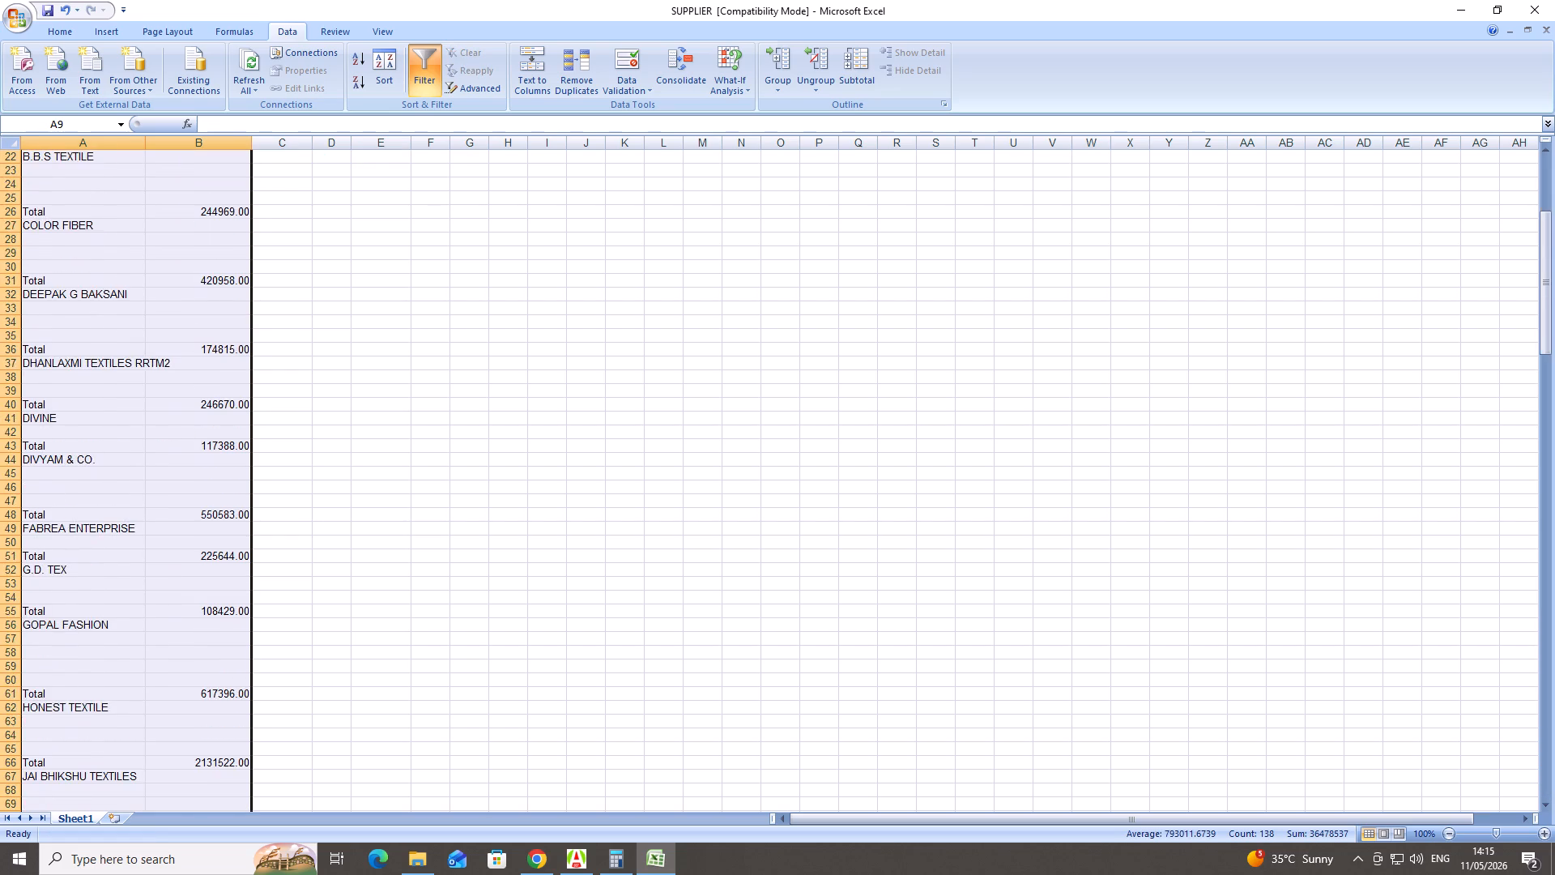
scroll(122, 394, "down", 19)
scroll(120, 391, "down", 4)
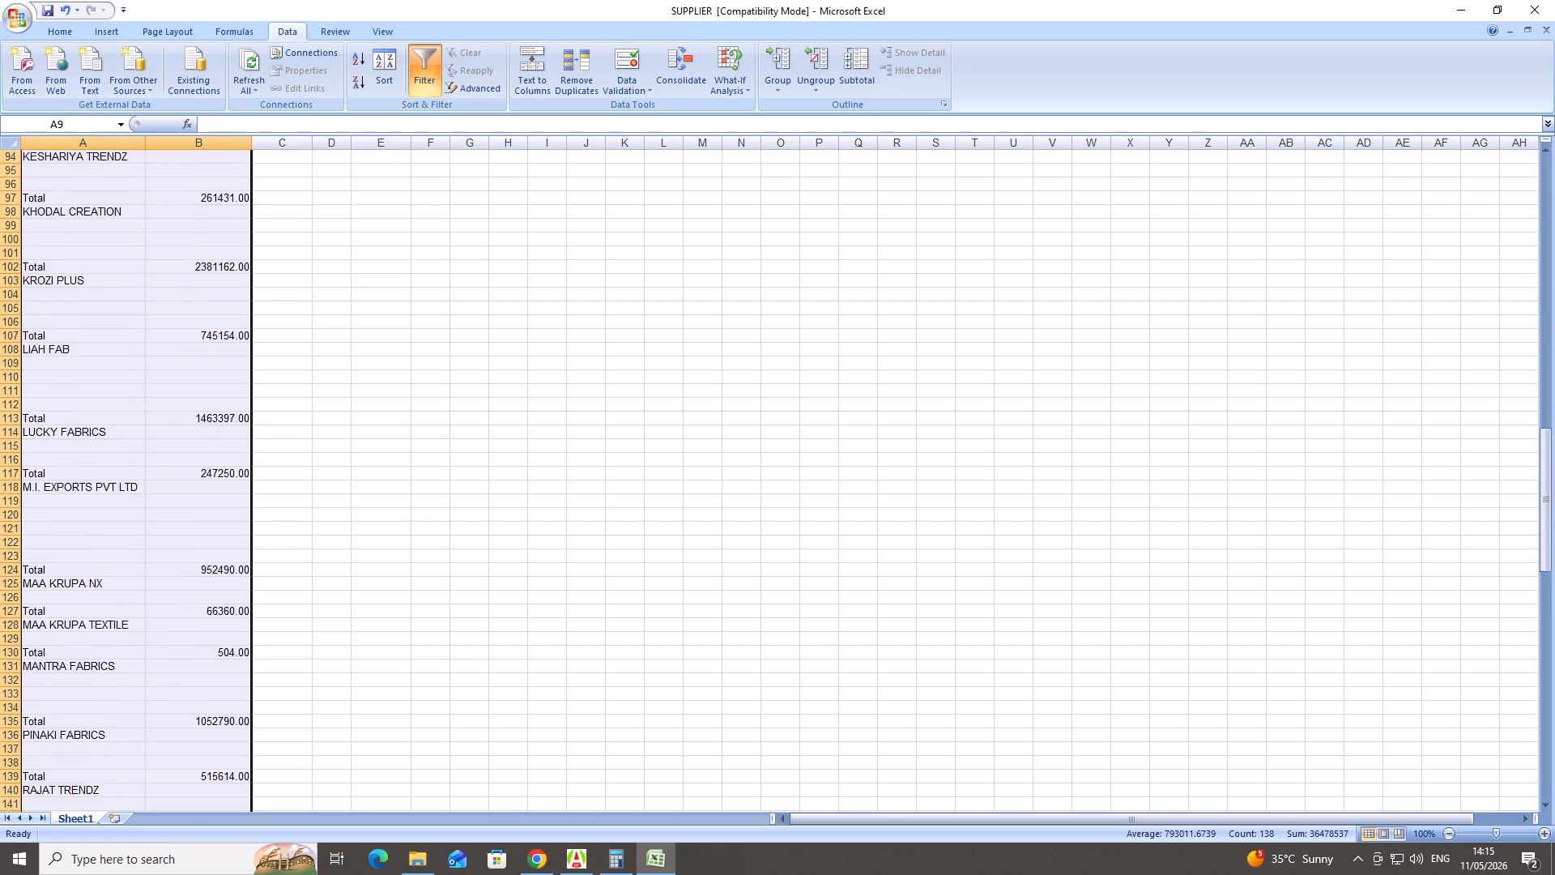
scroll(120, 391, "down", 10)
scroll(110, 380, "up", 18)
scroll(106, 369, "up", 3)
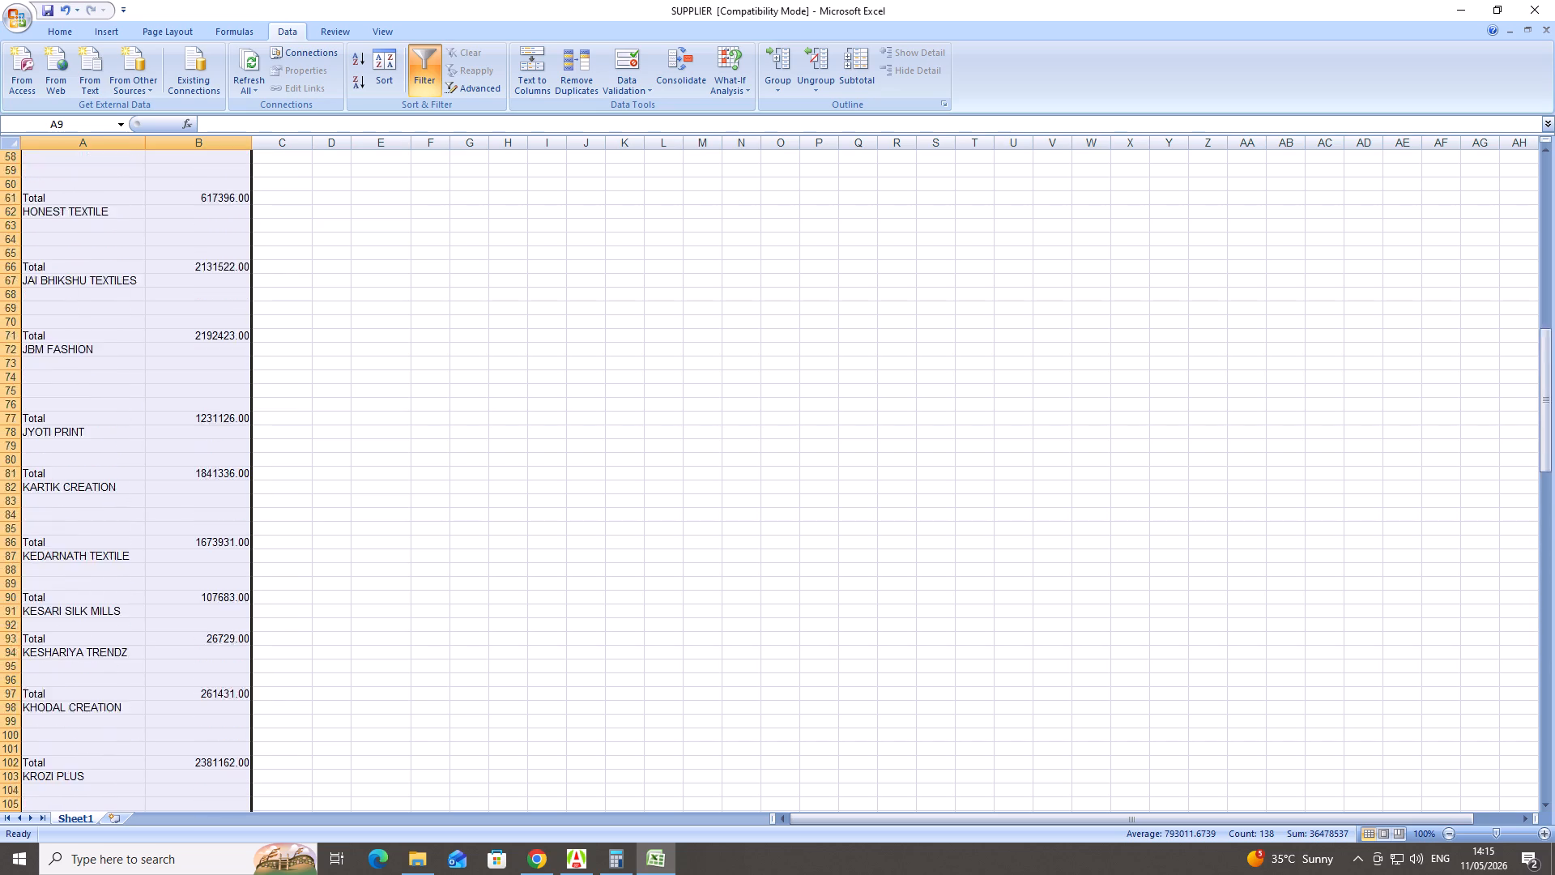
scroll(106, 369, "up", 15)
scroll(106, 369, "up", 10)
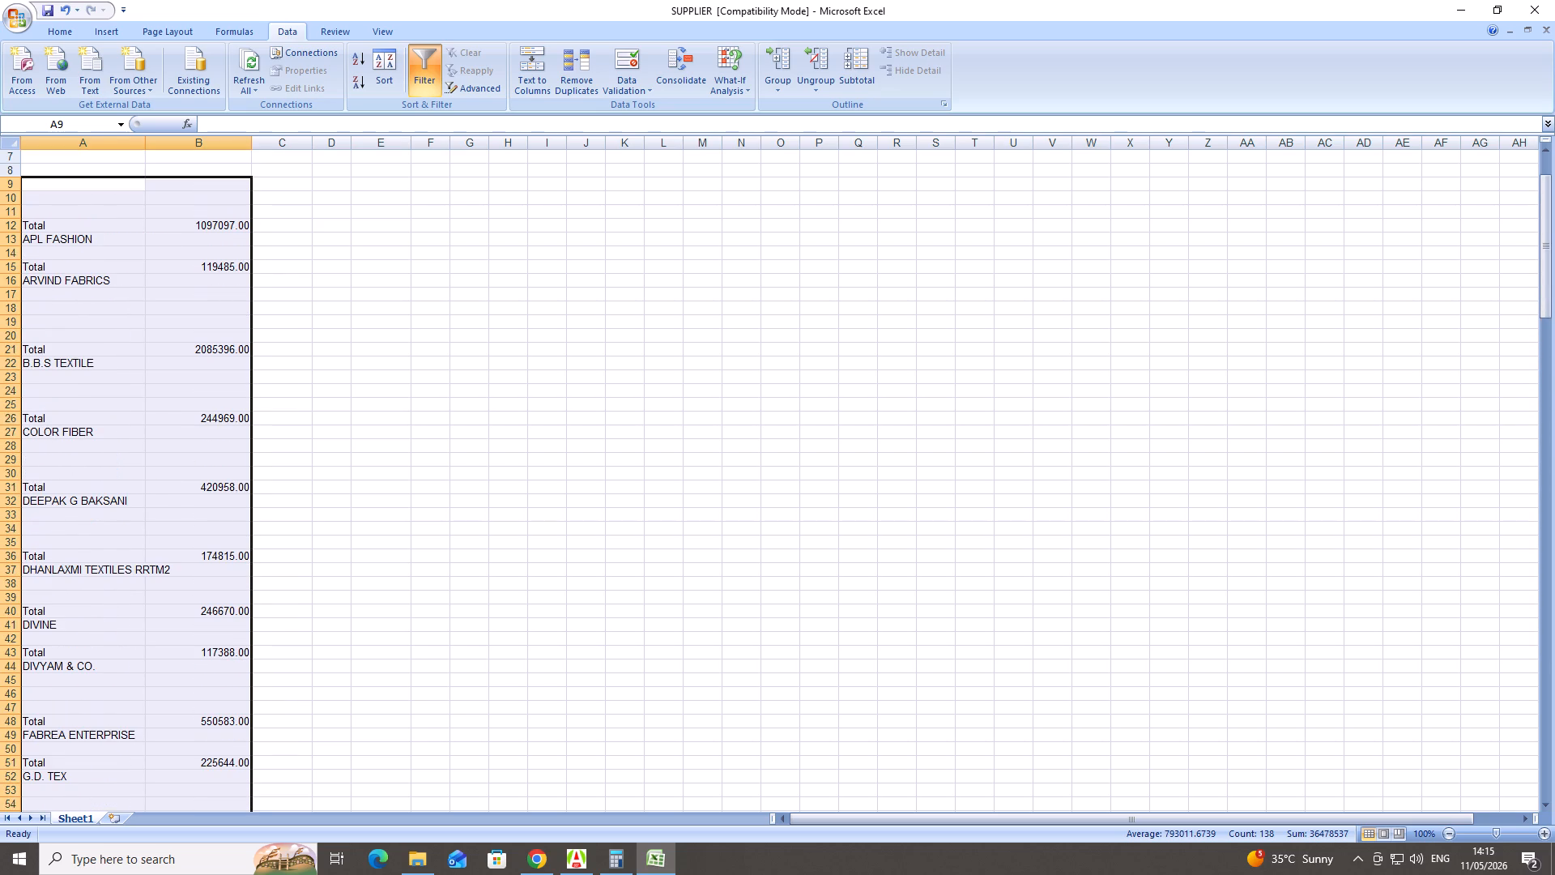
left_click(319, 254)
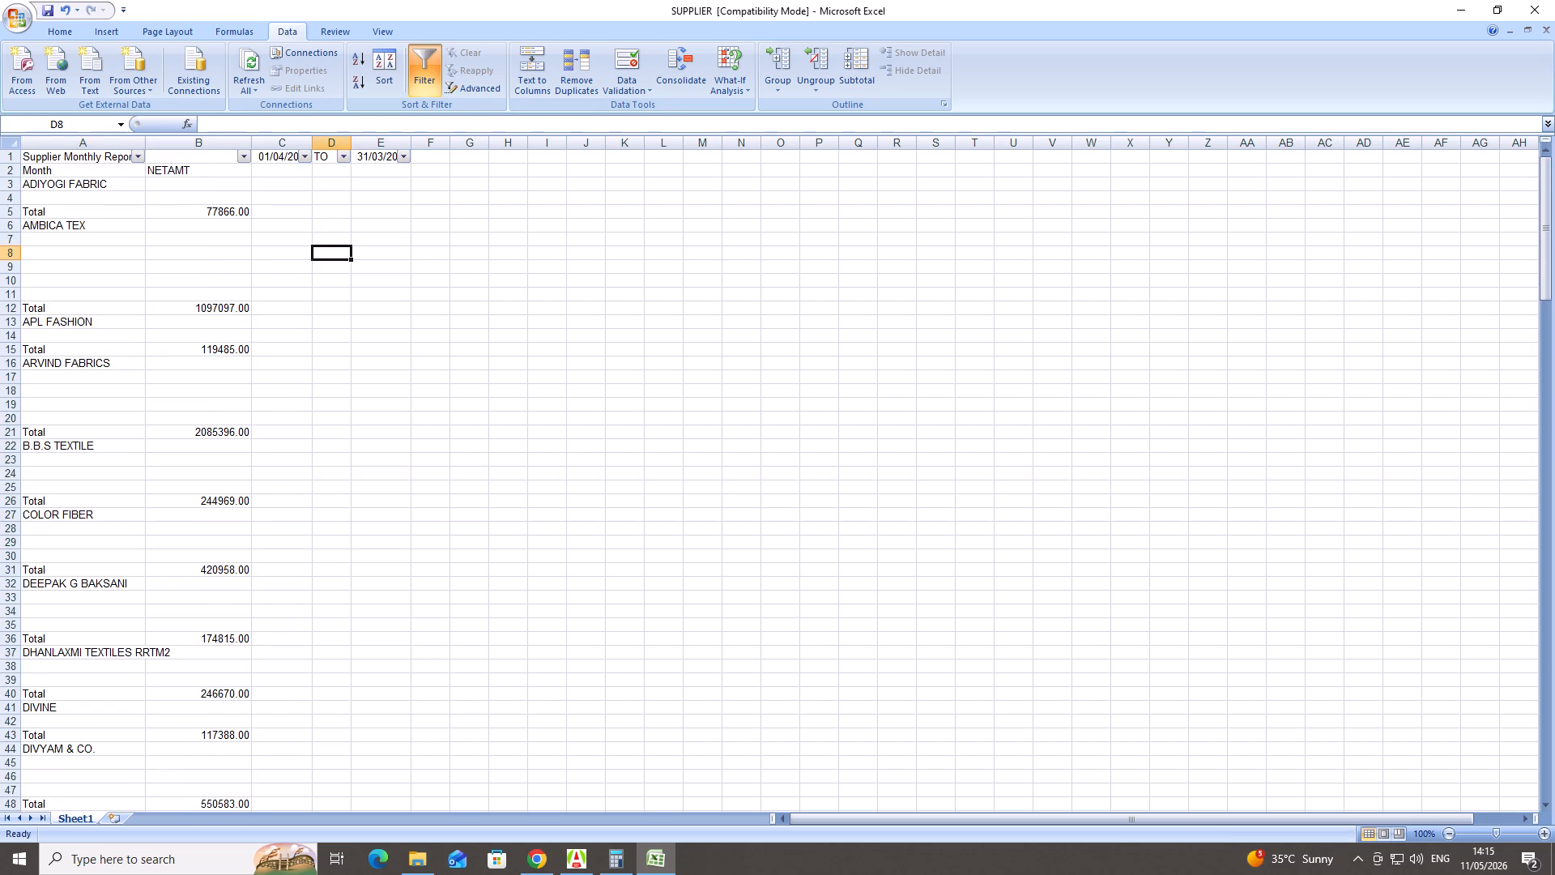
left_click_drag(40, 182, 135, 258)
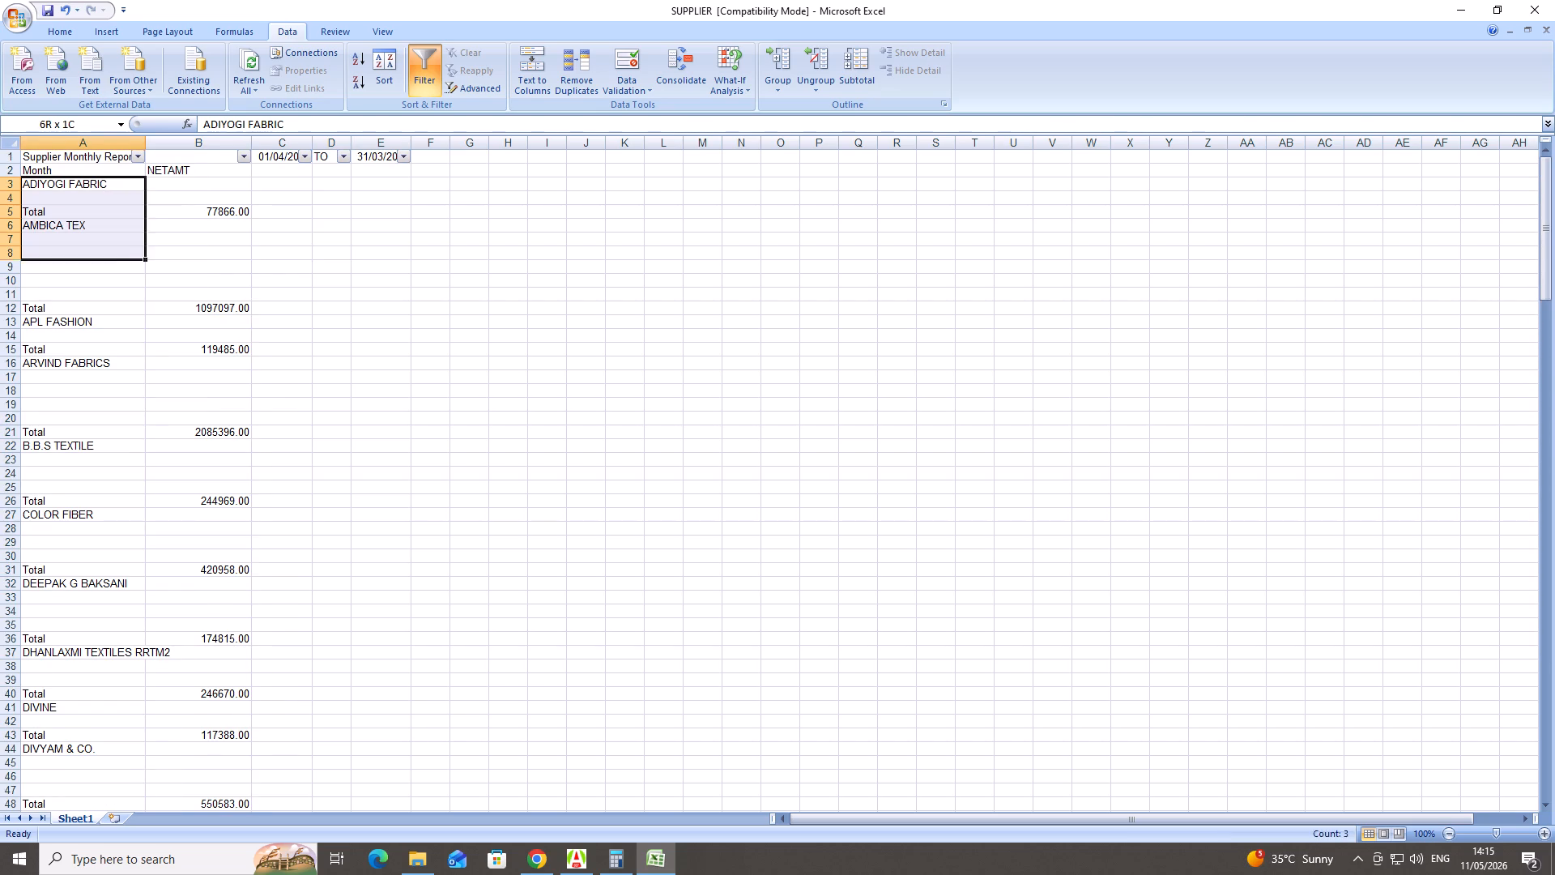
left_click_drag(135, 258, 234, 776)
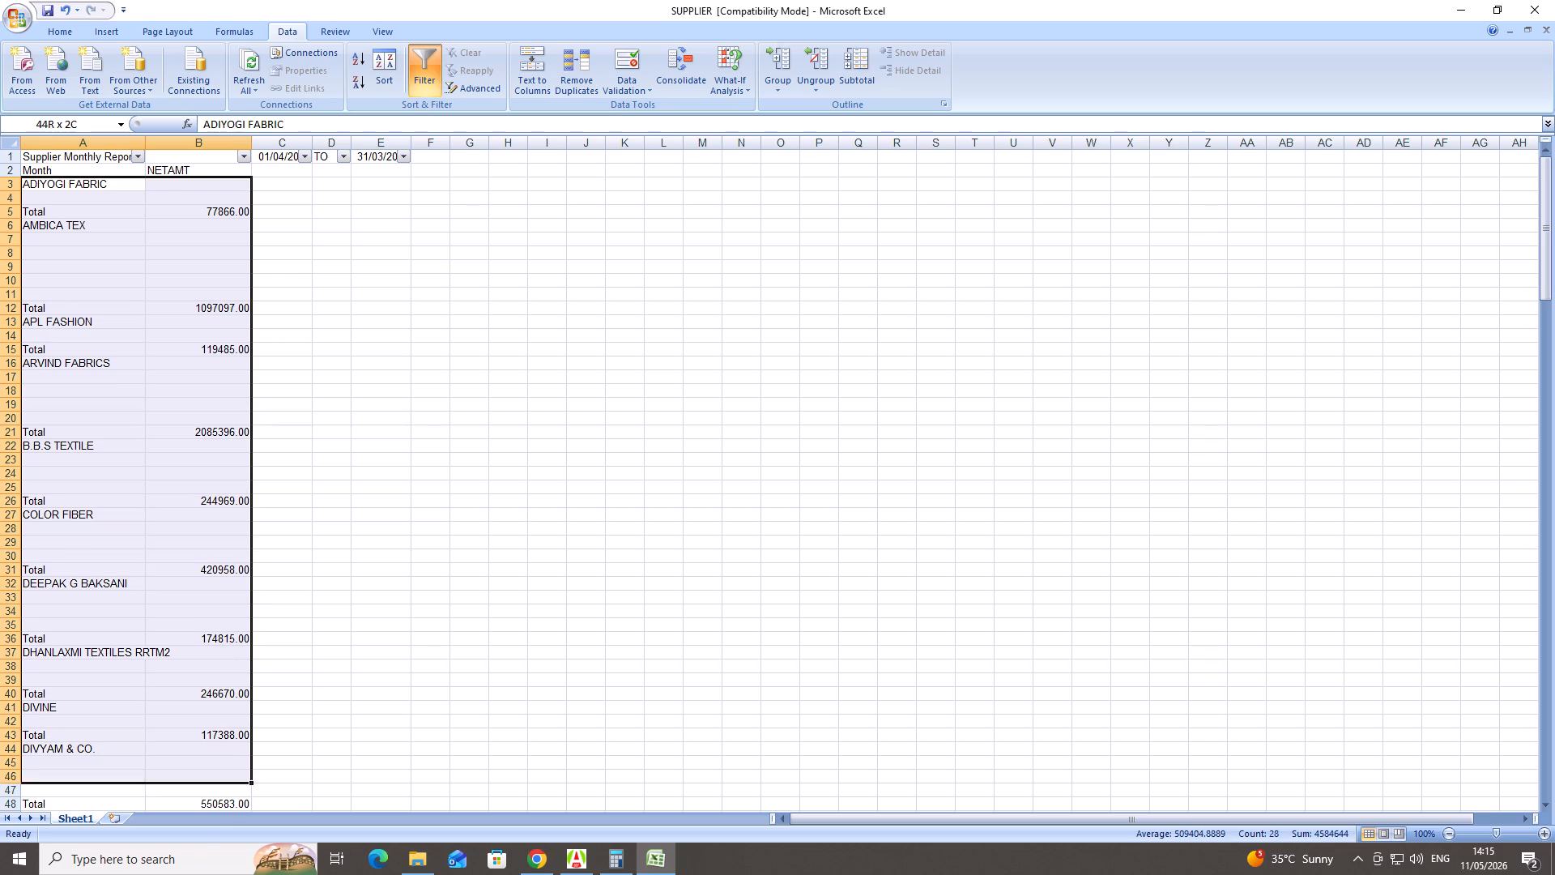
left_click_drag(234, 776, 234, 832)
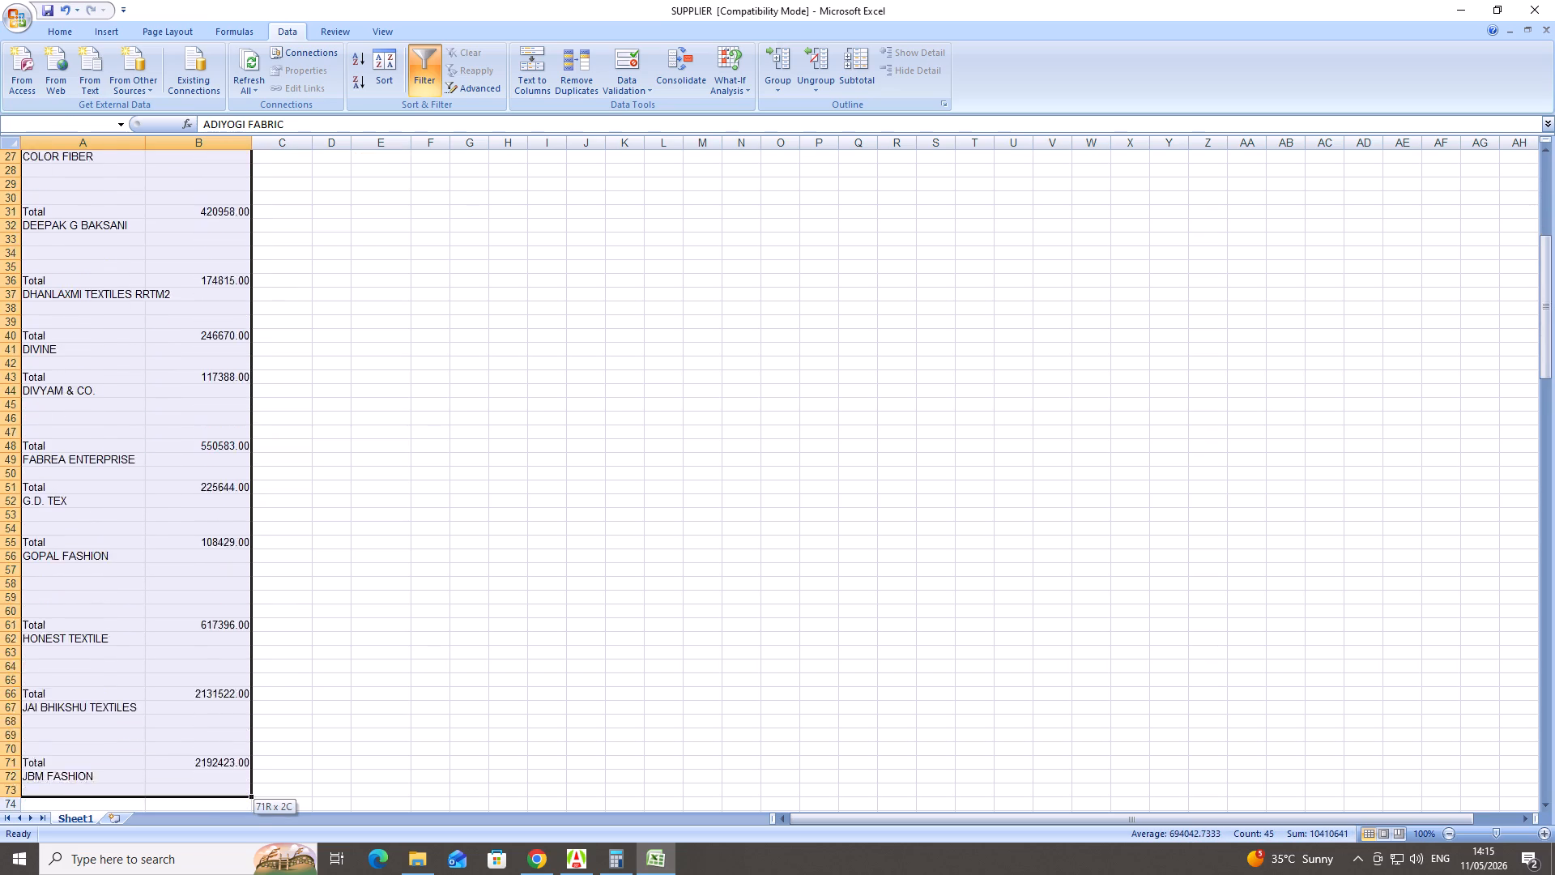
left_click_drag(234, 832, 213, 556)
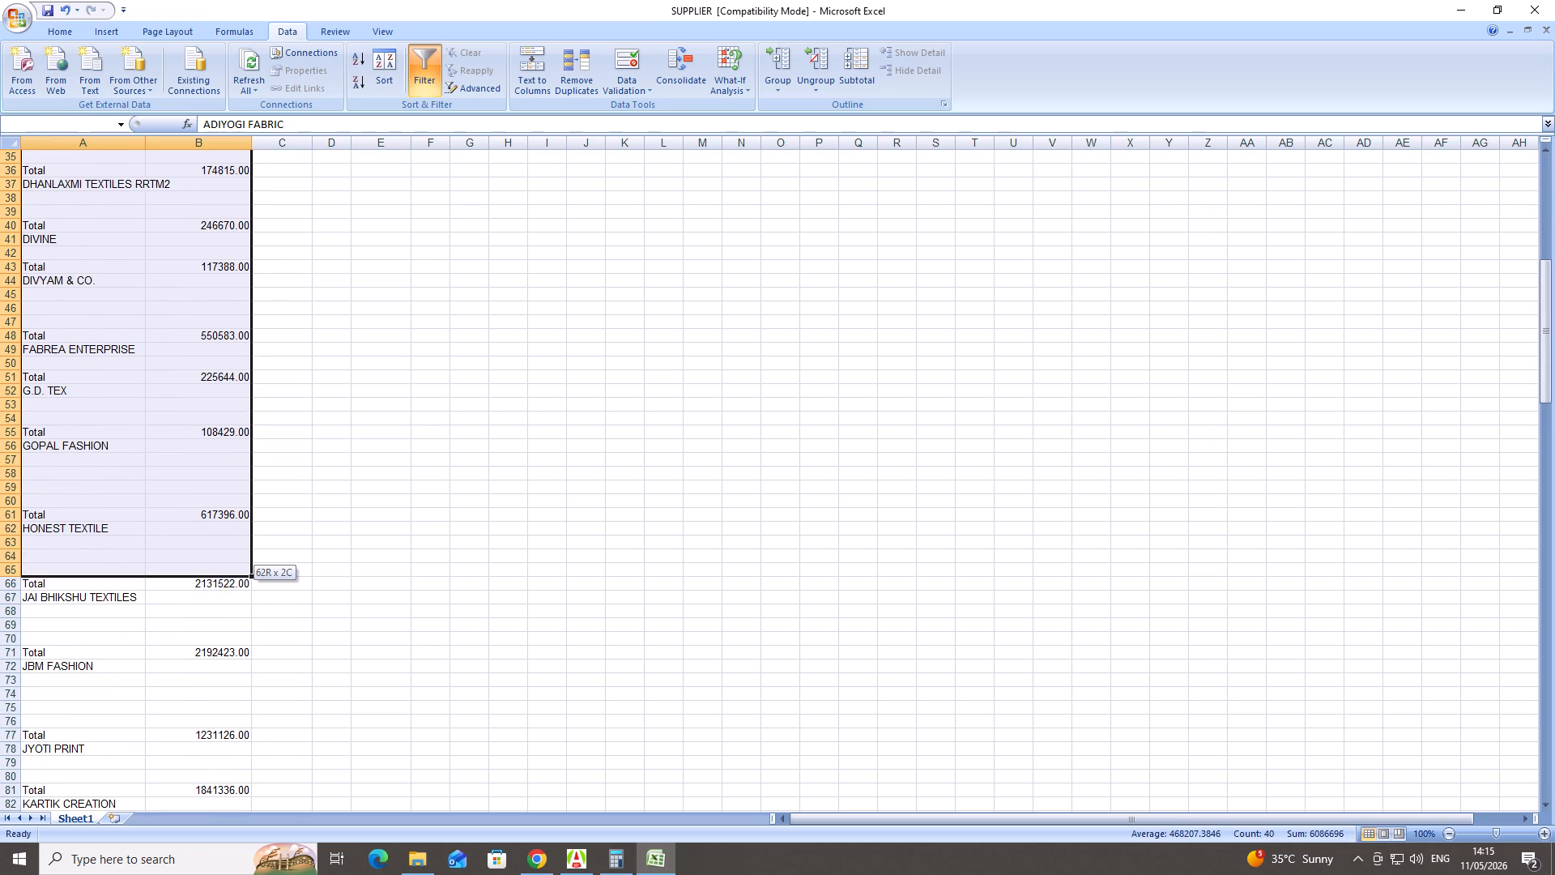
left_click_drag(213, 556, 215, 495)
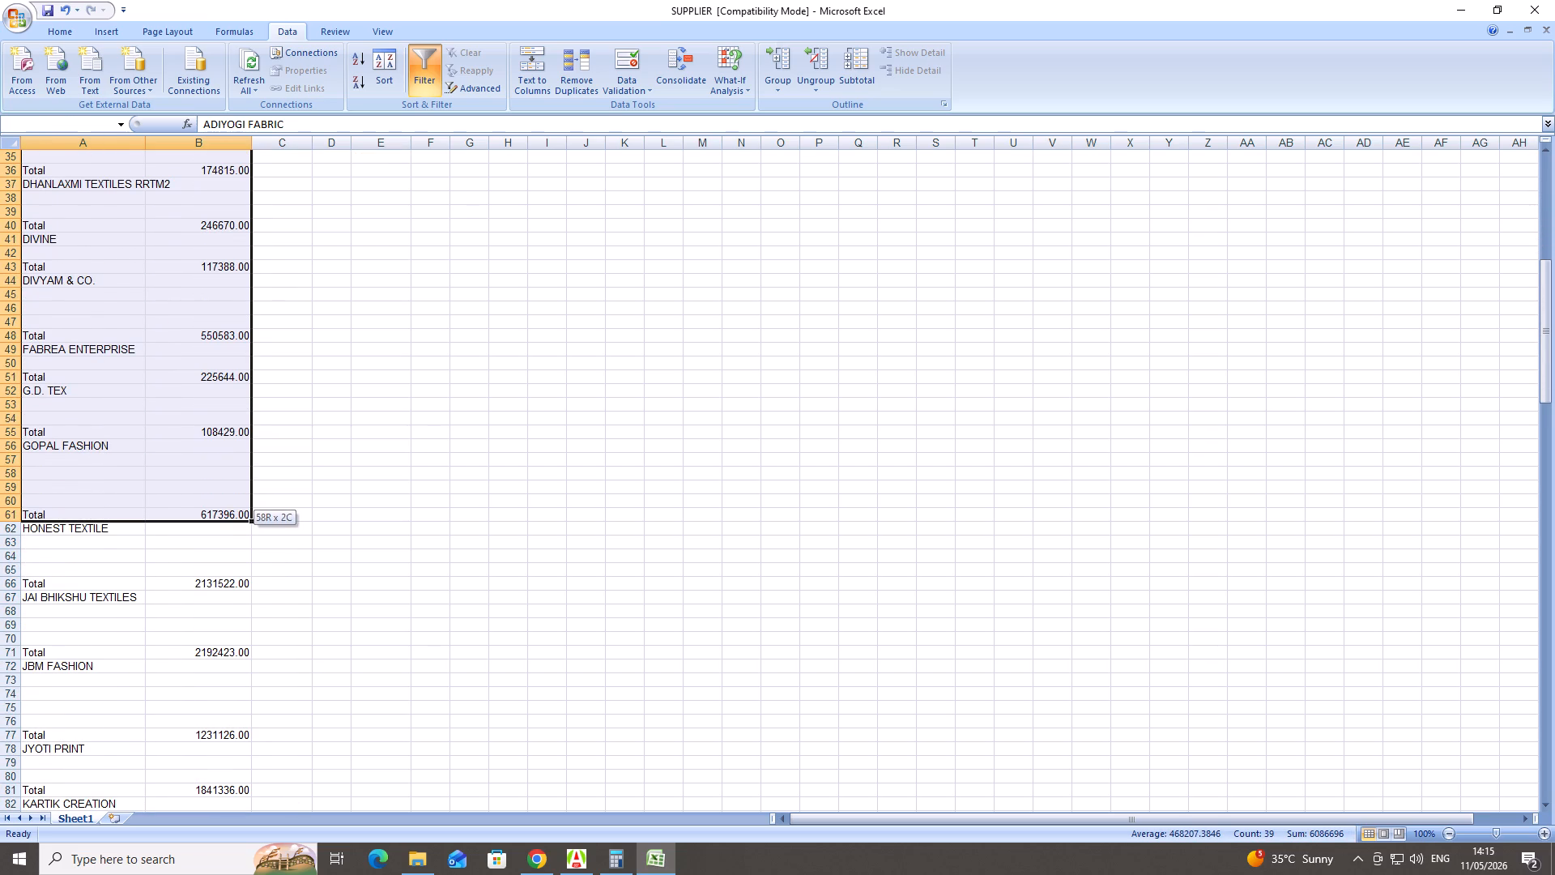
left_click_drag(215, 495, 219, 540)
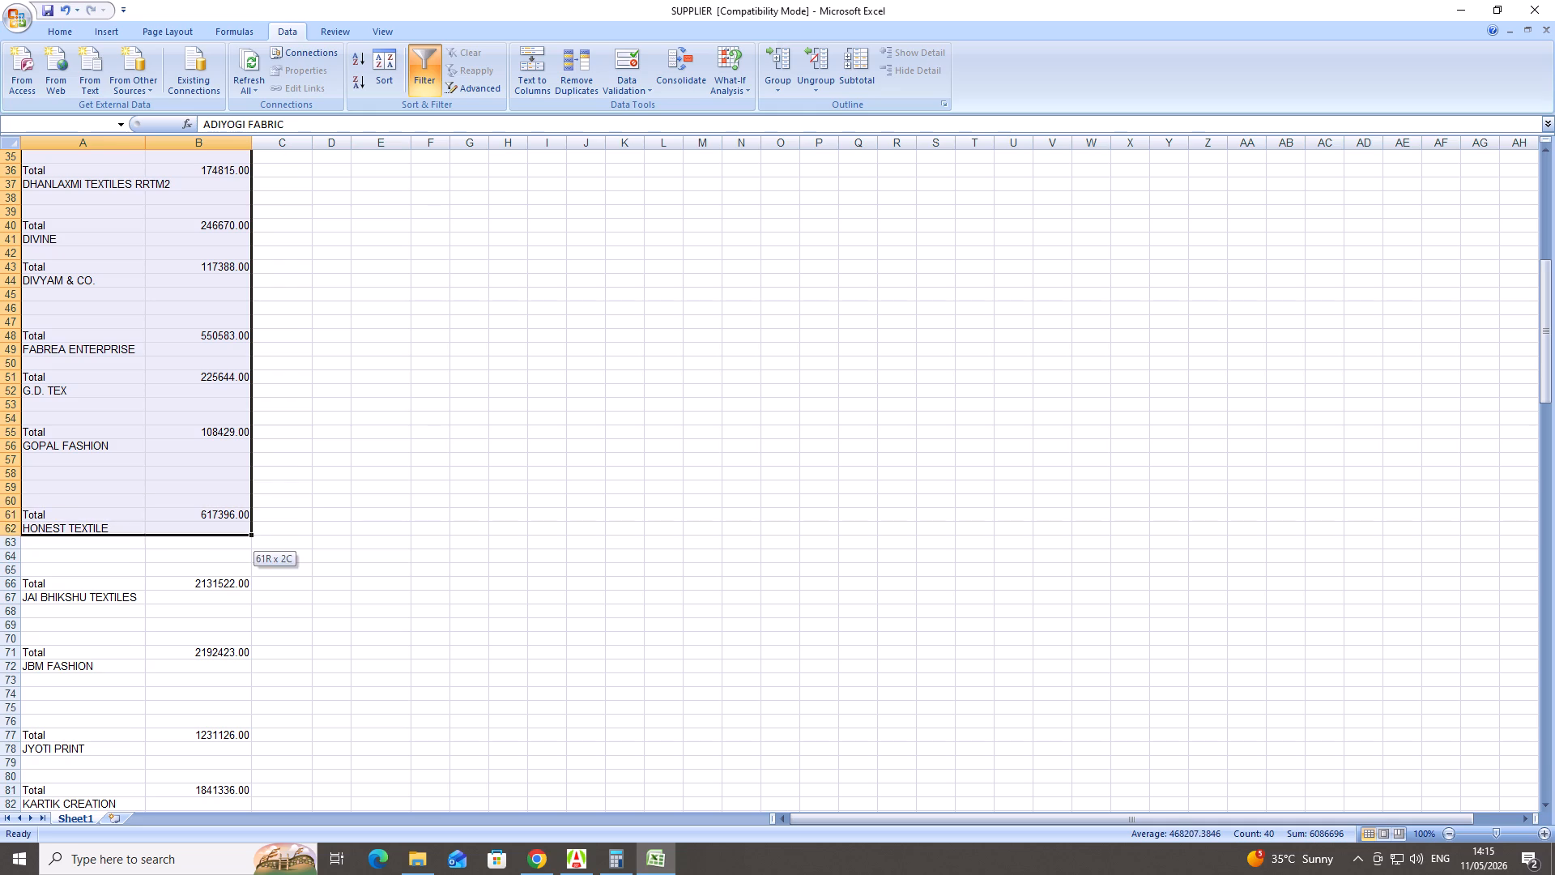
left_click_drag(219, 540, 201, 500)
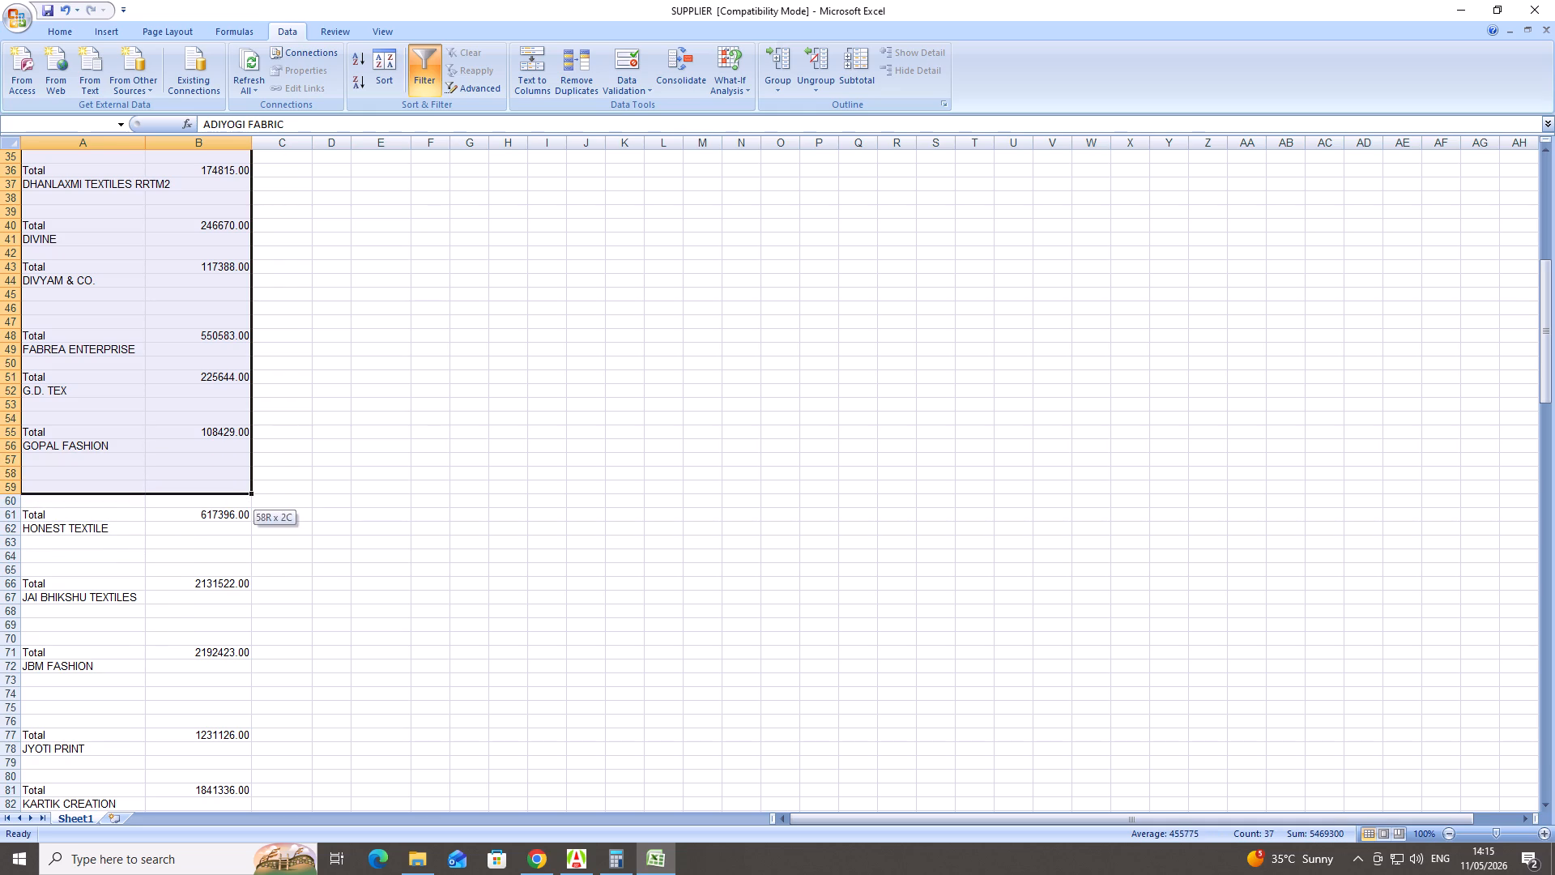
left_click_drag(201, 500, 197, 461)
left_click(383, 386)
Sort the sheet by the amounts in column B from smallest to largest.
scroll(187, 297, "up", 7)
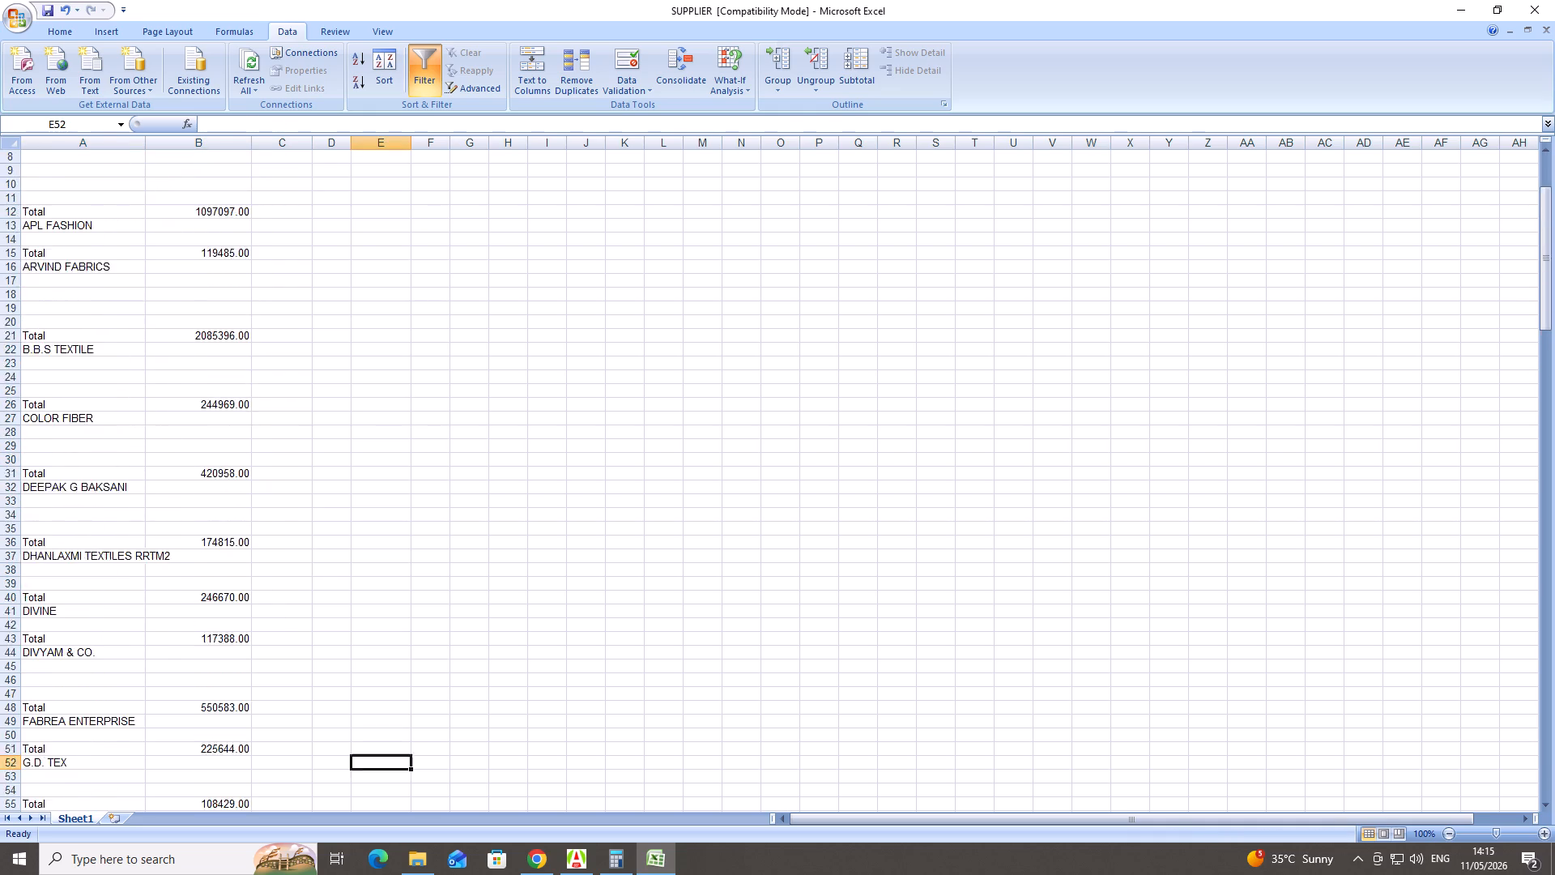
scroll(195, 294, "up", 17)
scroll(195, 294, "up", 7)
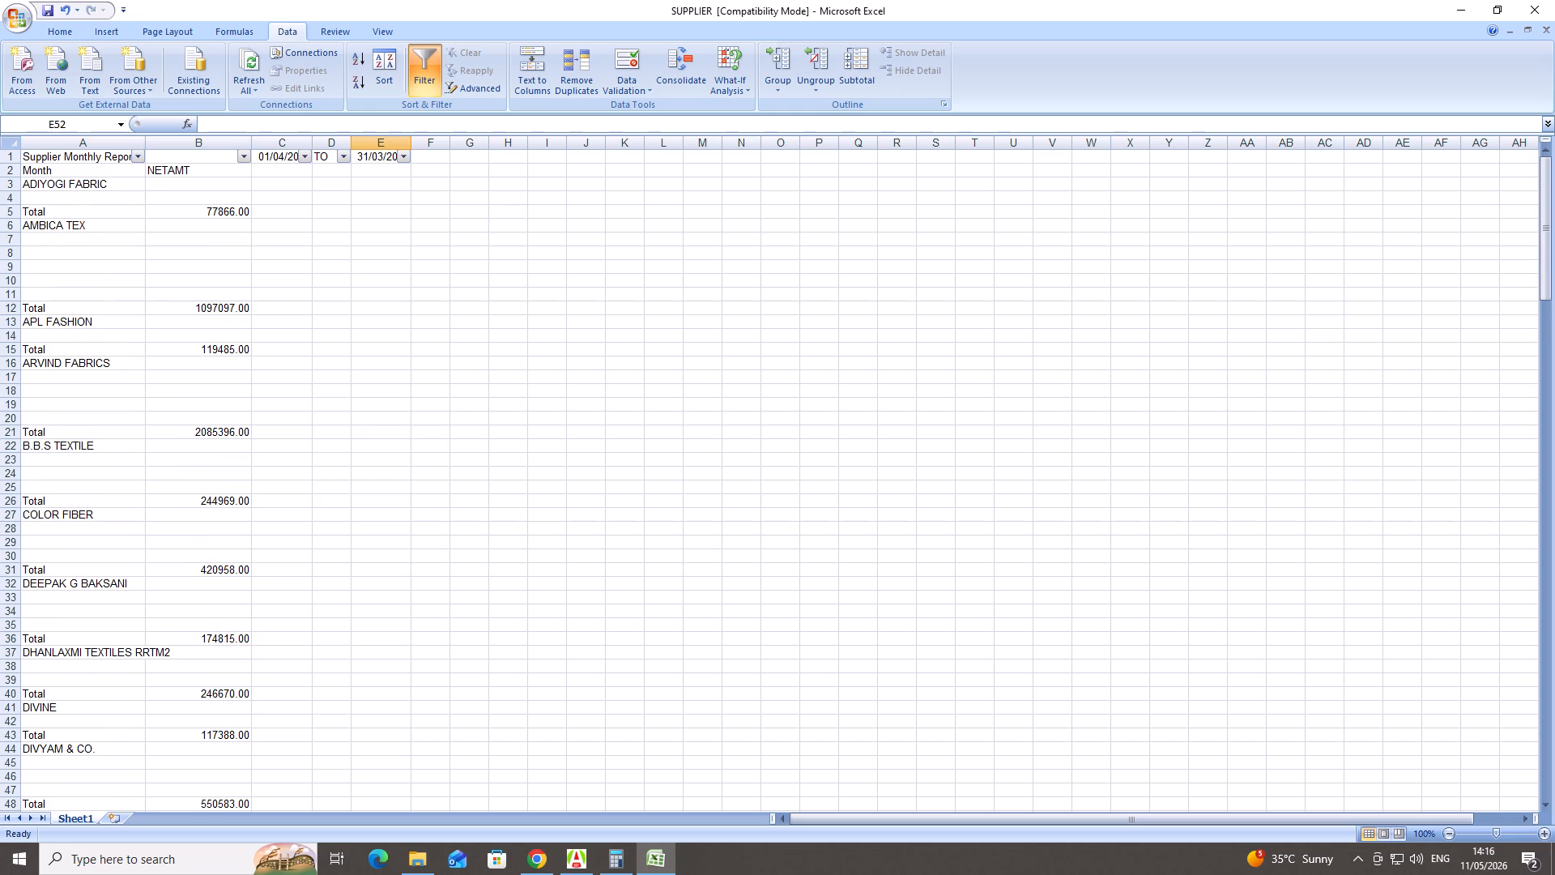
left_click(243, 160)
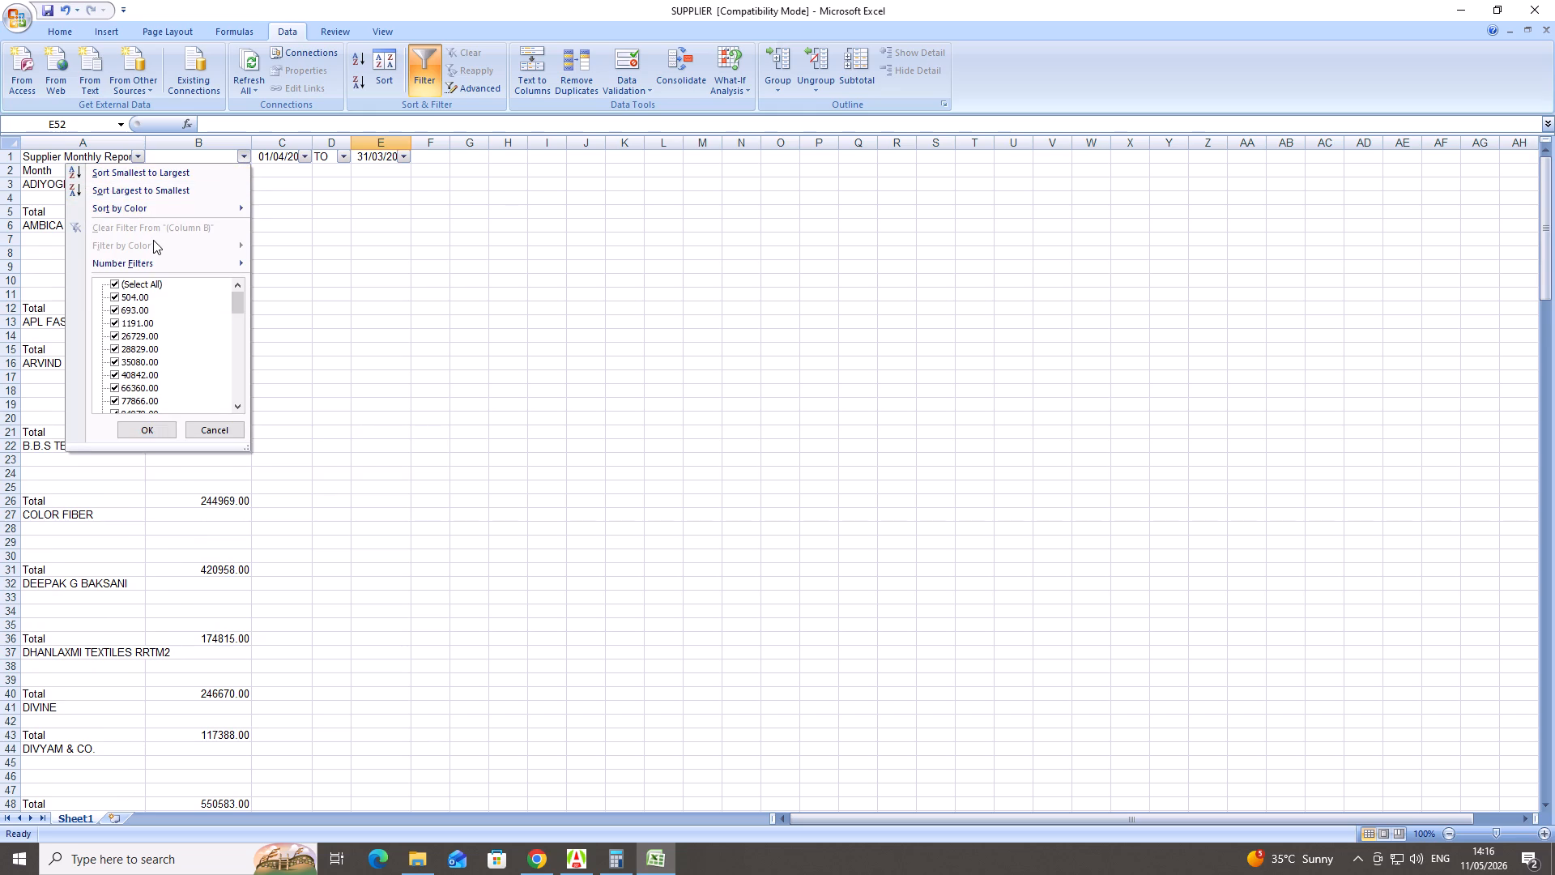
left_click(159, 167)
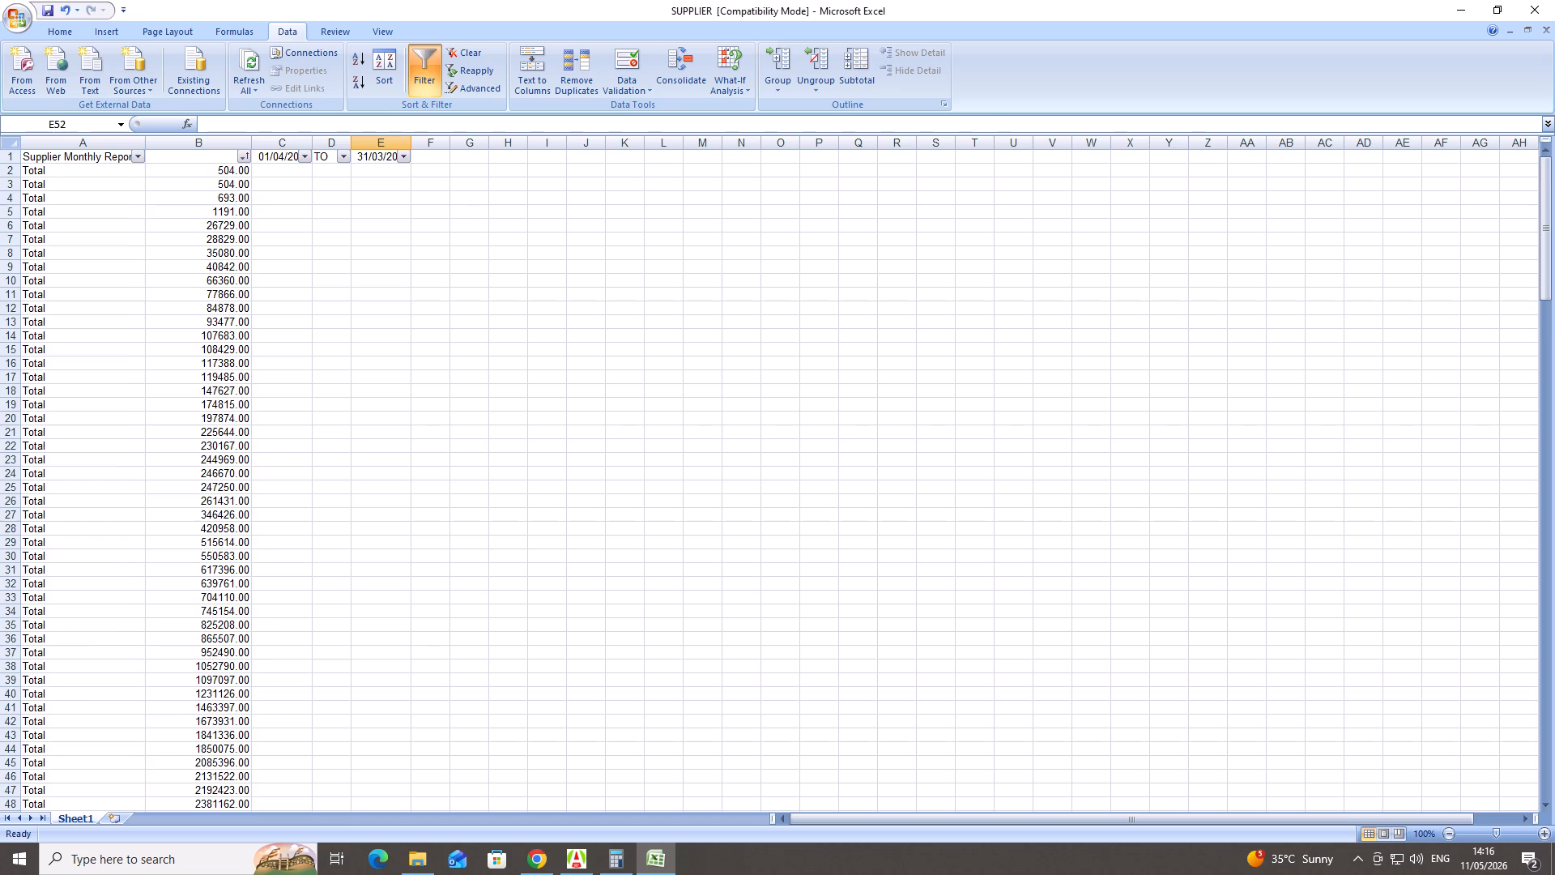
Clear the contents of the Total rows with amounts up to 952490.00, in cells A2:B37.
scroll(160, 217, "down", 12)
scroll(162, 224, "up", 3)
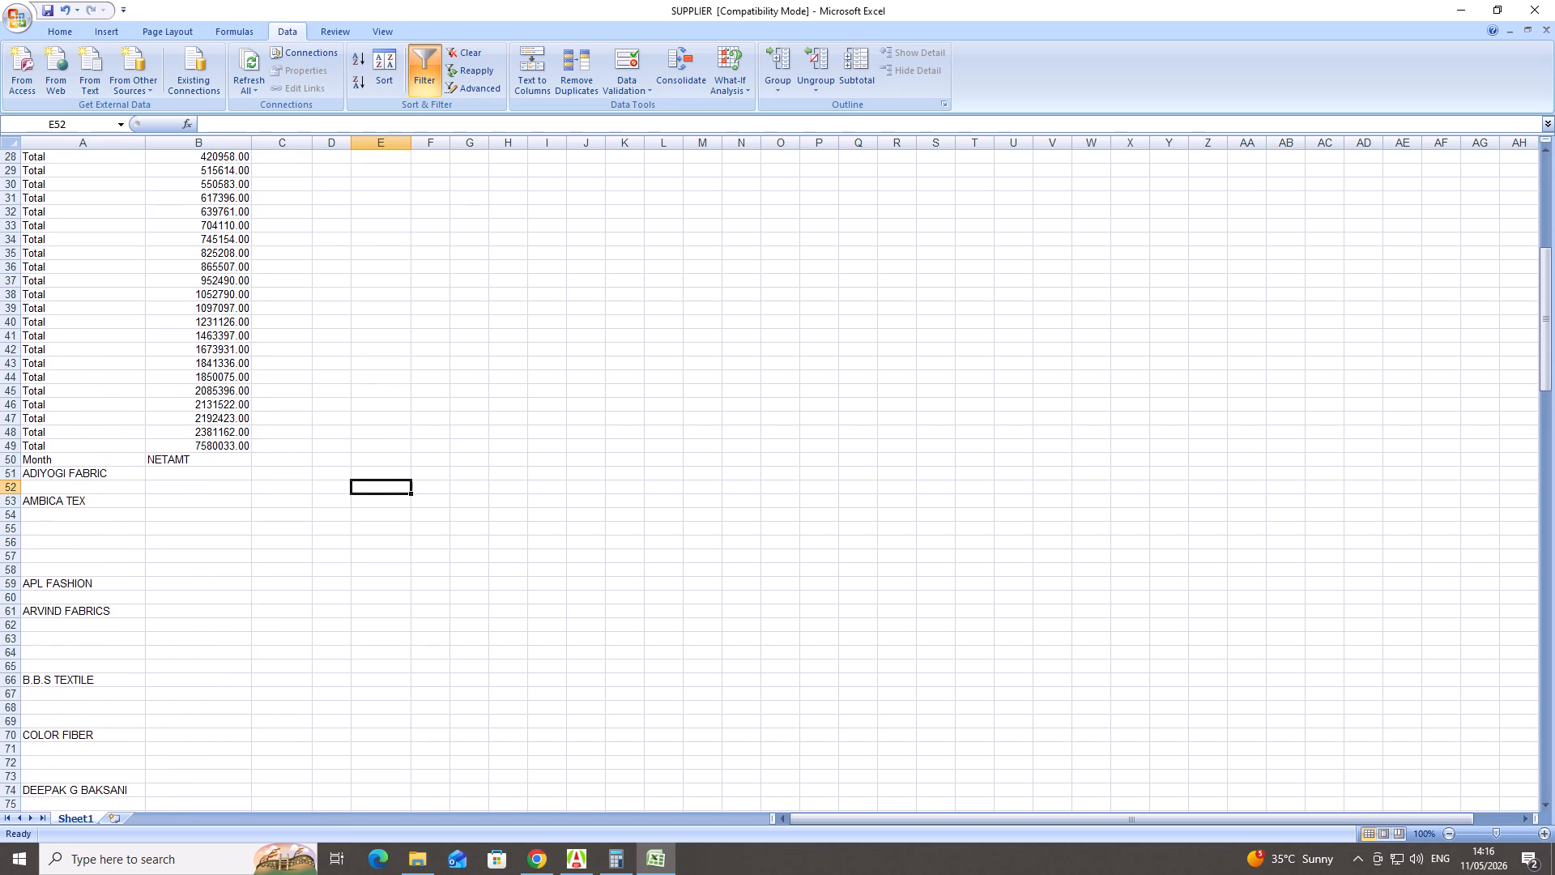
scroll(162, 224, "up", 9)
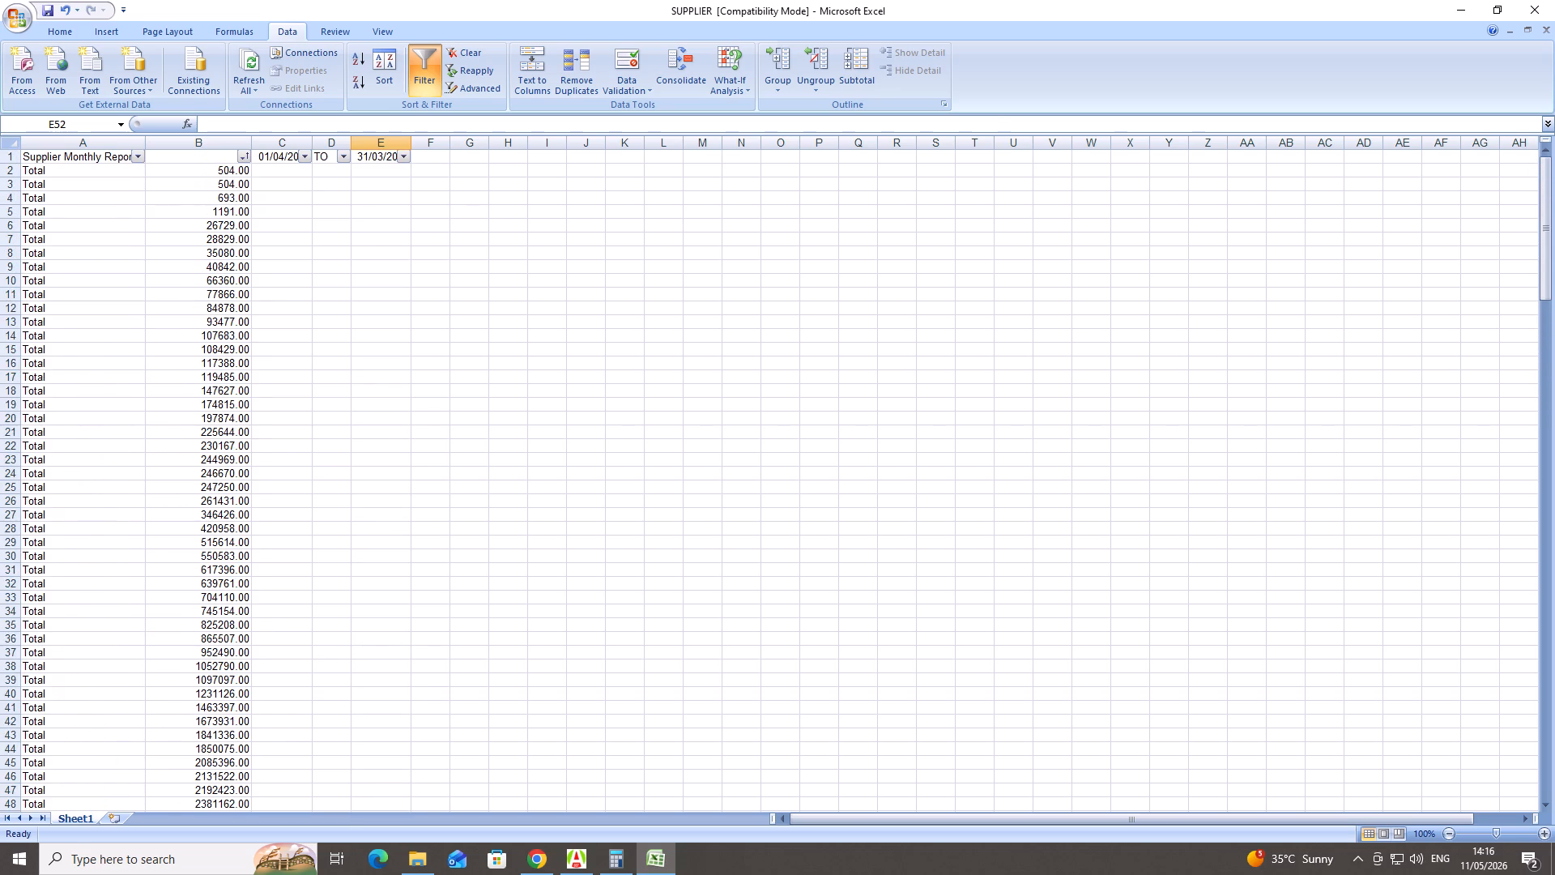
scroll(162, 224, "up", 3)
left_click_drag(34, 172, 230, 568)
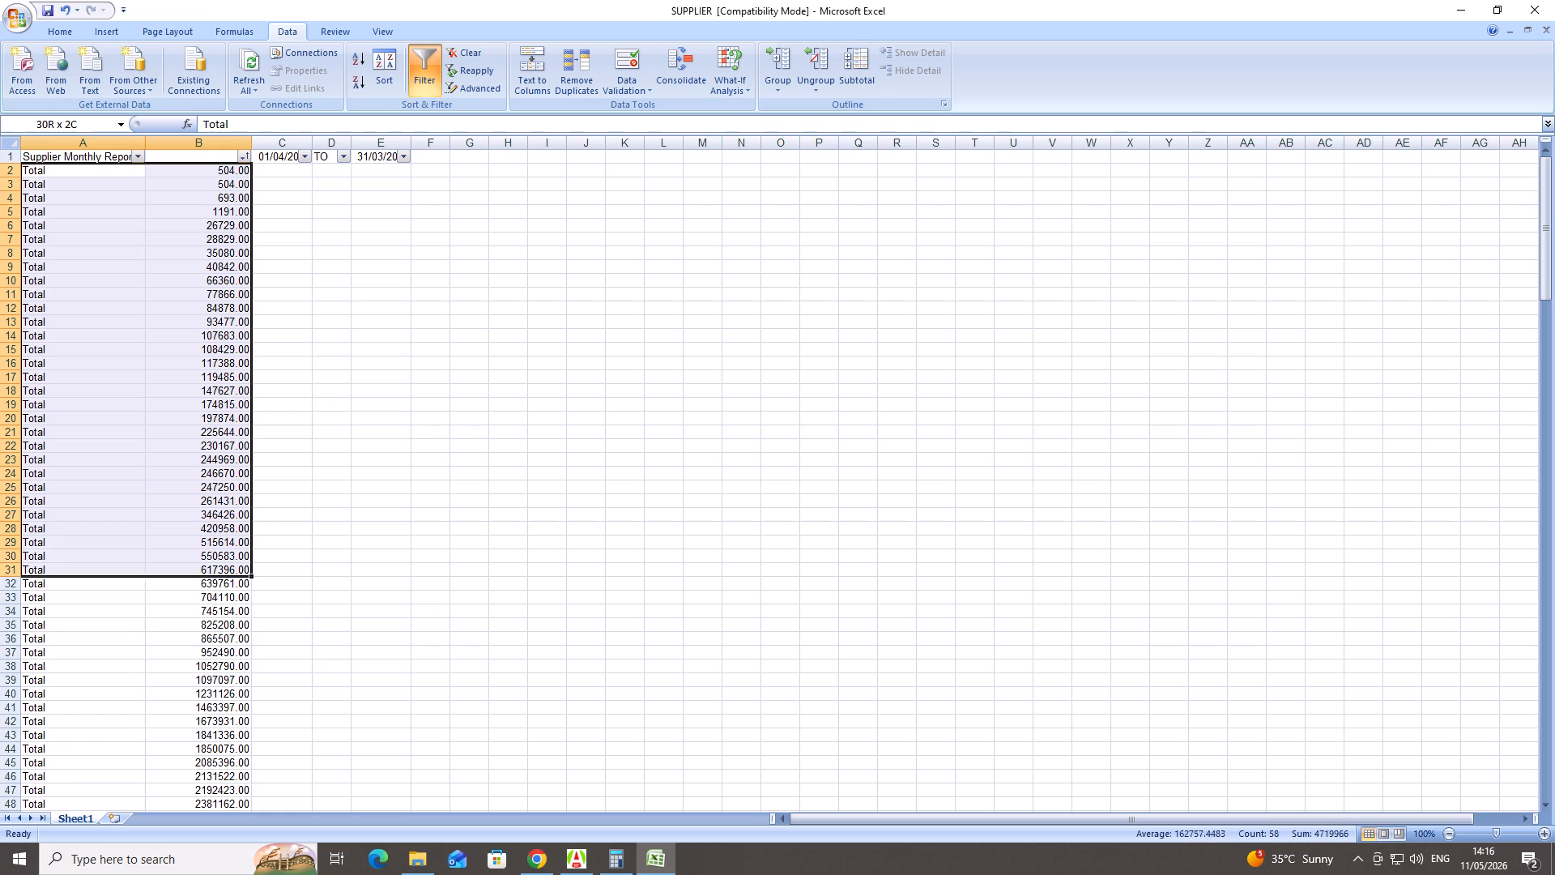
left_click_drag(230, 568, 229, 656)
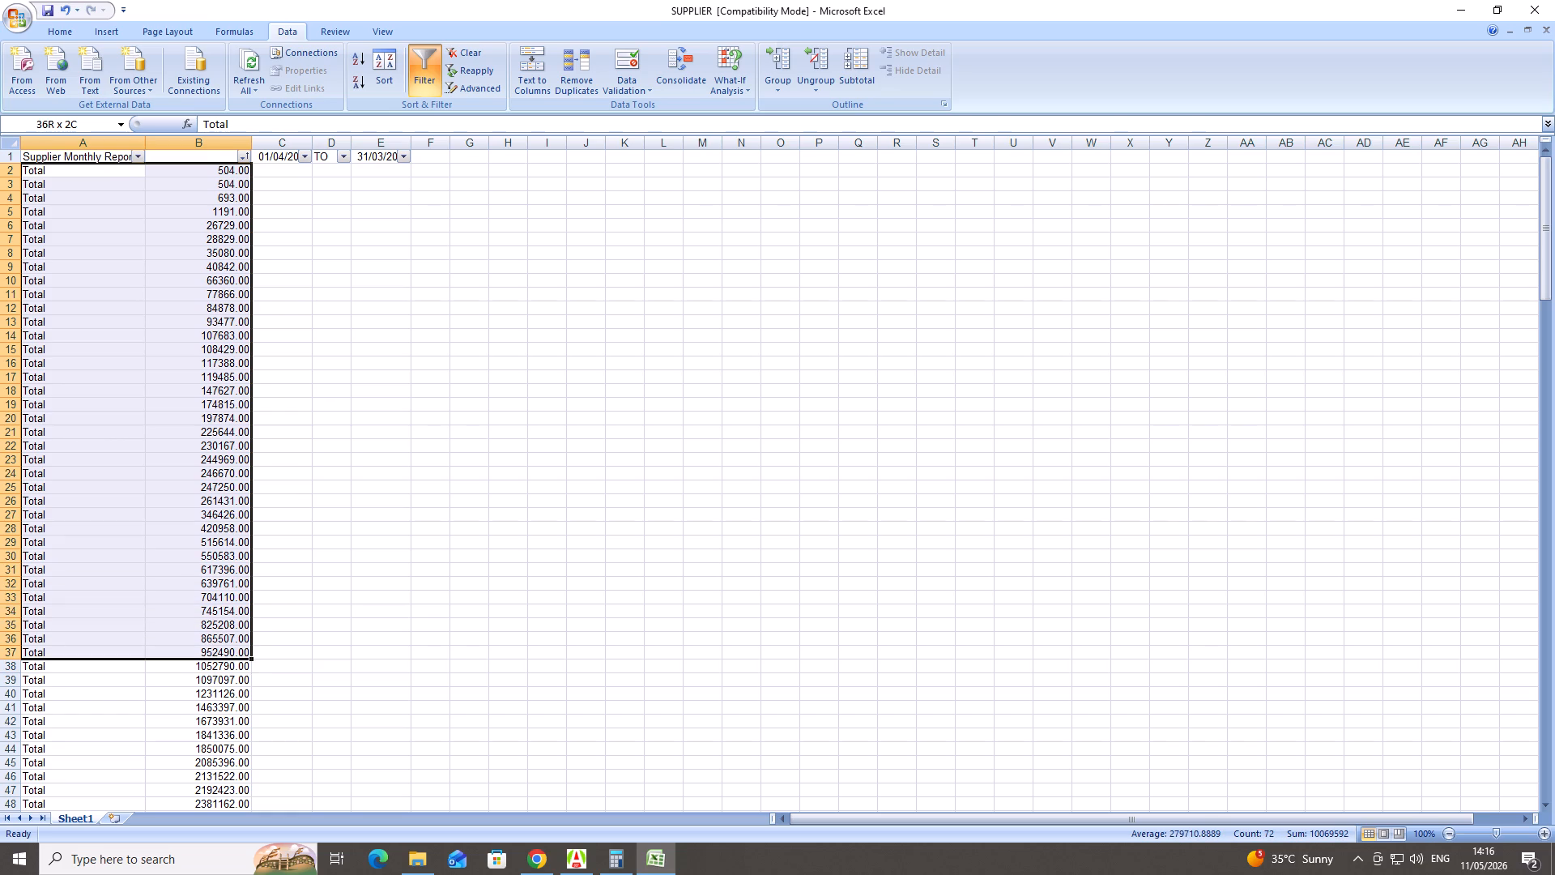
left_click_drag(229, 656, 232, 655)
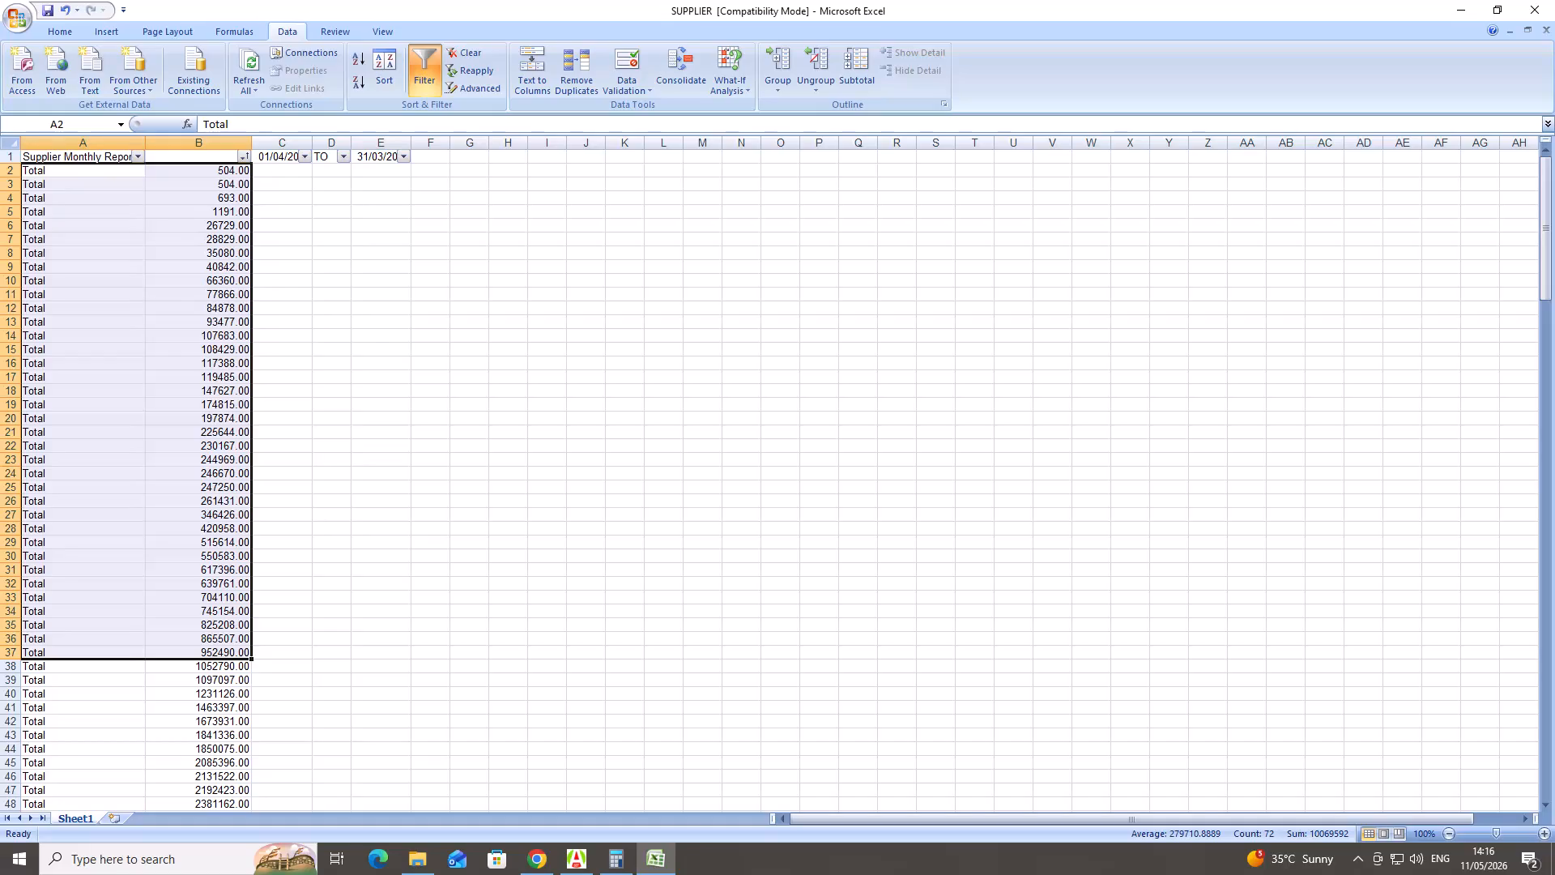
key("Delete")
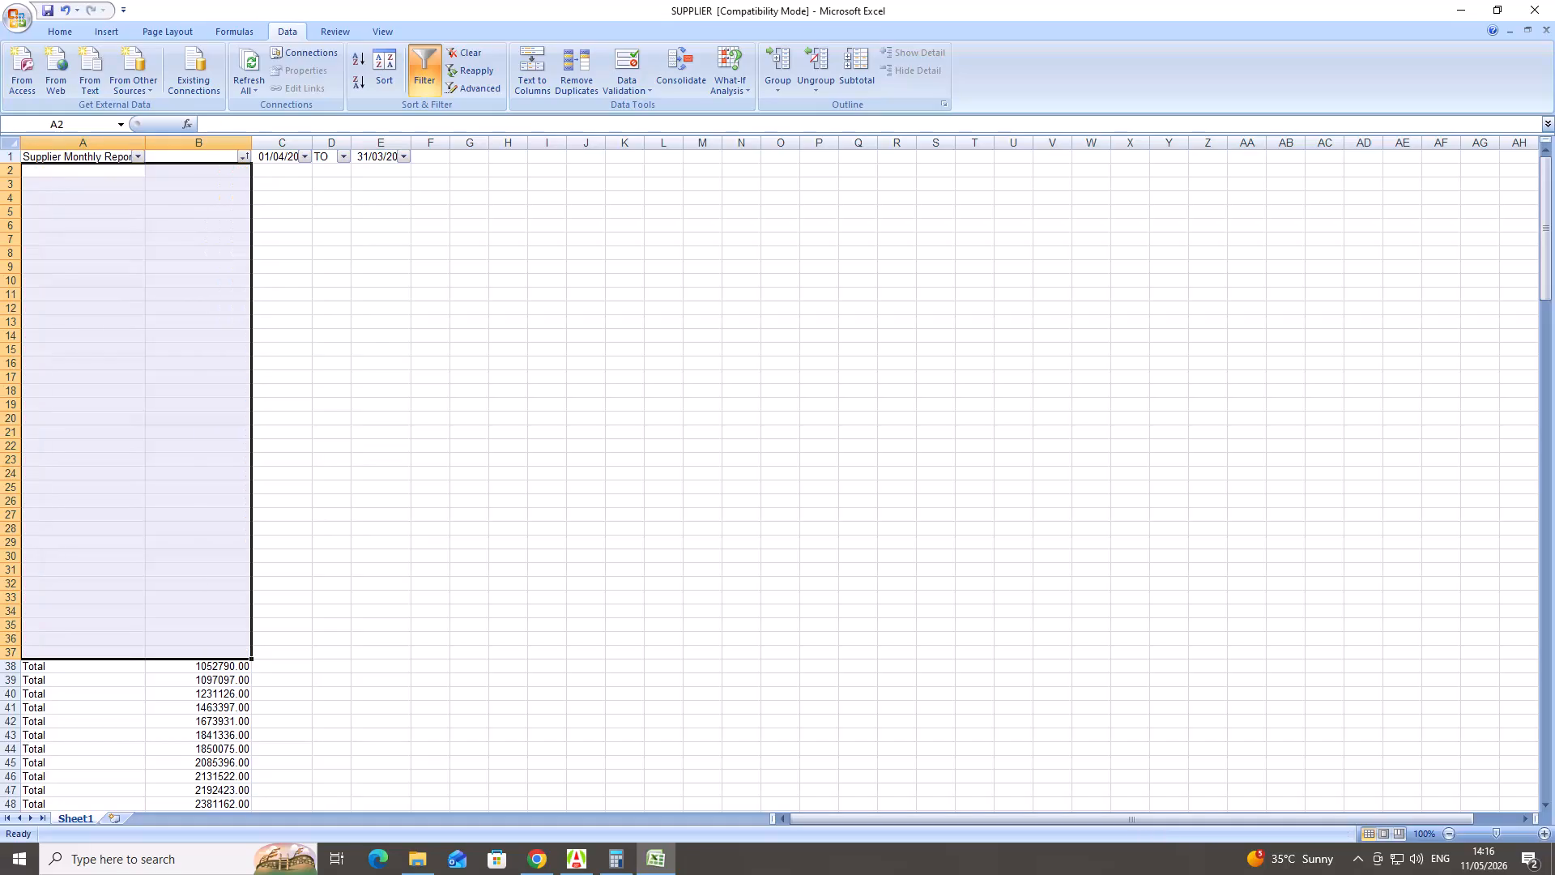
left_click(349, 494)
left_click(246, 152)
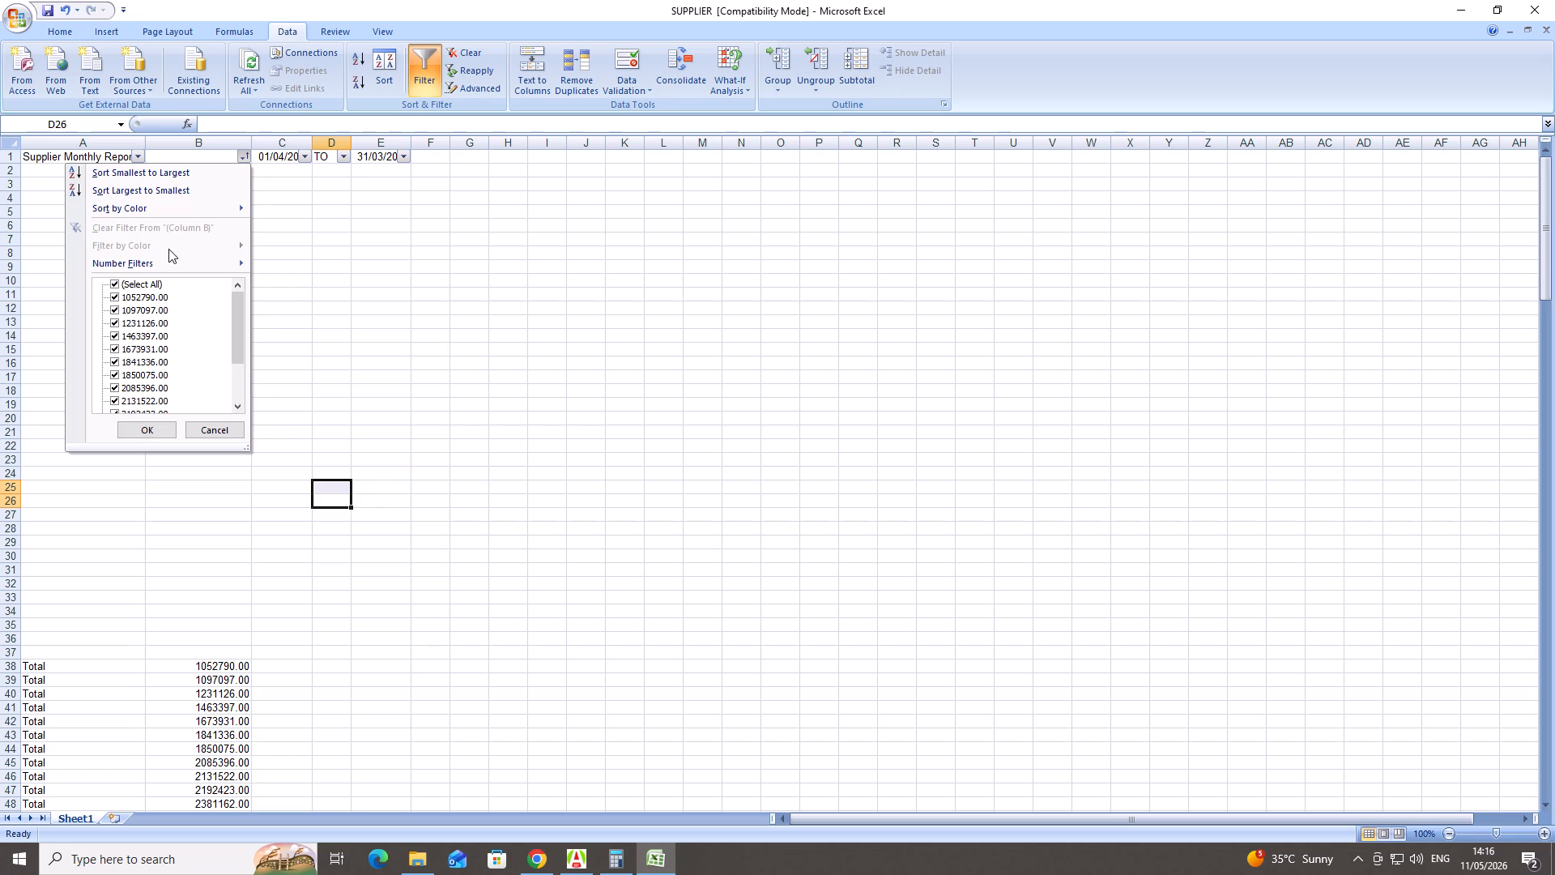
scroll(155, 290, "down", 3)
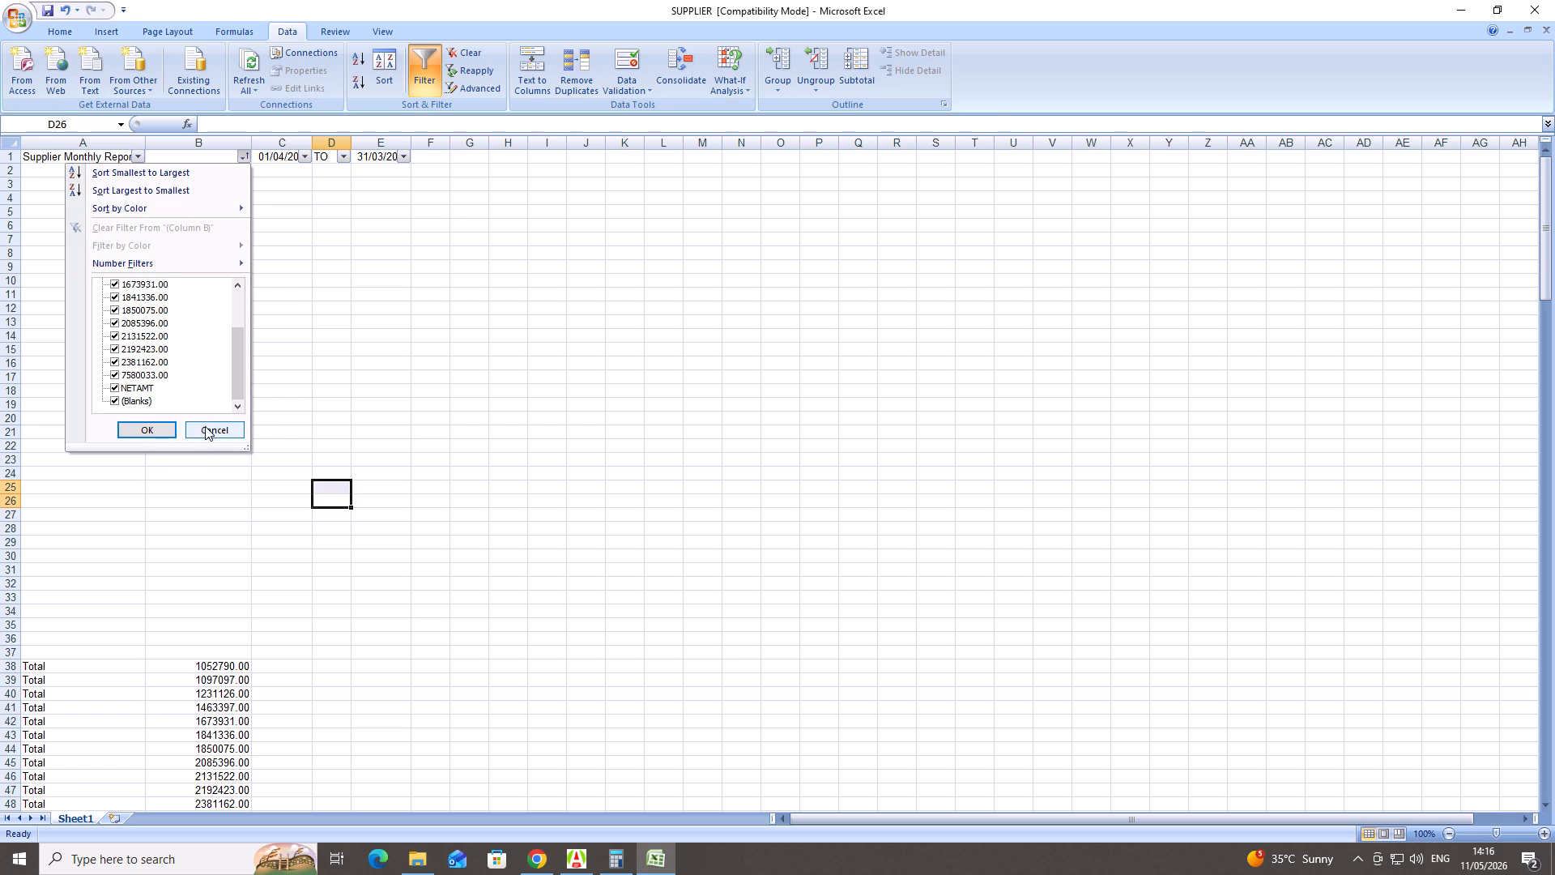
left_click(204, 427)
Sort the sheet by the amounts in column B from smallest to largest.
left_click(239, 160)
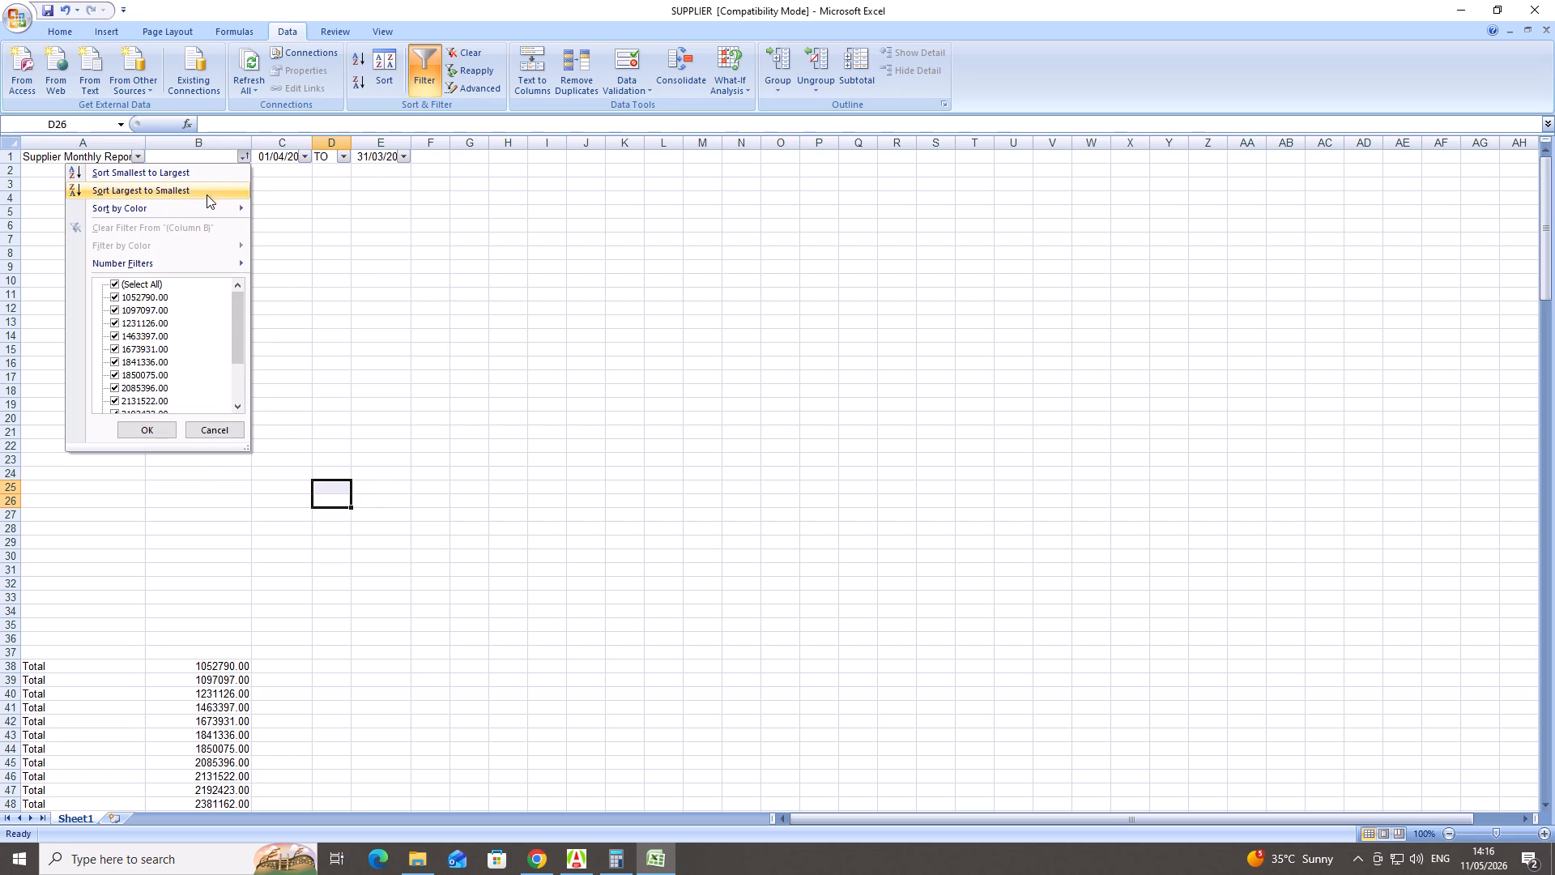
left_click(204, 177)
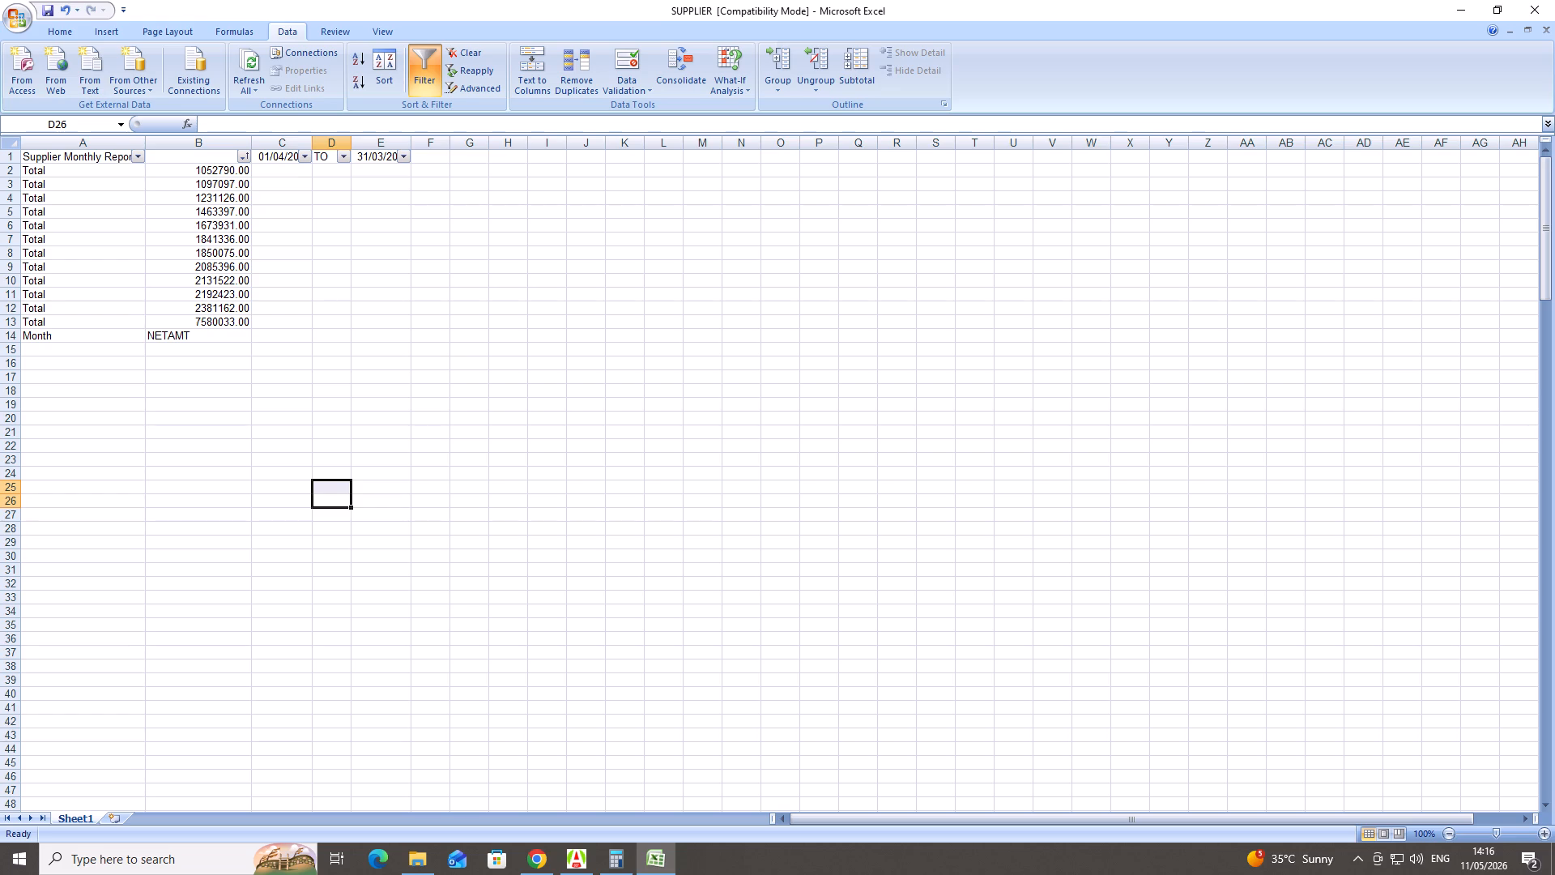
Look through the sorted Total rows and the supplier names further down the sheet.
scroll(198, 224, "up", 8)
scroll(202, 226, "down", 5)
scroll(202, 226, "up", 4)
scroll(202, 226, "down", 6)
scroll(202, 226, "up", 2)
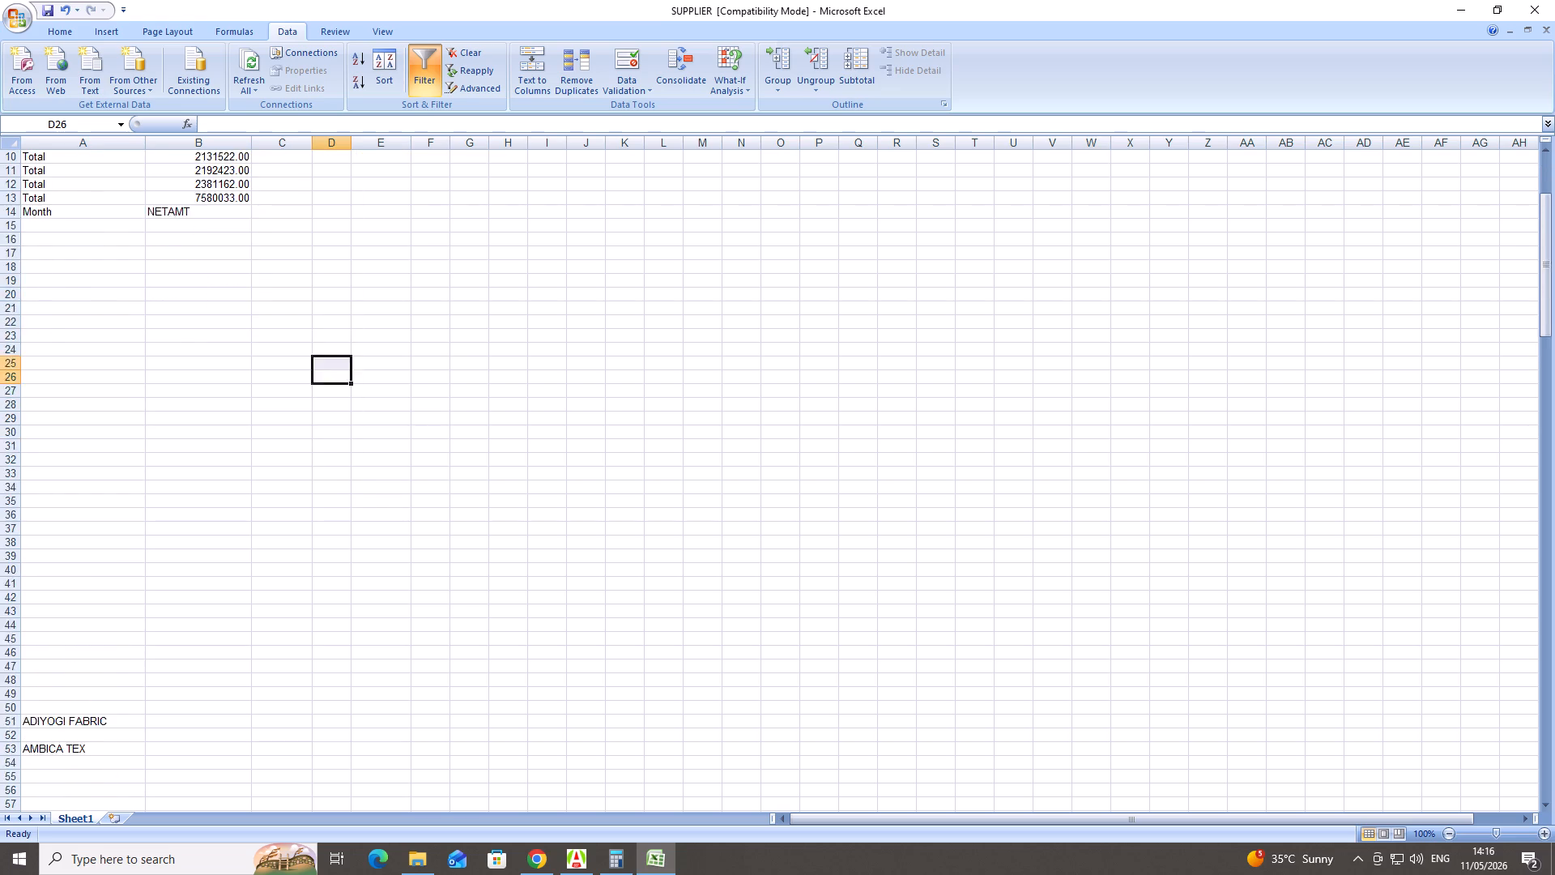
scroll(202, 226, "up", 9)
scroll(202, 226, "down", 8)
scroll(202, 233, "up", 7)
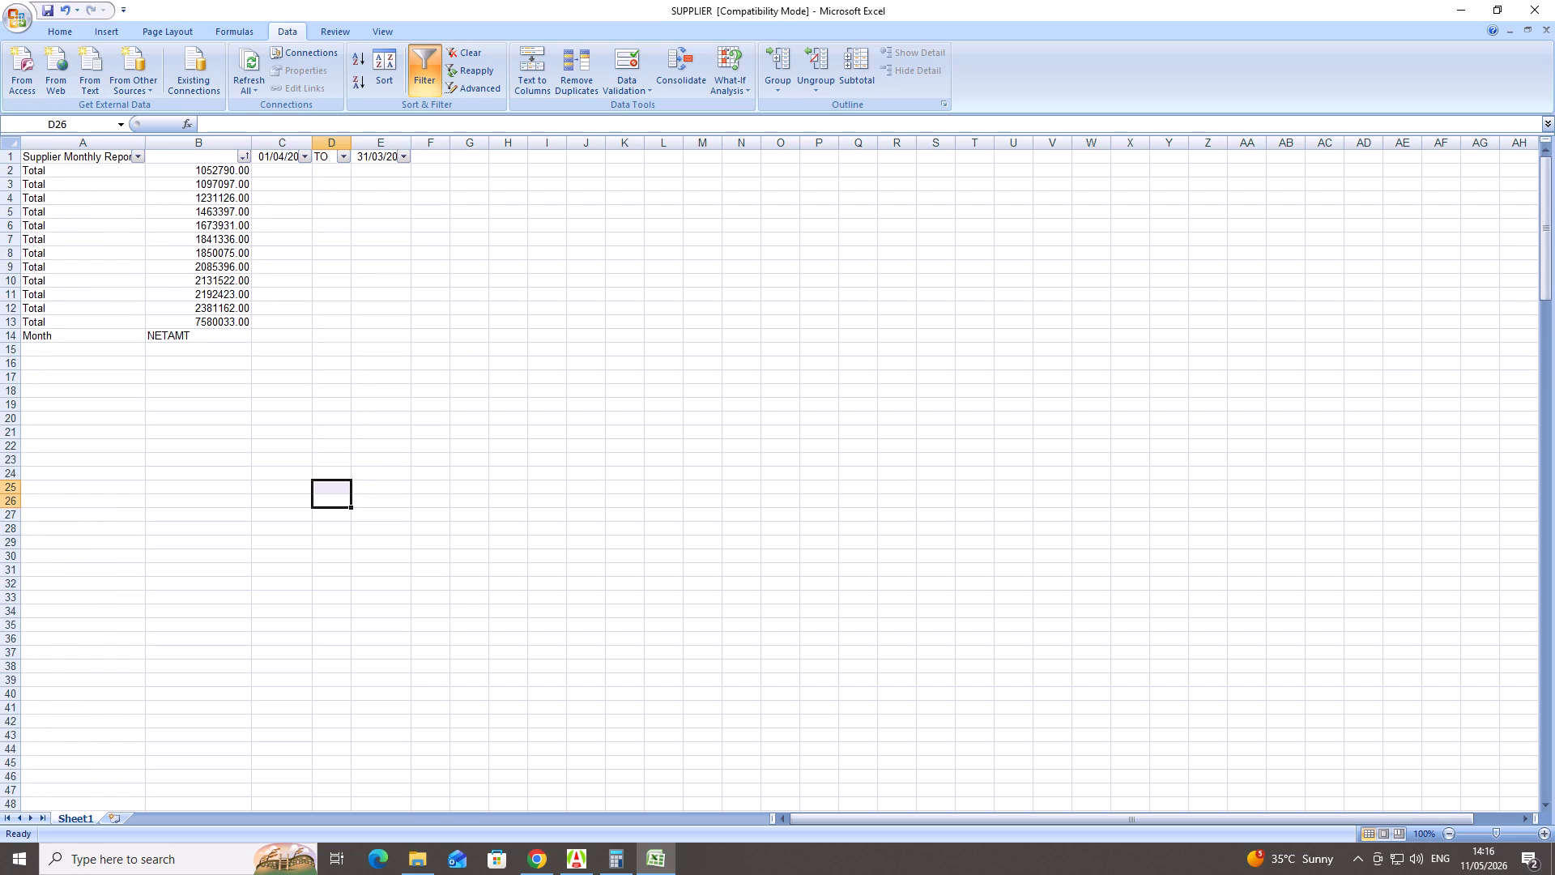
scroll(202, 233, "up", 7)
Reapply the smallest-to-largest sort to the amounts in column B.
left_click(241, 156)
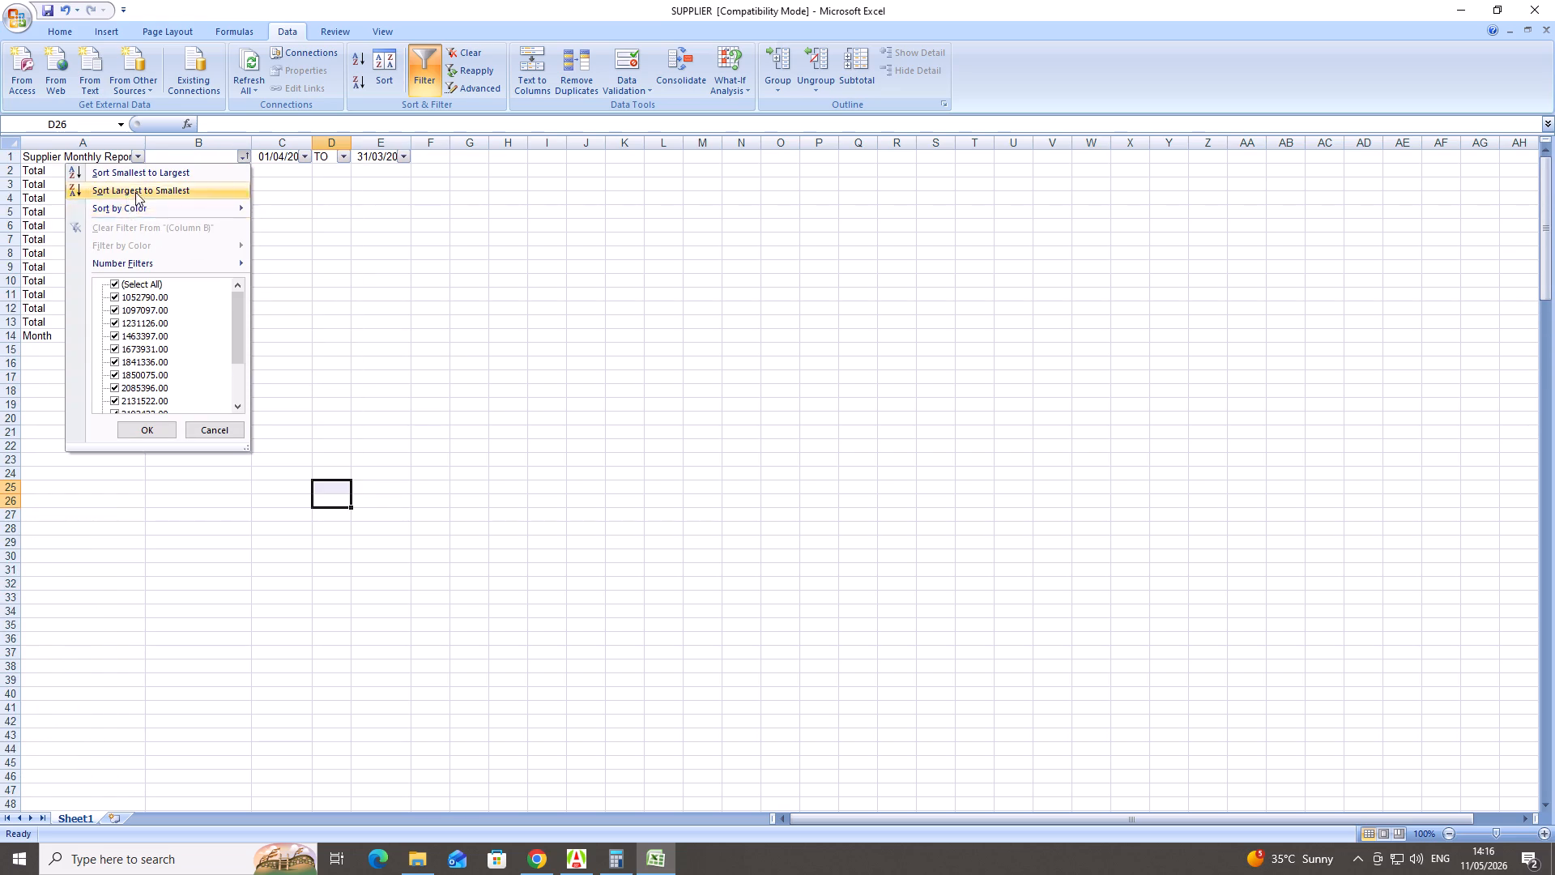
left_click(146, 174)
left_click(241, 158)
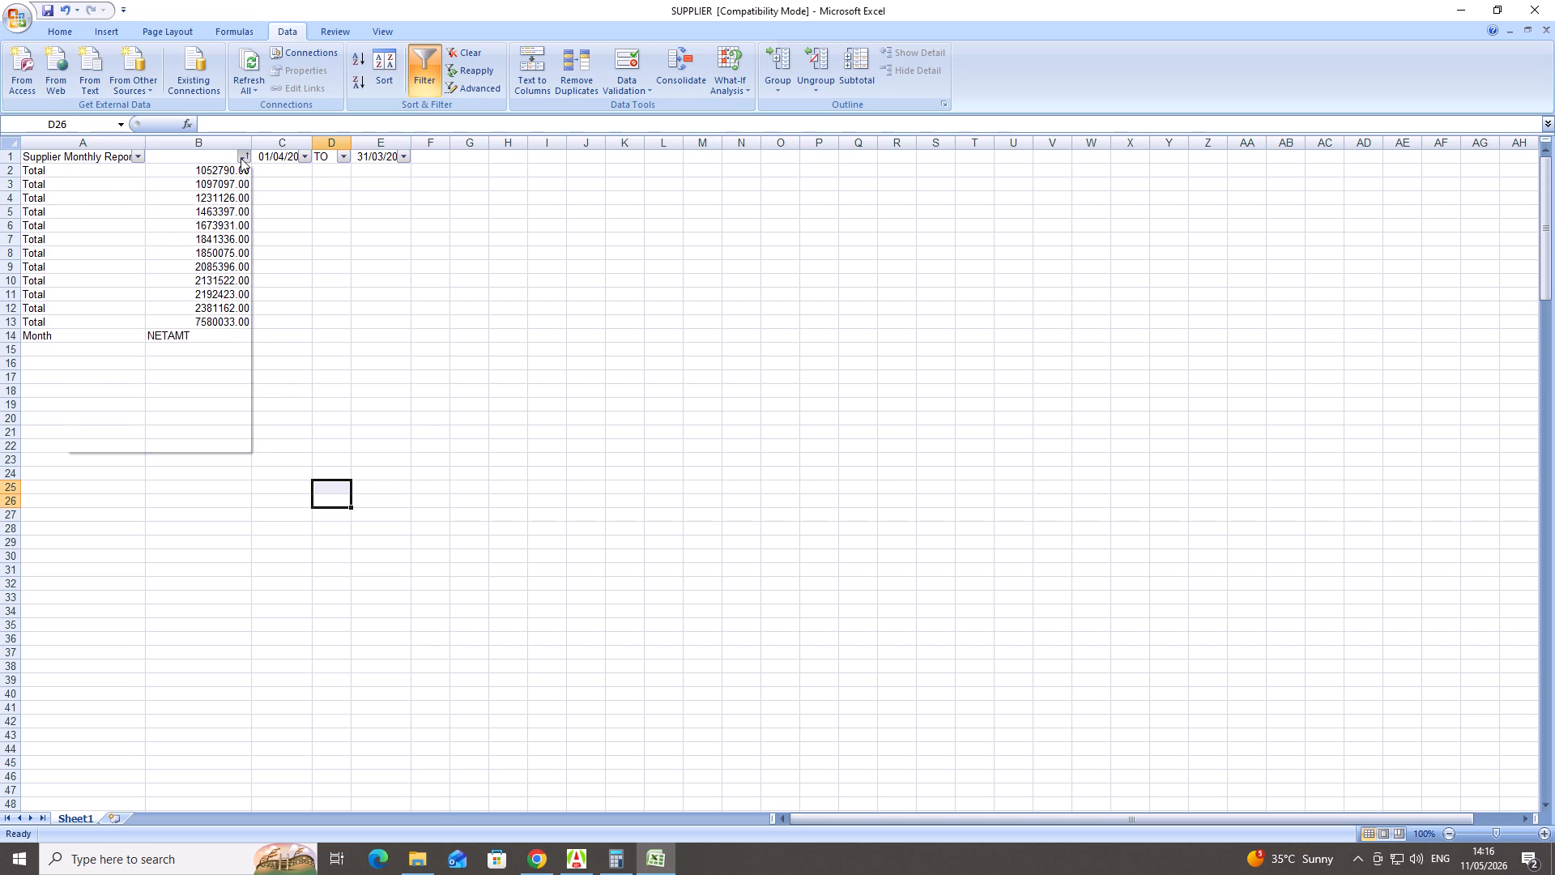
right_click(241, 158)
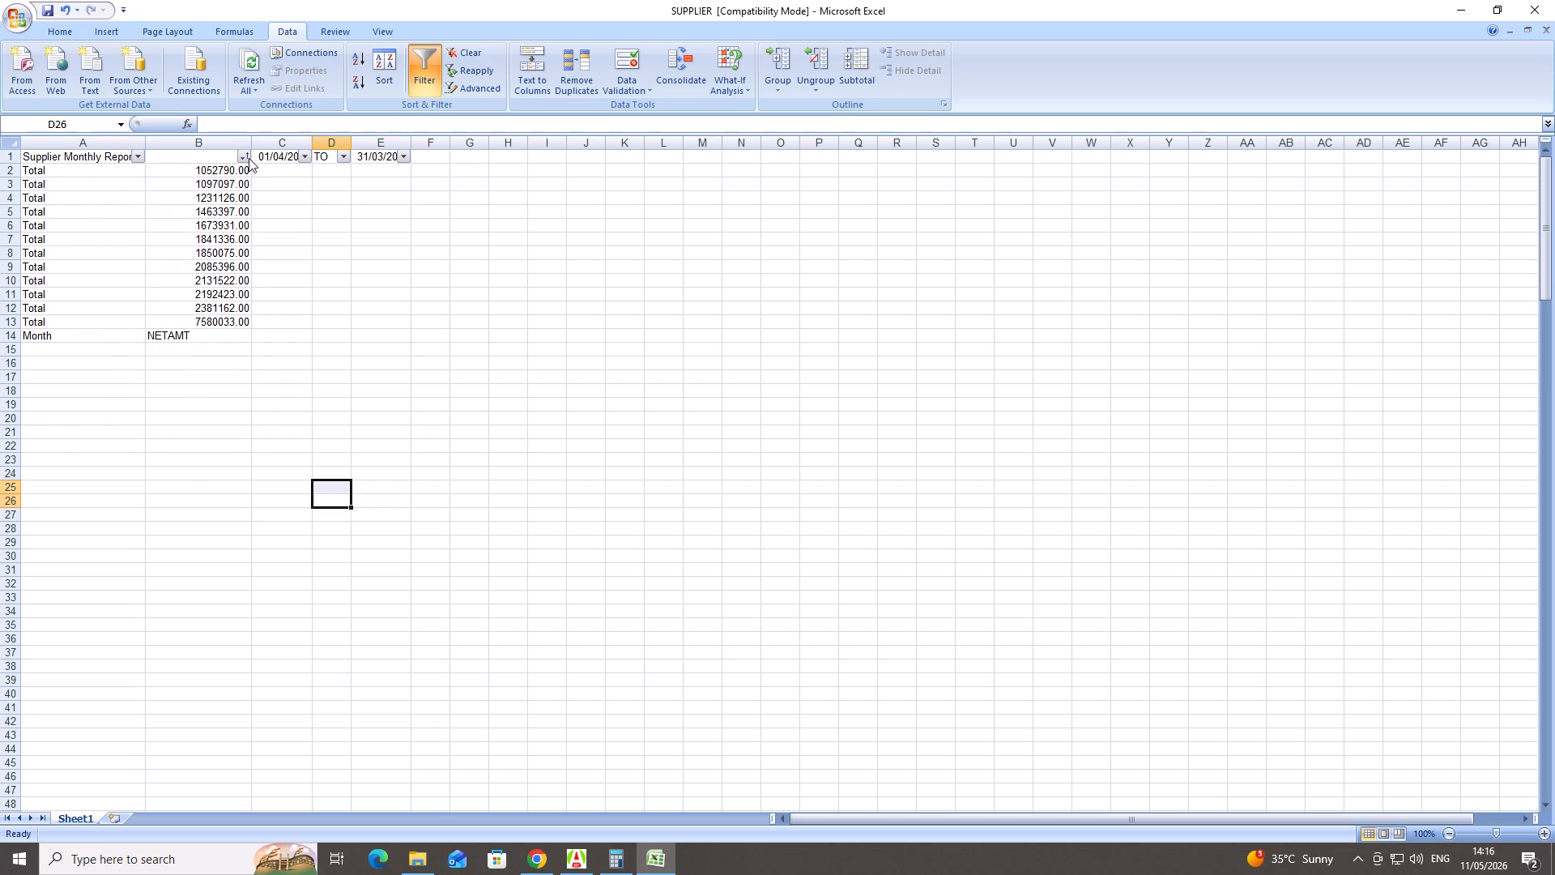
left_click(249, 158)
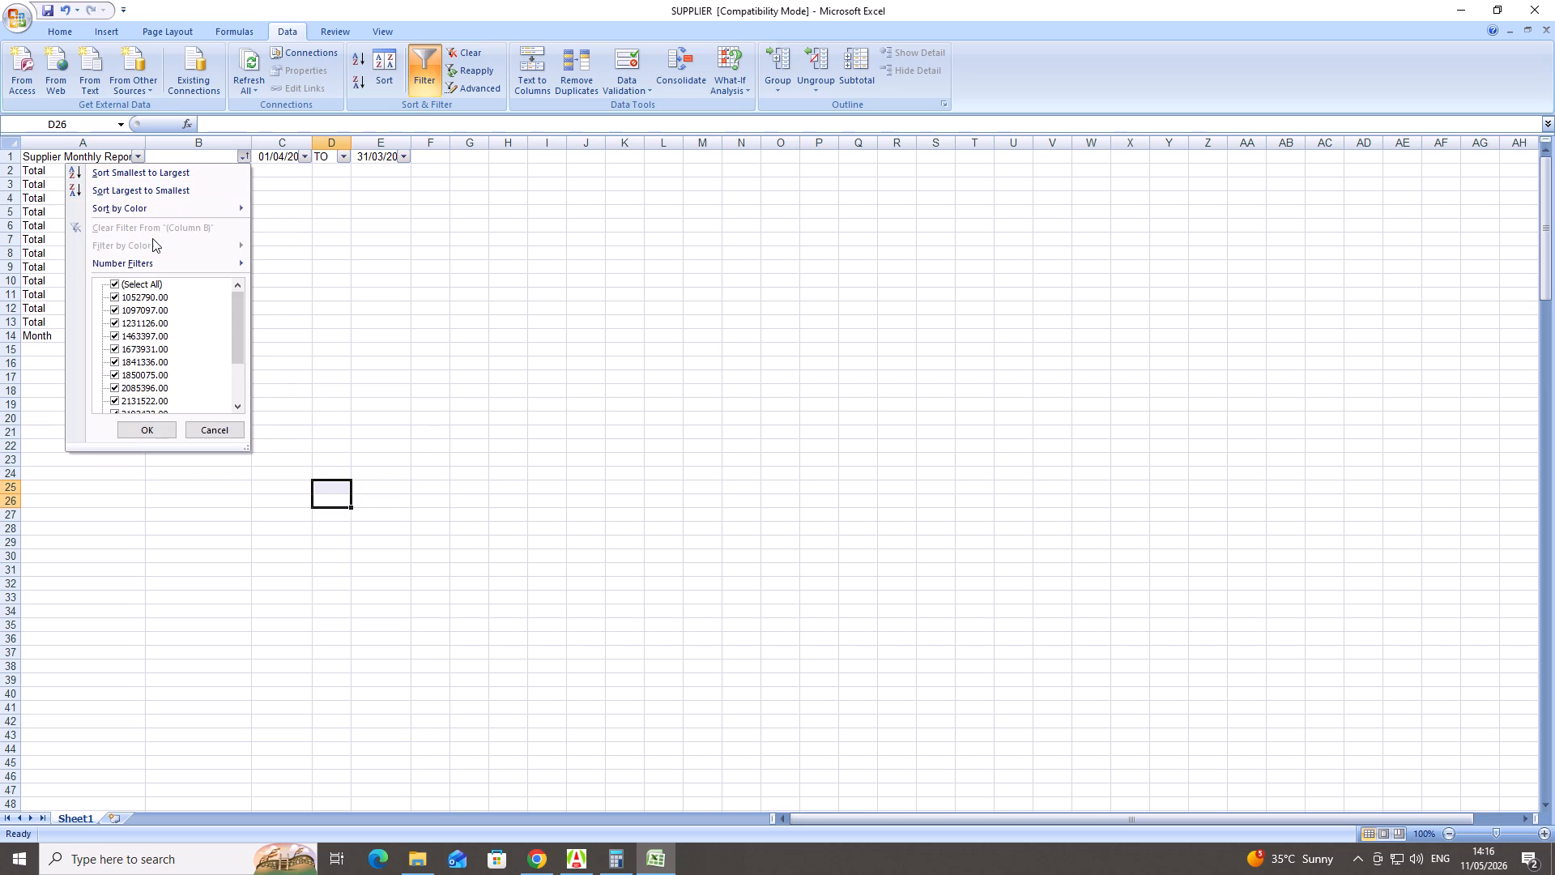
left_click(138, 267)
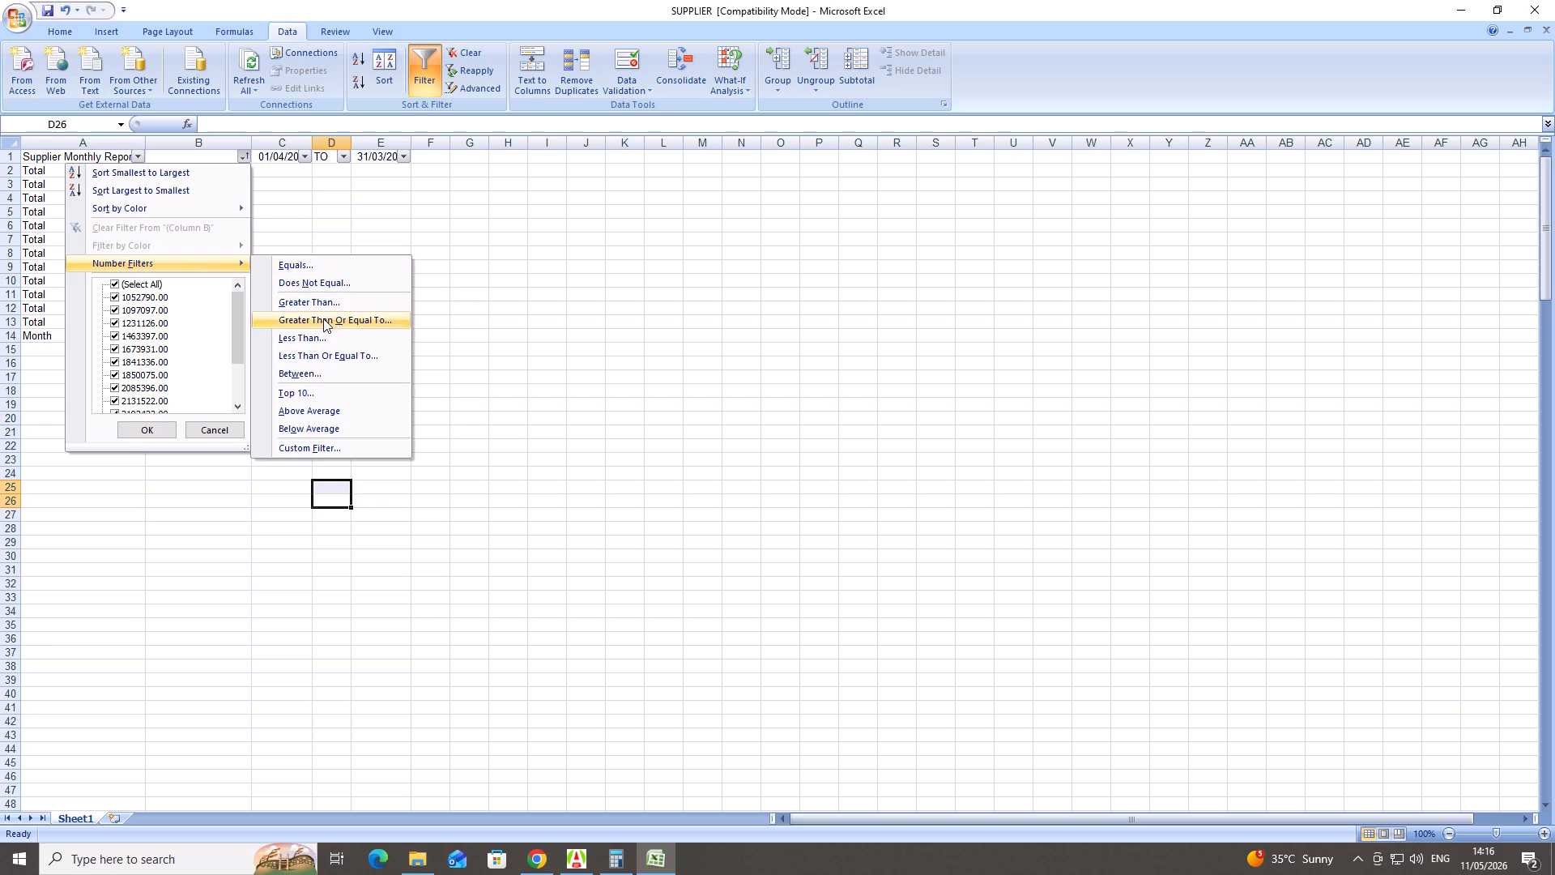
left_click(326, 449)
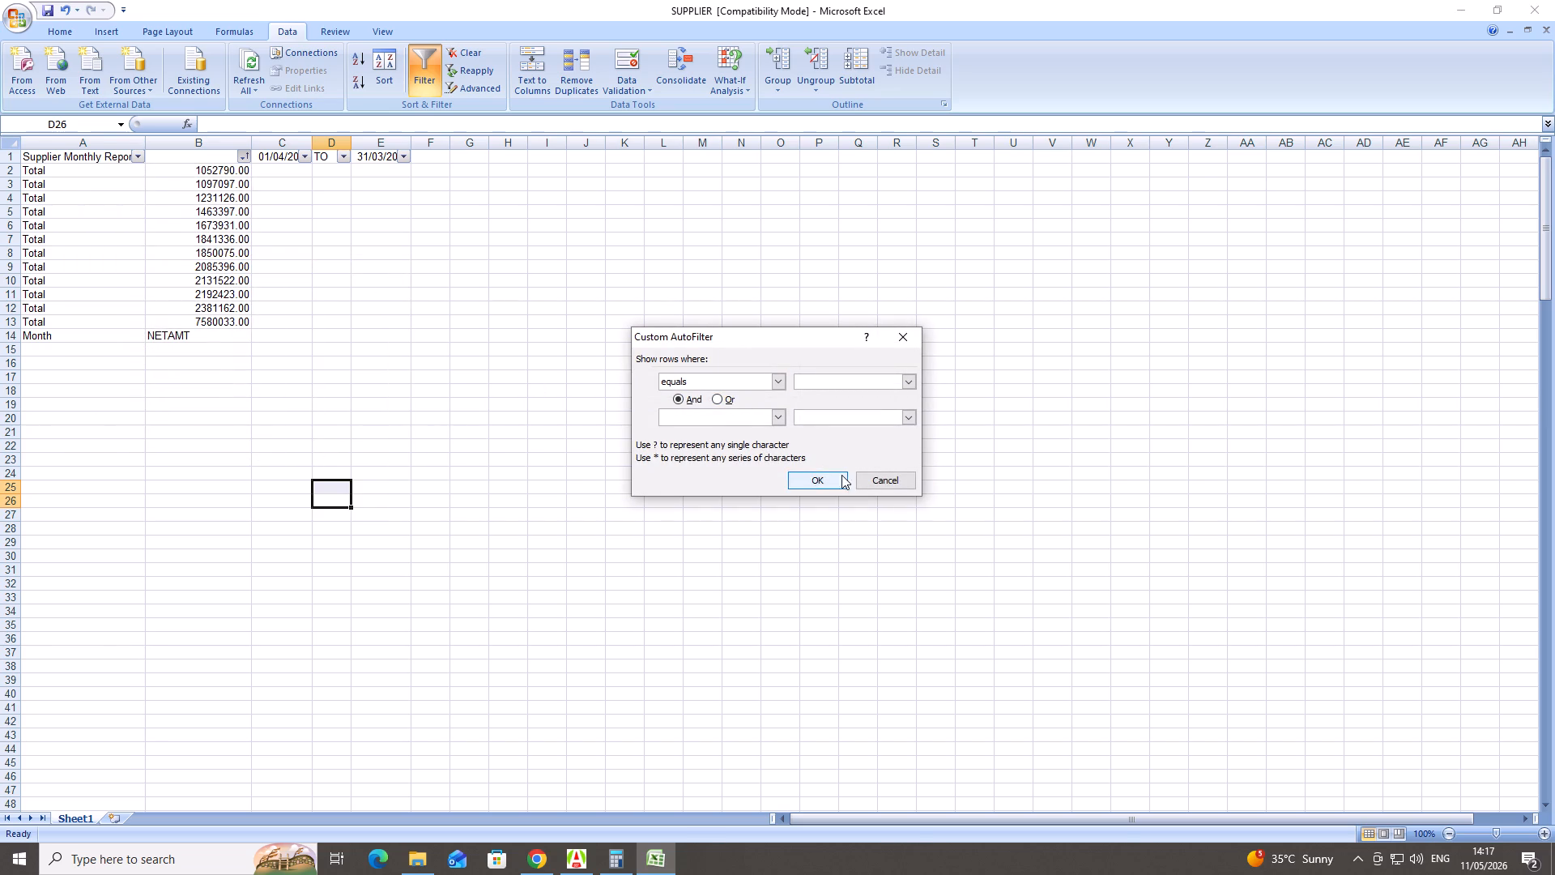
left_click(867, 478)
Open the sort and filter options for the amounts in column B.
left_click(249, 161)
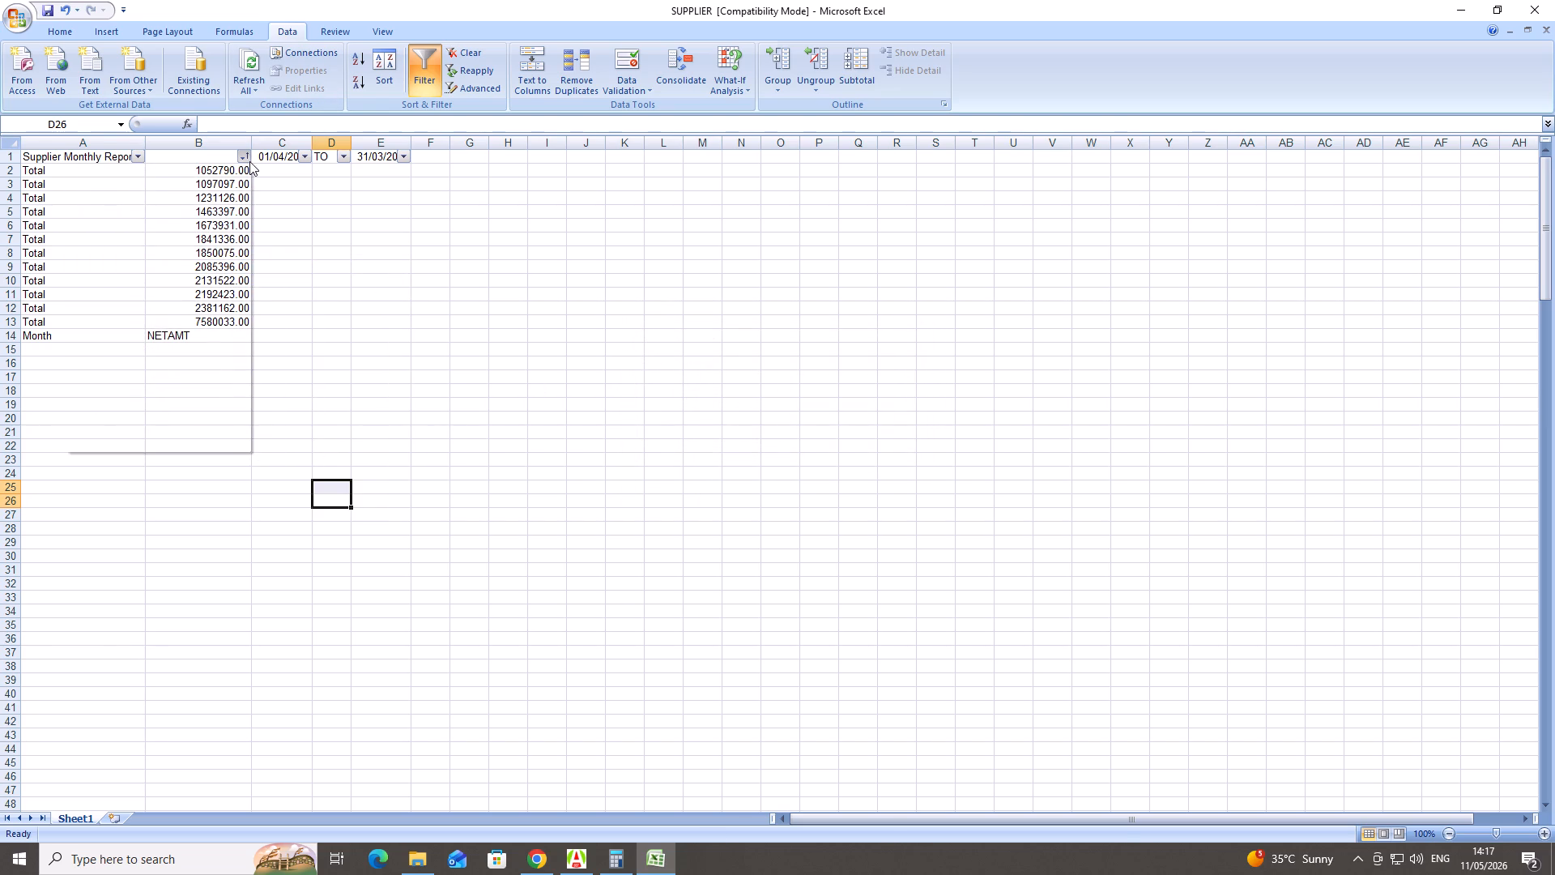
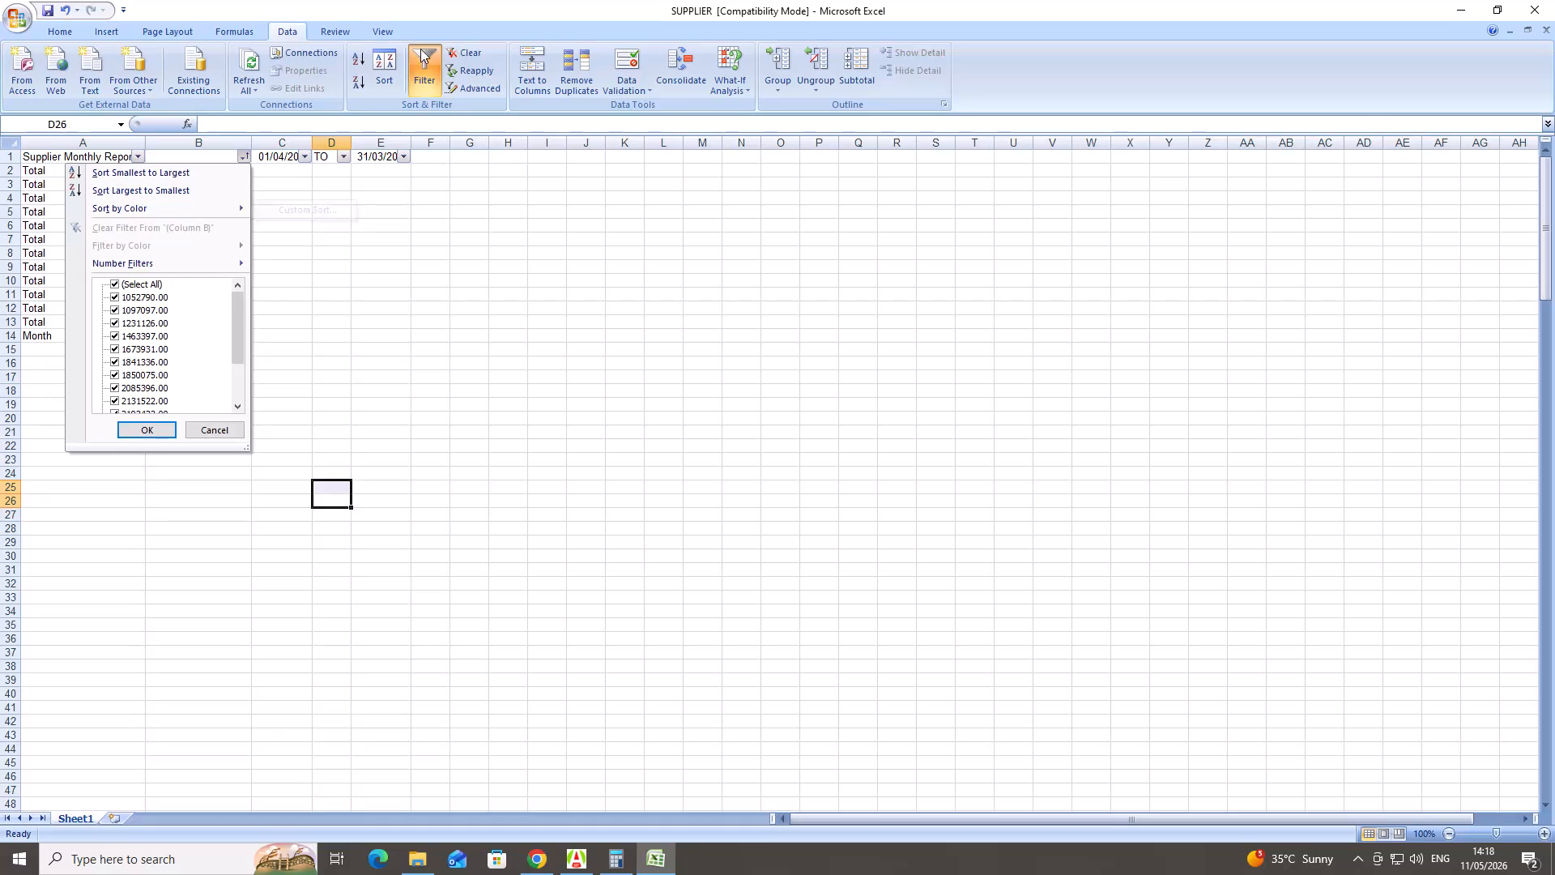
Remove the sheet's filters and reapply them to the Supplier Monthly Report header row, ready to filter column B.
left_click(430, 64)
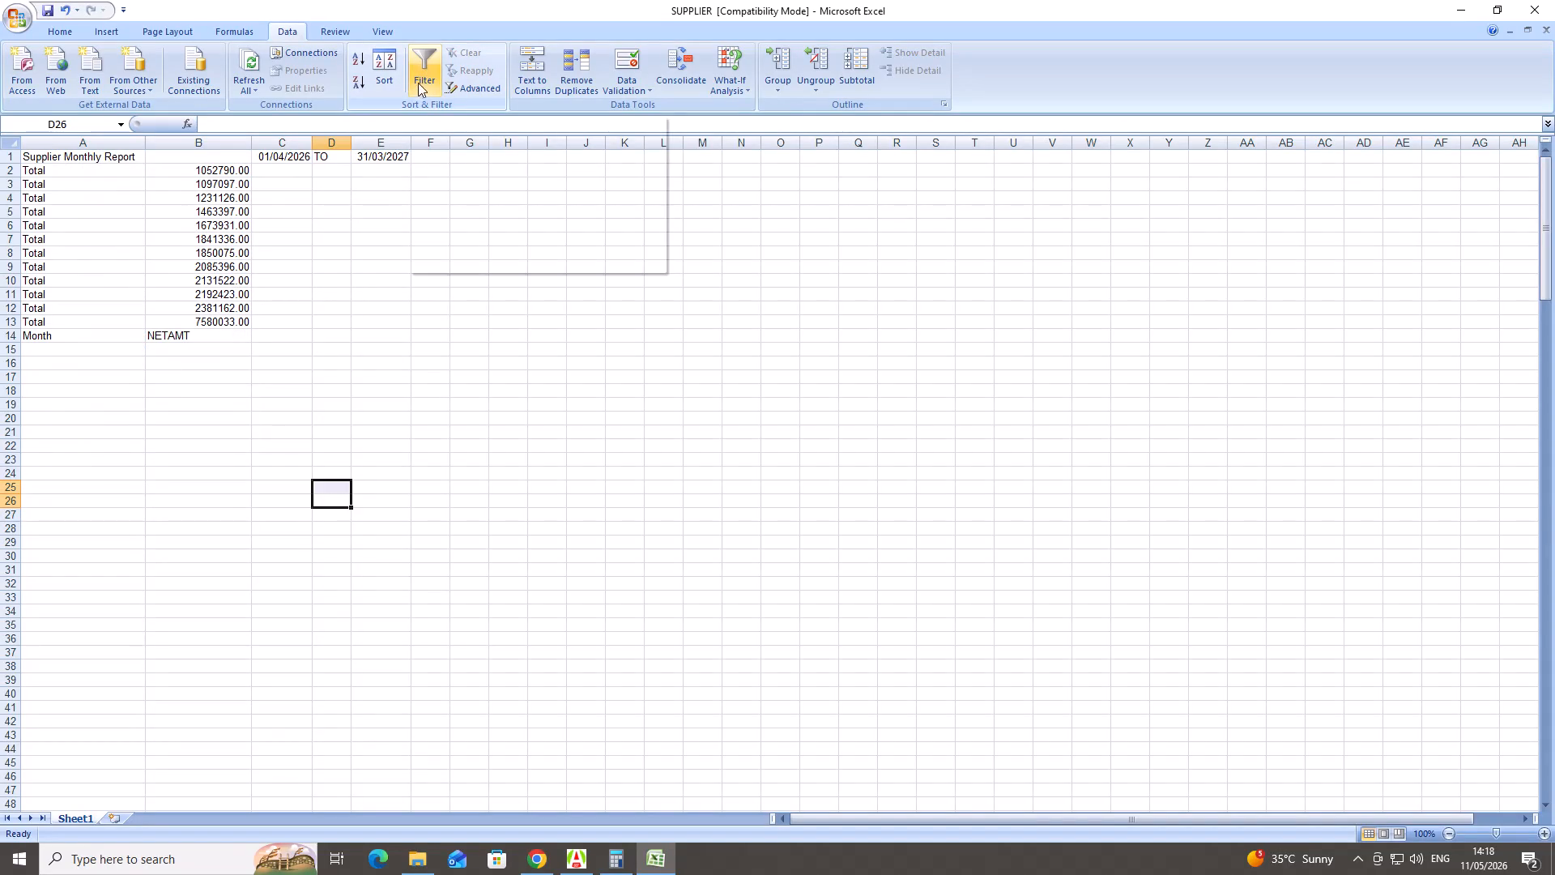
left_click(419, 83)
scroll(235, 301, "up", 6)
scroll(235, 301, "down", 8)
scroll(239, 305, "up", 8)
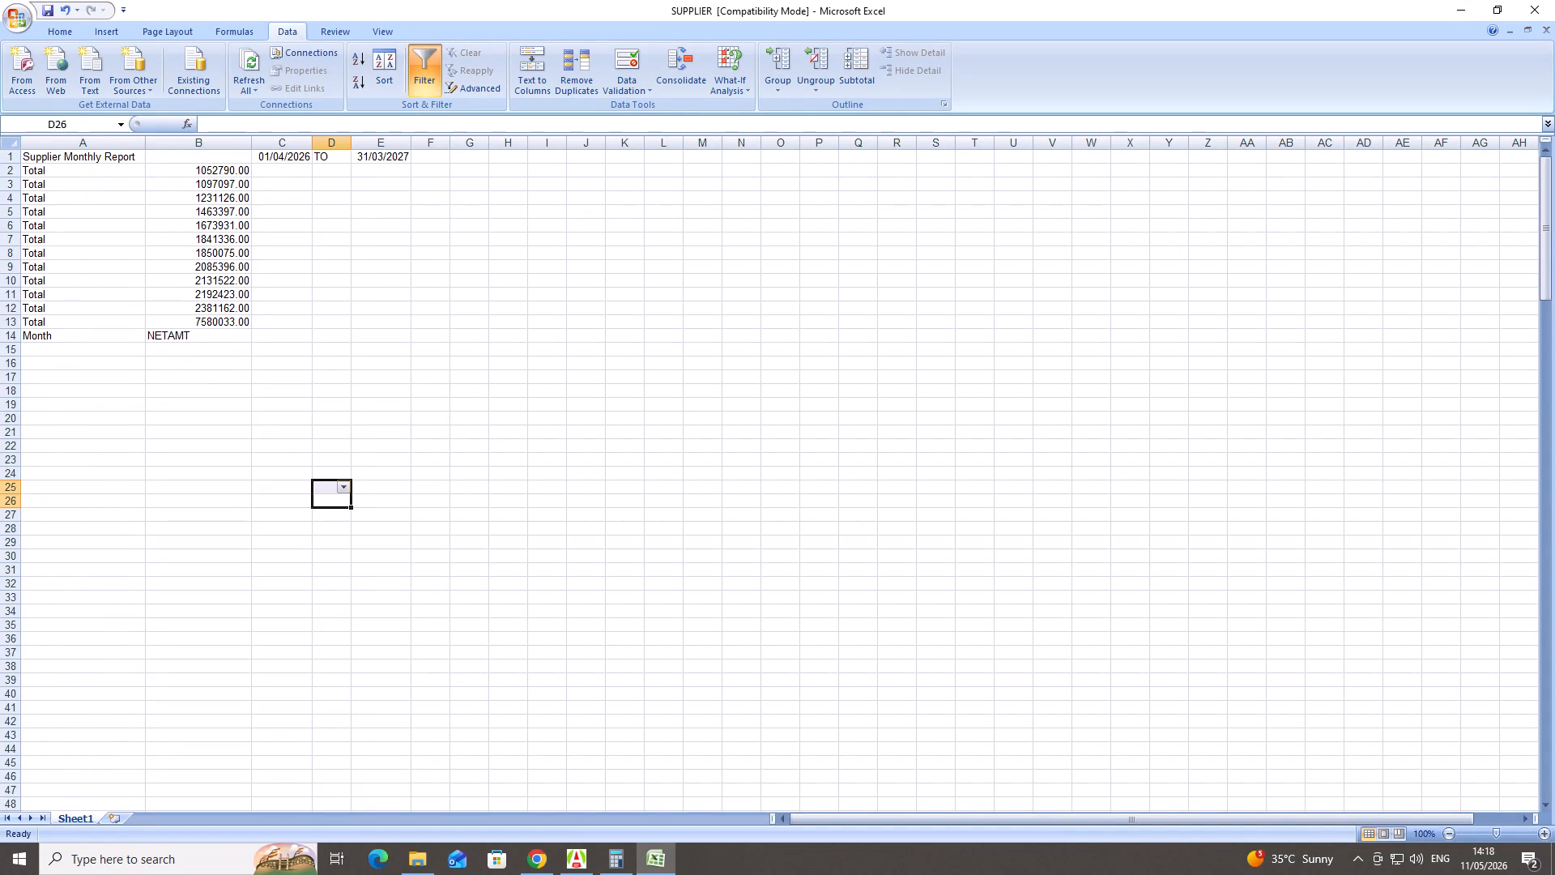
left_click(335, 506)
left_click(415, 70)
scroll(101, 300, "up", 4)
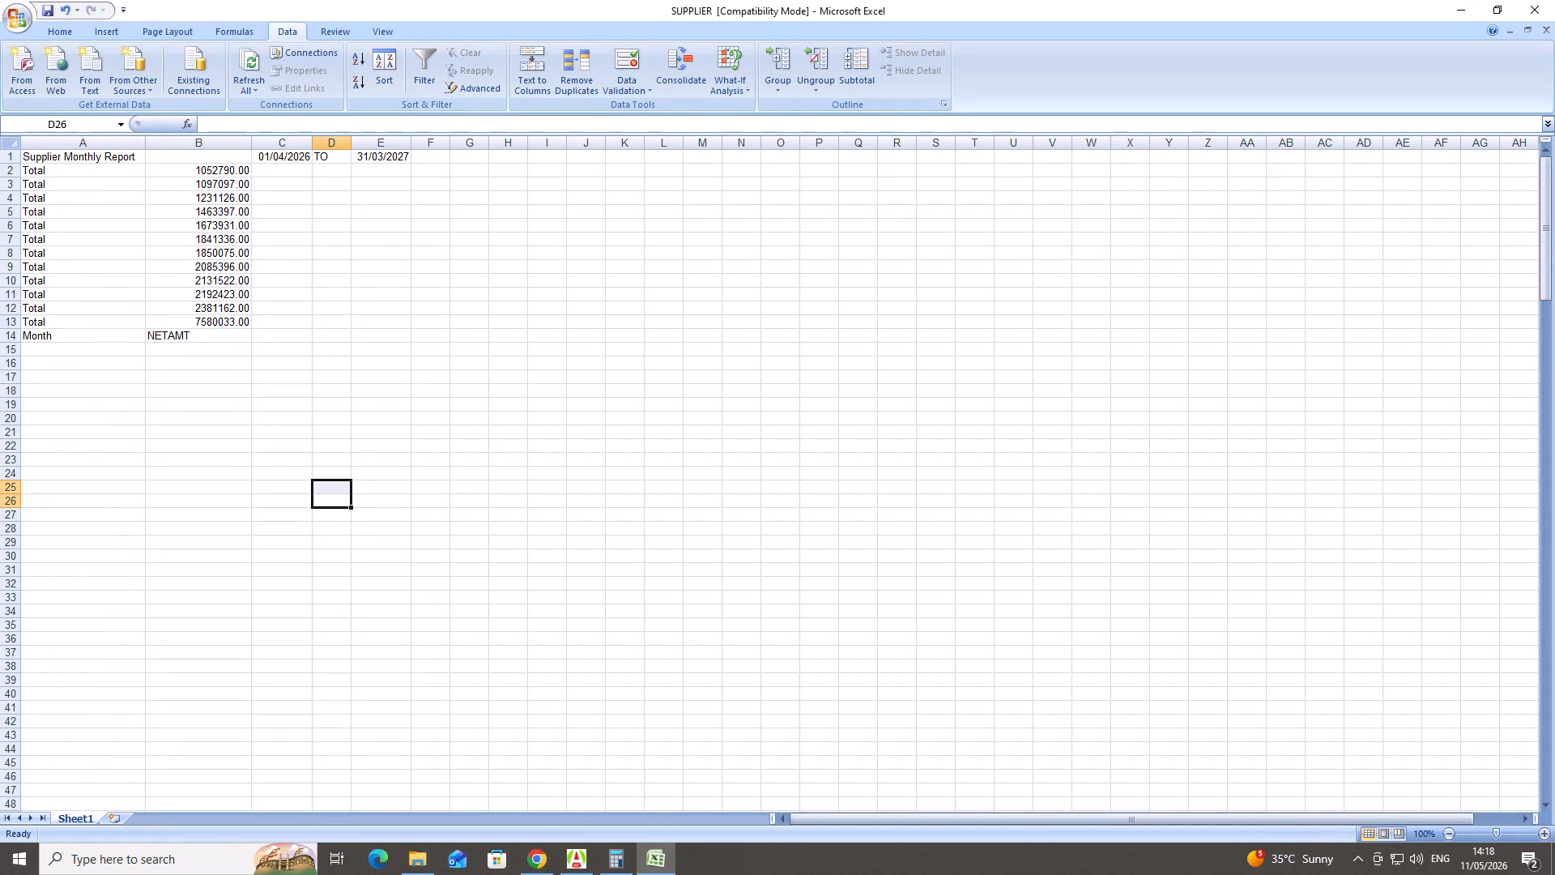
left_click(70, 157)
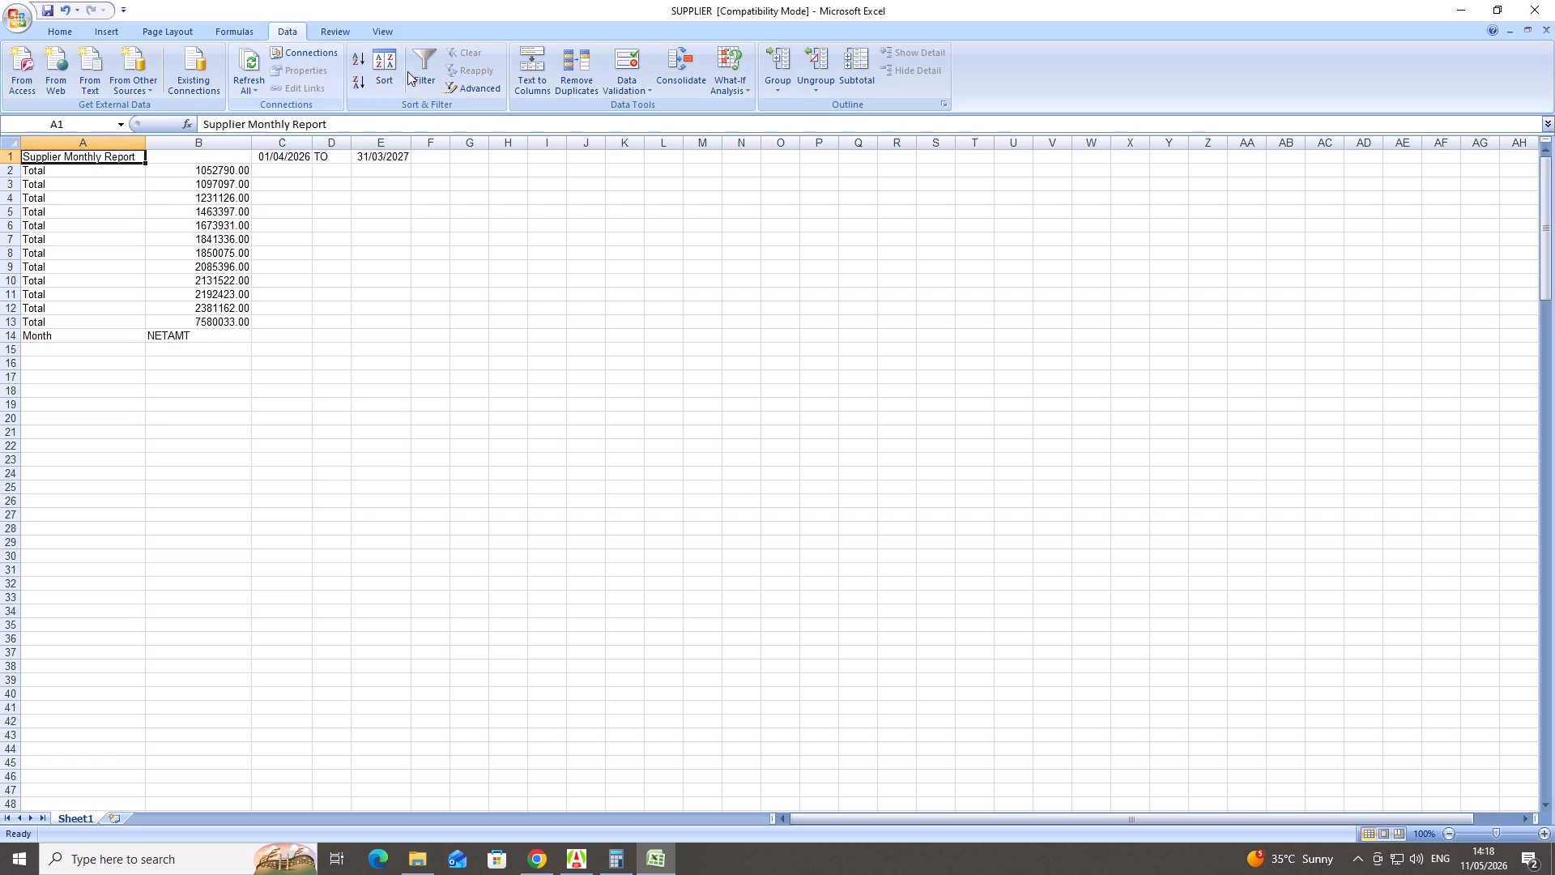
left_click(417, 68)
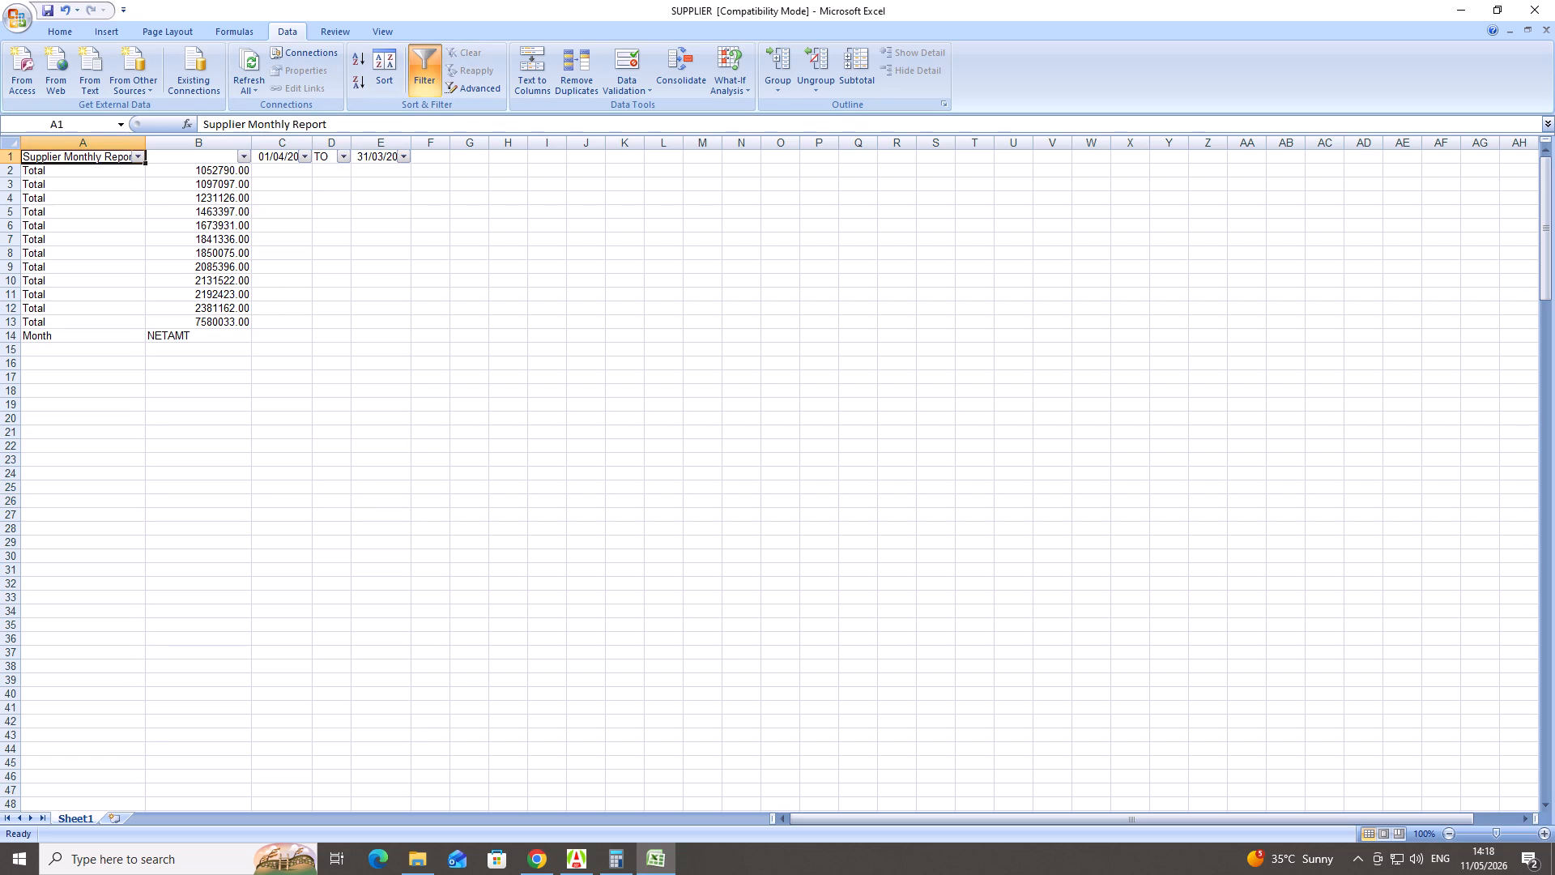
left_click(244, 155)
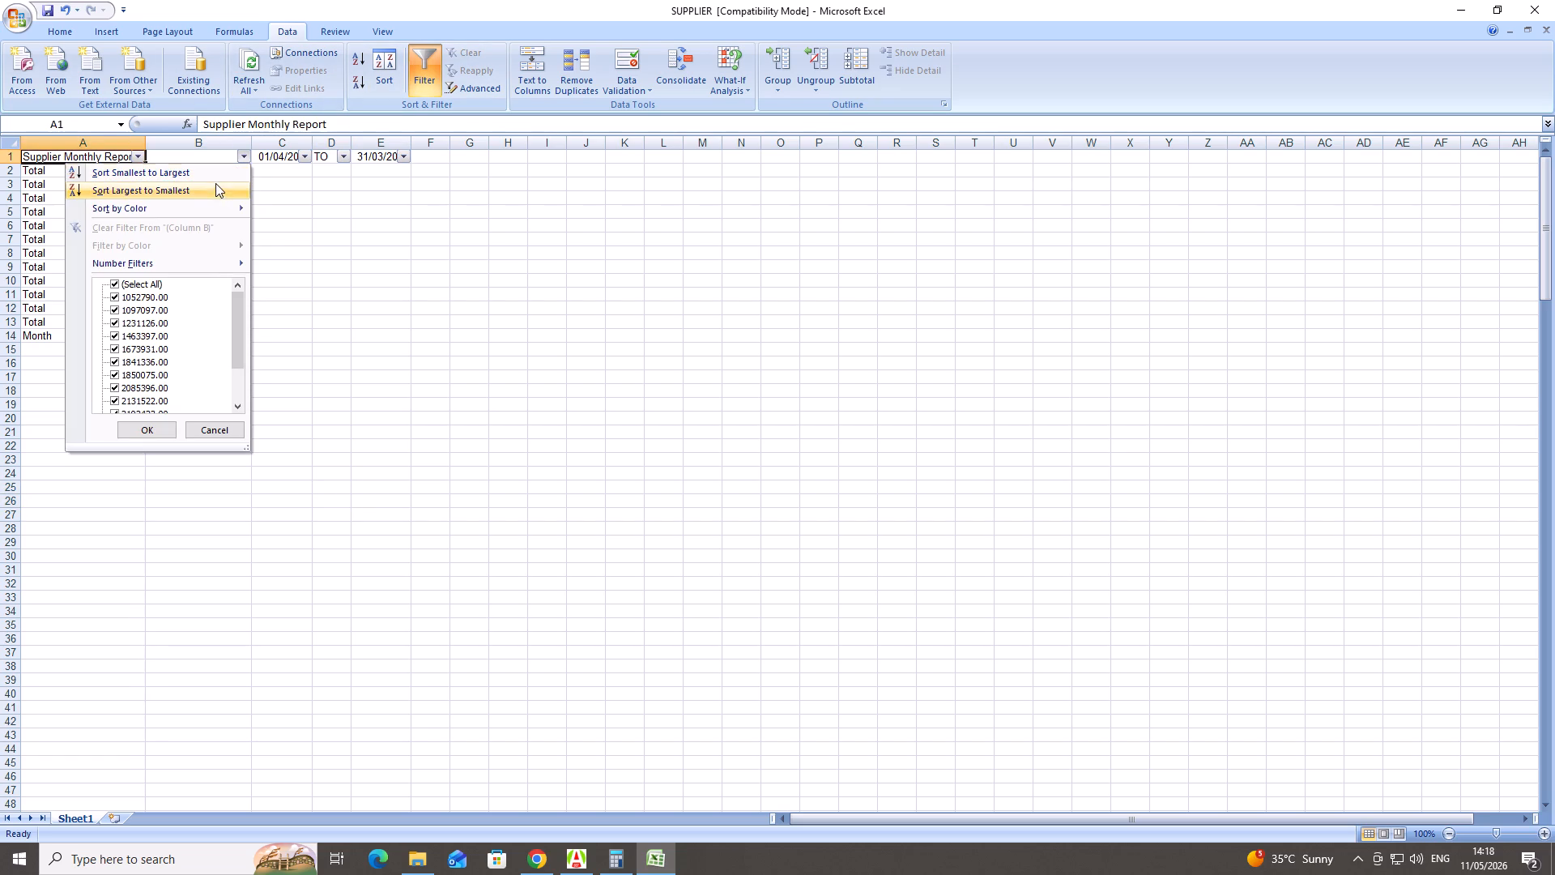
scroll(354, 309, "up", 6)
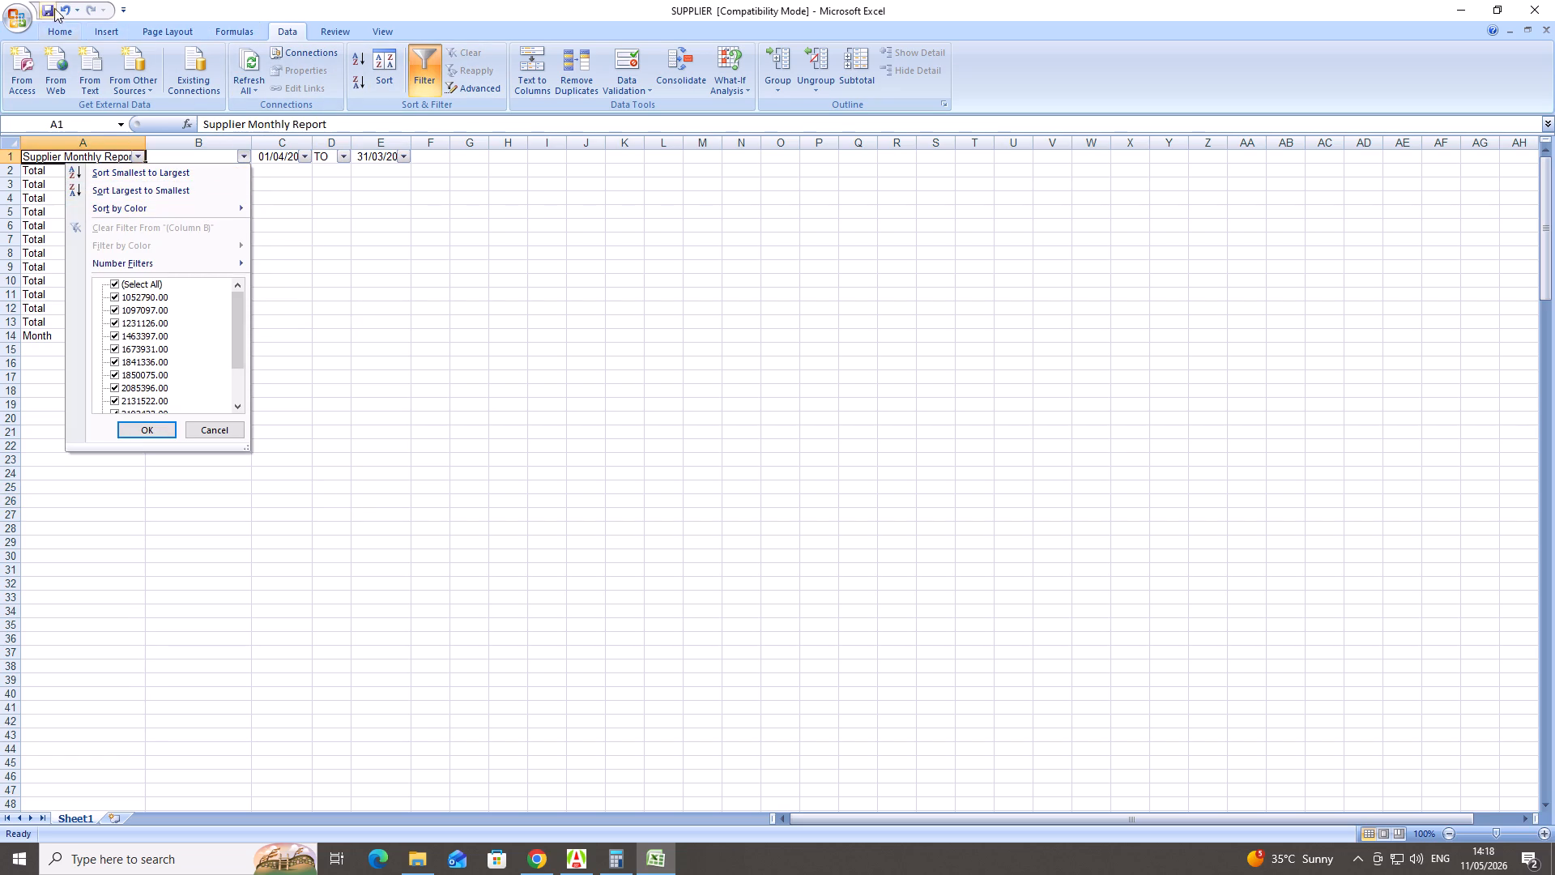
Undo the filter changes, the column B sorts and the deletion of Total rows, back to the original supplier order.
triple_click(66, 6)
left_click(66, 8)
left_click(66, 8)
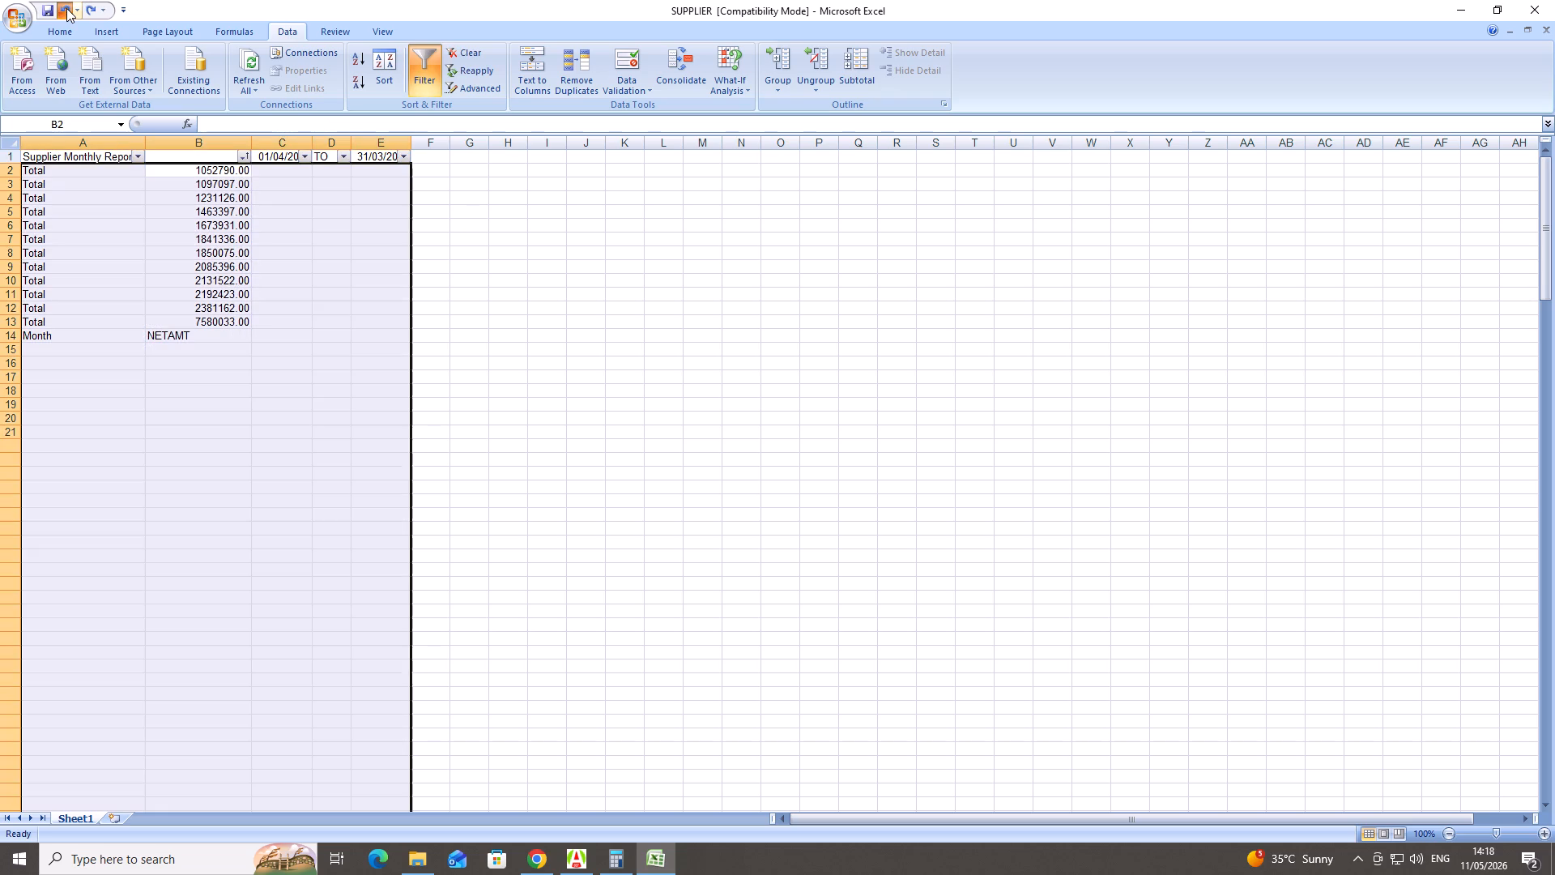
left_click(66, 8)
left_click(66, 8)
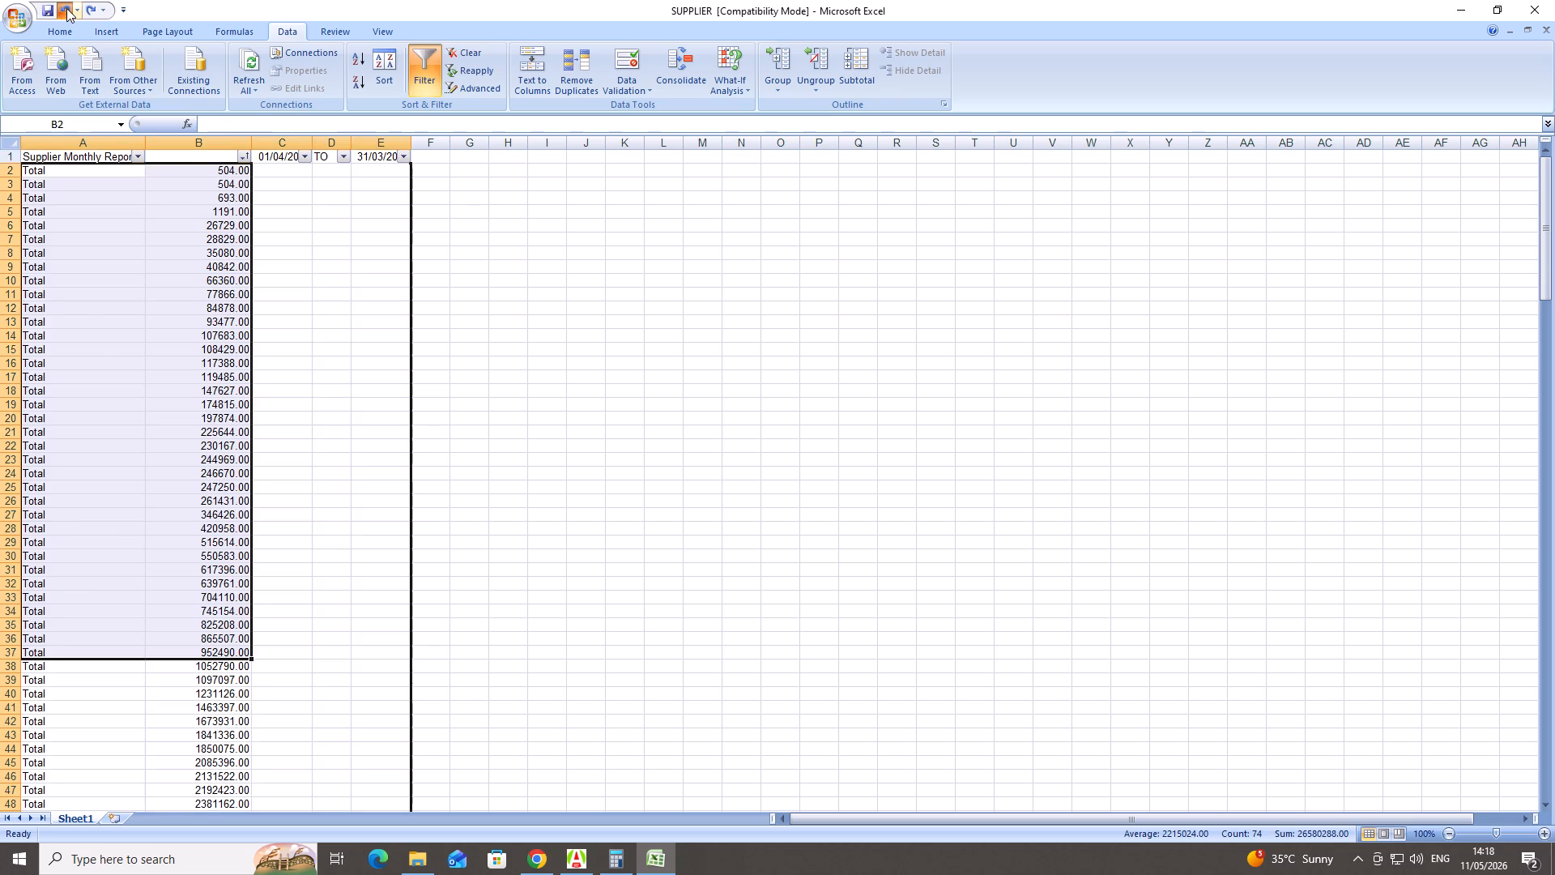
left_click(66, 8)
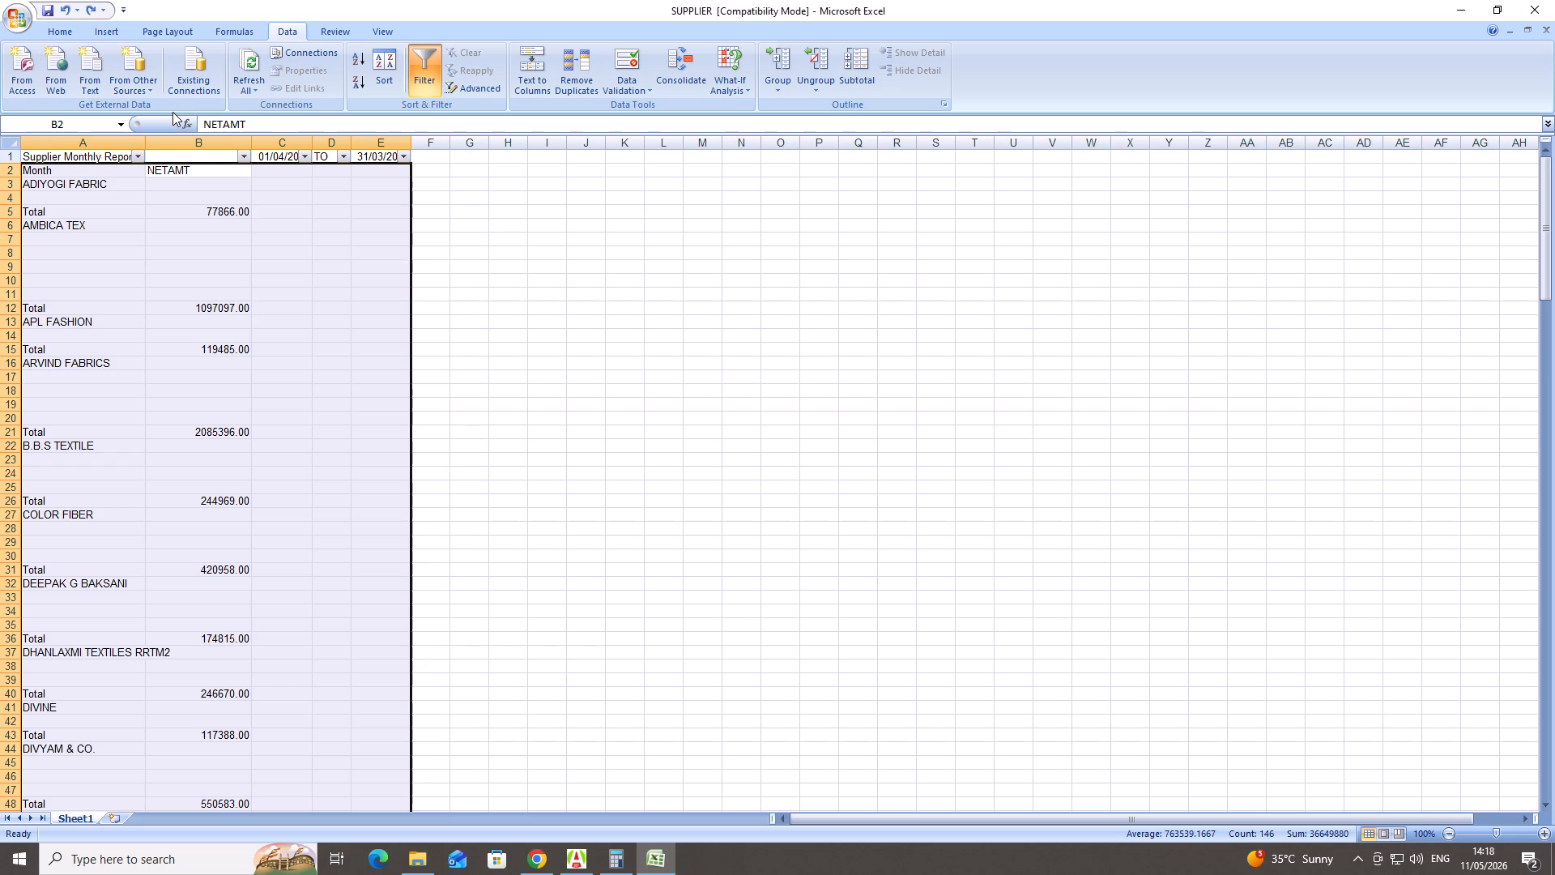
Look through the restored list of supplier names and totals and column A's filter entries.
left_click(613, 213)
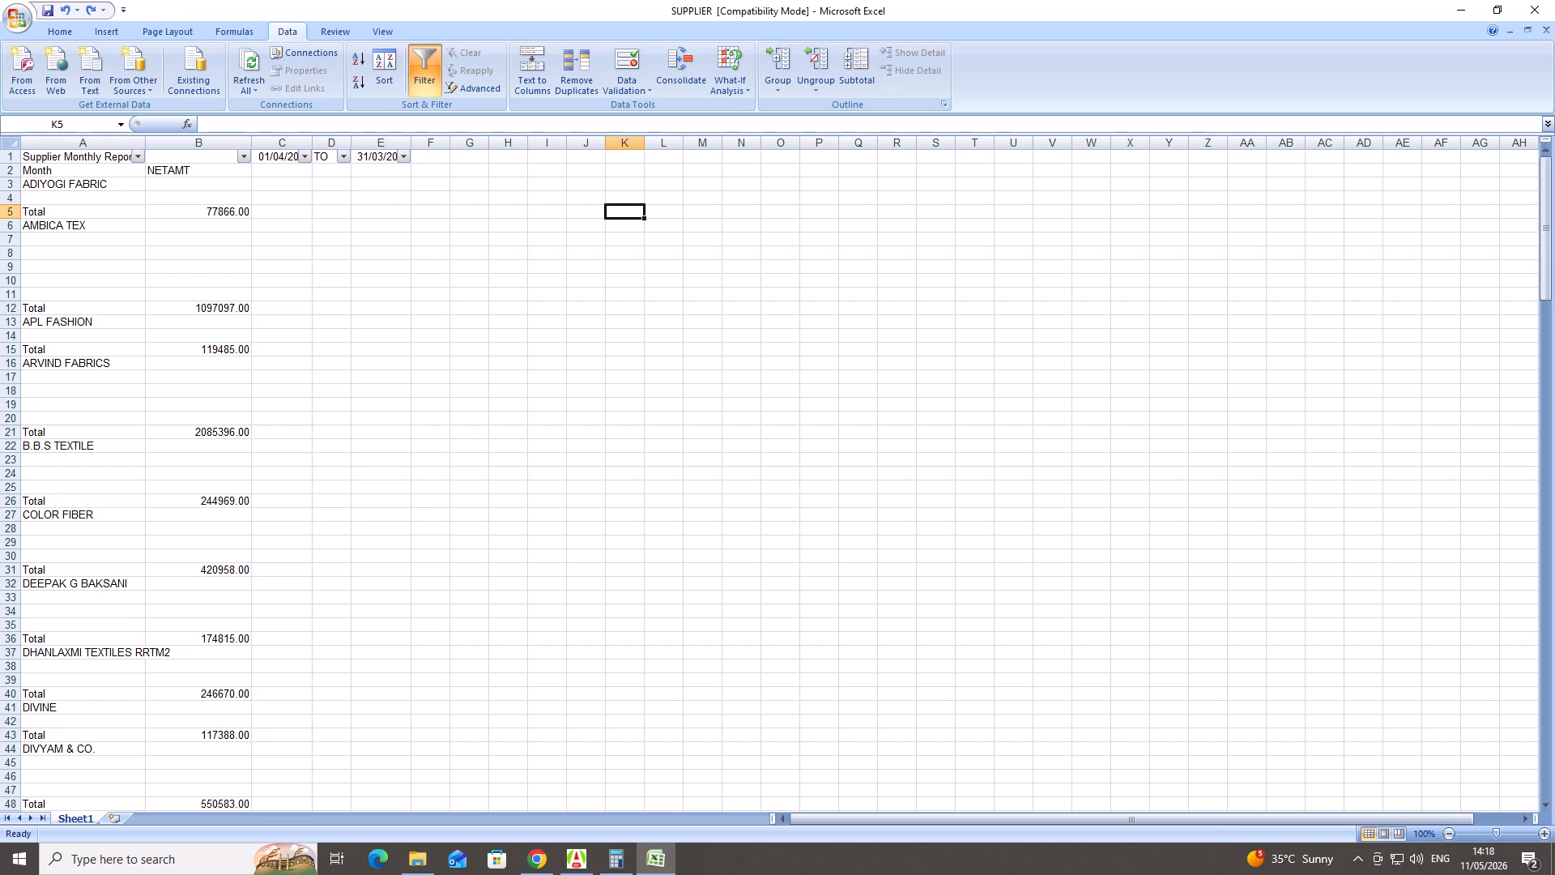
left_click(134, 154)
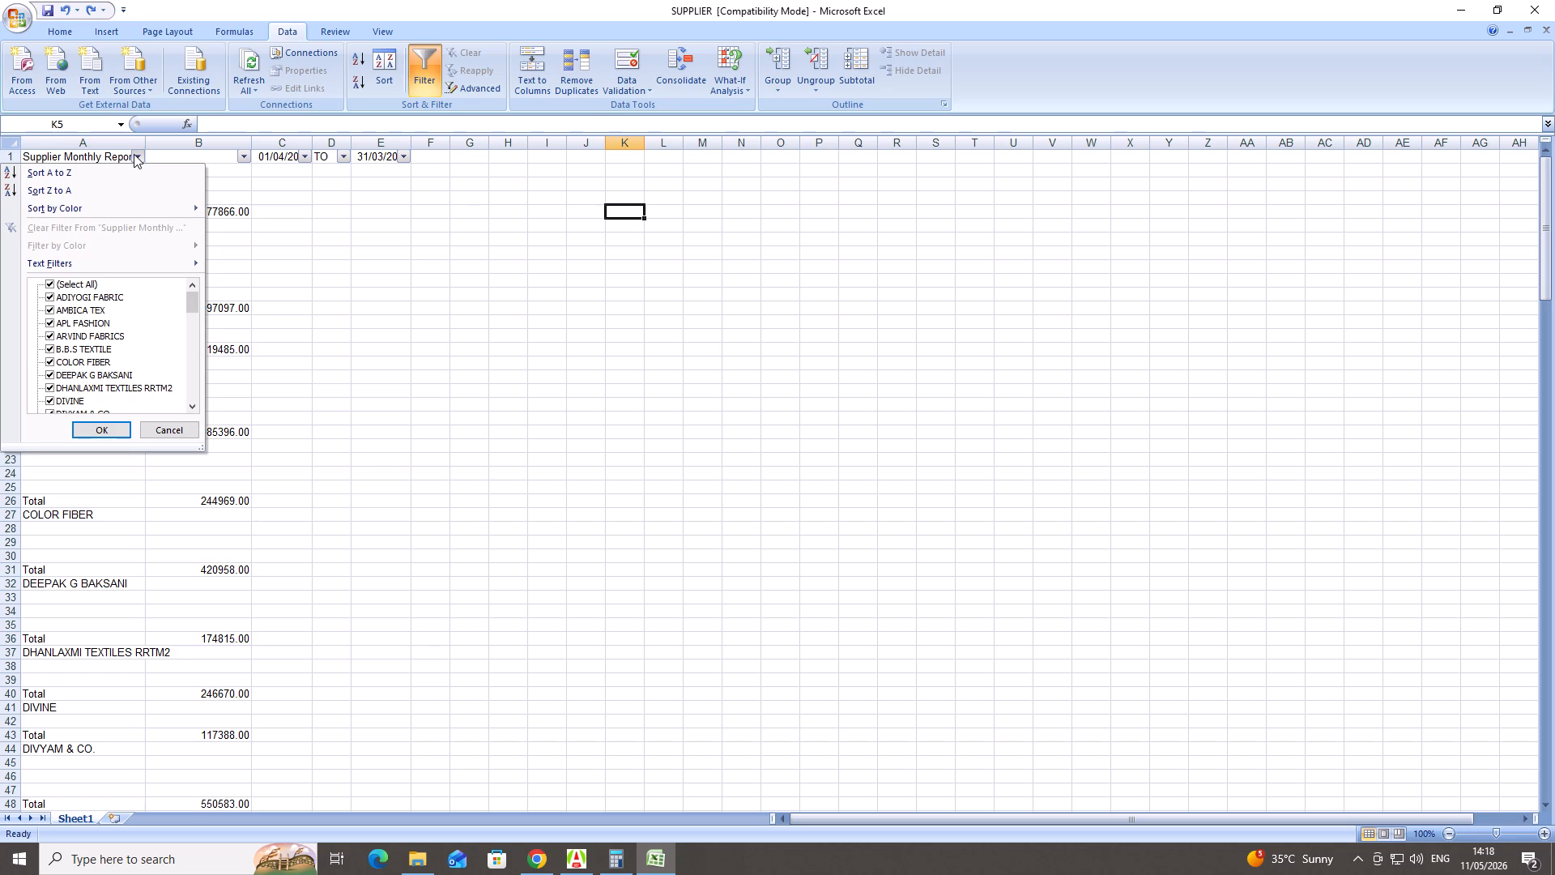
left_click(360, 319)
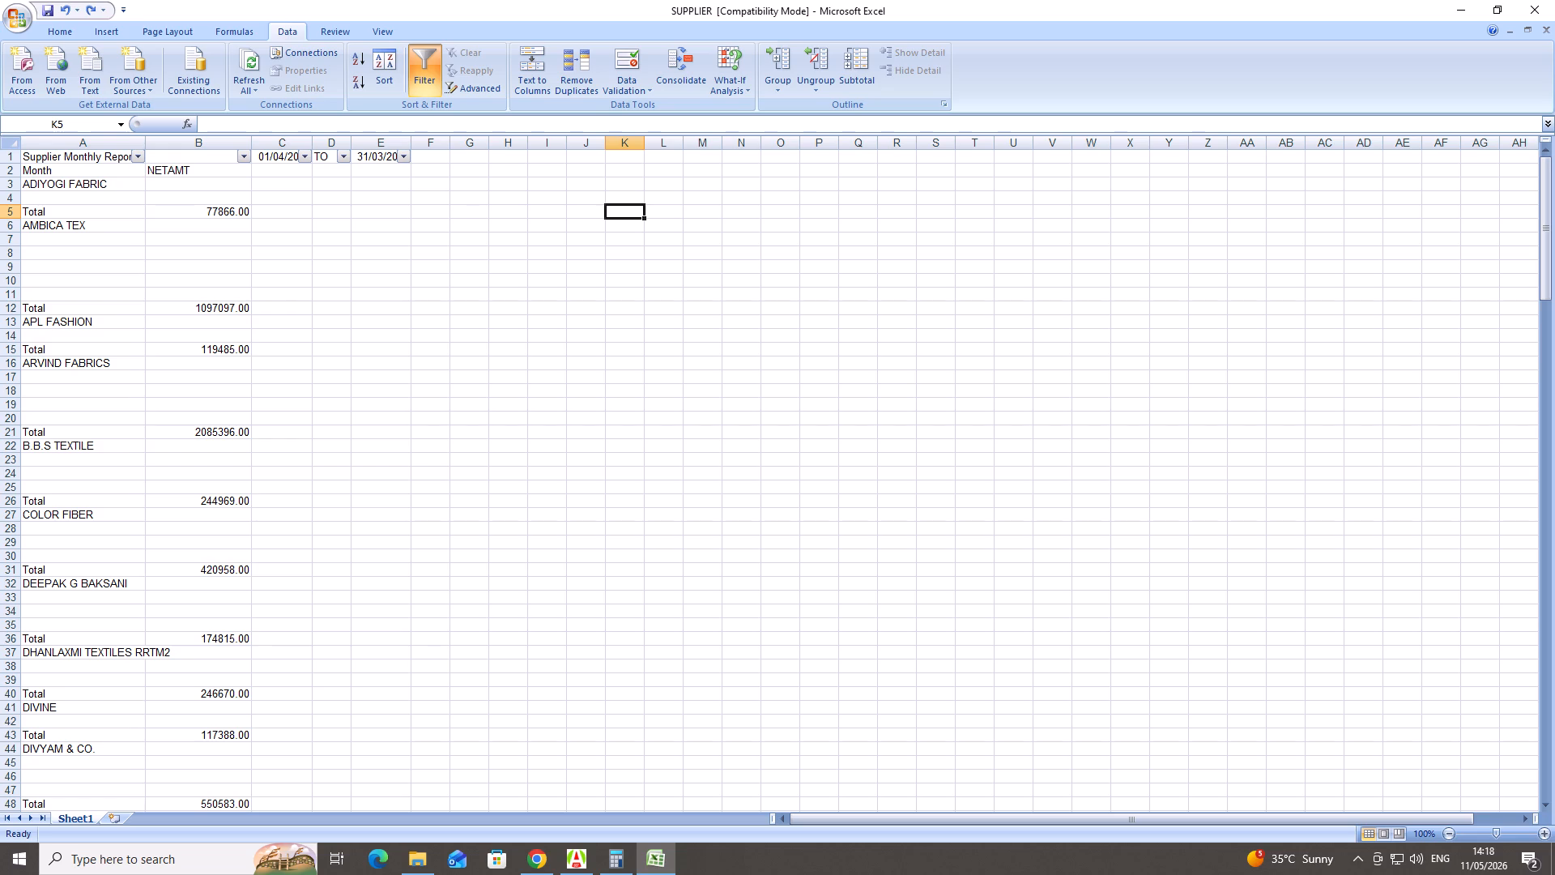
scroll(188, 262, "down", 10)
scroll(188, 262, "up", 6)
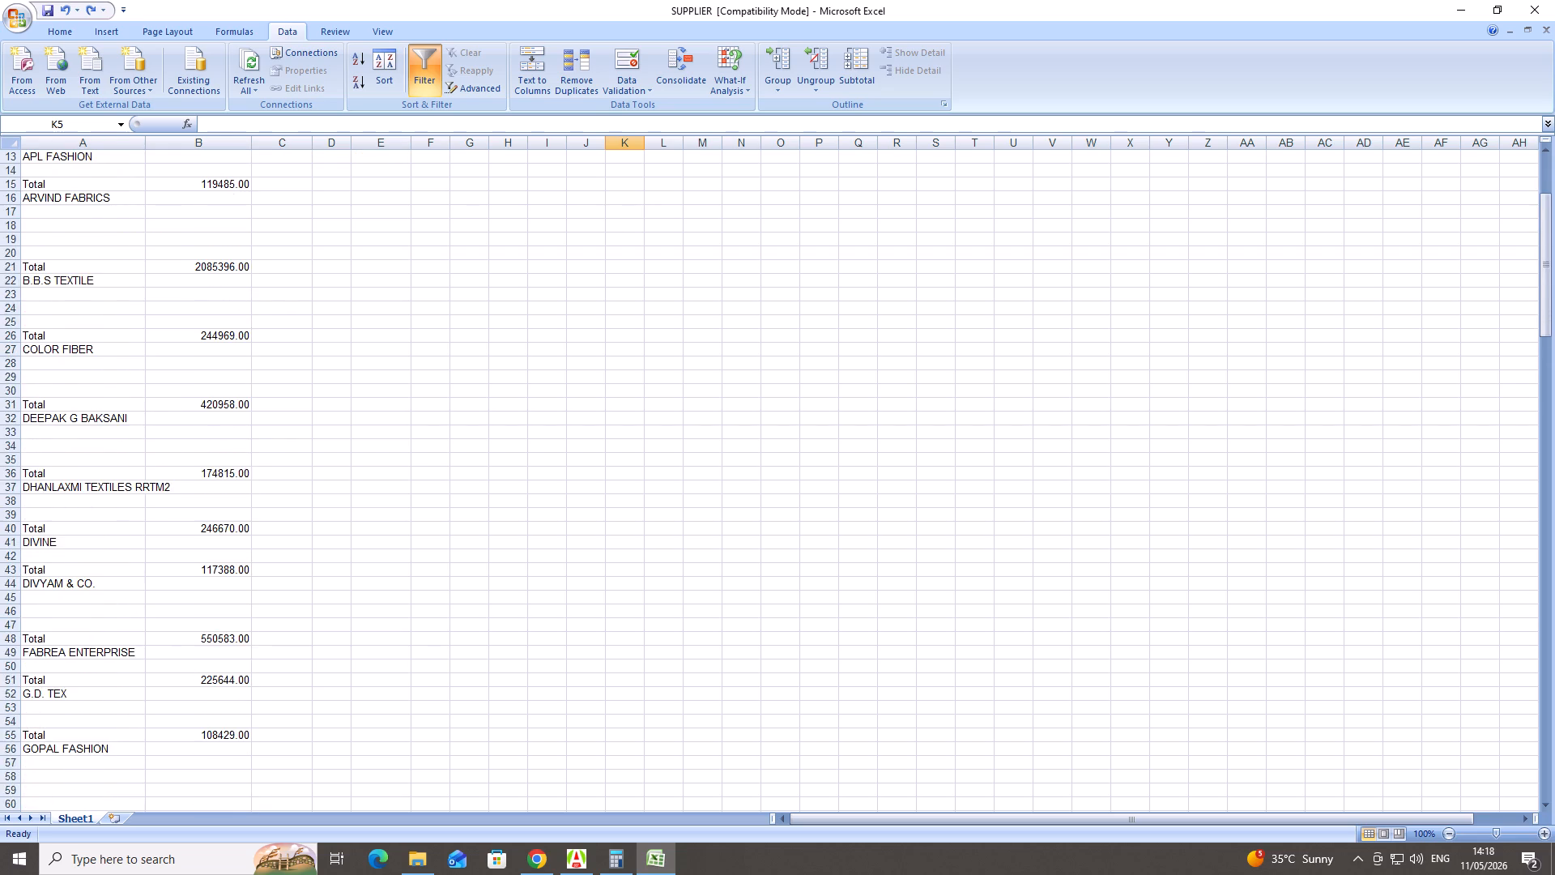
scroll(188, 262, "up", 11)
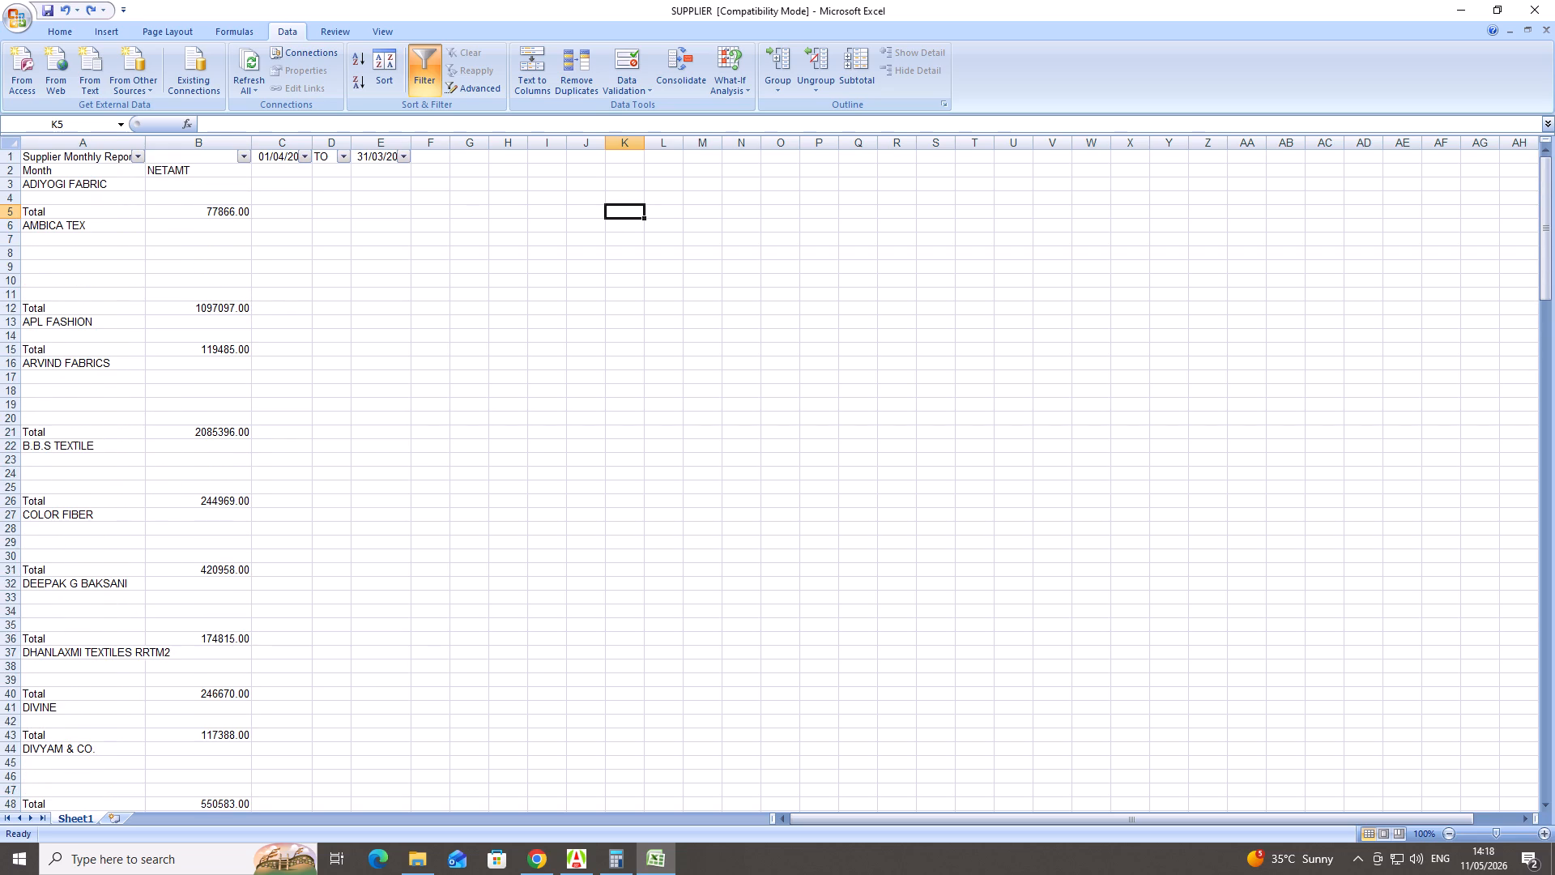
scroll(188, 262, "down", 7)
scroll(188, 262, "up", 9)
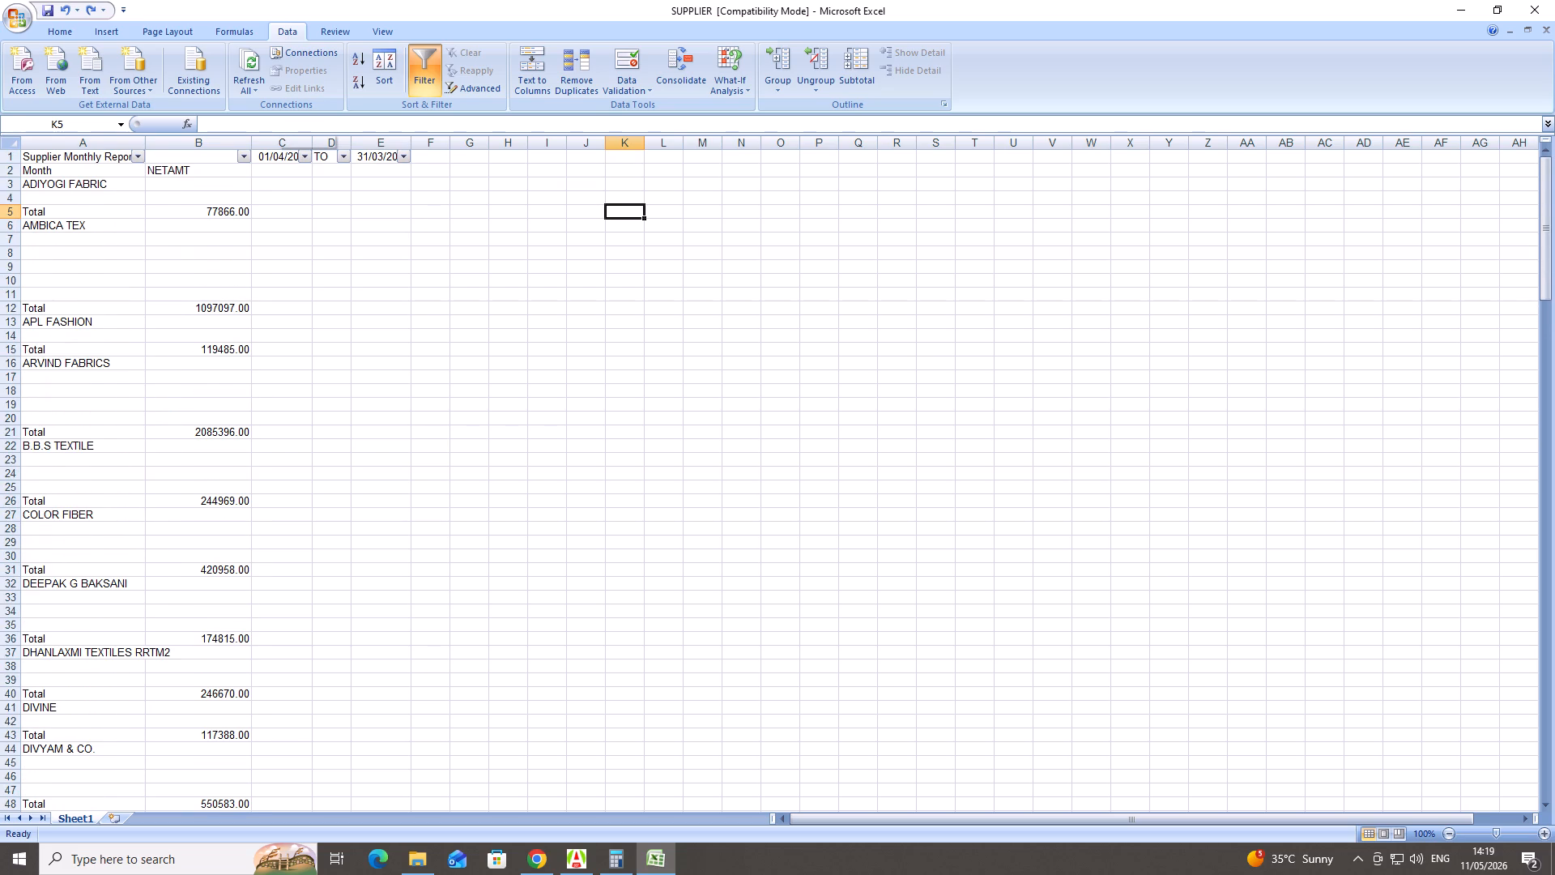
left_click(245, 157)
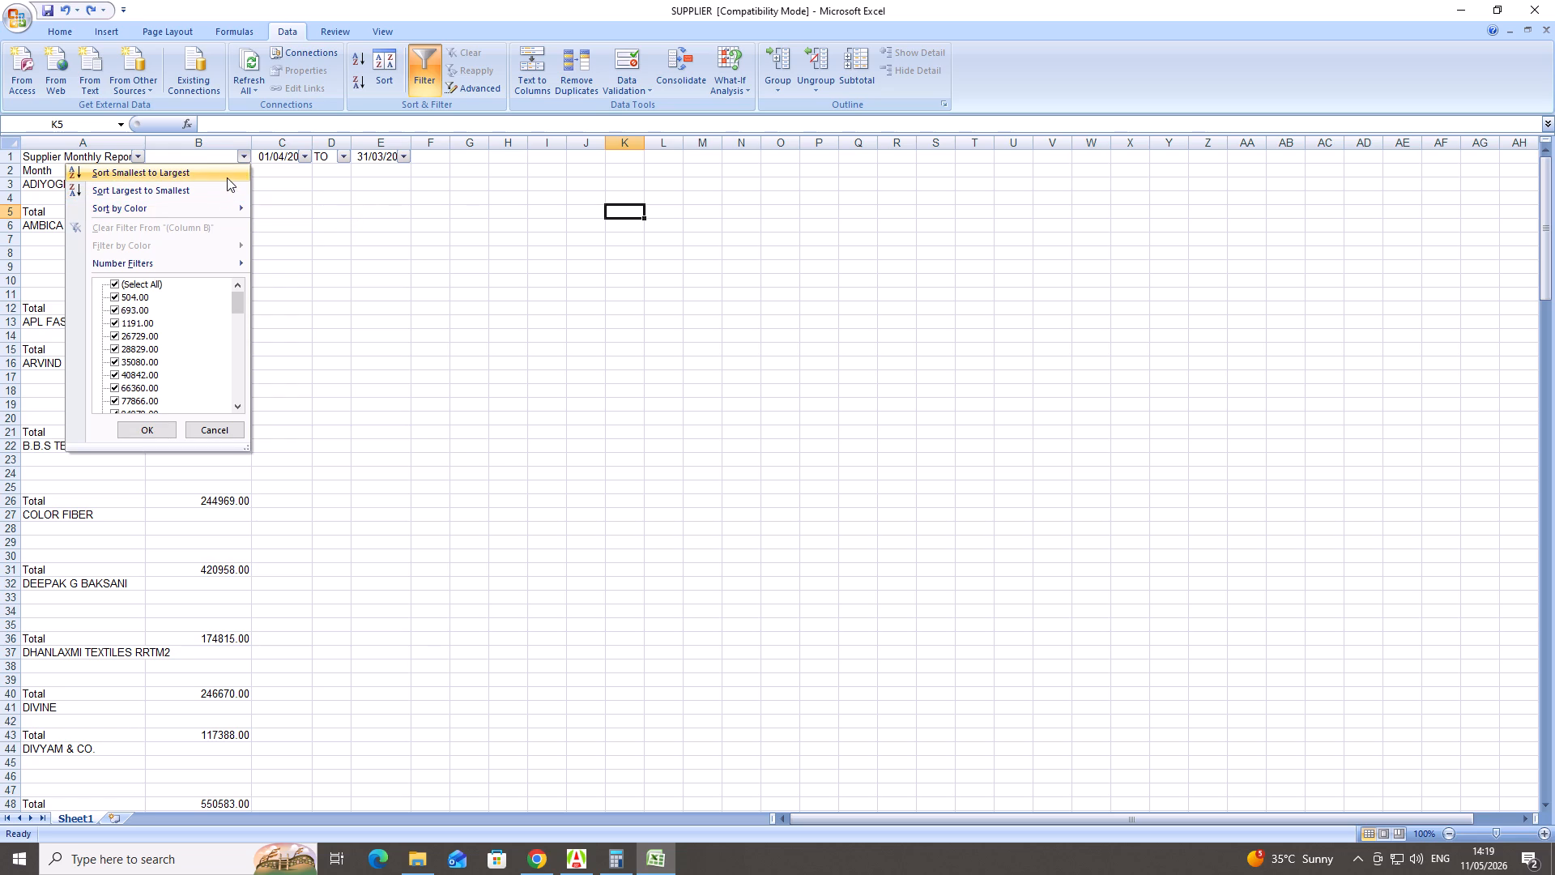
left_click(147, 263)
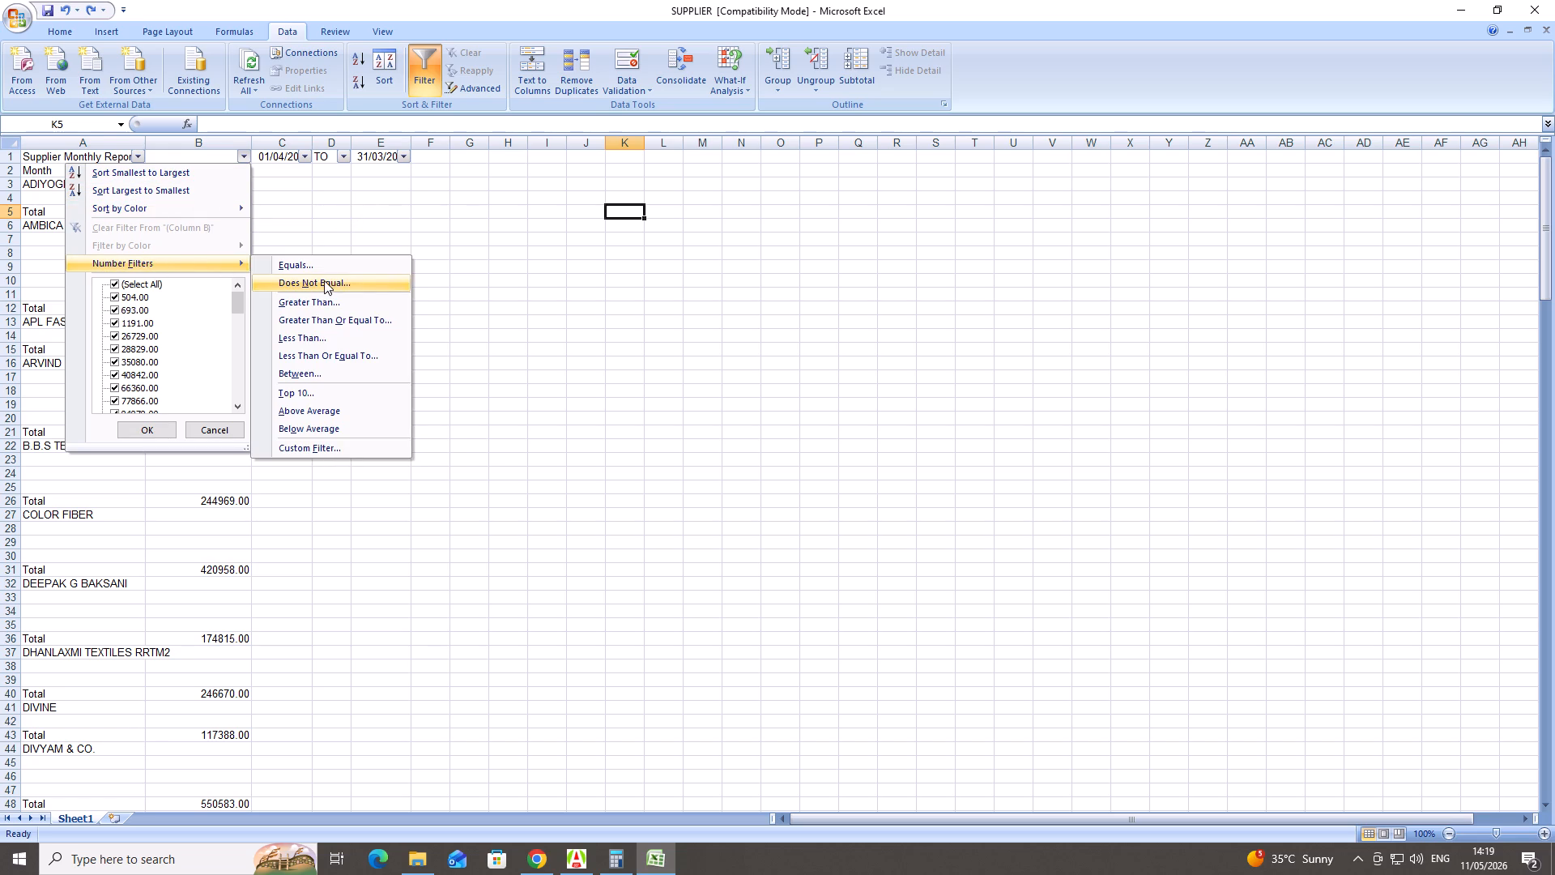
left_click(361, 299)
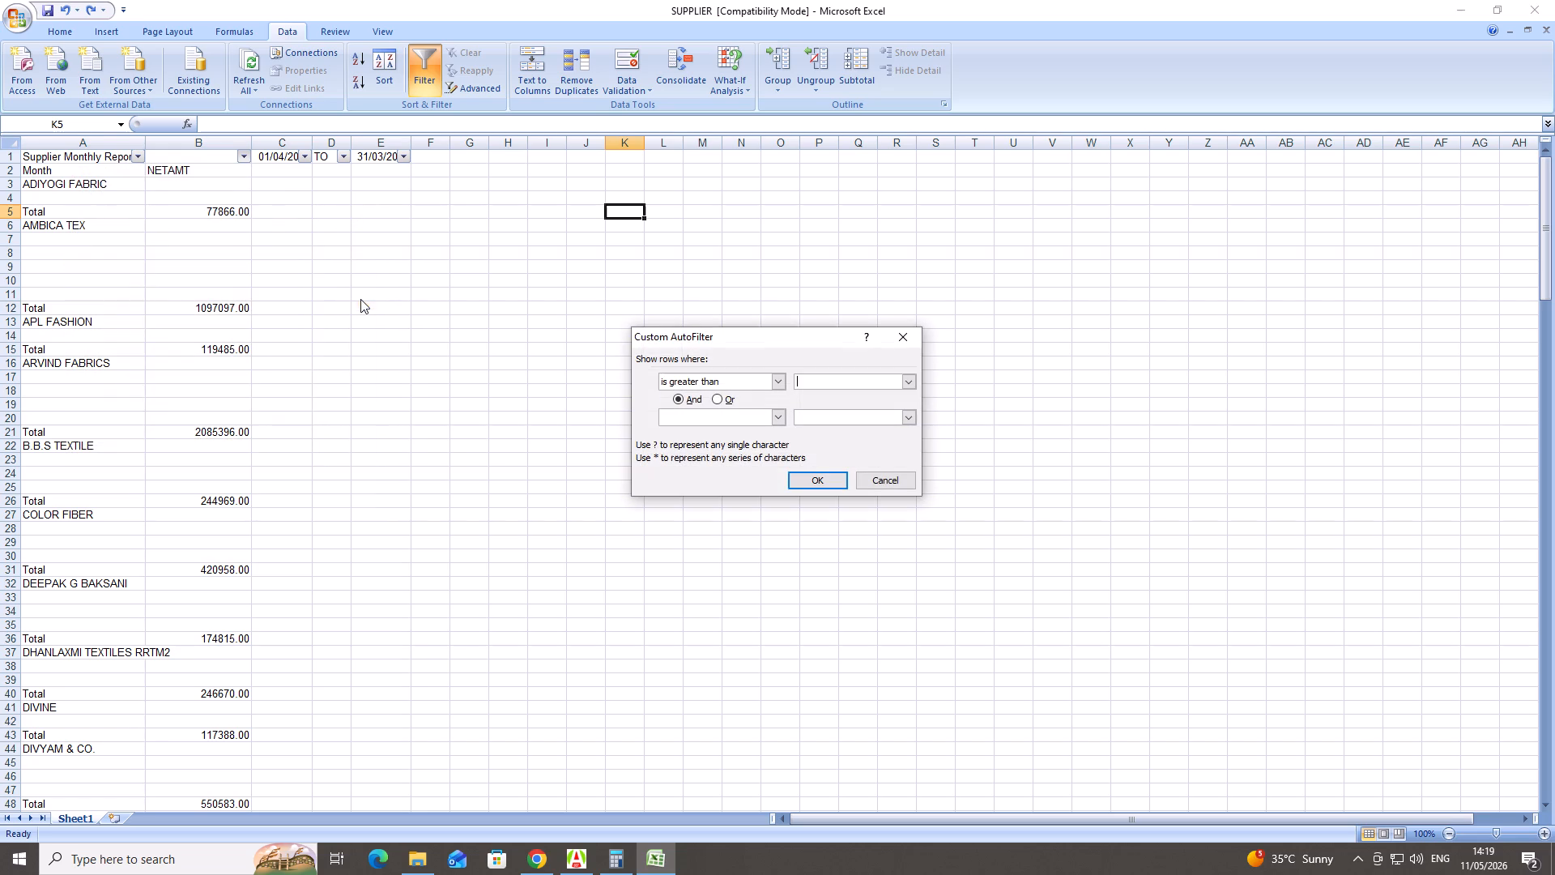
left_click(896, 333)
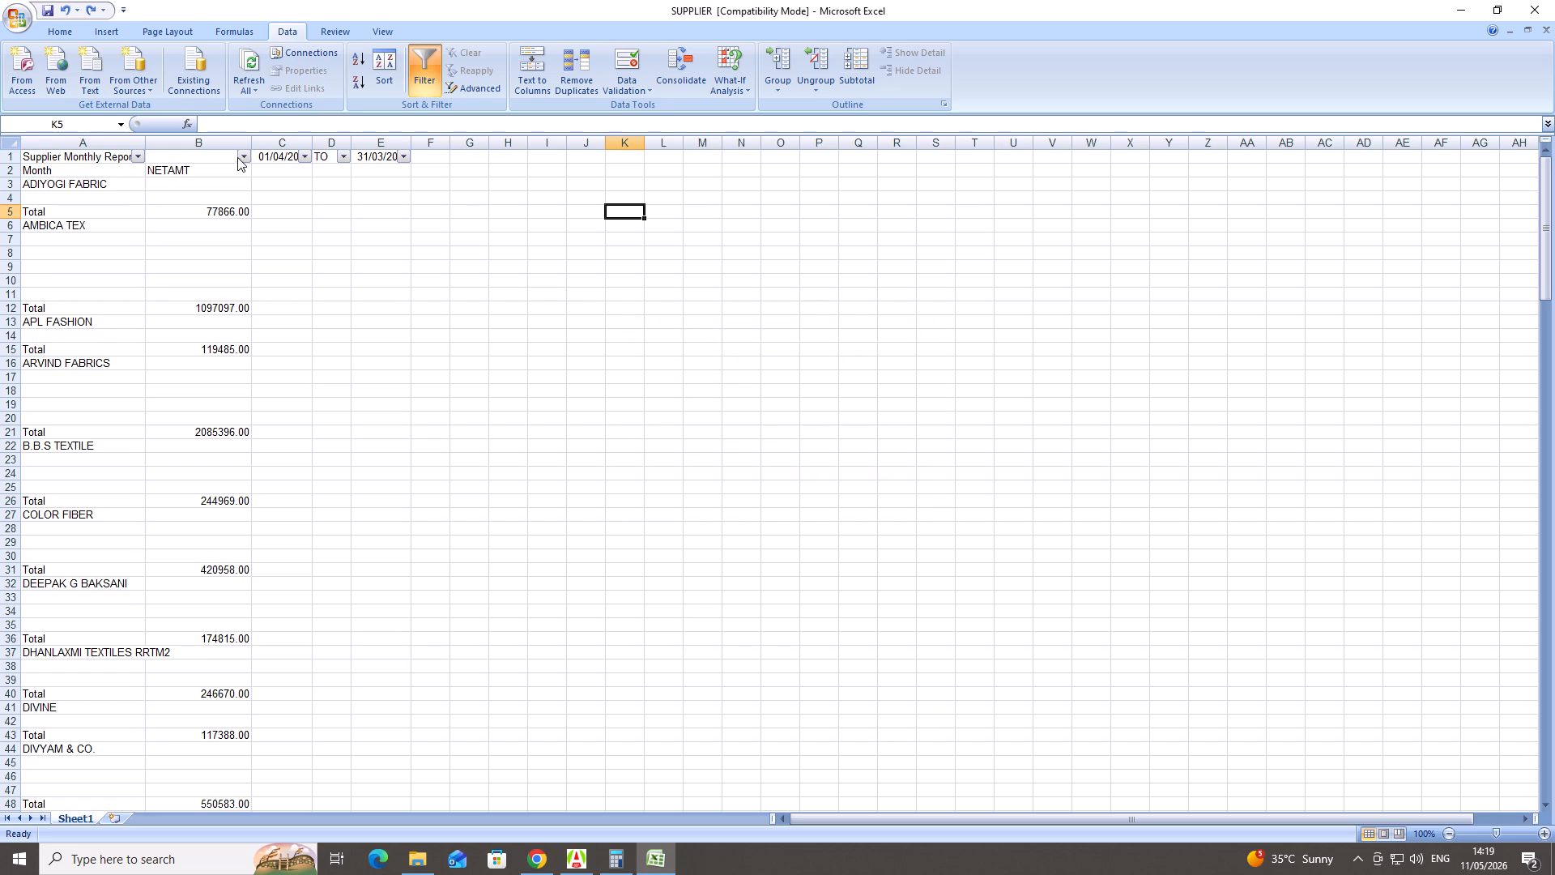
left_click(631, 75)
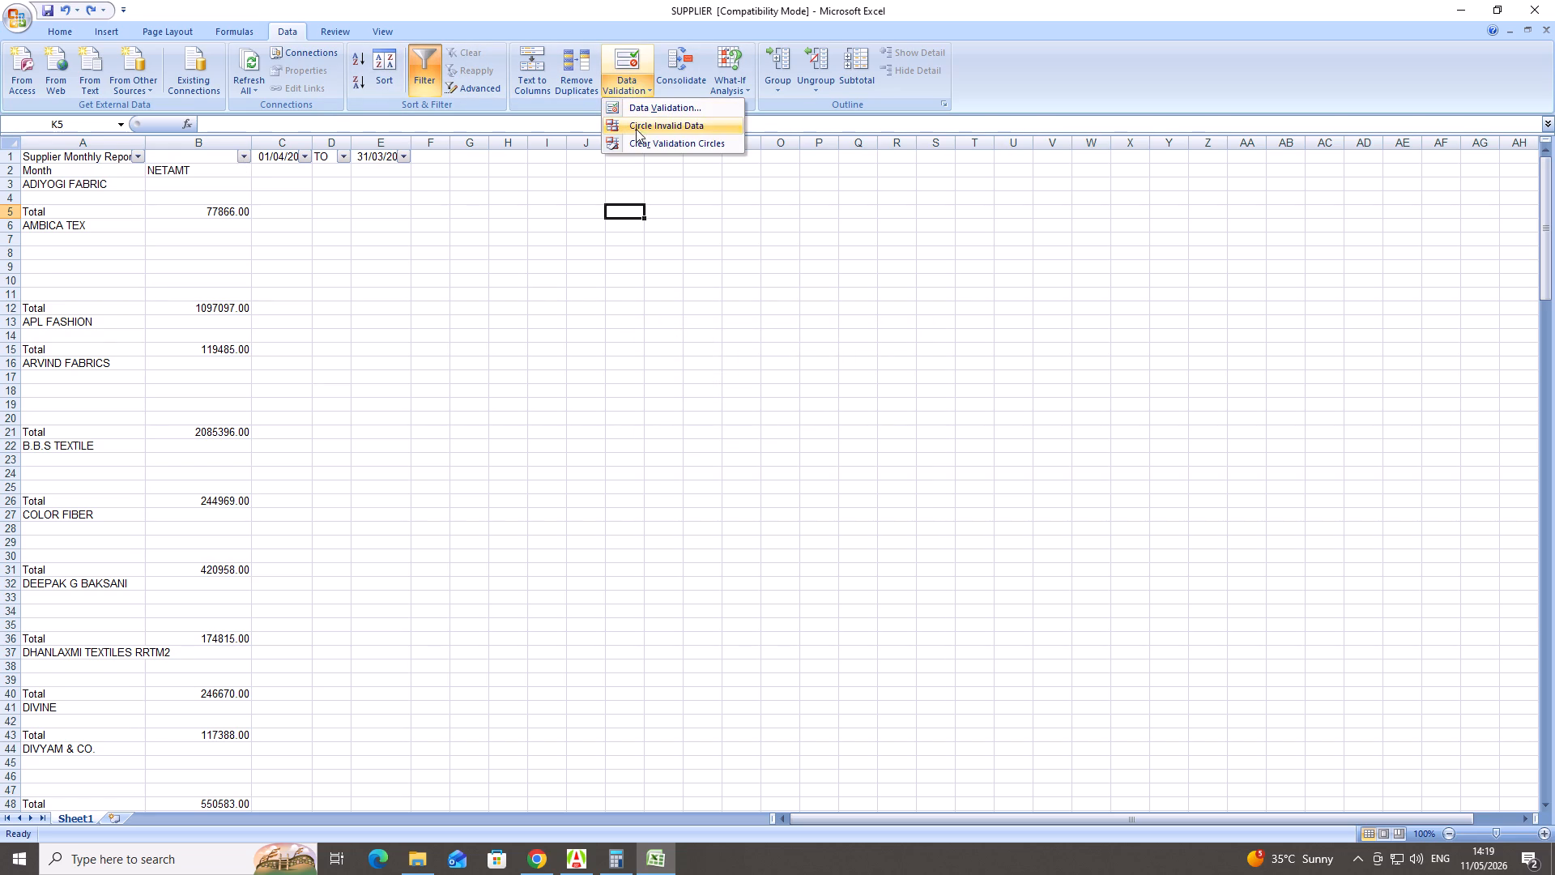
Sort the sheet by the amounts in column B from smallest to largest.
left_click(242, 156)
left_click(242, 156)
left_click(201, 165)
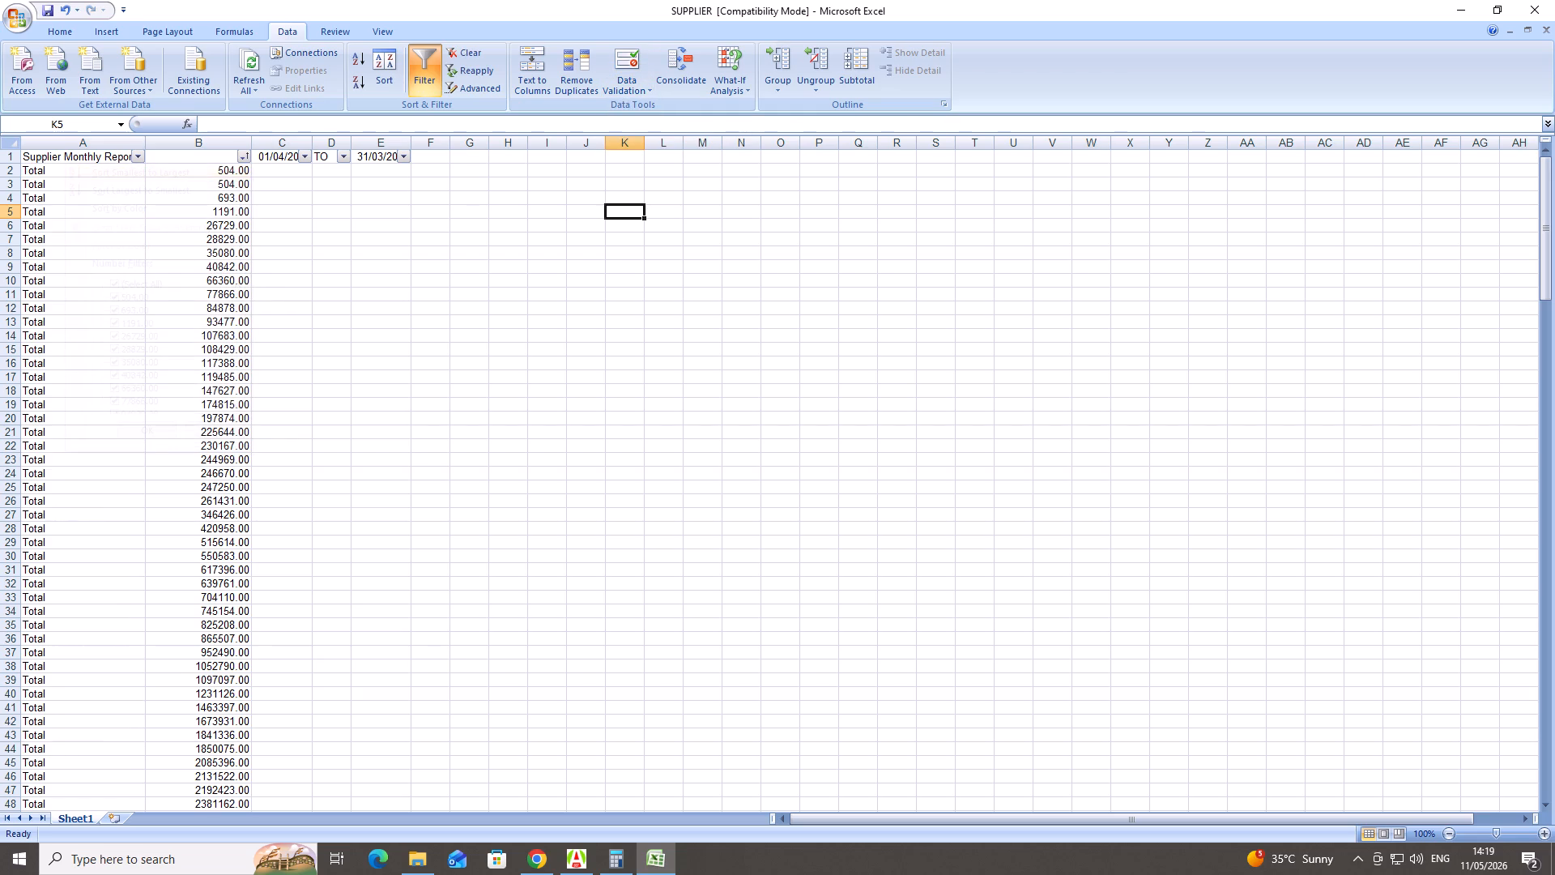
Clear the Total labels and amounts below 1,000,000 in A2:B37.
scroll(226, 193, "down", 7)
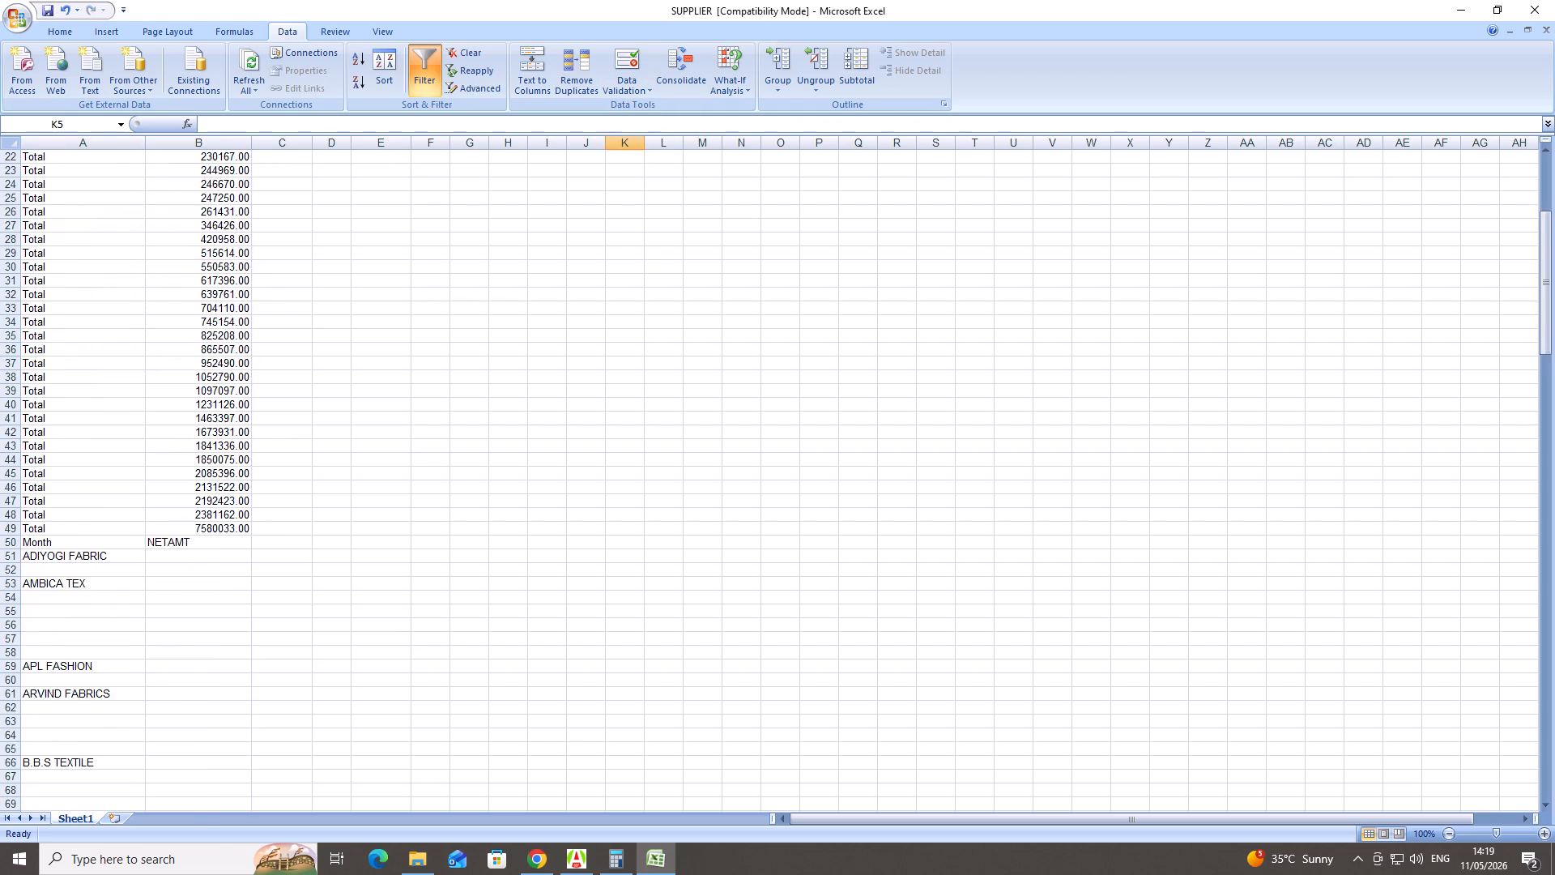
scroll(226, 194, "up", 1)
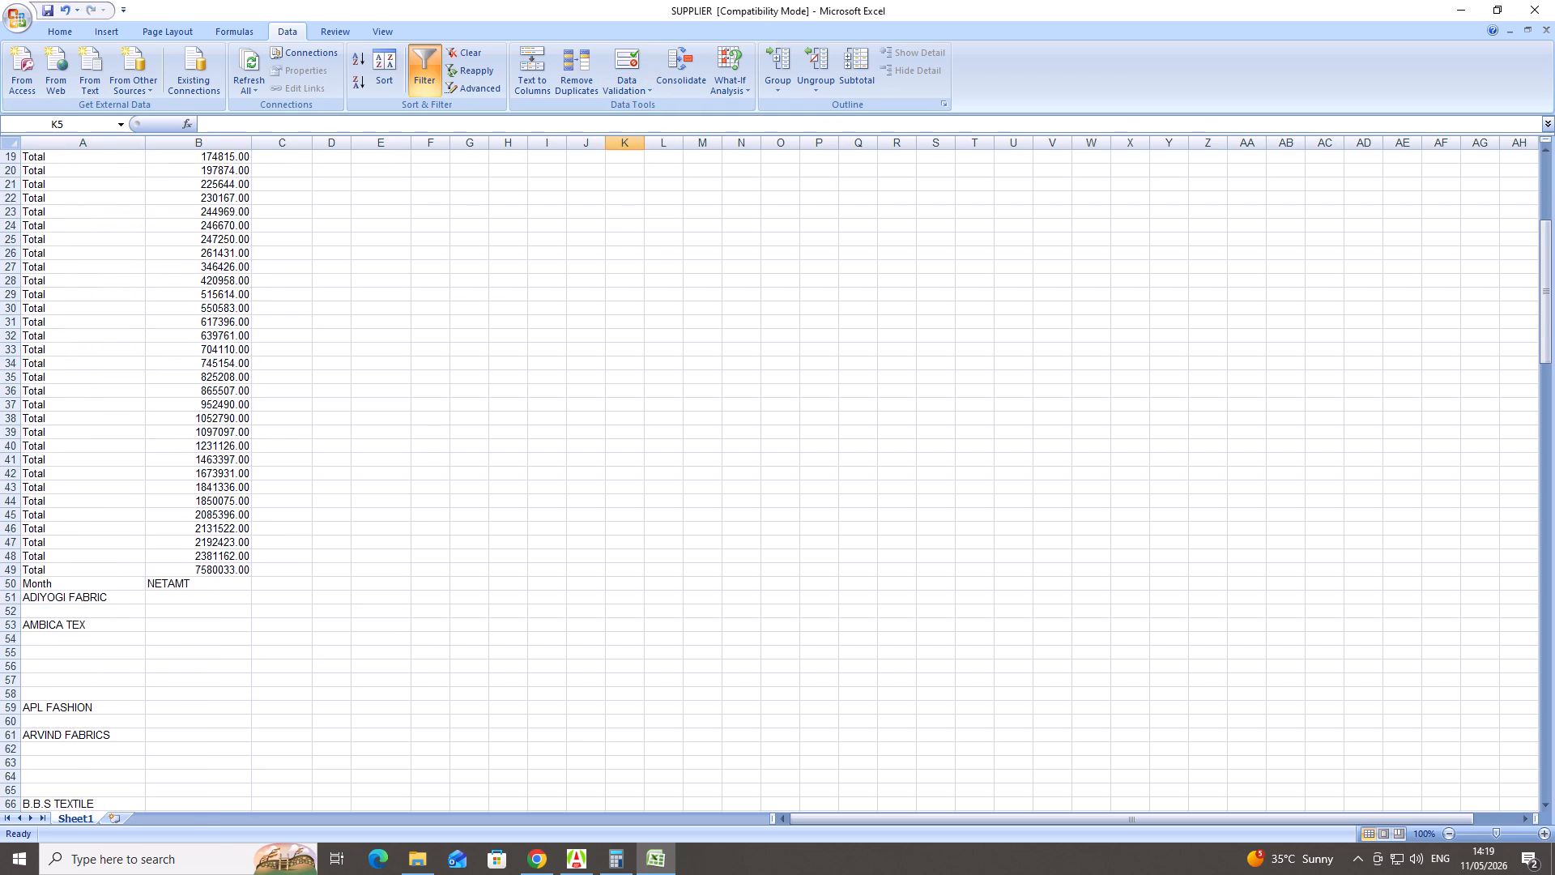
scroll(77, 288, "up", 9)
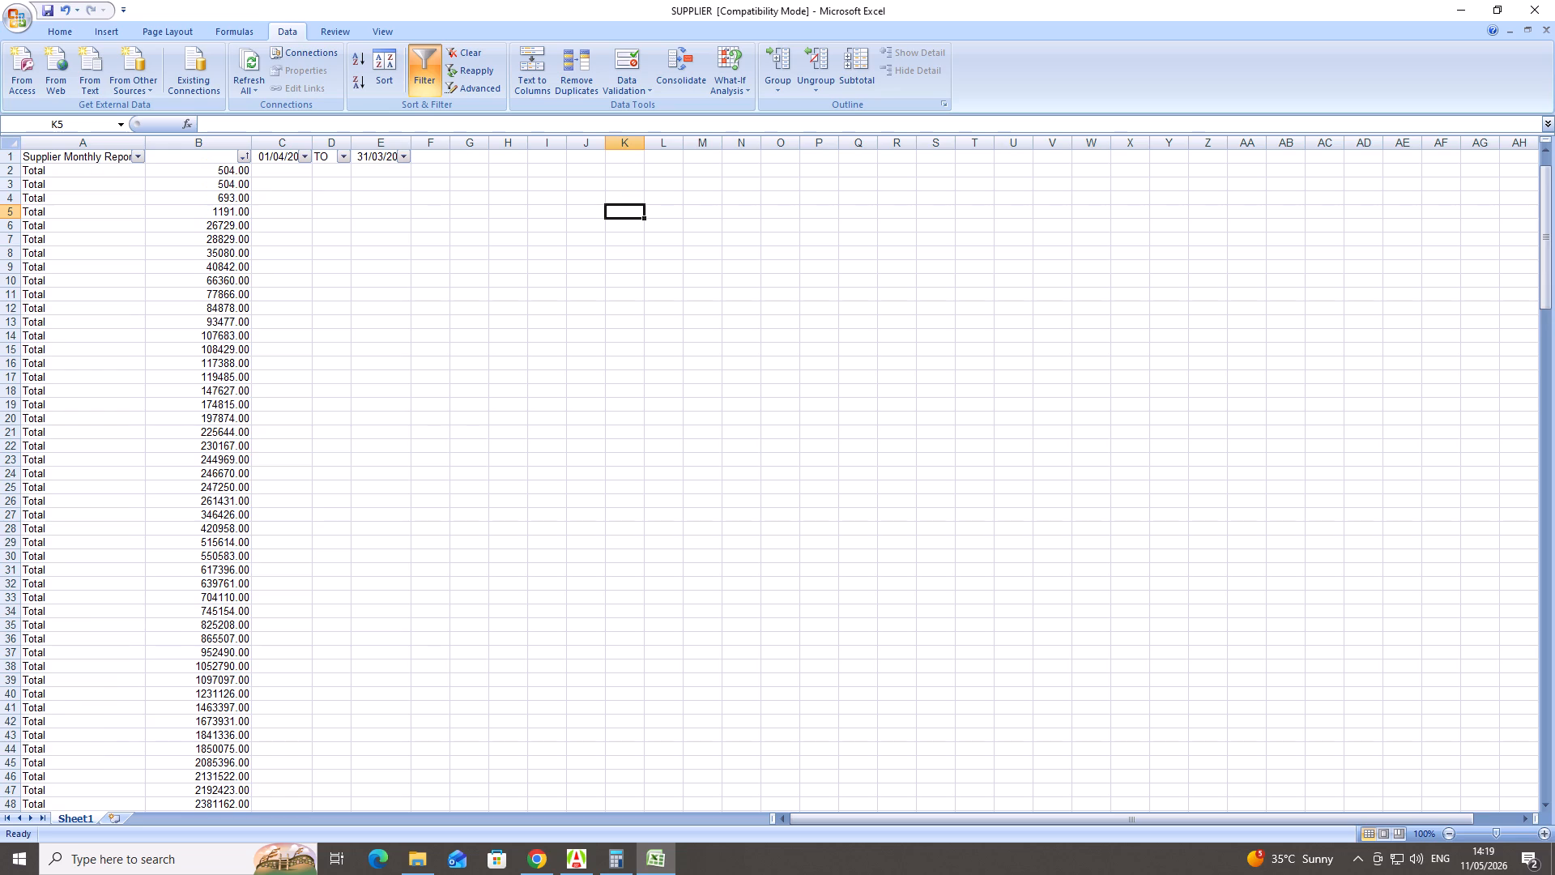
left_click_drag(28, 171, 213, 587)
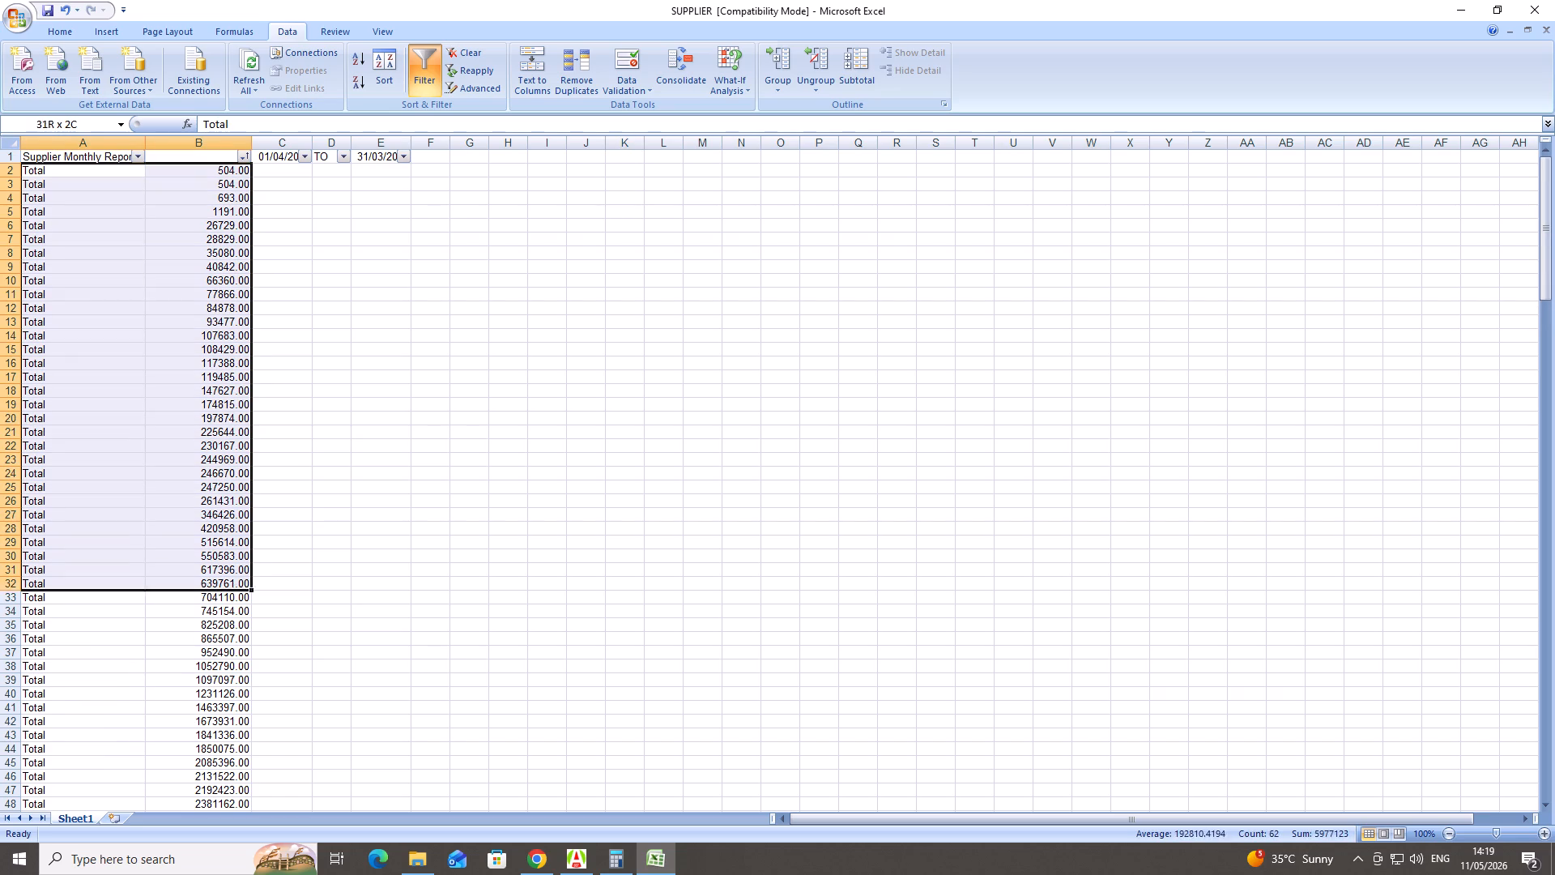
left_click_drag(213, 587, 216, 651)
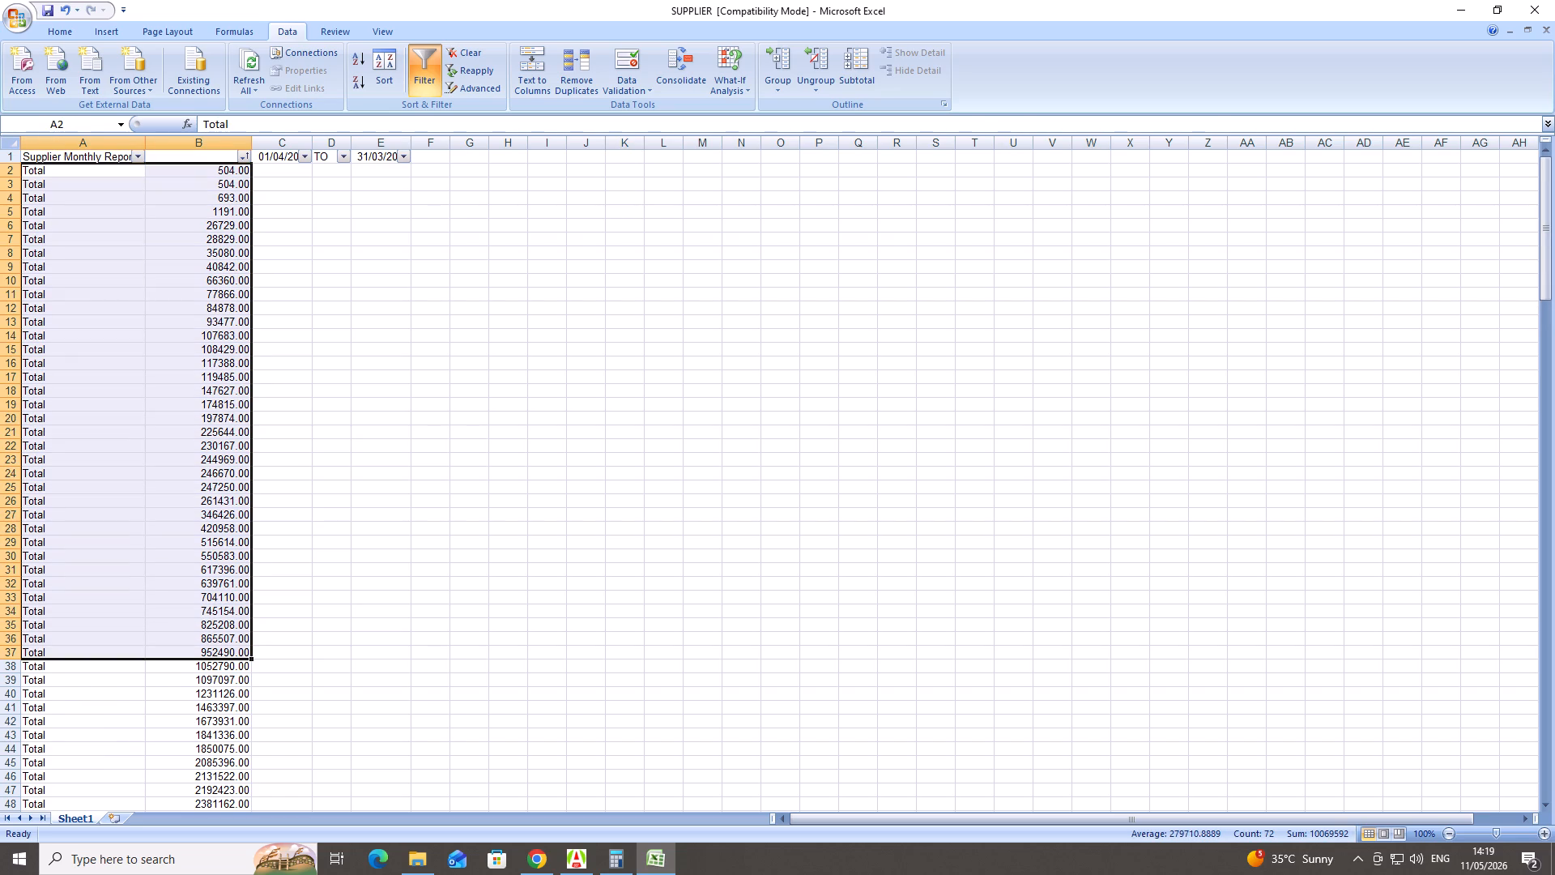
key("Delete")
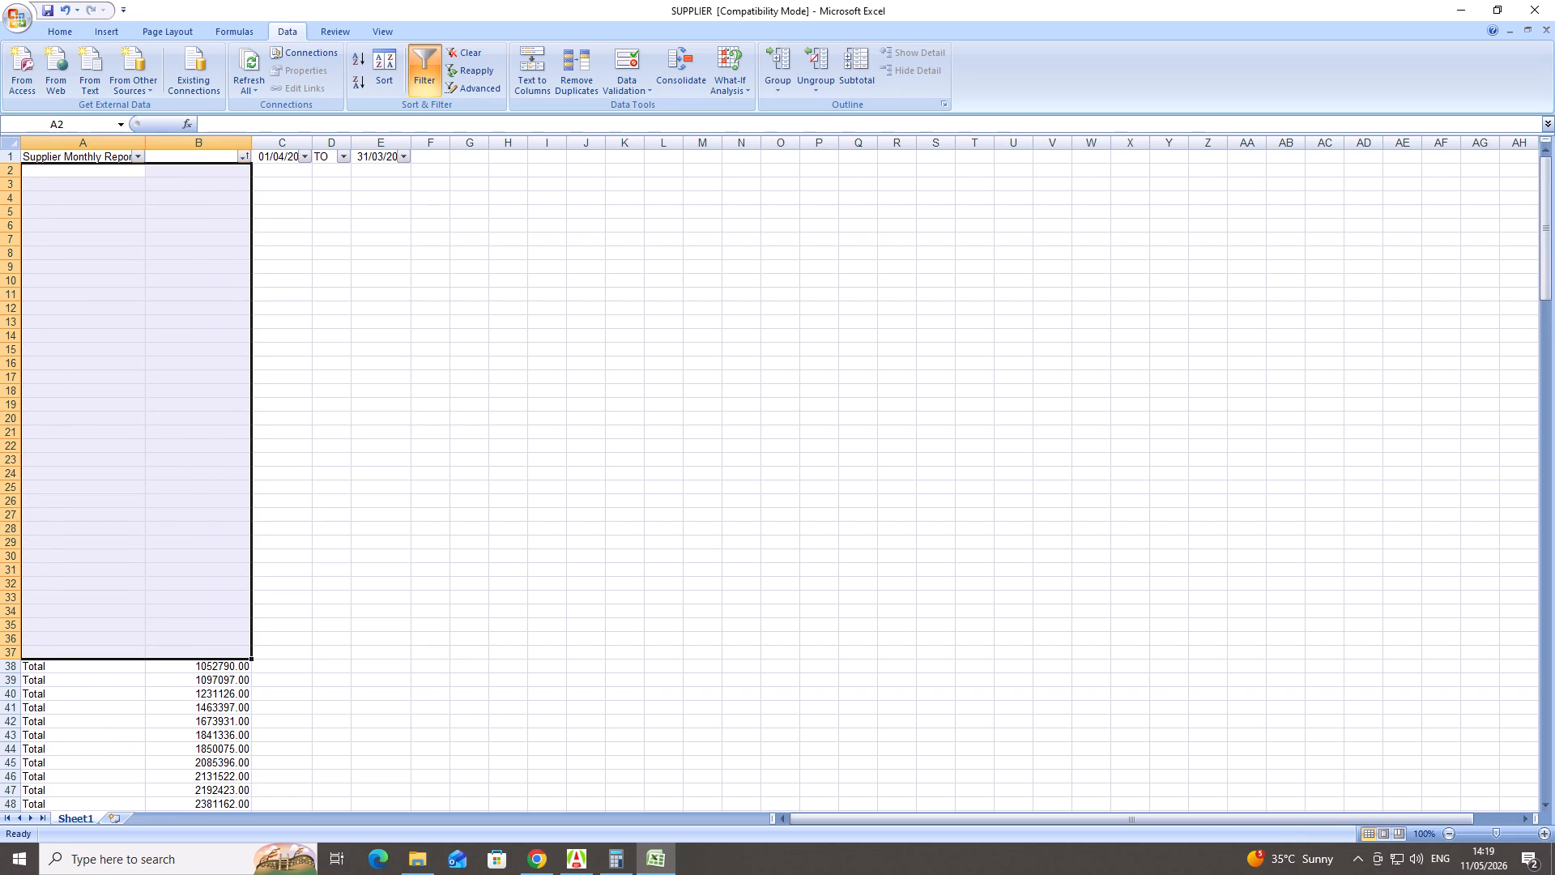
Sort column B from smallest to largest again to bring the remaining totals up beneath the header.
left_click(241, 156)
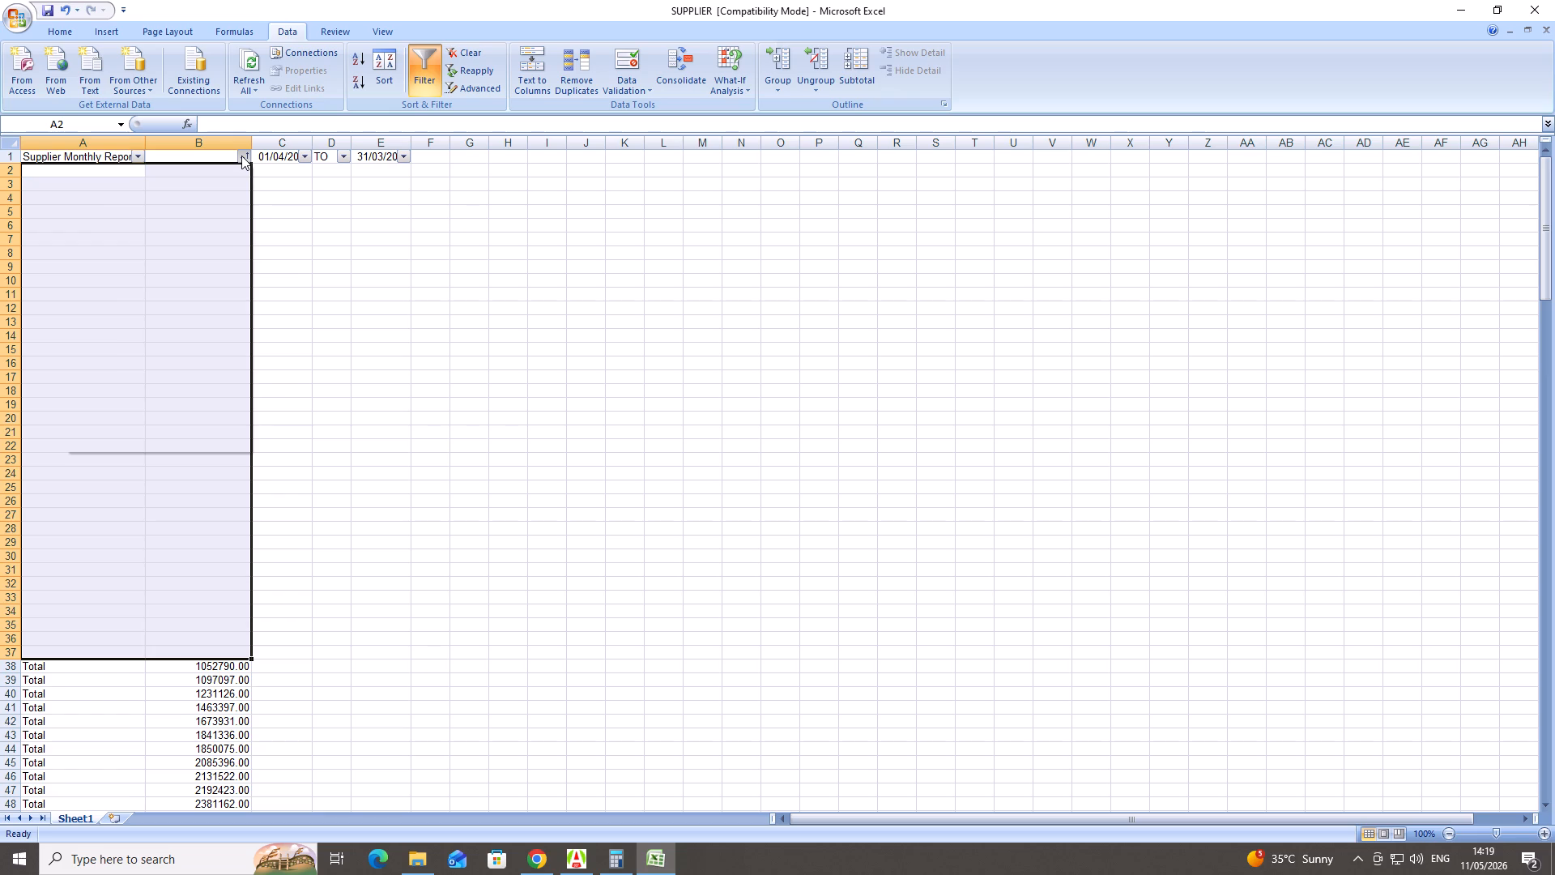
left_click(210, 174)
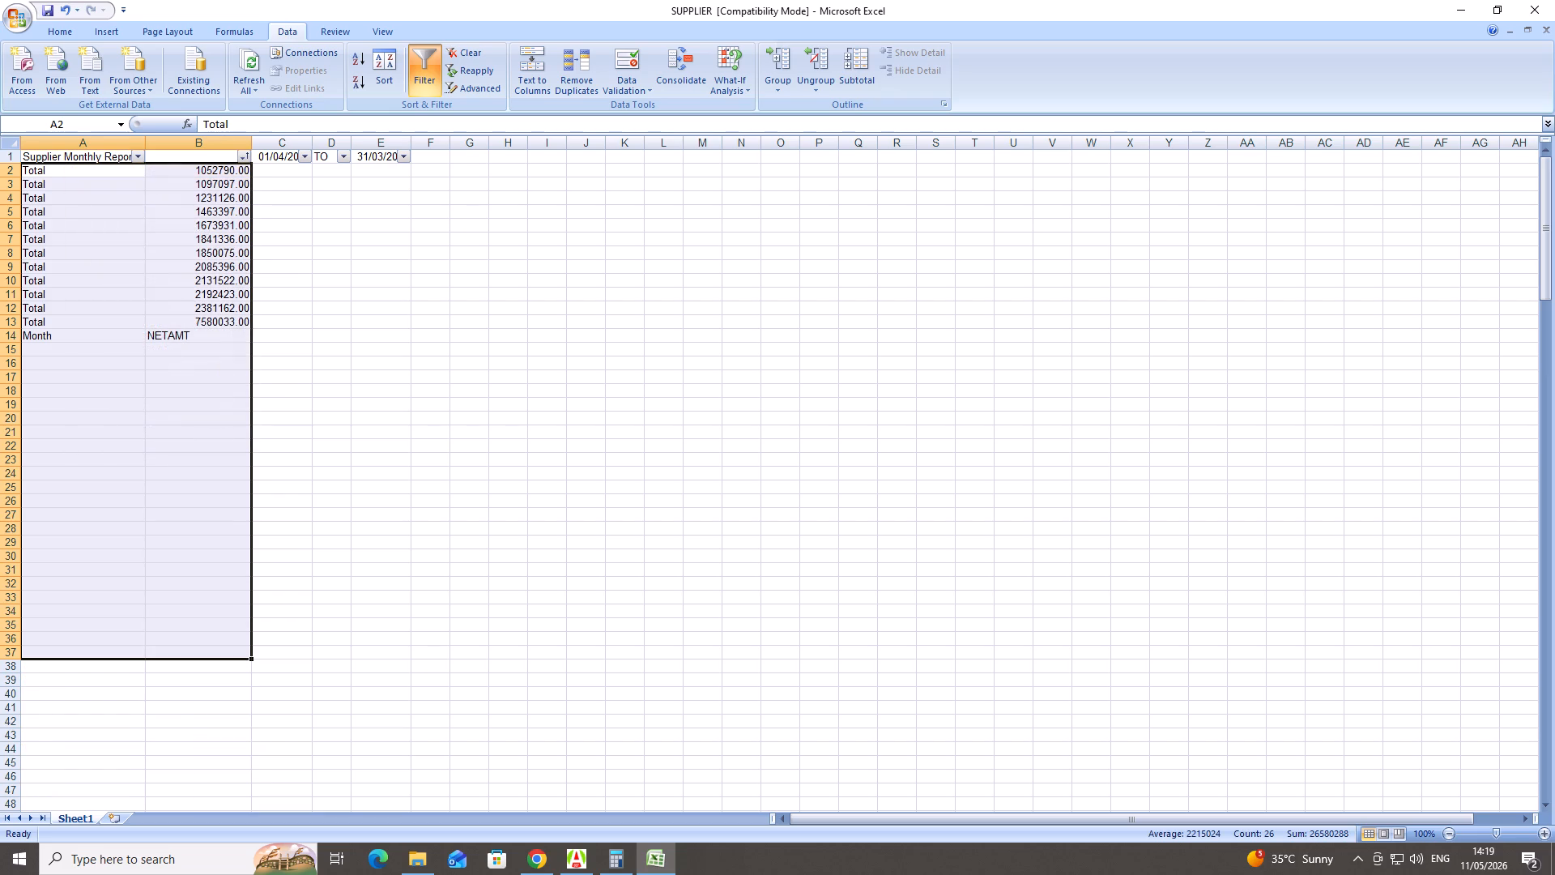
Look through column B's filter entries and the supplier names further down column A, leaving the filter as it is.
left_click(241, 157)
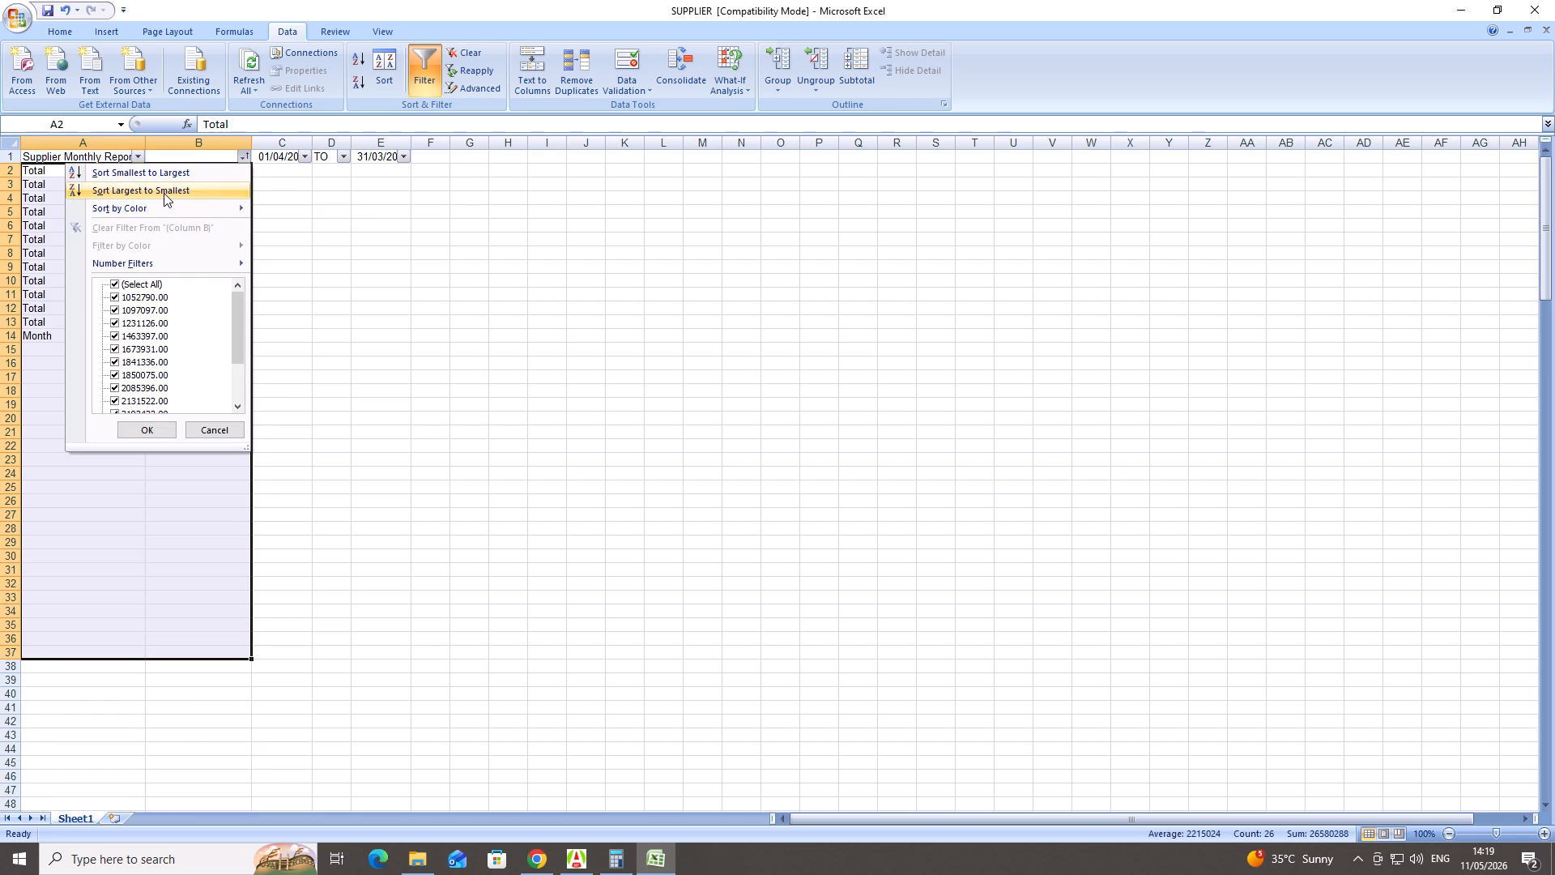
scroll(147, 392, "down", 6)
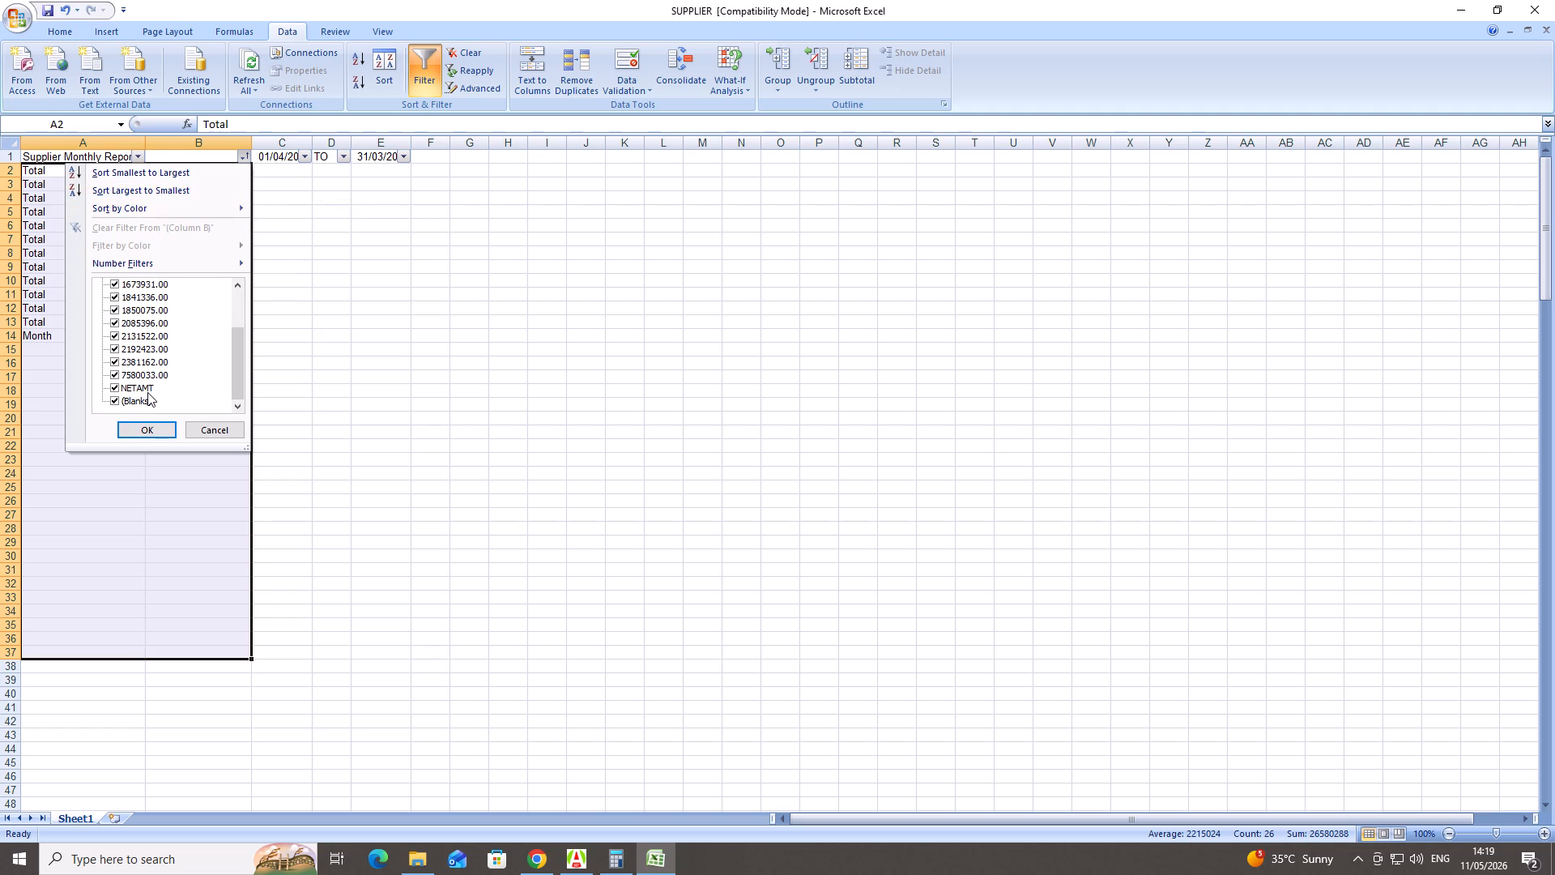
scroll(117, 393, "down", 1)
left_click(130, 423)
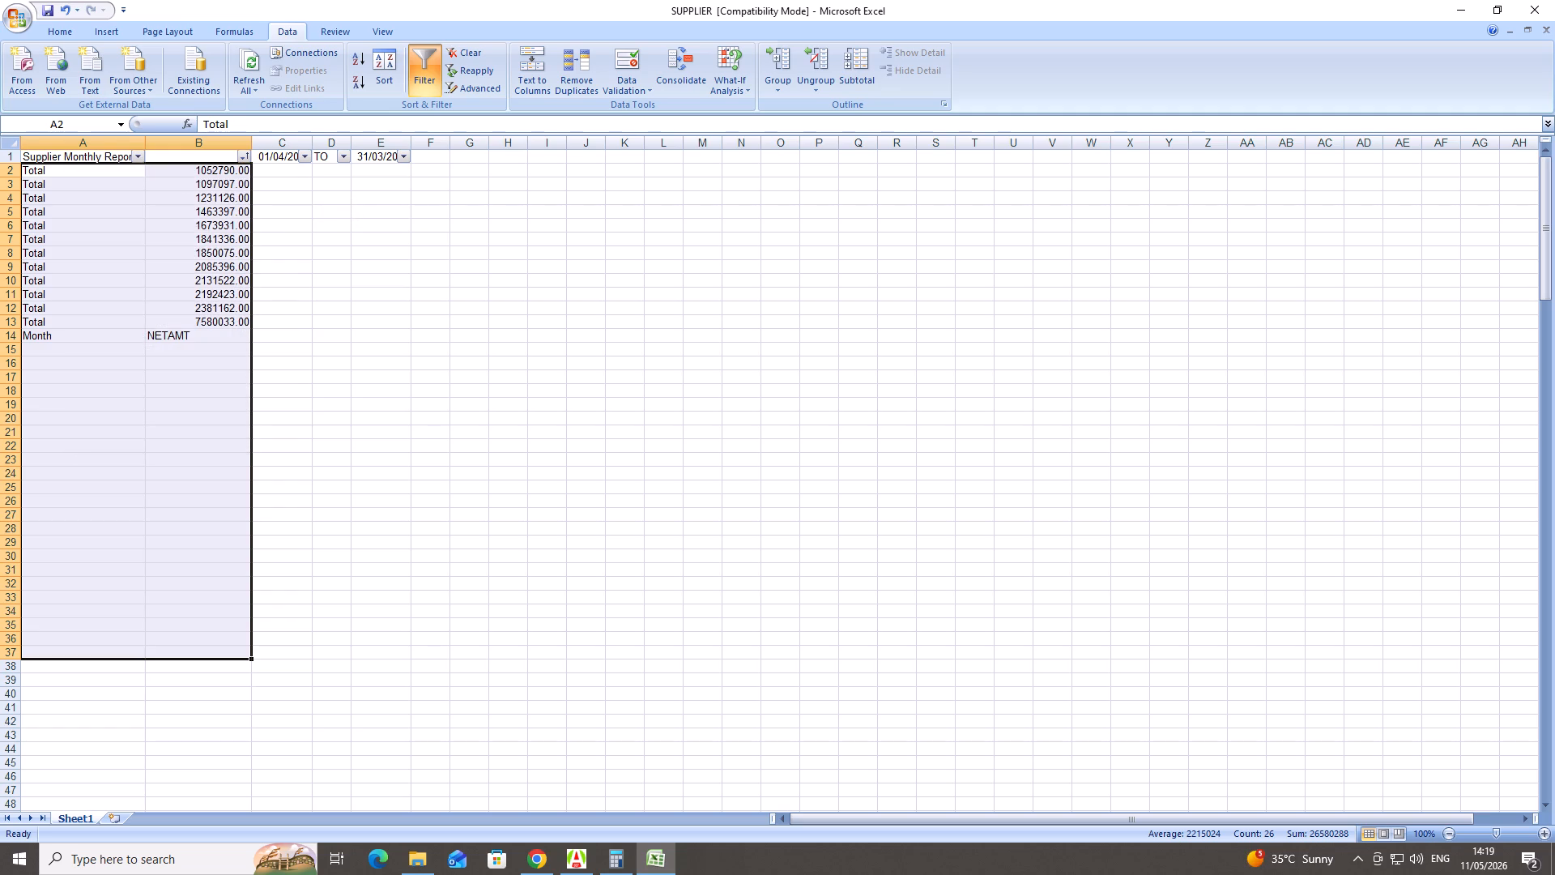
left_click(241, 153)
scroll(149, 318, "up", 2)
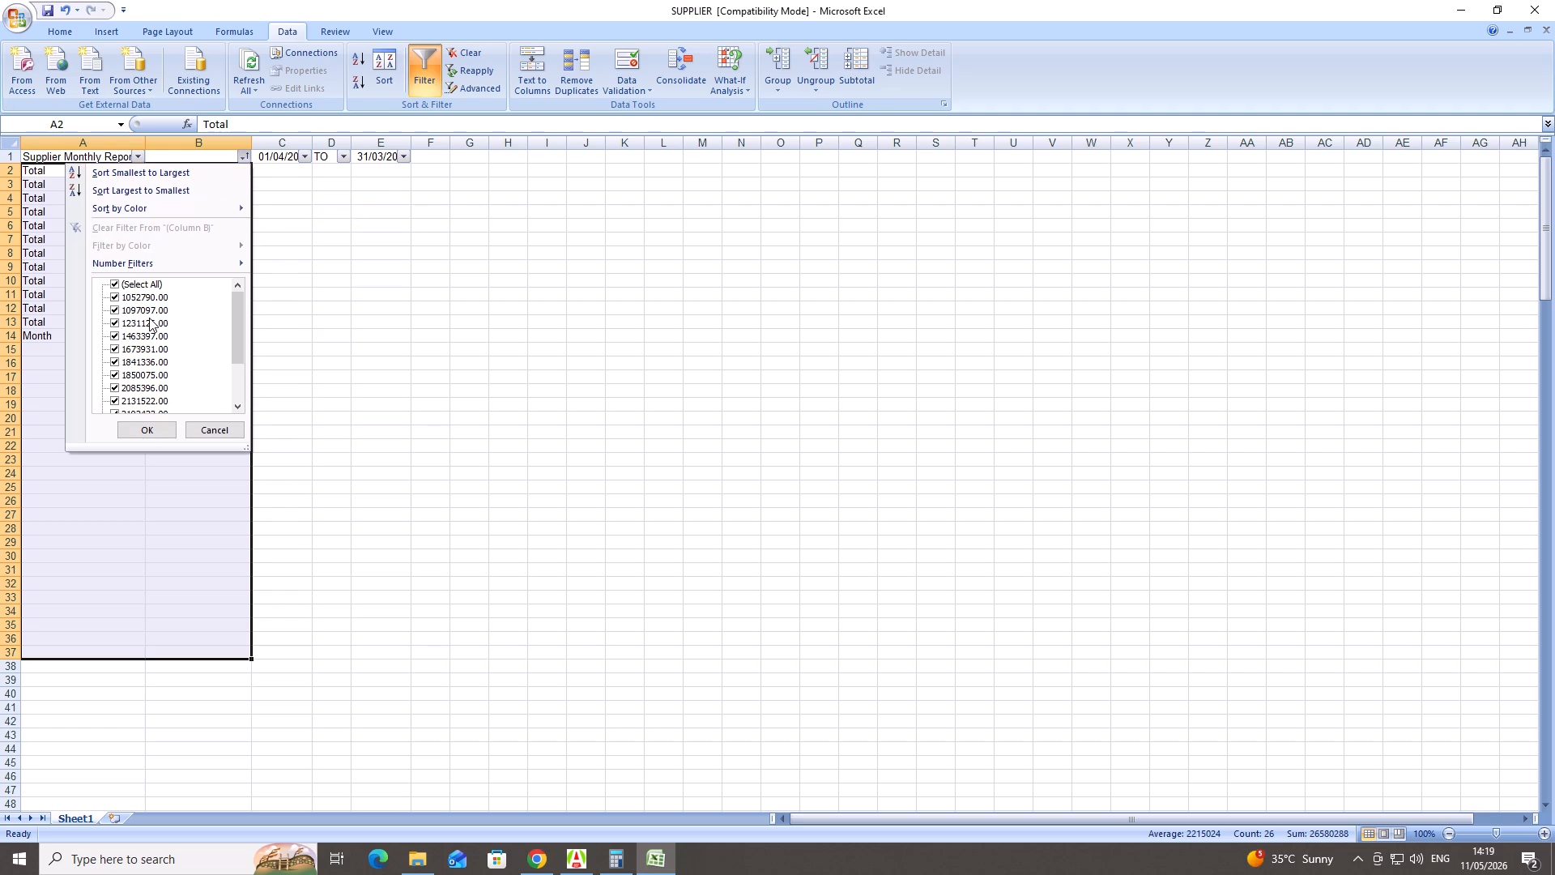
scroll(218, 542, "down", 3)
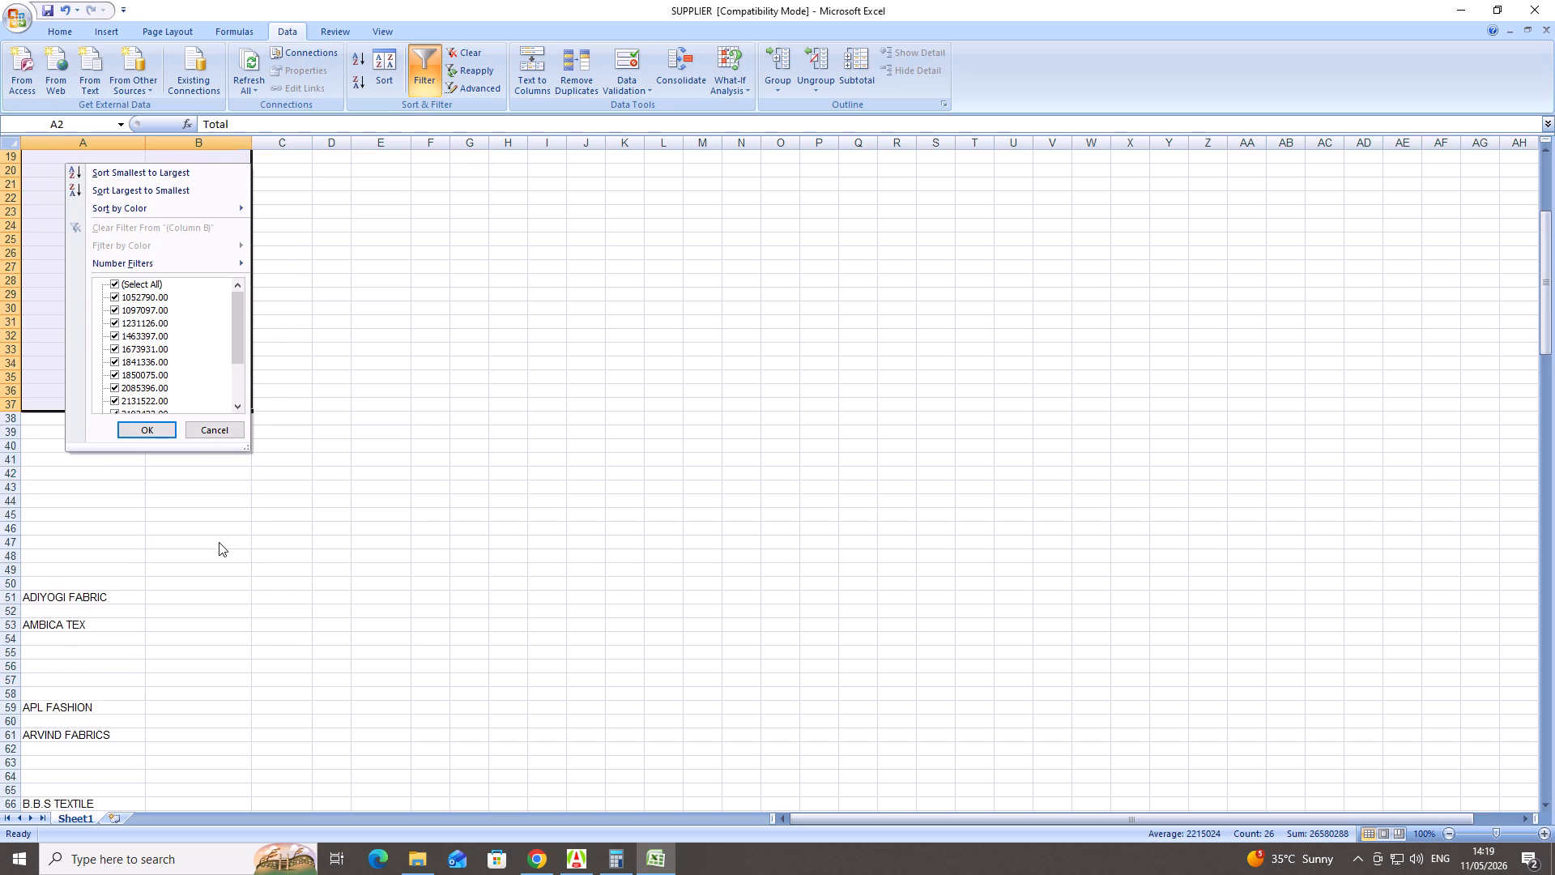
scroll(219, 542, "down", 9)
scroll(216, 532, "up", 1)
left_click(203, 428)
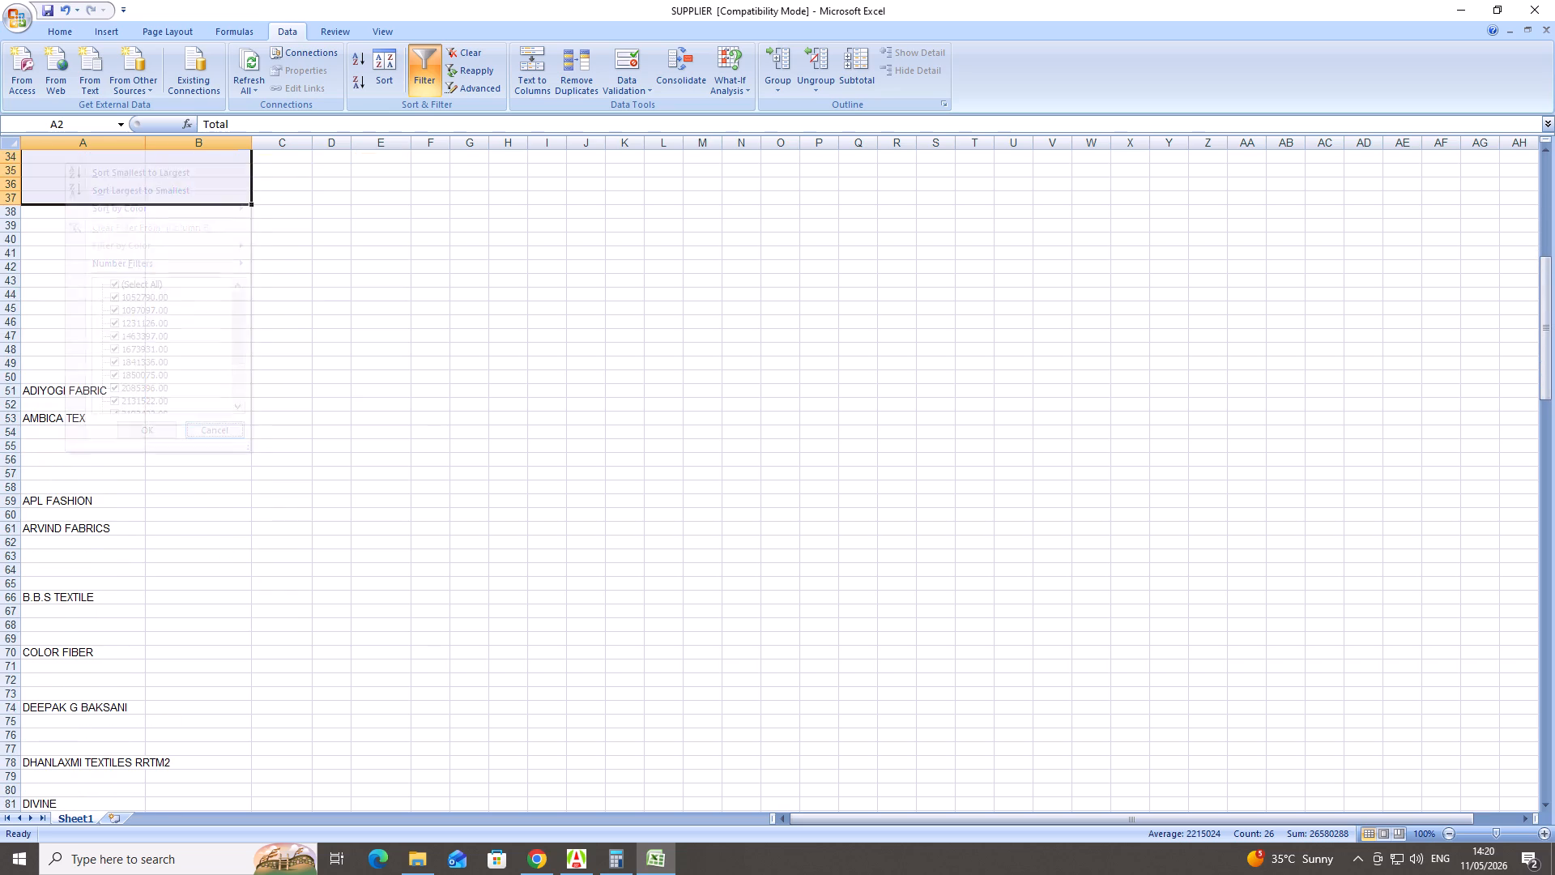
scroll(202, 395, "up", 11)
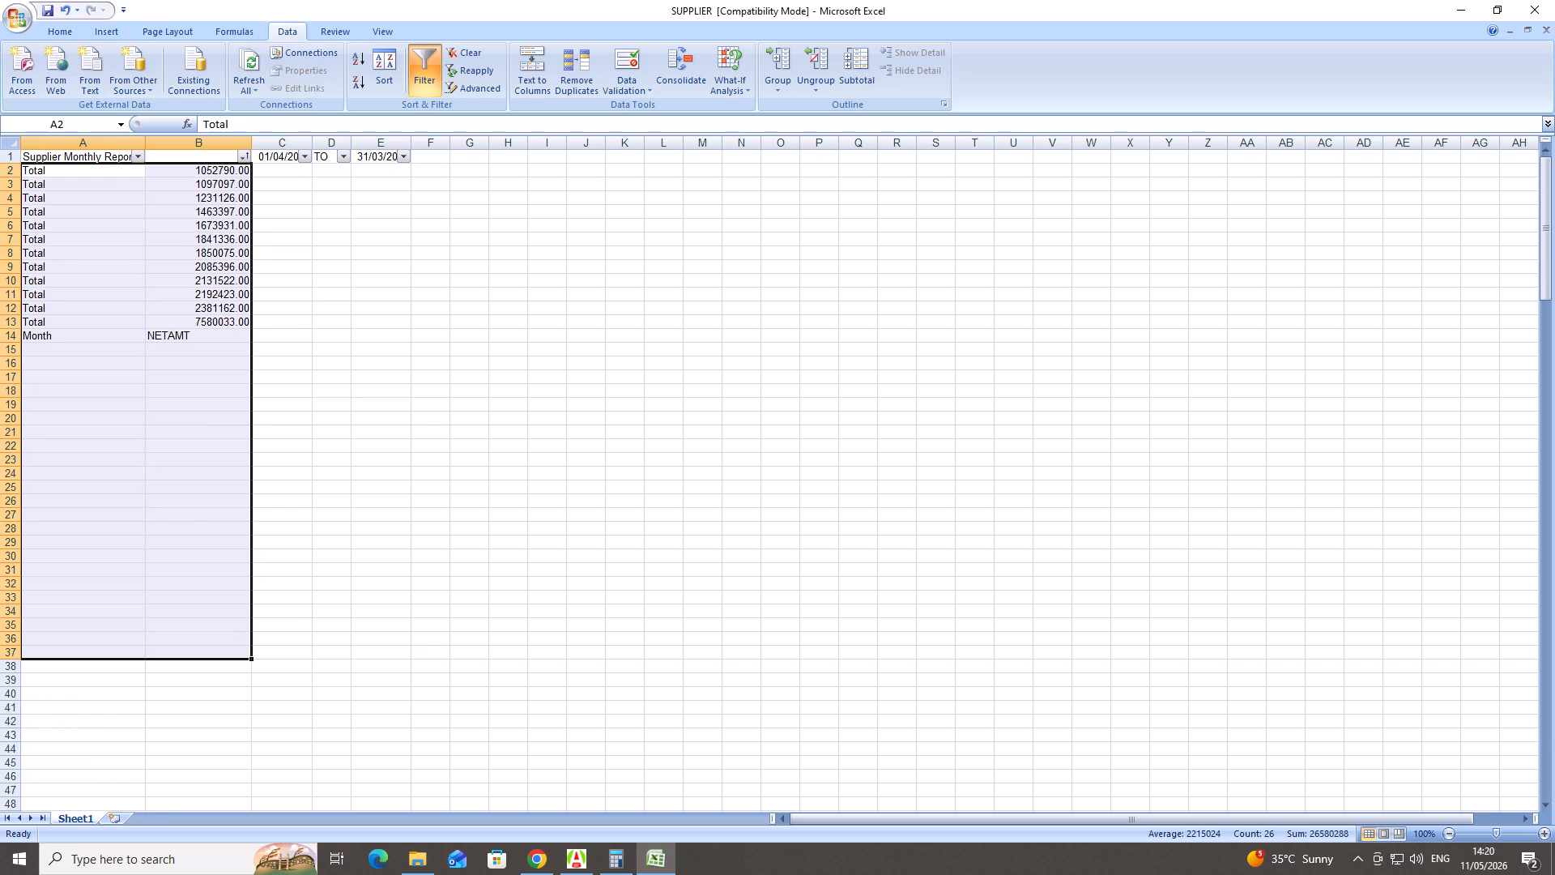
key("Escape")
key("Escape")
key("Escape")
Undo both column B sorts and the clearing of the totals below 1,000,000.
left_click(64, 4)
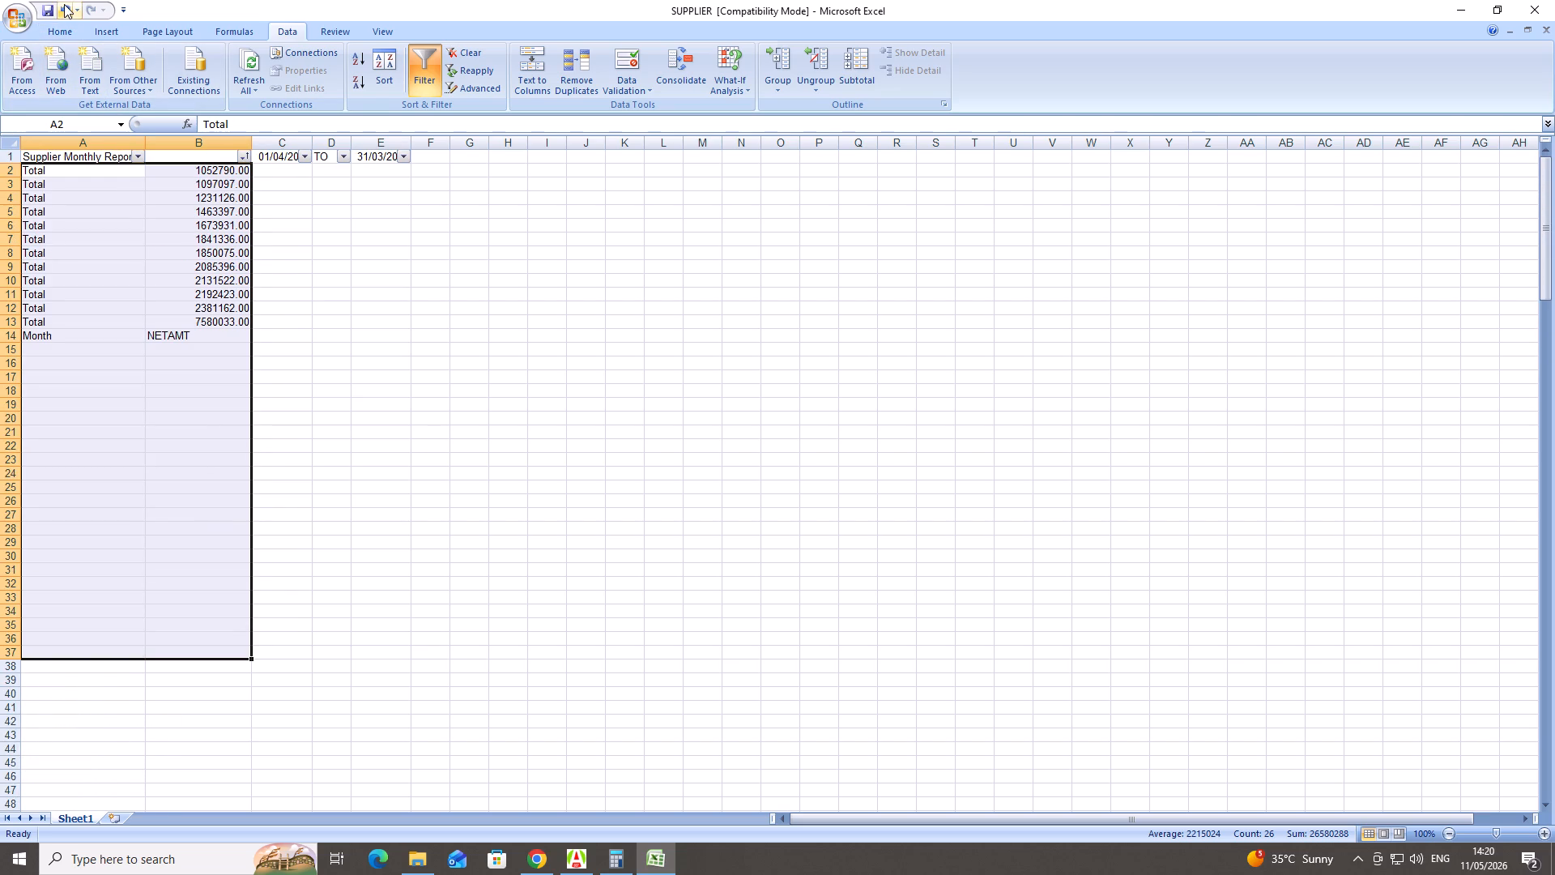
left_click(64, 4)
left_click(64, 4)
left_click(64, 4)
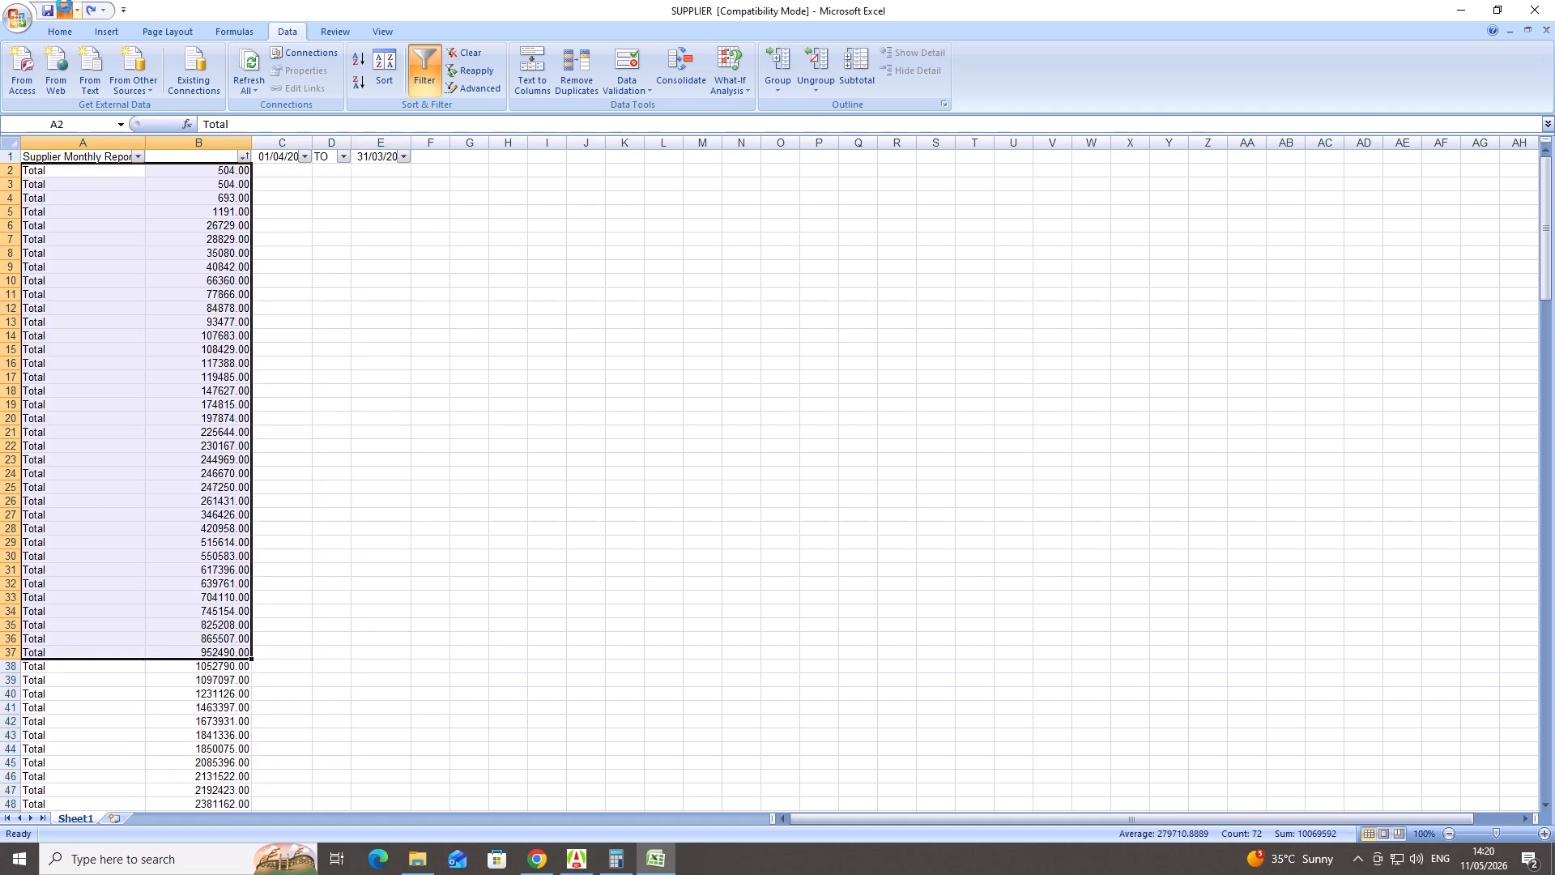
left_click(496, 280)
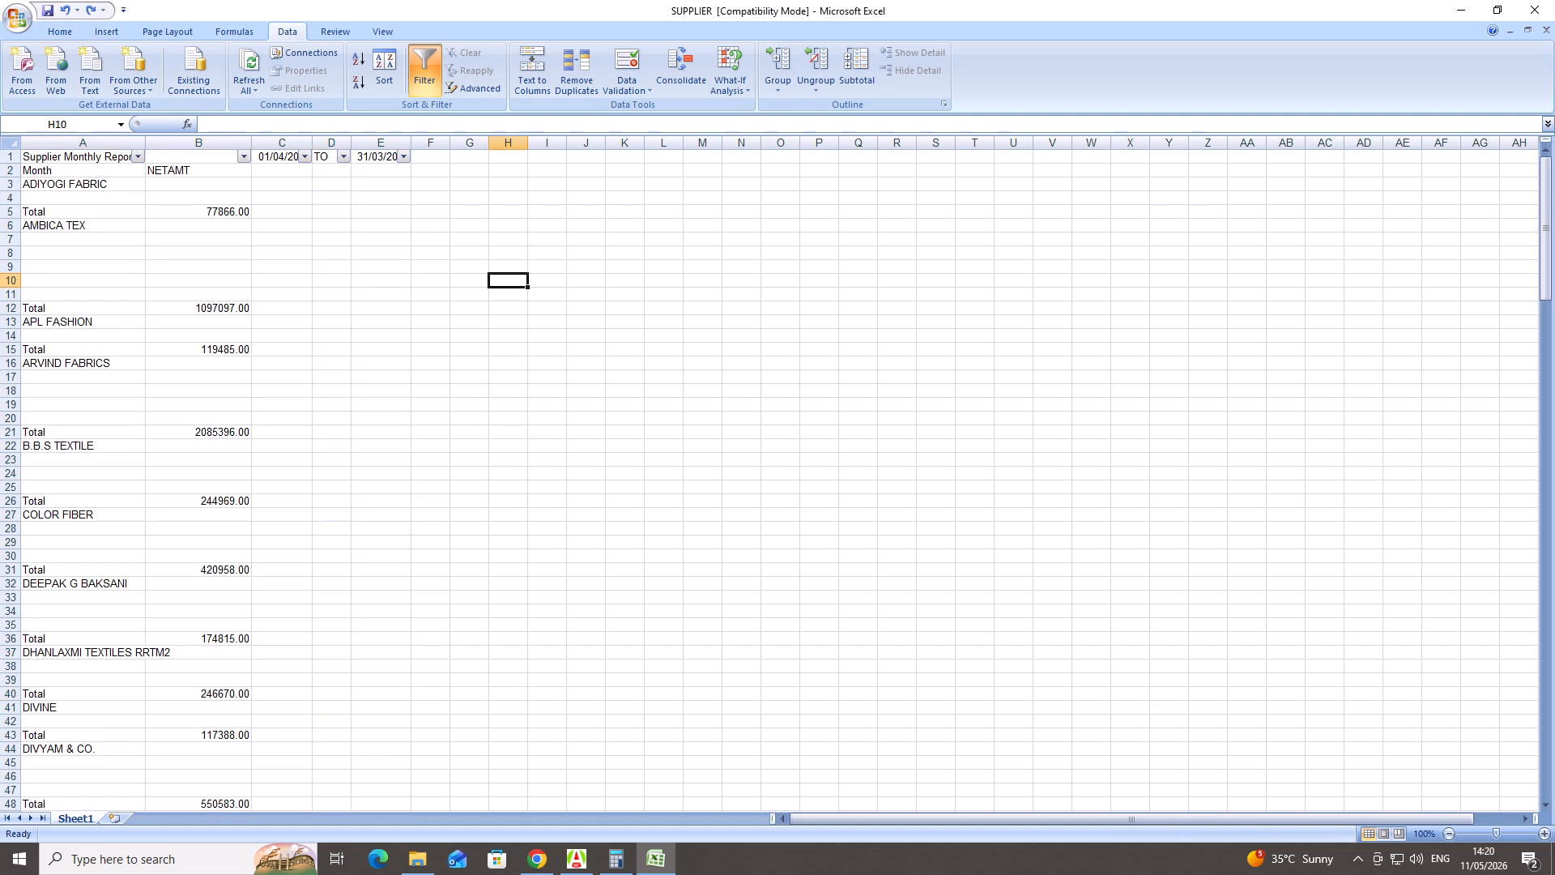
Look through the whole supplier list with its names and totals, down to the last supplier, ZEEL FABRICS NX.
scroll(288, 356, "down", 20)
scroll(288, 356, "down", 8)
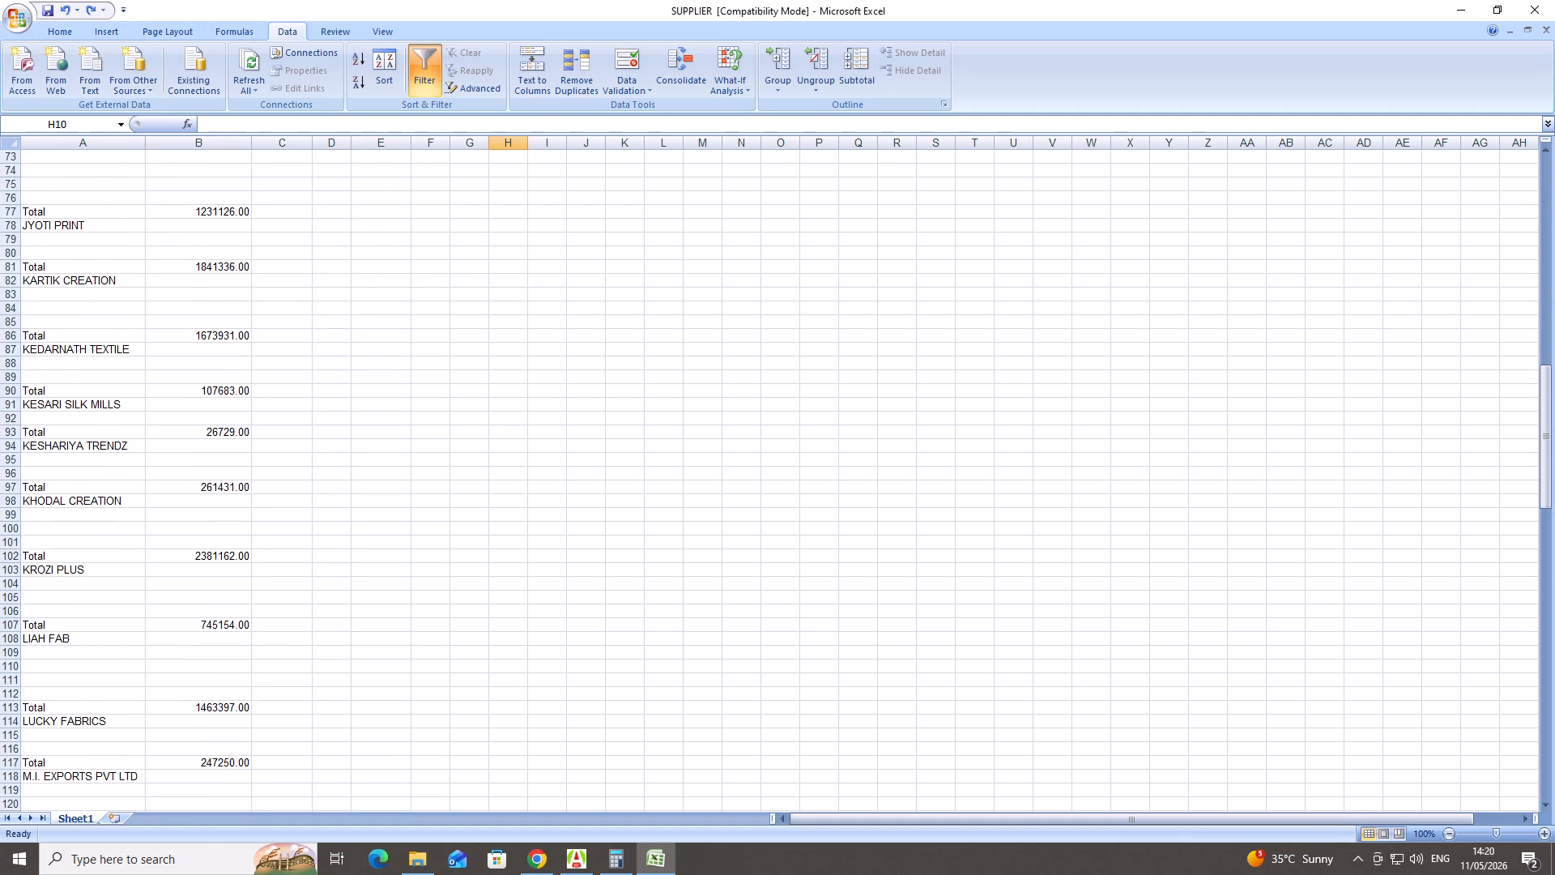
scroll(284, 367, "down", 20)
scroll(284, 367, "down", 14)
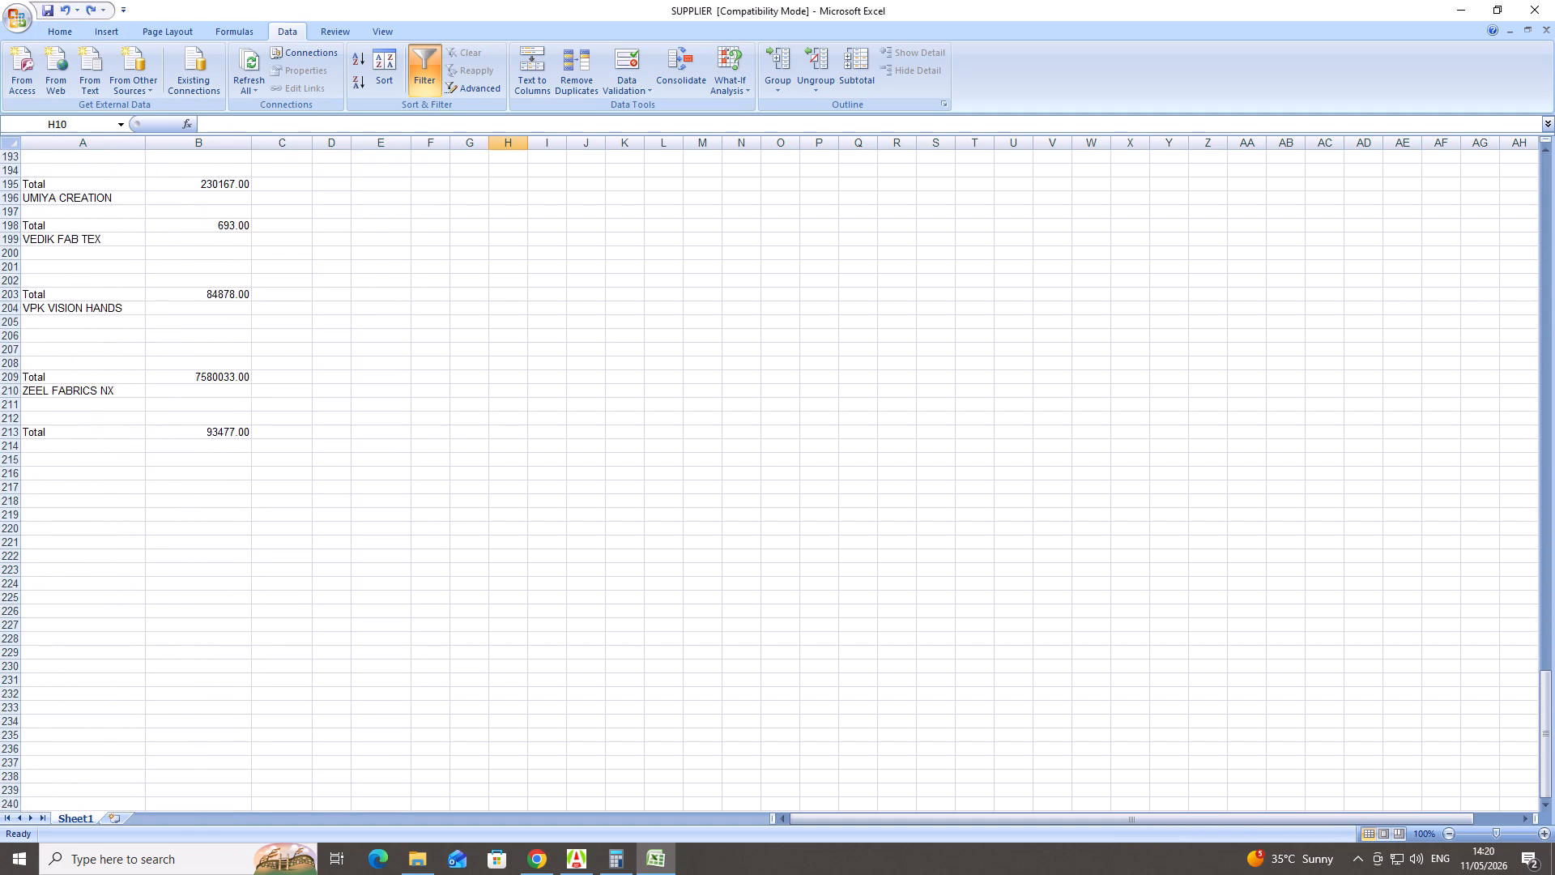
scroll(282, 367, "down", 5)
scroll(282, 367, "up", 20)
scroll(282, 367, "up", 10)
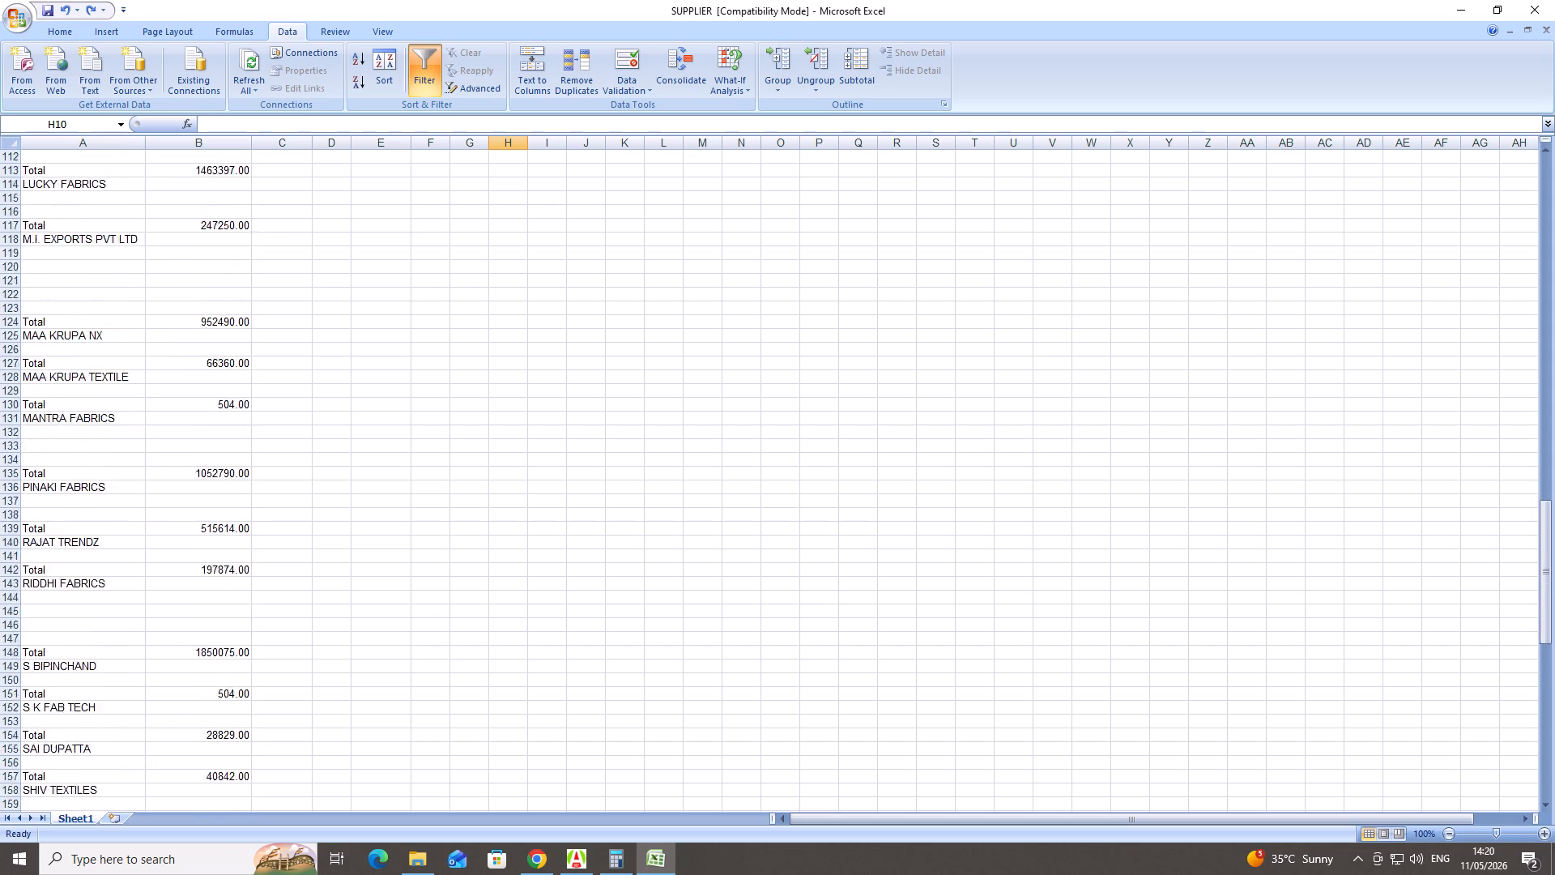
scroll(282, 346, "up", 17)
scroll(282, 346, "up", 15)
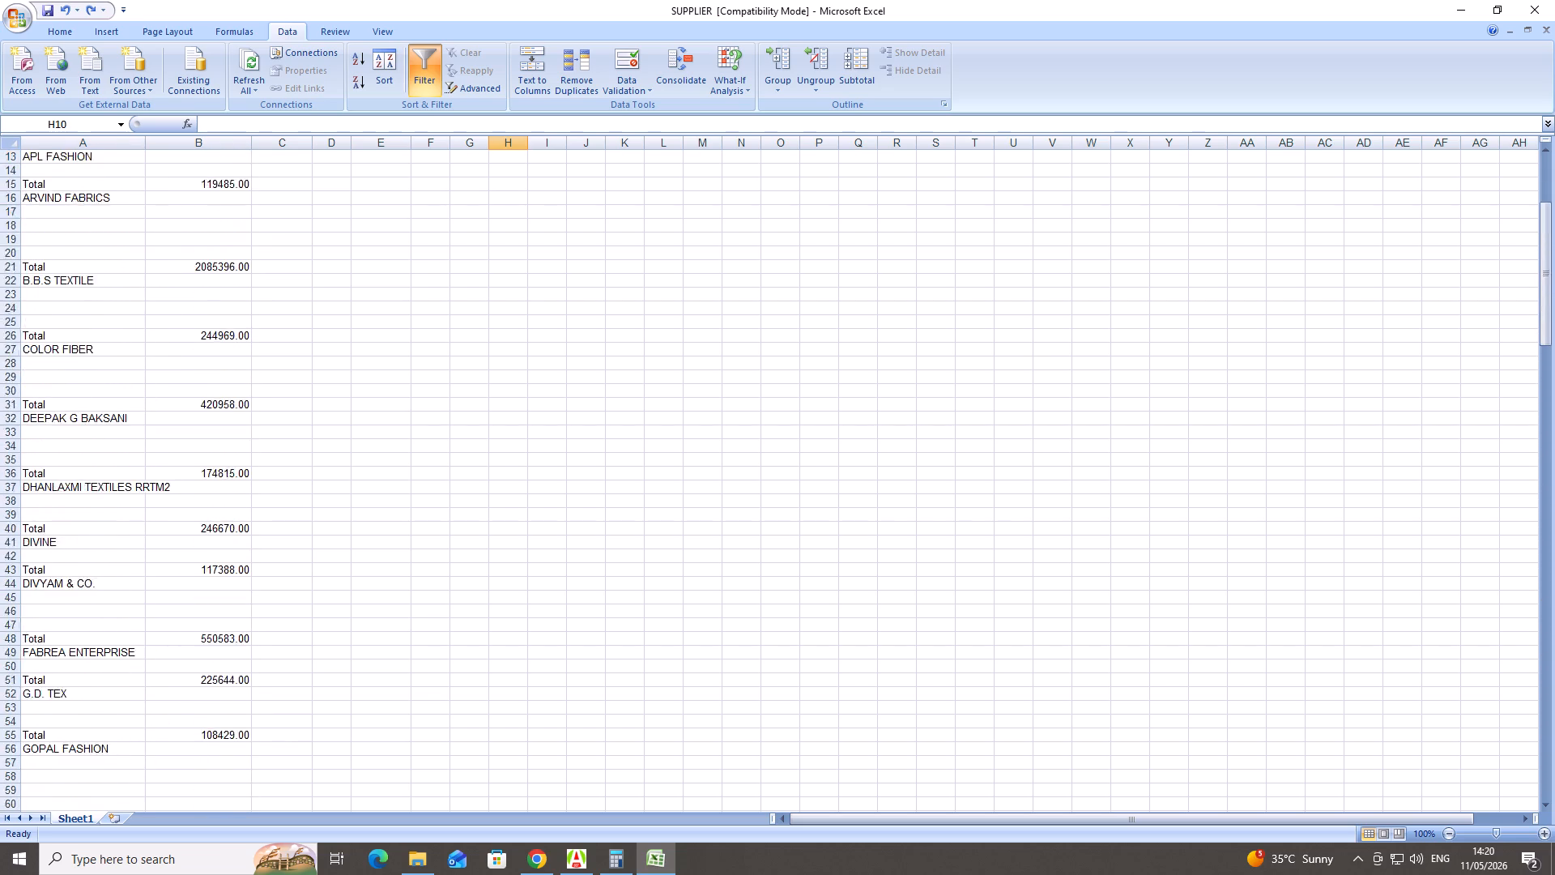
scroll(282, 346, "up", 11)
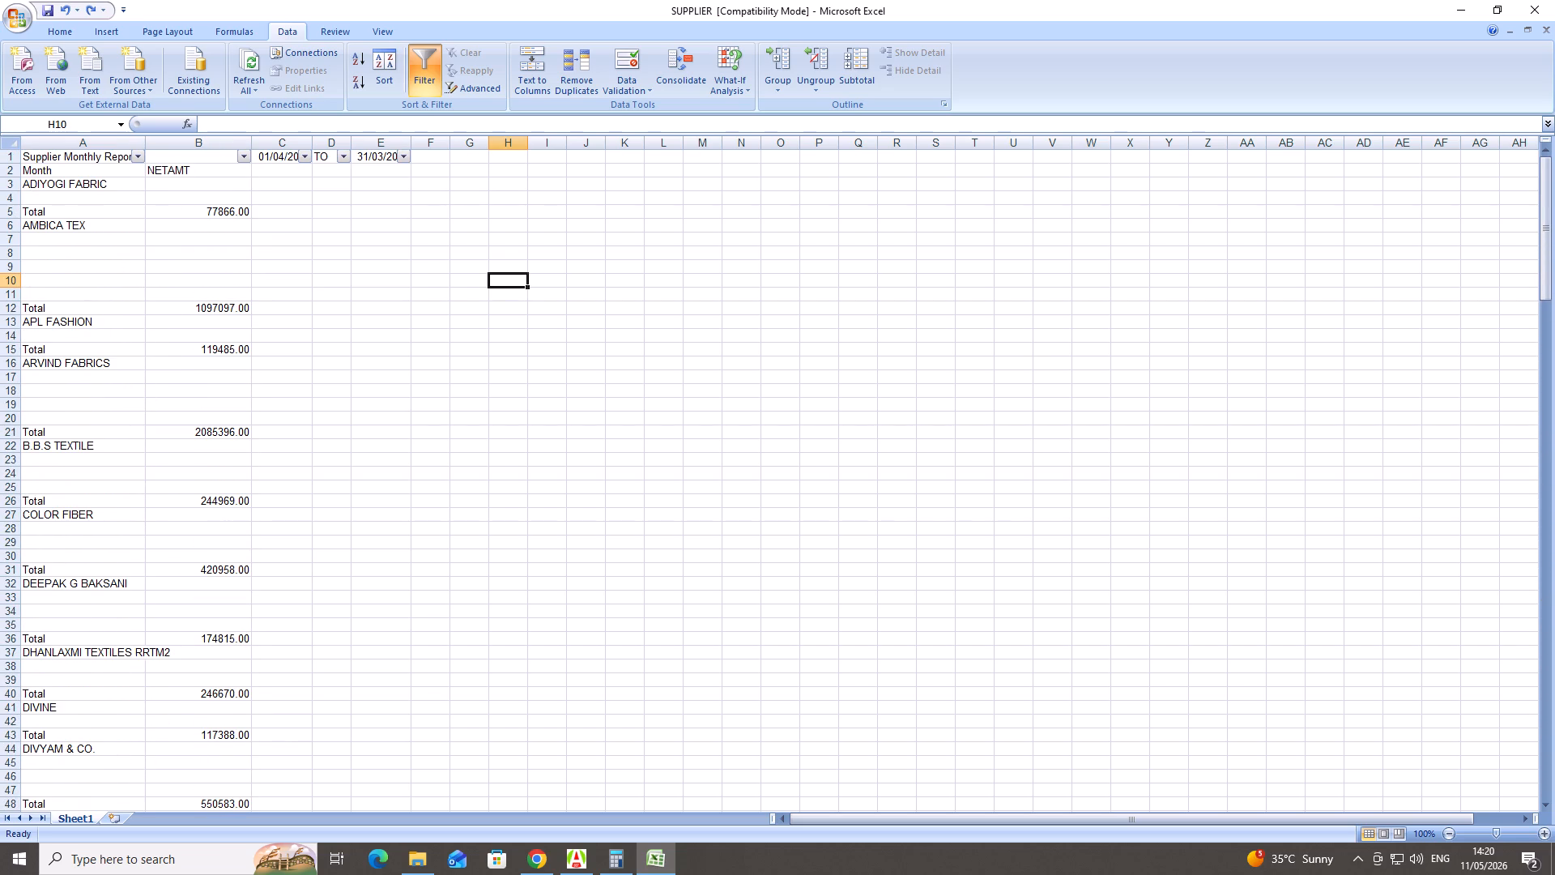
Clear the ADIYOGI FABRIC name and total in A3:B5.
left_click_drag(24, 180, 263, 216)
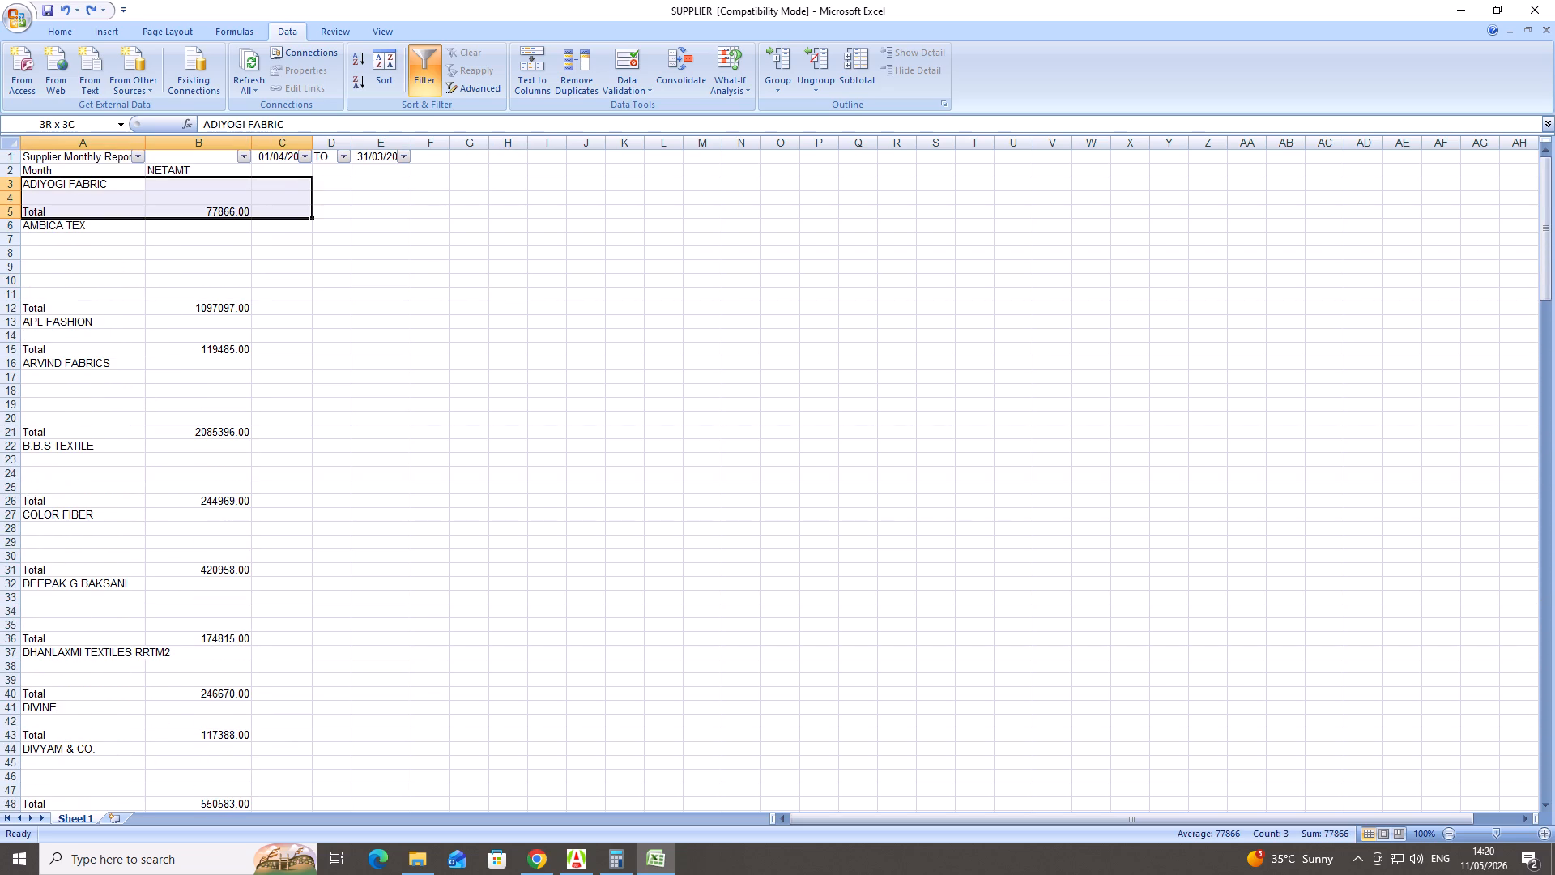
left_click_drag(263, 216, 241, 215)
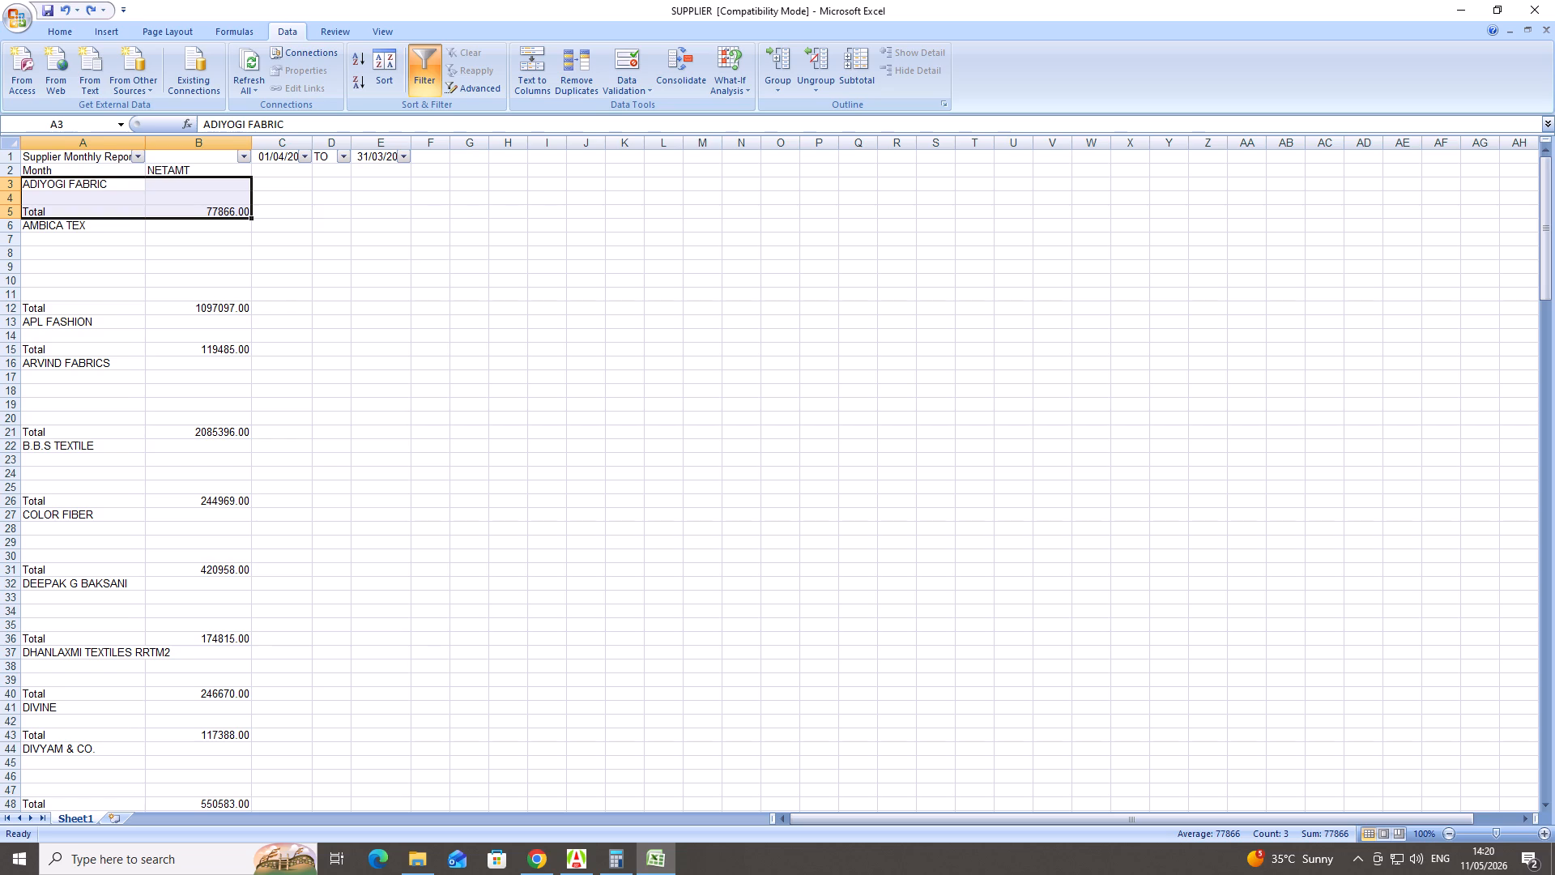
key("Delete")
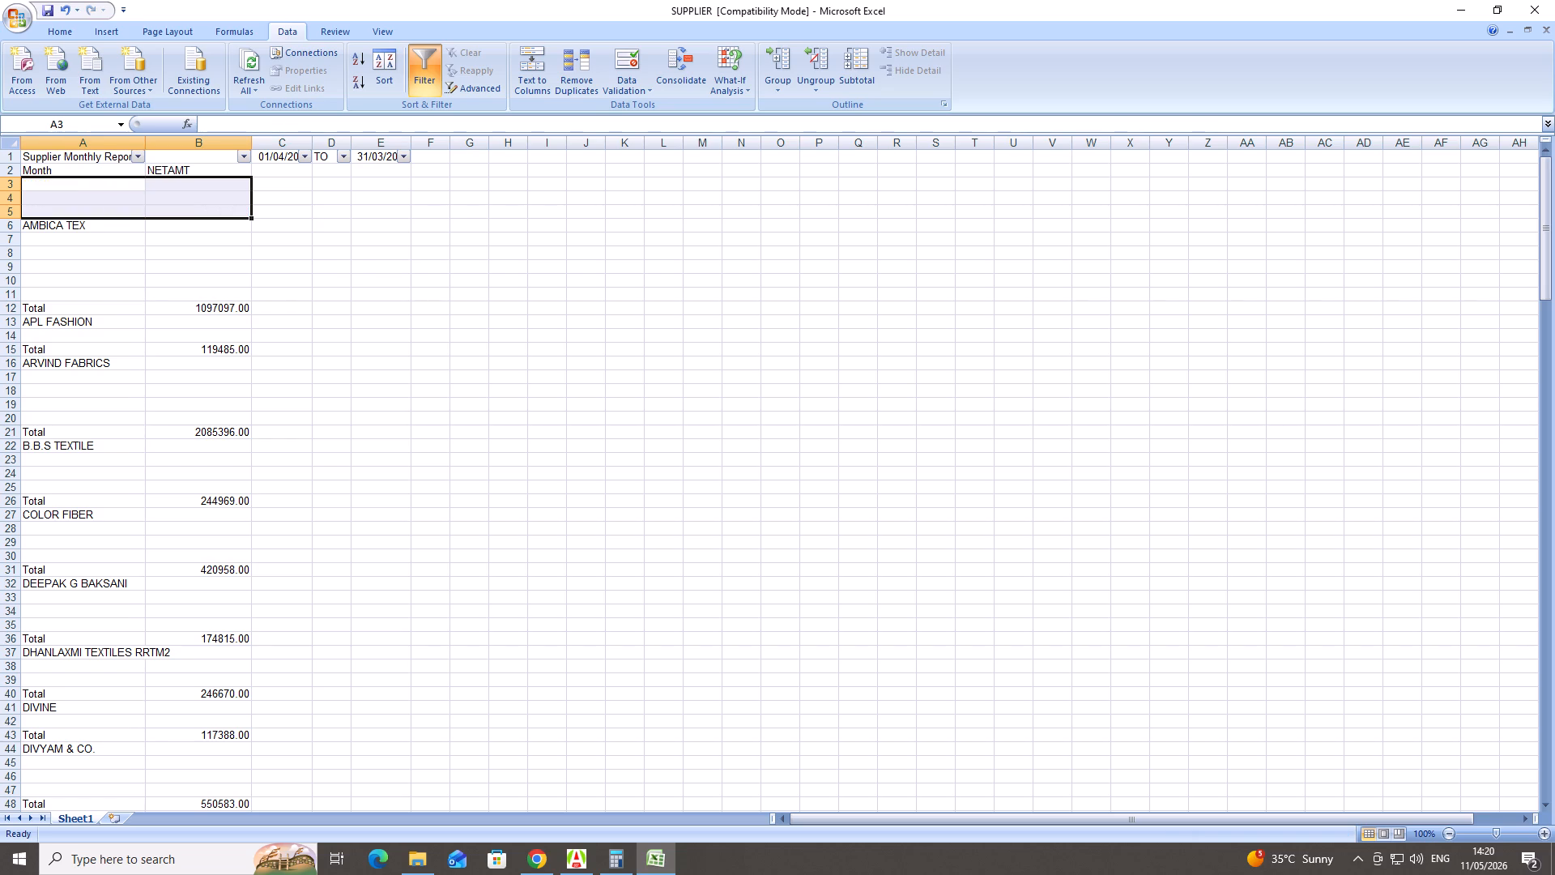
Move the AMBICA TEX name from A6 to A12, replacing the Total label beside its amount.
left_click(27, 227)
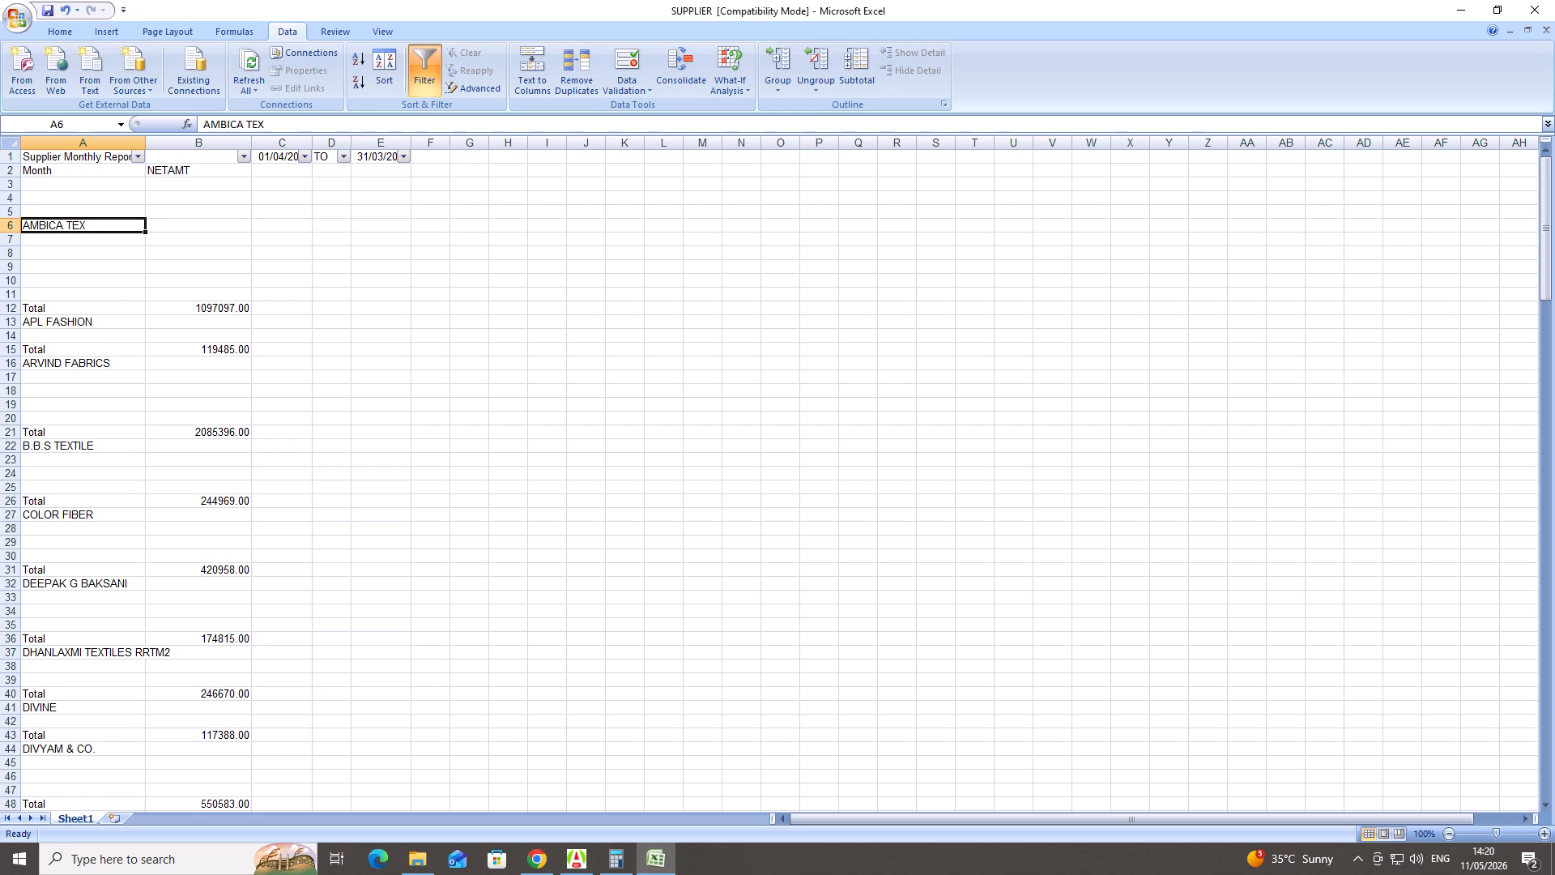
left_click_drag(24, 224, 76, 219)
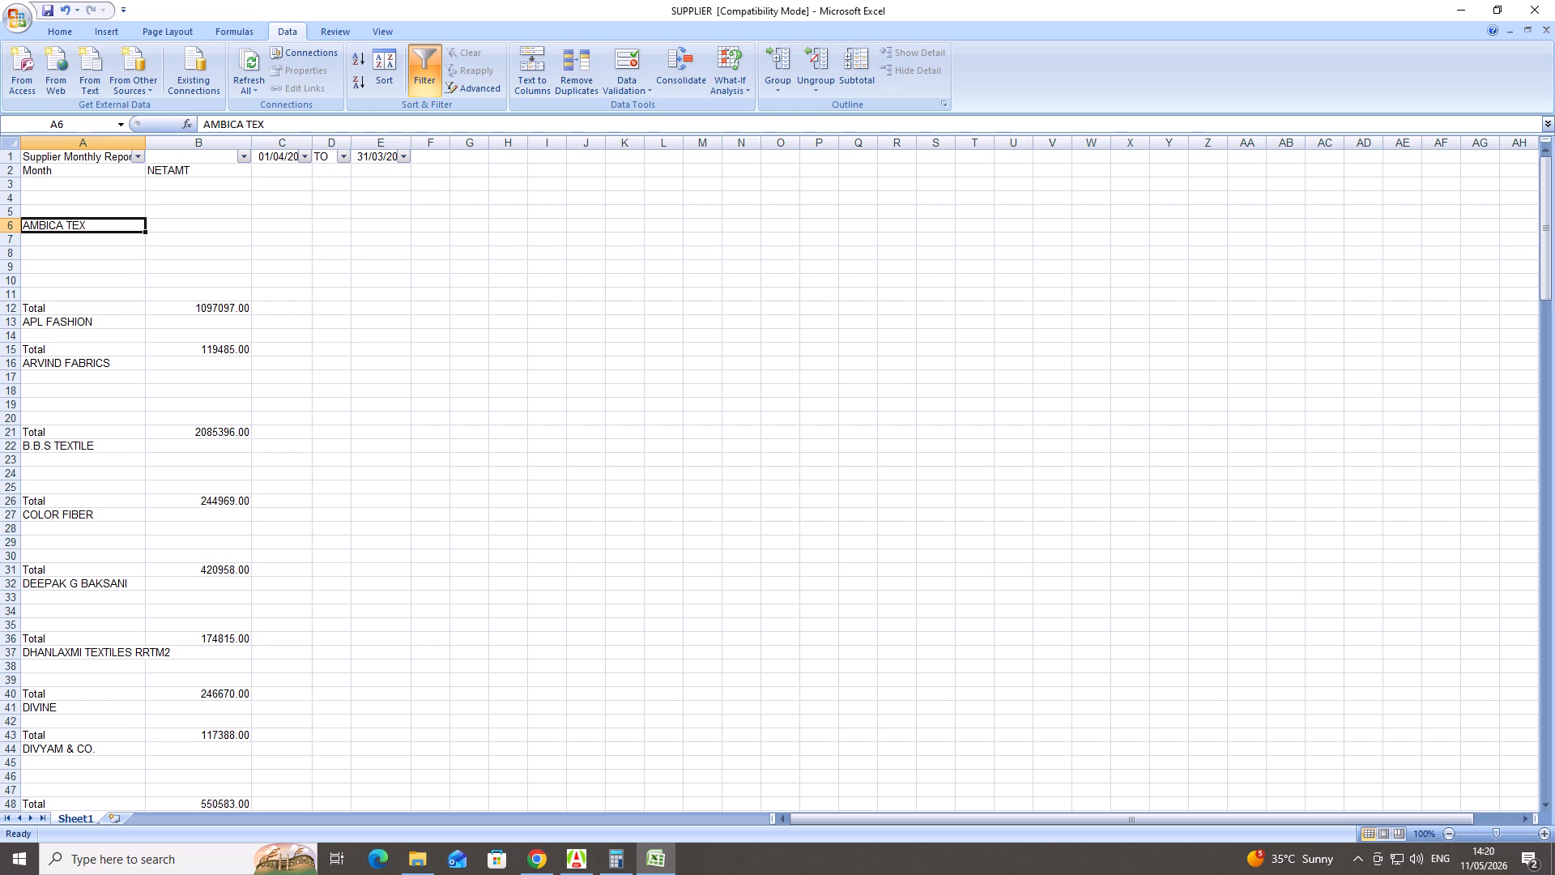
left_click_drag(76, 219, 75, 219)
left_click(73, 224)
right_click_drag(77, 224, 87, 250)
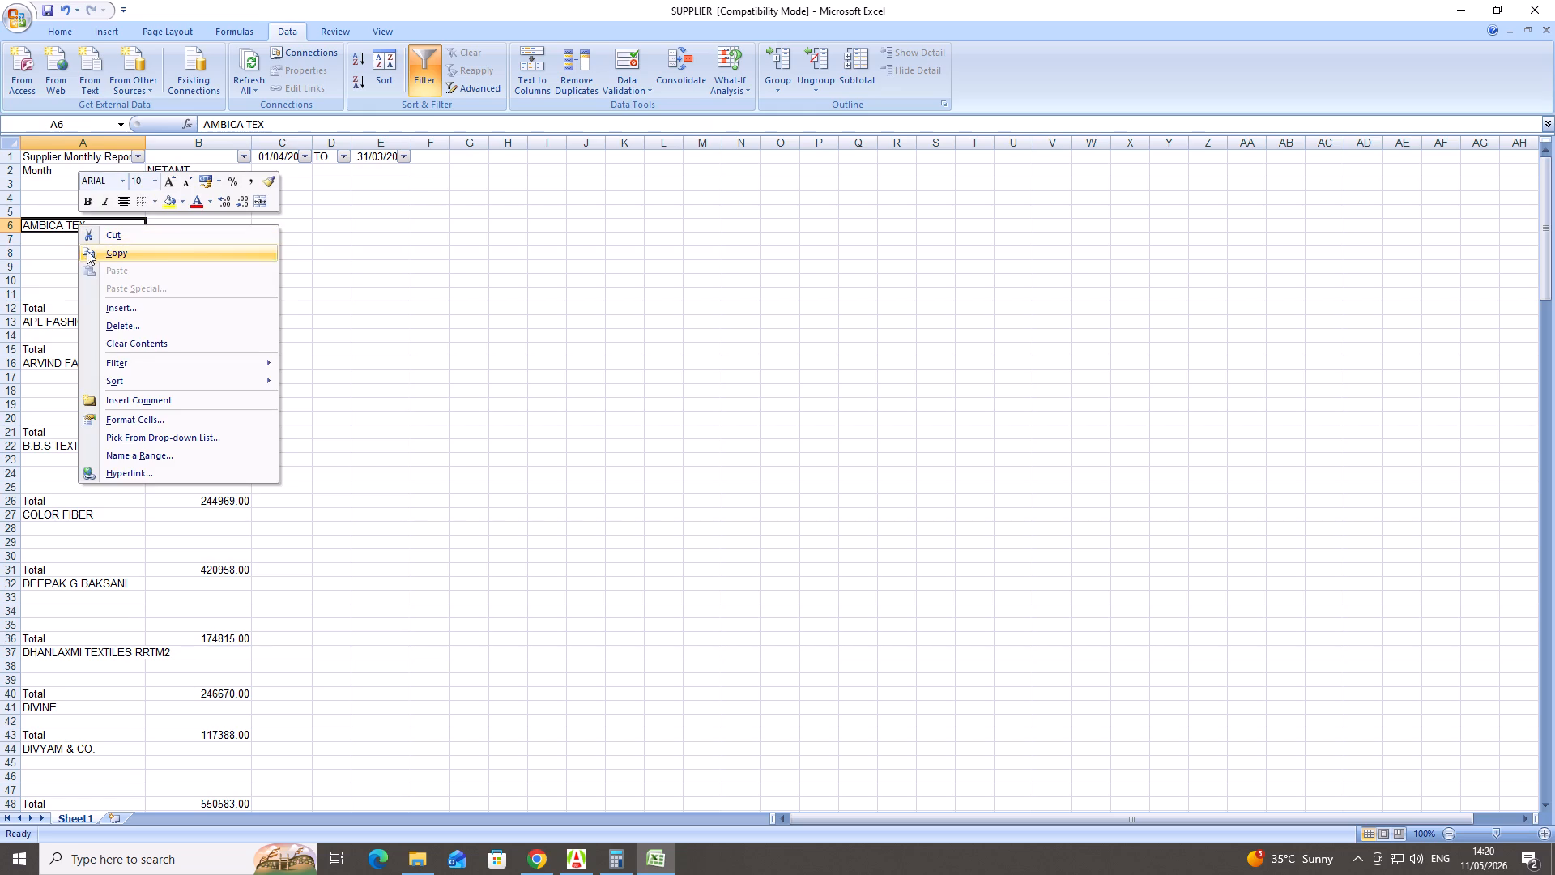
right_click_drag(87, 250, 89, 241)
left_click(89, 241)
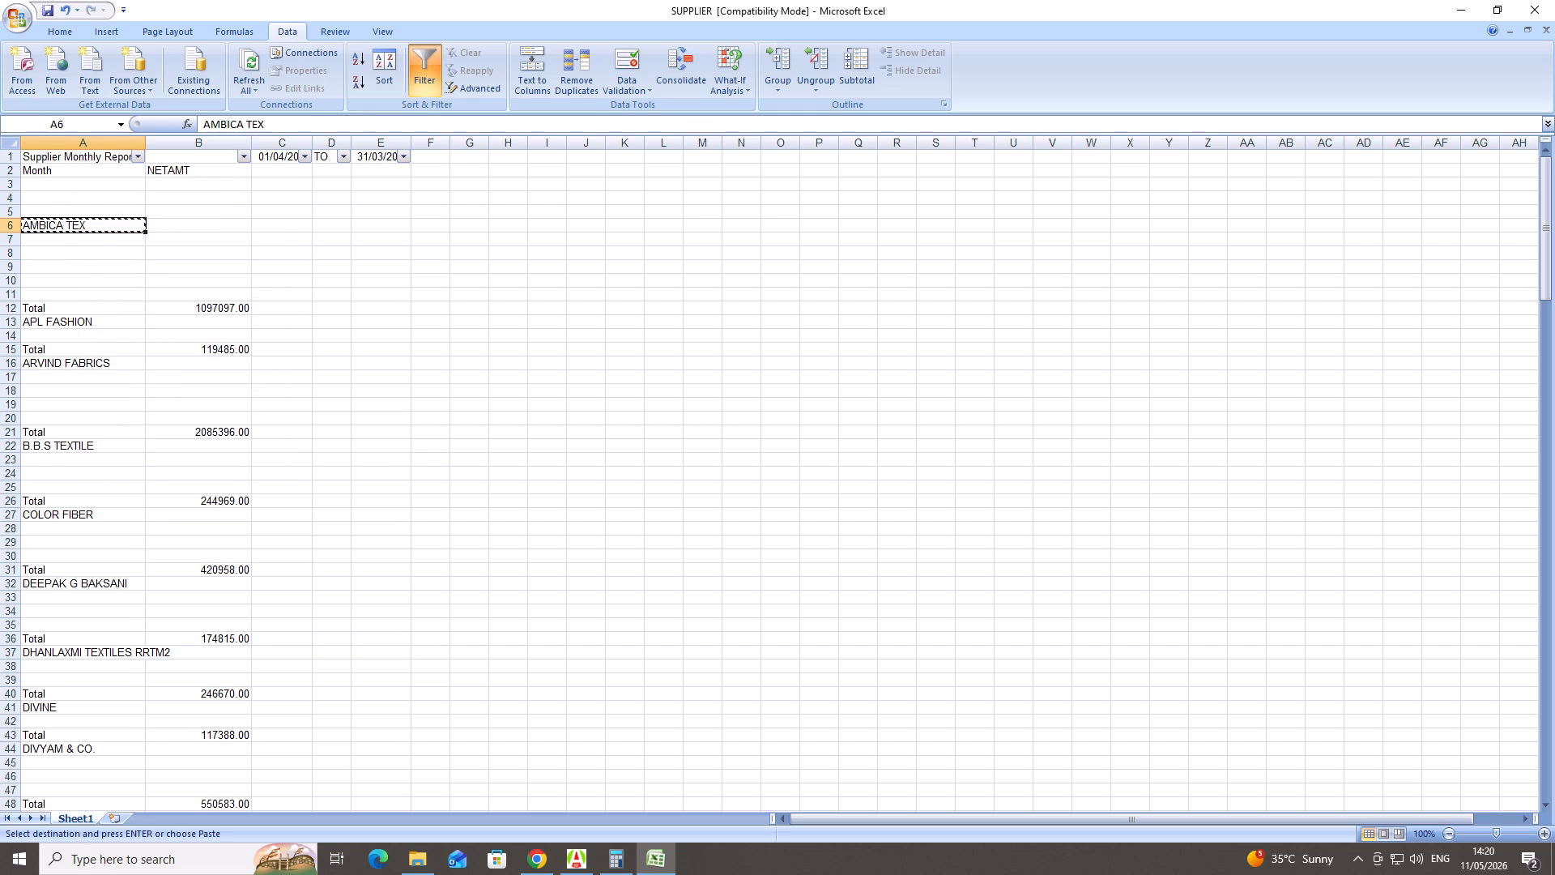
left_click(59, 309)
key("ctrl+v")
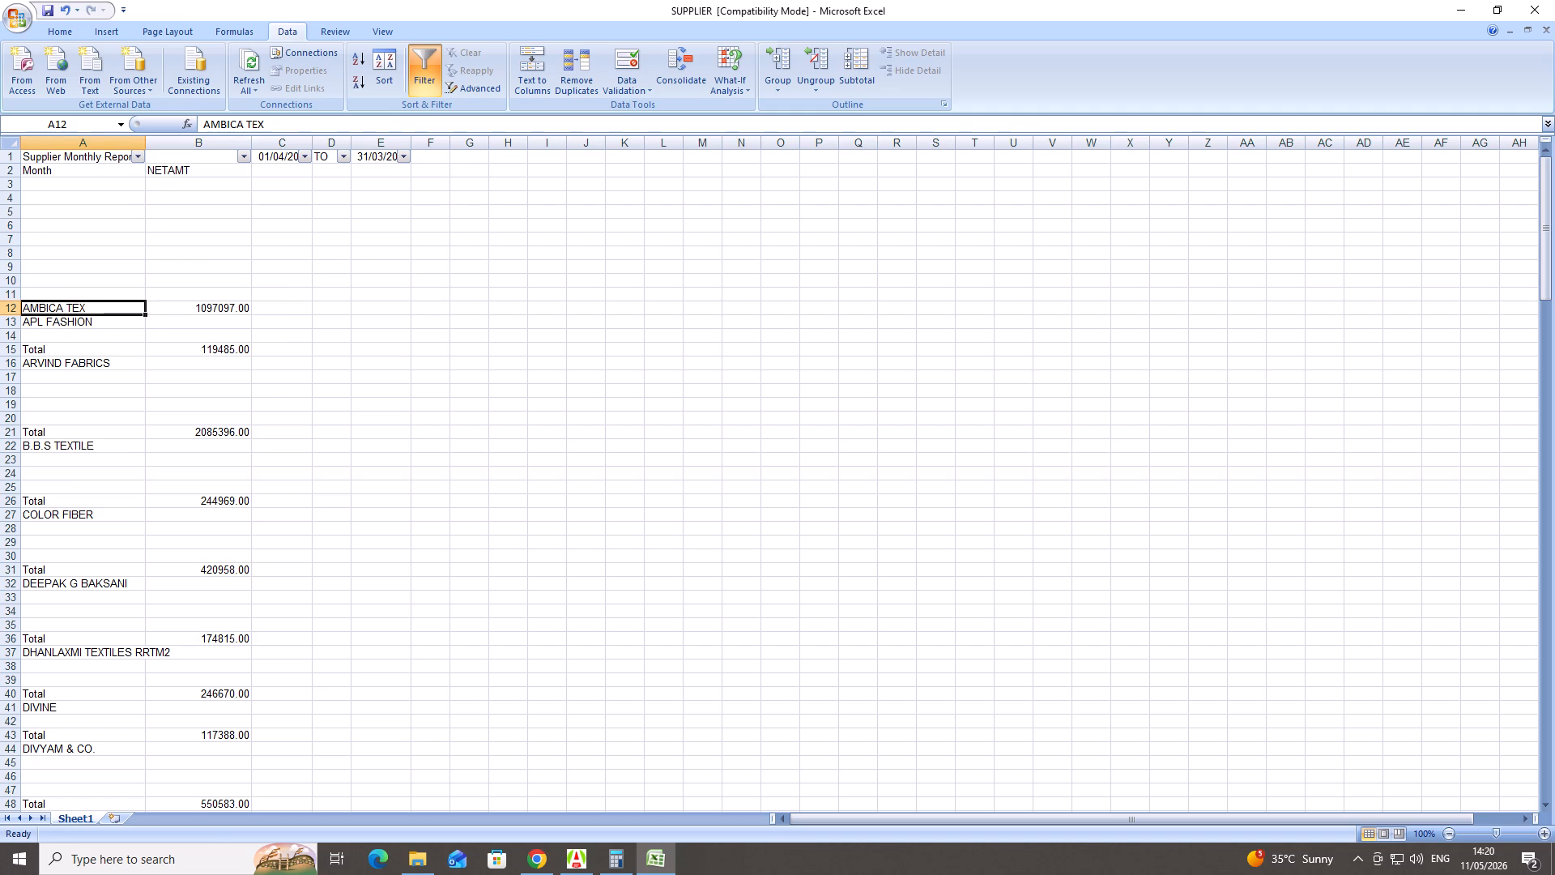
Clear the APL FASHION name and total in A13:B15.
left_click_drag(52, 322, 57, 321)
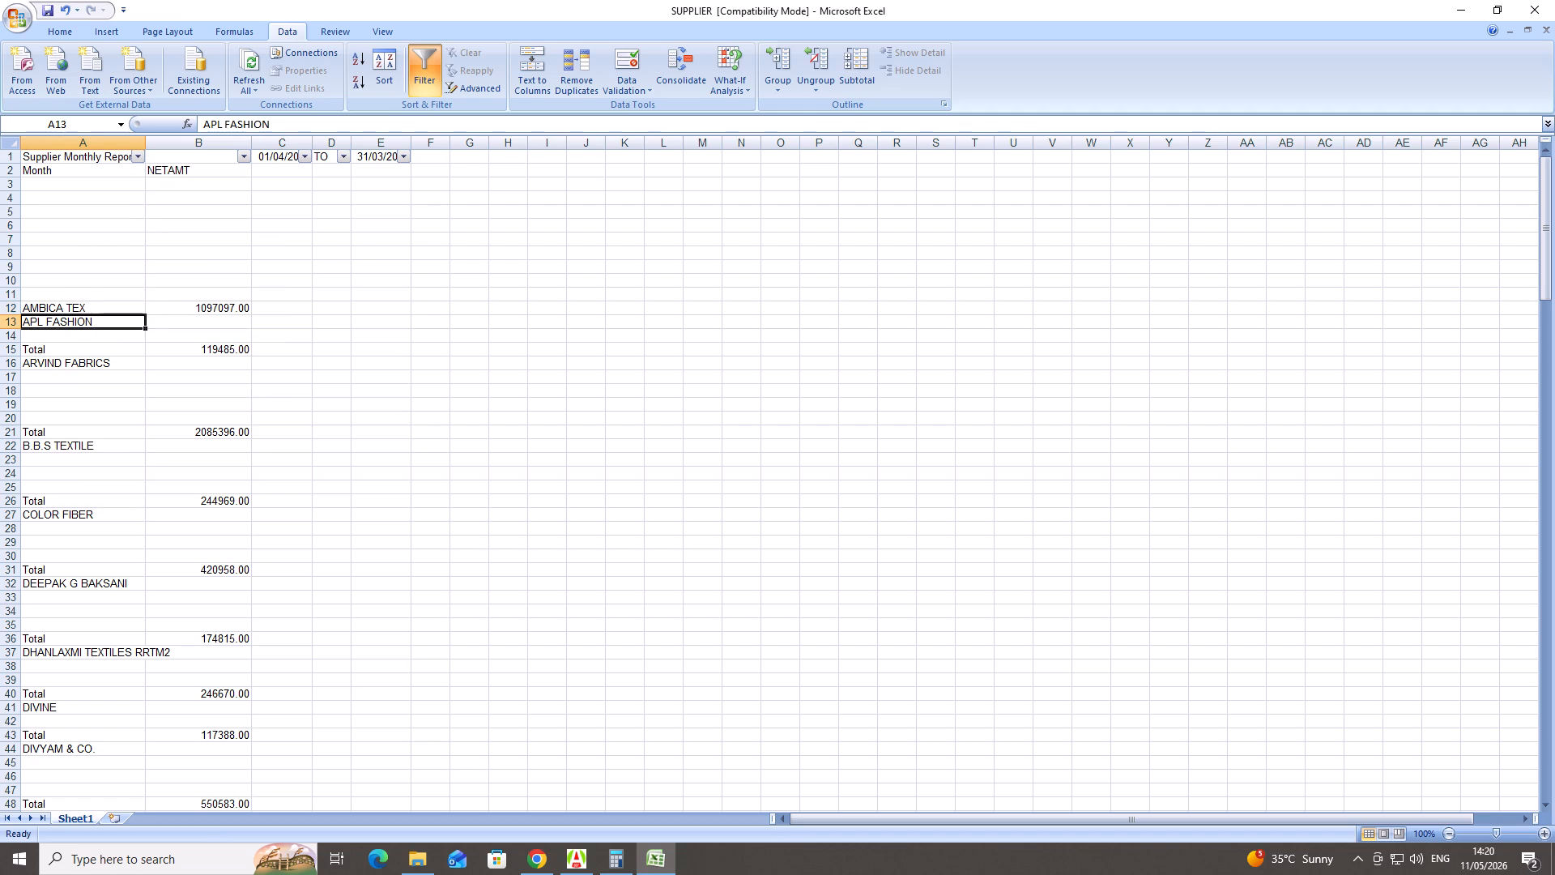
left_click_drag(57, 321, 177, 351)
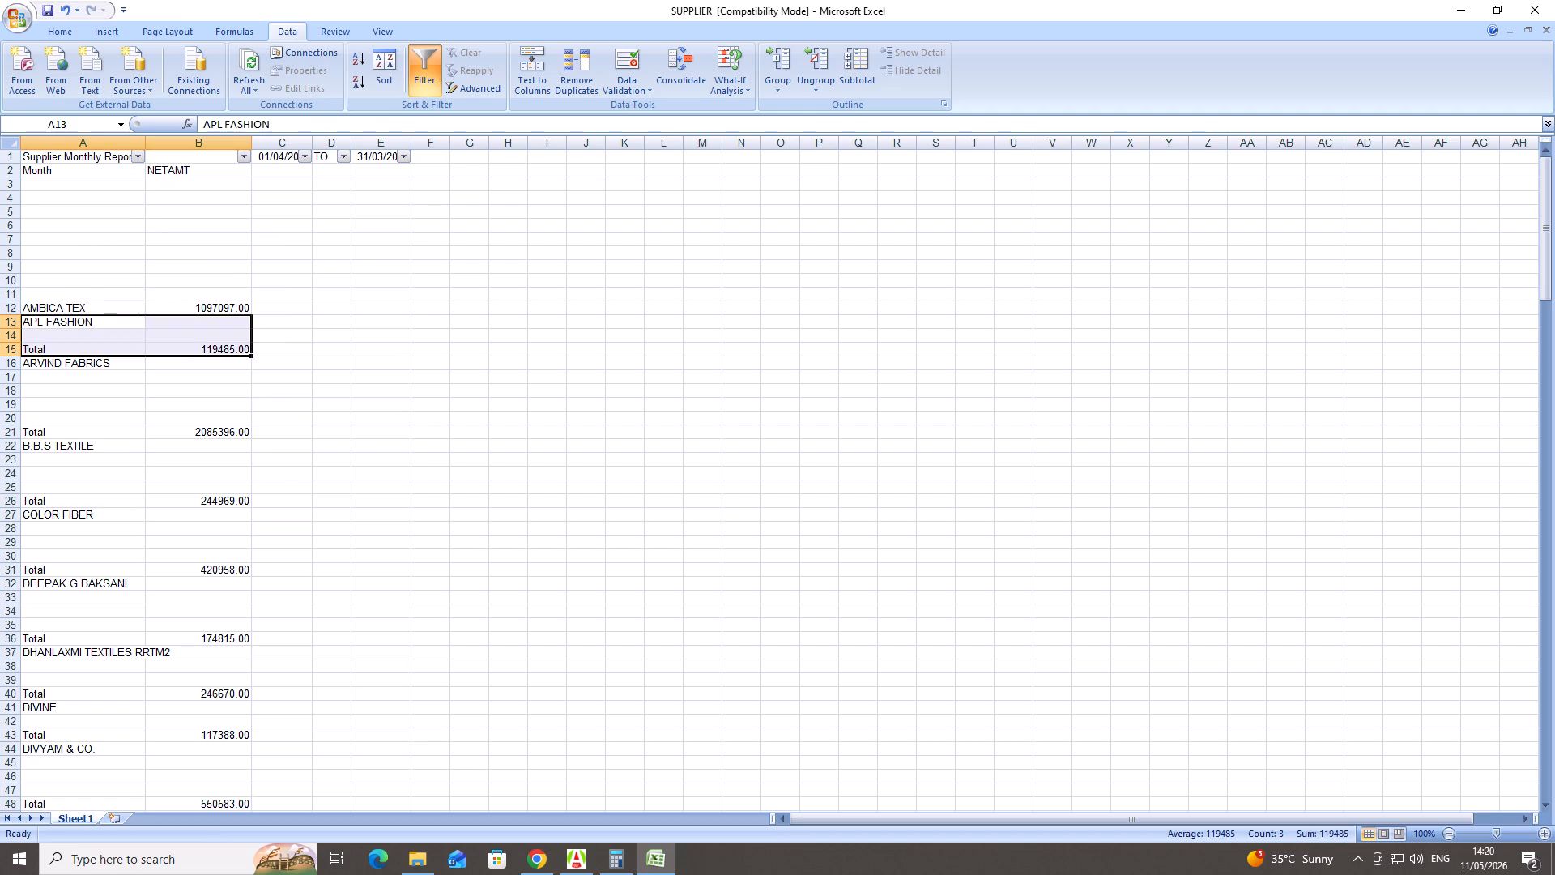
key("Delete")
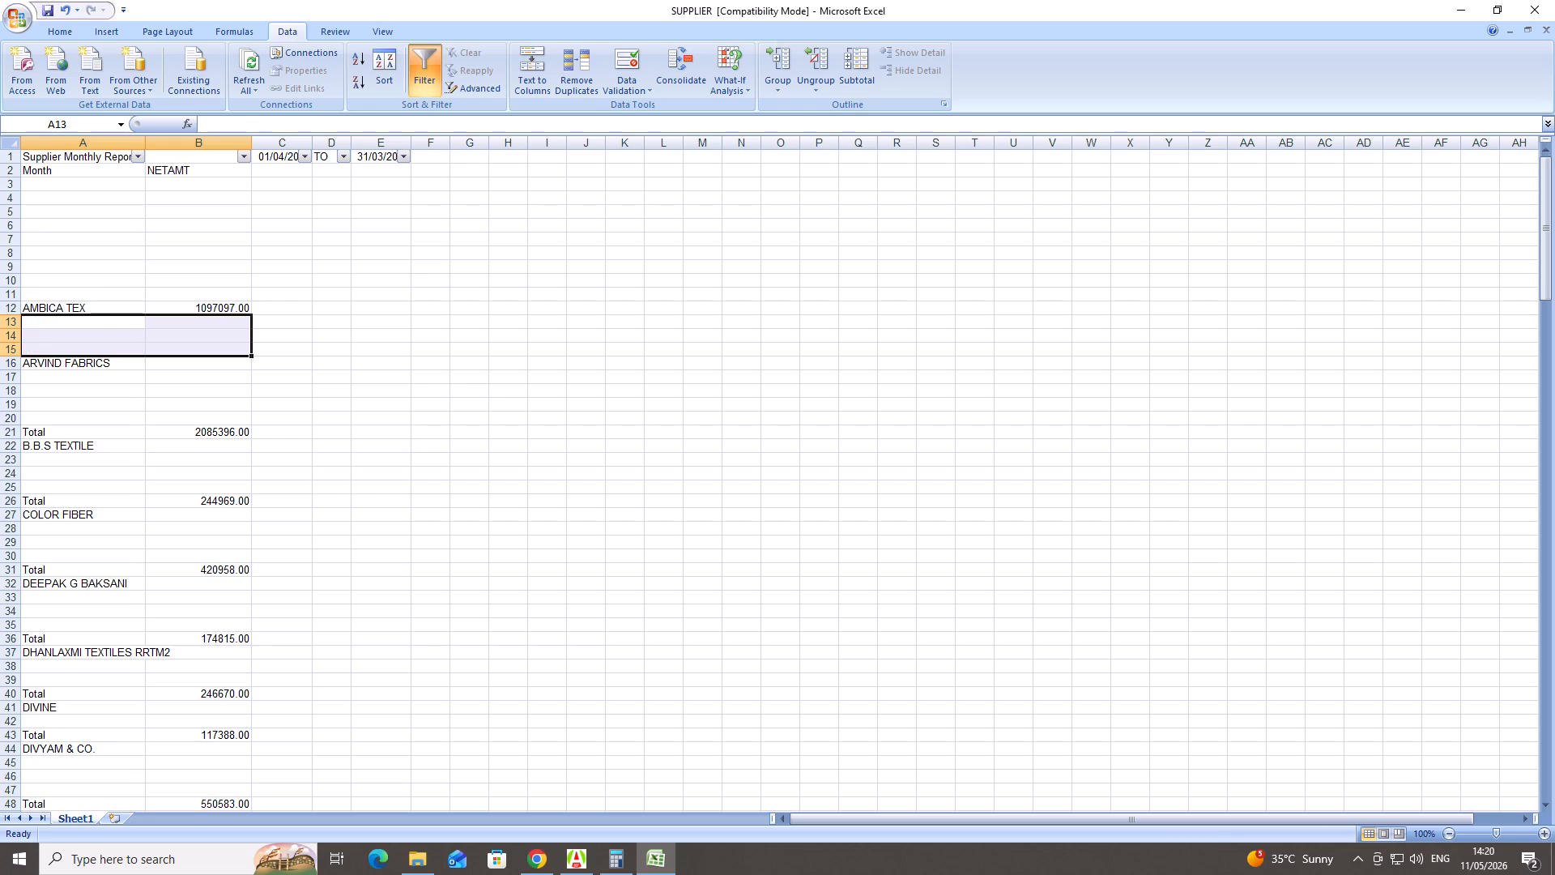
Move the ARVIND FABRICS name from A16 to A21, replacing the Total label beside its amount.
right_click(40, 365)
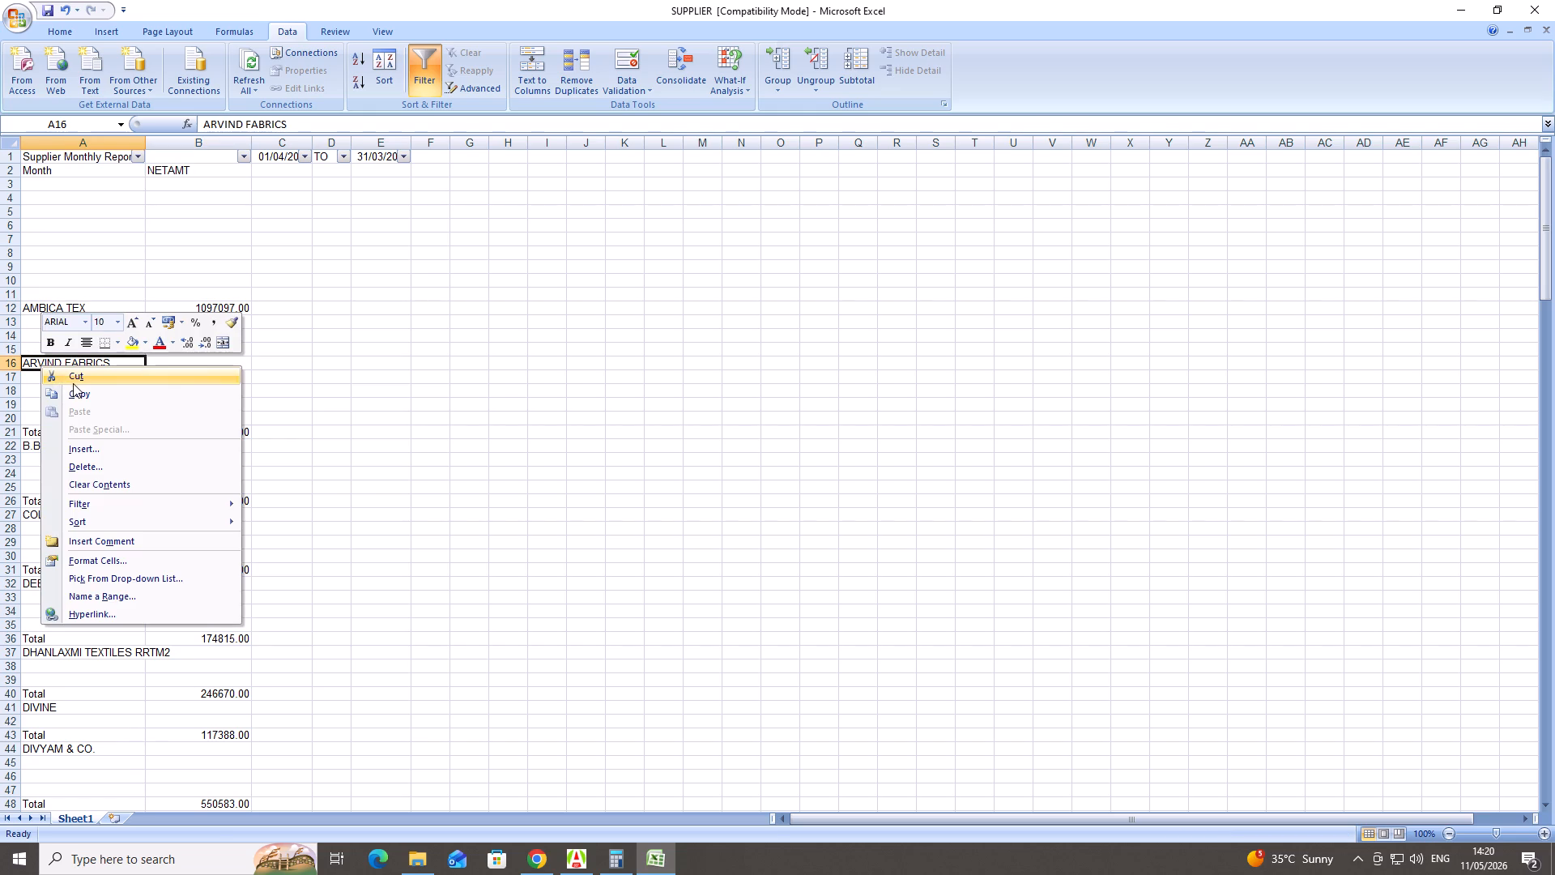
left_click(74, 382)
left_click(71, 435)
right_click(71, 435)
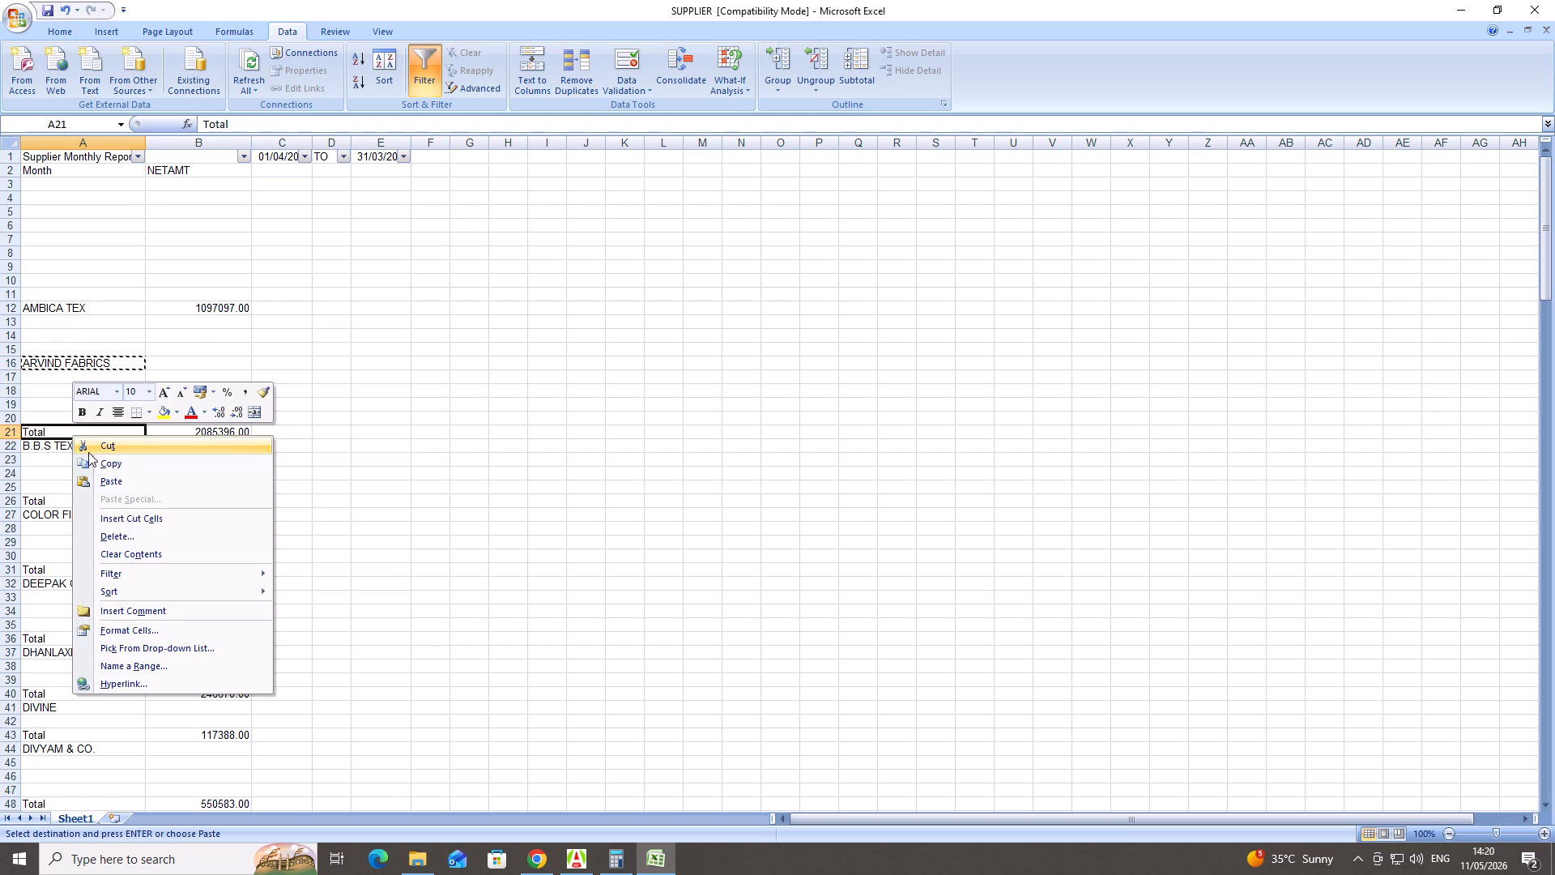
left_click(100, 477)
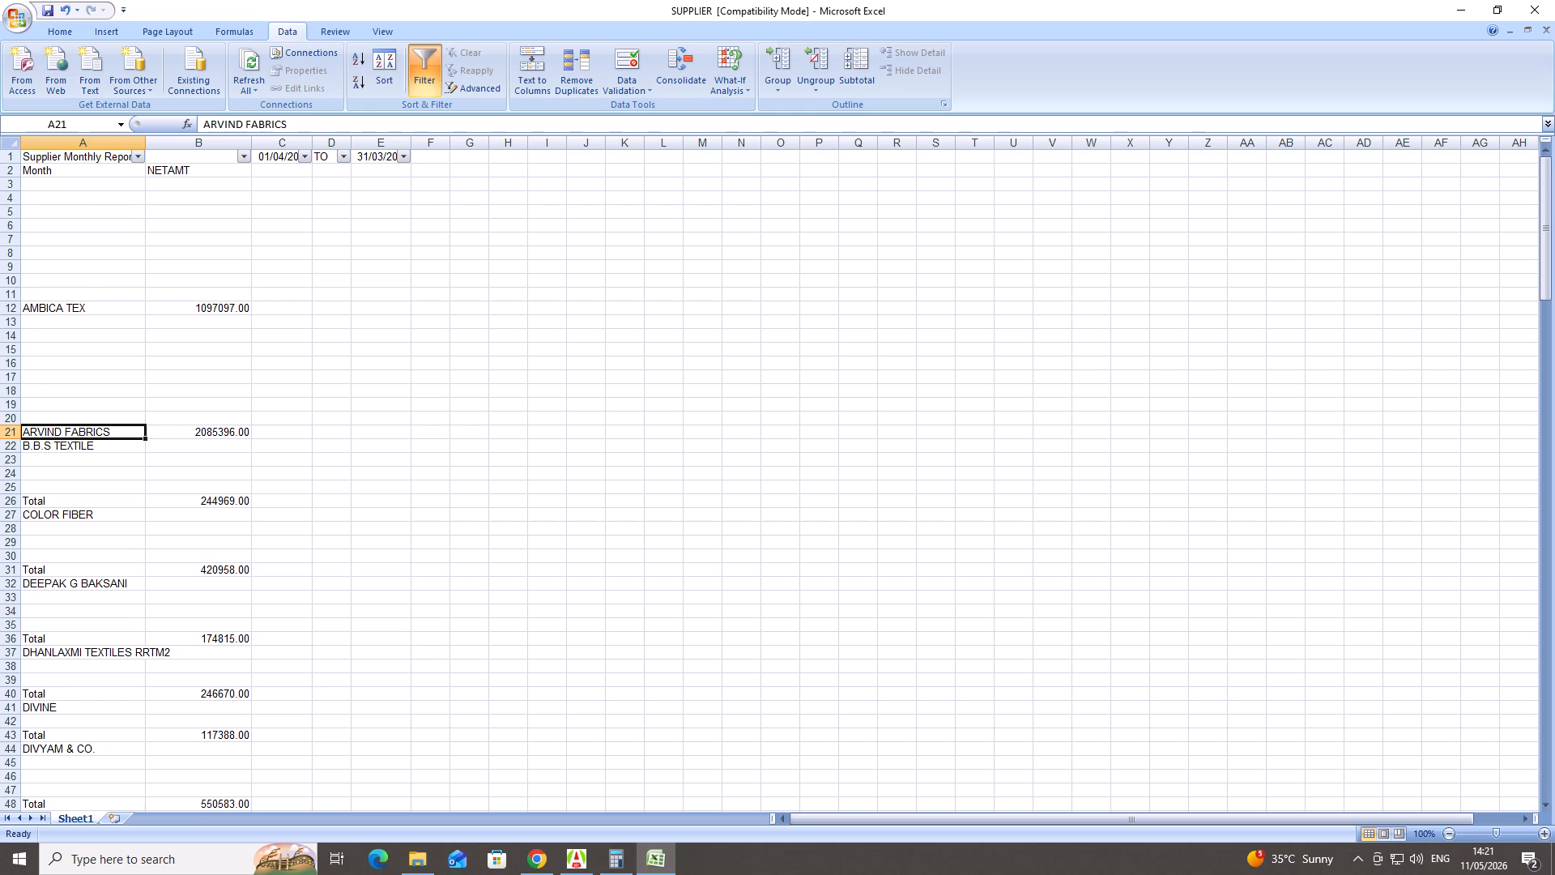
Clear the B.B.S TEXTILE and COLOR FIBER names and totals in A22:B31.
left_click_drag(79, 448, 164, 498)
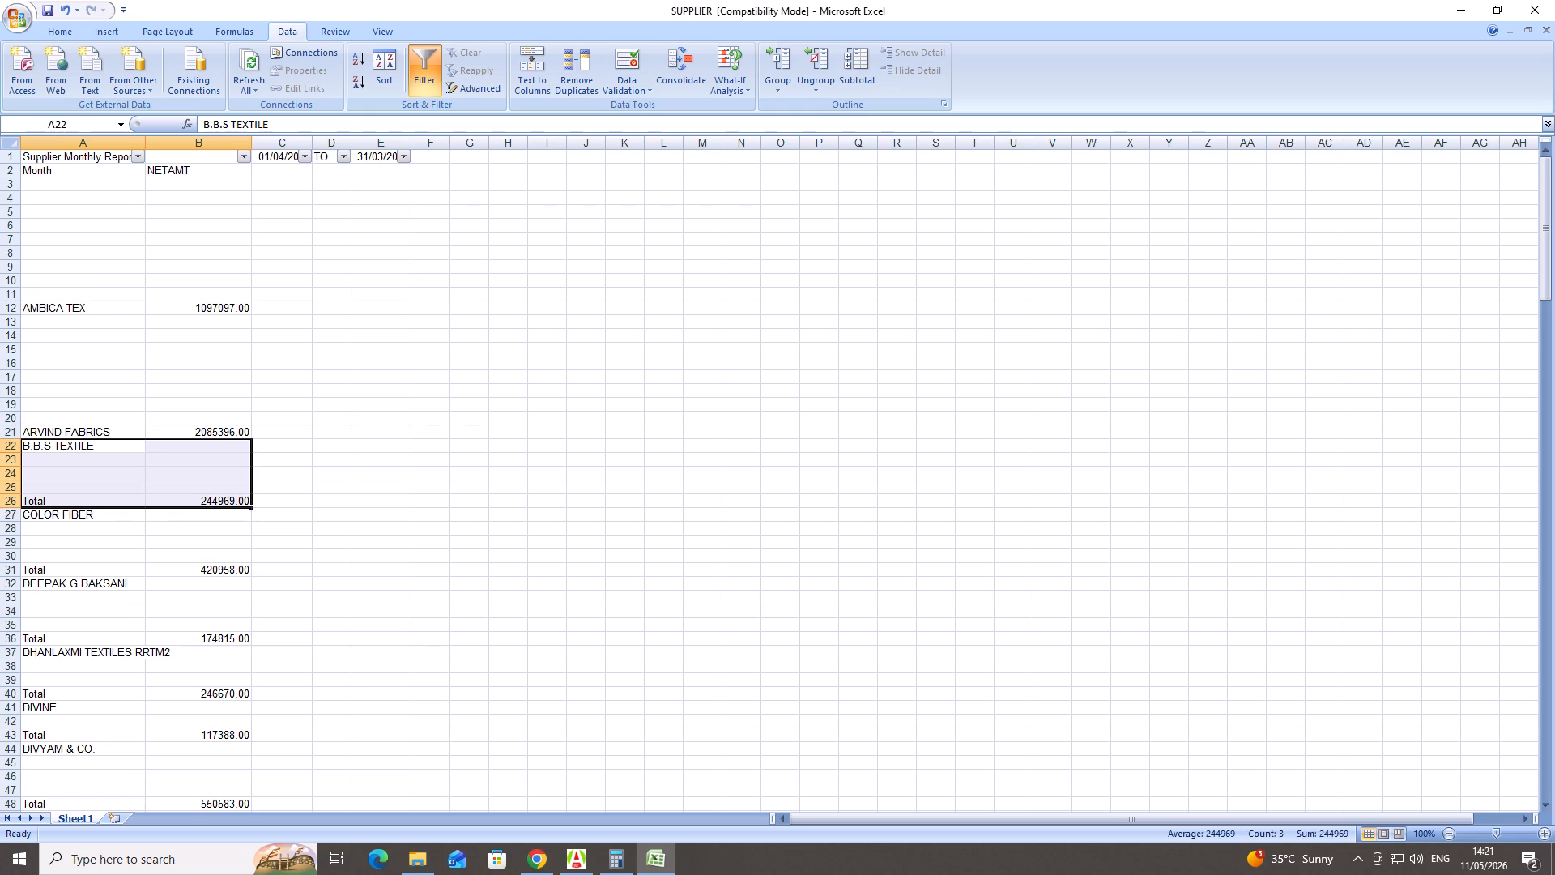
key("Delete")
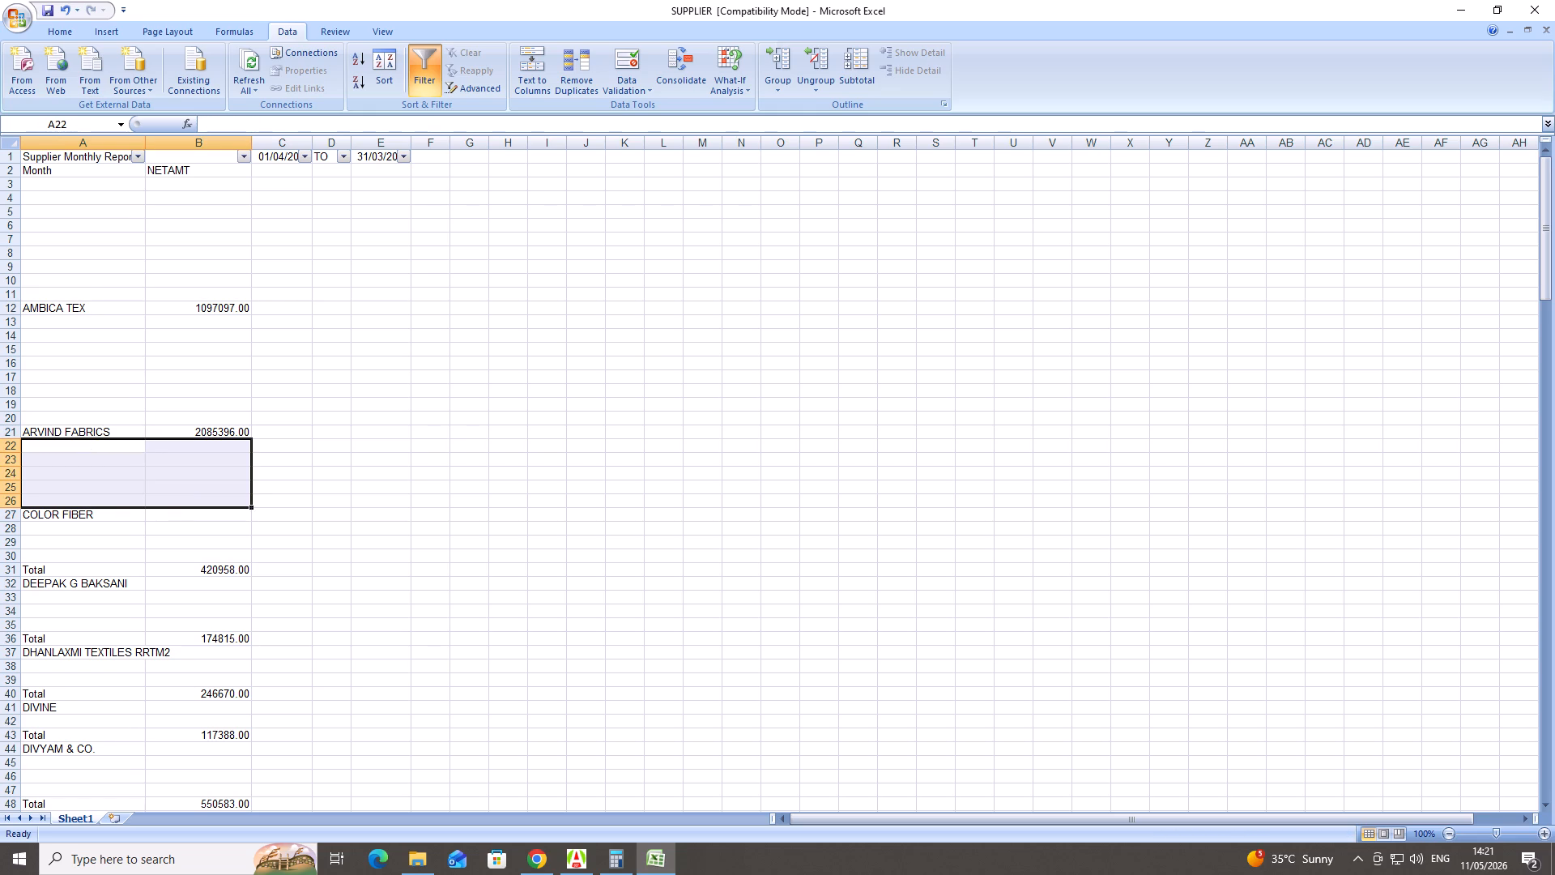
left_click_drag(61, 517, 117, 565)
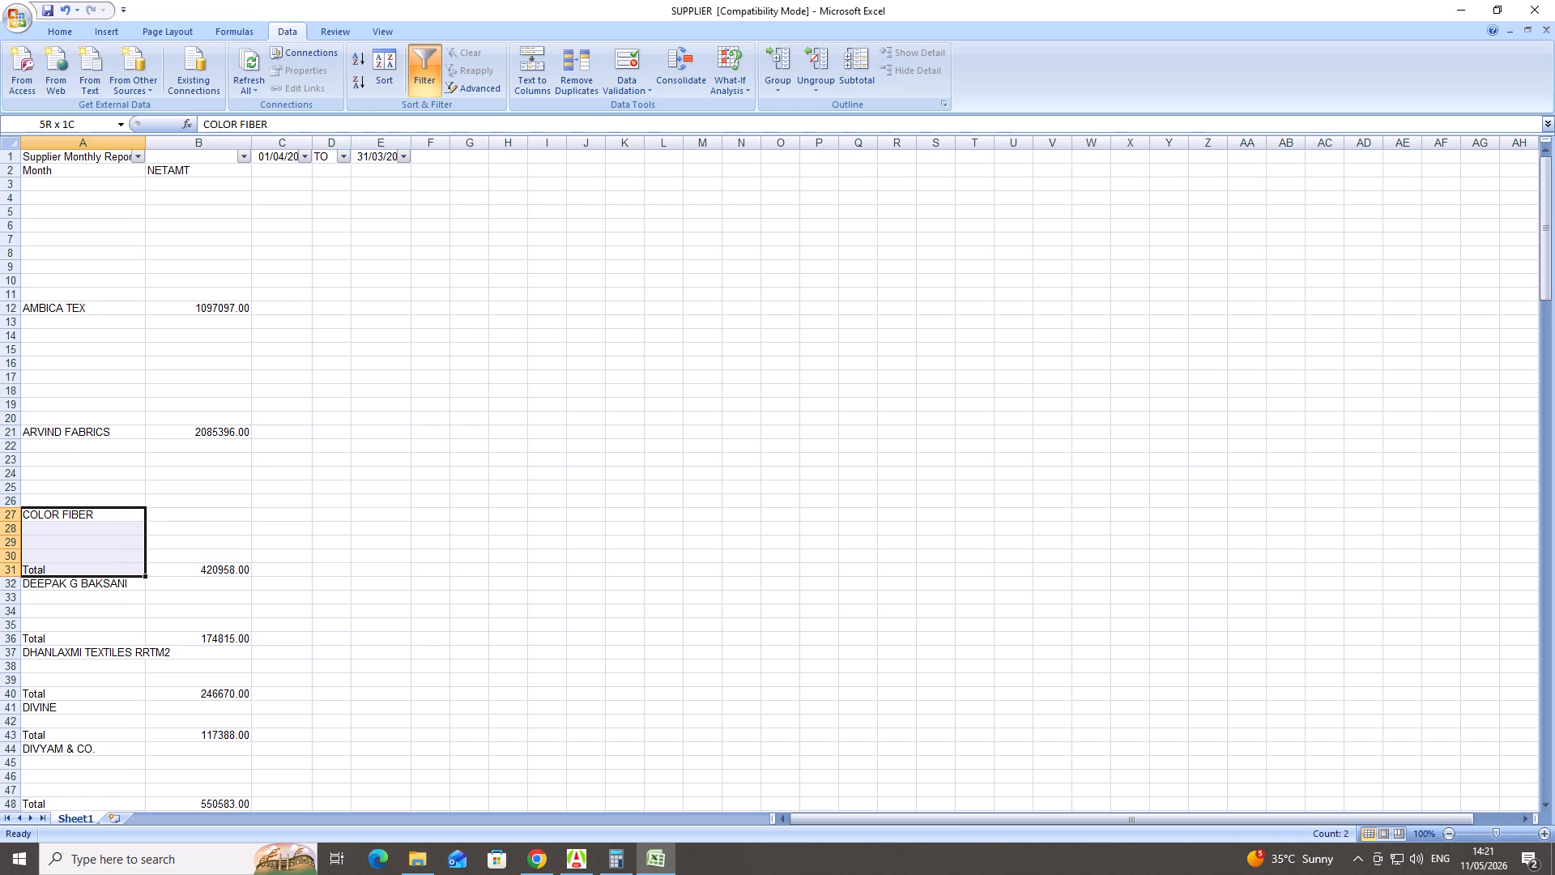
left_click_drag(117, 565, 180, 572)
key("Delete")
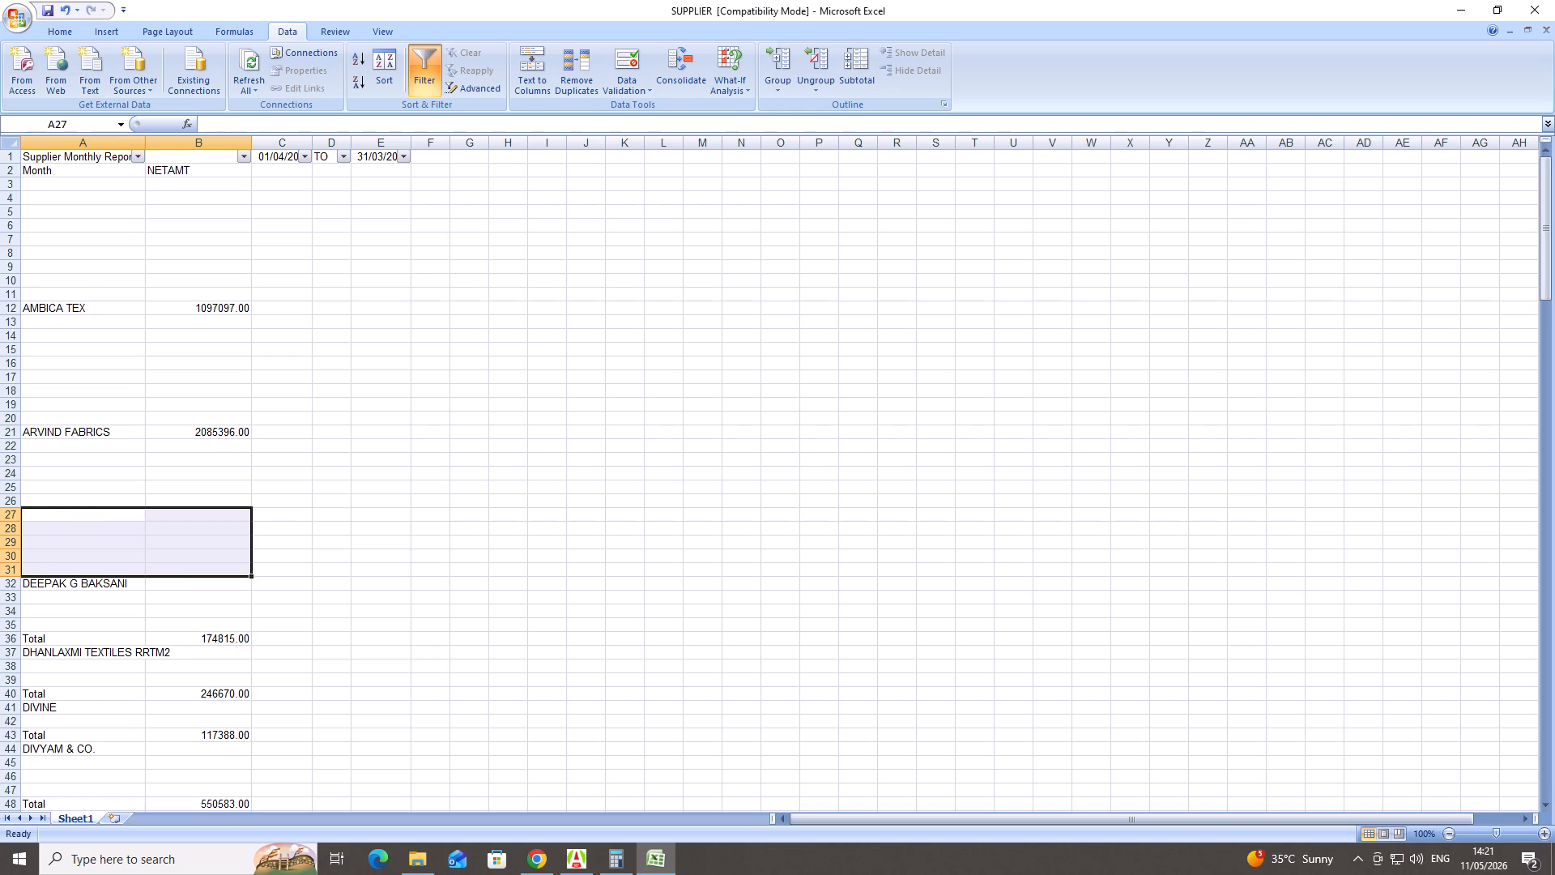
Clear the supplier names and totals in A32:B40, down through the DHANLAXMI TEXTILES RRTM2 block.
scroll(155, 567, "down", 1)
left_click_drag(93, 544, 130, 560)
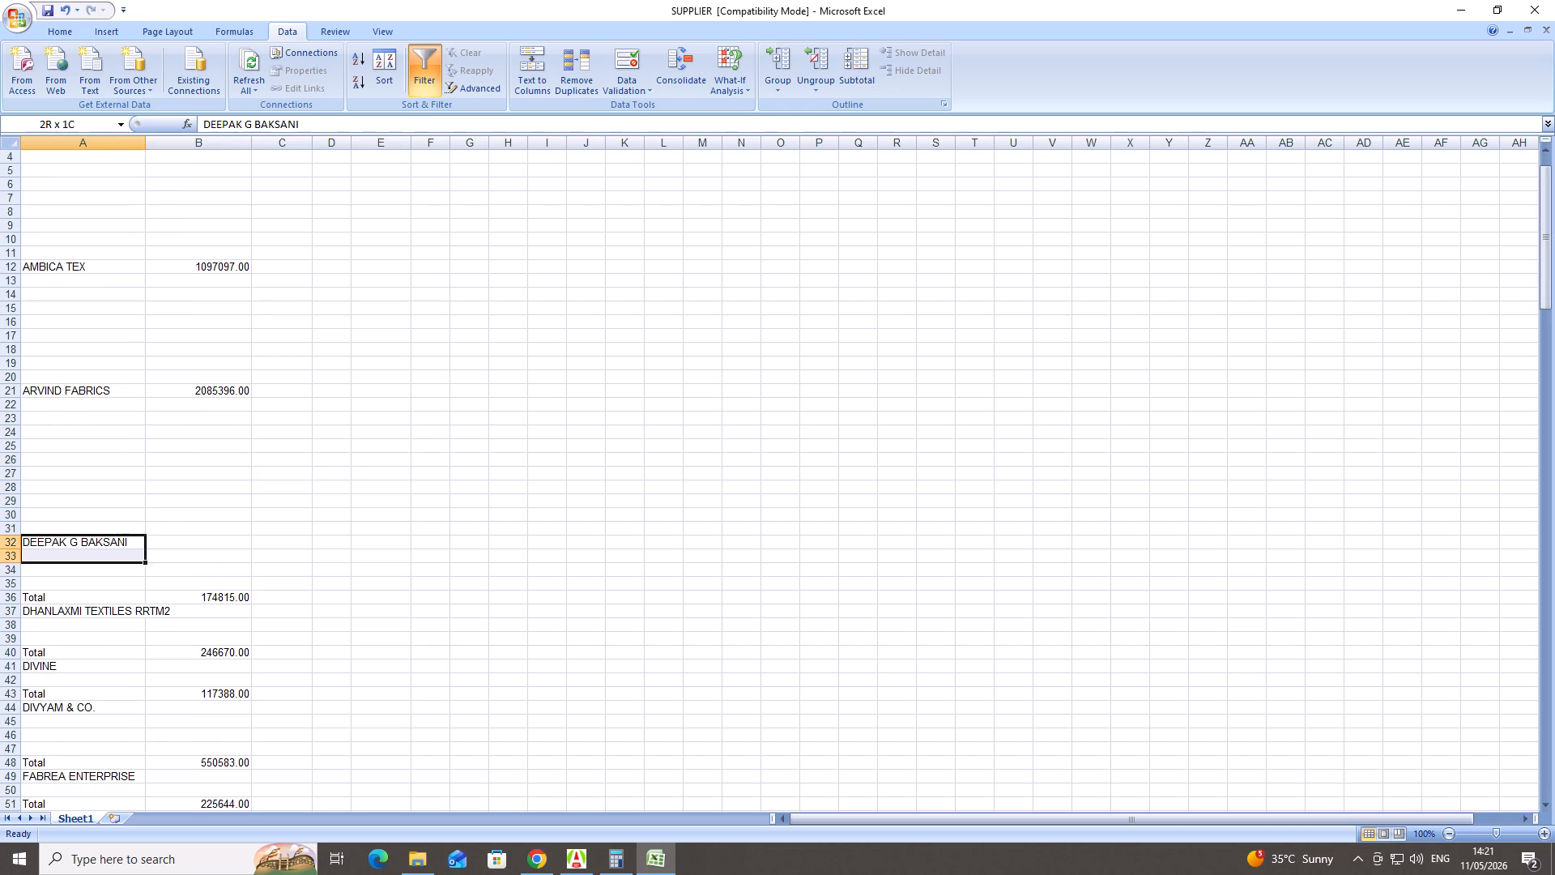
left_click_drag(130, 560, 177, 591)
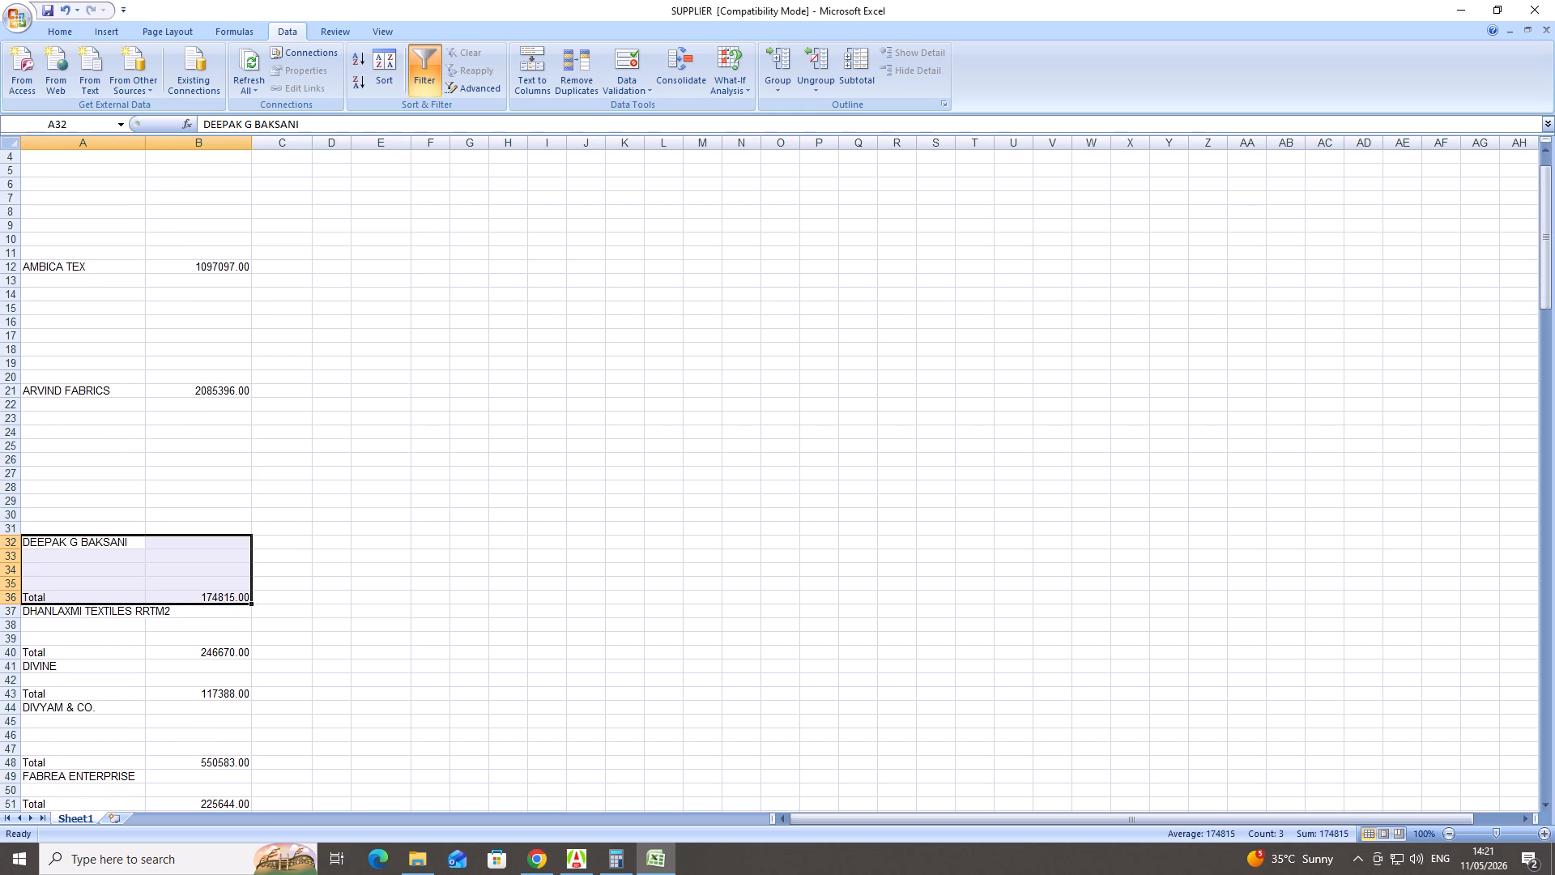
key("Delete")
scroll(172, 593, "down", 1)
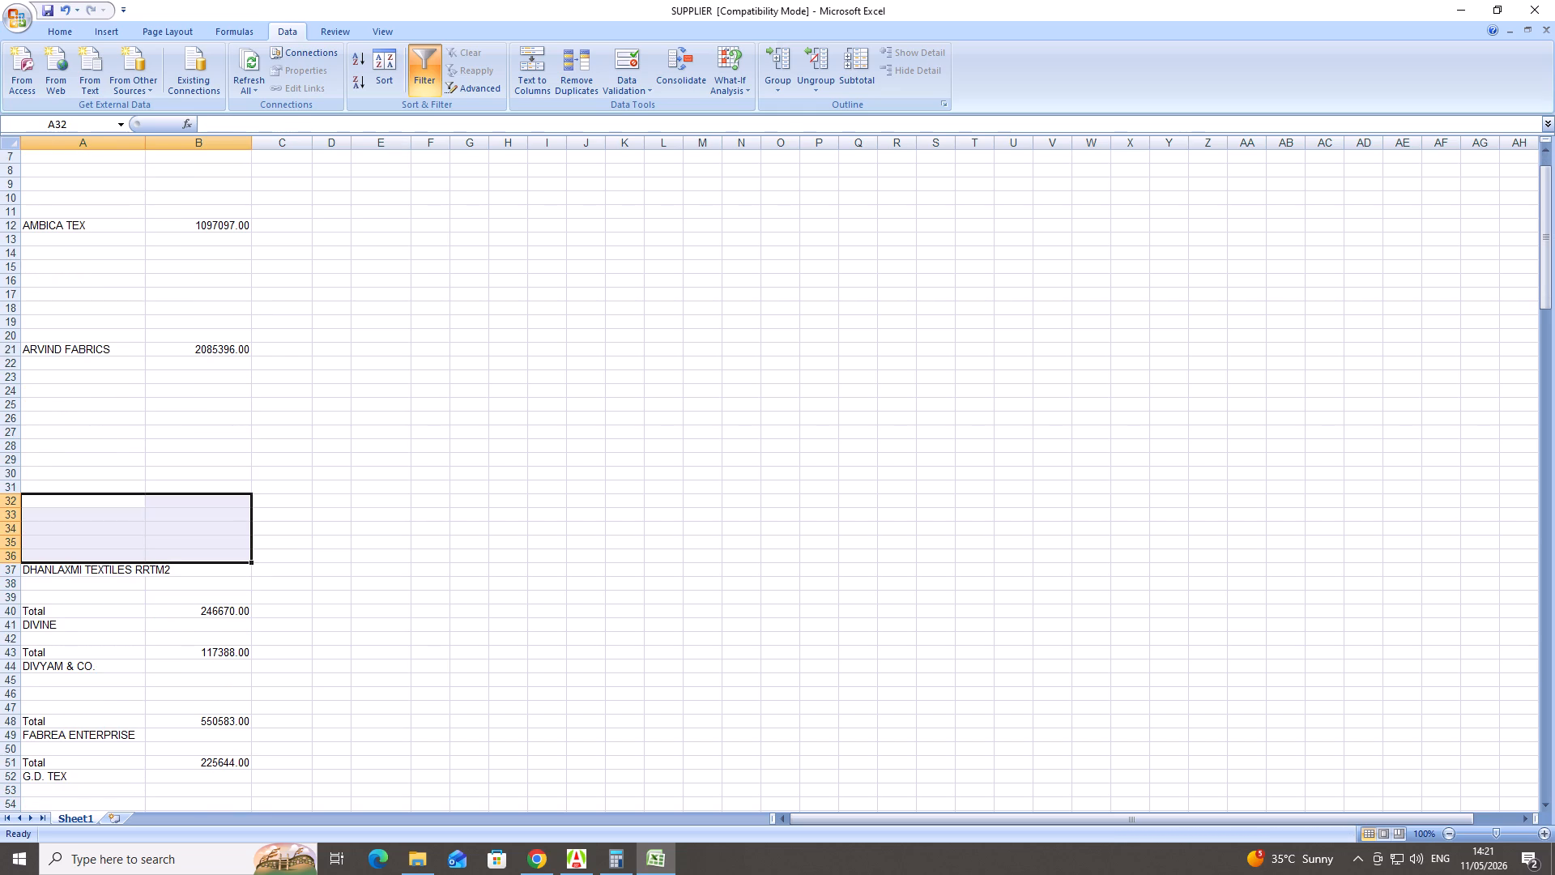
left_click_drag(79, 574, 198, 609)
key("Delete")
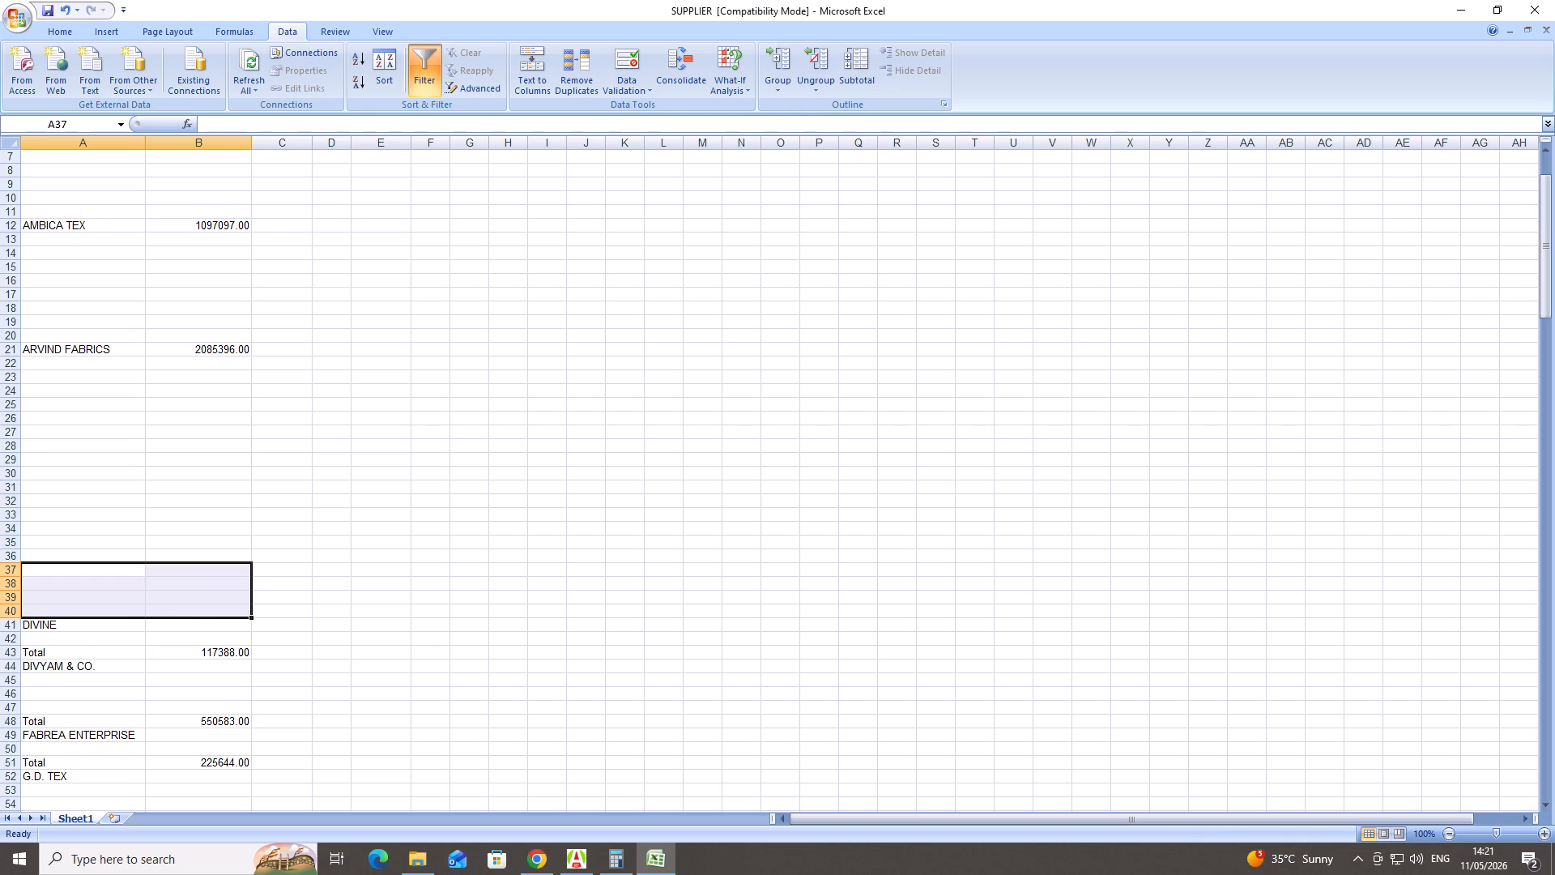
Clear the DIVINE and DIVYAM & CO. names and totals in A41:B48.
scroll(170, 603, "down", 2)
left_click_drag(79, 548, 176, 573)
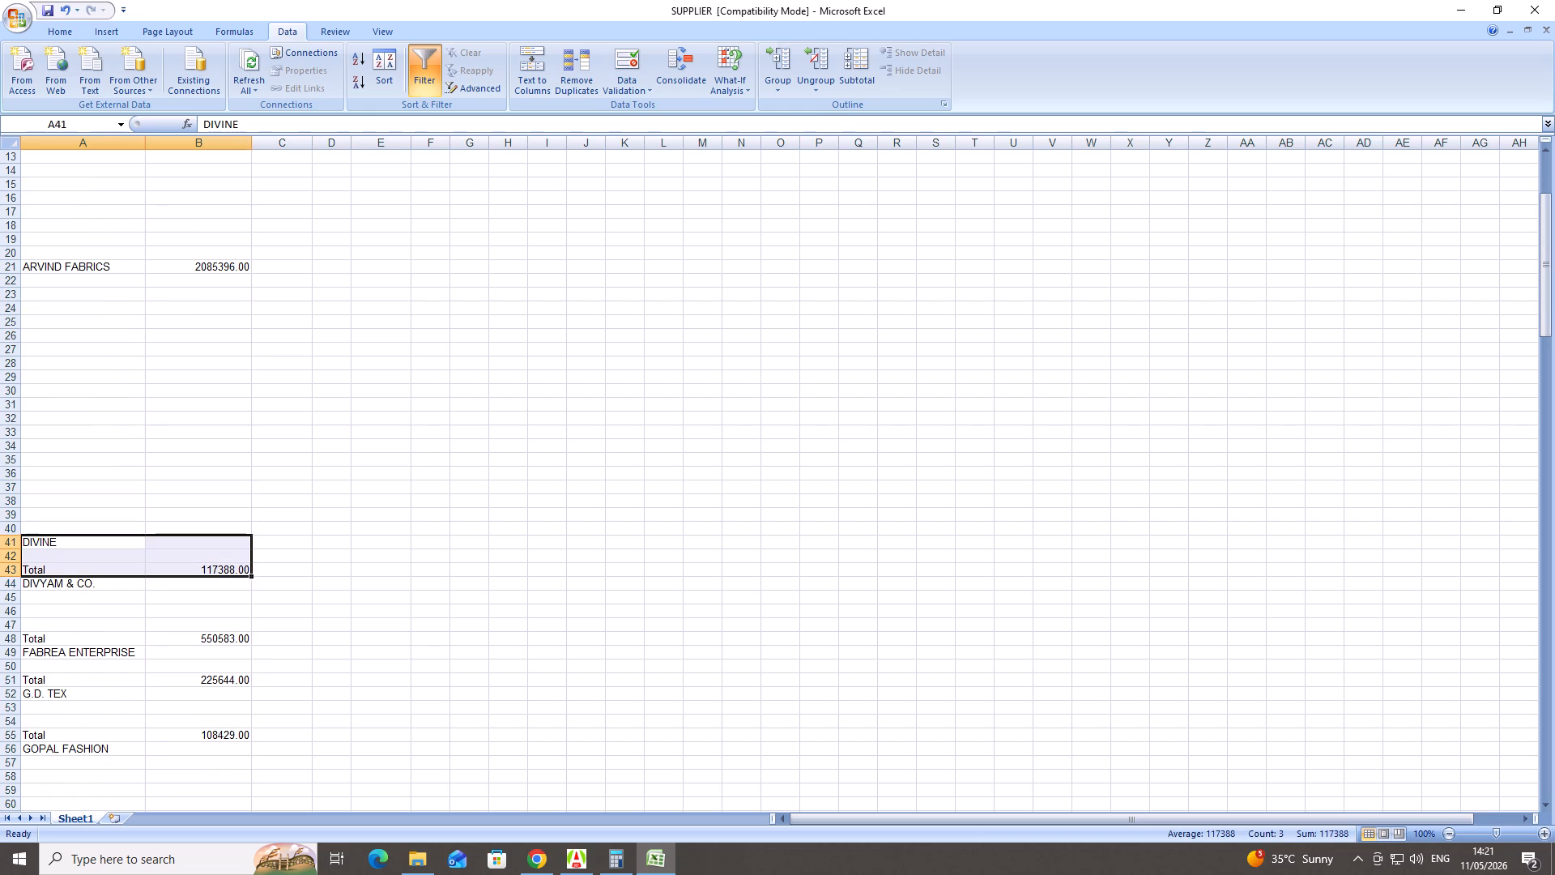
key("Delete")
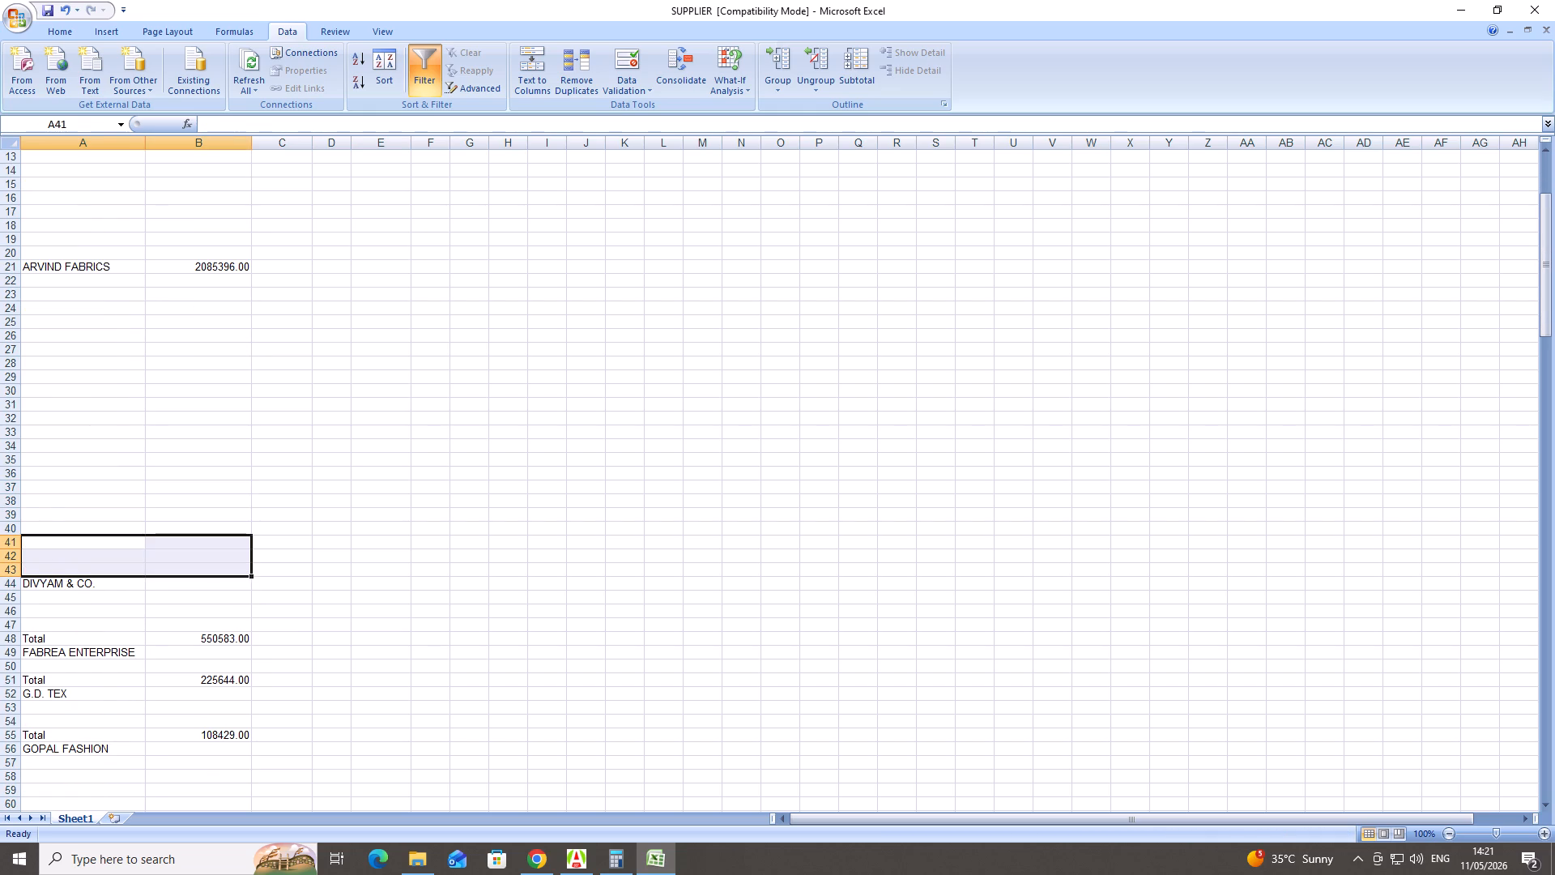
left_click_drag(89, 585, 215, 640)
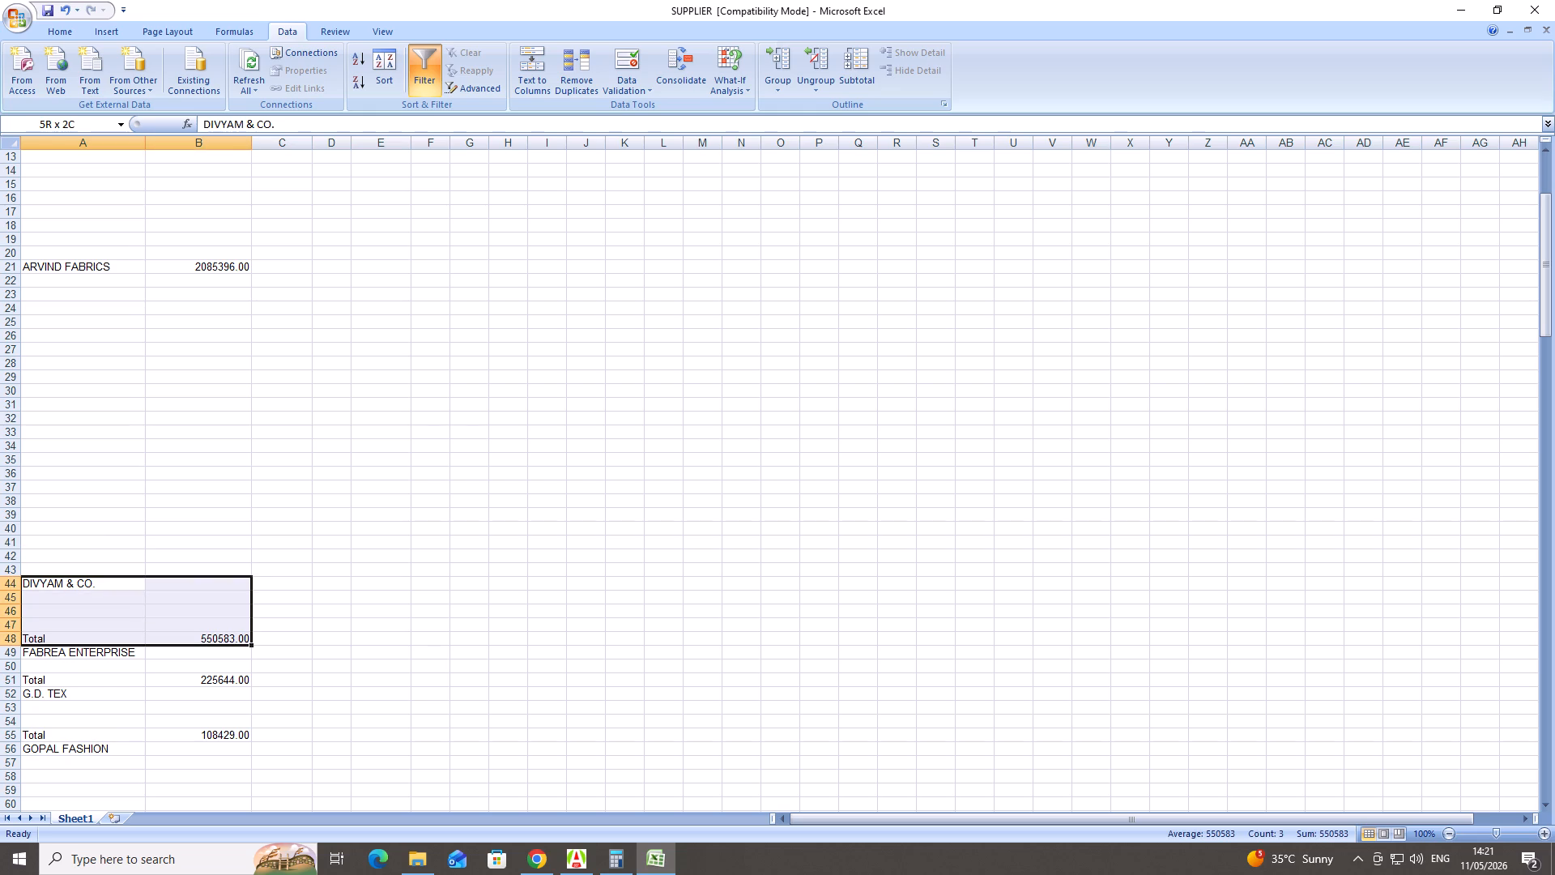
left_click_drag(215, 640, 215, 640)
key("Delete")
Clear the FABREA ENTERPRISE, G.D. TEX and GOPAL FASHION names and totals in A49:B61.
scroll(176, 582, "down", 2)
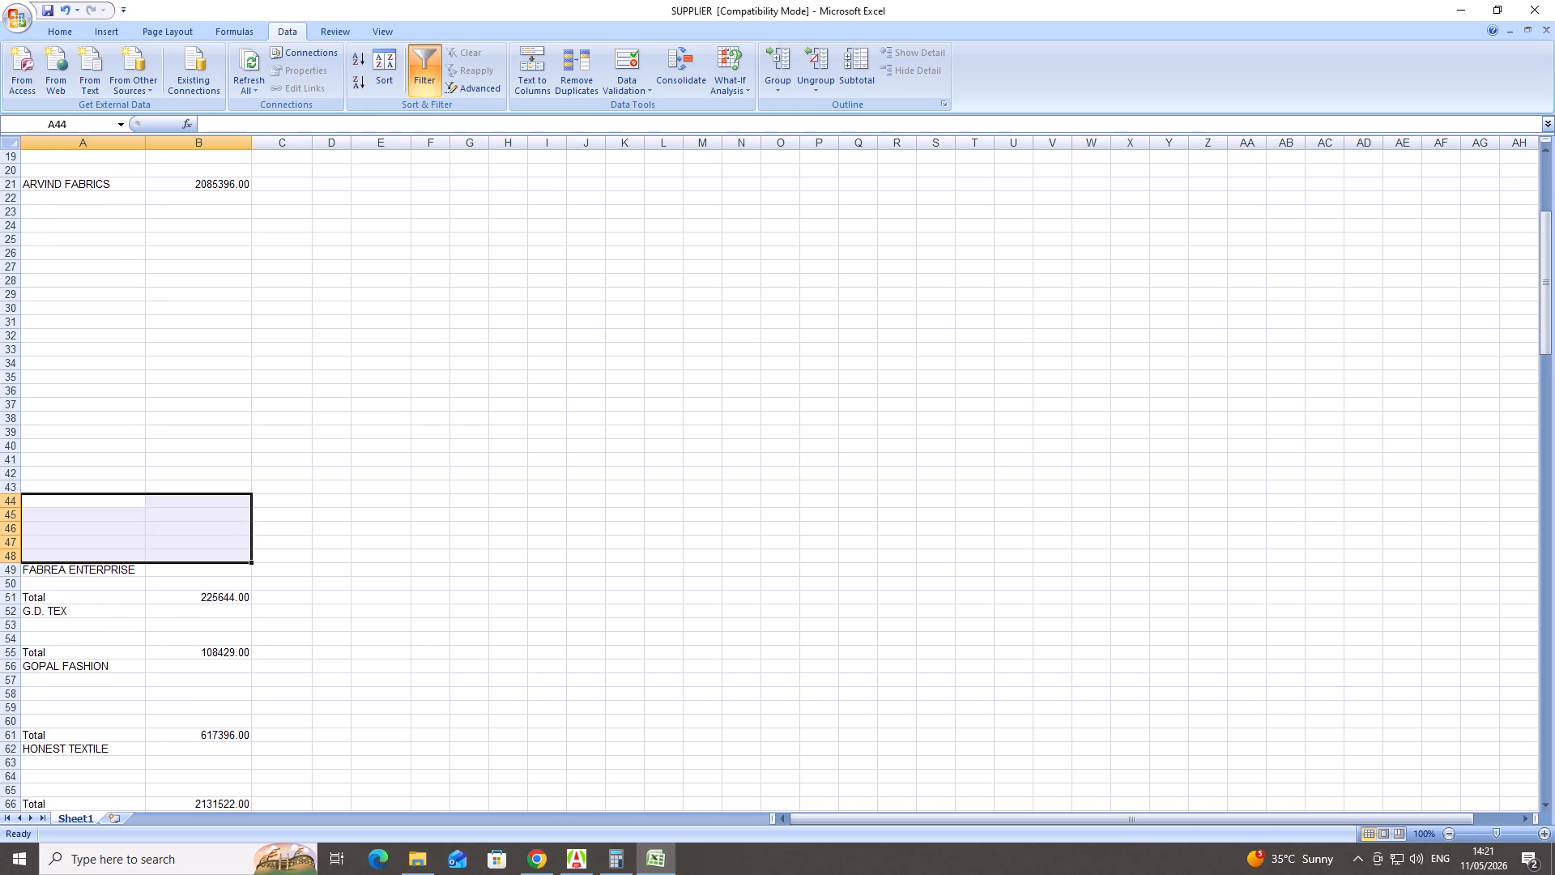
scroll(168, 553, "down", 1)
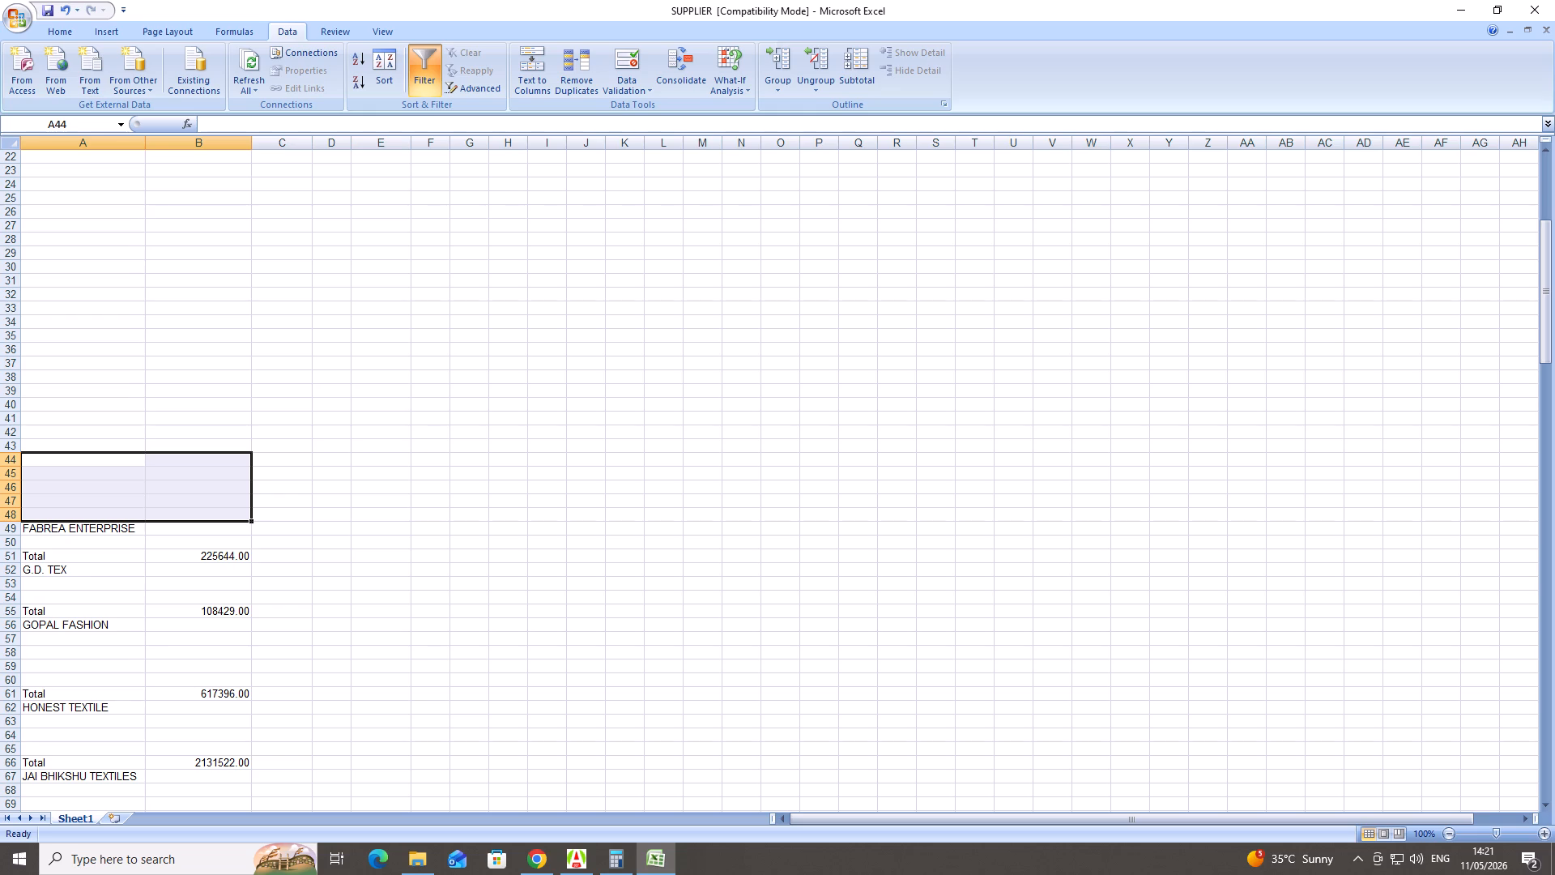
left_click_drag(96, 529, 179, 610)
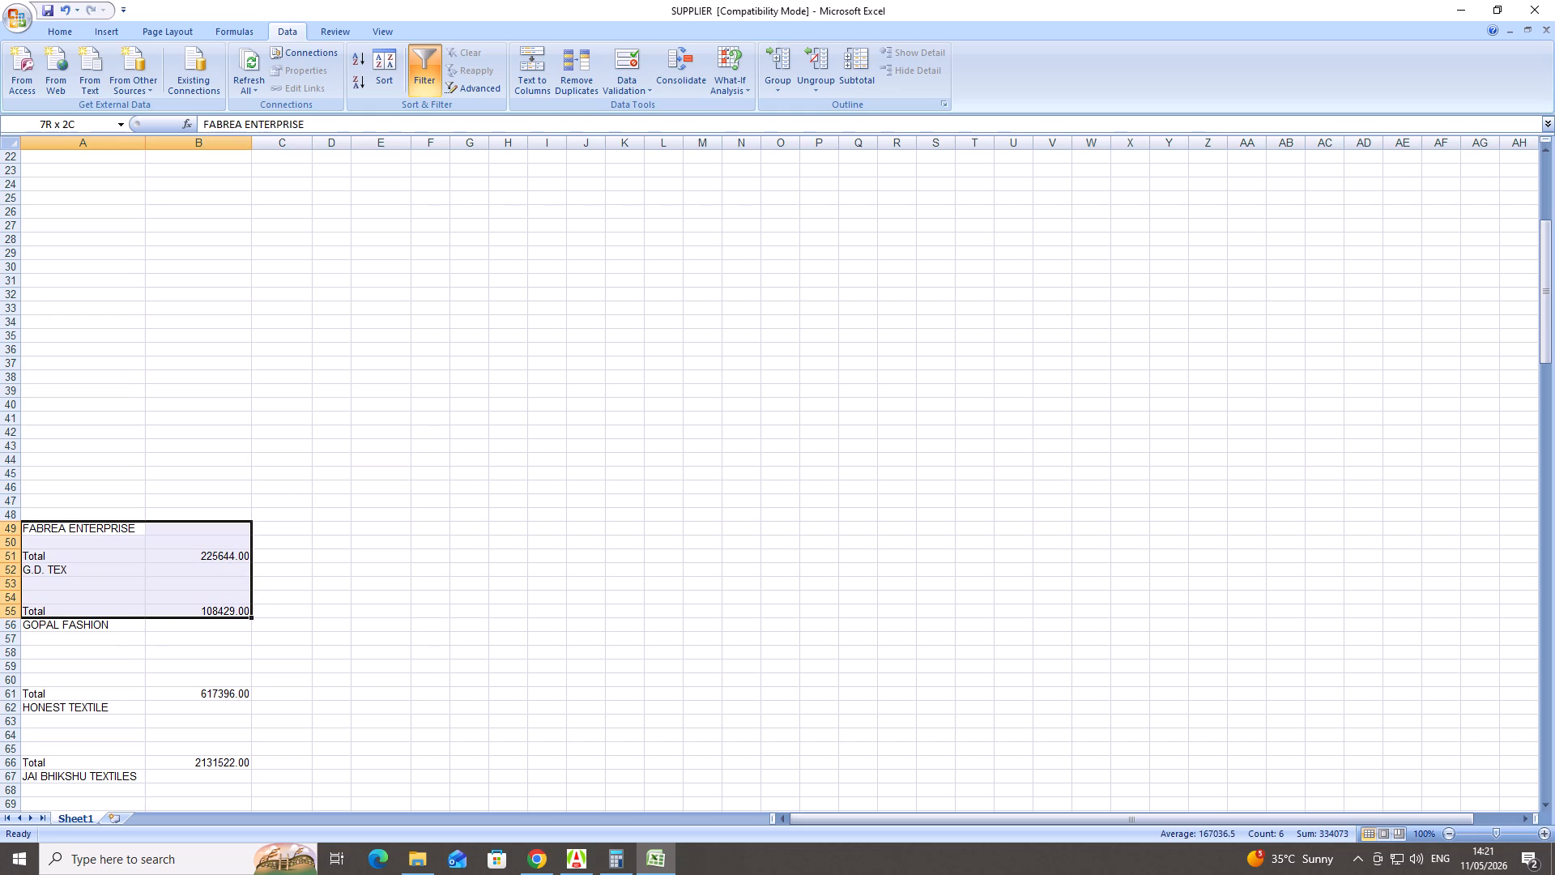
left_click_drag(179, 610, 177, 610)
left_click_drag(177, 610, 219, 714)
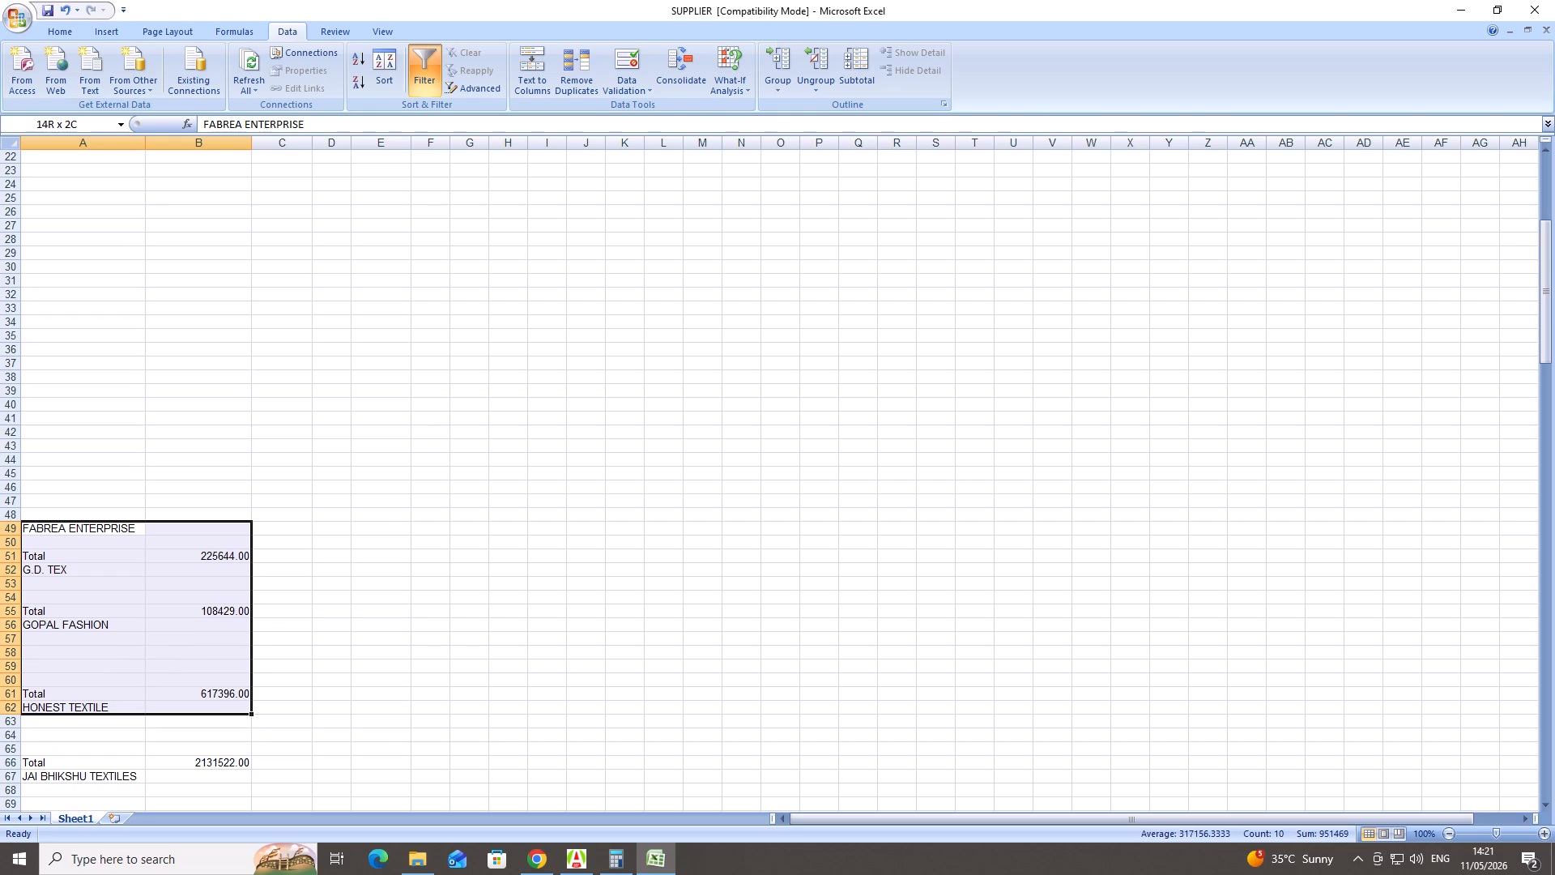
left_click_drag(219, 714, 216, 698)
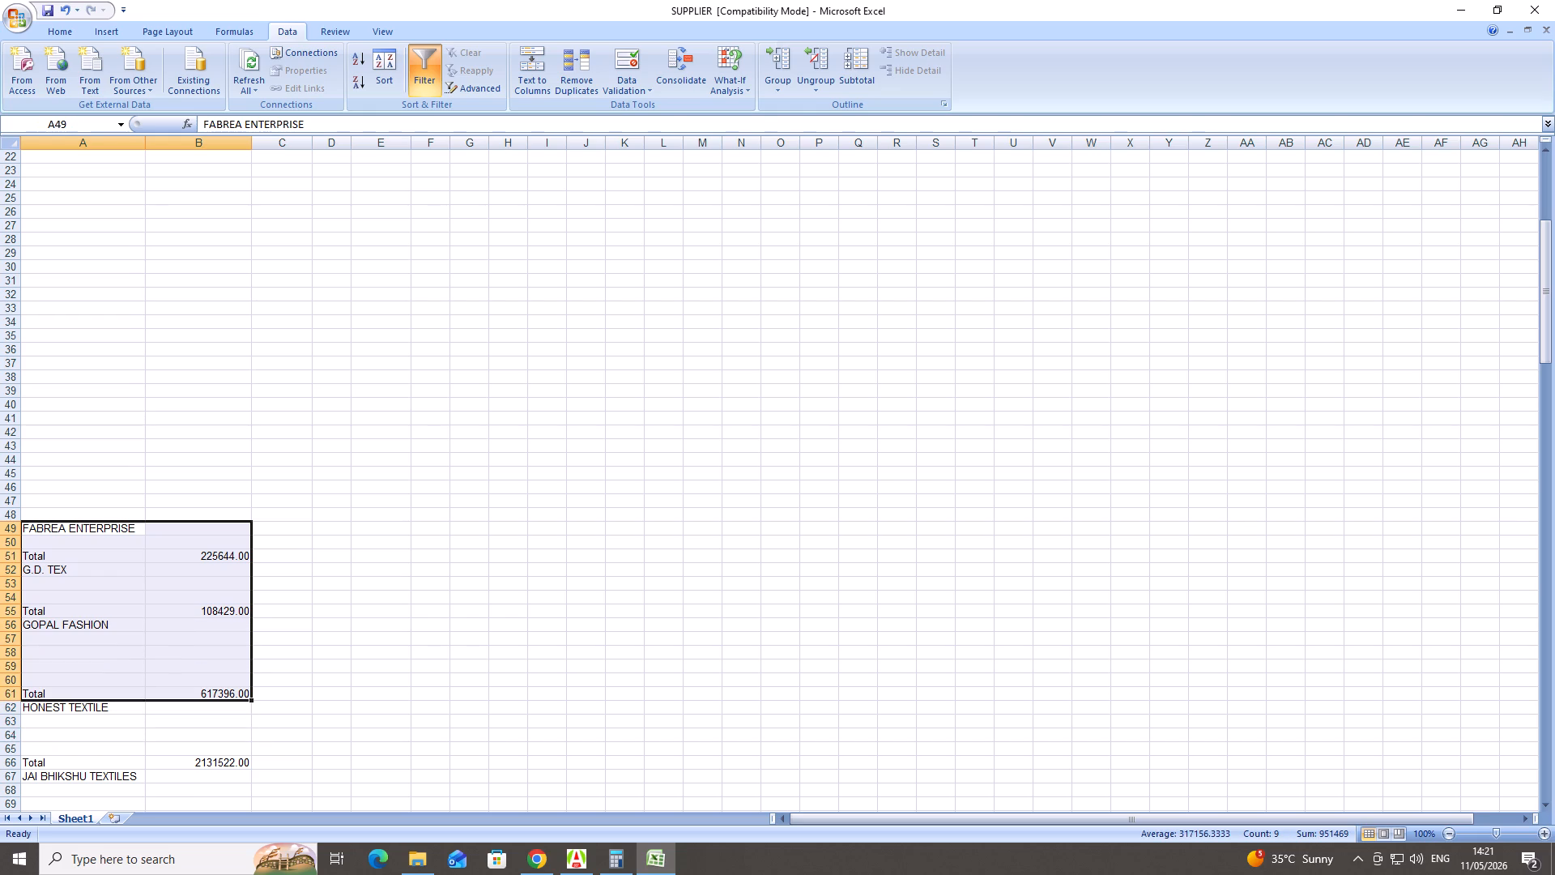
key("Delete")
Move the HONEST TEXTILE name from A62 to A66, replacing the Total label beside its amount.
scroll(198, 654, "down", 2)
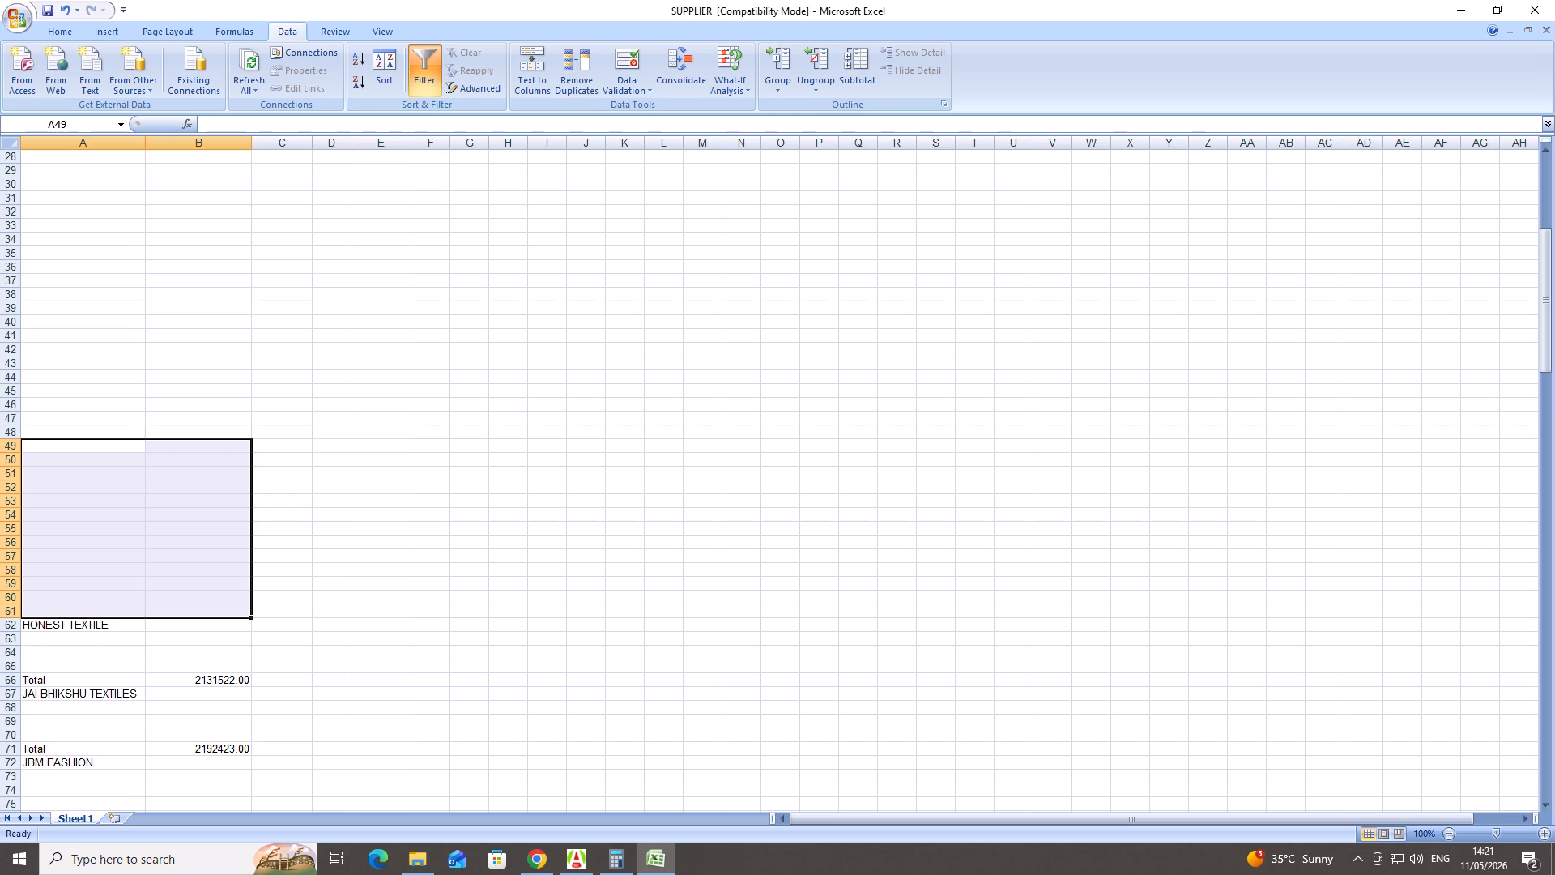
left_click(69, 624)
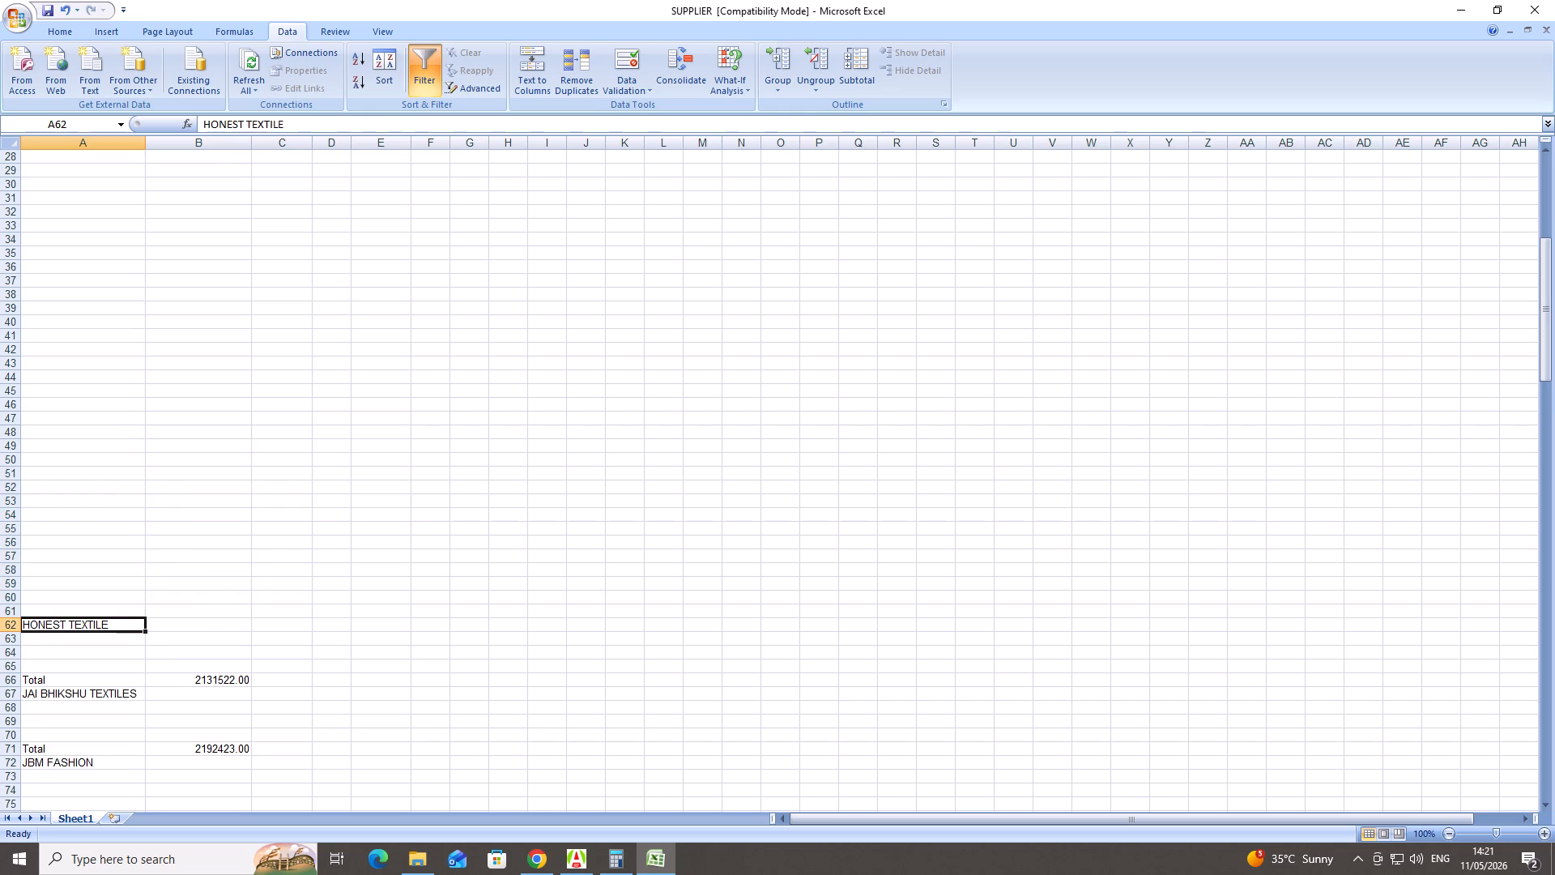
right_click(70, 624)
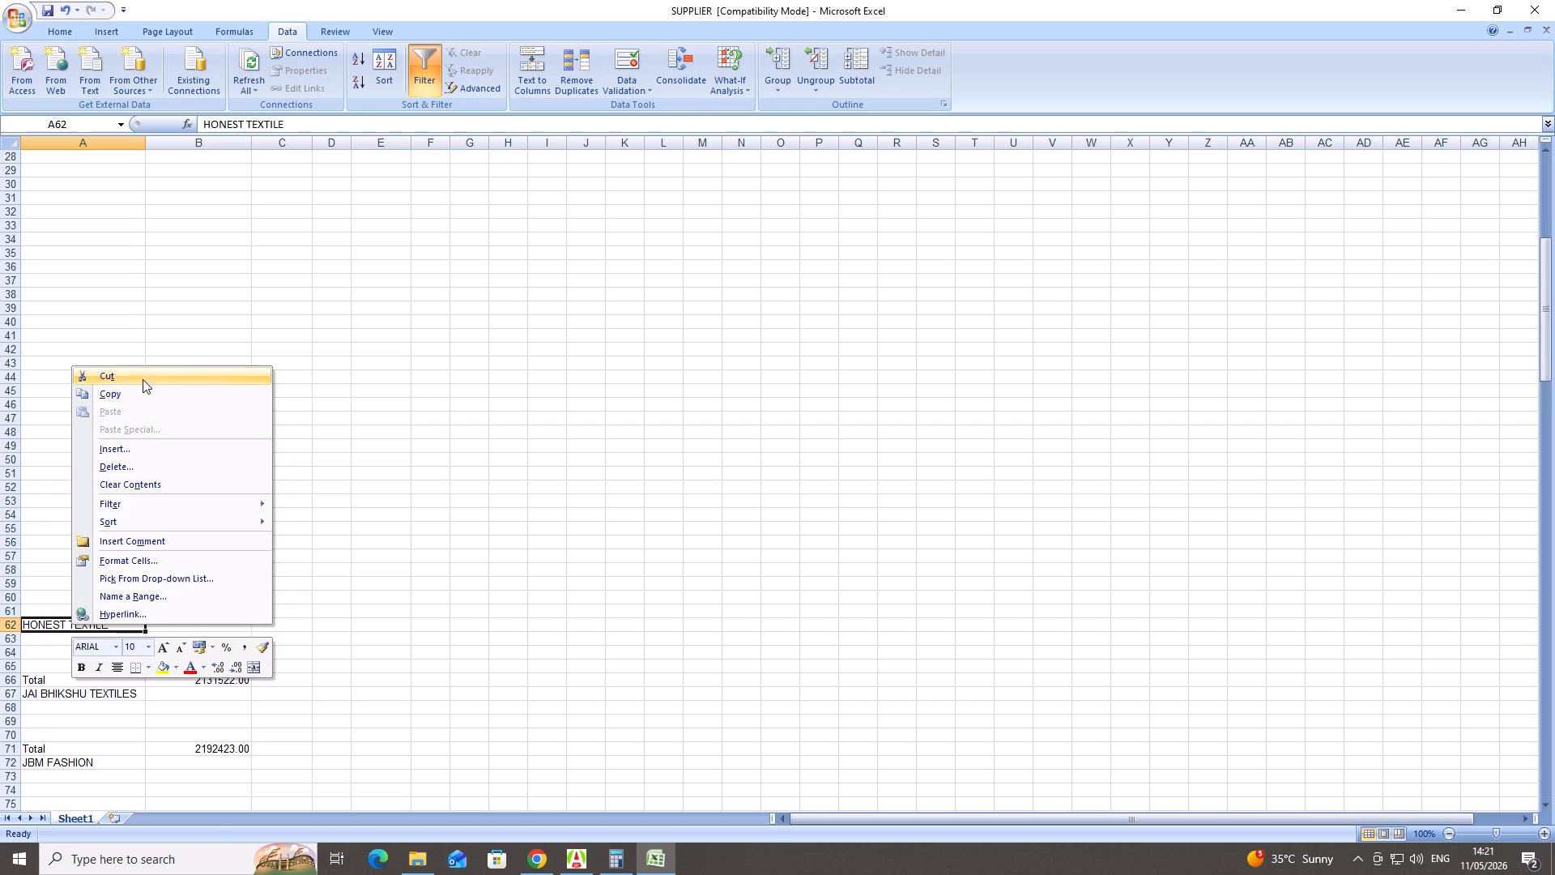
left_click(142, 376)
left_click(92, 680)
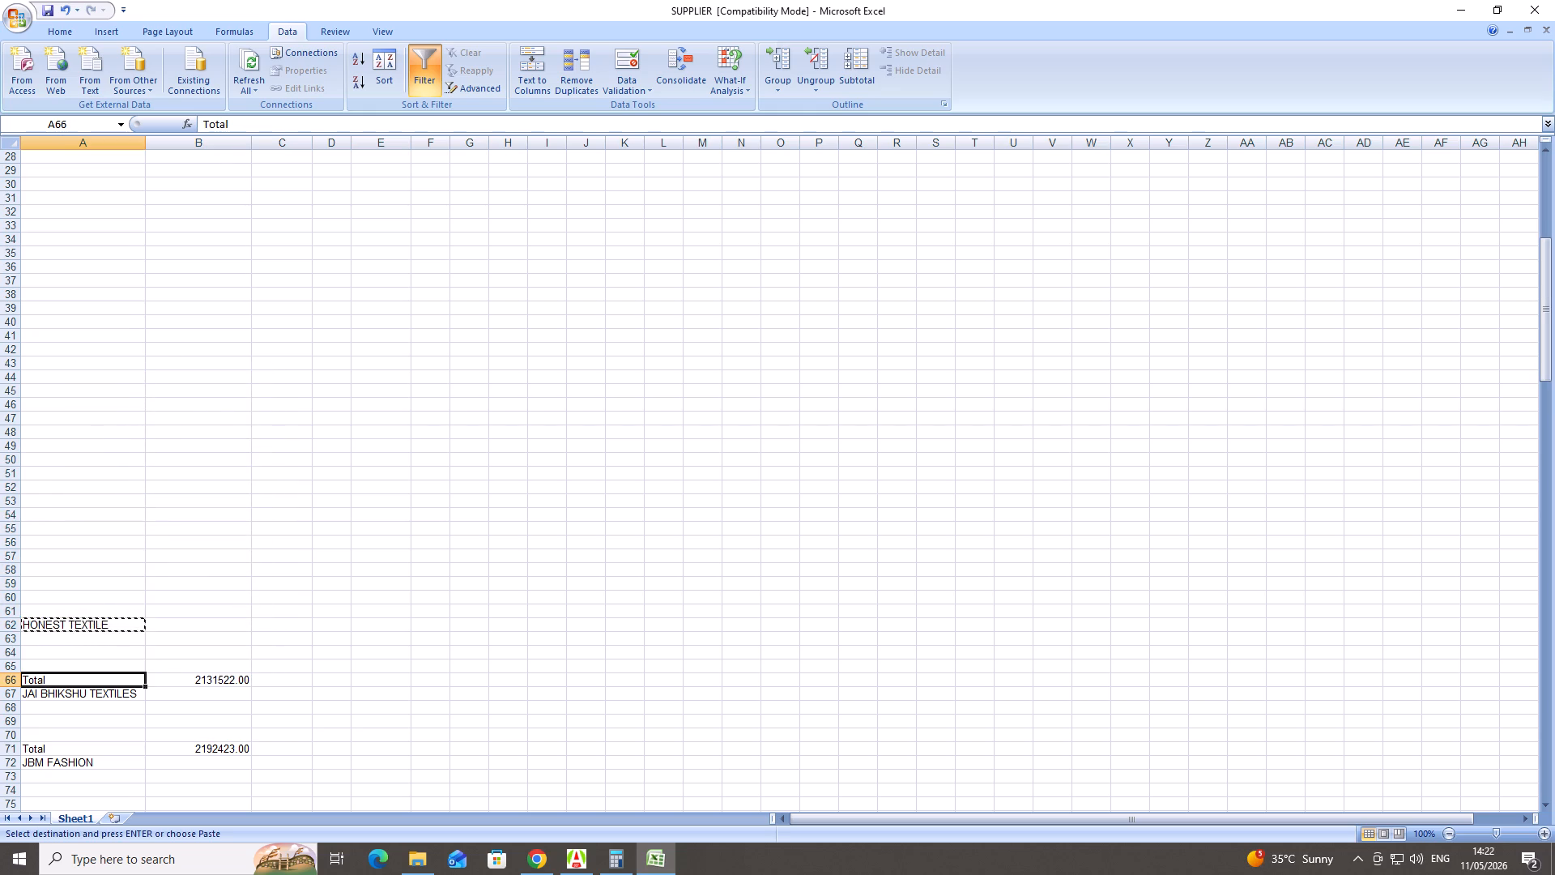
key("ctrl+v")
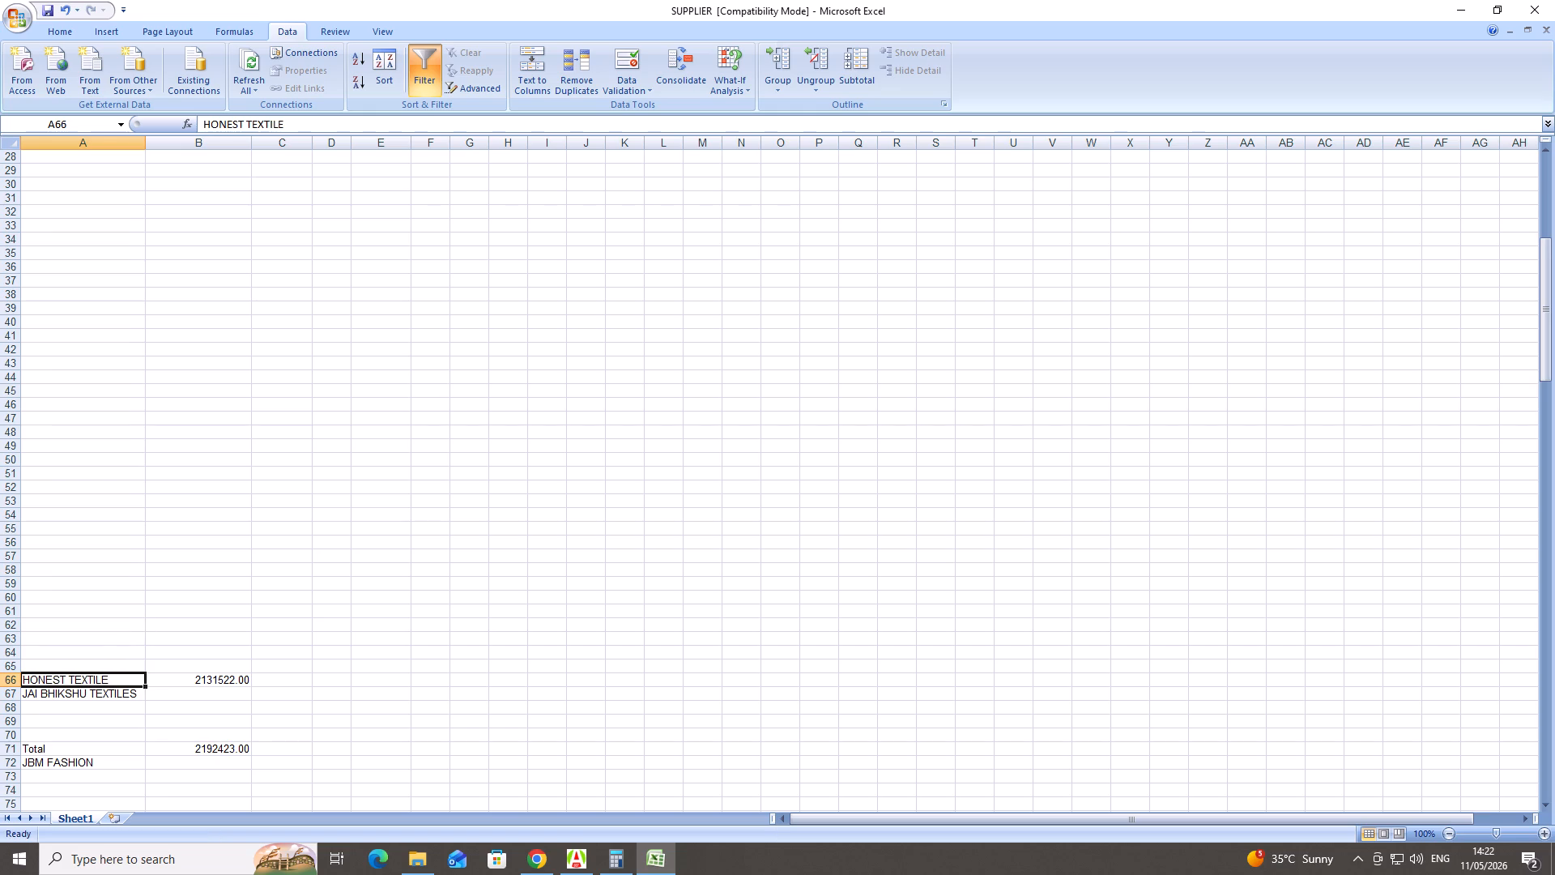
Move the JAI BHIKSHU TEXTILES name from A67 to A71, replacing the Total label beside its amount.
scroll(92, 594, "down", 4)
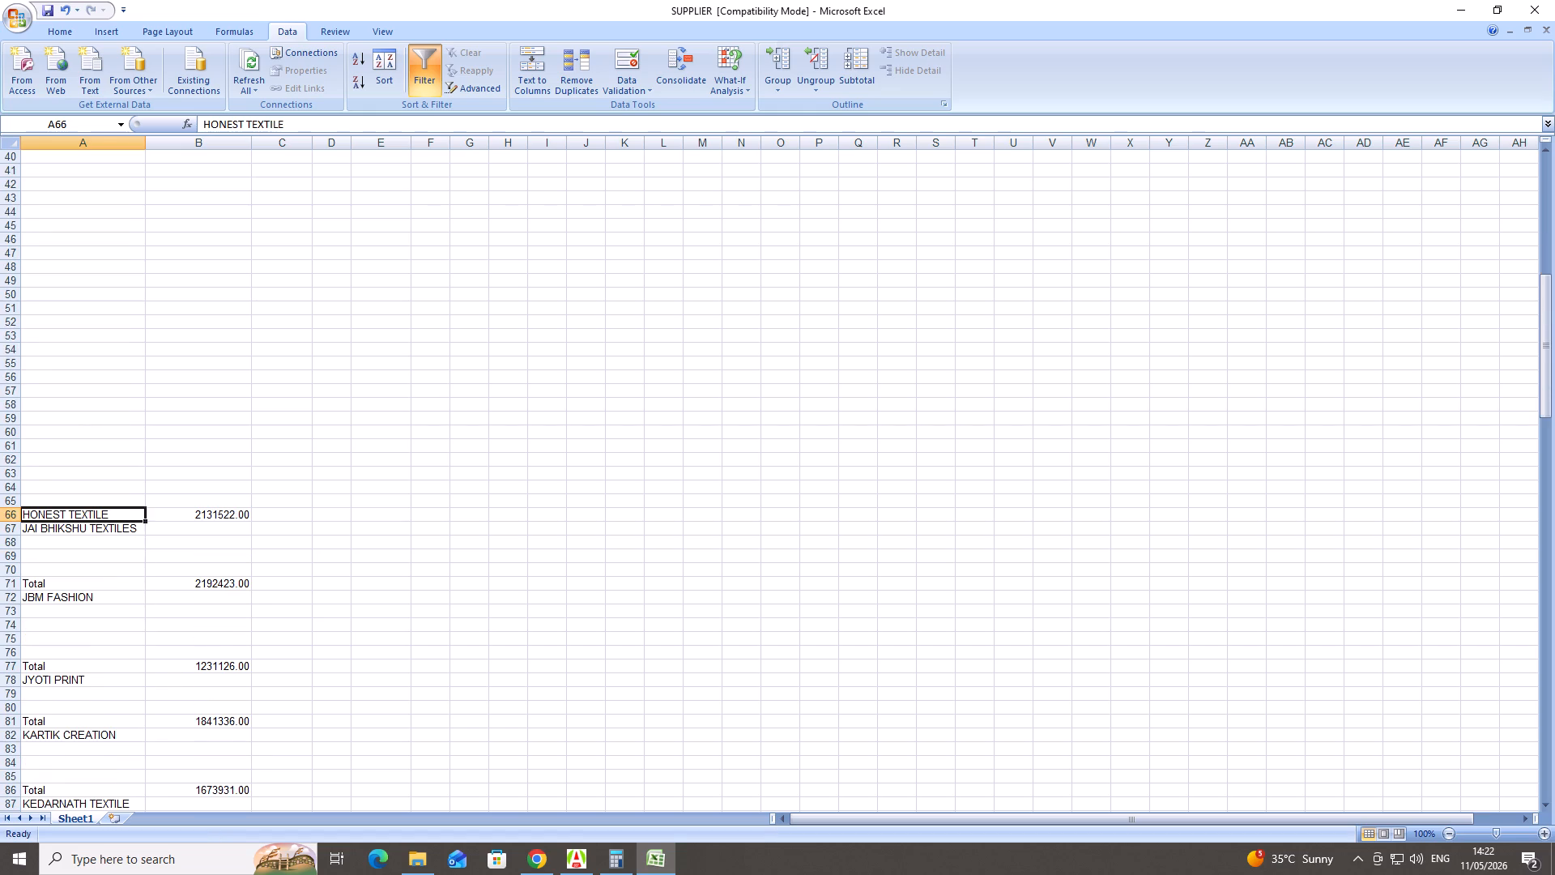
scroll(80, 604, "down", 1)
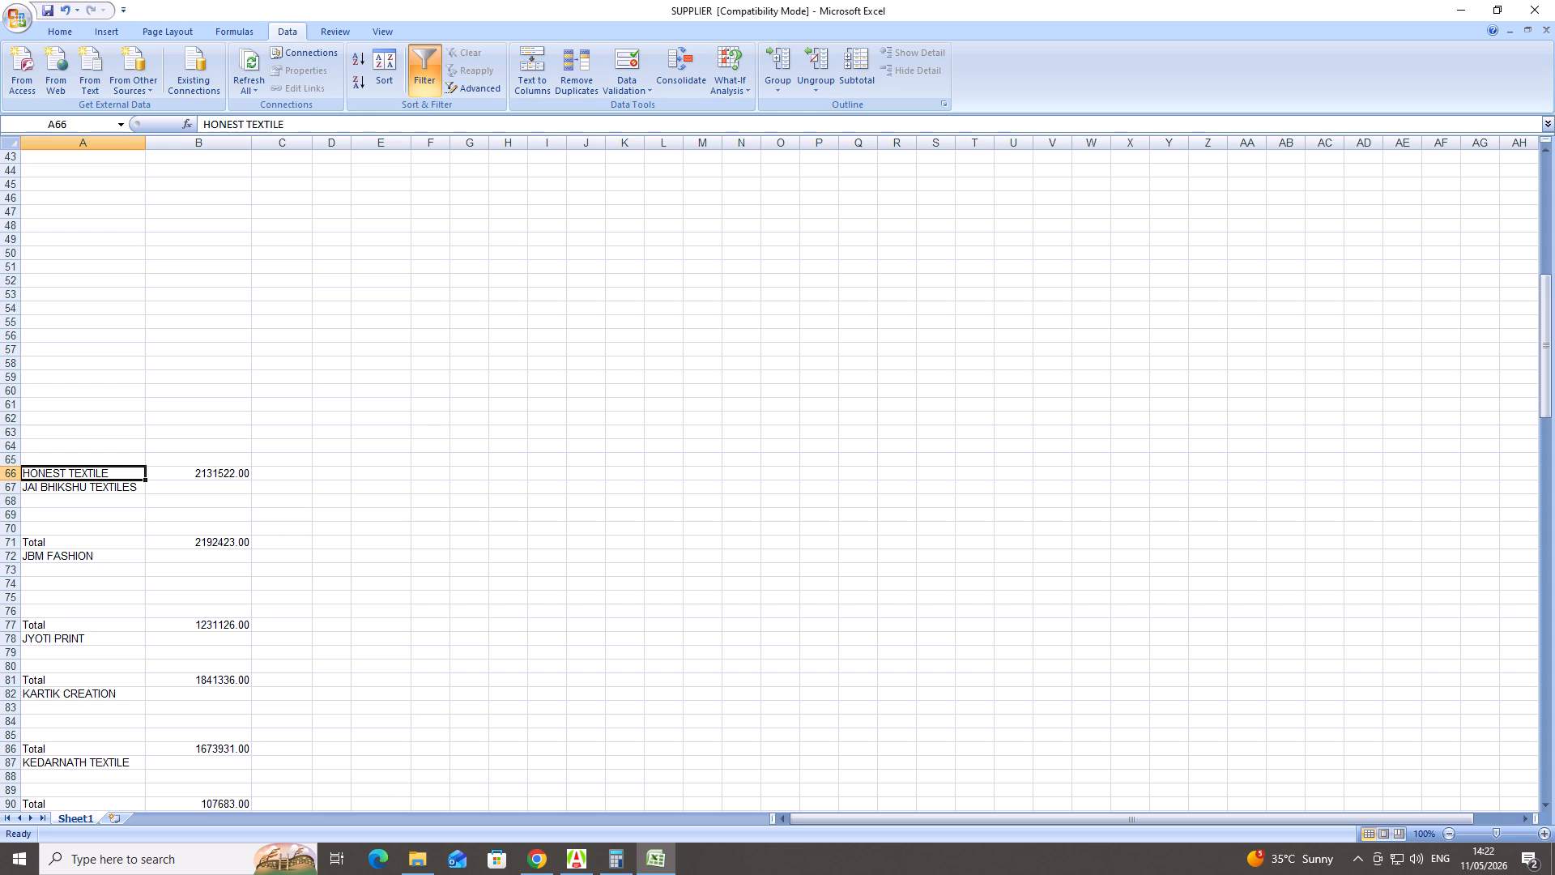
scroll(85, 505, "up", 12)
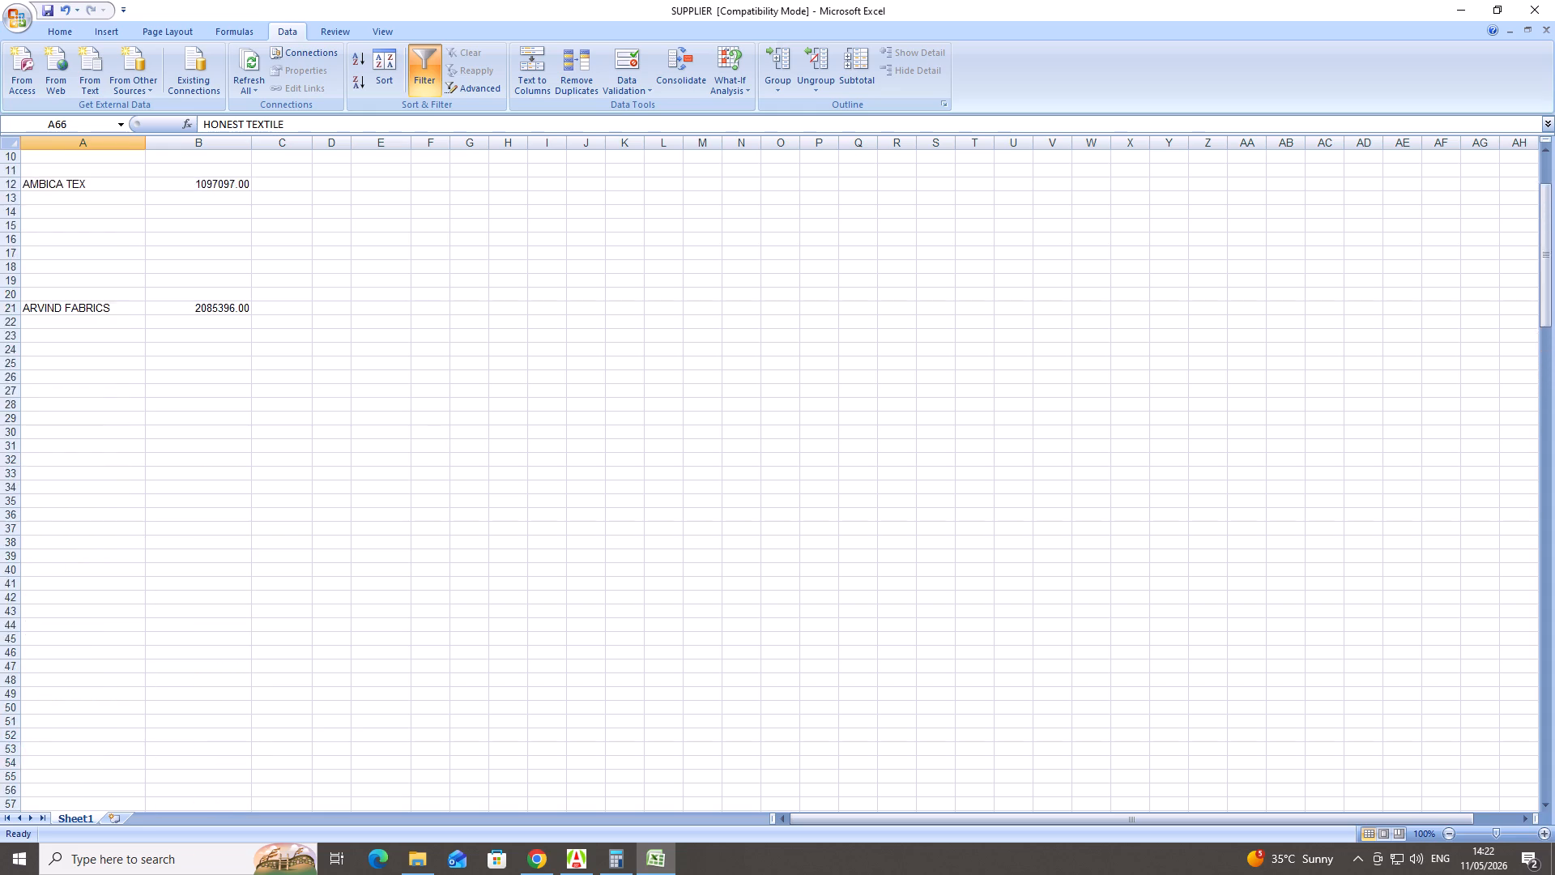
scroll(83, 509, "up", 3)
scroll(19, 497, "down", 14)
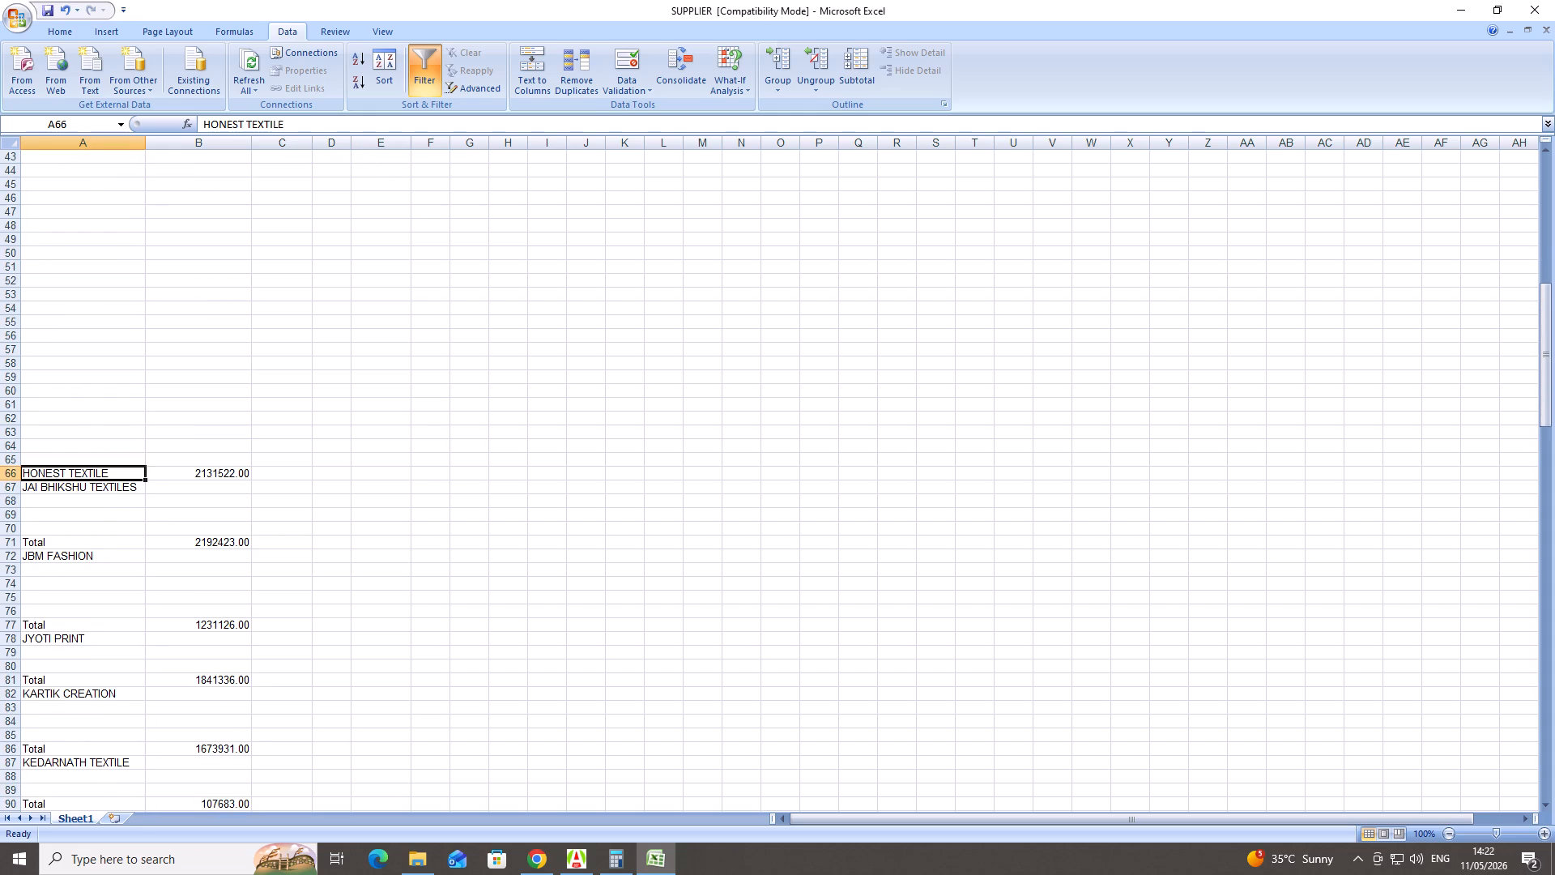
left_click(70, 490)
right_click(70, 490)
left_click(79, 502)
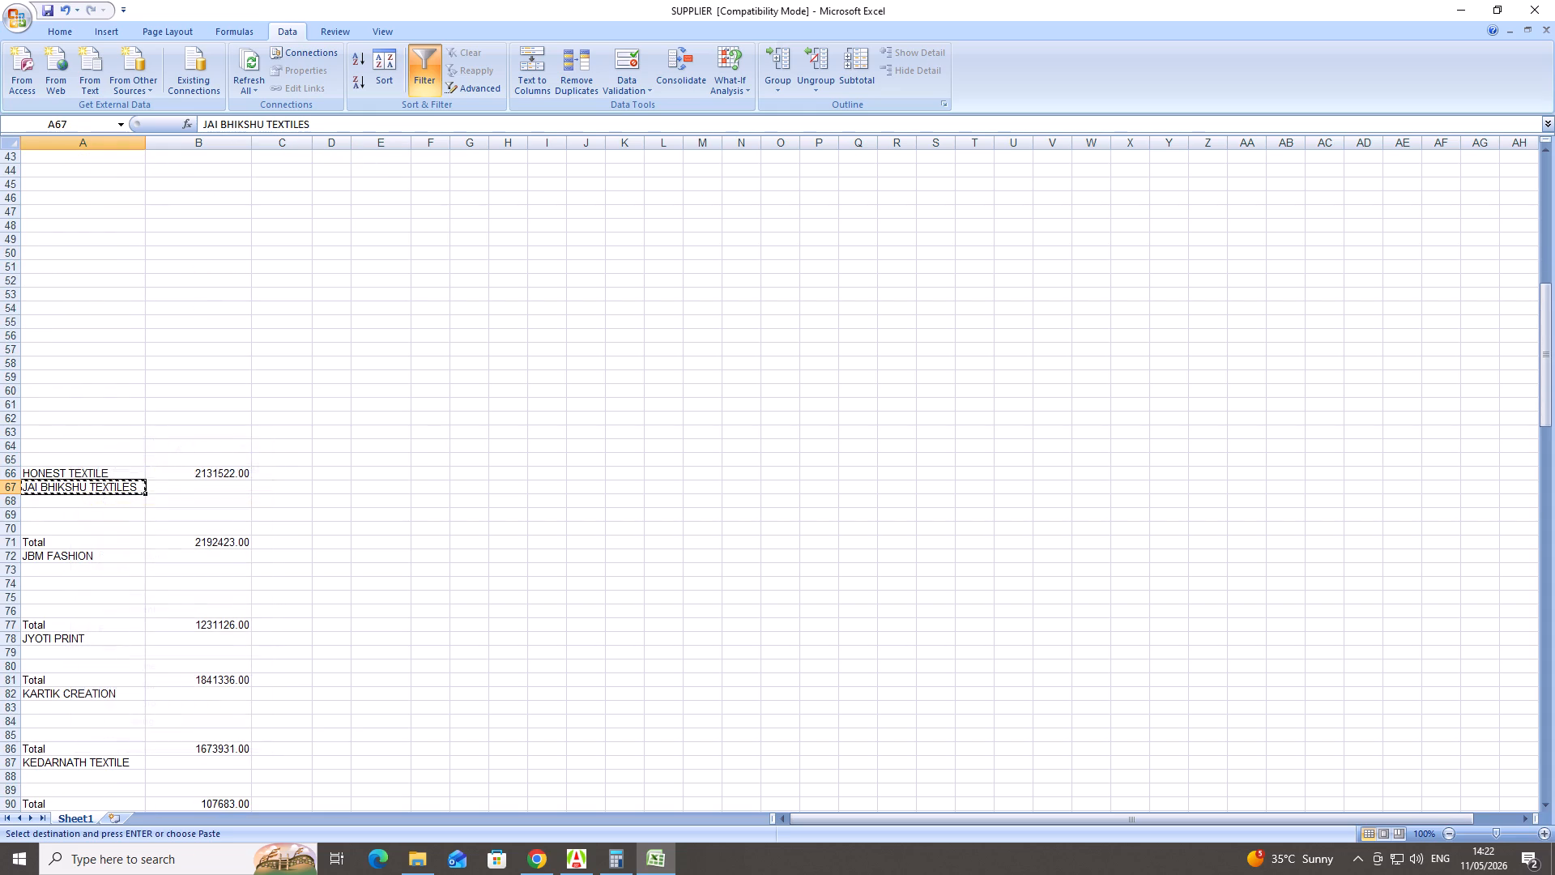
left_click(77, 545)
right_click(77, 544)
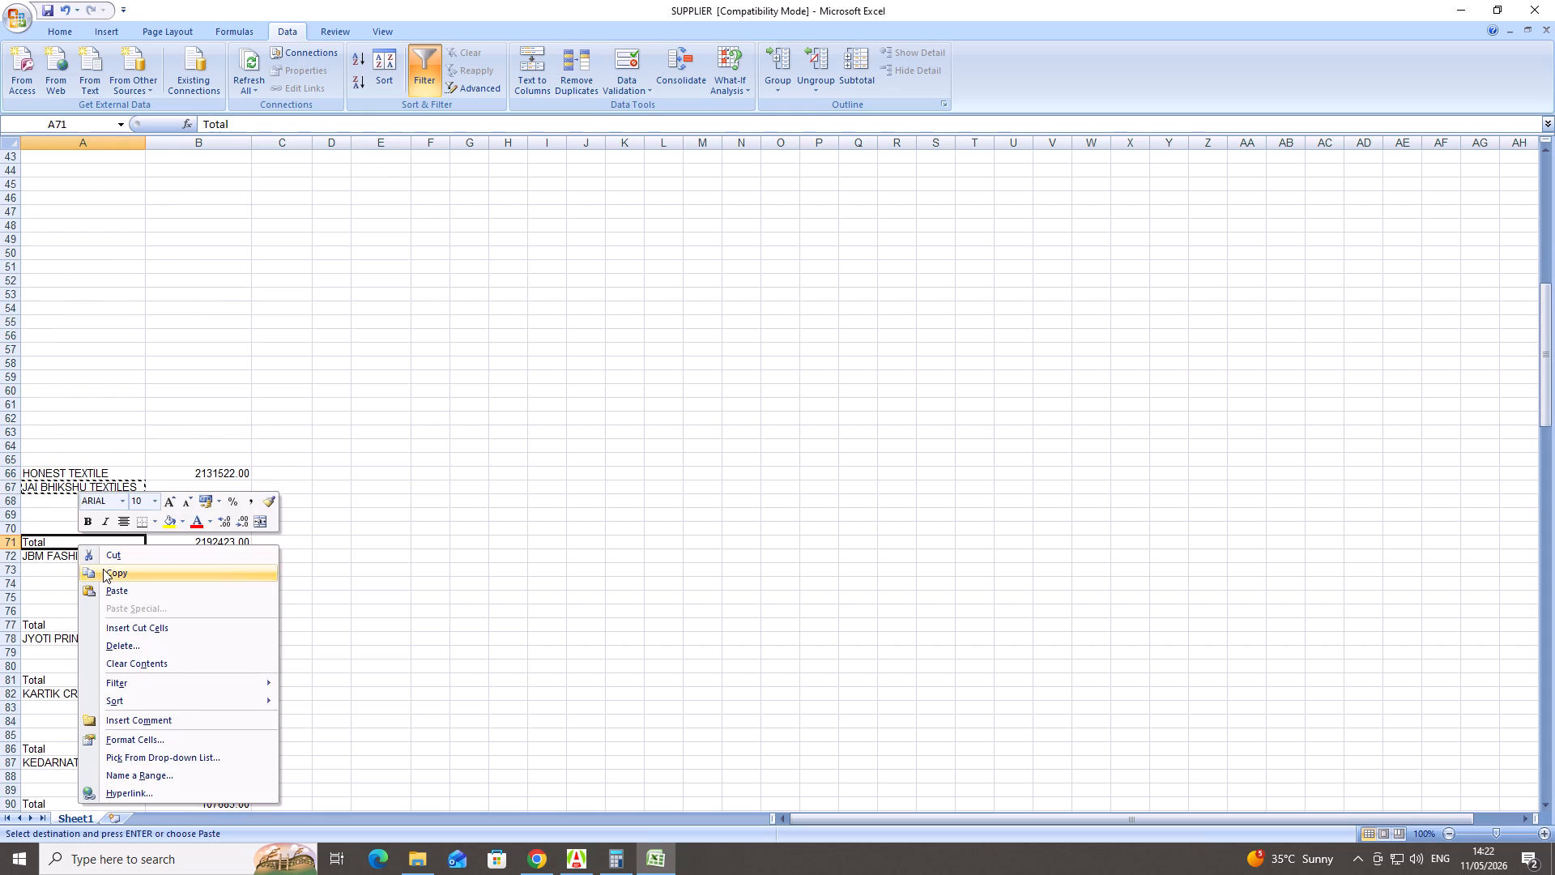
left_click(108, 587)
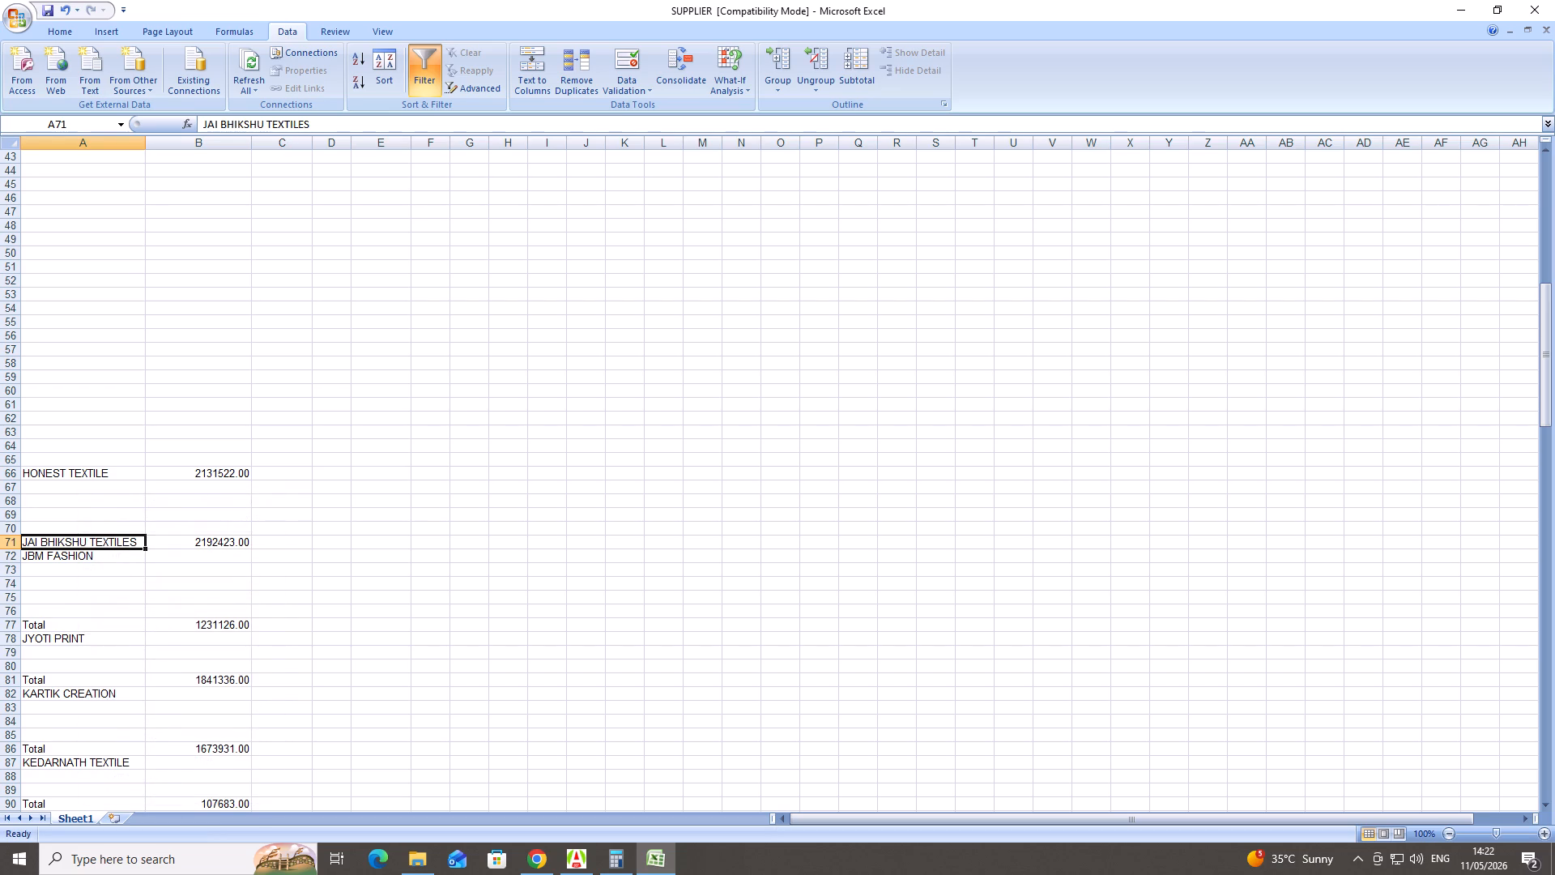
Copy the JBM FASHION name from A72 to A77, replacing the Total label beside its amount.
scroll(92, 578, "down", 1)
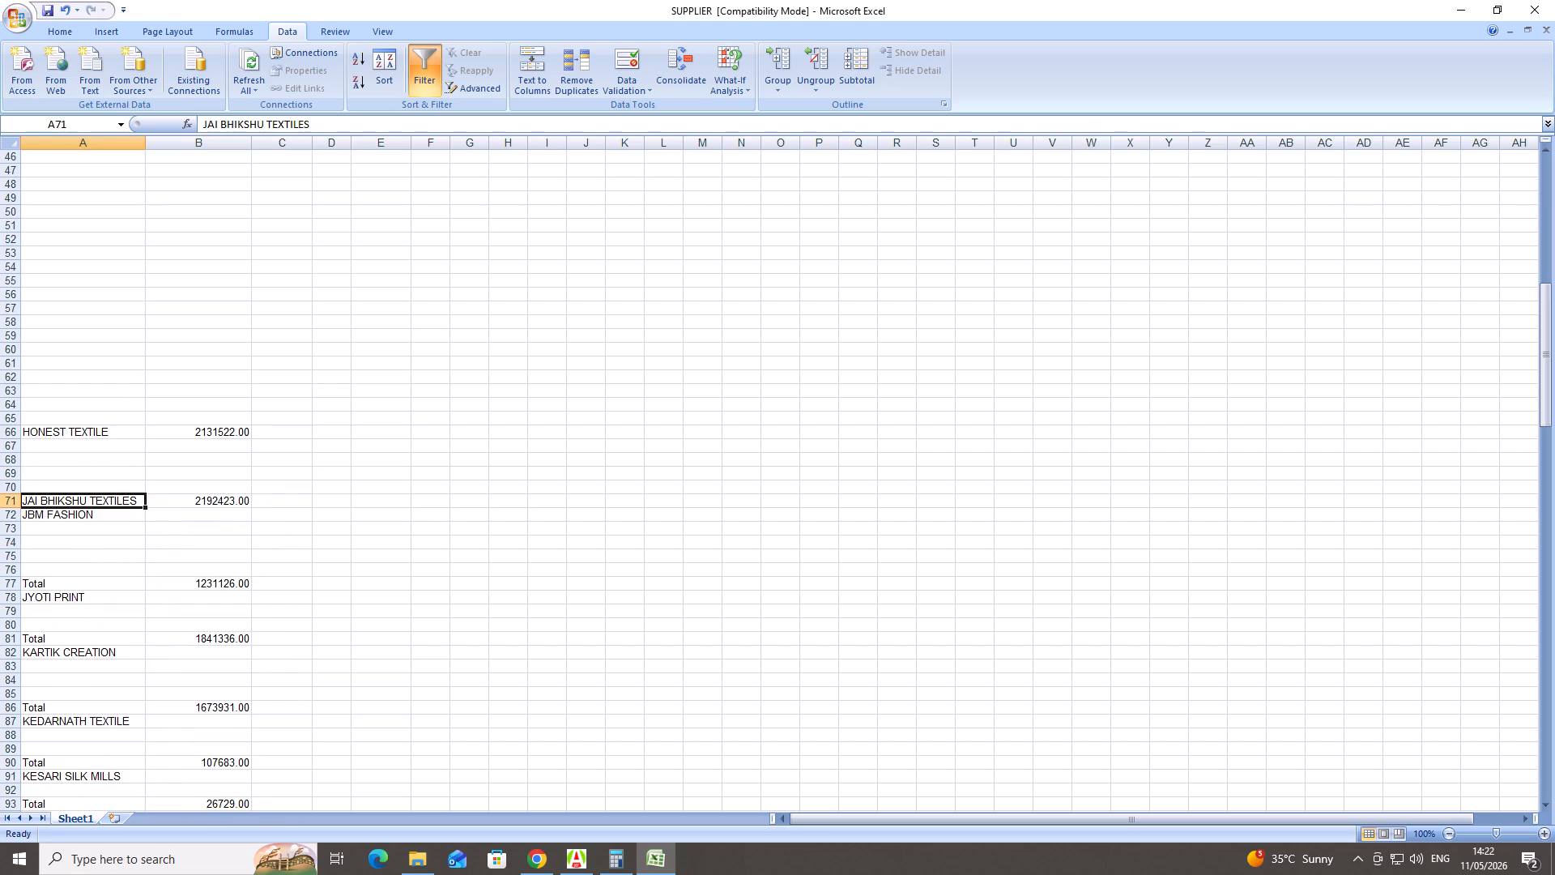
right_click(61, 514)
left_click(87, 532)
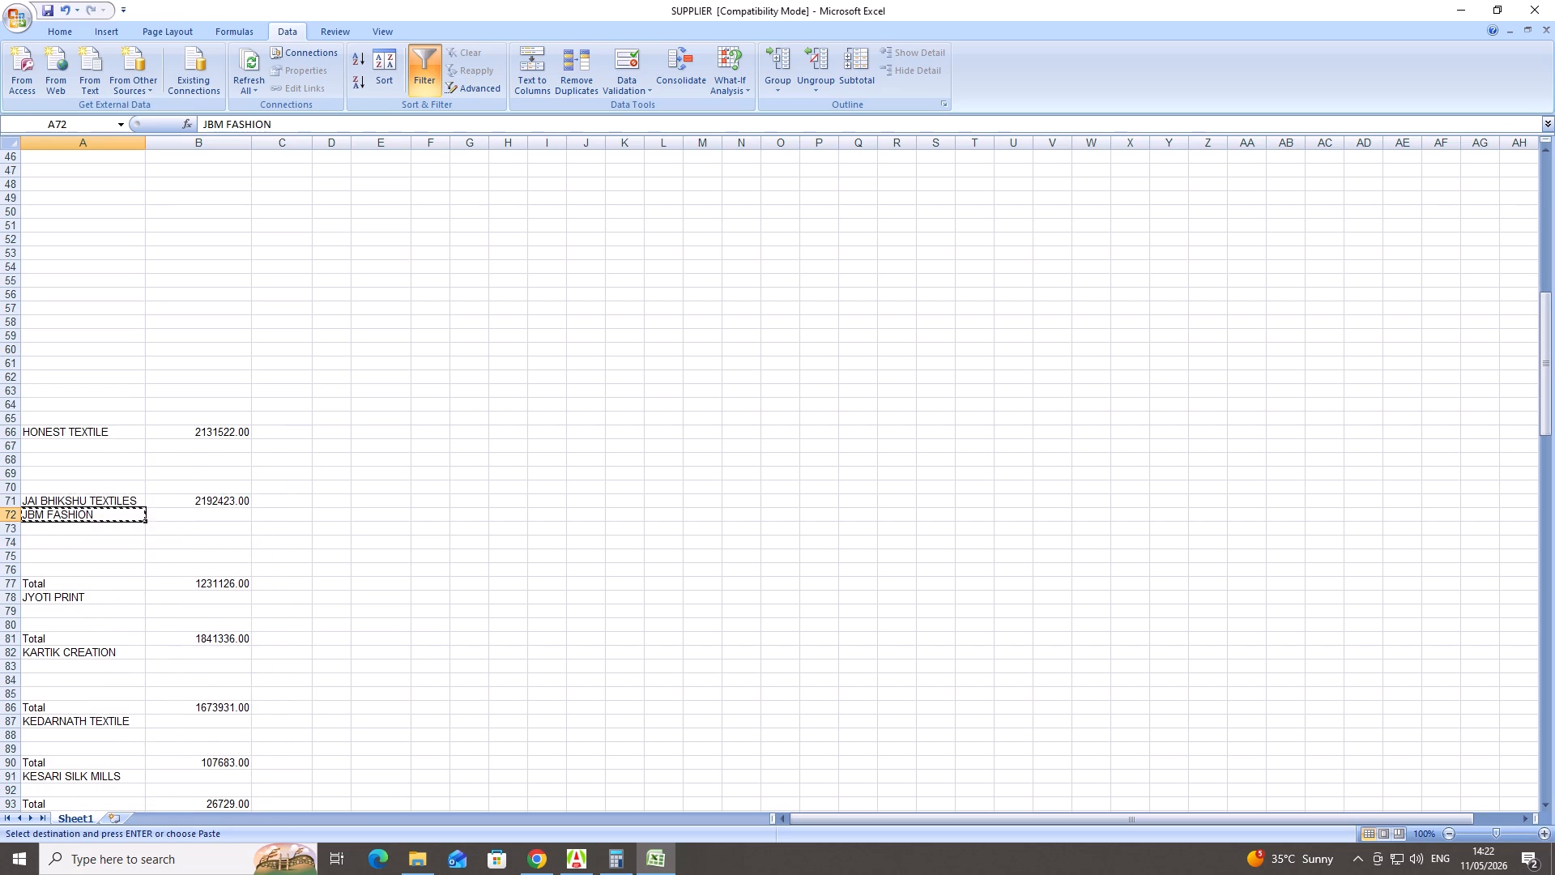
left_click(66, 586)
right_click(66, 586)
left_click(104, 376)
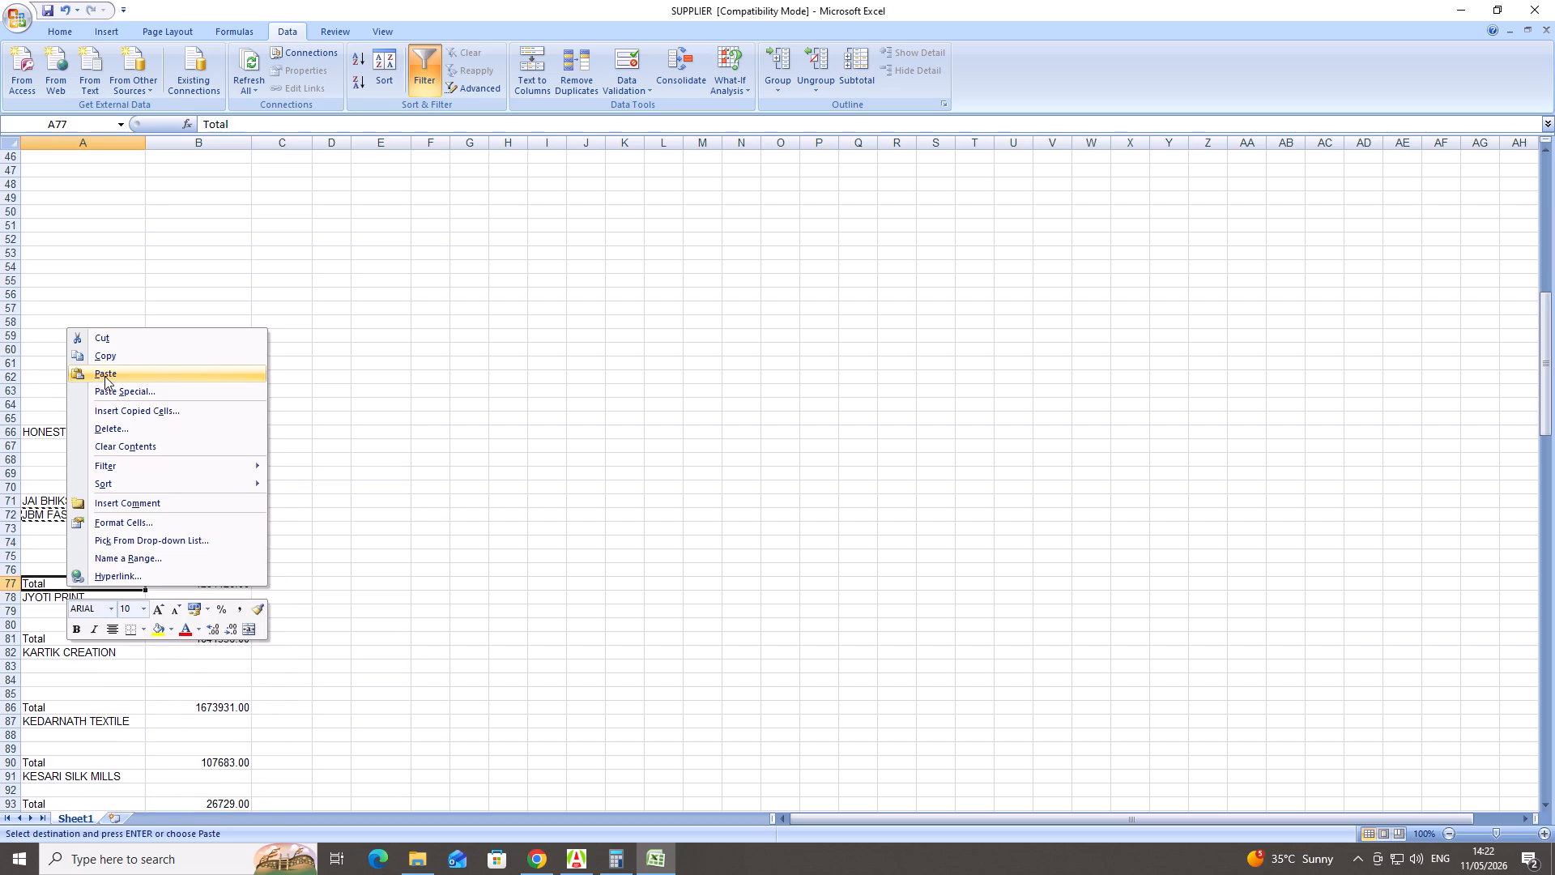
Move the JYOTI PRINT name from A78 to A81, replacing the Total label beside its amount.
scroll(75, 472, "down", 2)
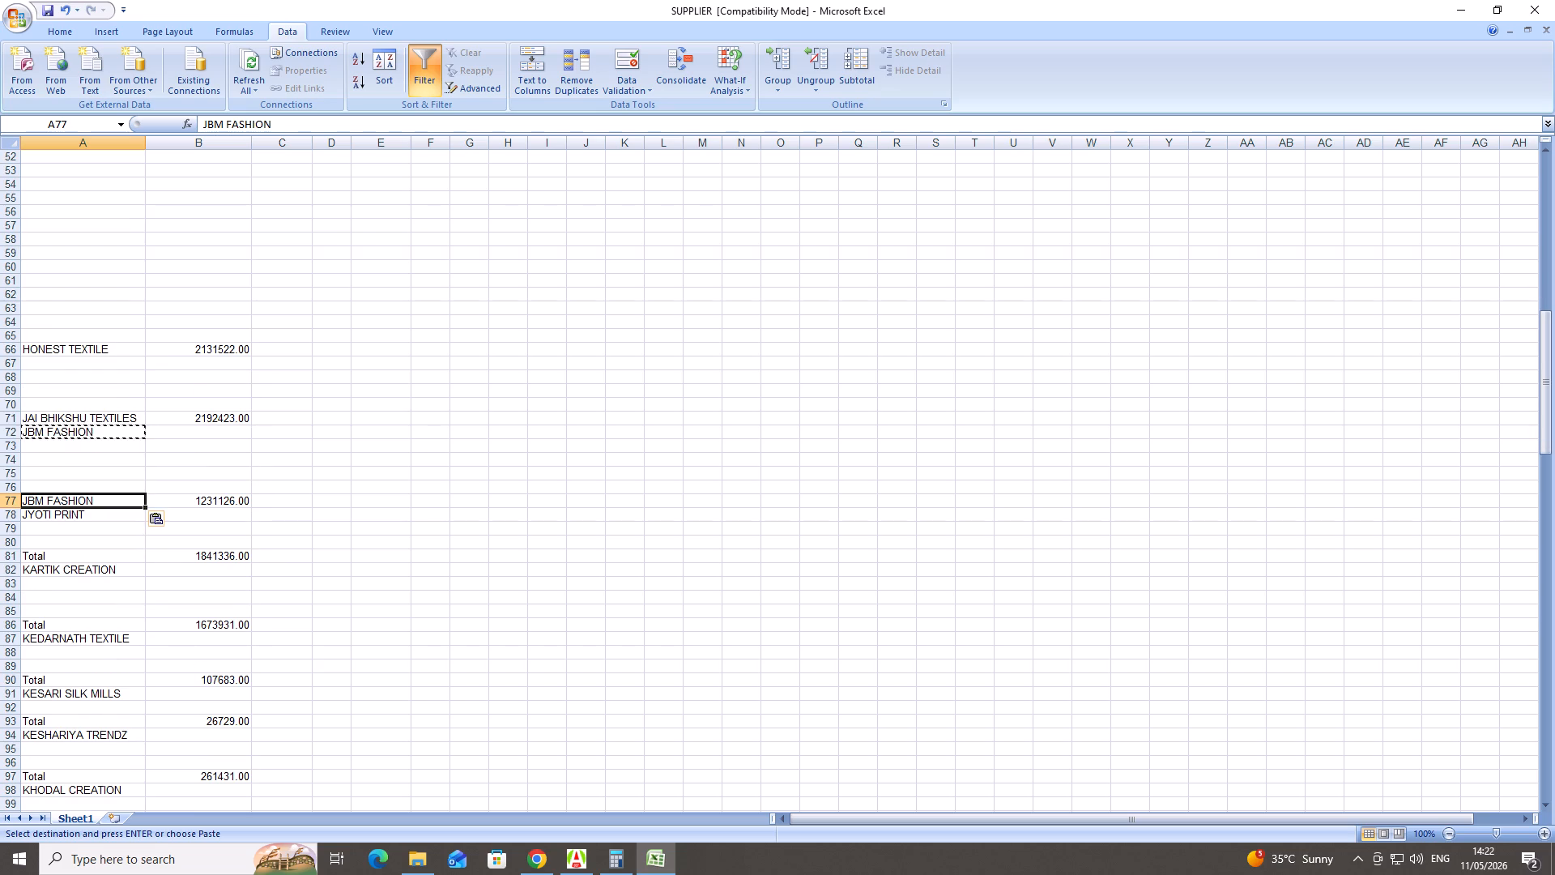
right_click(57, 514)
left_click(79, 525)
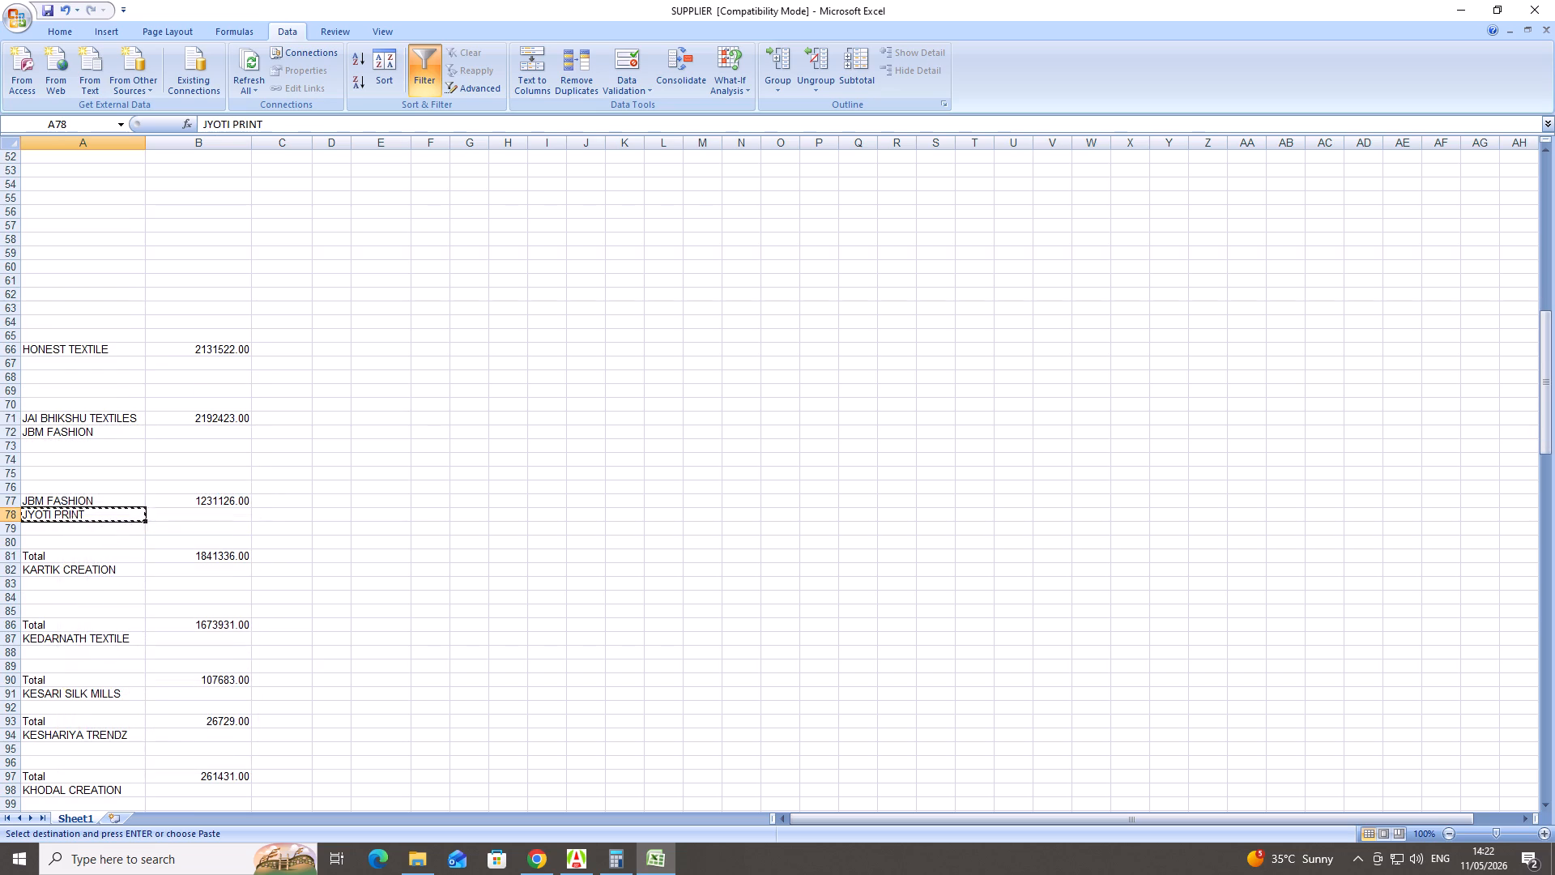
left_click(68, 555)
right_click(68, 555)
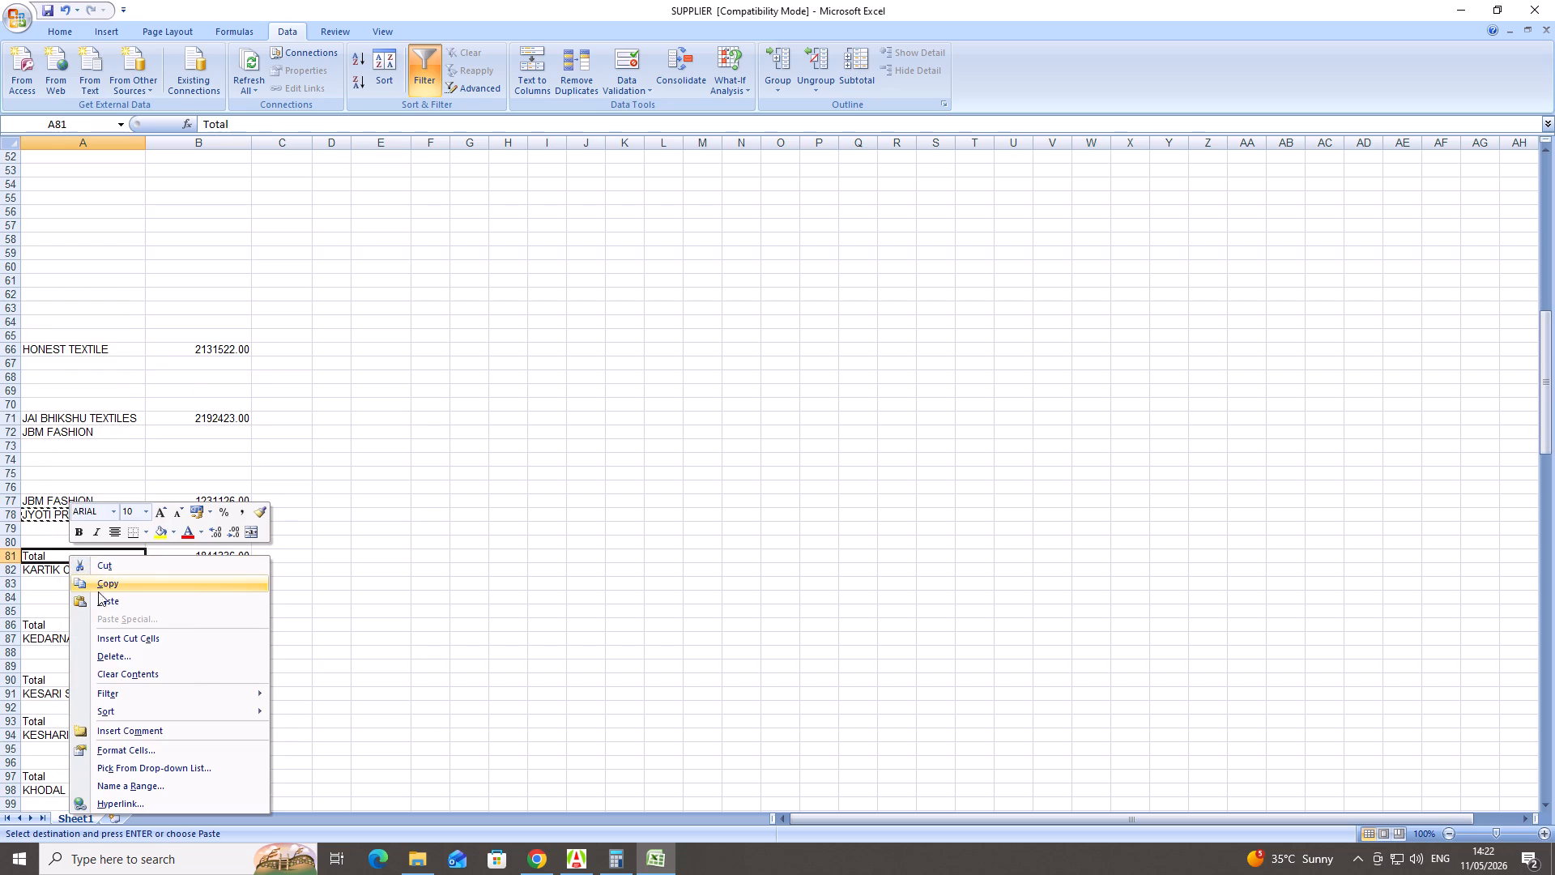
left_click(96, 599)
Move the KARTIK CREATION name from A82 to A86, replacing the Total label beside its amount.
scroll(78, 581, "down", 1)
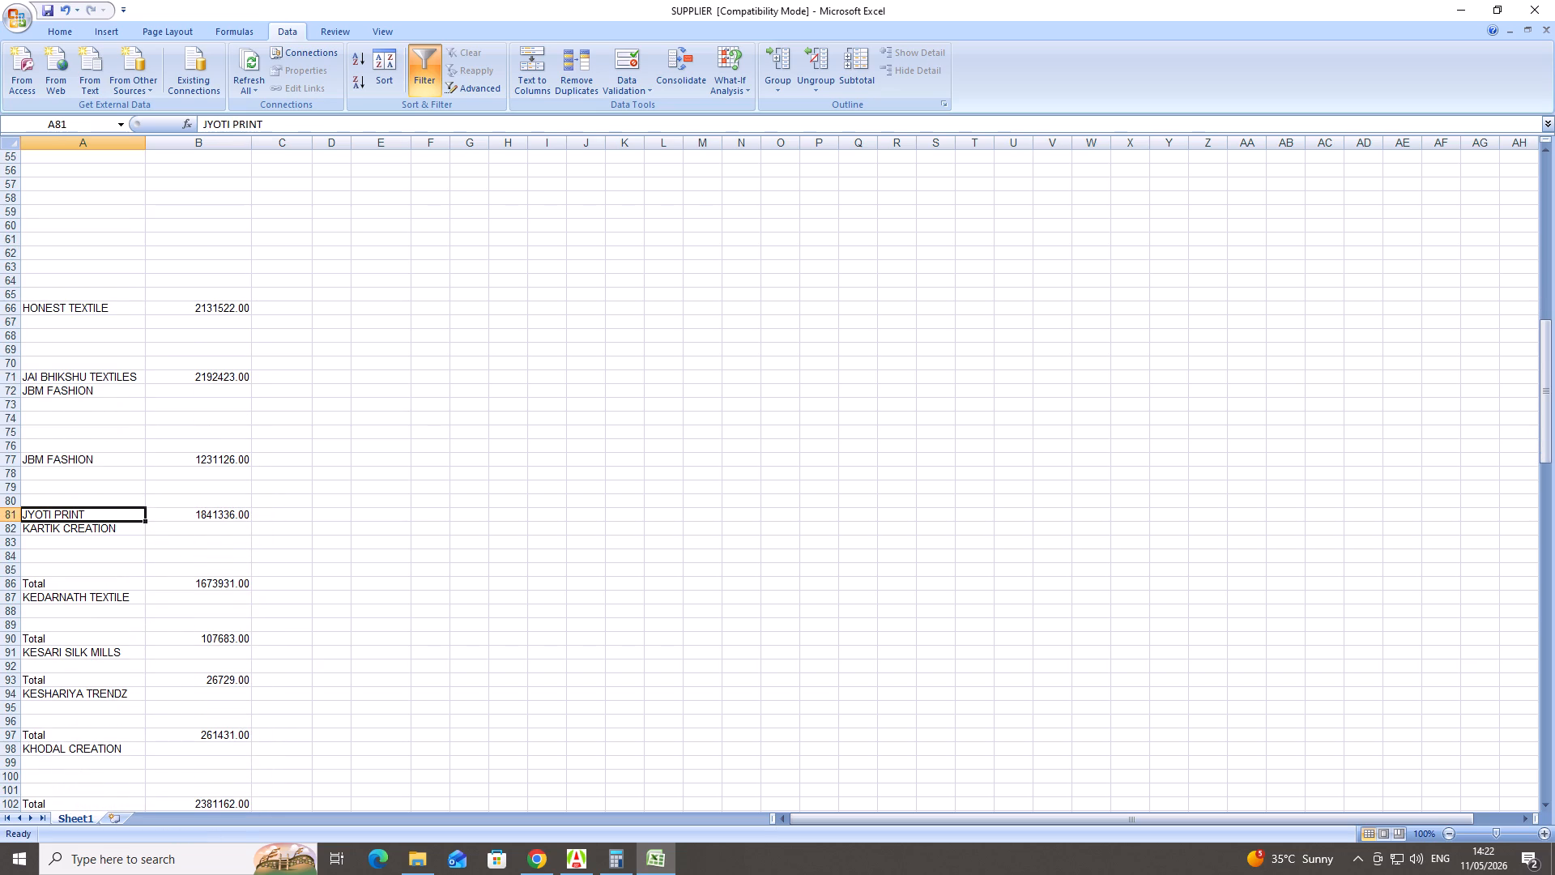
left_click(65, 532)
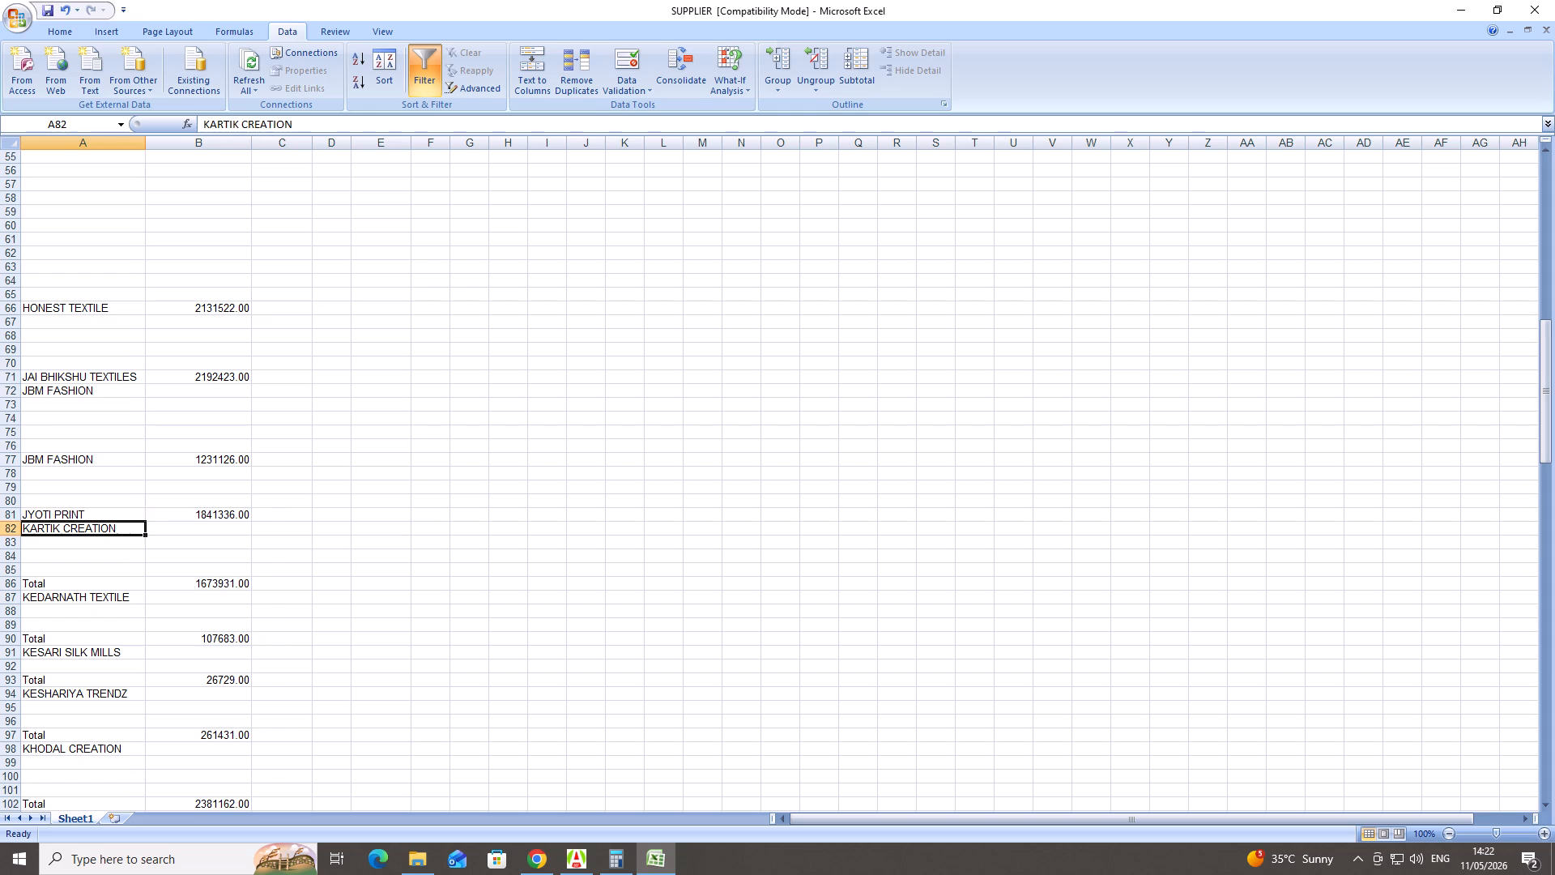
right_click(65, 532)
left_click(92, 544)
left_click(76, 586)
right_click(75, 586)
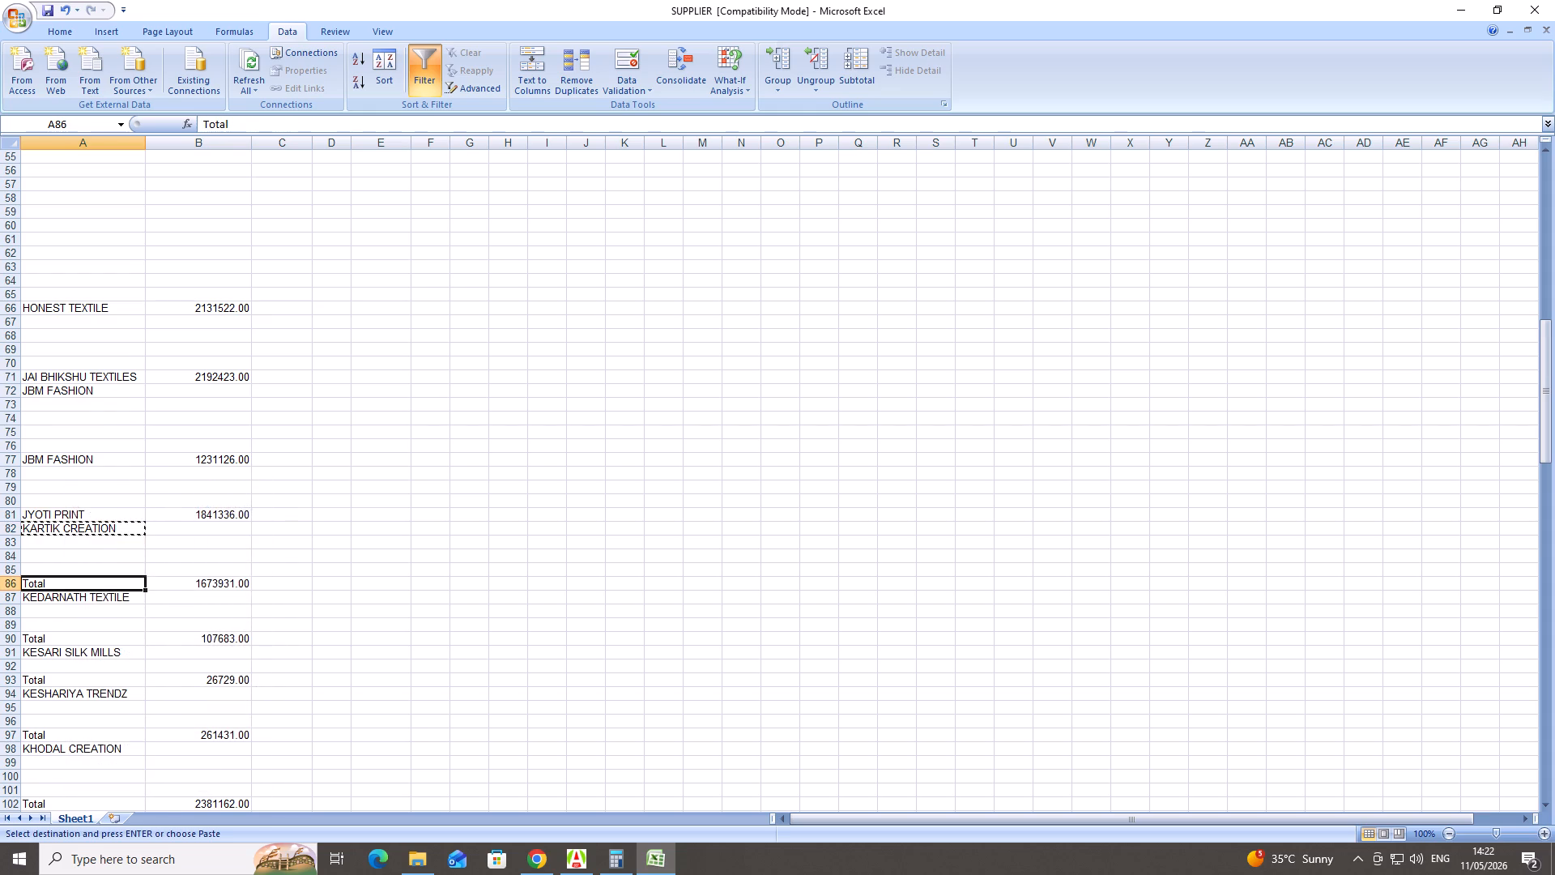
left_click(106, 375)
scroll(82, 450, "down", 2)
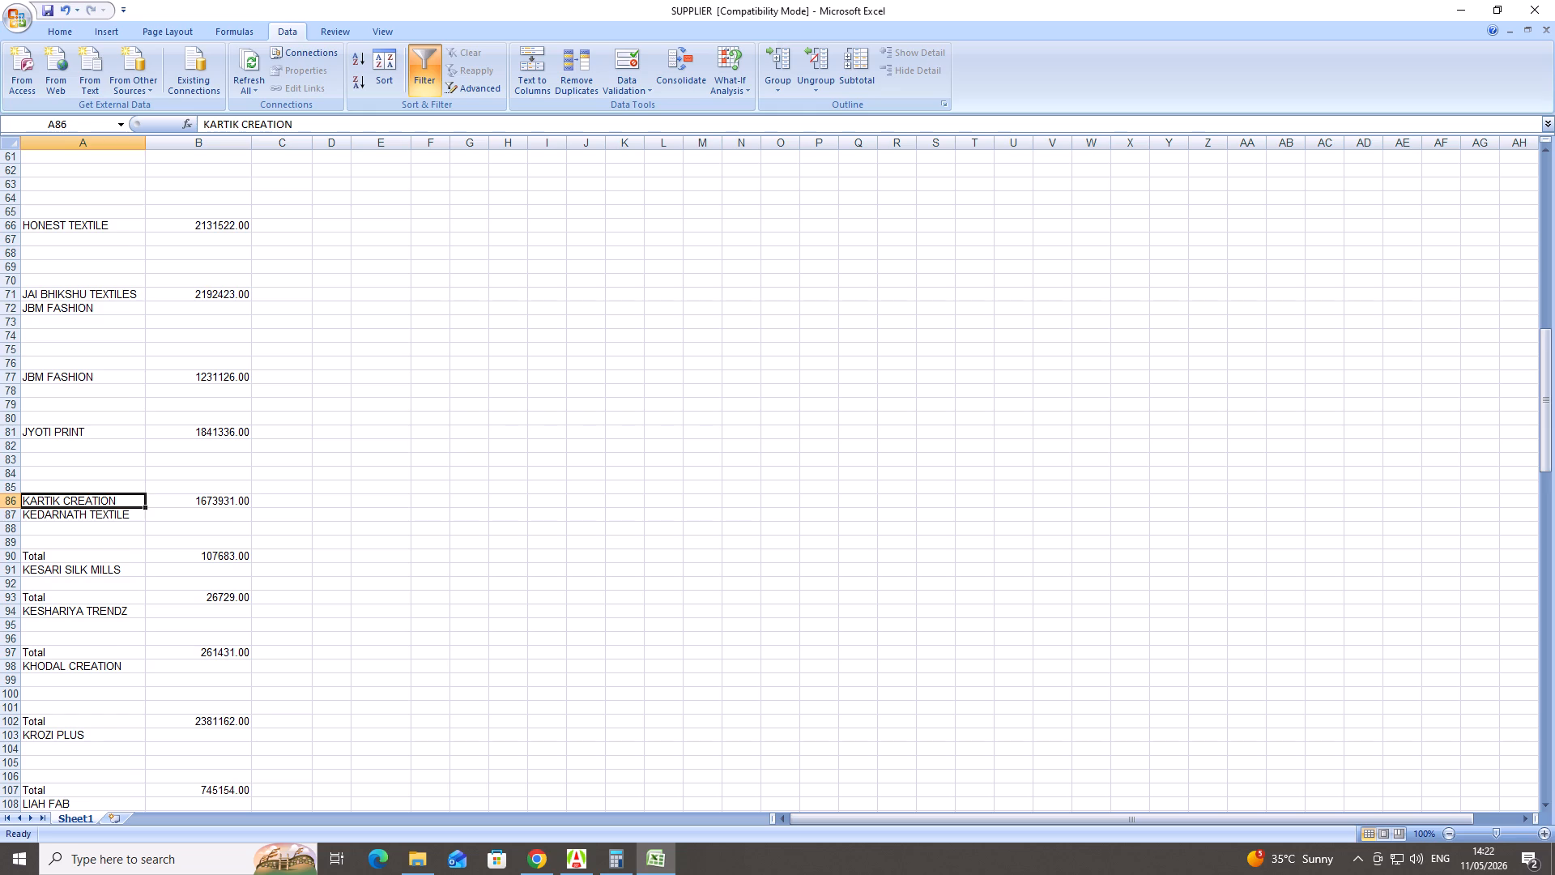
Clear the KEDARNATH TEXTILE, KESARI SILK MILLS and KESHARIYA TRENDZ entries with their totals from A87:B97.
left_click_drag(66, 515, 174, 634)
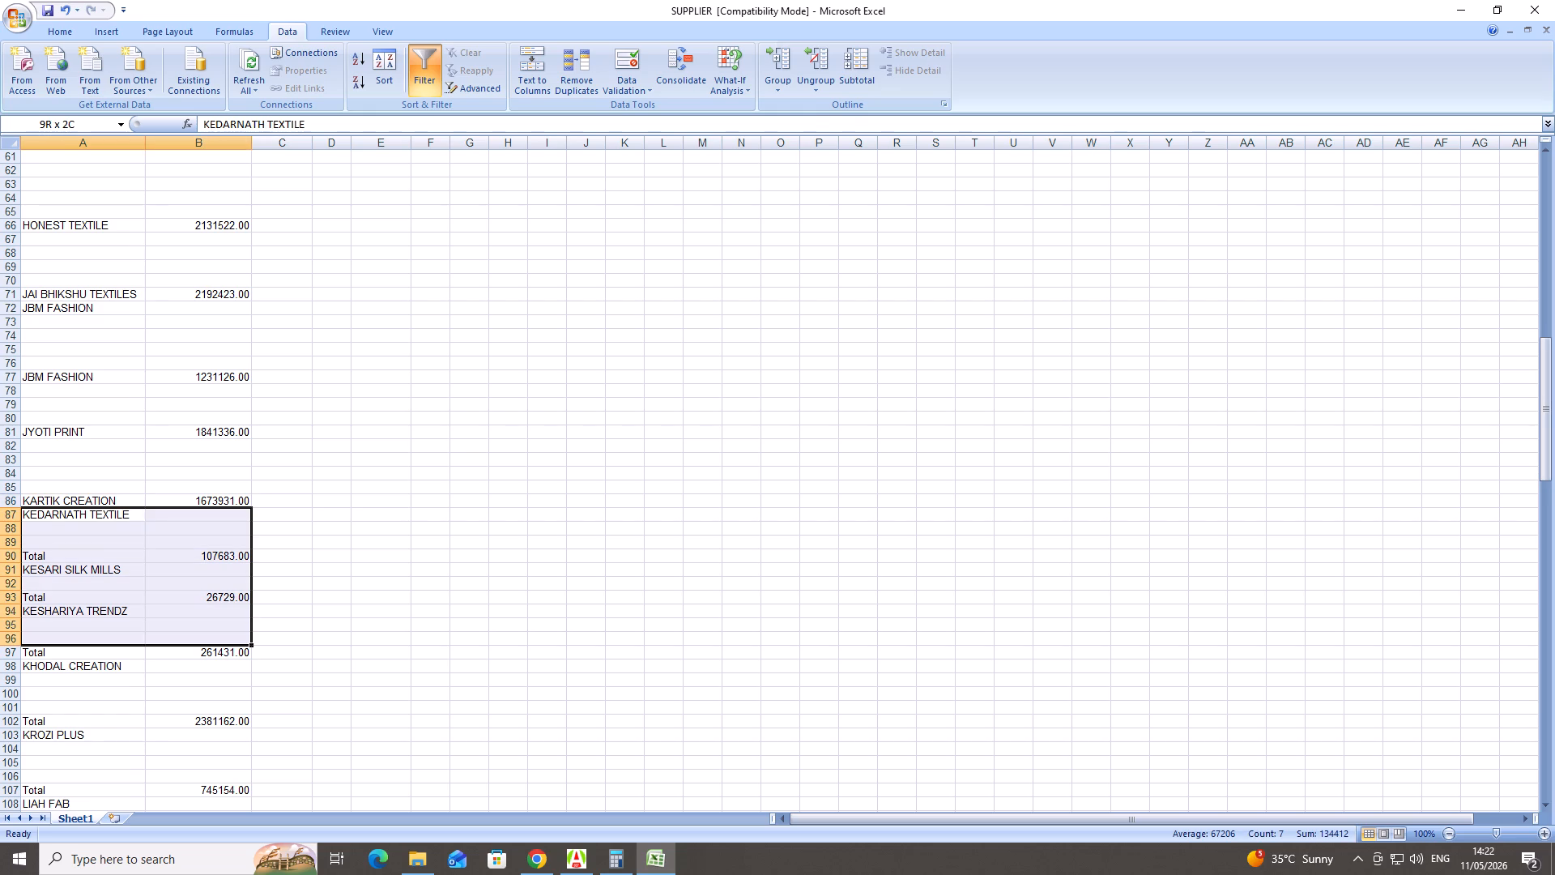
left_click_drag(174, 634, 178, 642)
left_click_drag(178, 642, 181, 647)
key("Delete")
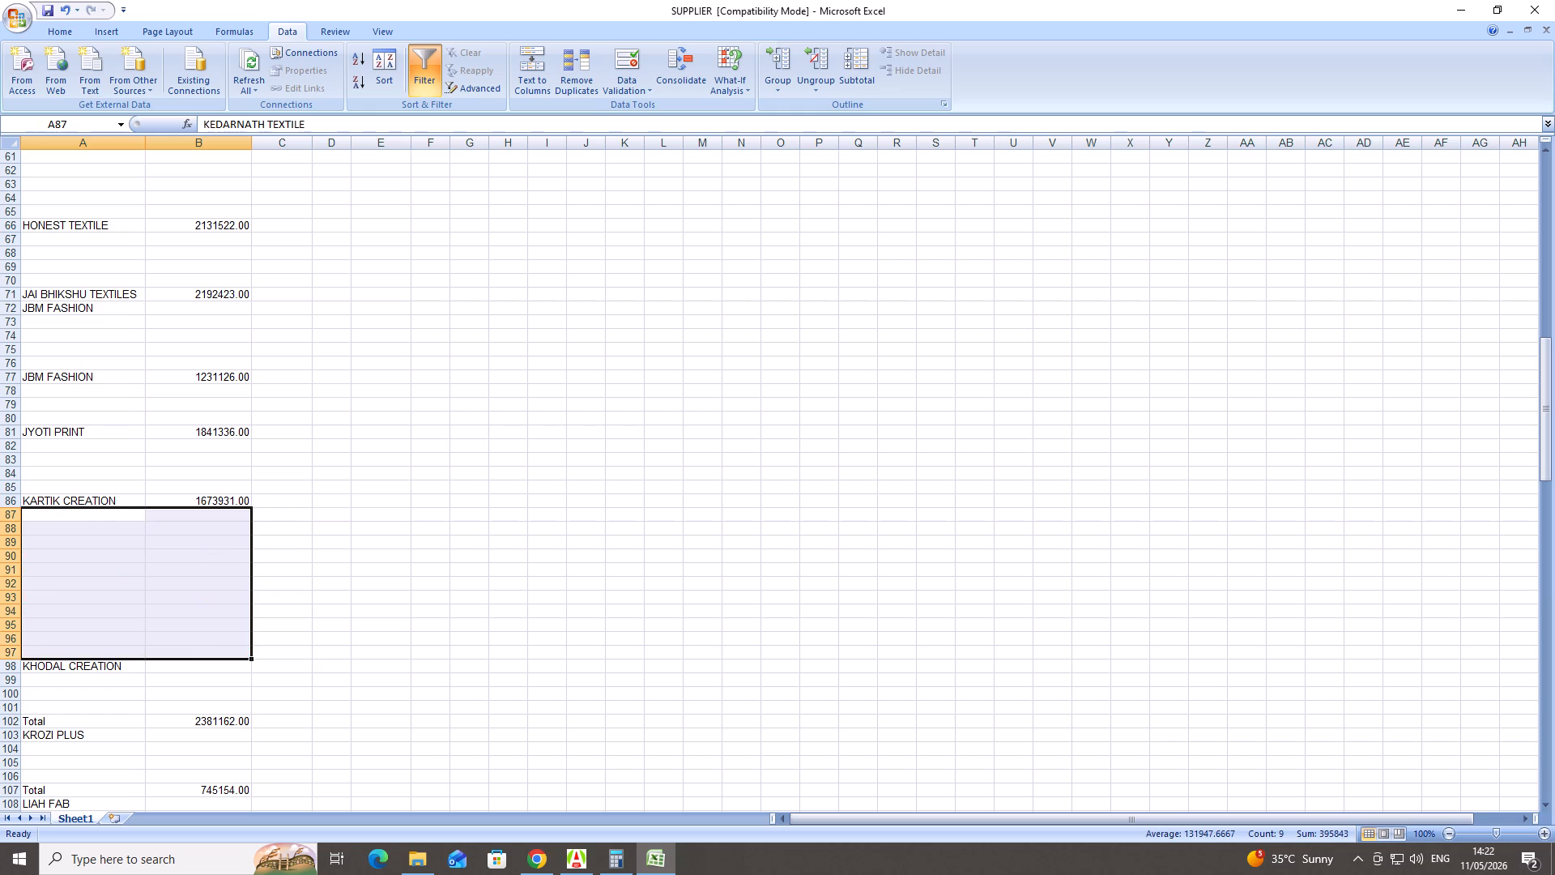
Move the KHODAL CREATION name from A98 to A102, replacing the Total label beside its amount.
scroll(180, 647, "down", 1)
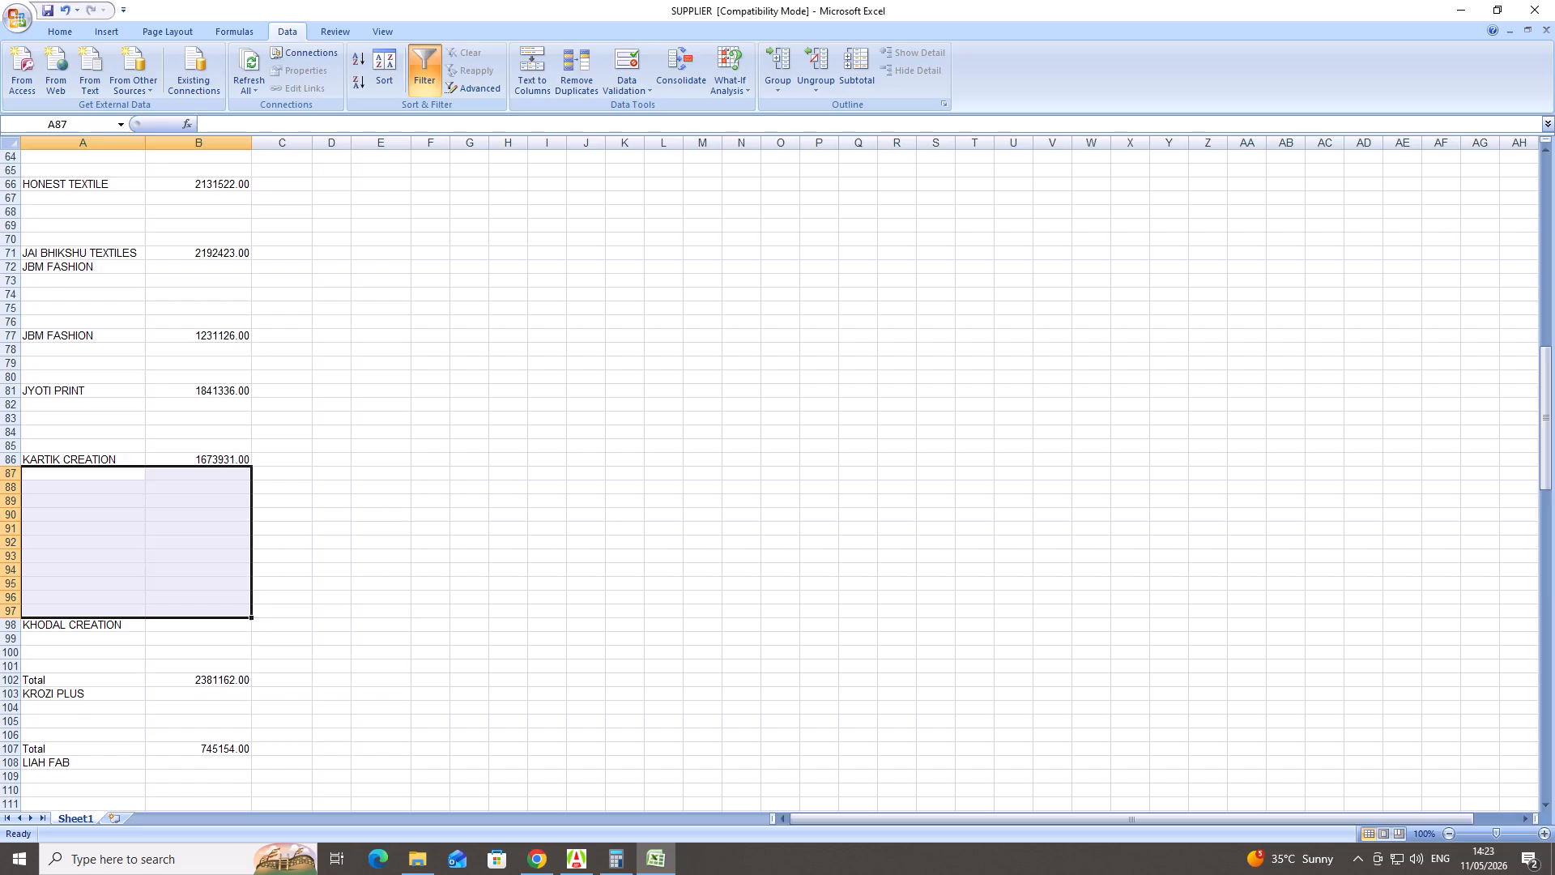
left_click(84, 629)
right_click(84, 630)
right_click(102, 624)
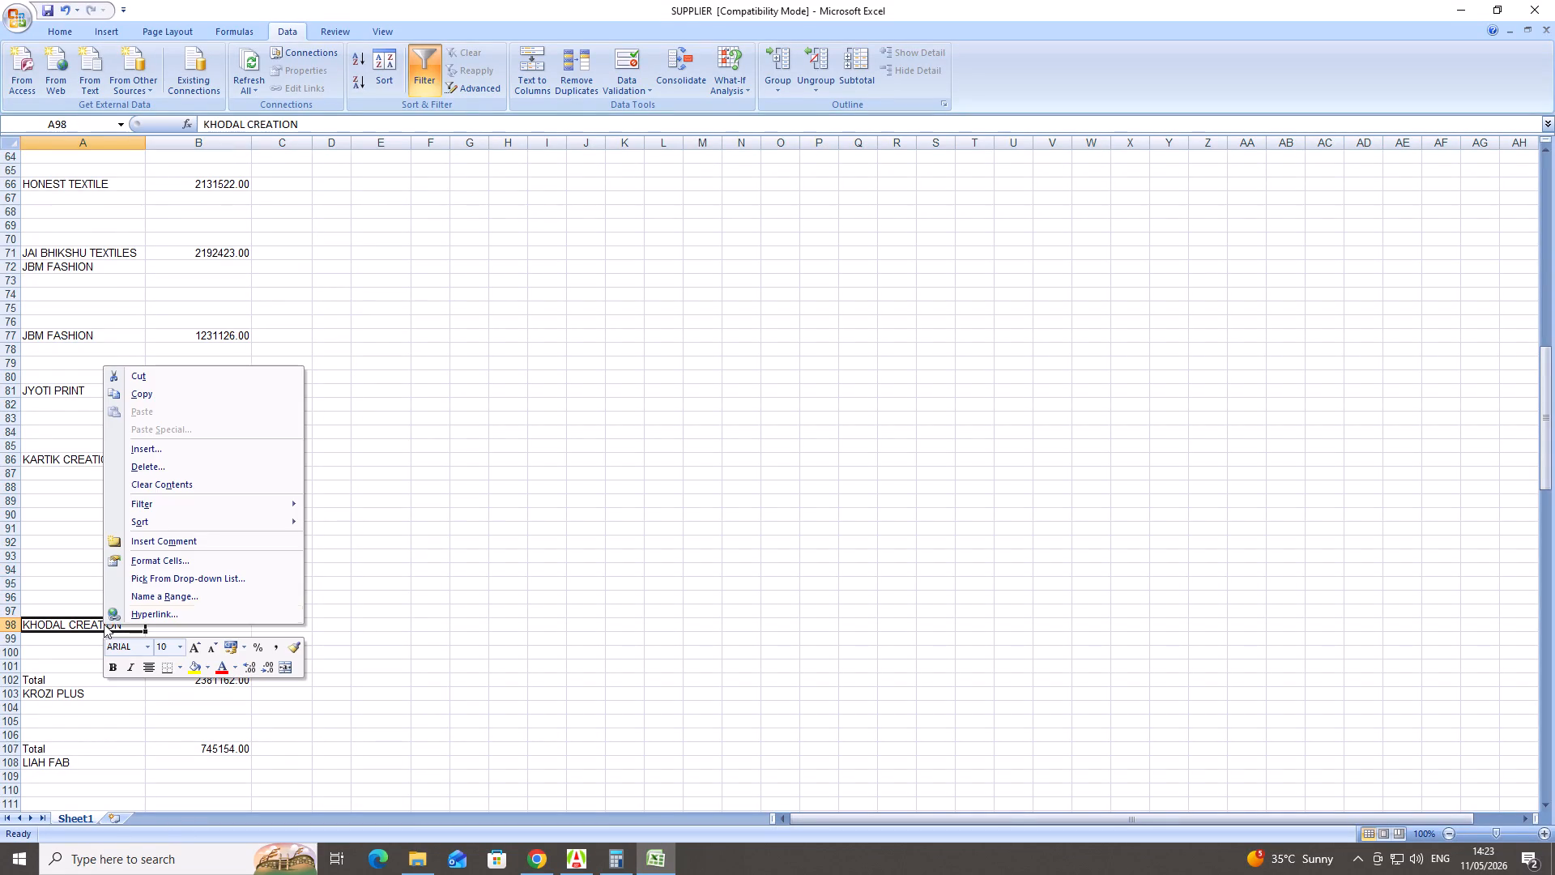
left_click(134, 373)
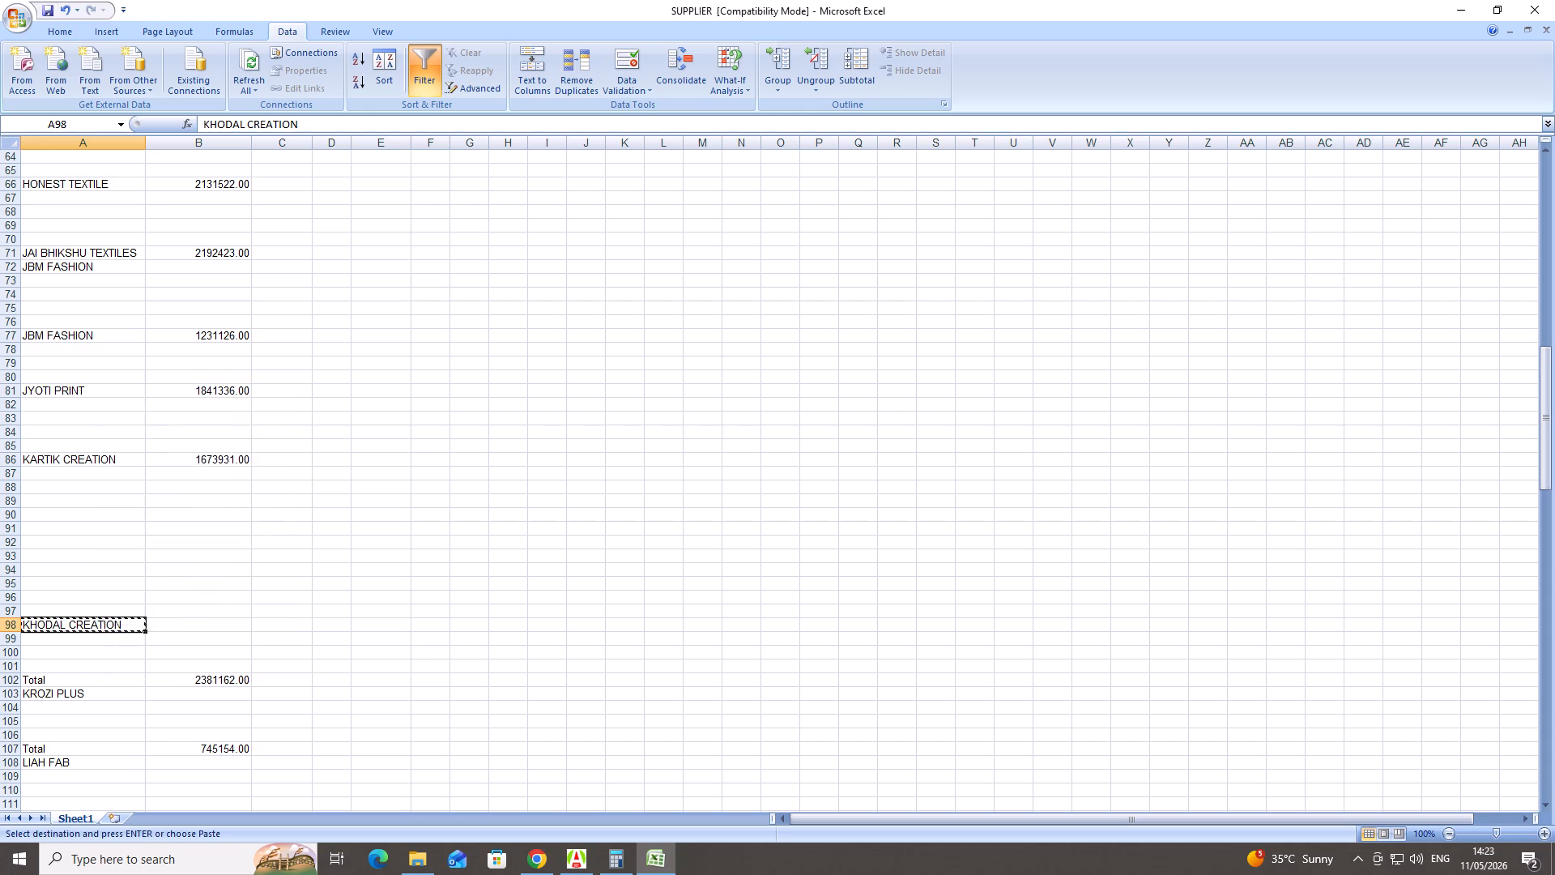
left_click(96, 685)
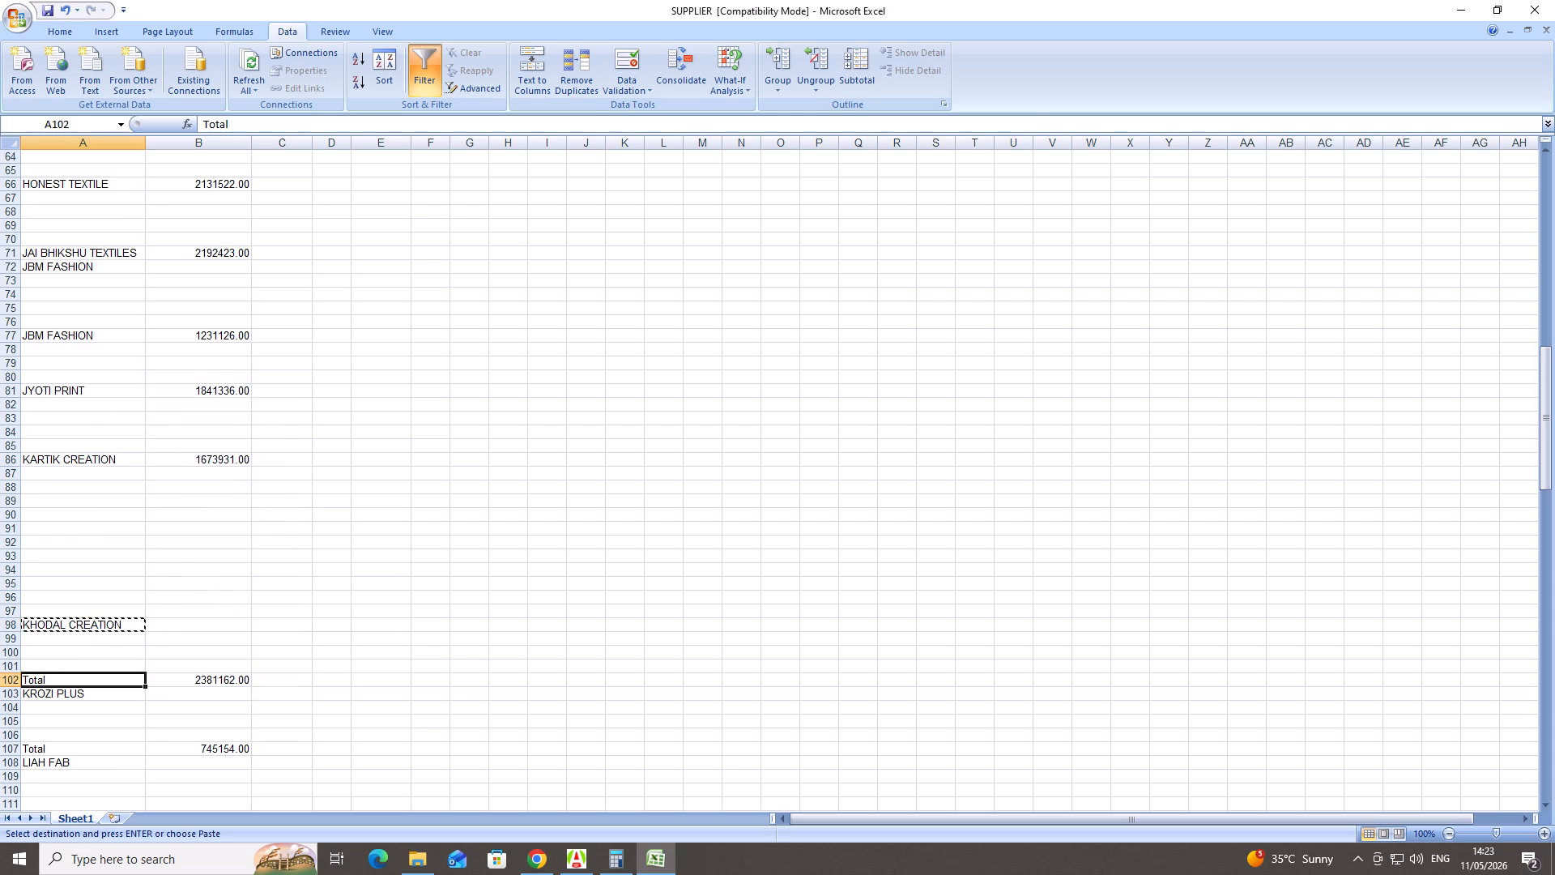
right_click(95, 680)
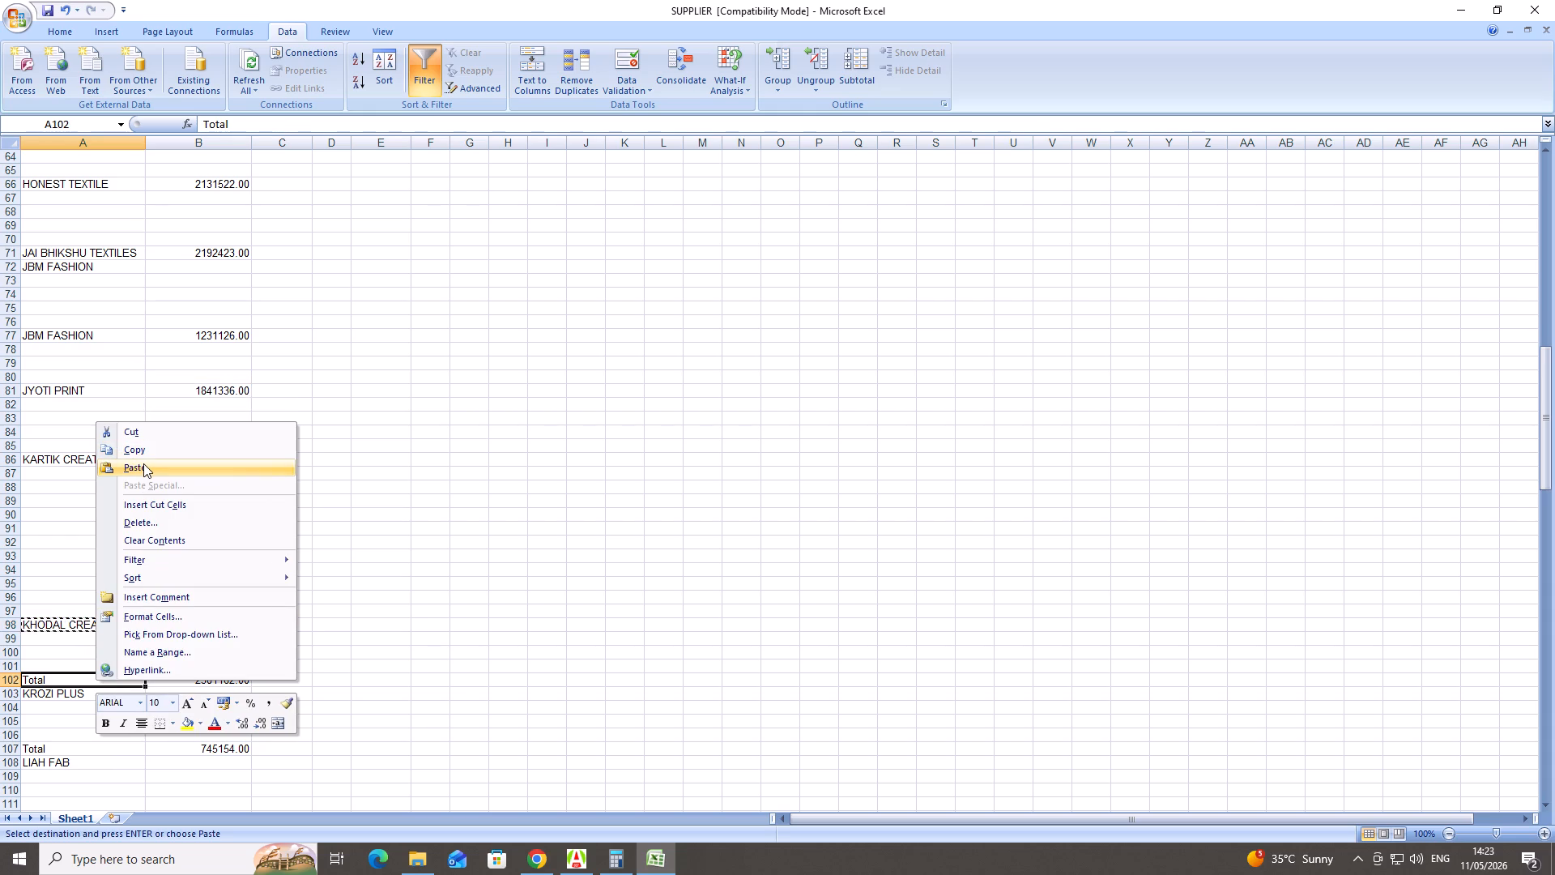
left_click(143, 463)
Clear the KROZI PLUS entry and its total from A103:B107.
scroll(143, 463, "down", 3)
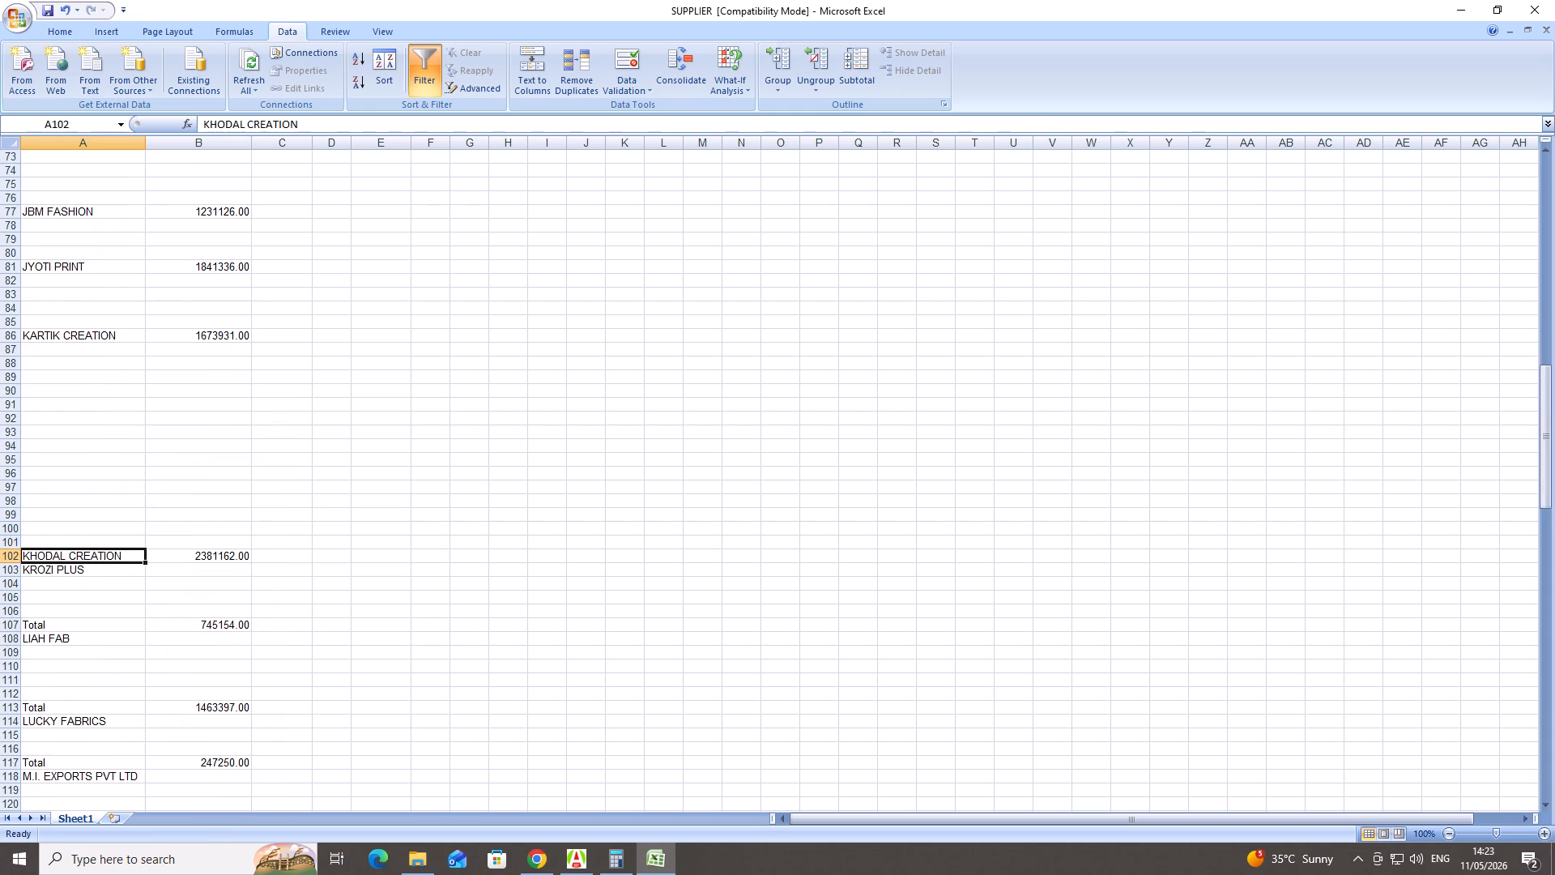
scroll(138, 491, "down", 1)
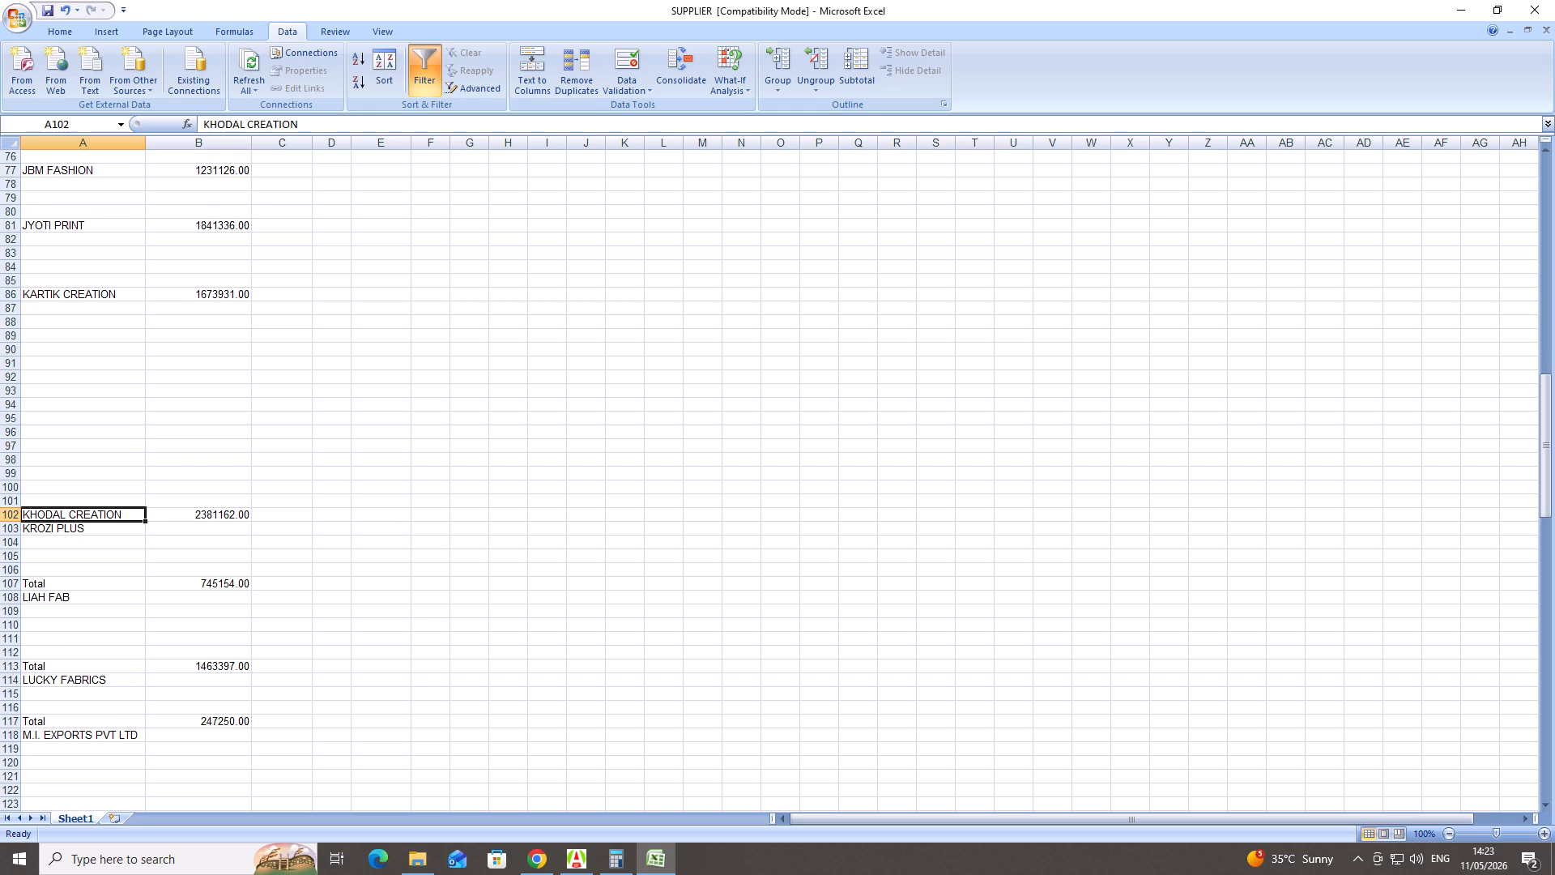
left_click_drag(69, 529, 105, 564)
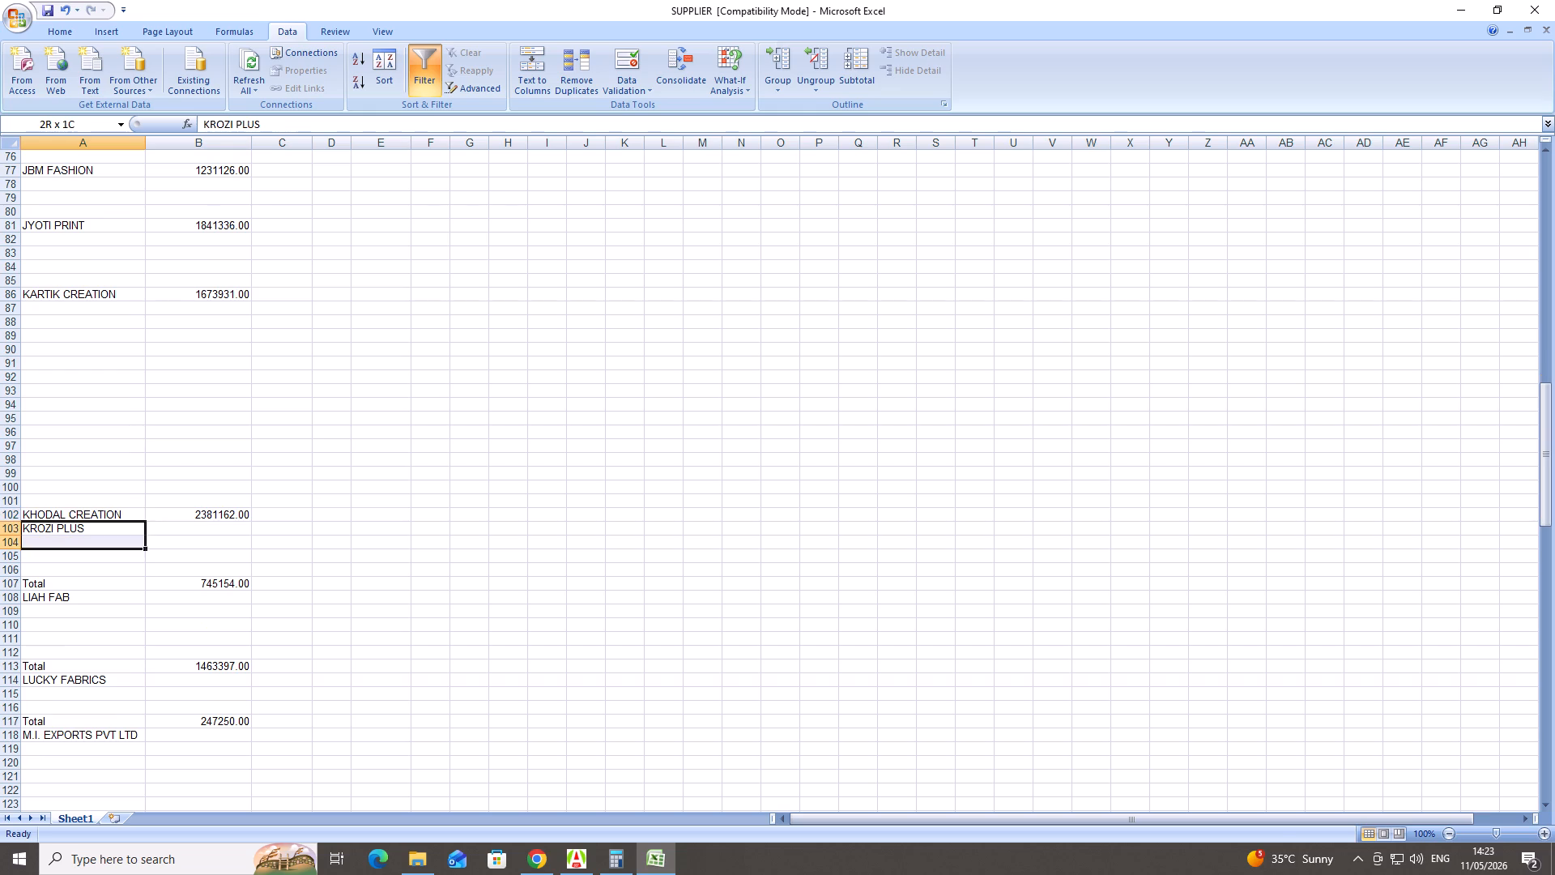
left_click_drag(105, 564, 164, 589)
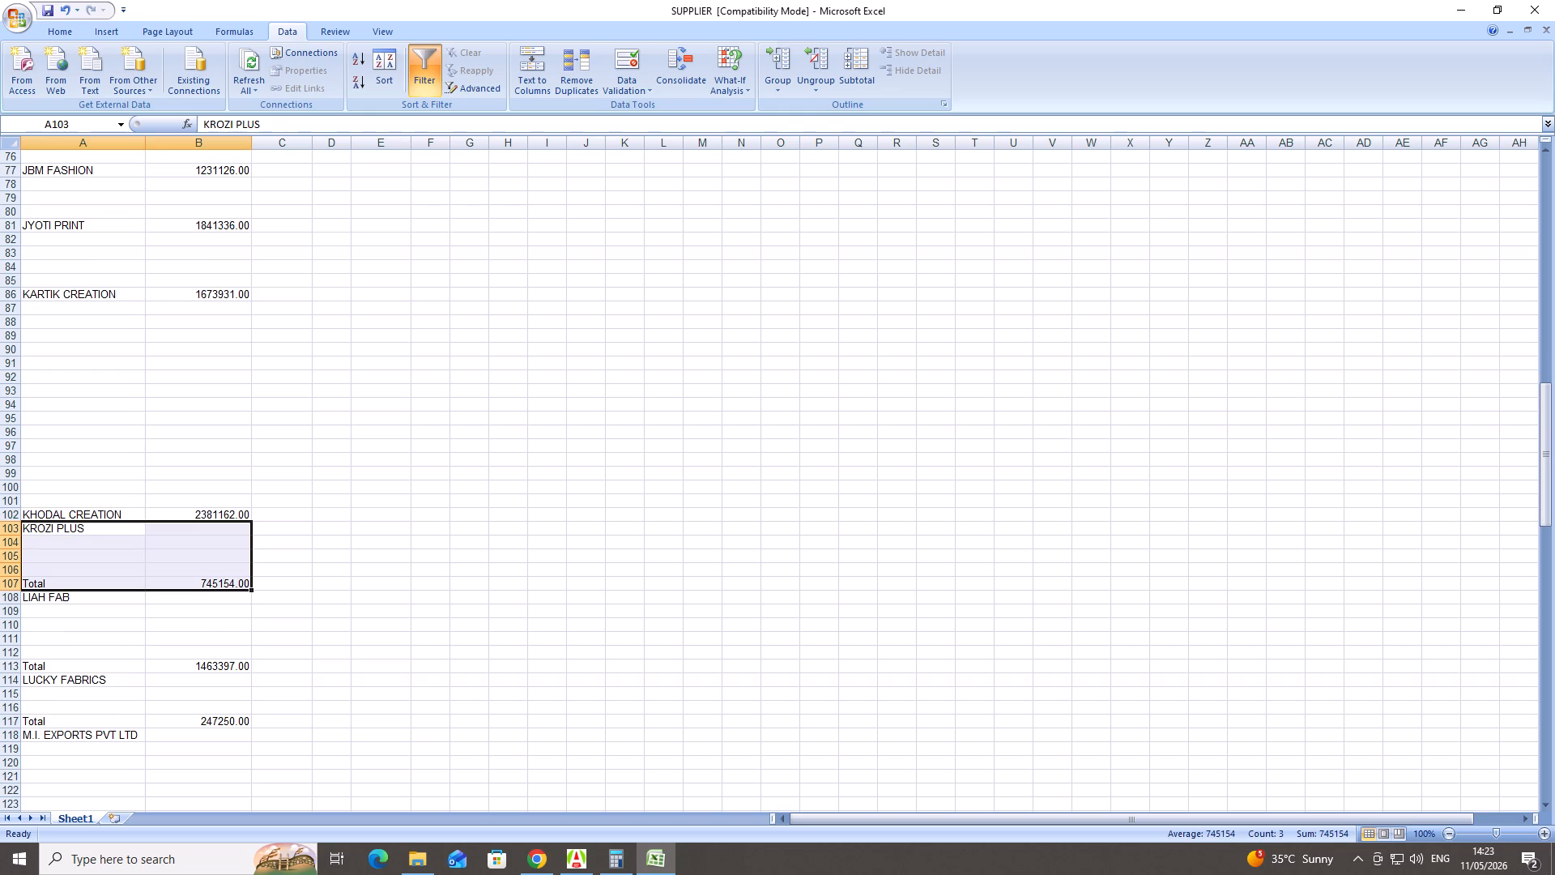
key("Delete")
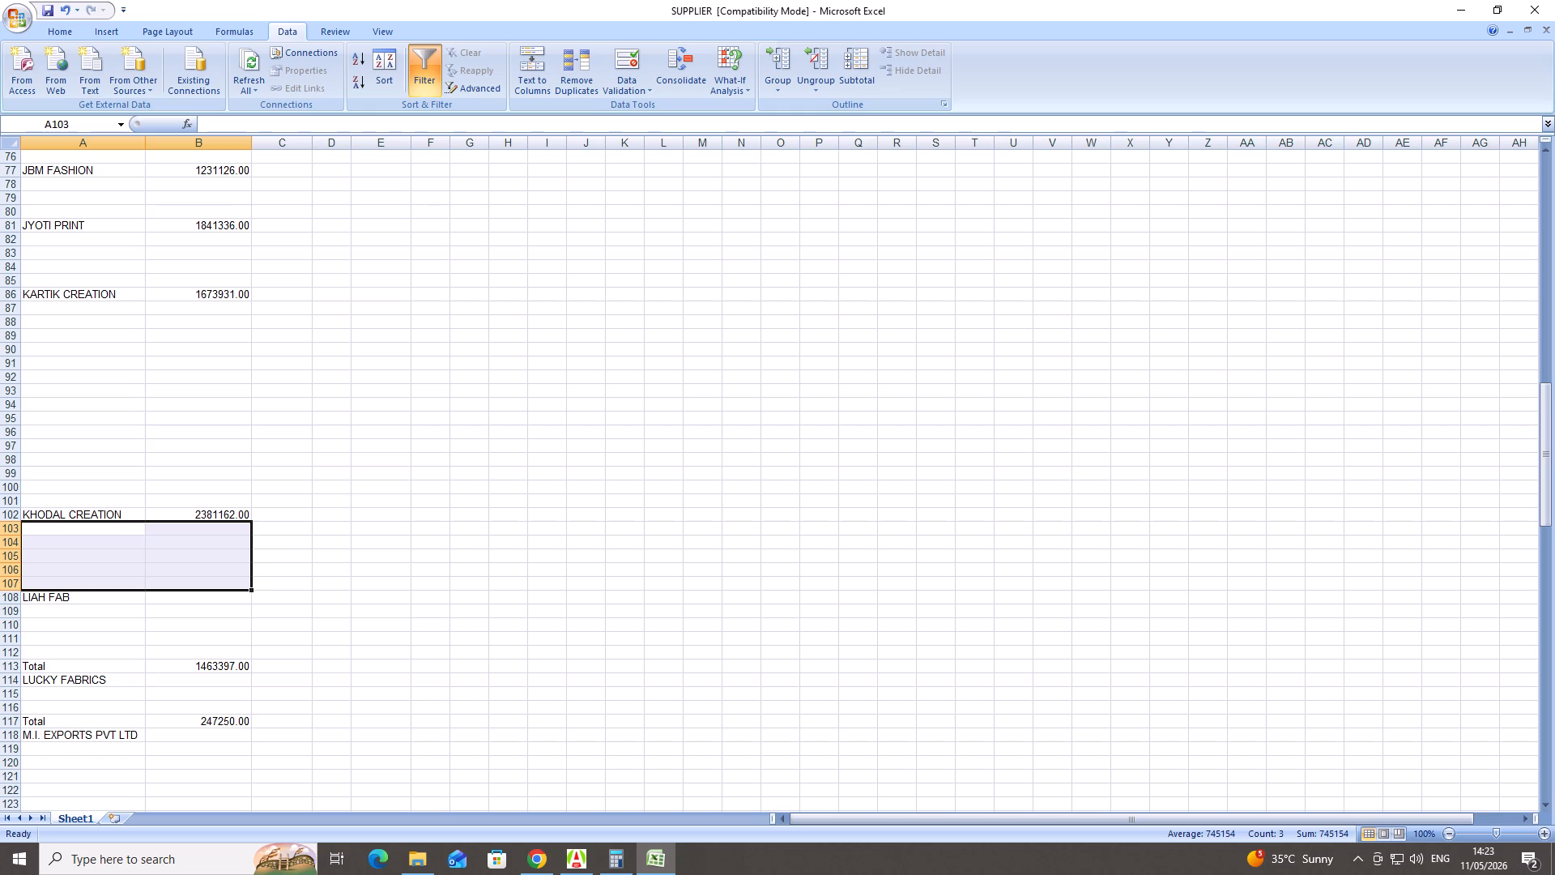
Move the LIAH FAB name from A108 to A113, replacing the Total label beside its amount.
scroll(164, 589, "down", 5)
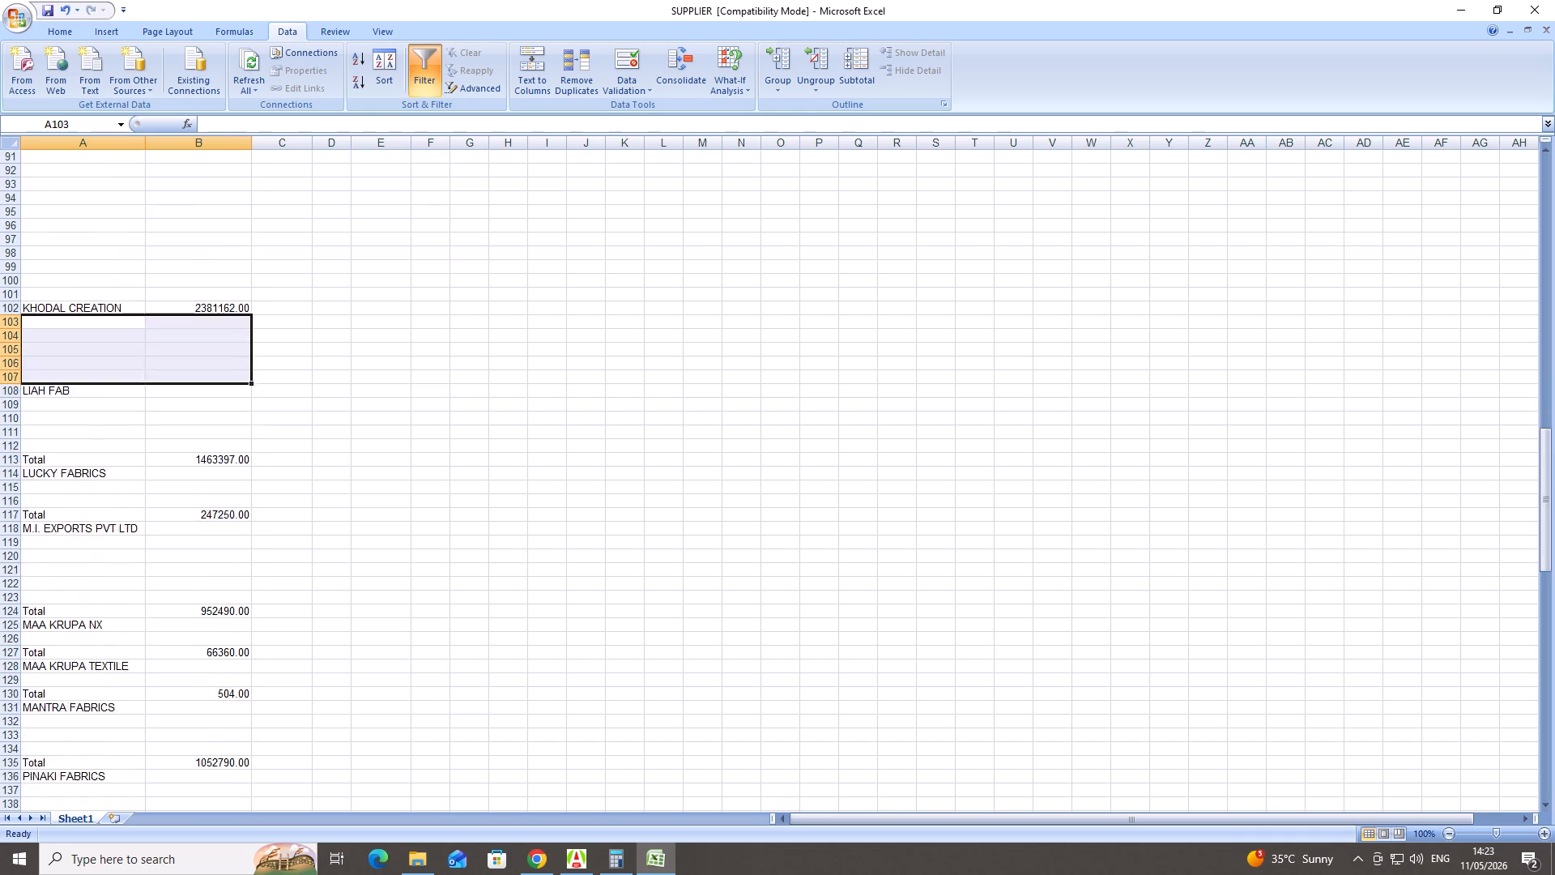
scroll(164, 589, "down", 1)
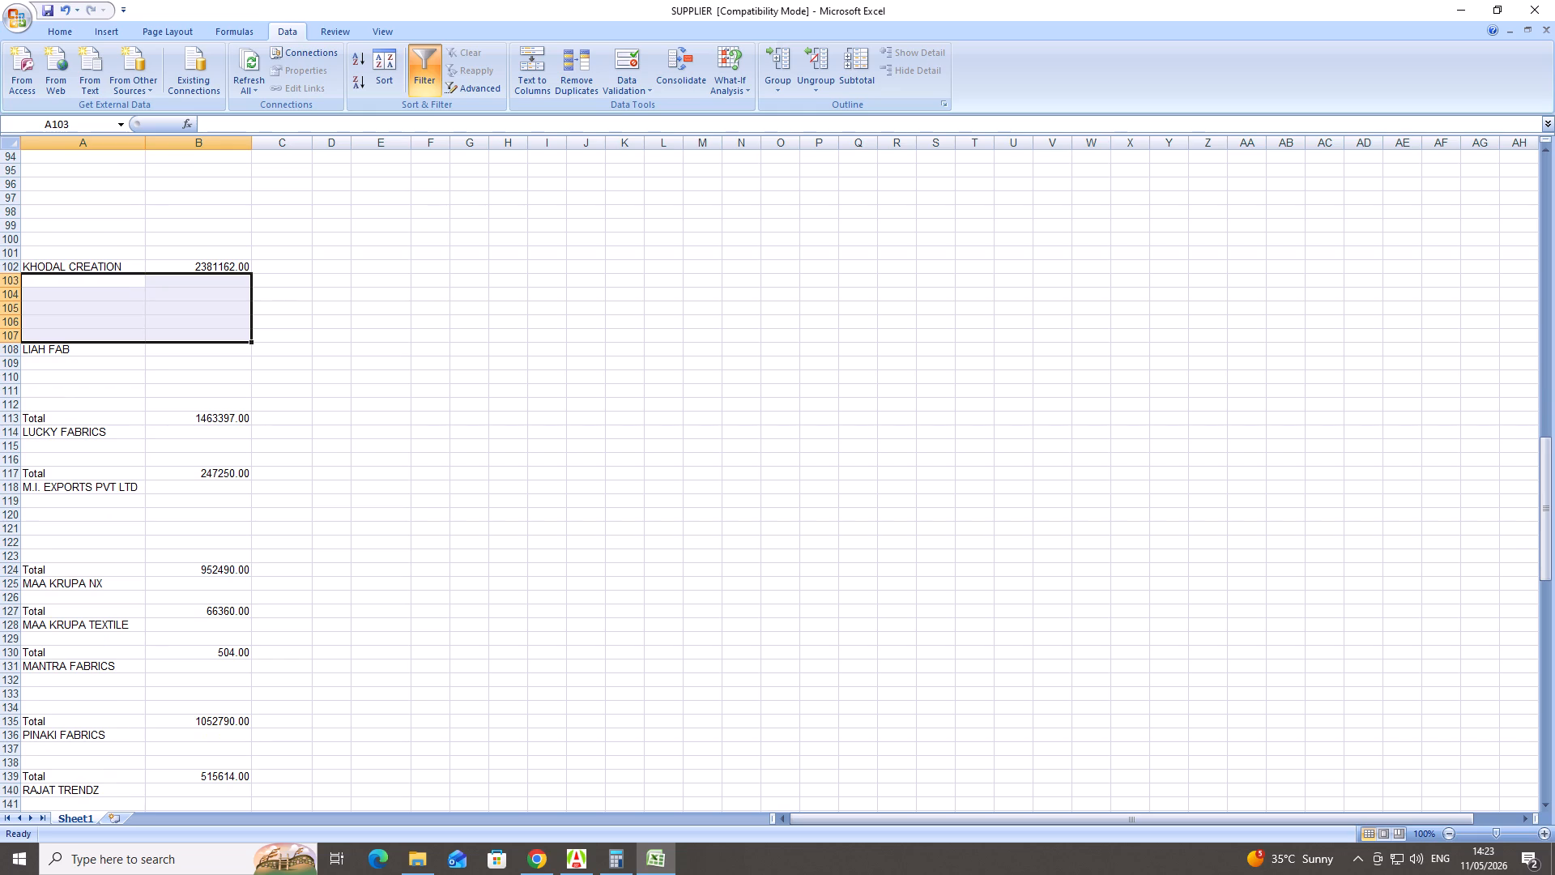
left_click(50, 351)
right_click(50, 351)
left_click(98, 357)
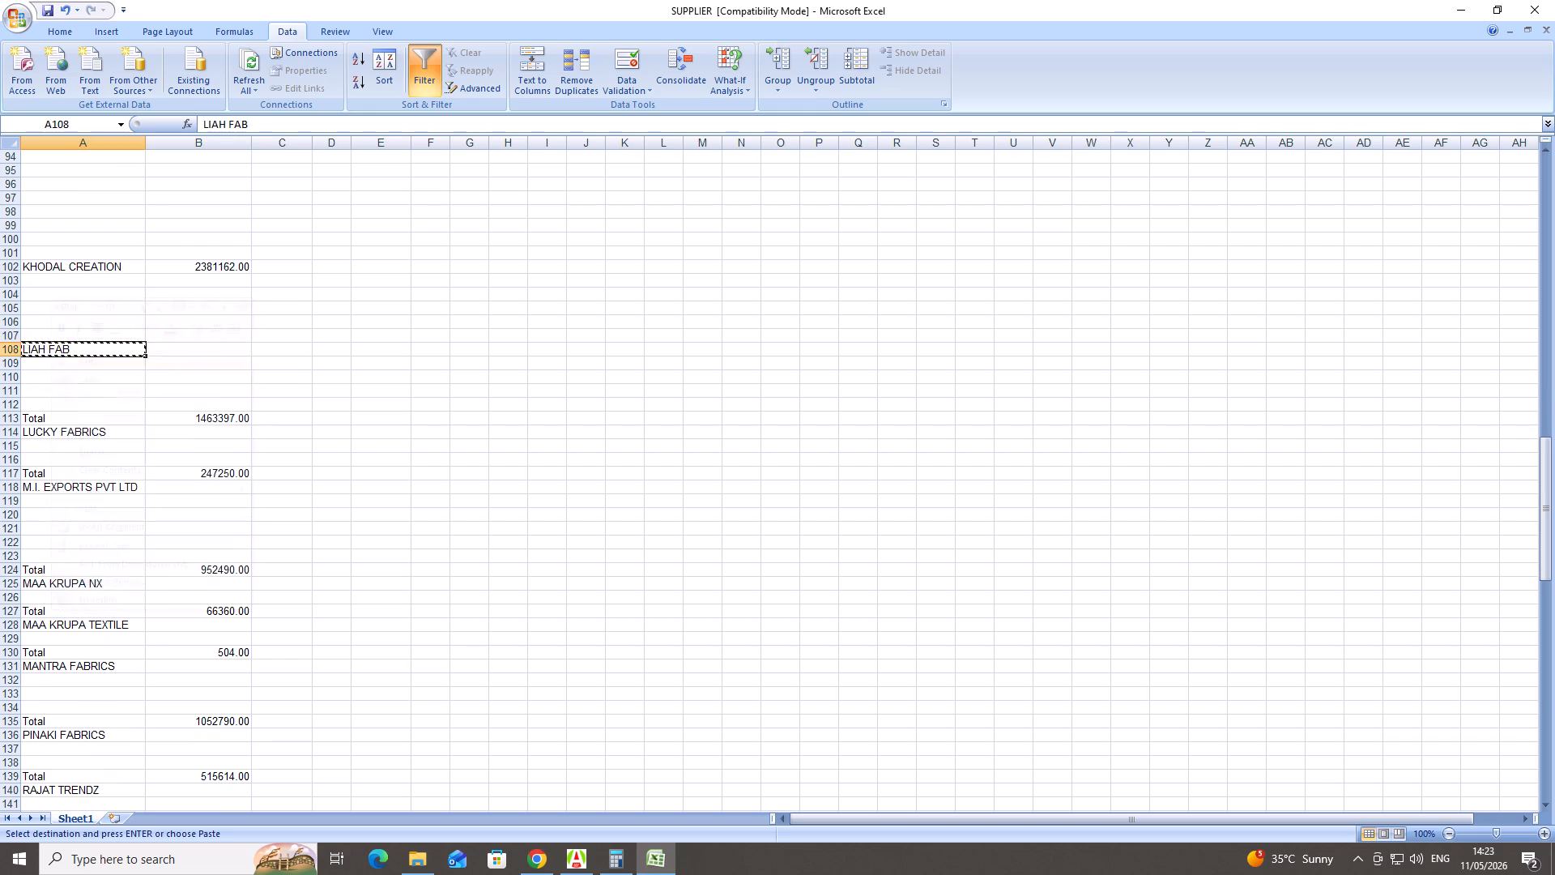
left_click(62, 418)
right_click(62, 418)
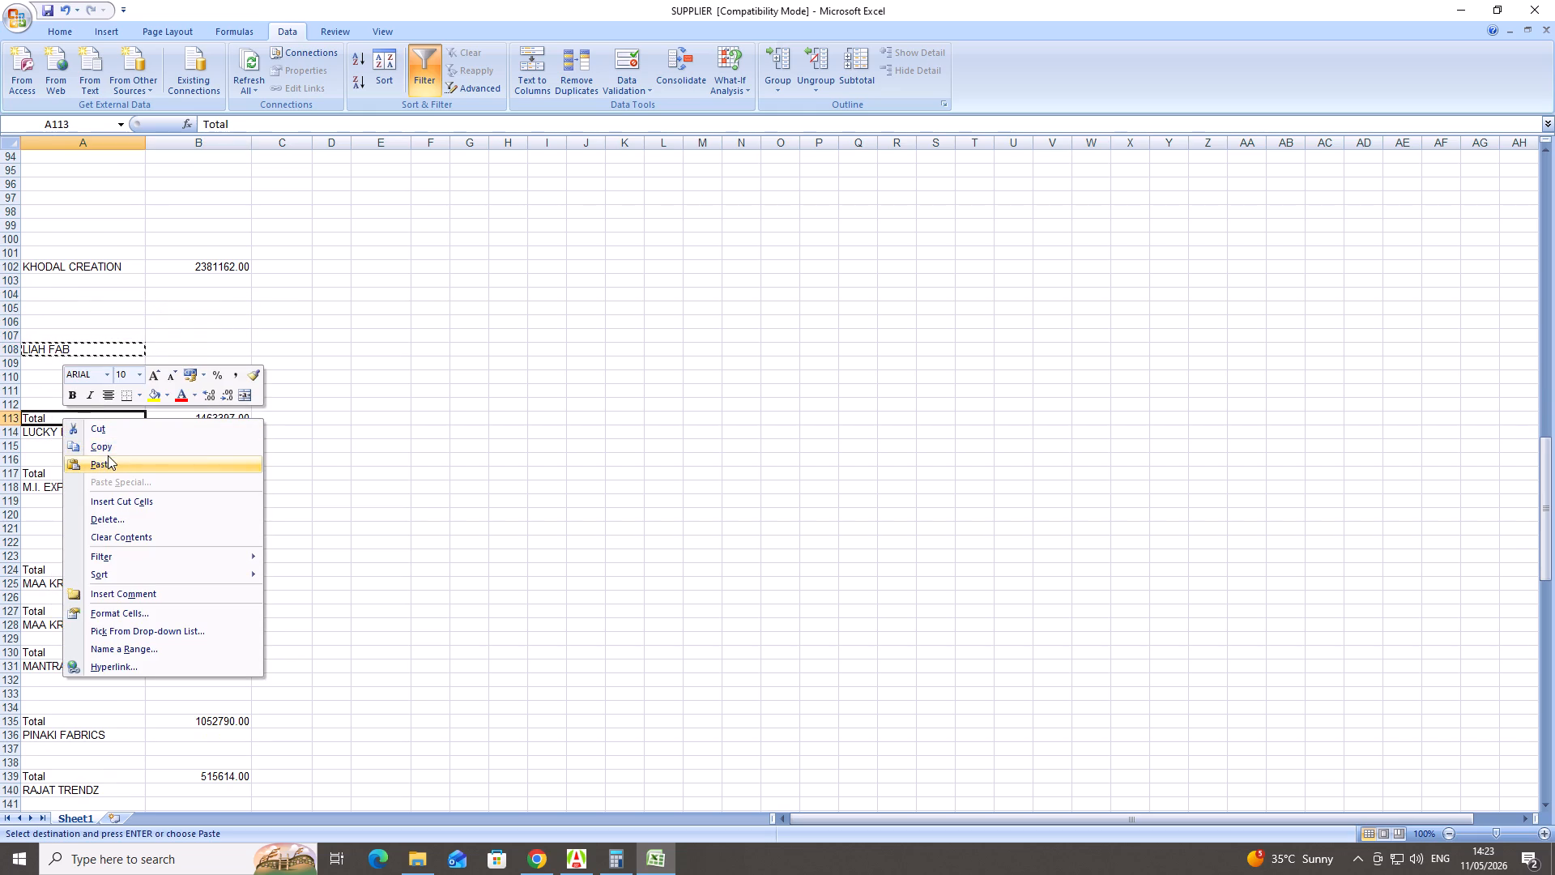
left_click(106, 459)
Clear the entries and totals from LUCKY FABRICS through MAA KRUPA TEXTILE in A114:B130.
scroll(105, 459, "down", 1)
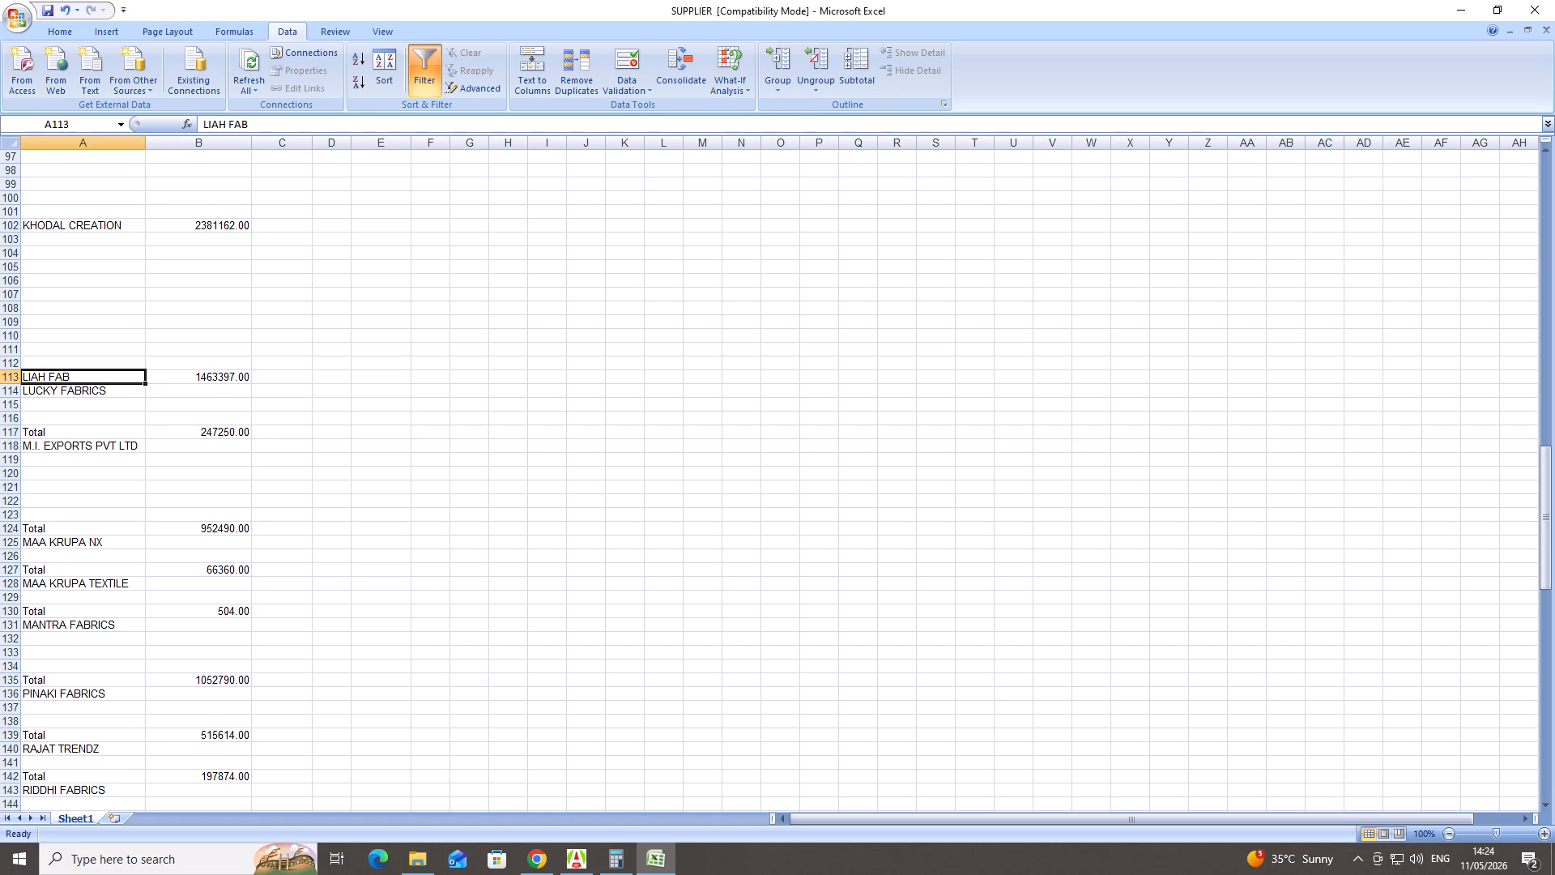
left_click_drag(57, 390, 59, 391)
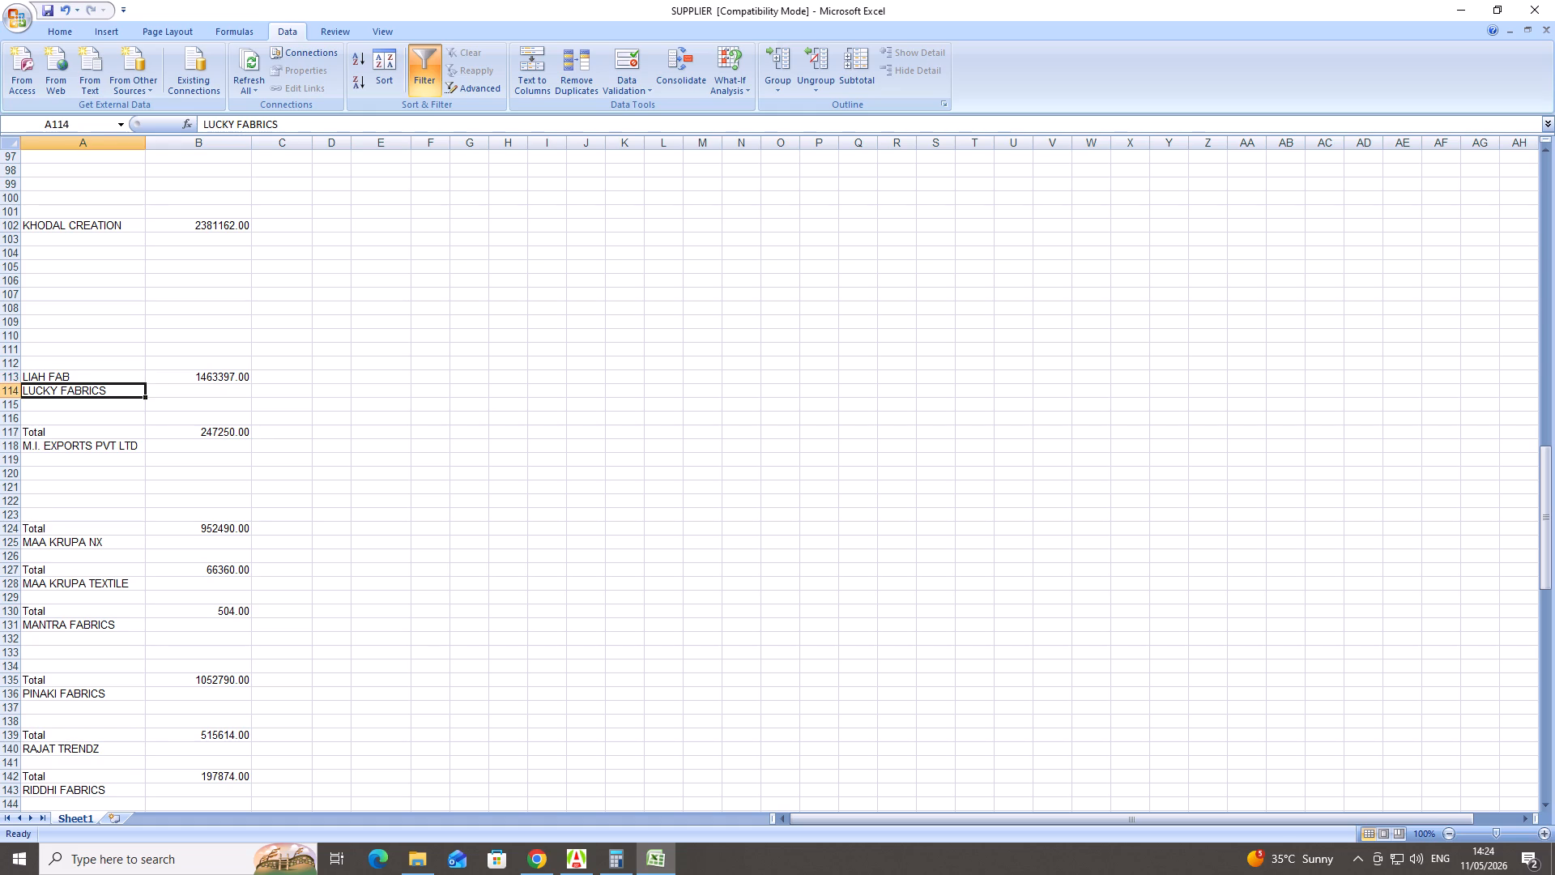
left_click_drag(59, 391, 251, 570)
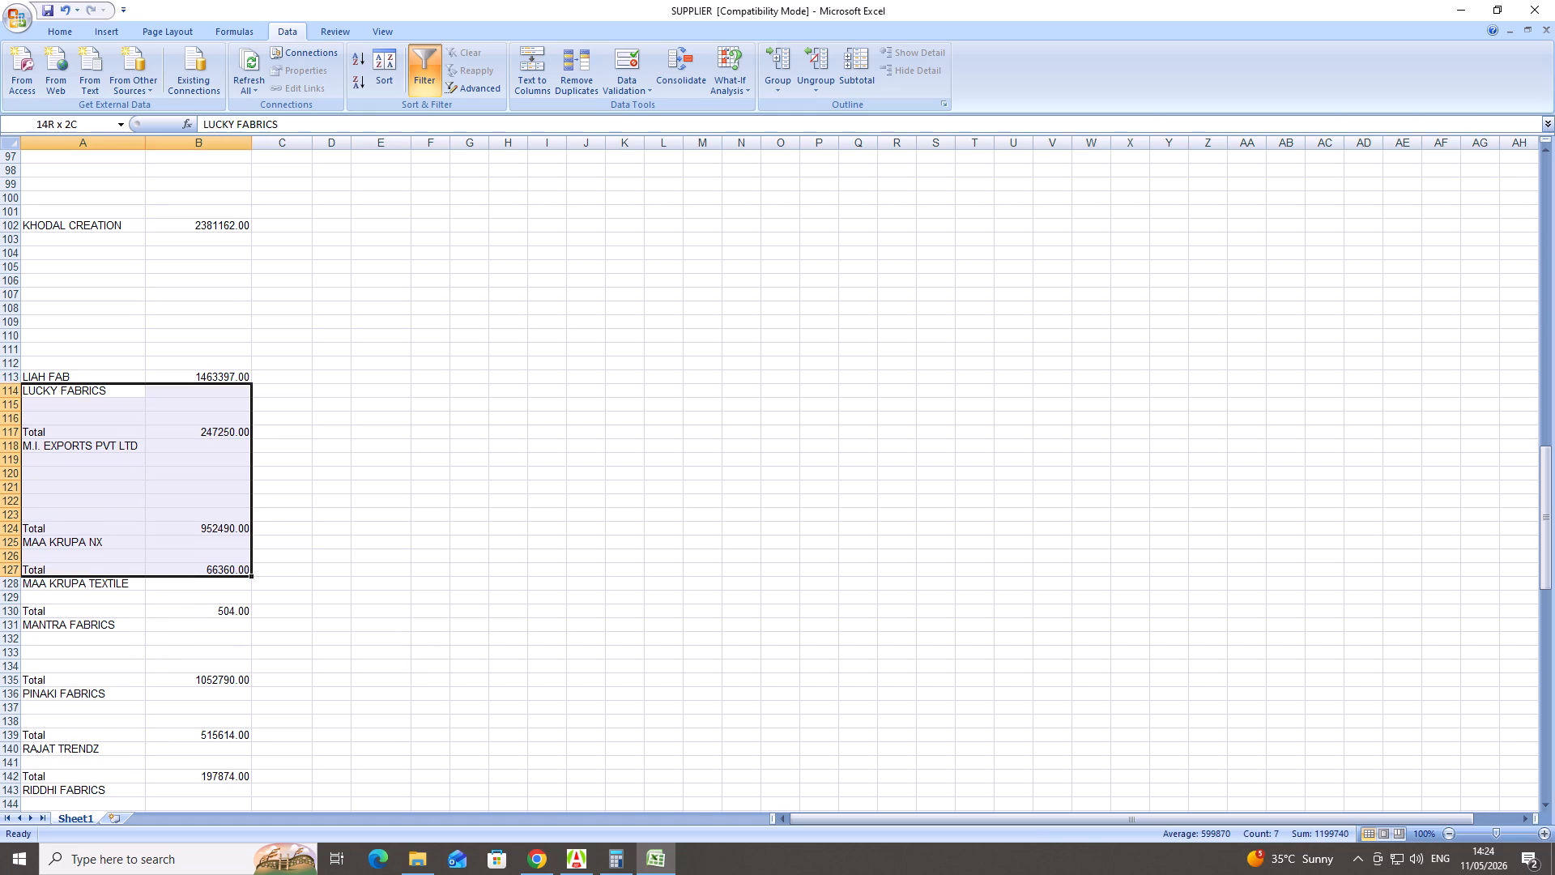
left_click_drag(251, 570, 249, 651)
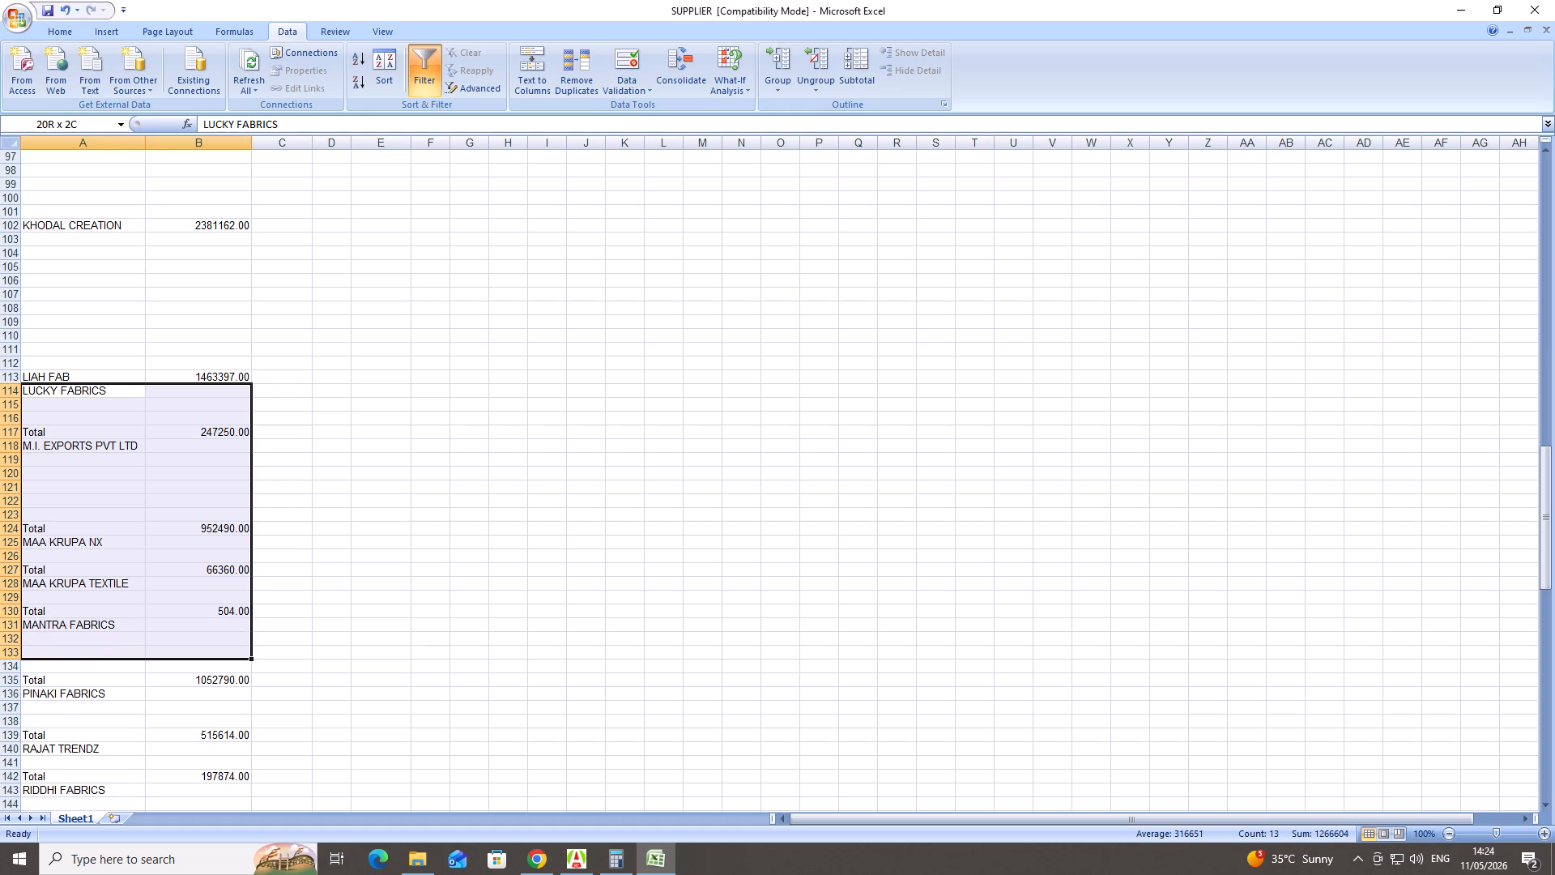
left_click_drag(249, 651, 249, 613)
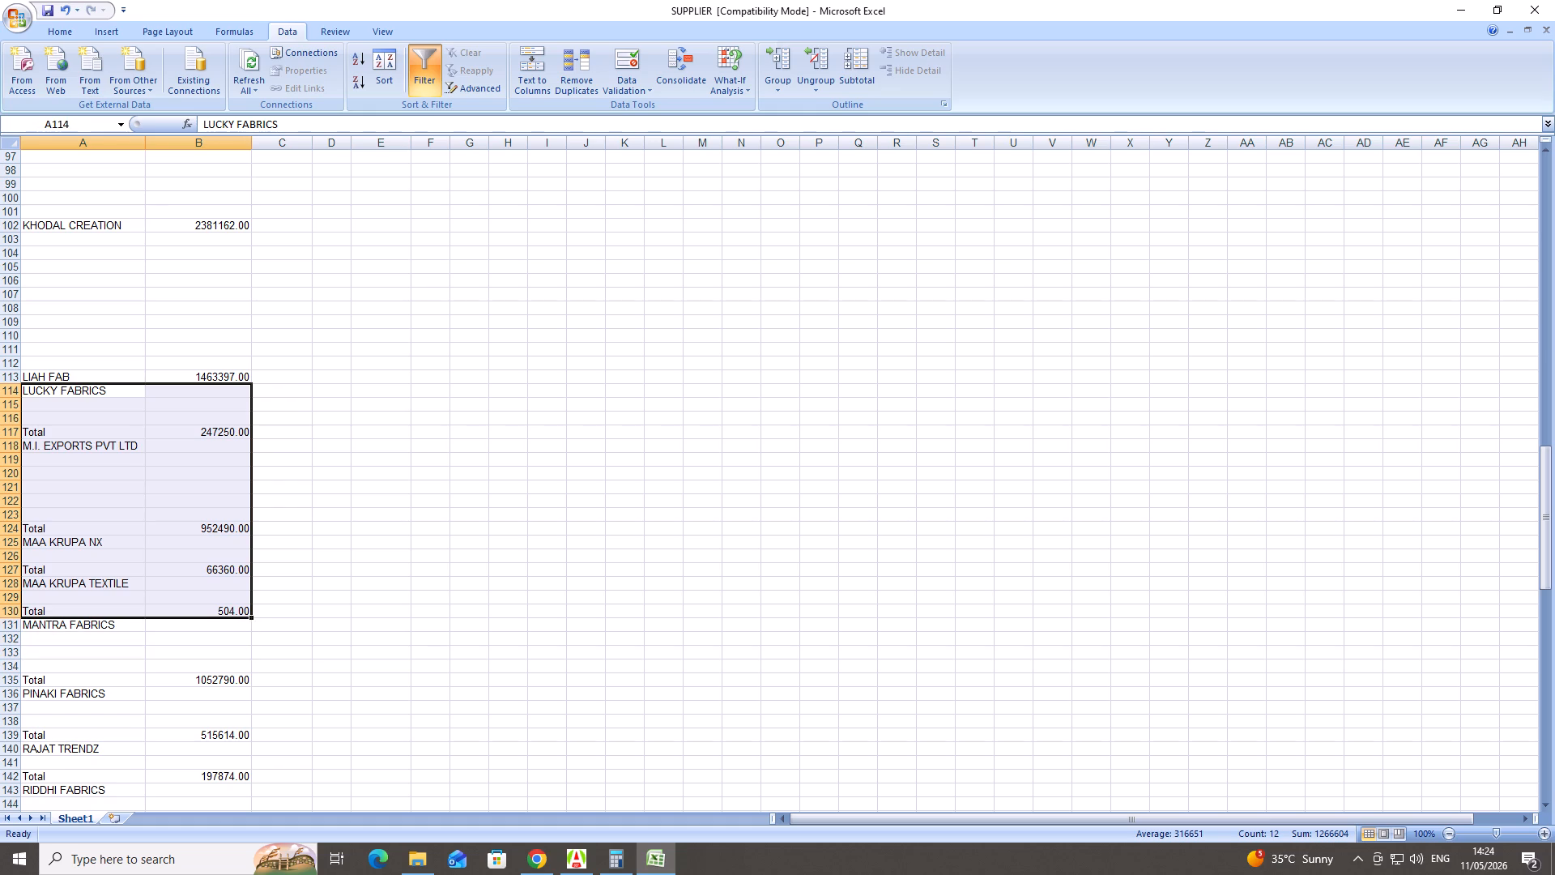
key("Delete")
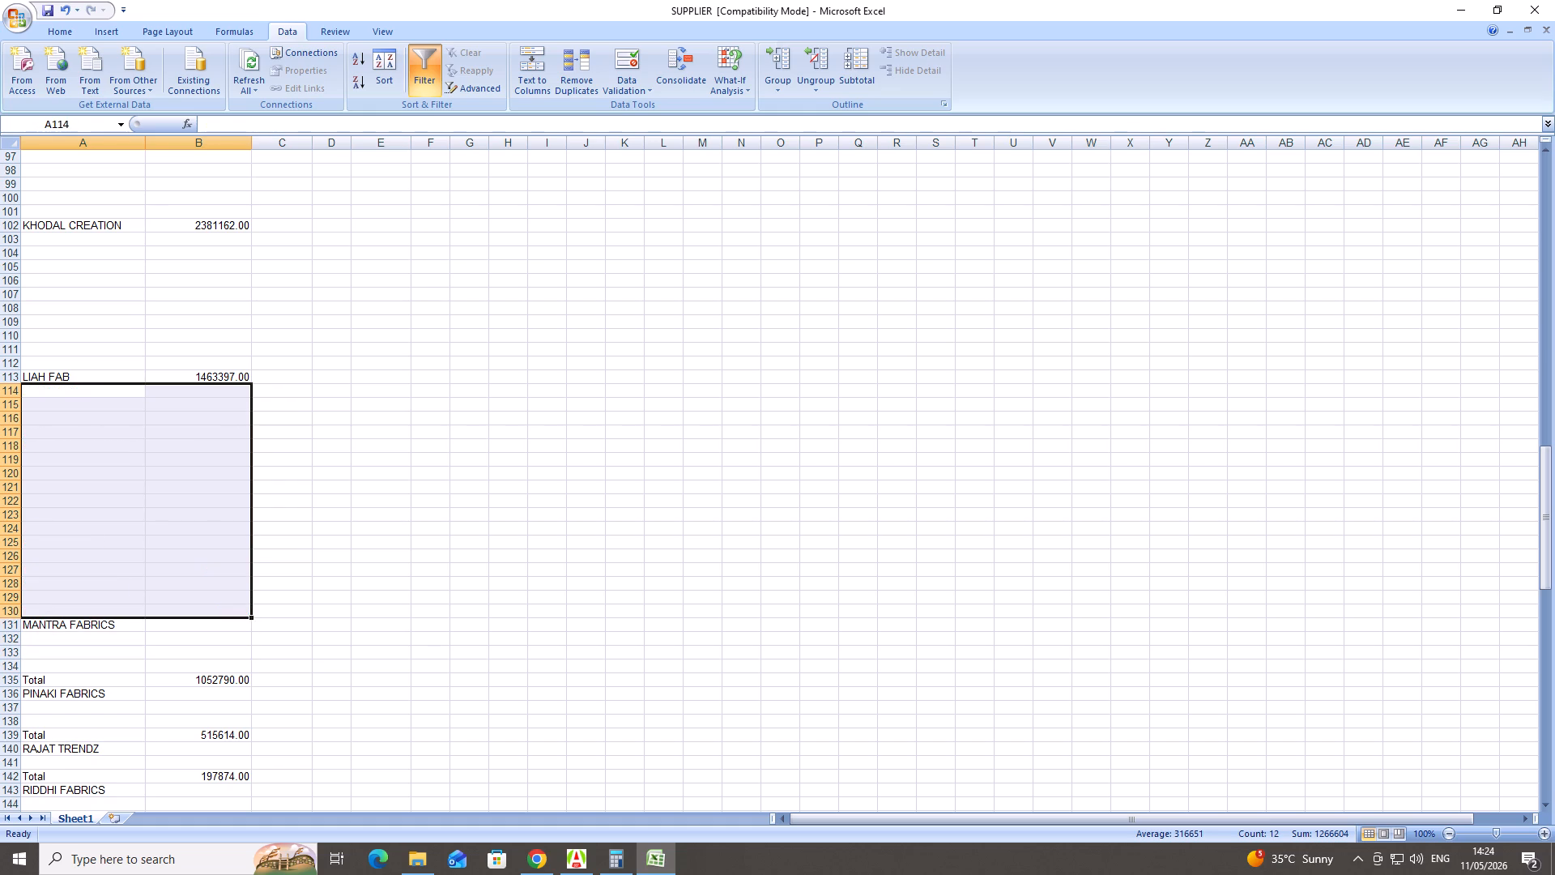
Move the MANTRA FABRICS name from A131 to A135, replacing the Total label beside its amount.
left_click(103, 625)
right_click(103, 625)
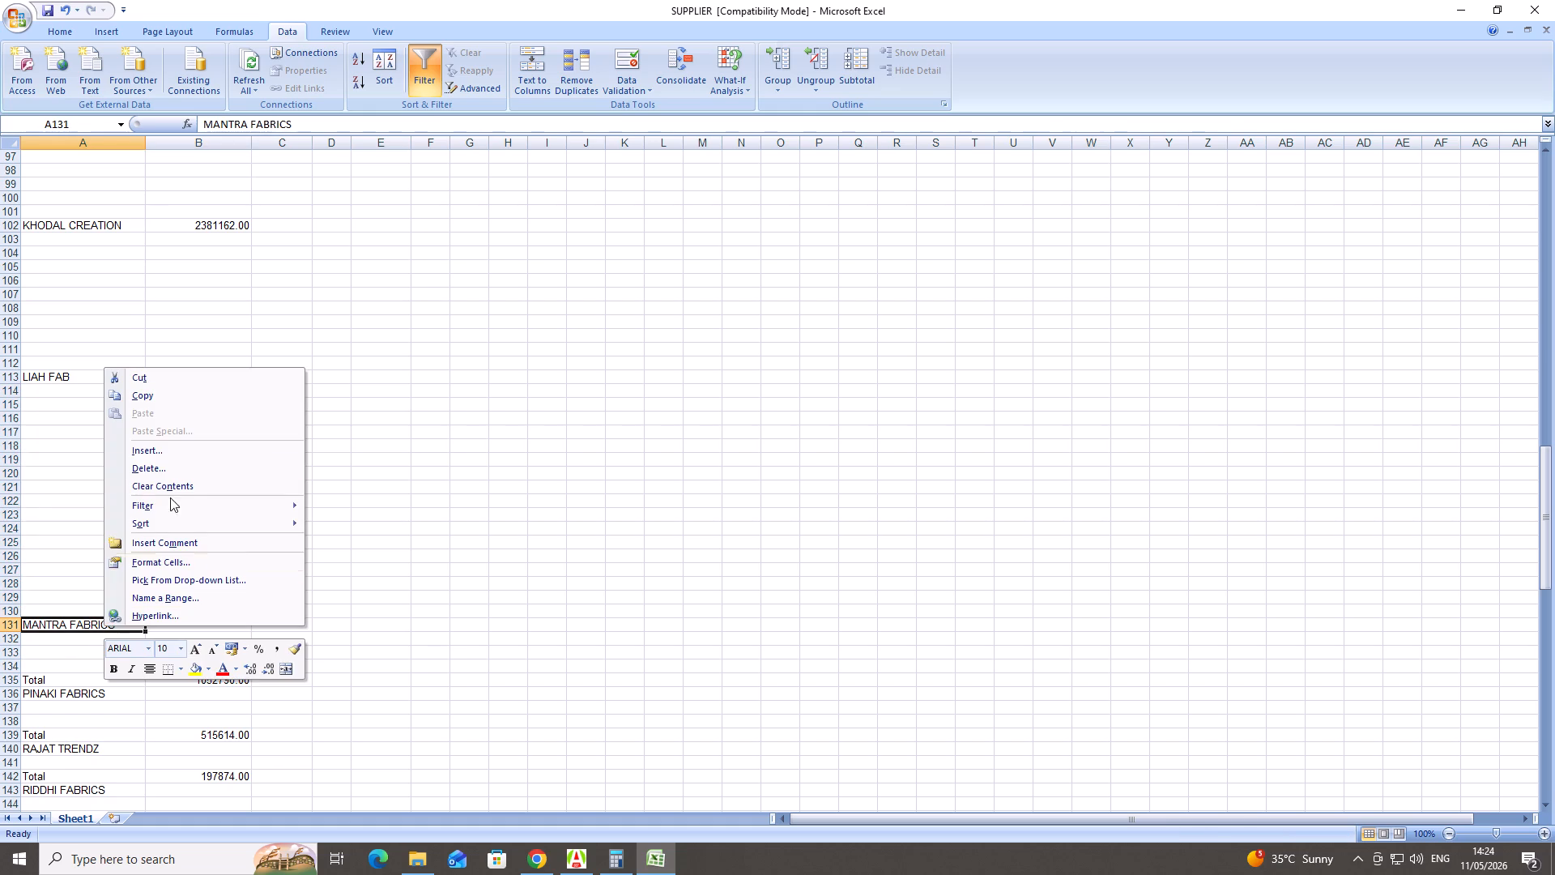
left_click(164, 379)
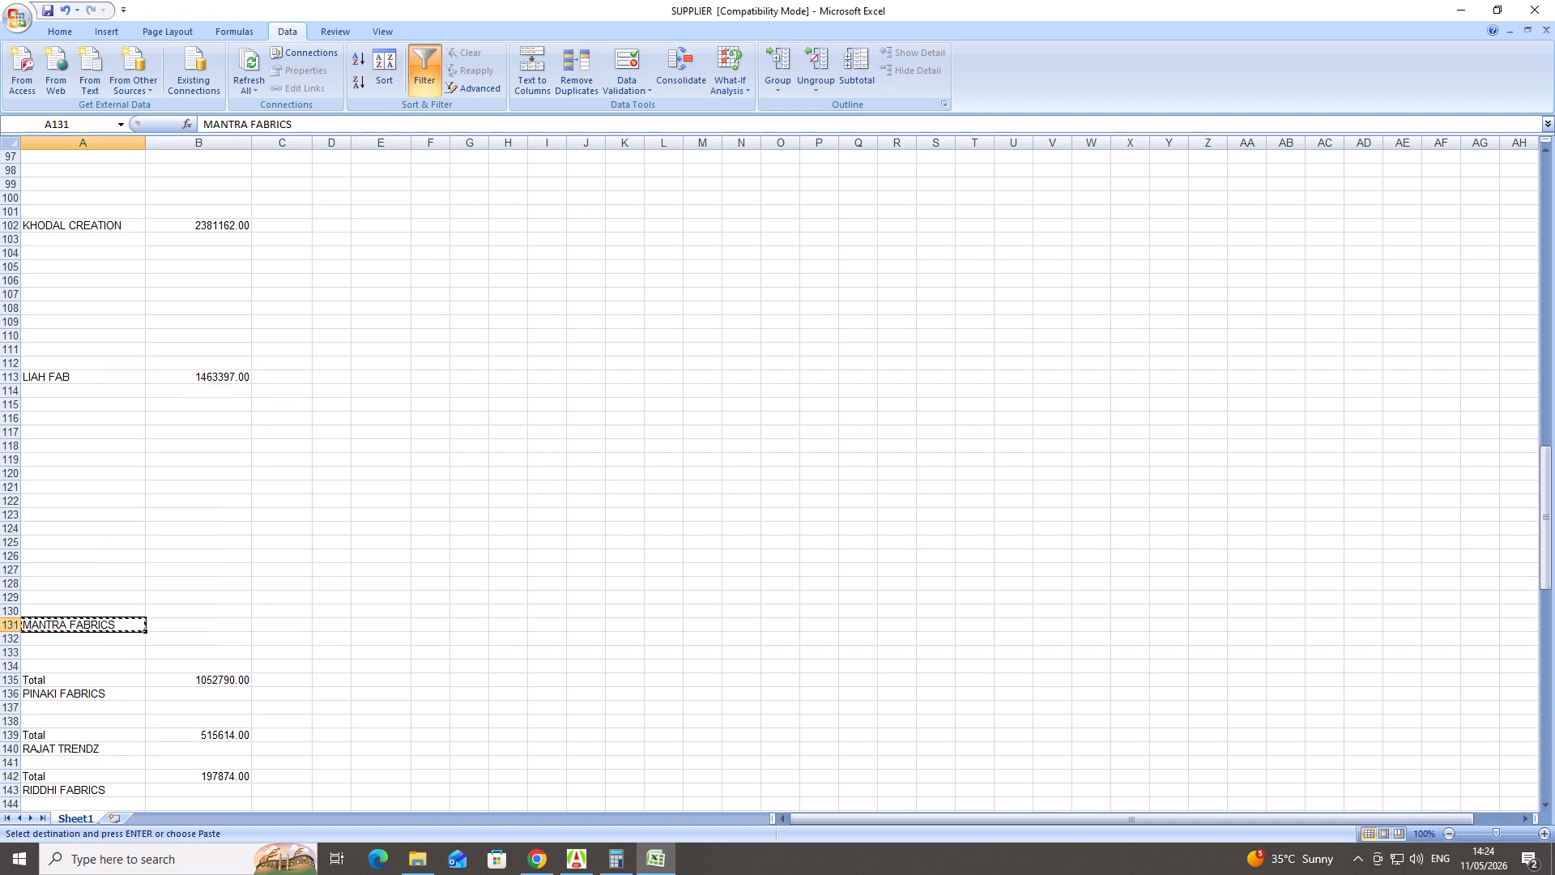
left_click(72, 687)
left_click(74, 683)
right_click(74, 684)
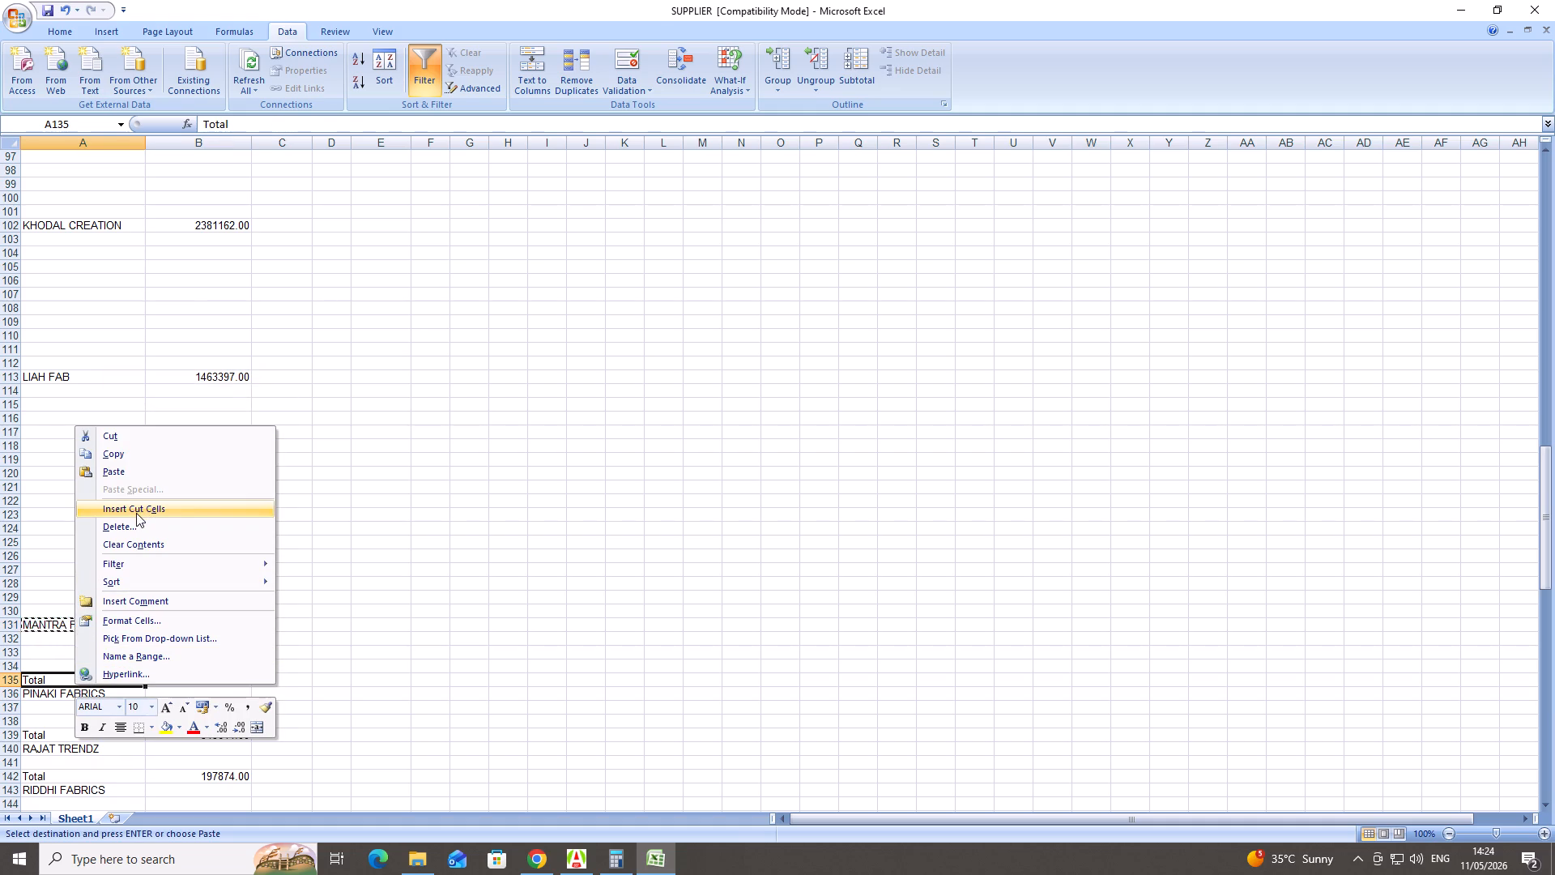
left_click(135, 471)
Clear the PINAKI FABRICS and RAJAT TRENDZ entries with their totals from A136:B142.
scroll(134, 478, "down", 3)
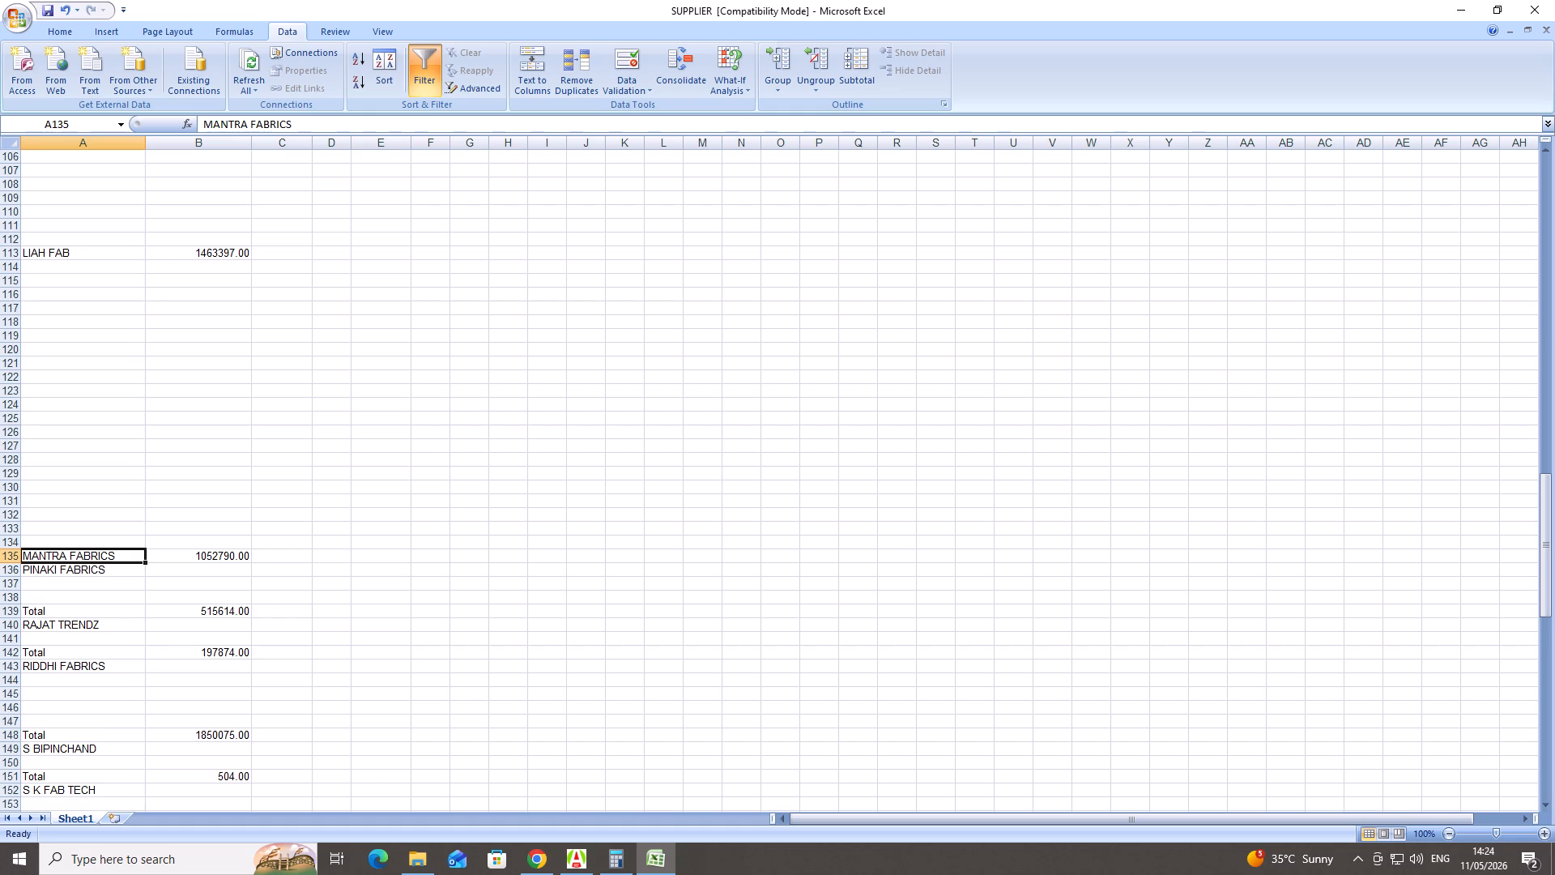
left_click_drag(105, 568, 216, 681)
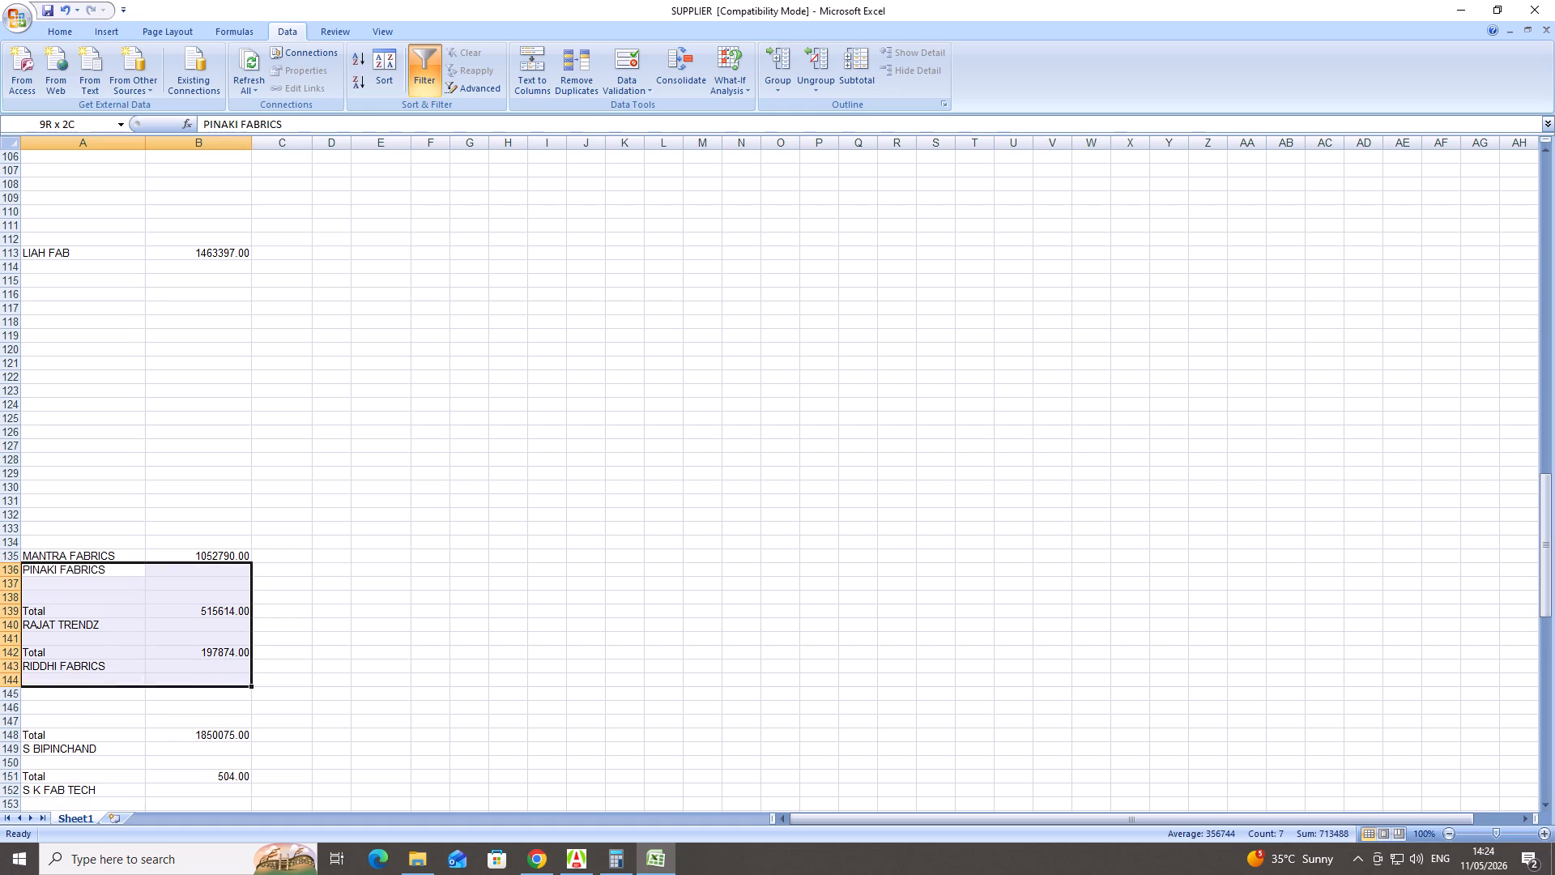
left_click_drag(216, 681, 221, 698)
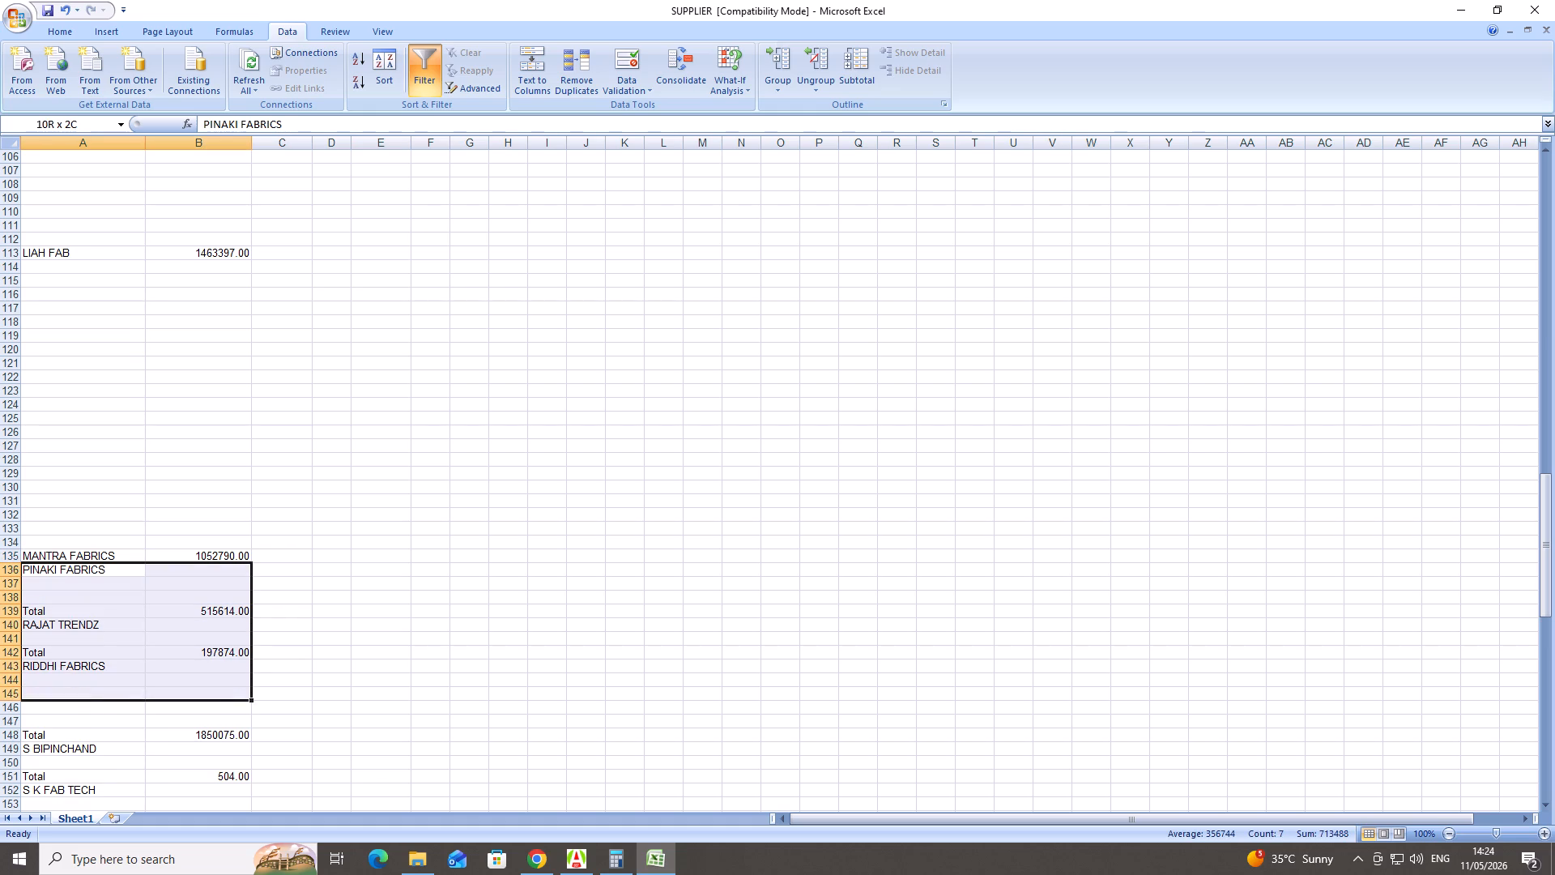
left_click_drag(221, 698, 234, 656)
key("Delete")
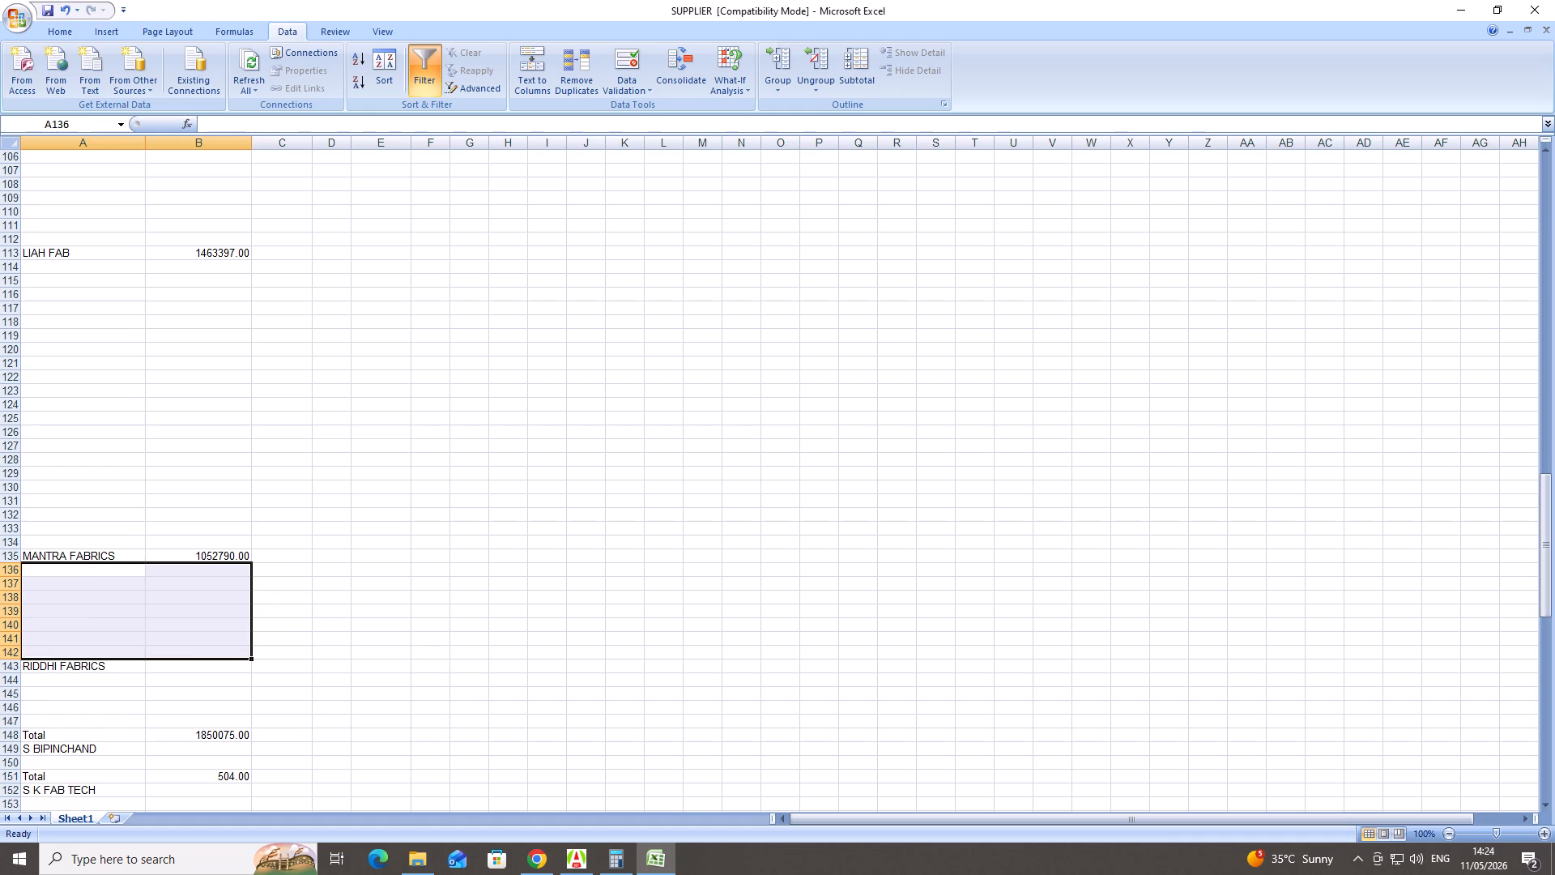
Move the RIDDHI FABRICS name from A143 to A148, replacing the Total label beside its amount.
left_click(60, 668)
right_click(60, 668)
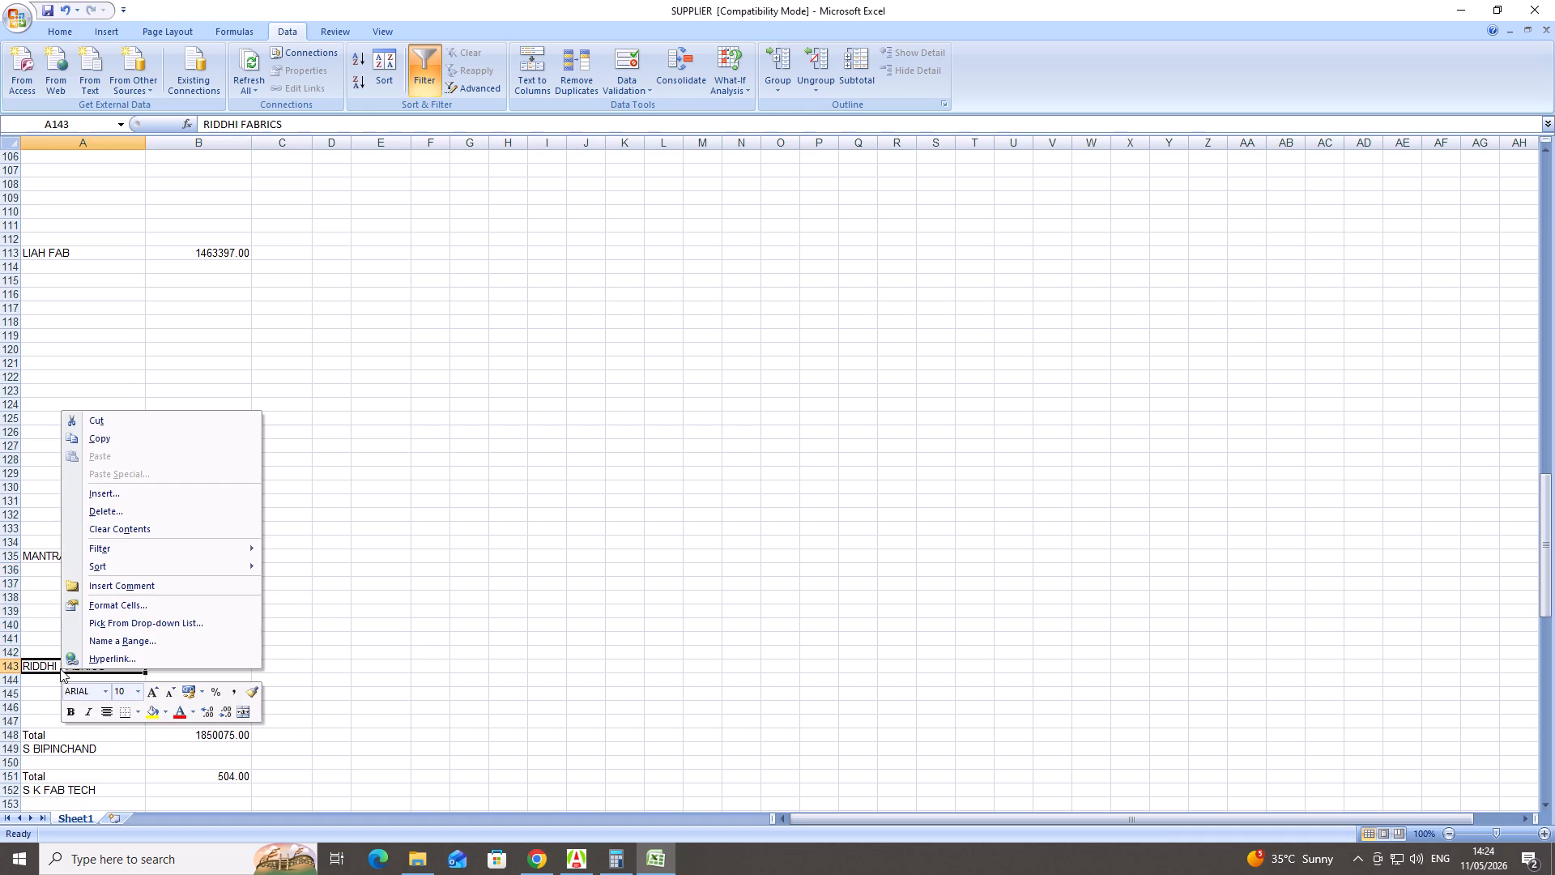
left_click(142, 419)
scroll(66, 821, "down", 1)
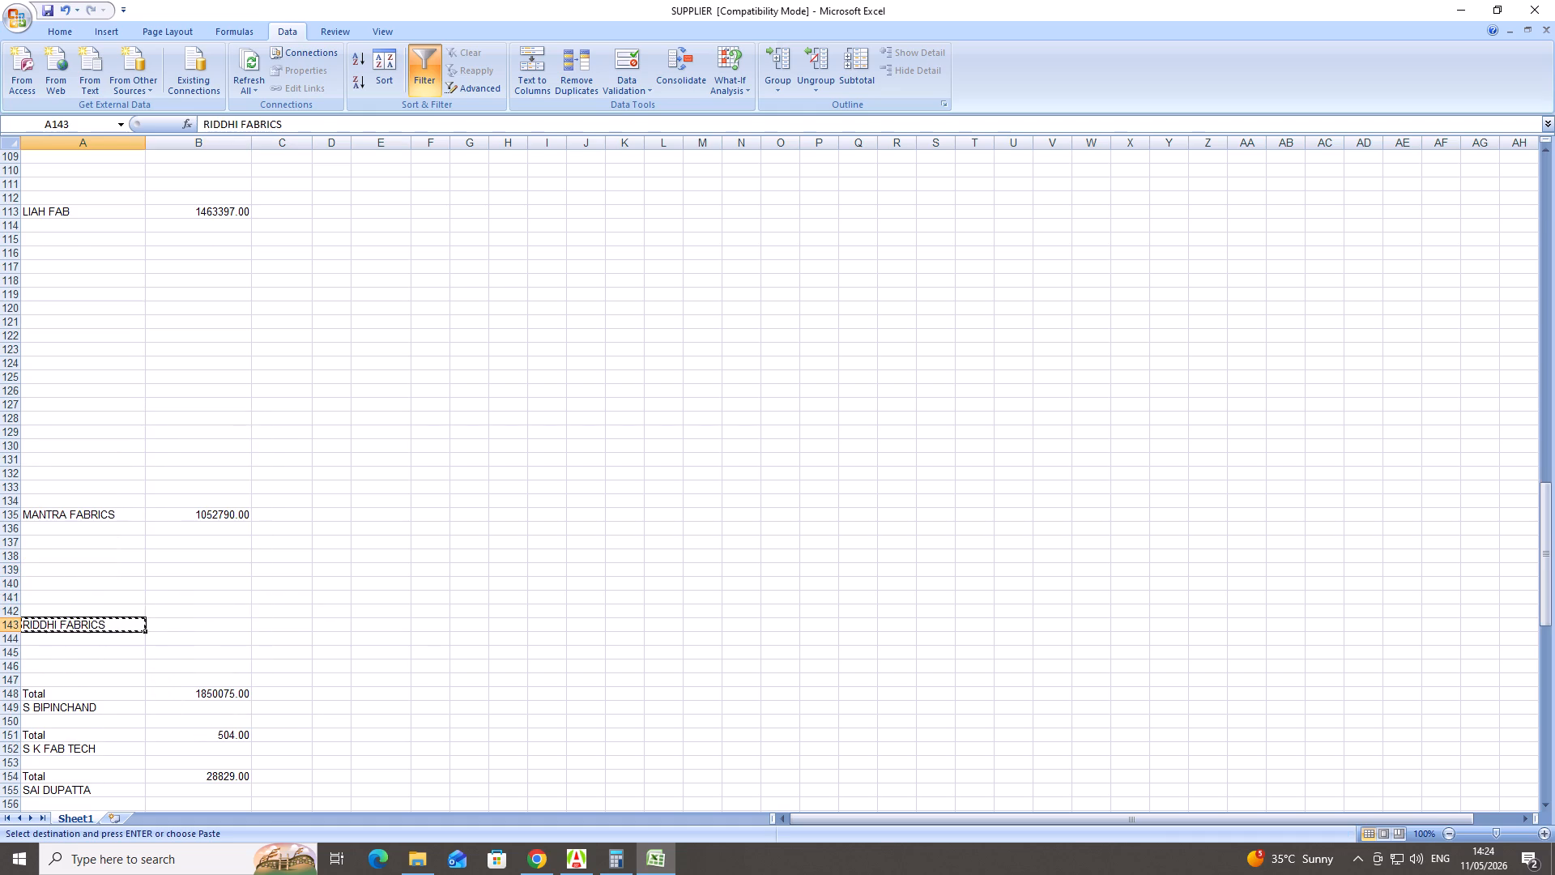
left_click(71, 695)
right_click(71, 695)
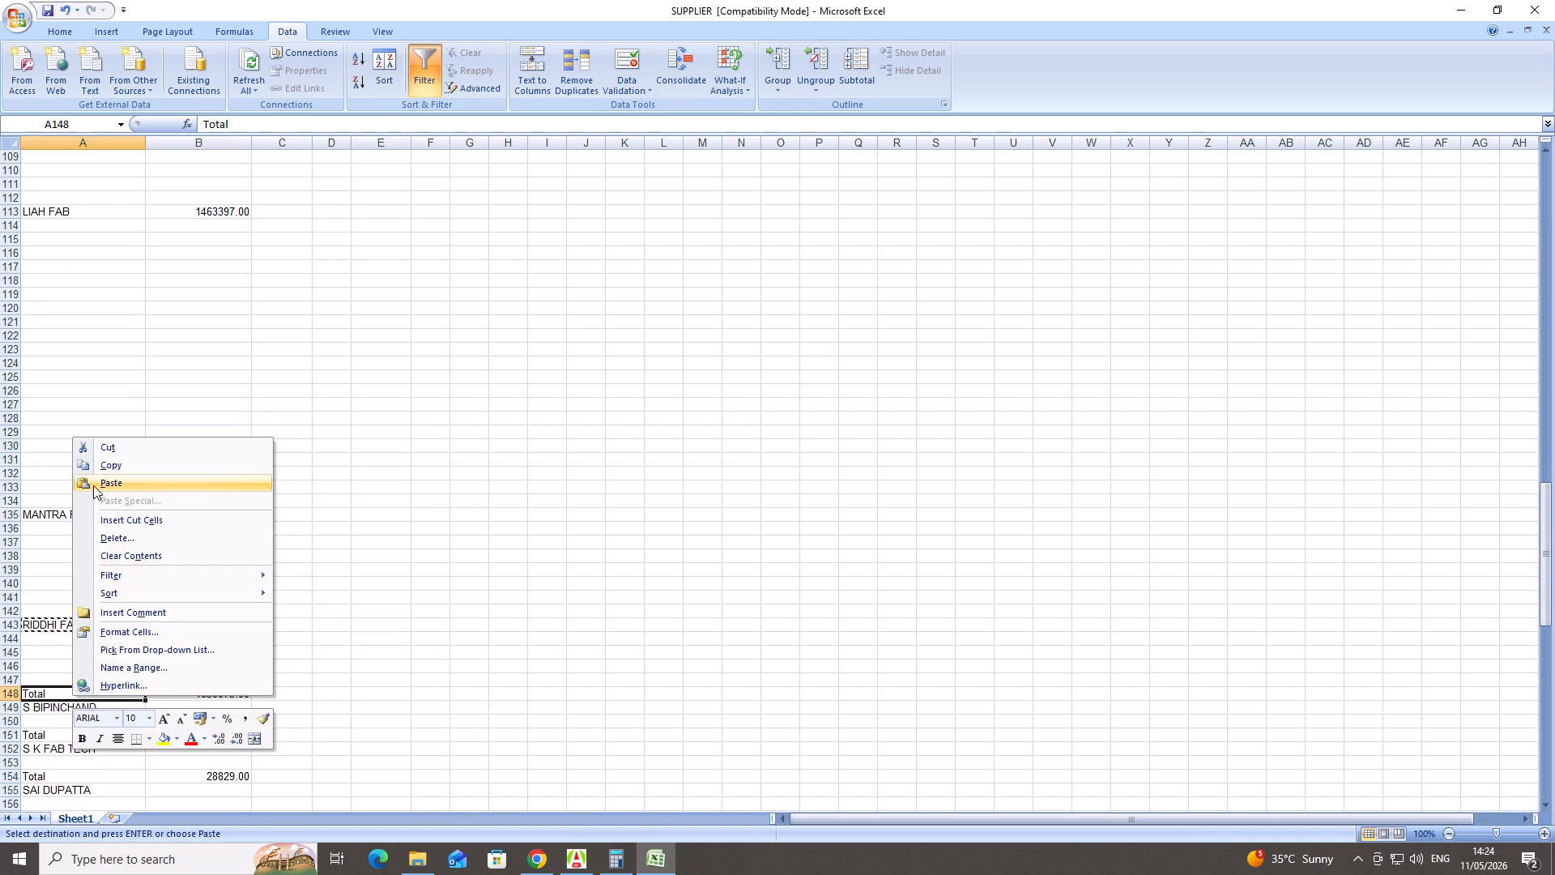
left_click(94, 484)
scroll(94, 527, "down", 6)
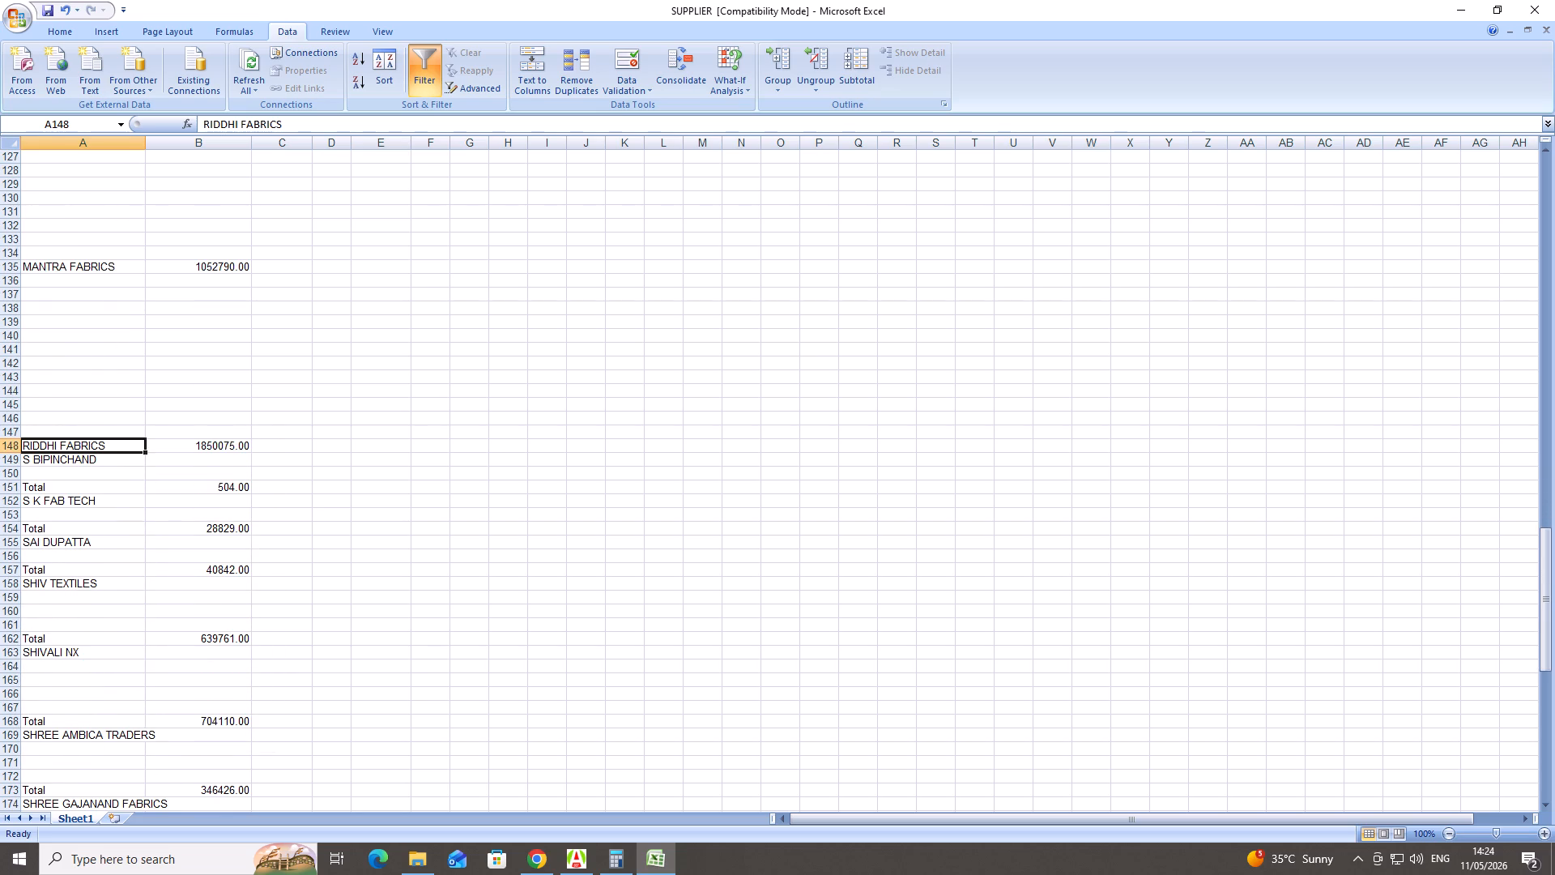
left_click_drag(41, 459, 83, 484)
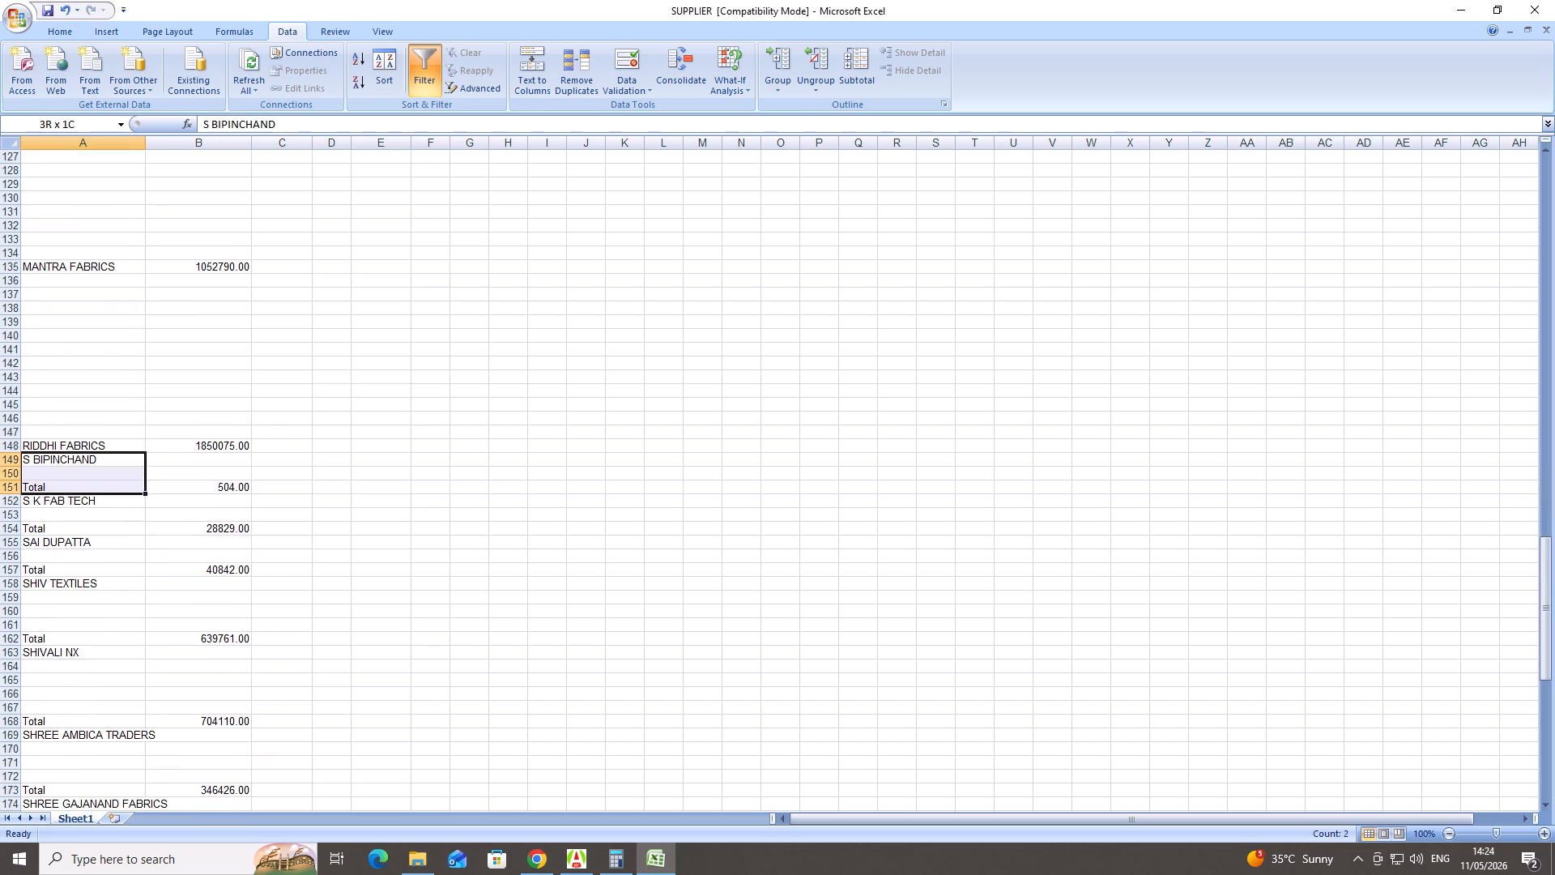
left_click_drag(83, 484, 255, 728)
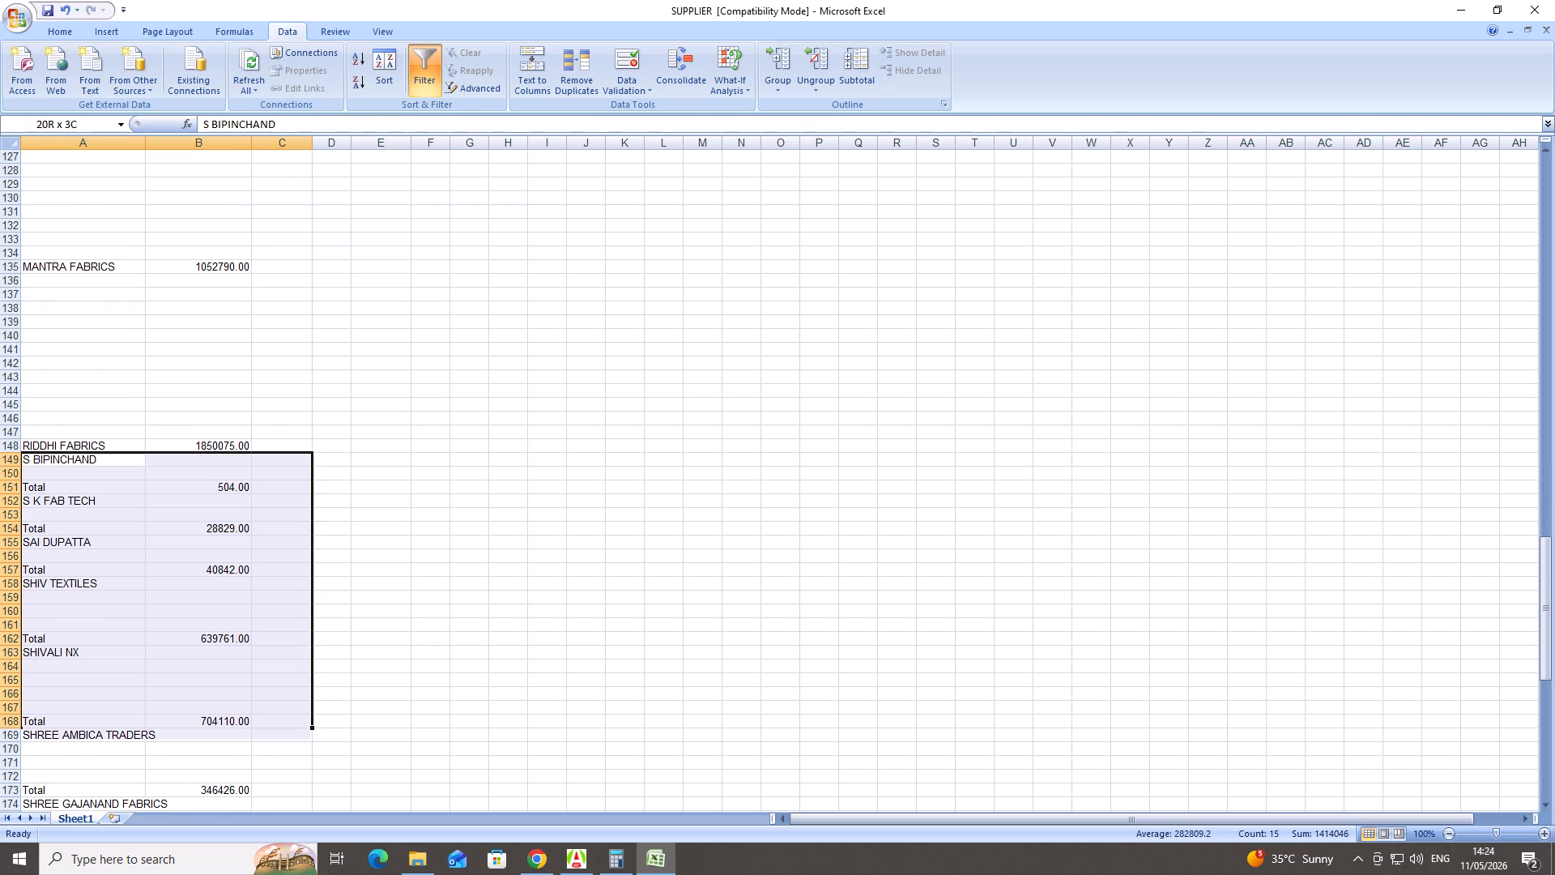
left_click_drag(255, 728, 236, 819)
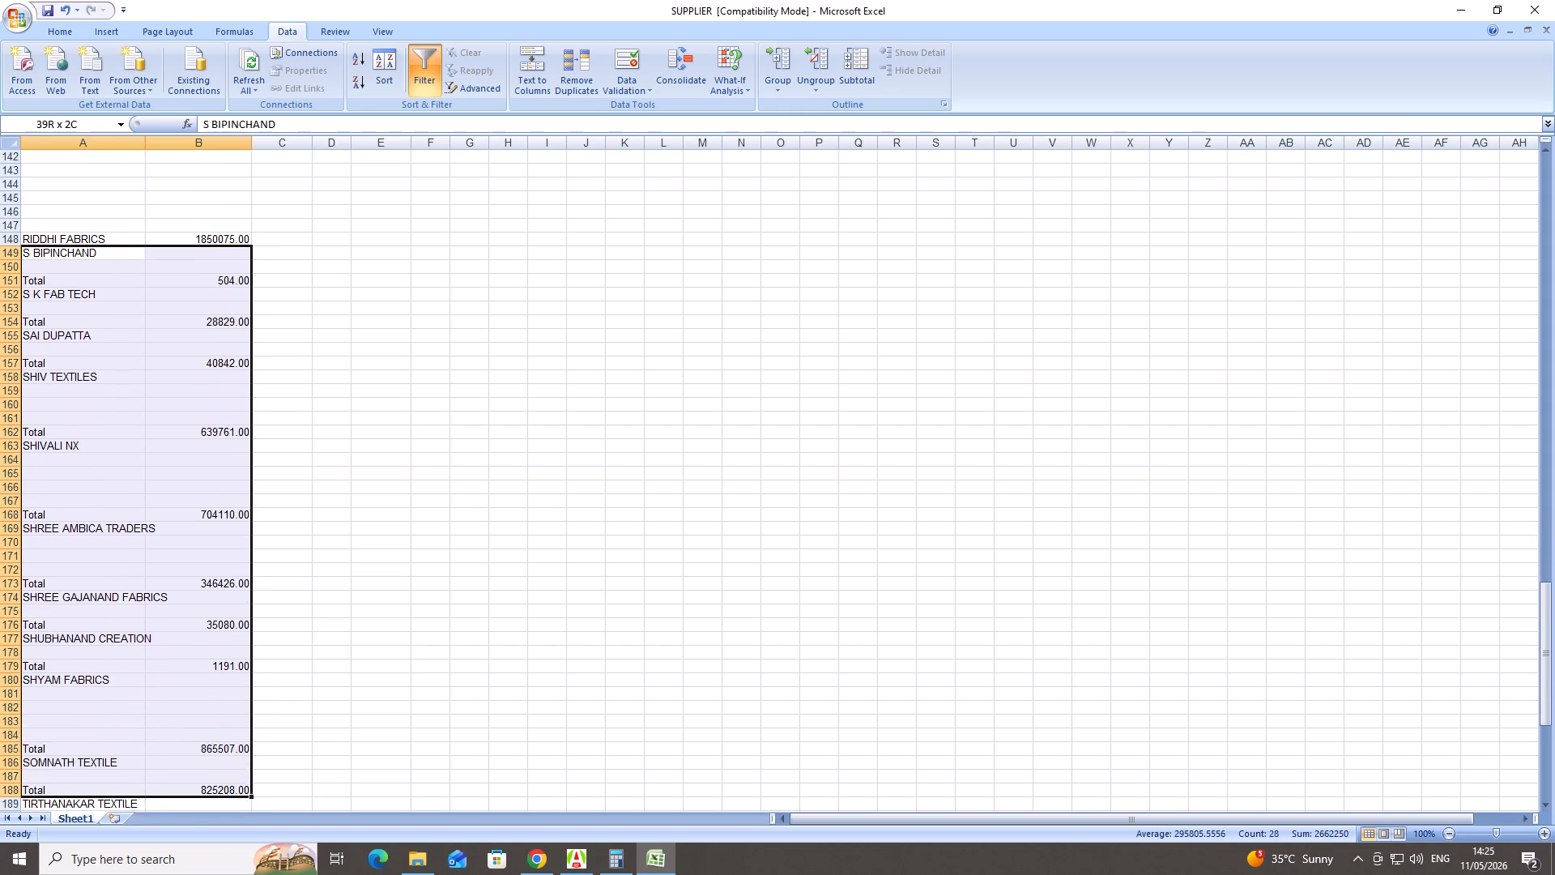
left_click_drag(236, 819, 239, 807)
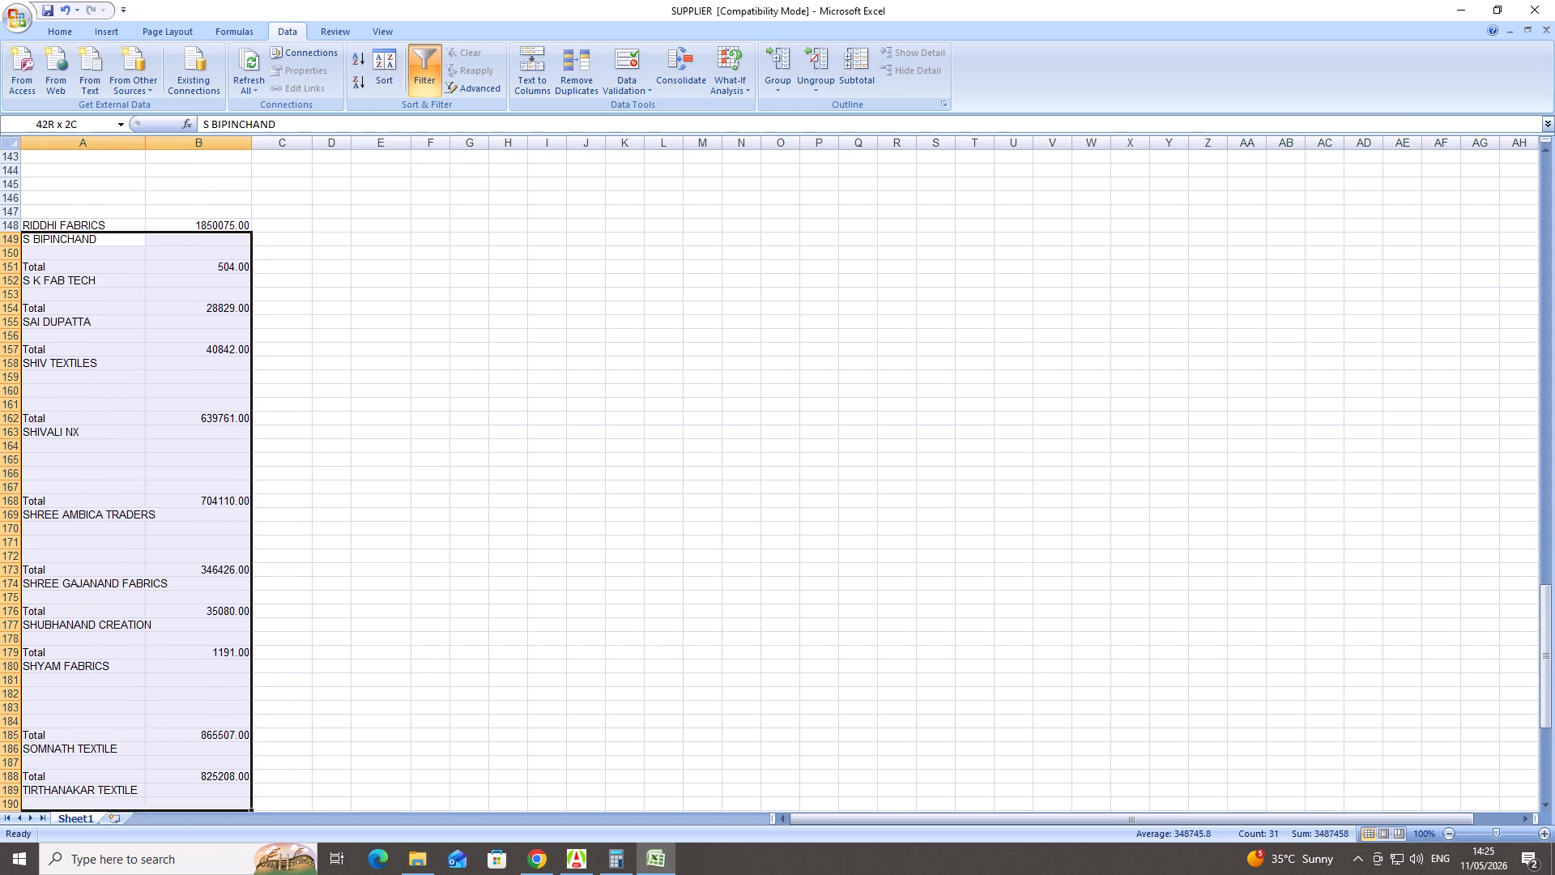
left_click_drag(239, 807, 232, 824)
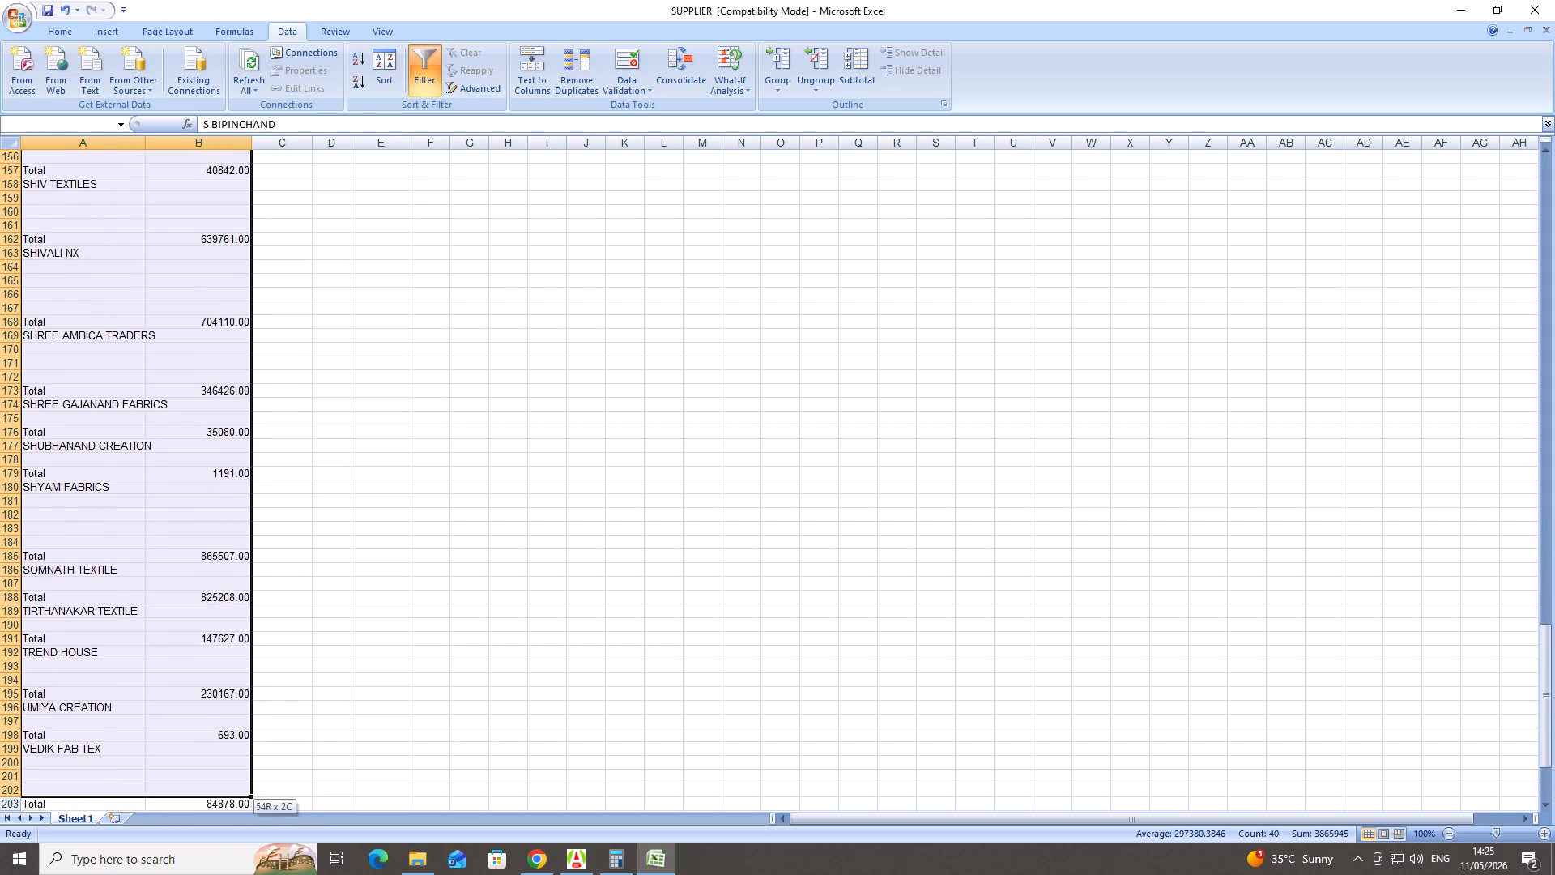
left_click_drag(232, 824, 231, 768)
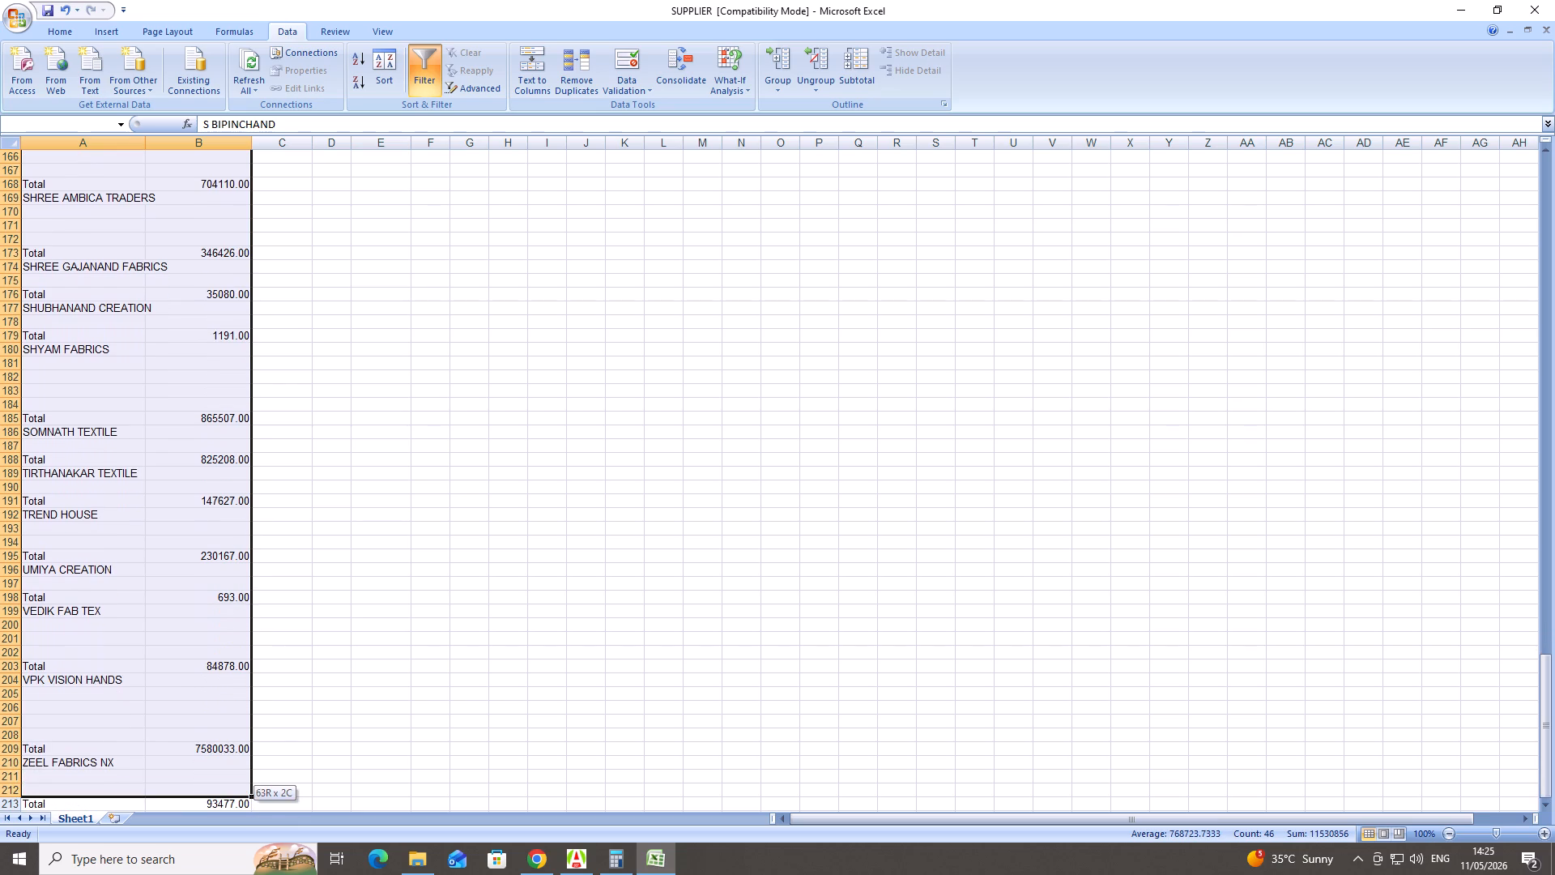
left_click_drag(231, 768, 242, 732)
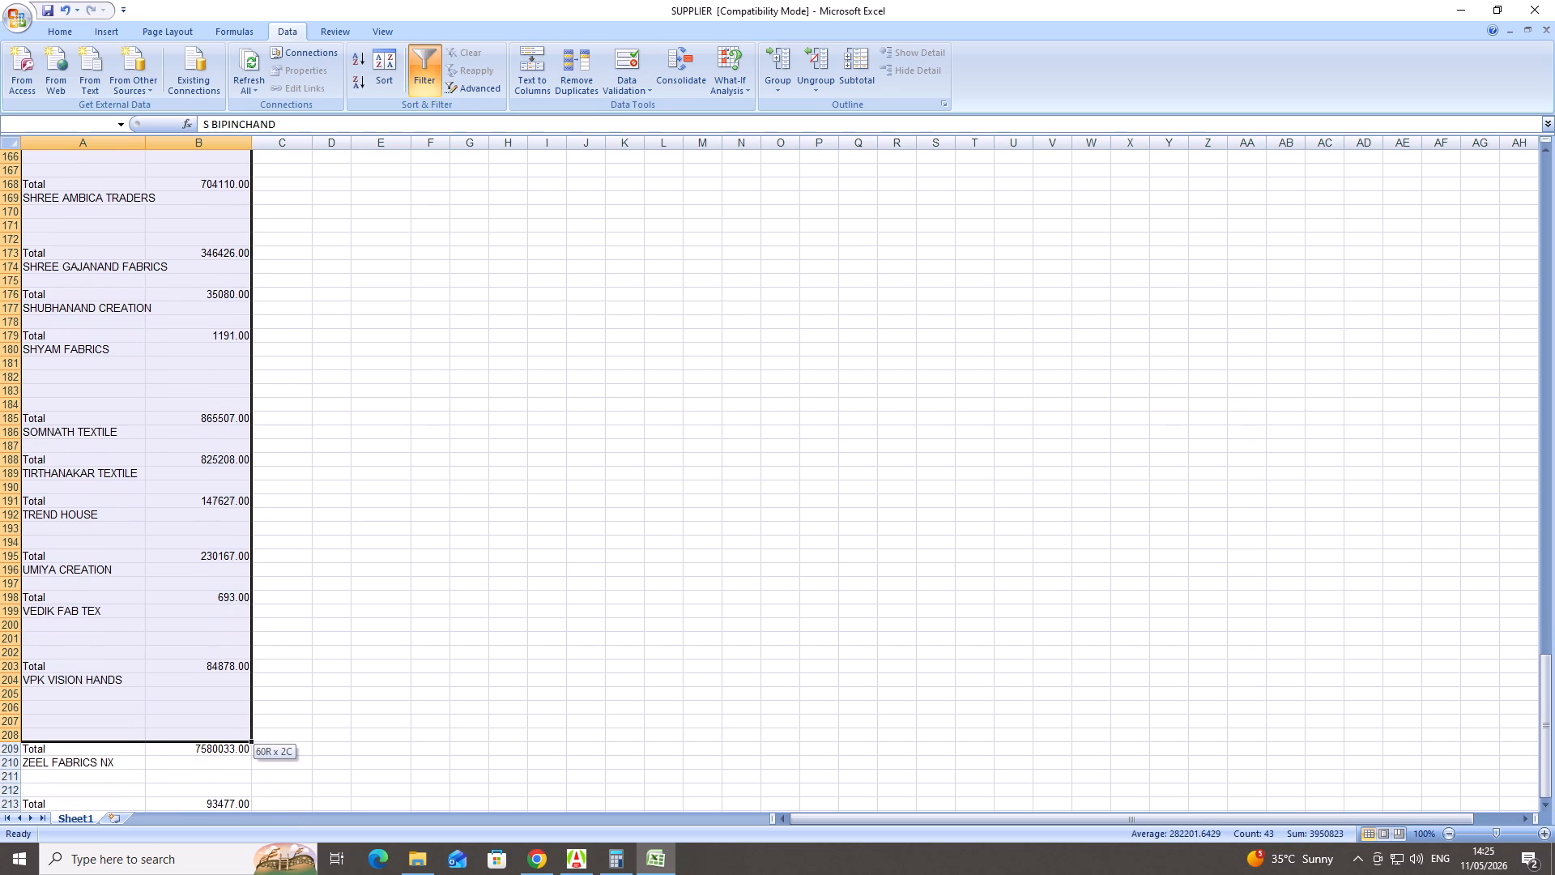
left_click_drag(242, 732, 239, 667)
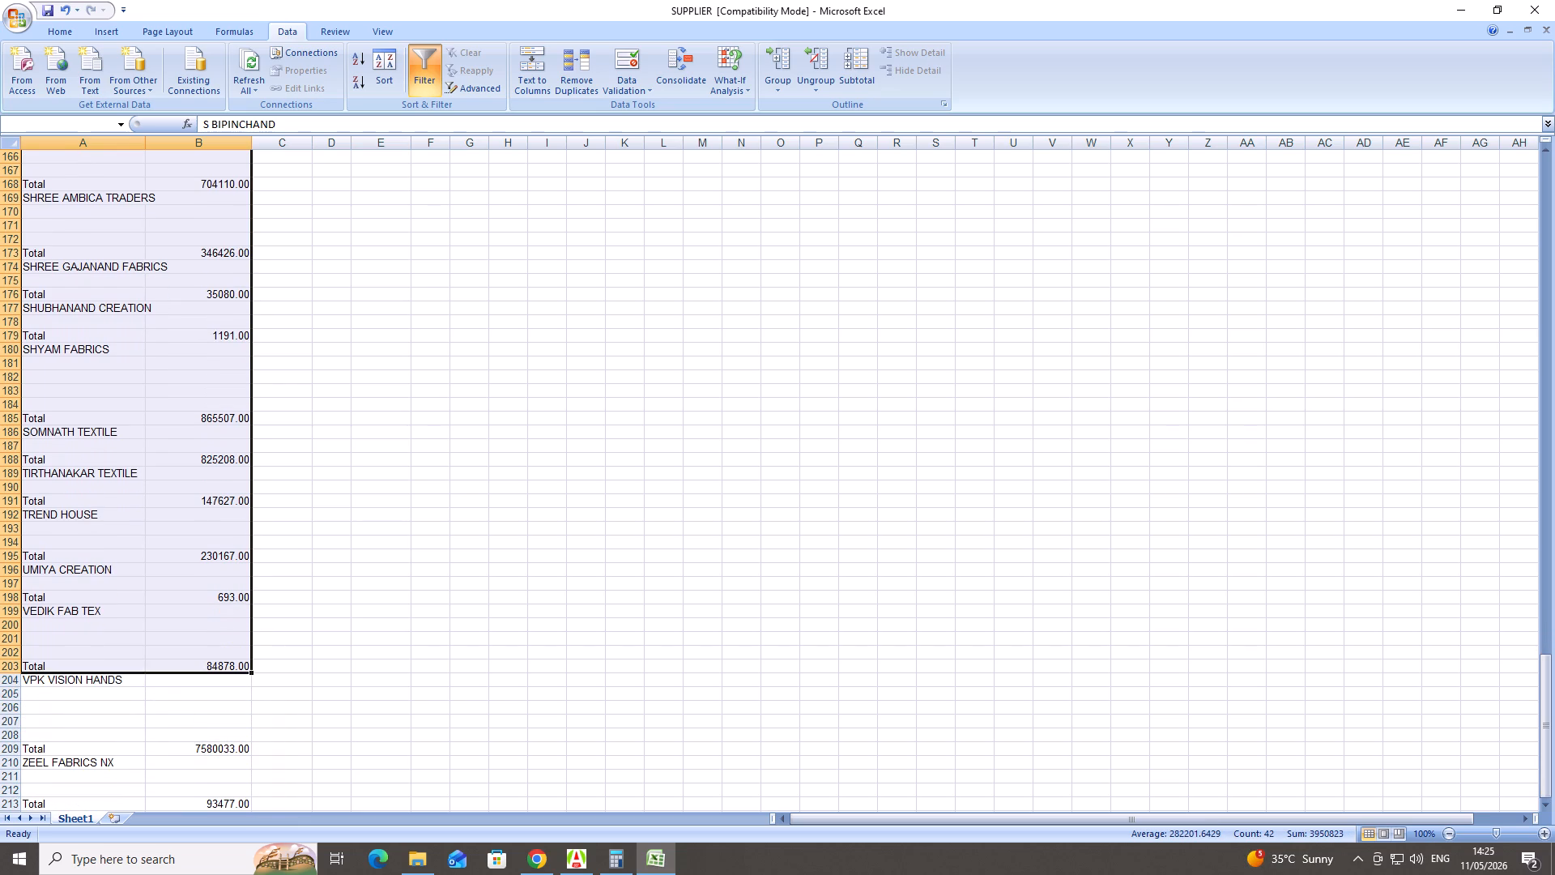
key("Delete")
Move the VPK VISION HANDS name from A204 to A209, replacing the Total label beside its amount.
scroll(170, 598, "down", 18)
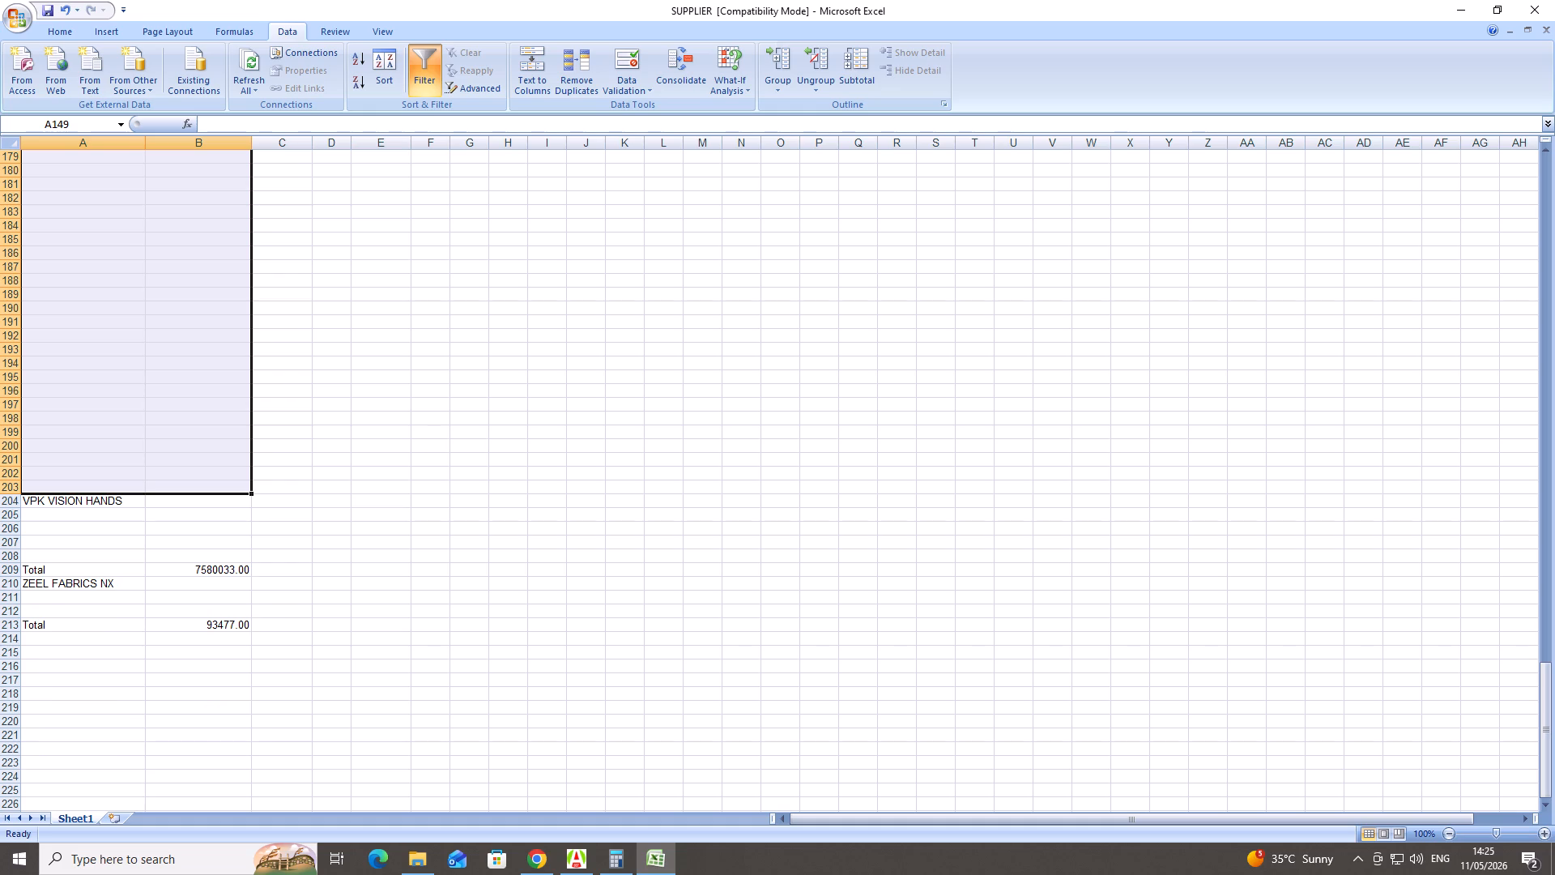
left_click(58, 496)
right_click(58, 496)
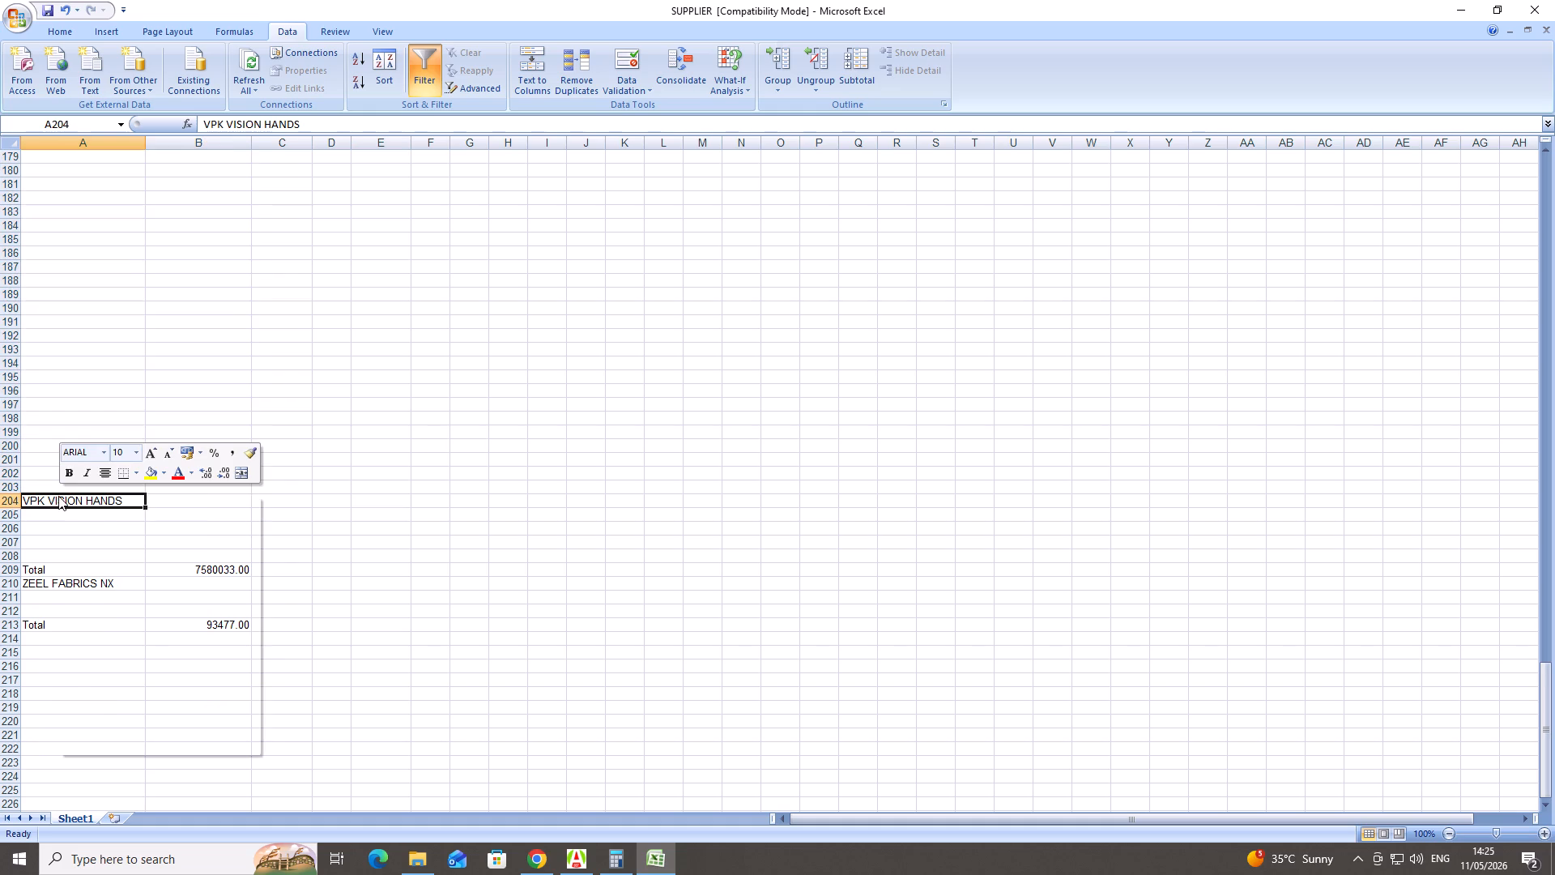
left_click(100, 505)
left_click(66, 578)
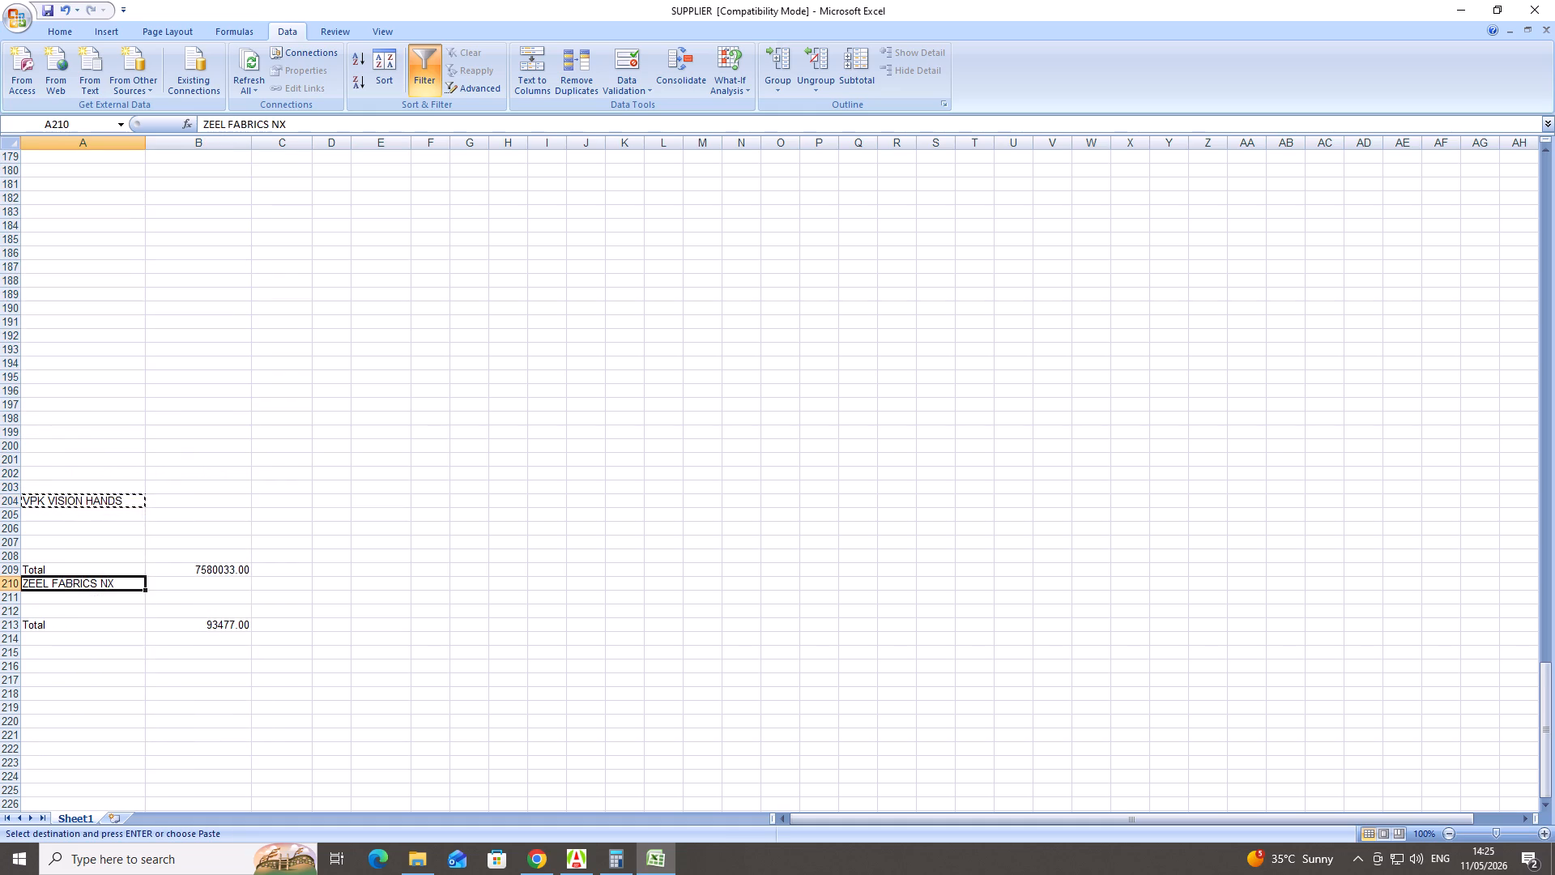
left_click(65, 574)
left_click(64, 571)
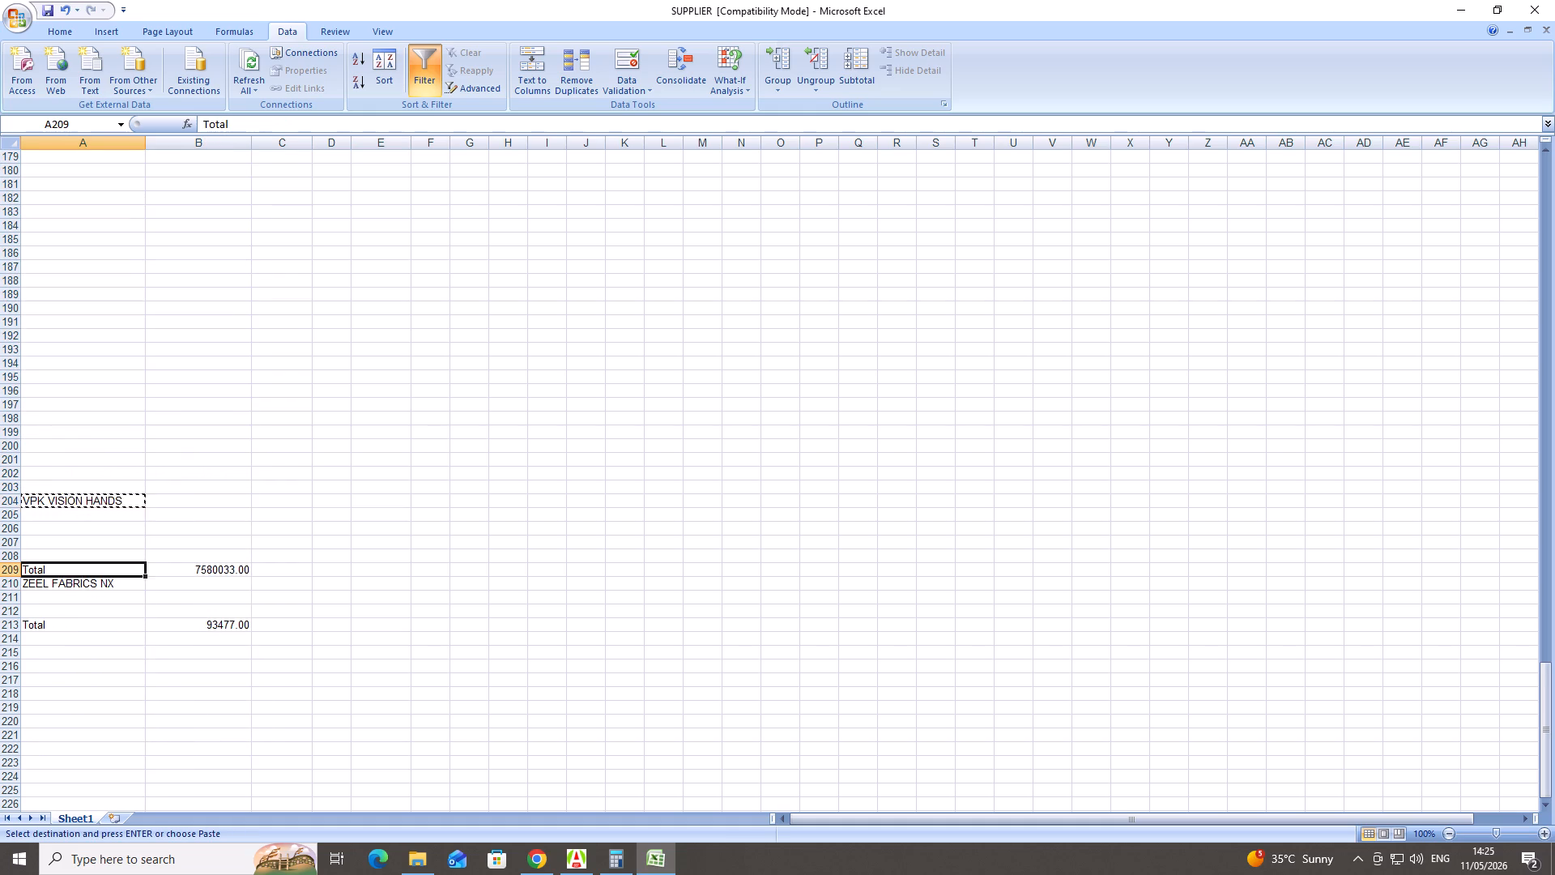
key("ctrl+v")
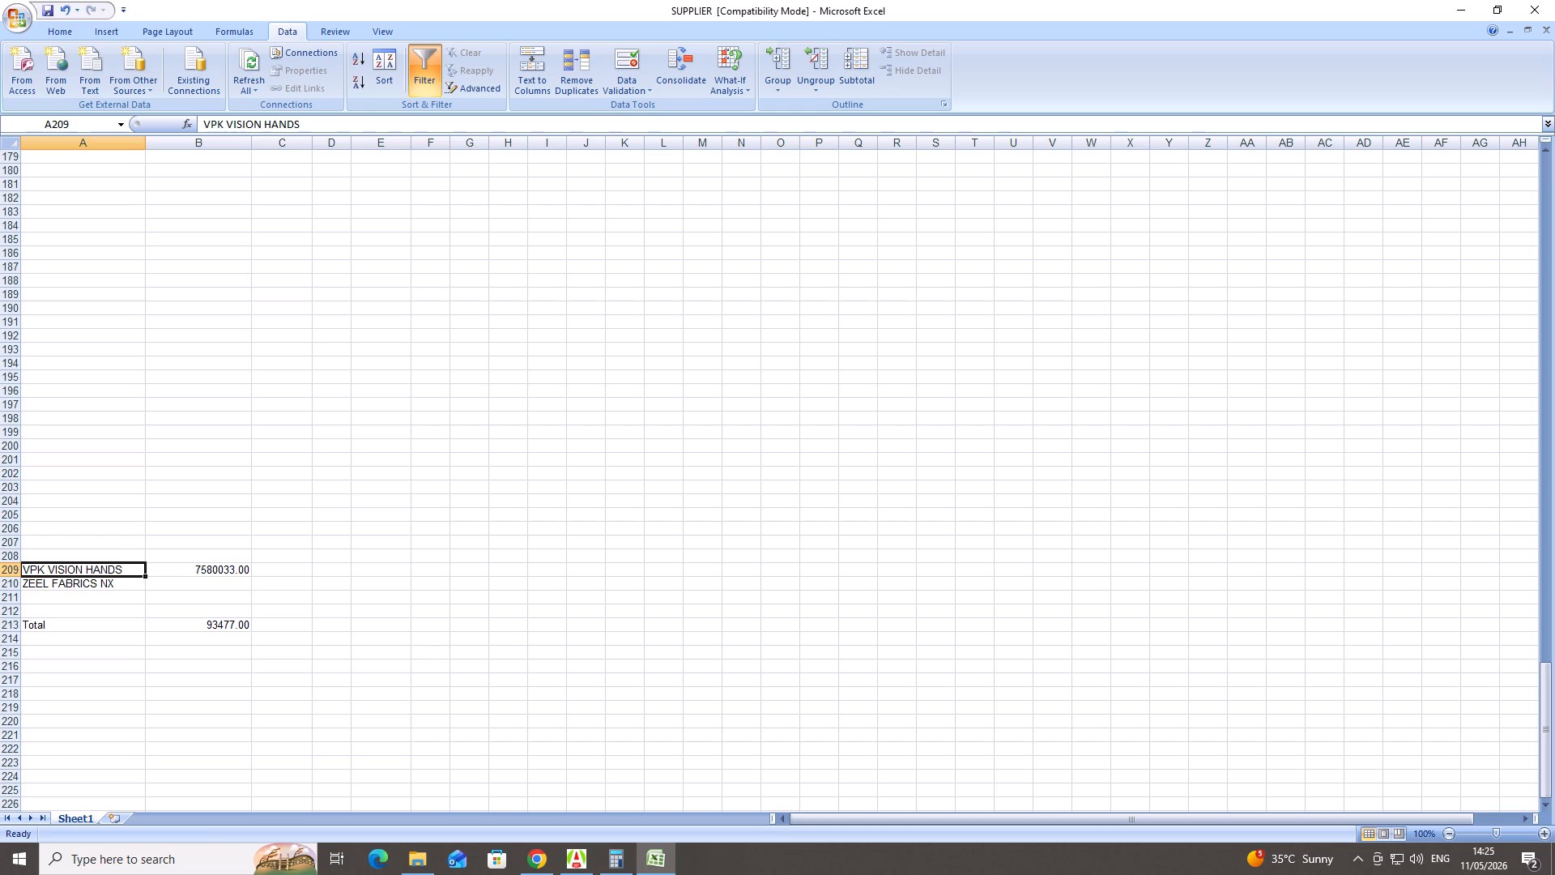
Clear the ZEEL FABRICS NX entry and its total from A210:B213.
left_click_drag(66, 581, 185, 628)
key("Delete")
Sort the supplier list by the amounts in column B from smallest to largest.
scroll(194, 592, "up", 16)
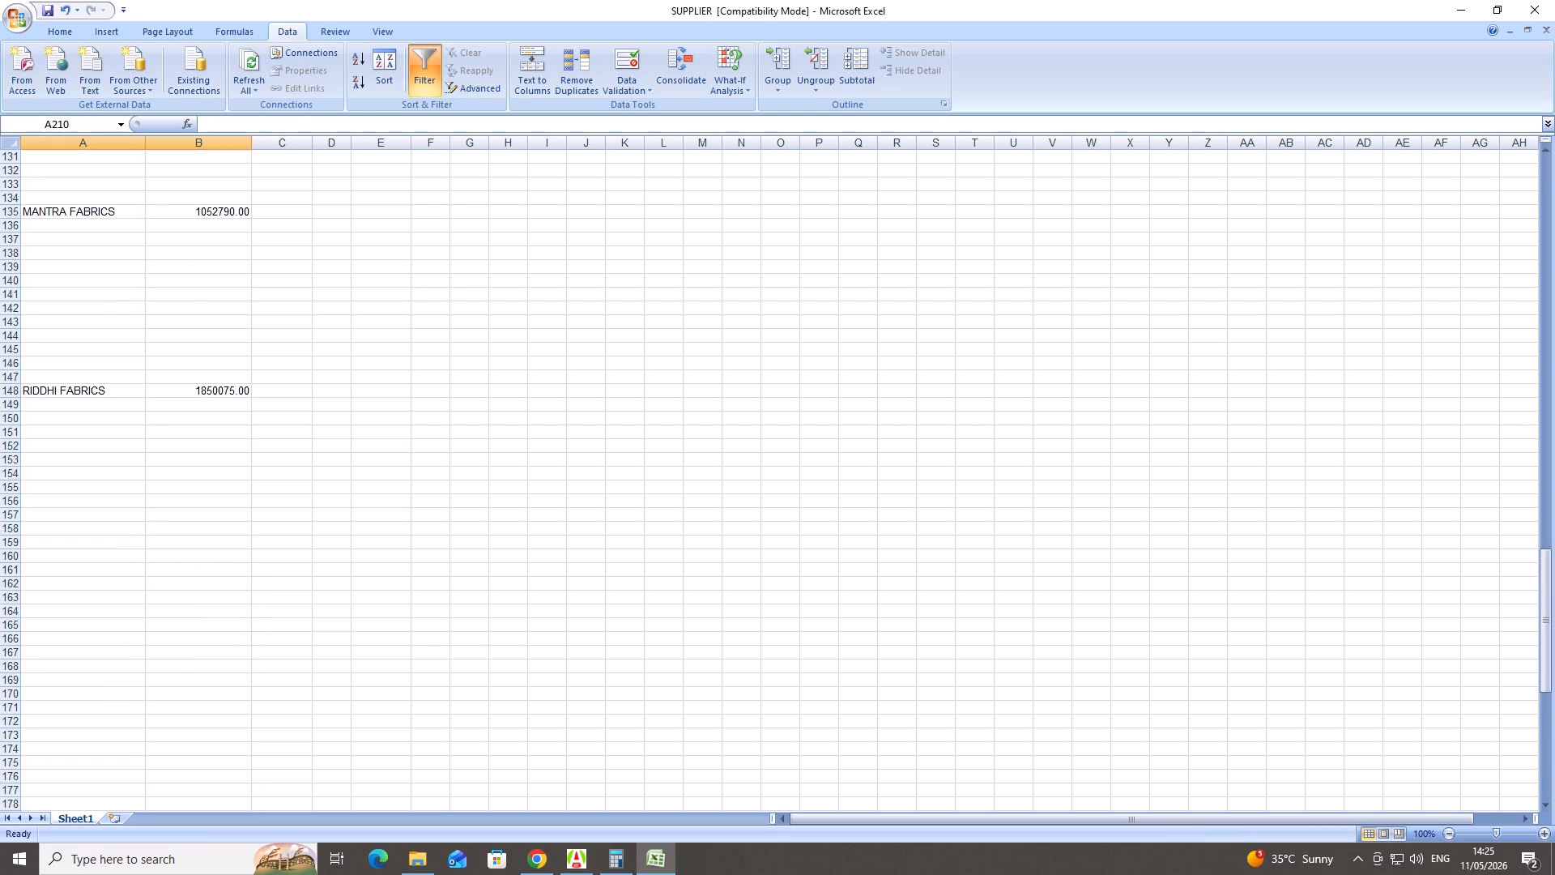
scroll(193, 588, "up", 13)
left_click(193, 588)
scroll(193, 588, "up", 20)
scroll(193, 588, "up", 9)
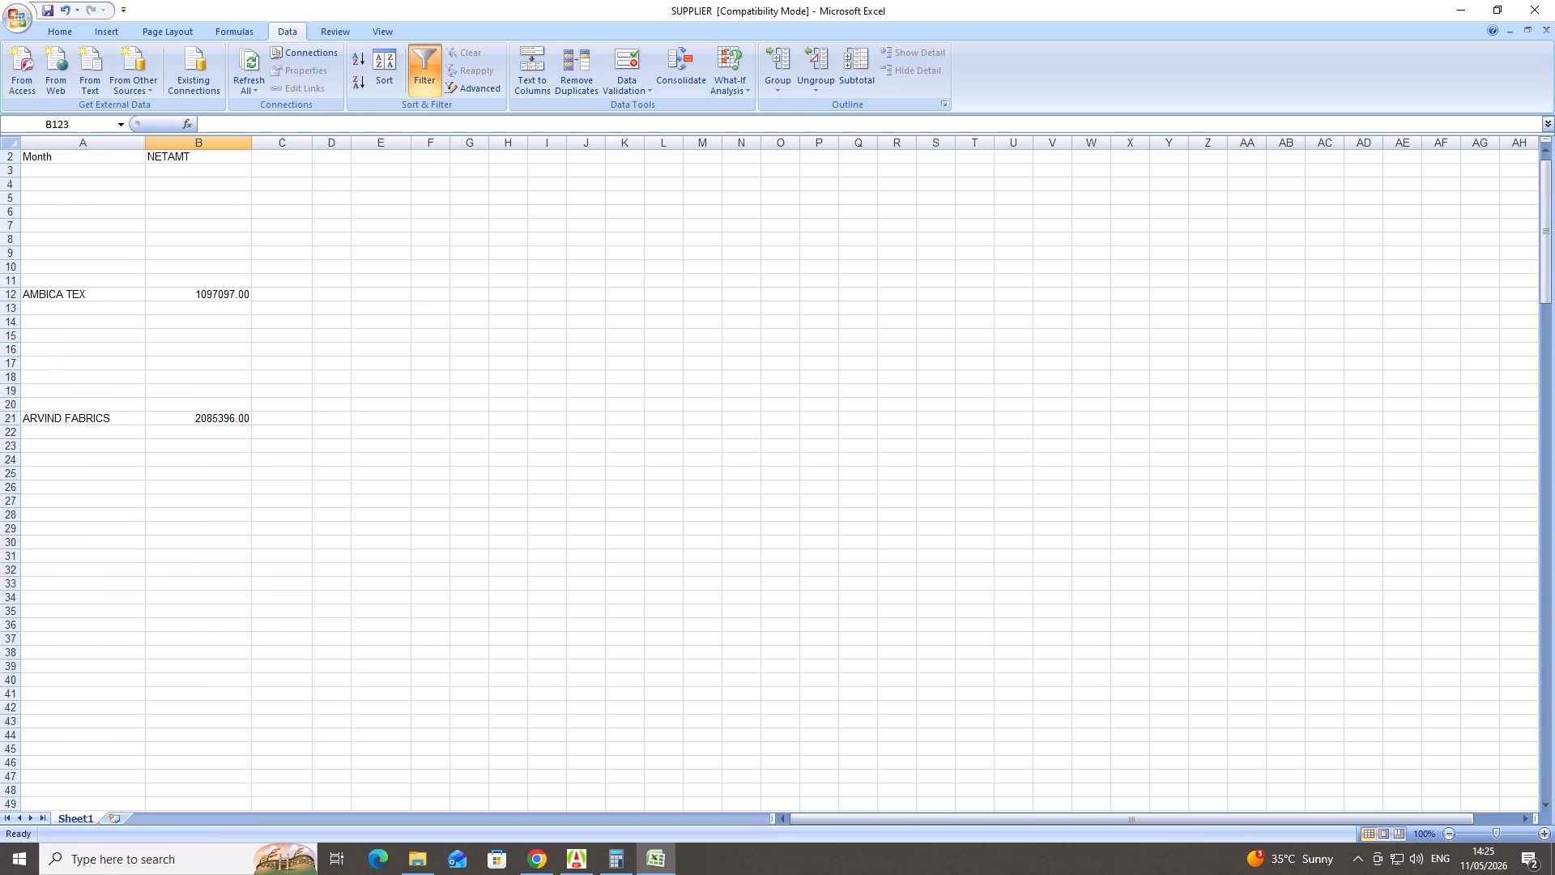
scroll(193, 588, "up", 18)
left_click(239, 152)
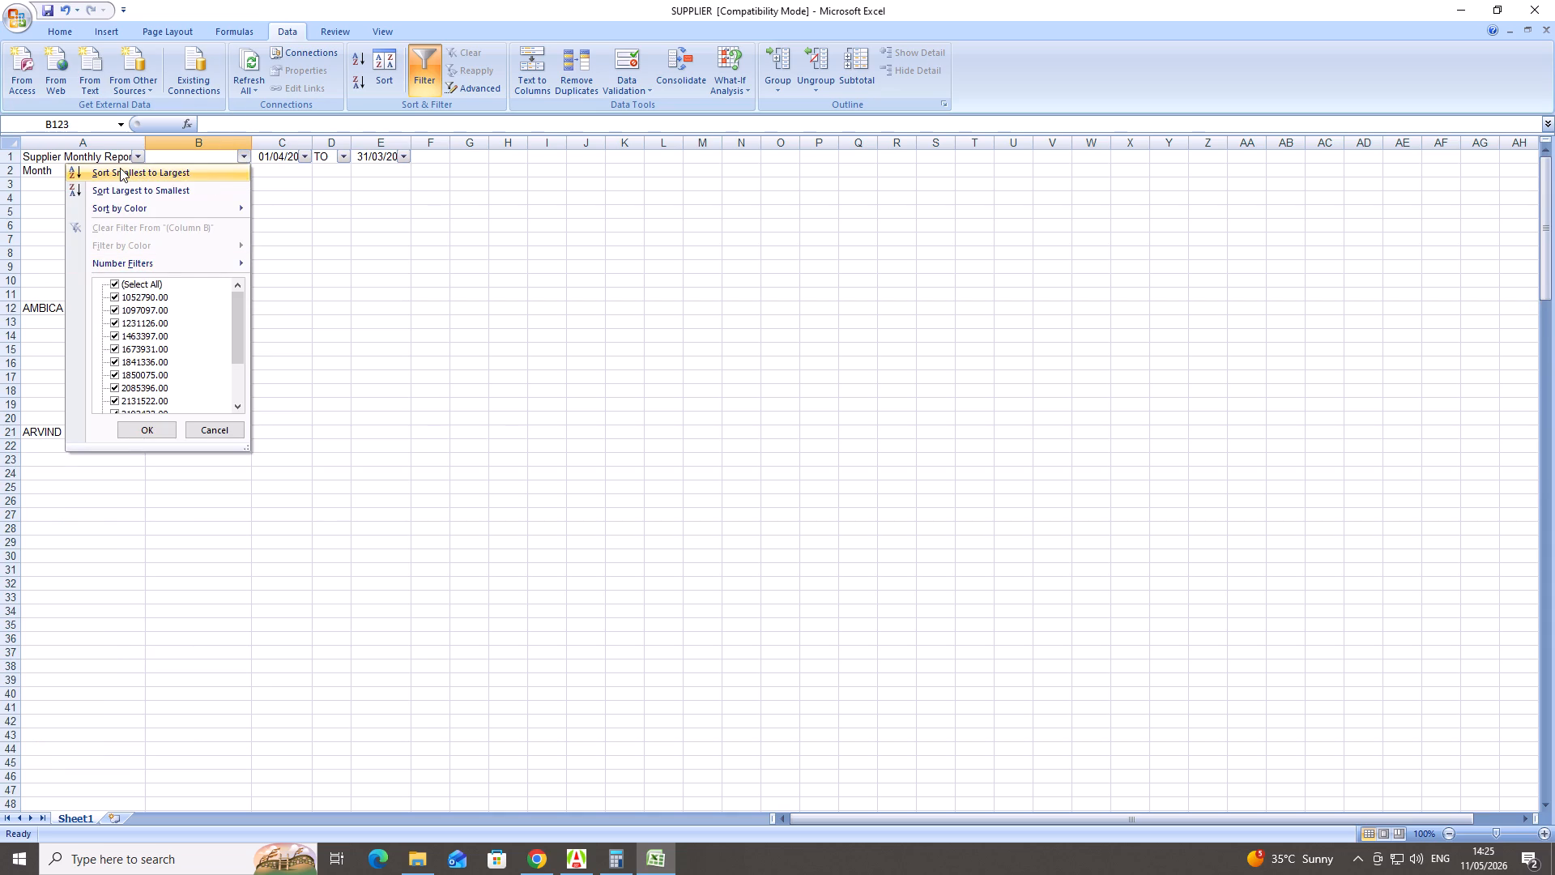
left_click(120, 168)
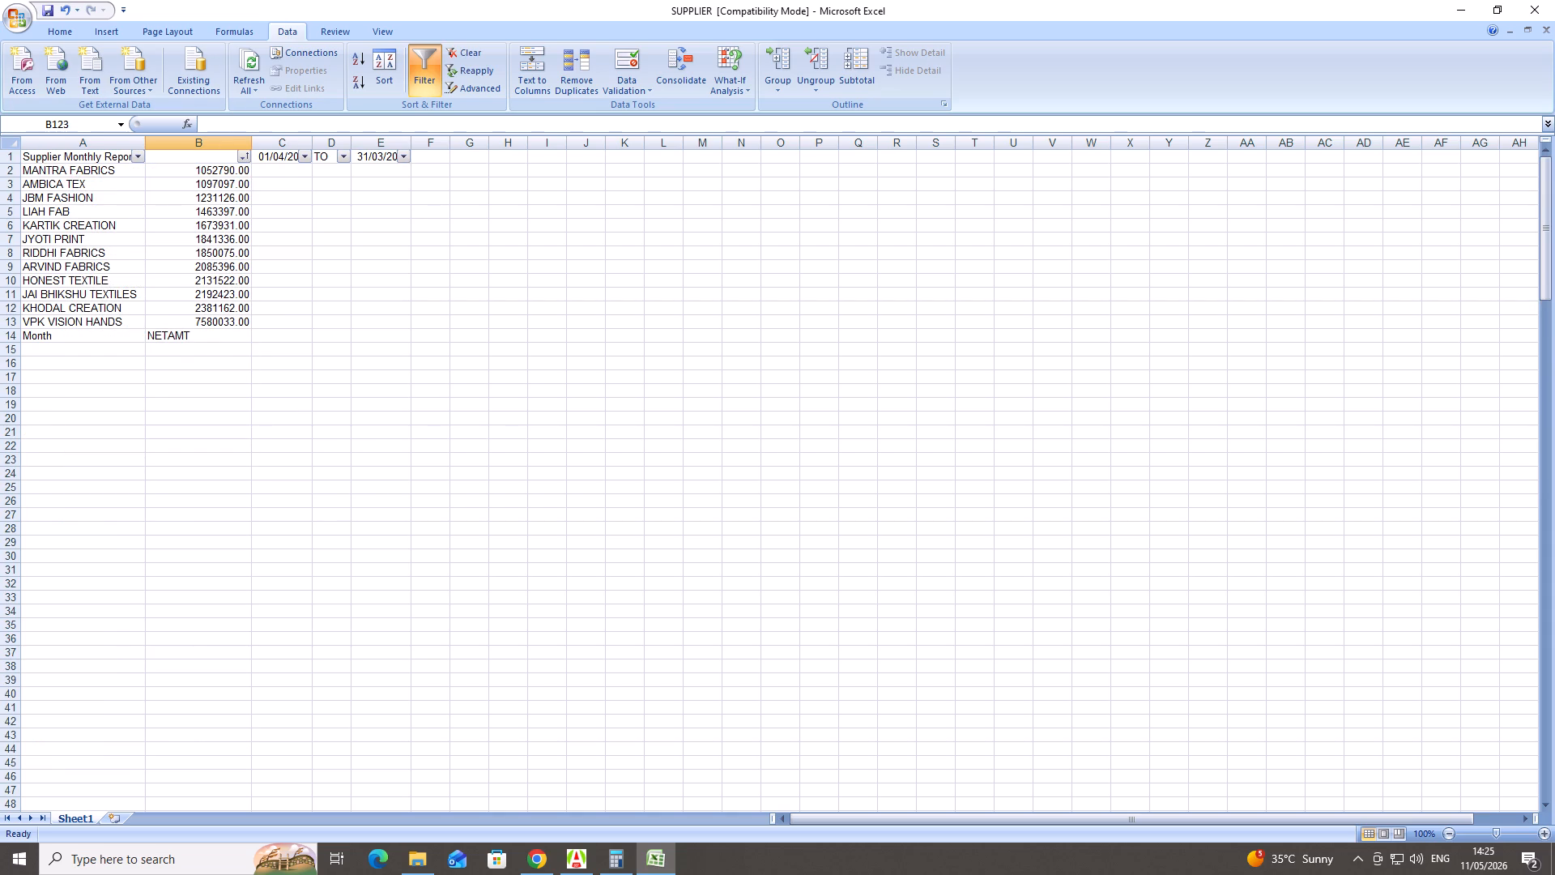
Clear the Month and NETAMT labels from A14:B14 below the sorted supplier list.
double_click(75, 339)
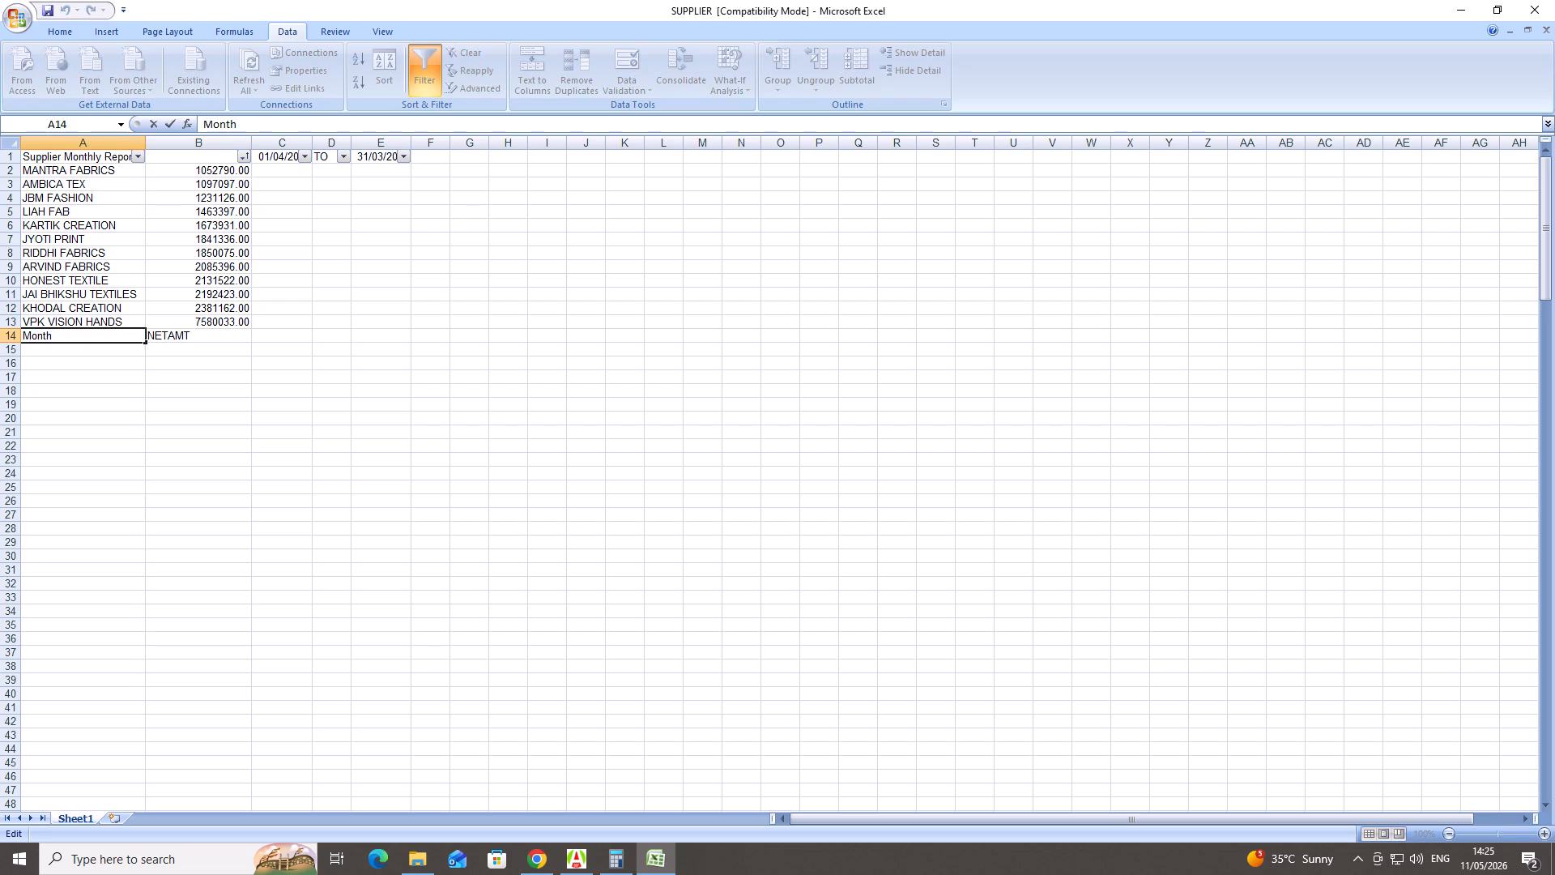
left_click_drag(26, 335, 189, 334)
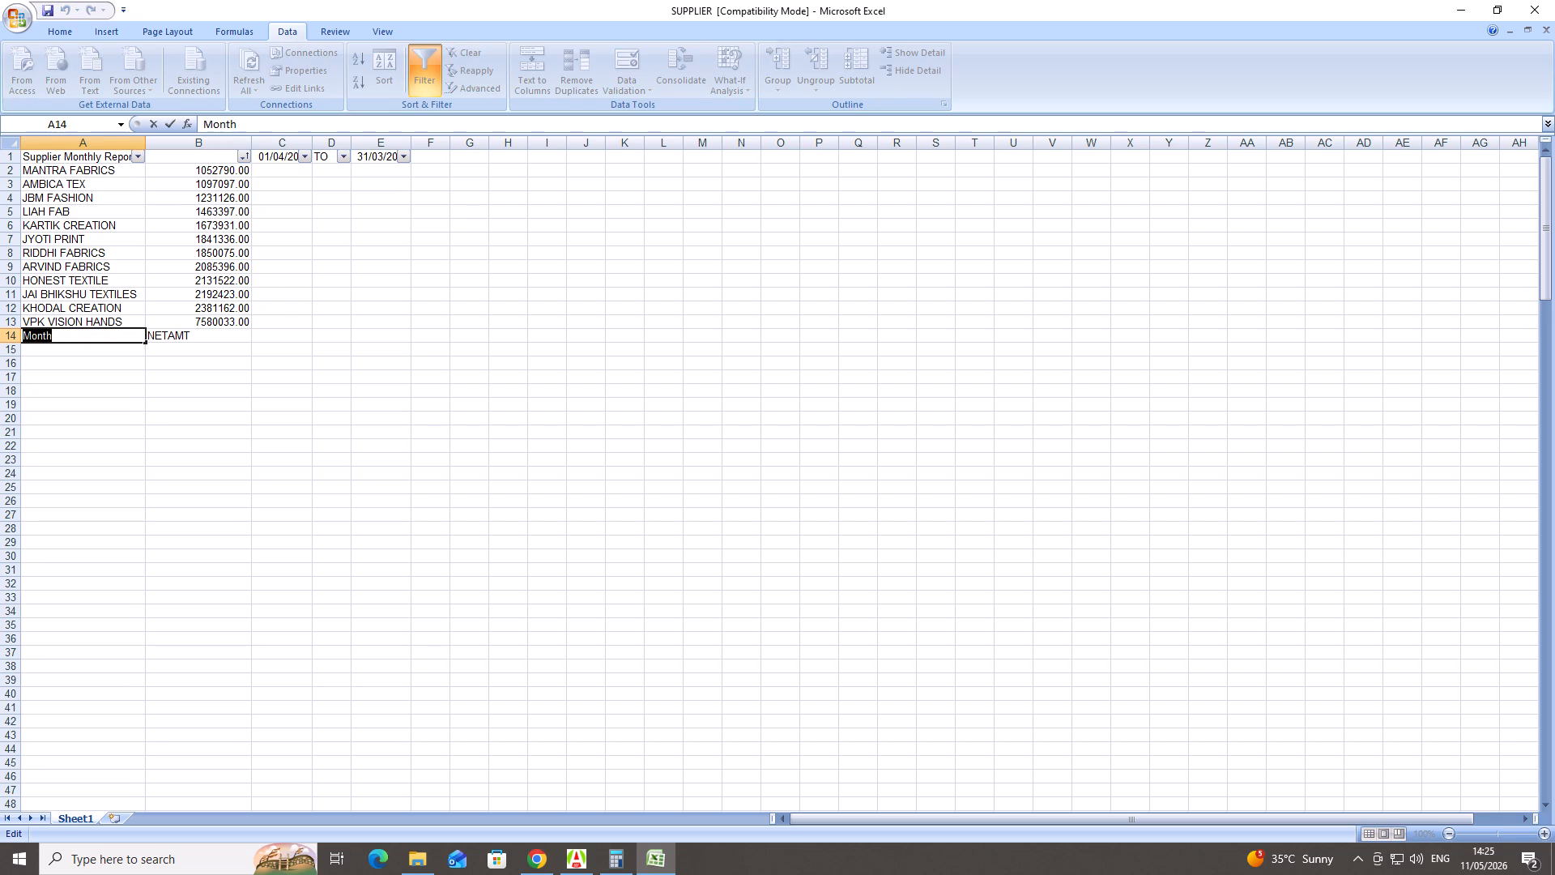
left_click_drag(189, 334, 185, 335)
left_click(180, 335)
left_click_drag(96, 339, 228, 333)
key("Delete")
scroll(227, 339, "up", 2)
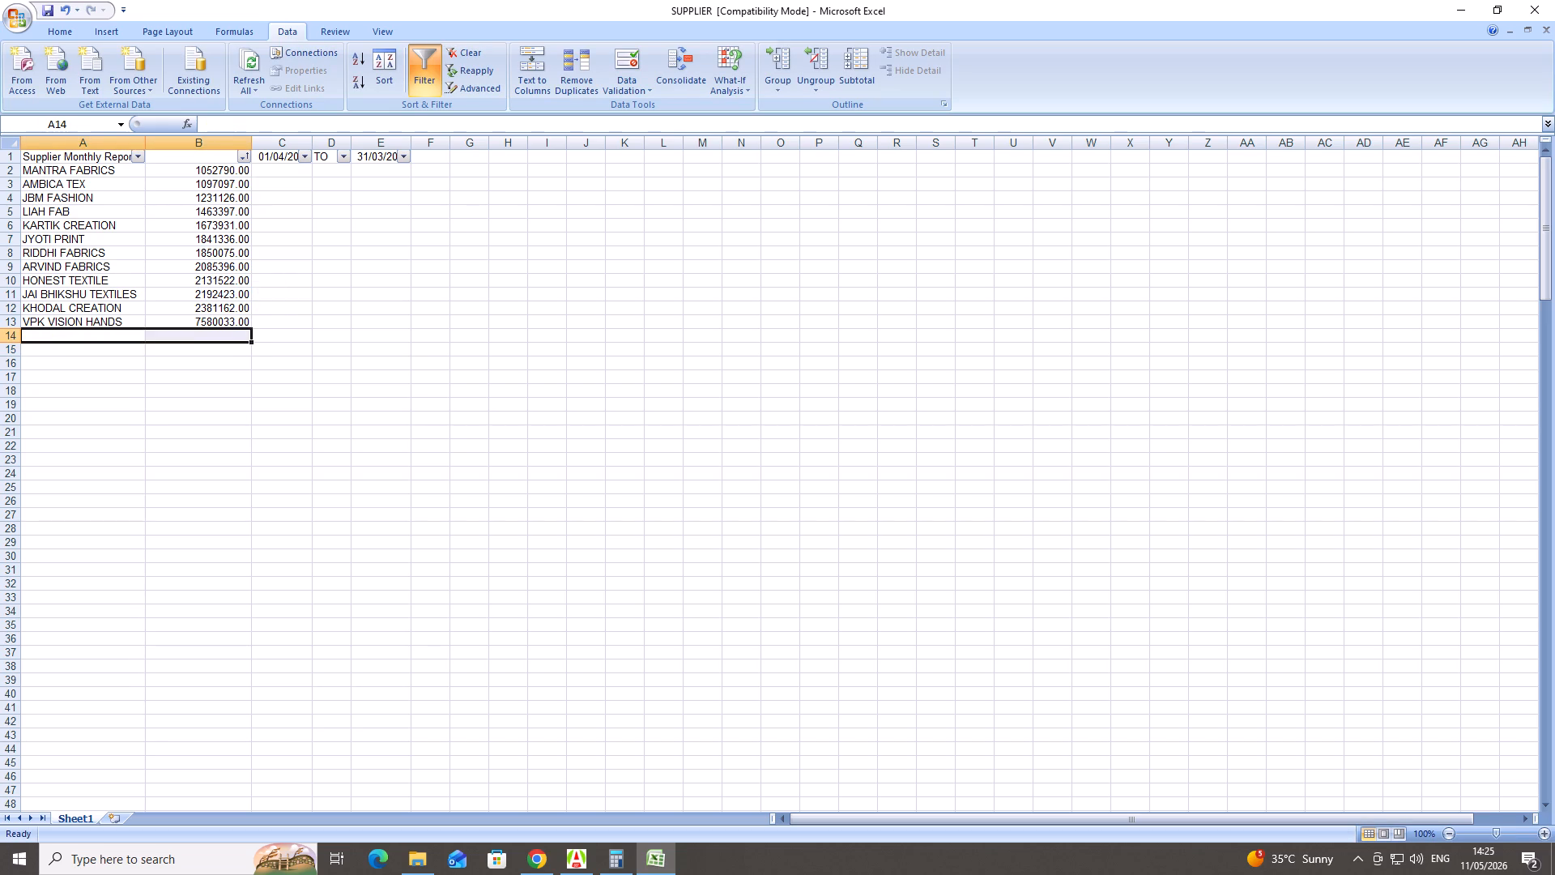
scroll(227, 339, "up", 3)
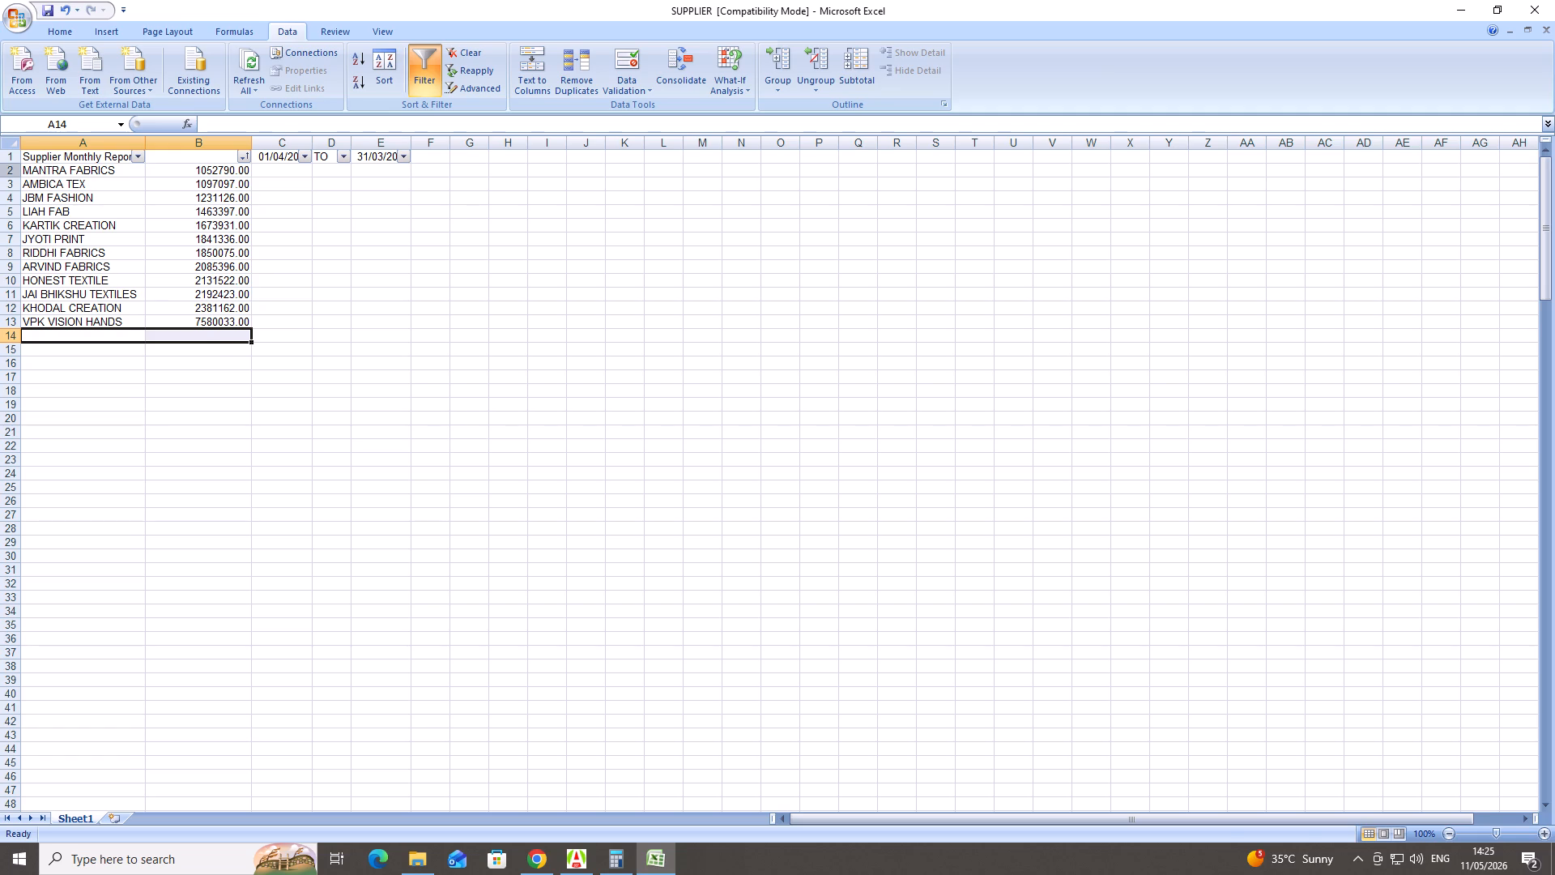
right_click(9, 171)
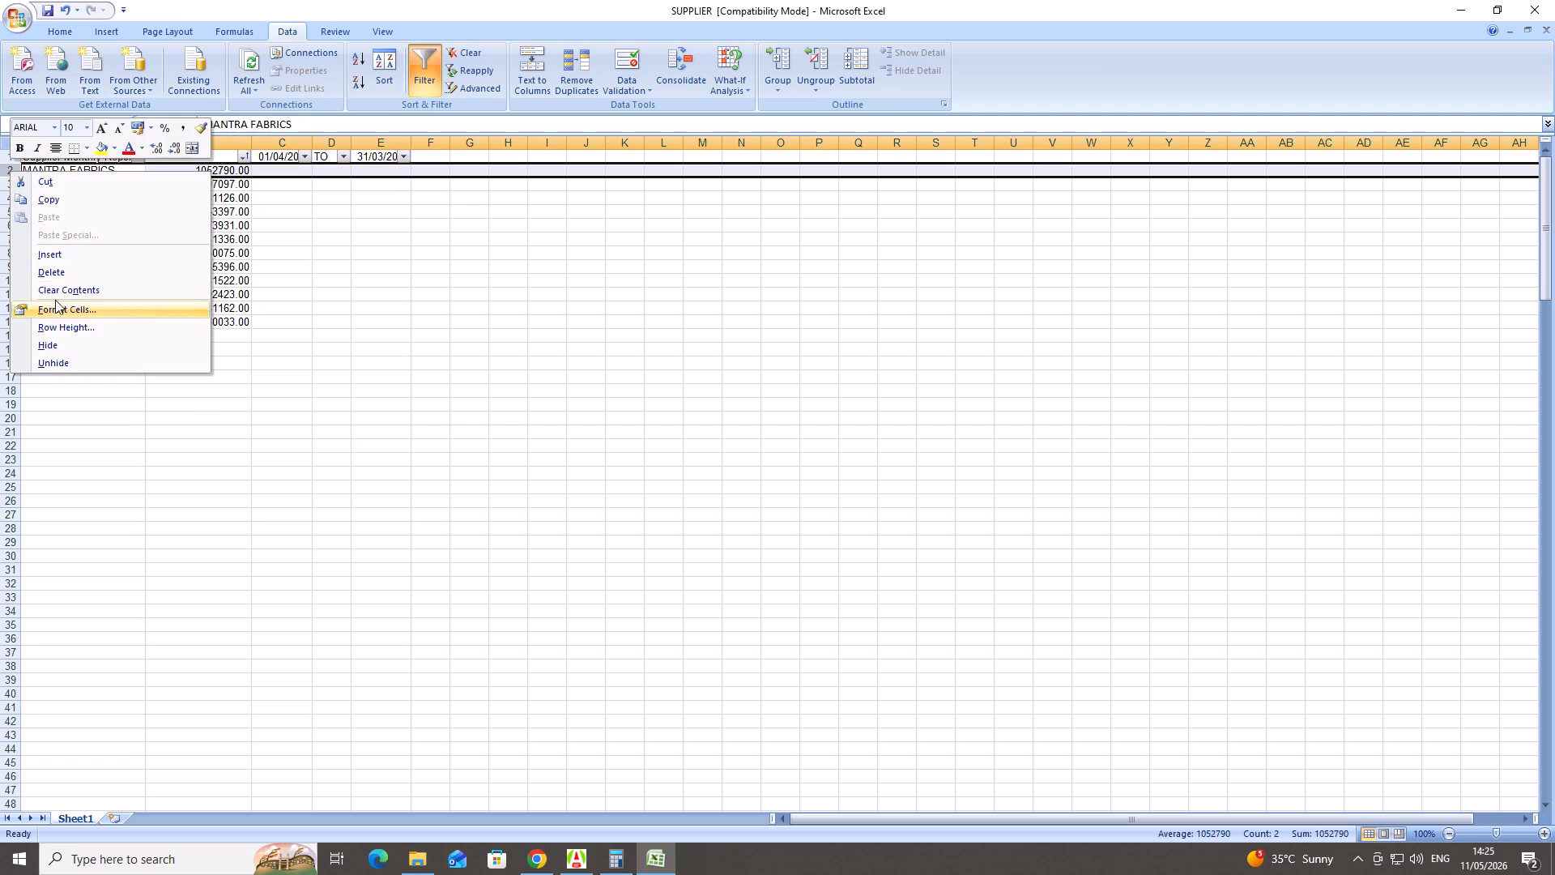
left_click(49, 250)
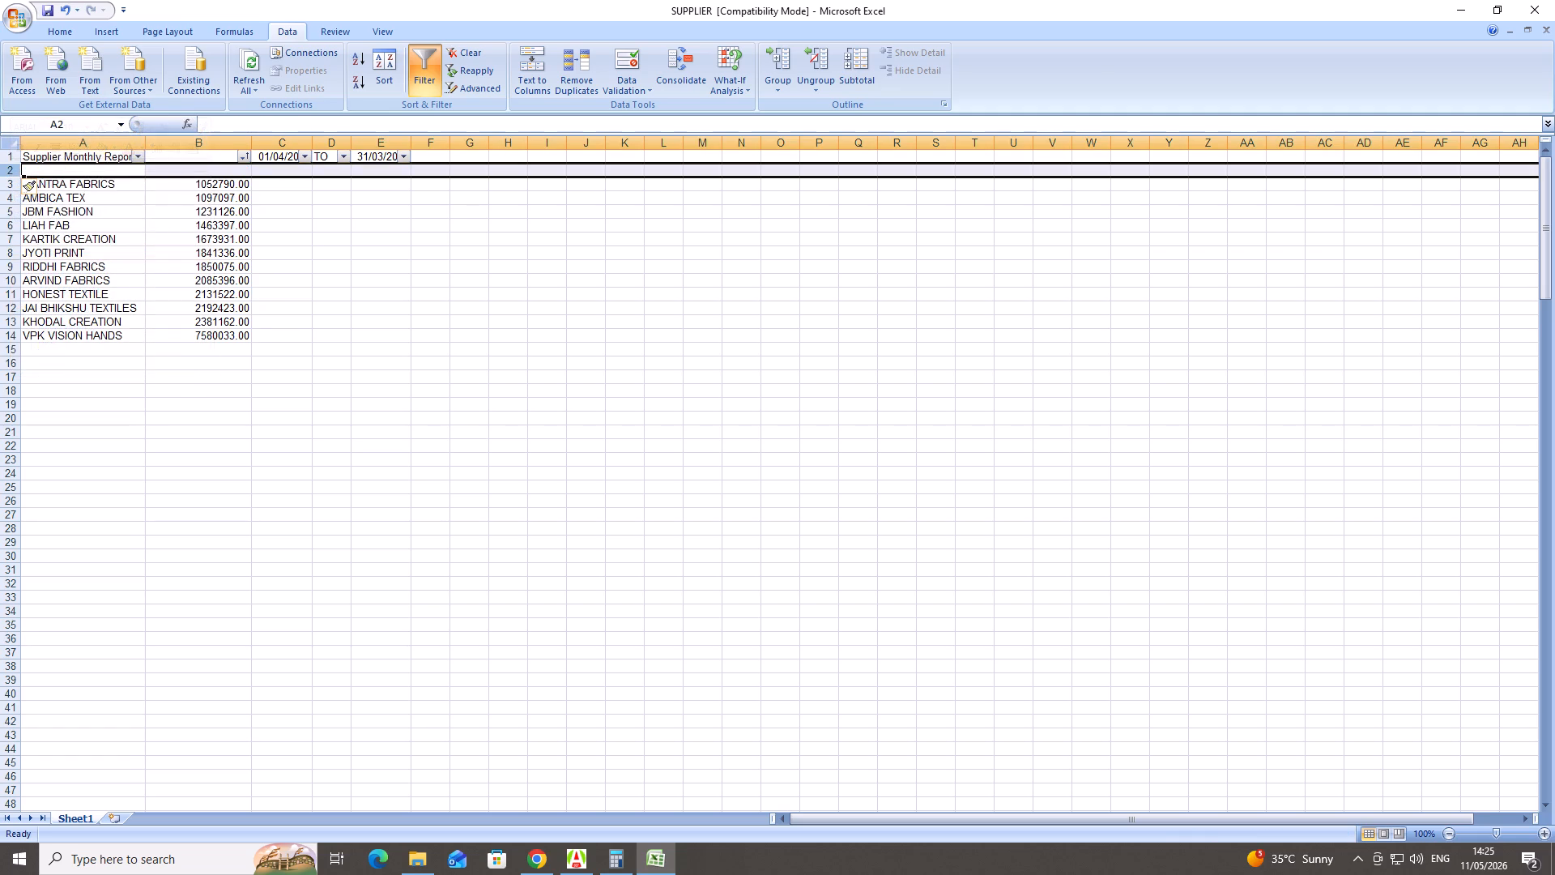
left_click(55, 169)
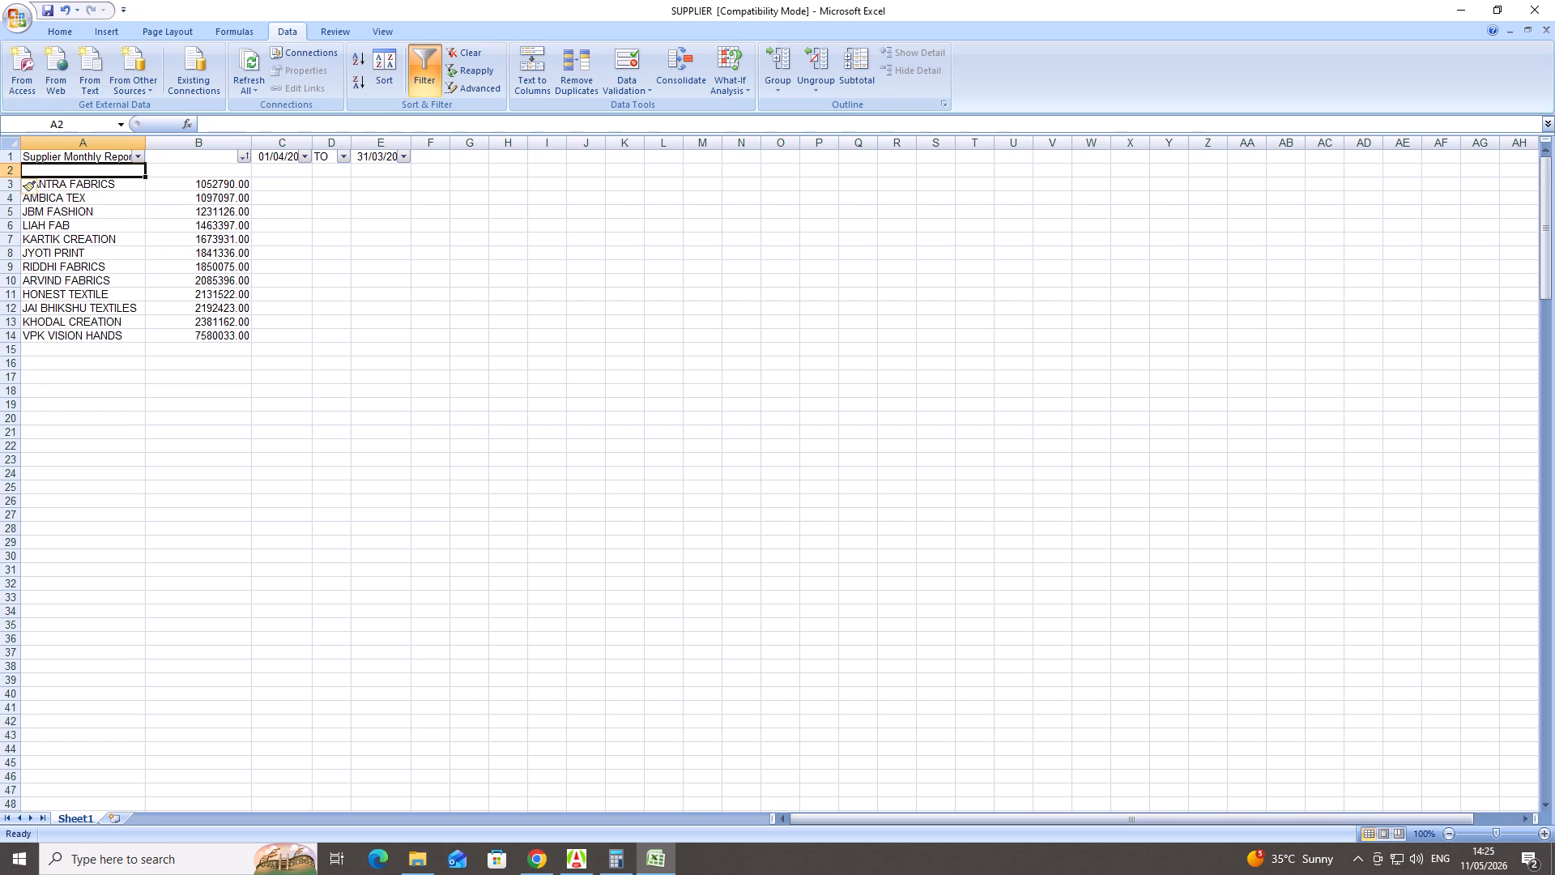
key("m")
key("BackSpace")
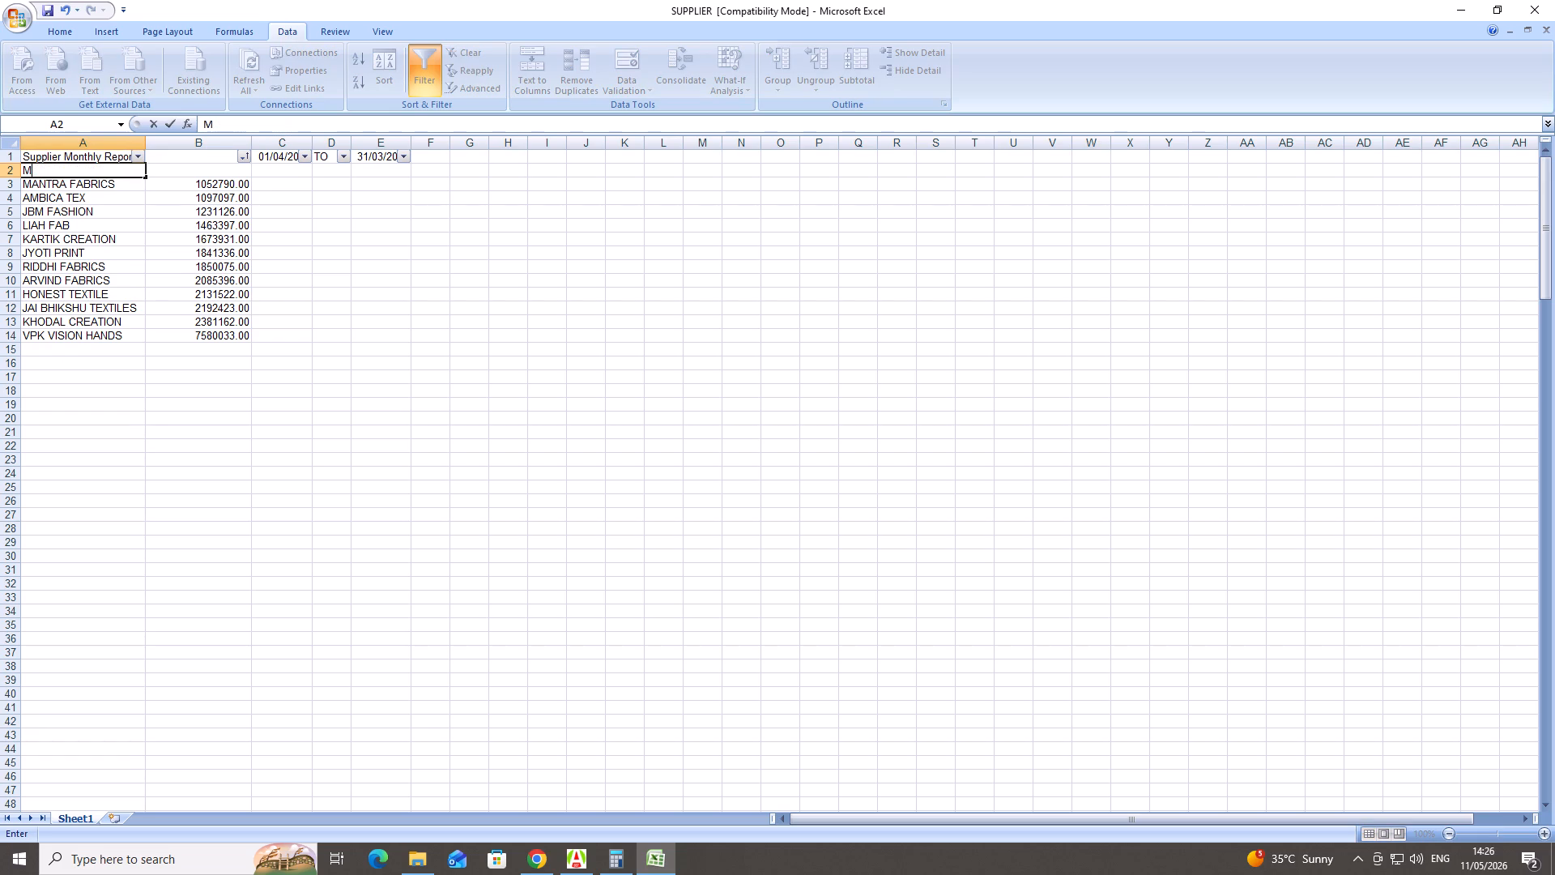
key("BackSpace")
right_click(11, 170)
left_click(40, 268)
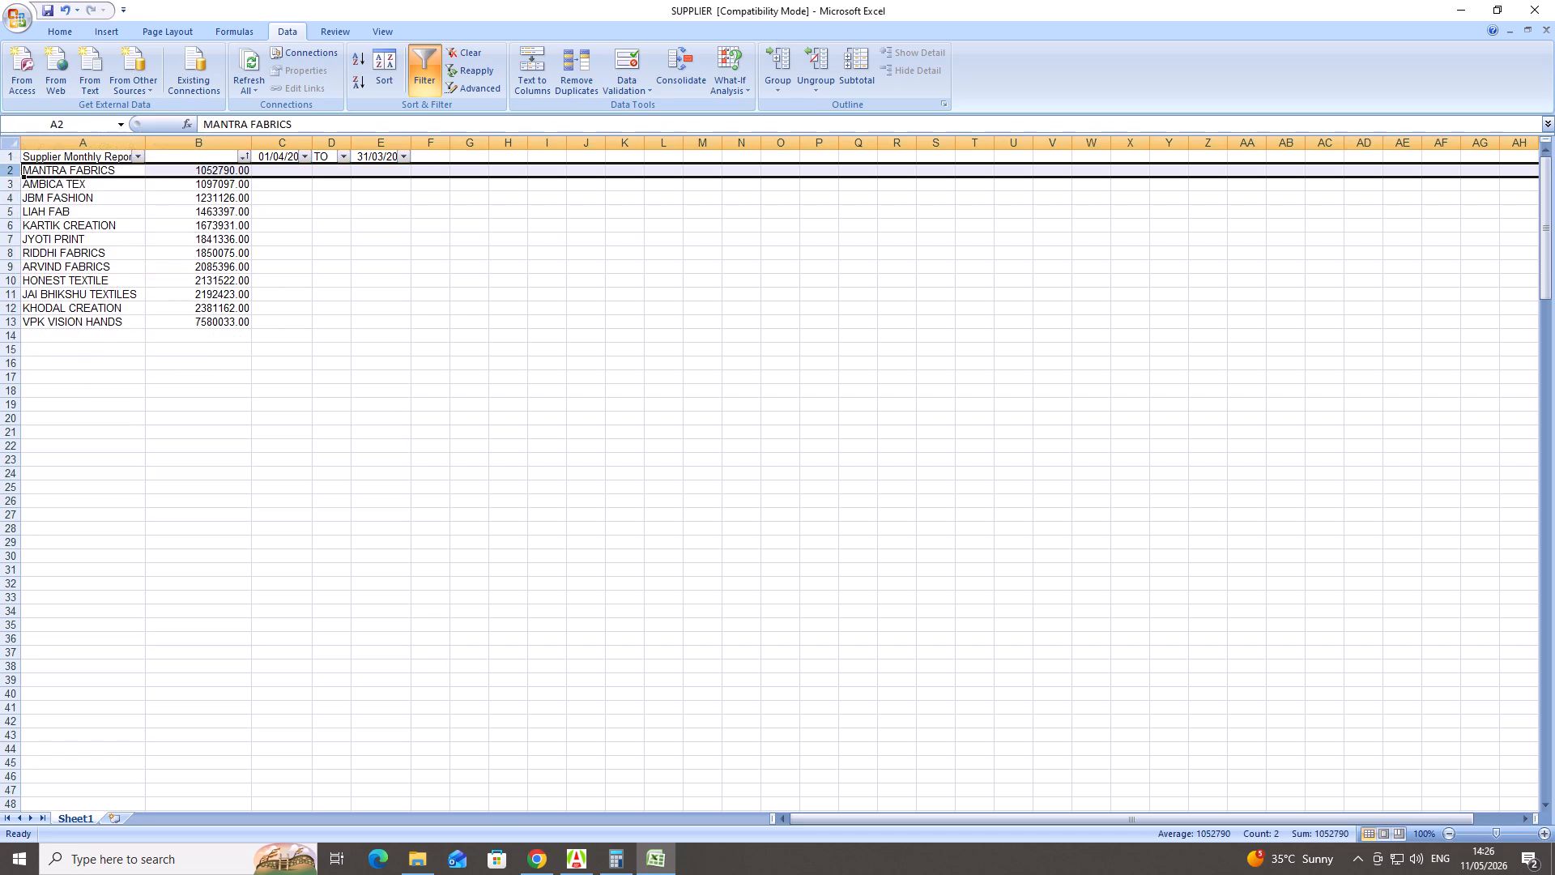
Shorten the heading in A1 to Supplier by removing the words Monthly Report.
left_click(120, 160)
triple_click(94, 160)
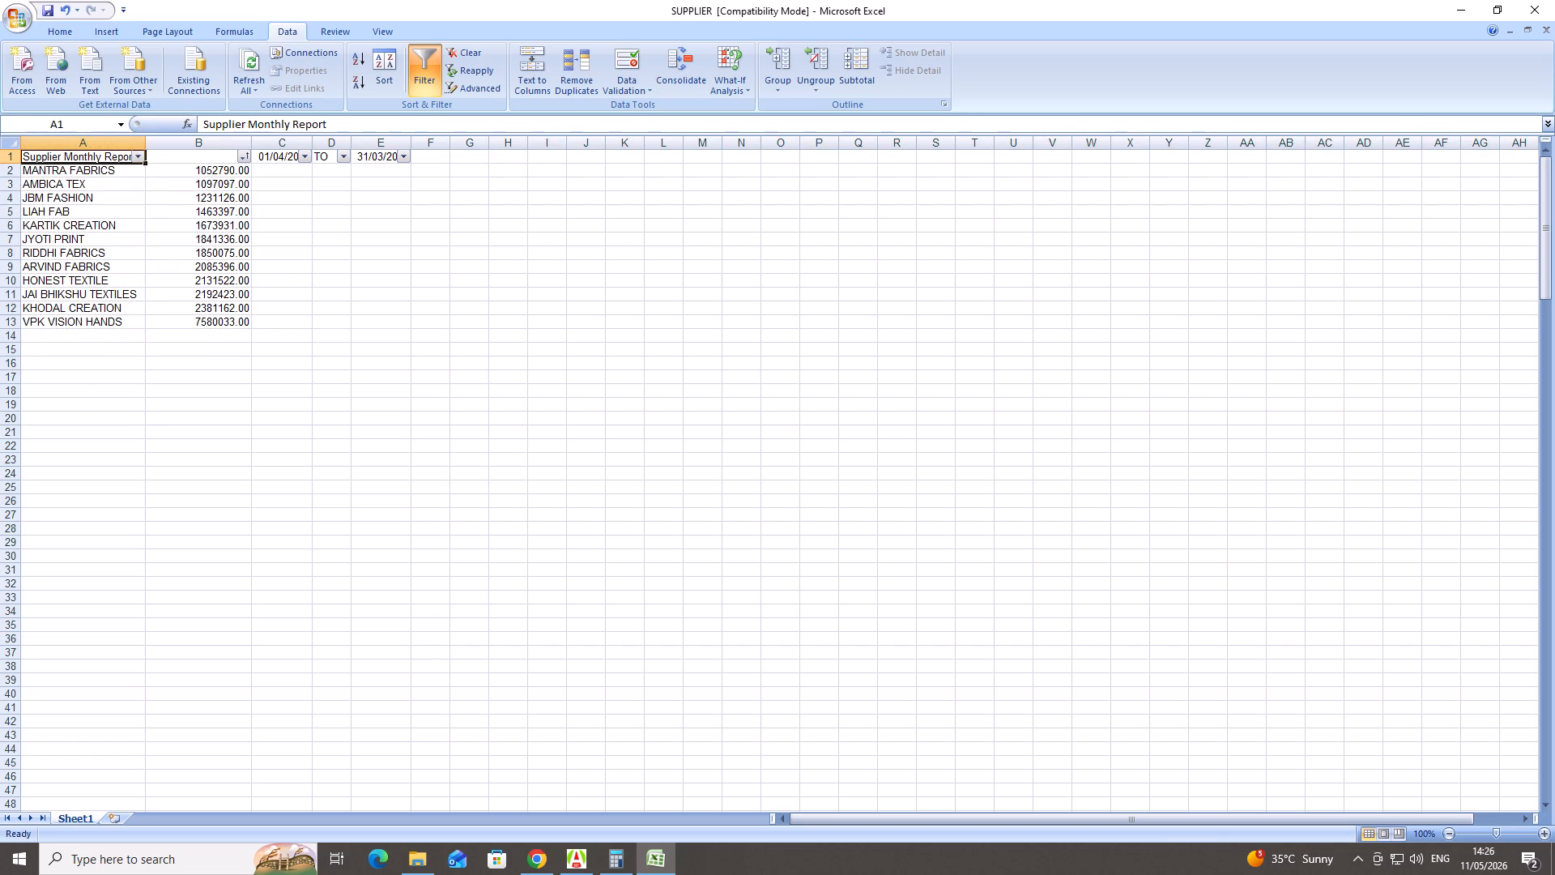
left_click_drag(132, 157, 60, 165)
left_click_drag(63, 159, 64, 159)
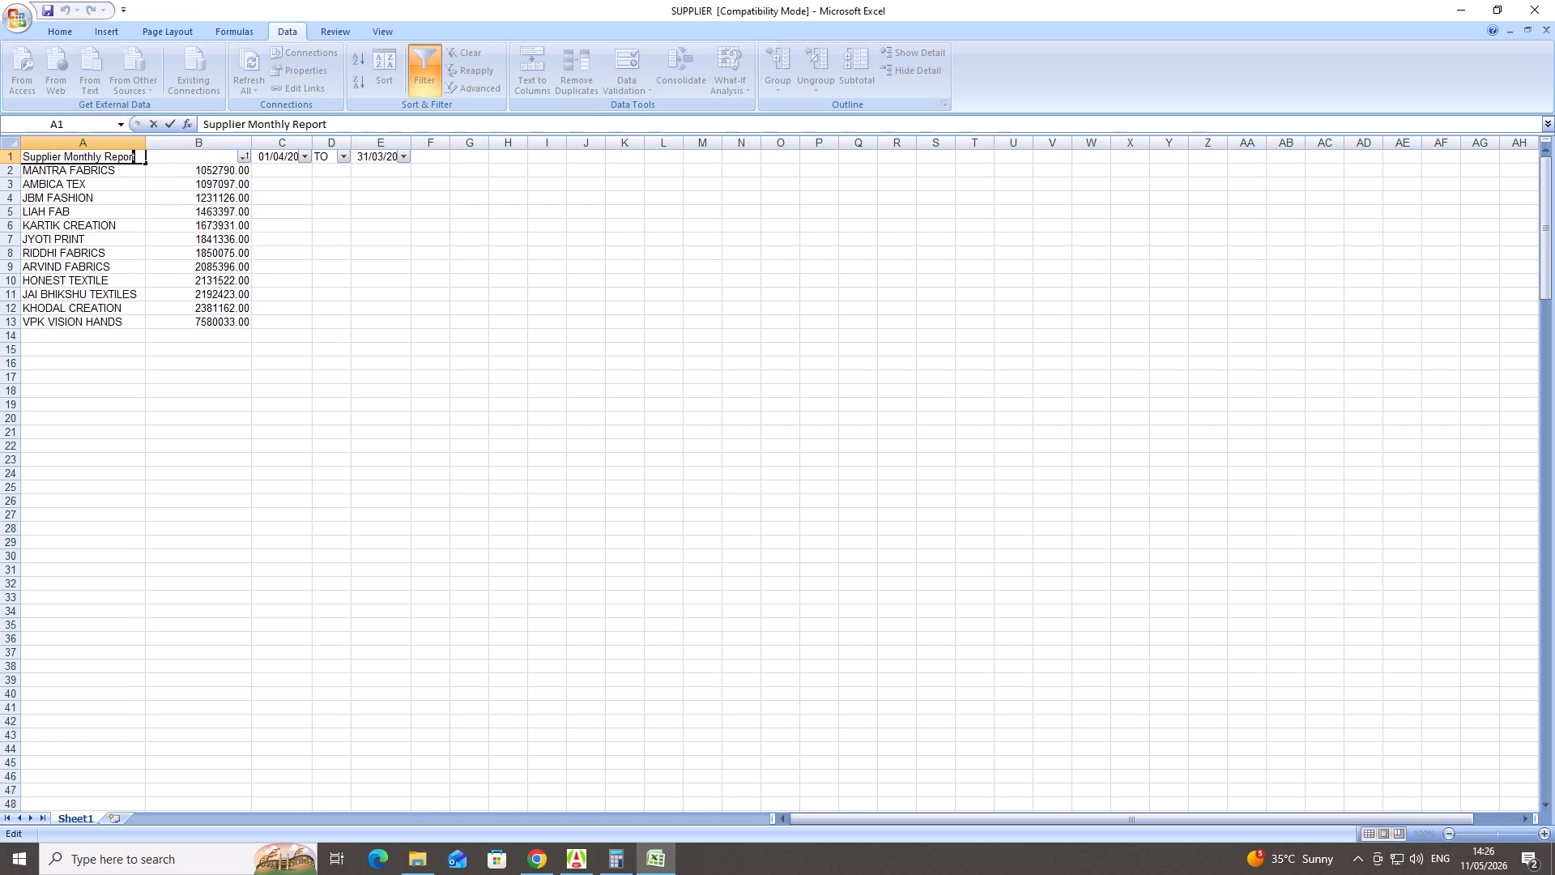
left_click_drag(64, 159, 141, 153)
key("BackSpace")
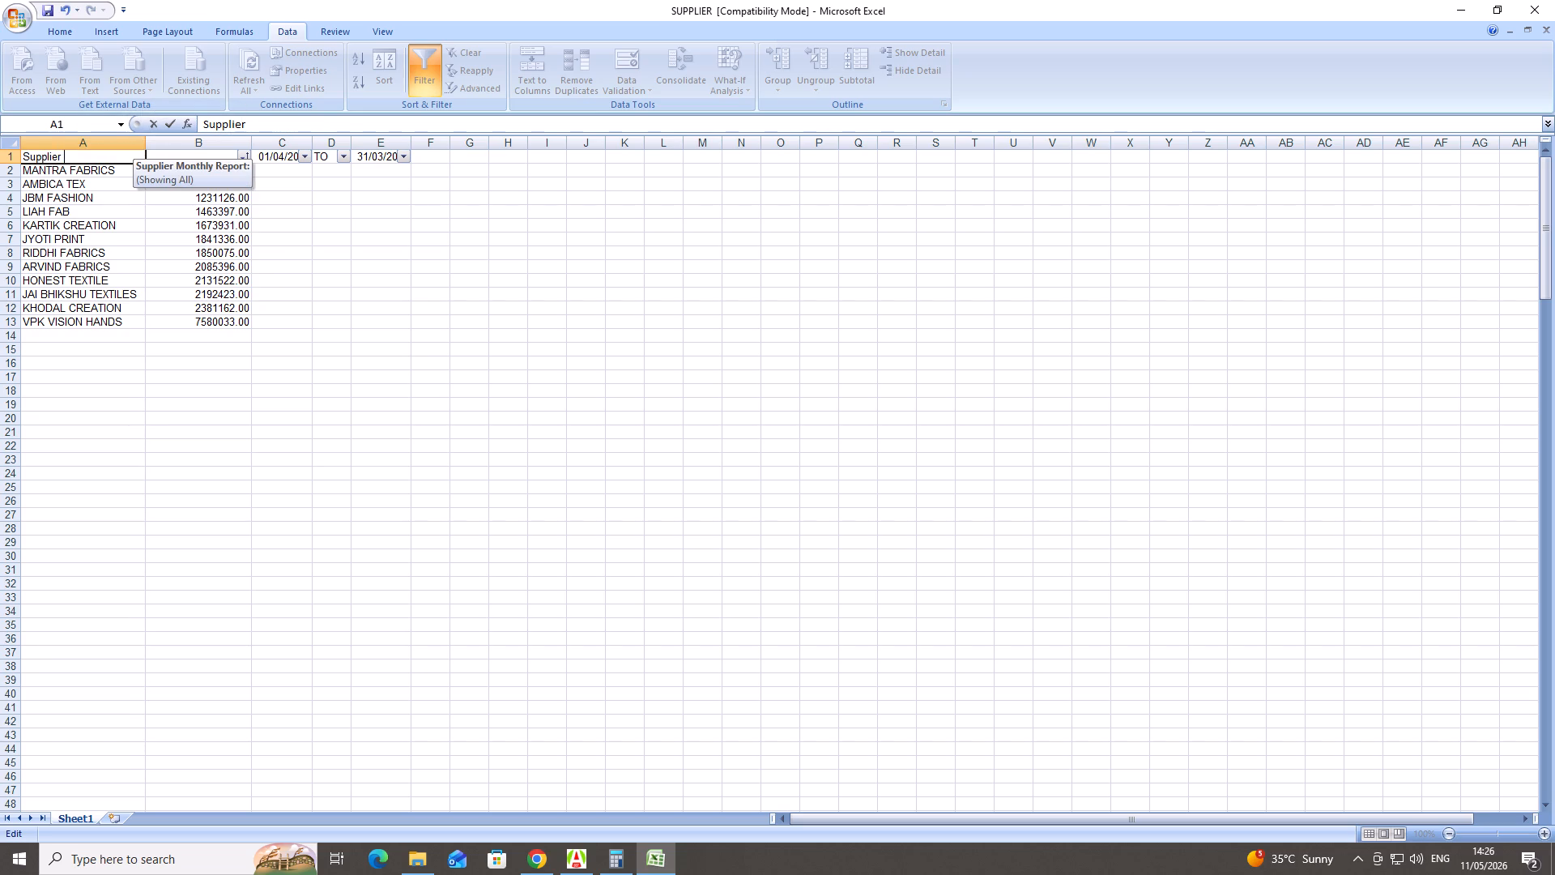
Enter the heading AMT in B1 above the supplier totals.
left_click(211, 161)
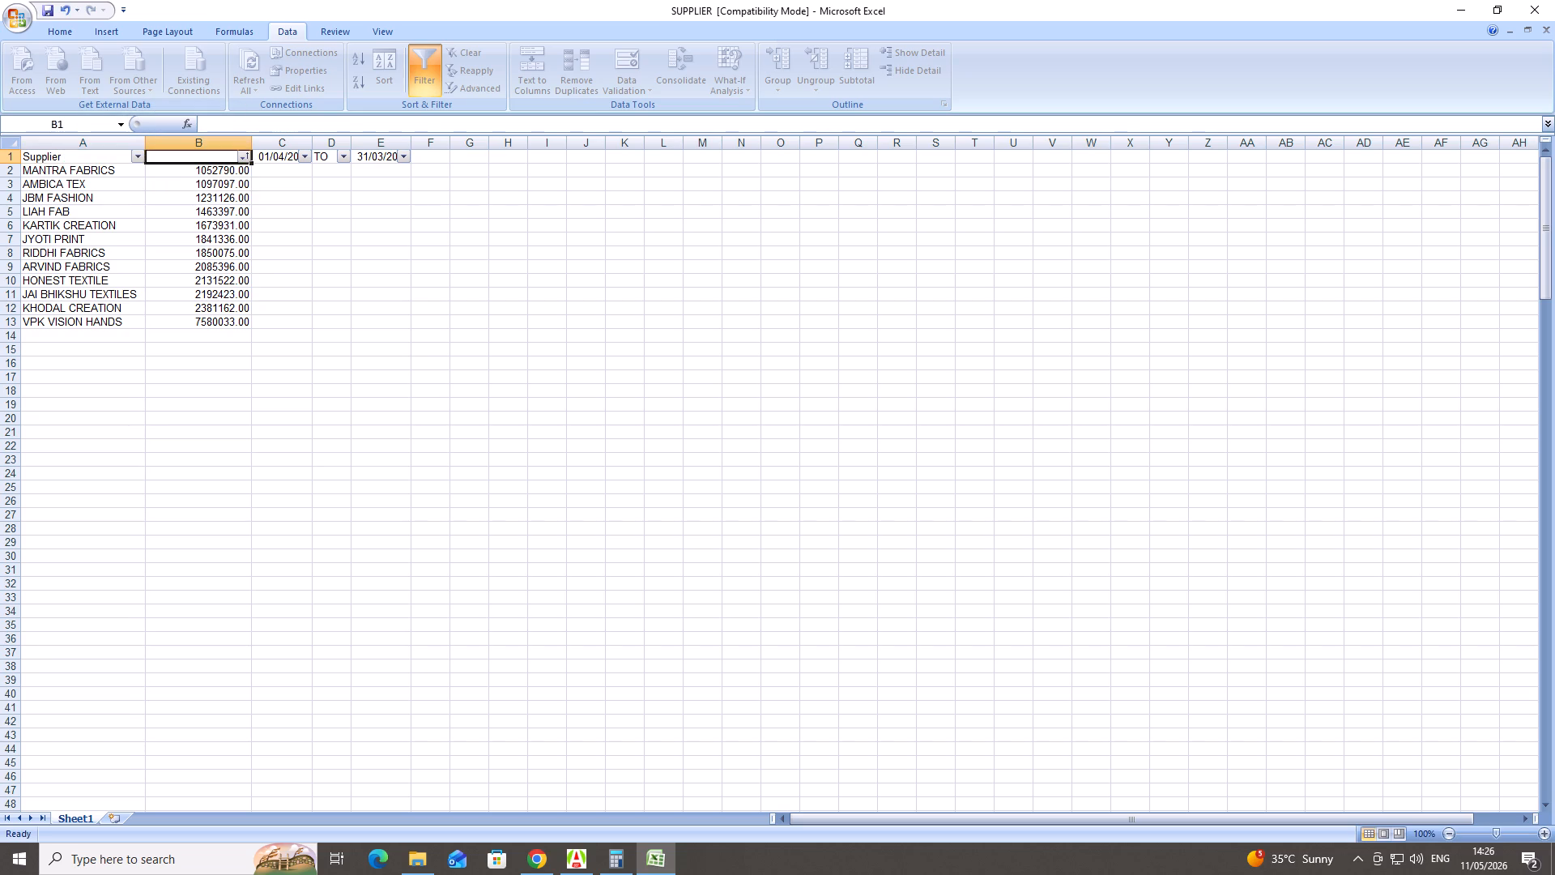
type("AMT")
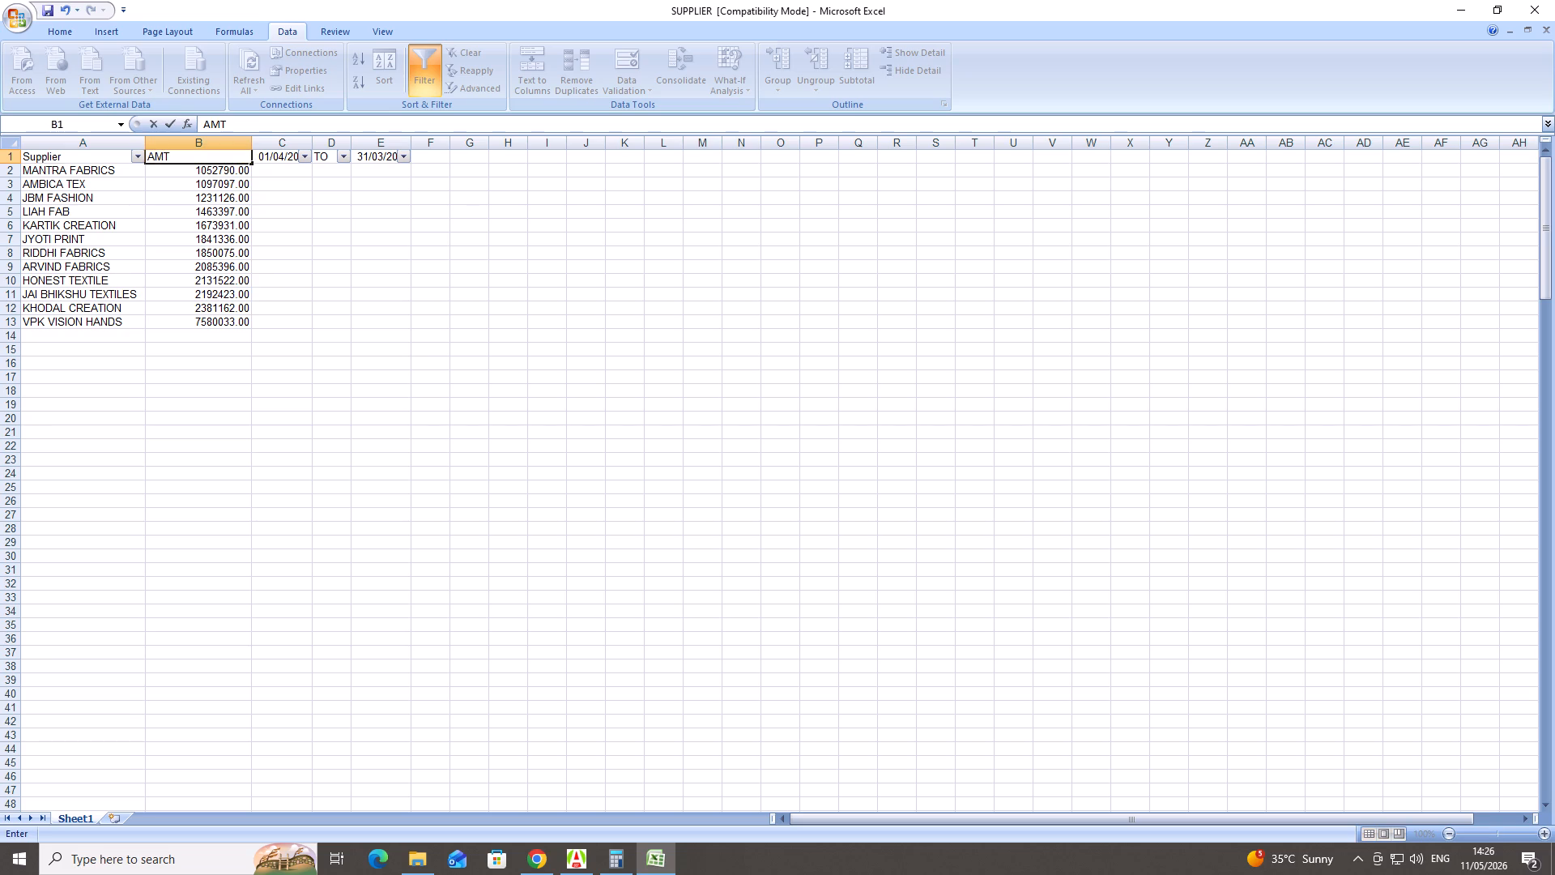
key("Return")
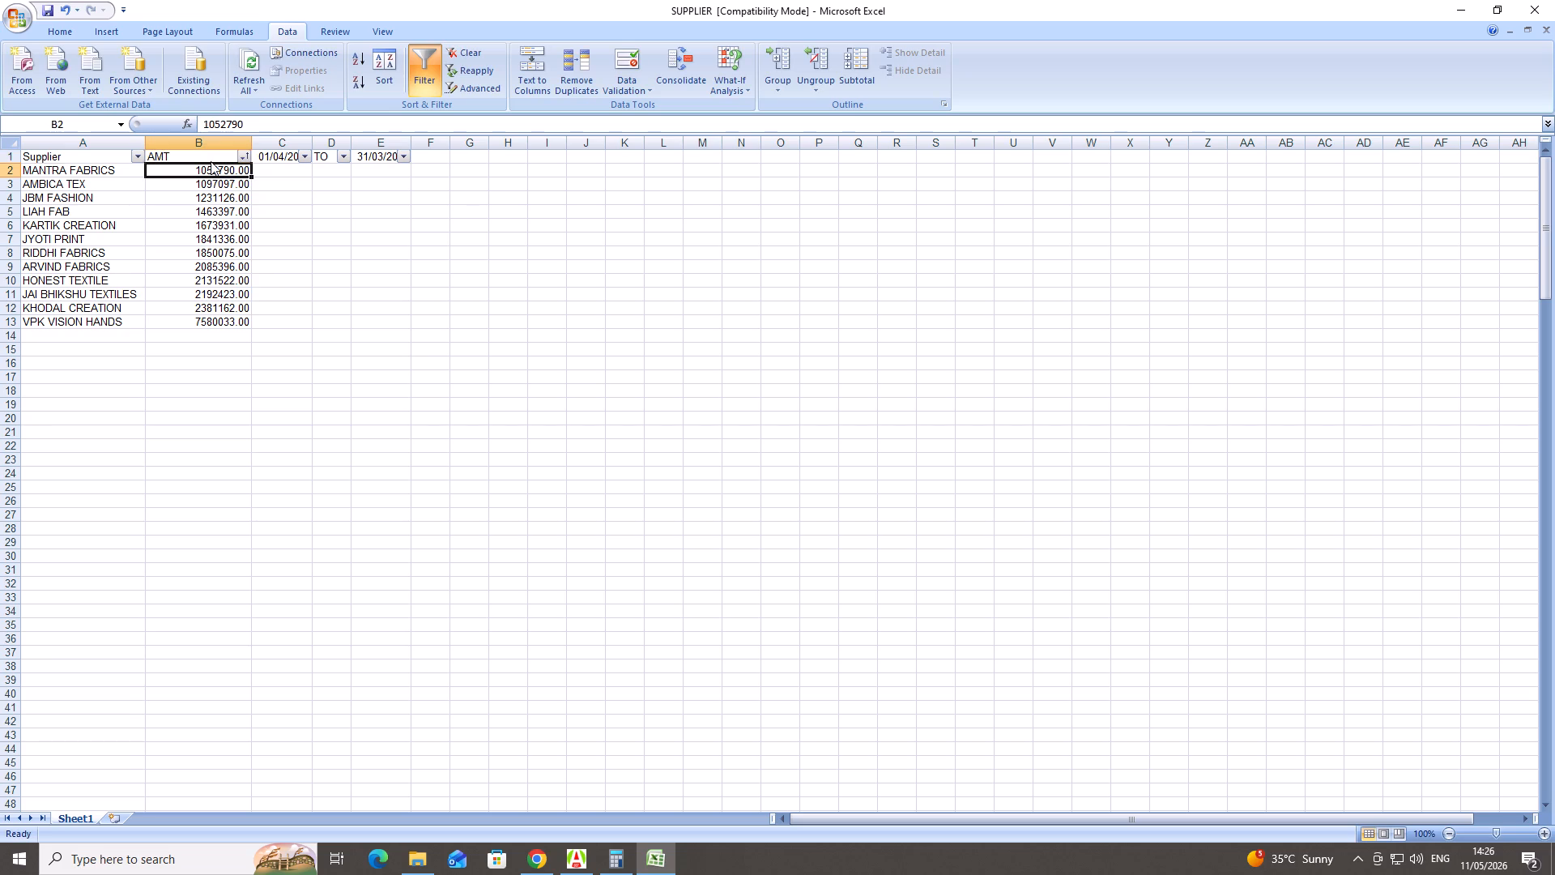
Save the SUPPLIER workbook and close it.
scroll(211, 161, "down", 1)
scroll(211, 177, "up", 4)
key("ctrl+s")
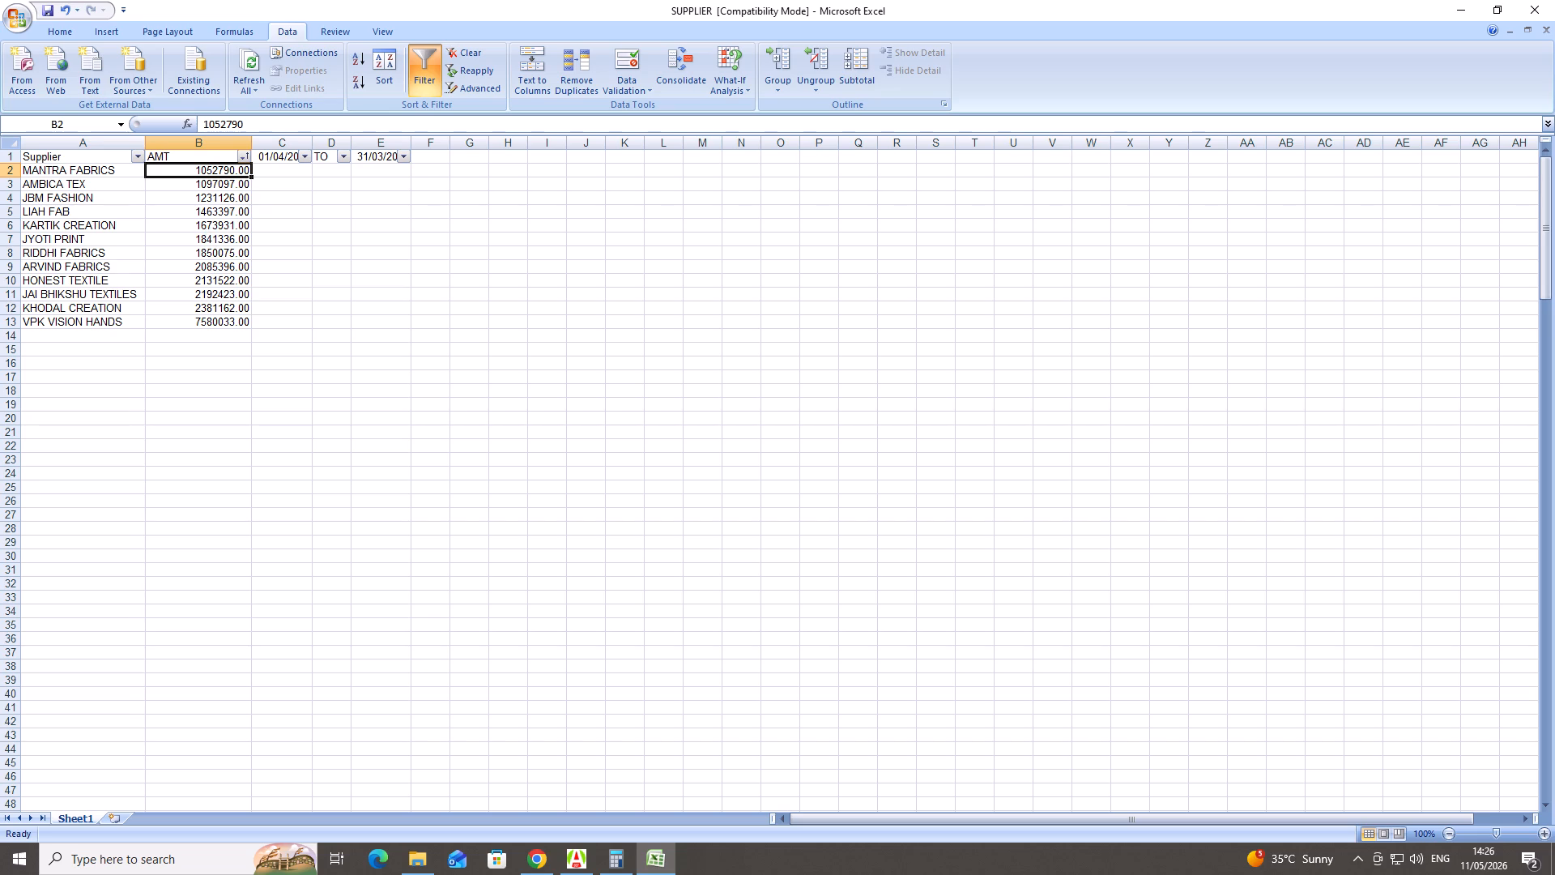
key("ctrl+s")
key("ctrl+s")
key("ctrl+s")
key("ctrl+s")
key("ctrl+s")
key("ctrl+s")
key("ctrl+s")
key("ctrl+s")
key("ctrl+s")
key("ctrl+s")
key("ctrl+s")
key("ctrl+s")
key("ctrl+s")
left_click(1525, 0)
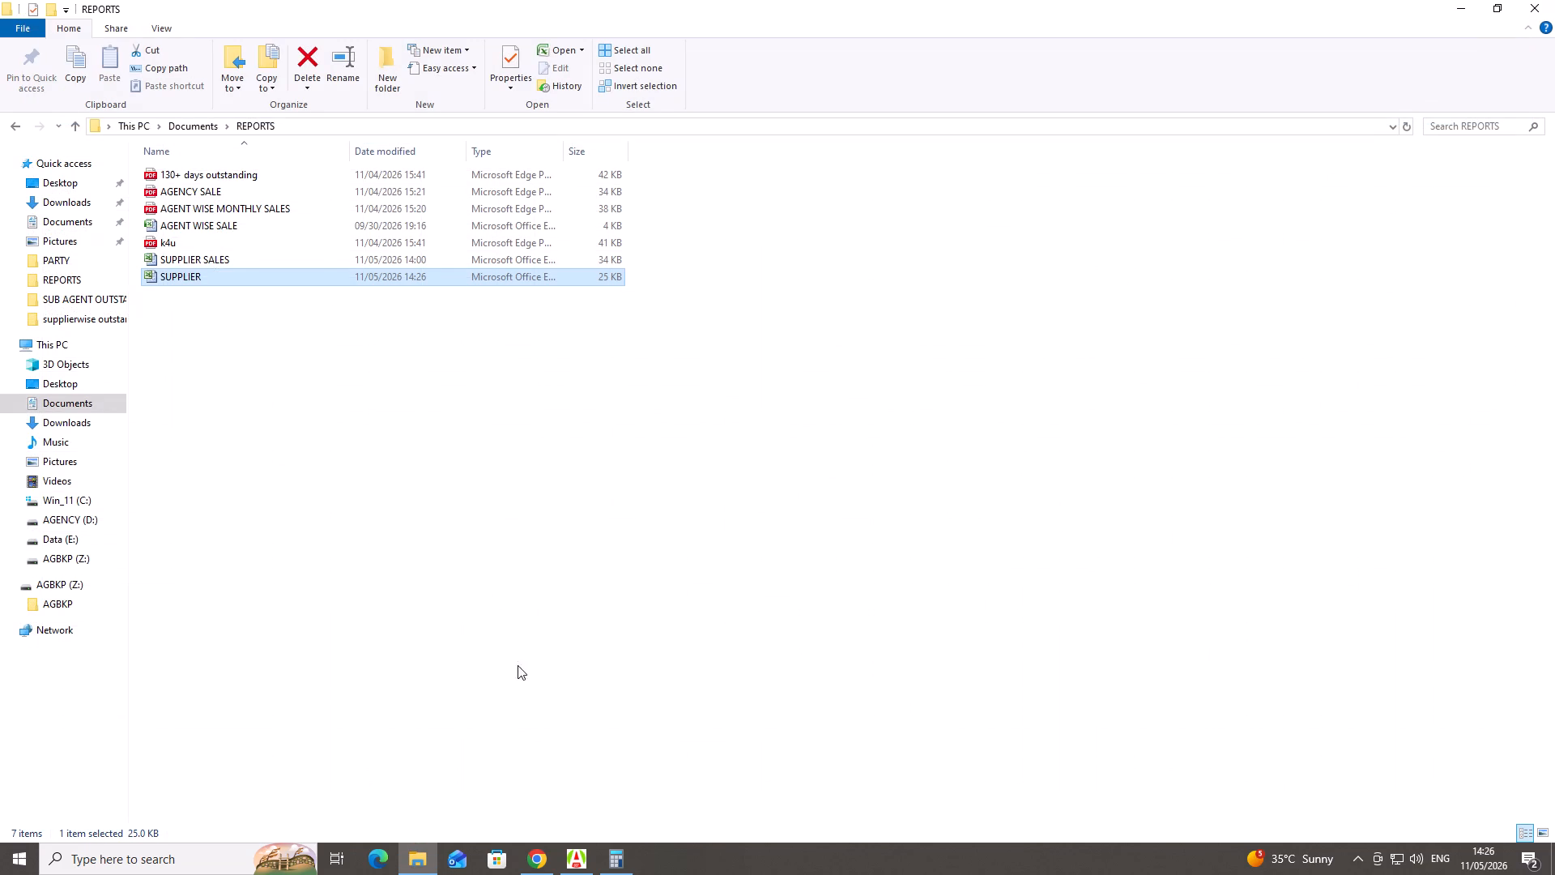
Switch to the AGENCY 007 software and log out of SHALIMAR AGENCY 2026-2027.
left_click(580, 868)
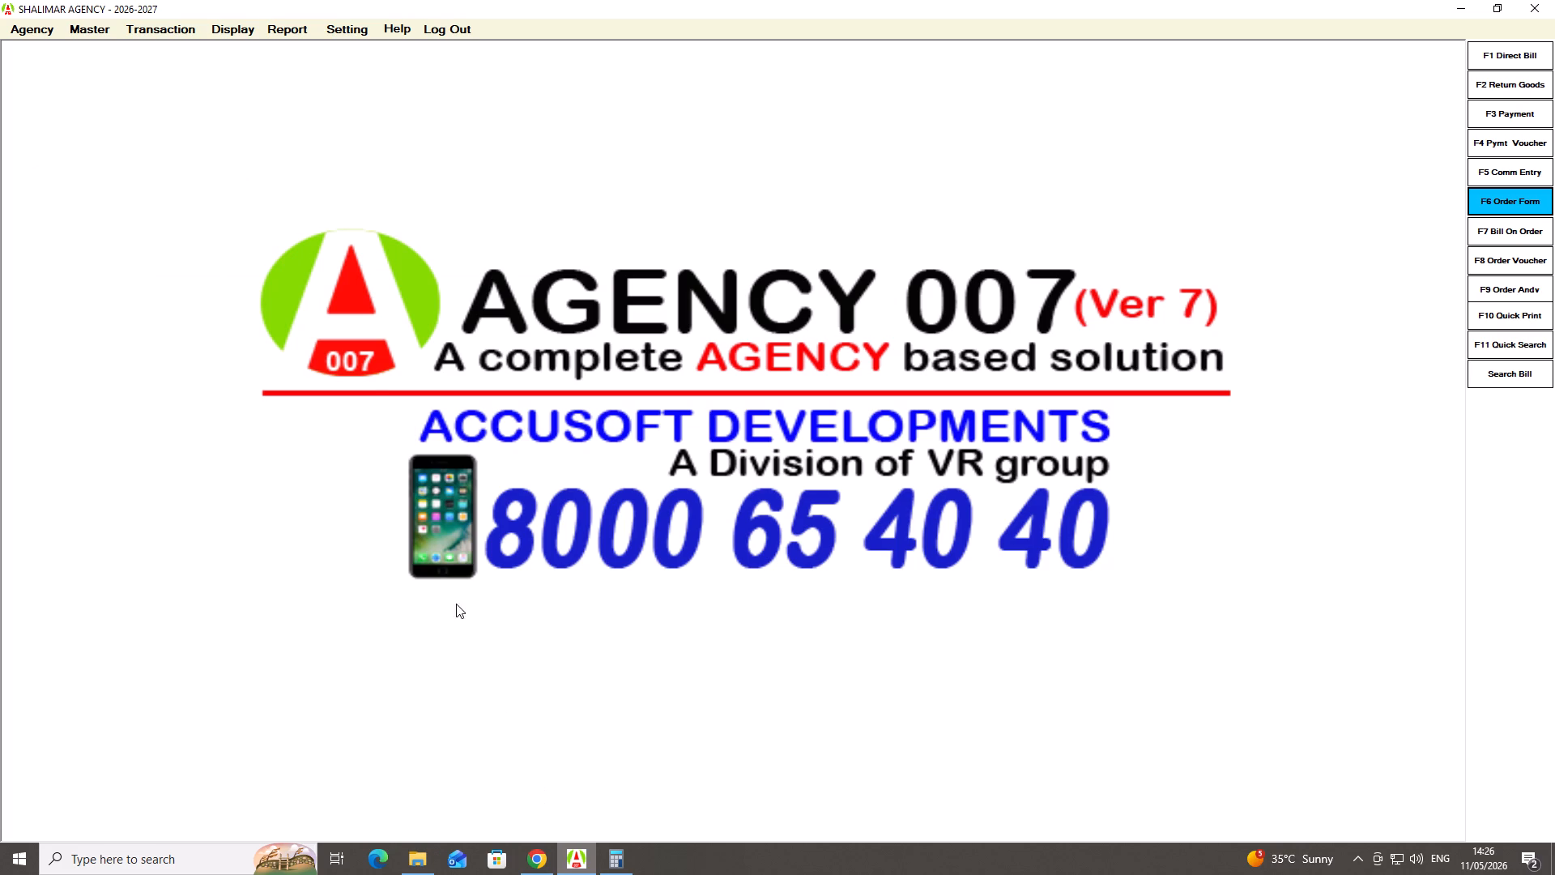
left_click(278, 36)
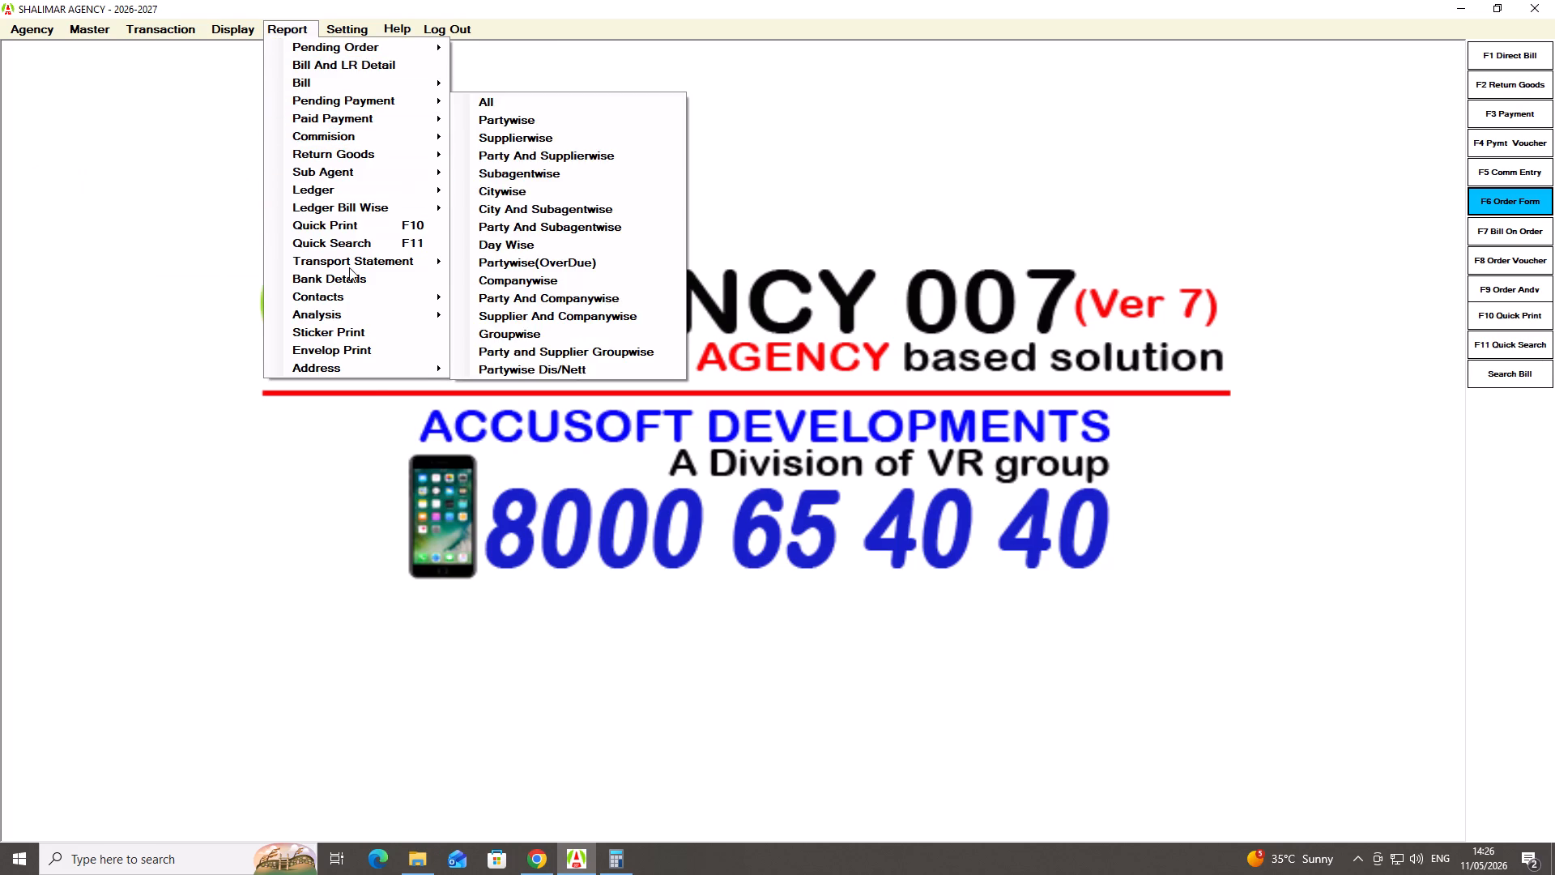
left_click(603, 25)
left_click(423, 19)
left_click(439, 29)
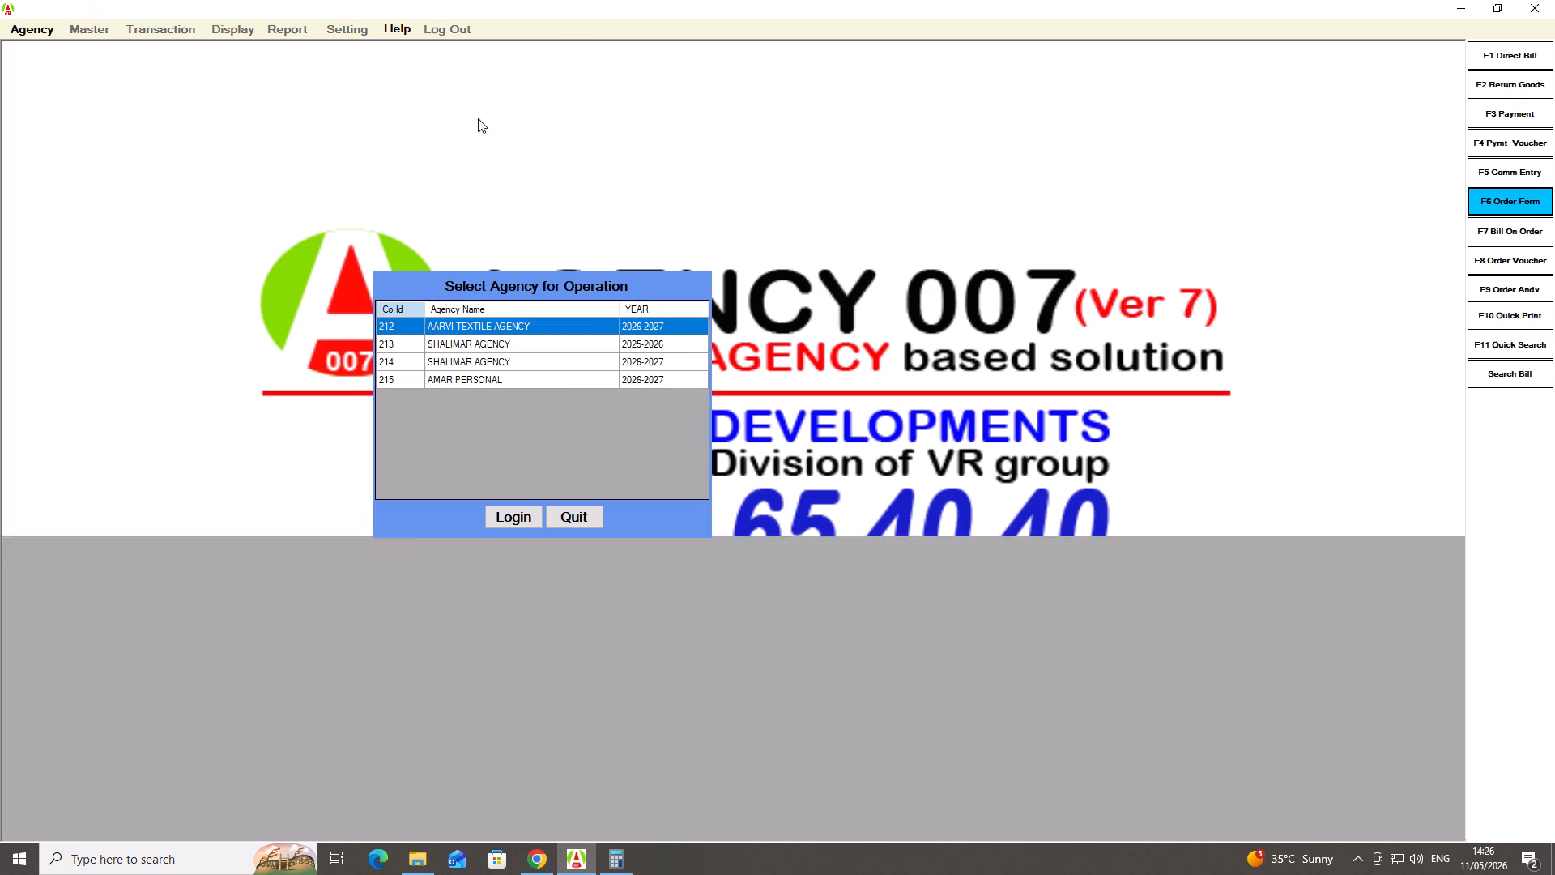
Choose AARVI TEXTILE AGENCY 2026-2027 as the agency and log in with the user name AARVI.
left_click(518, 523)
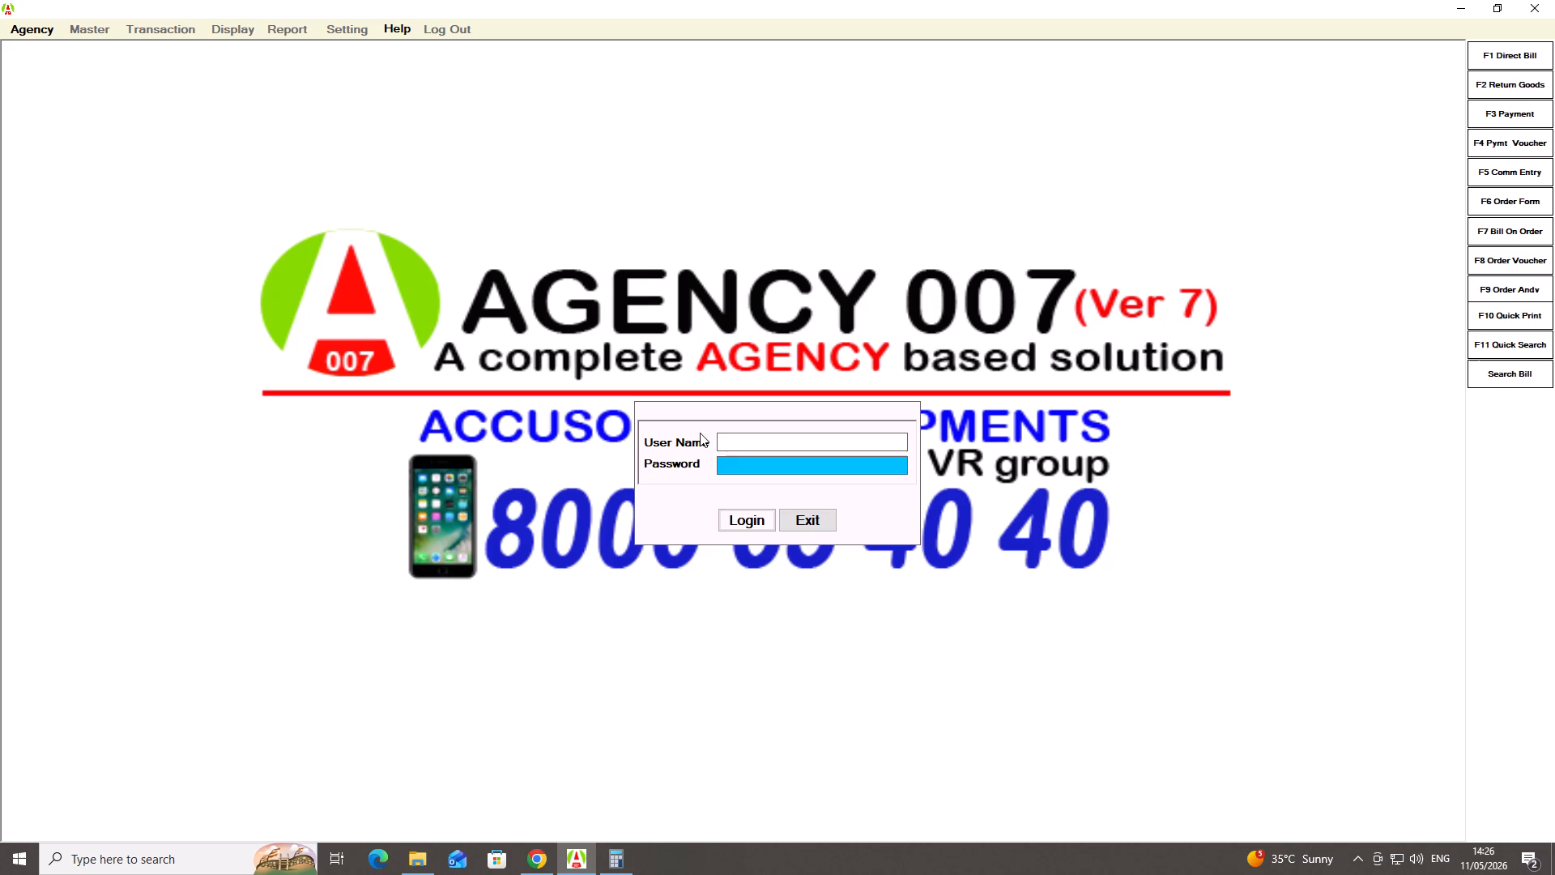
left_click(722, 433)
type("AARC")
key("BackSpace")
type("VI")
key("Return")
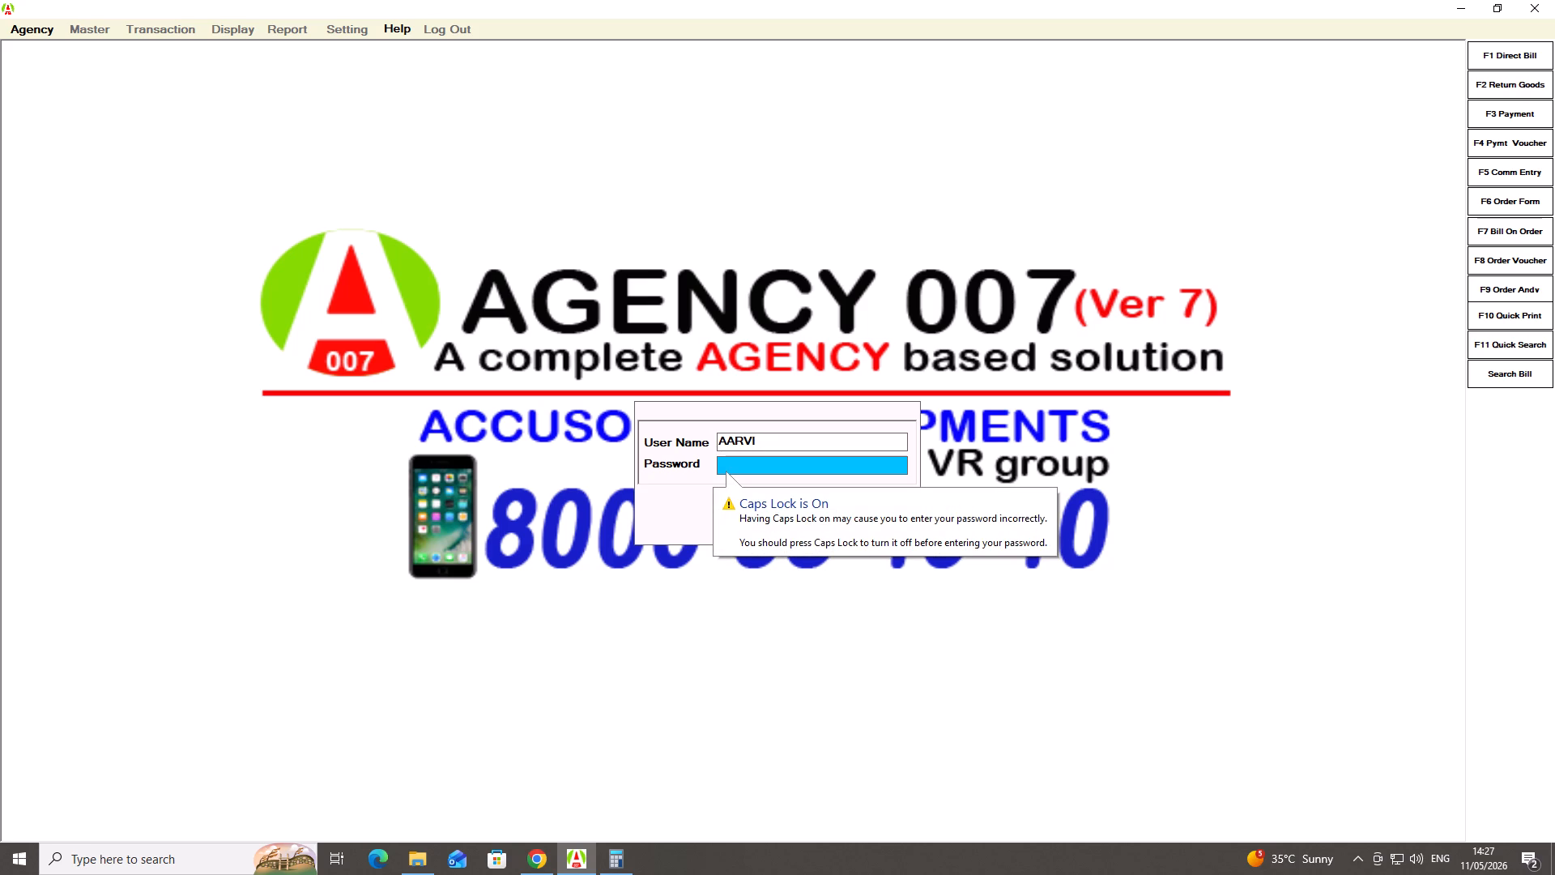
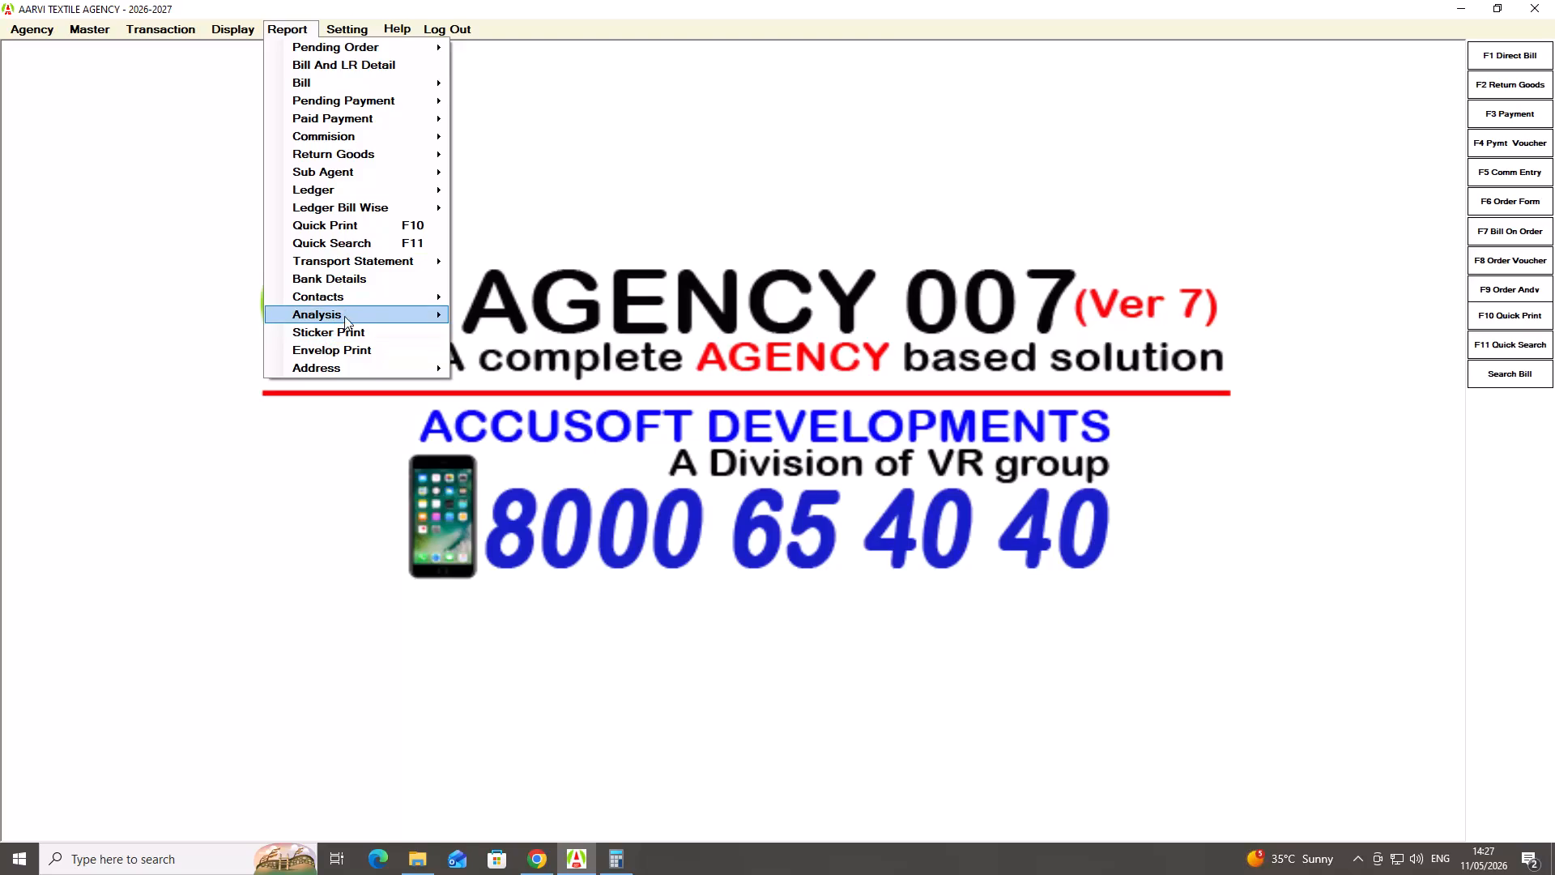
Preview the Monthly Sales analysis report for 01/04/2026 to 31/03/2027, and close it.
left_click(346, 312, "shift")
left_click(570, 321, "shift")
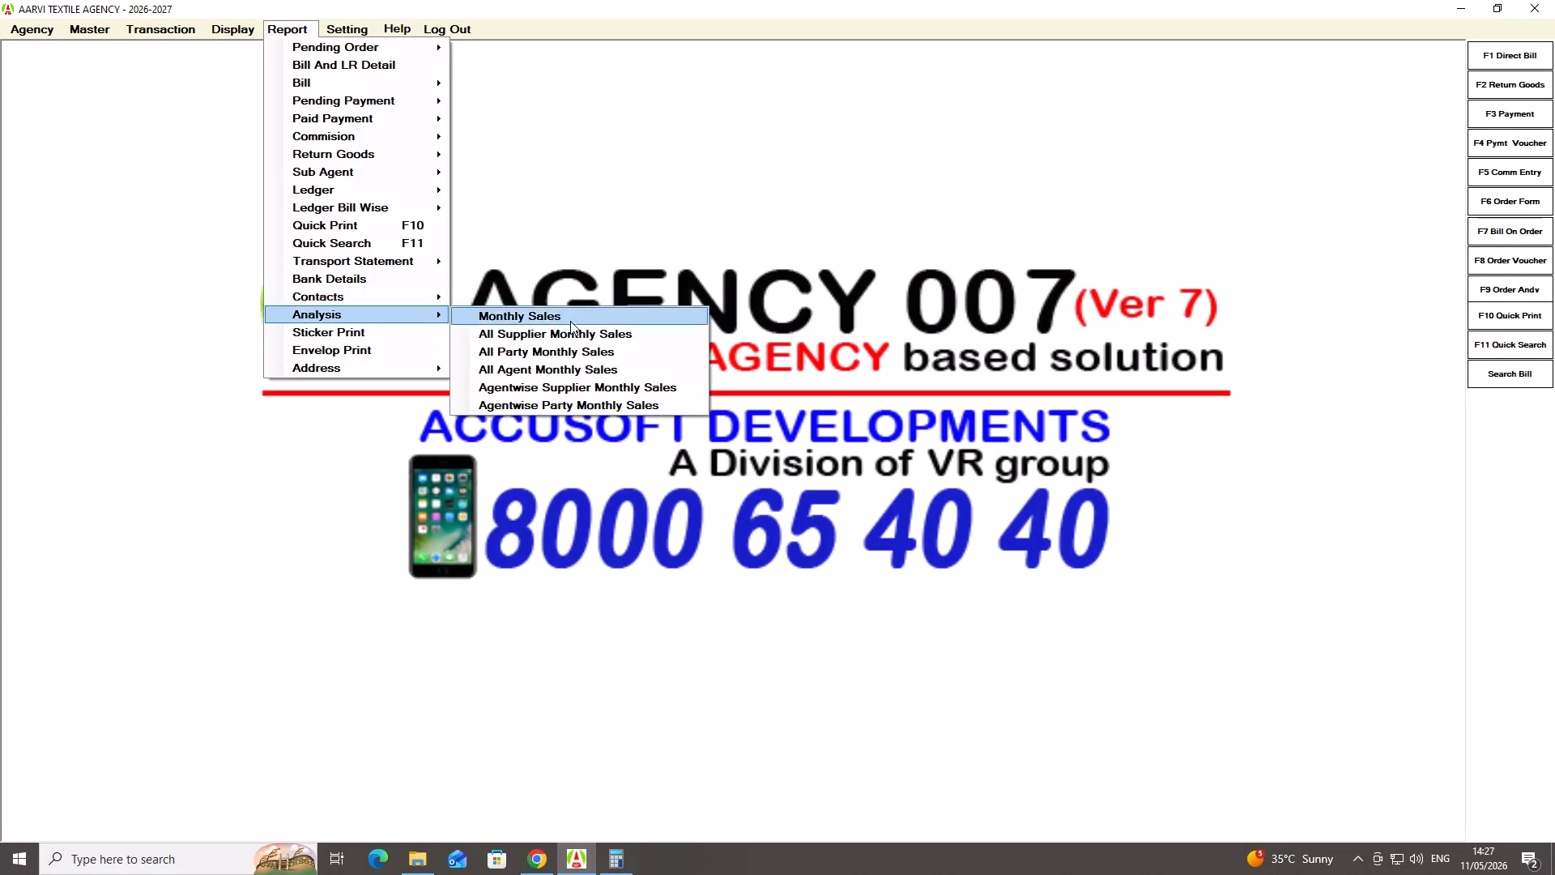
left_click(557, 99, "shift")
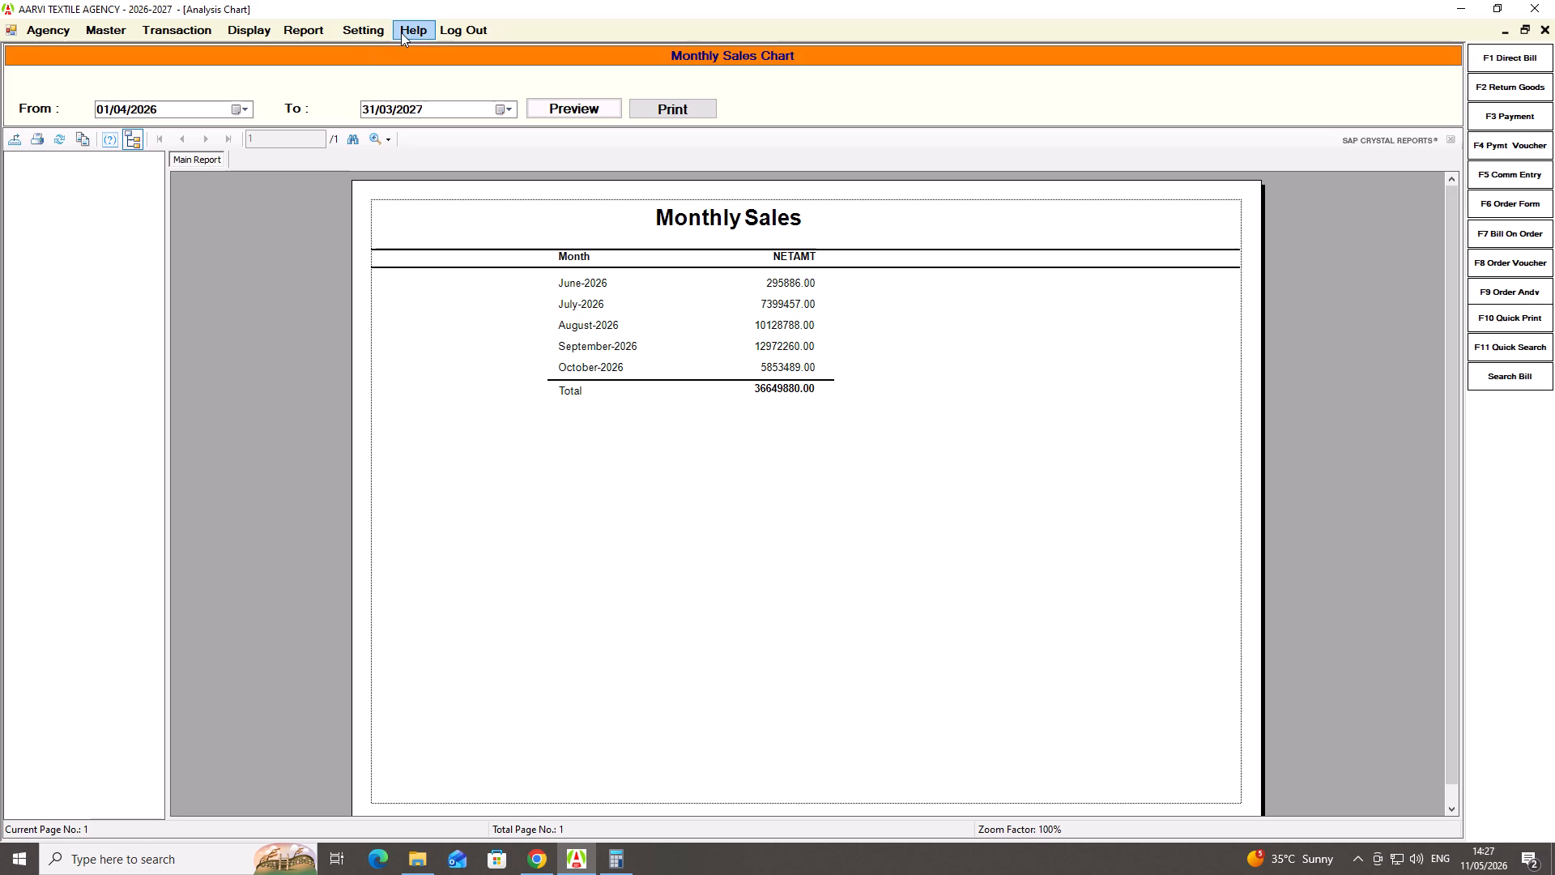
key("Escape")
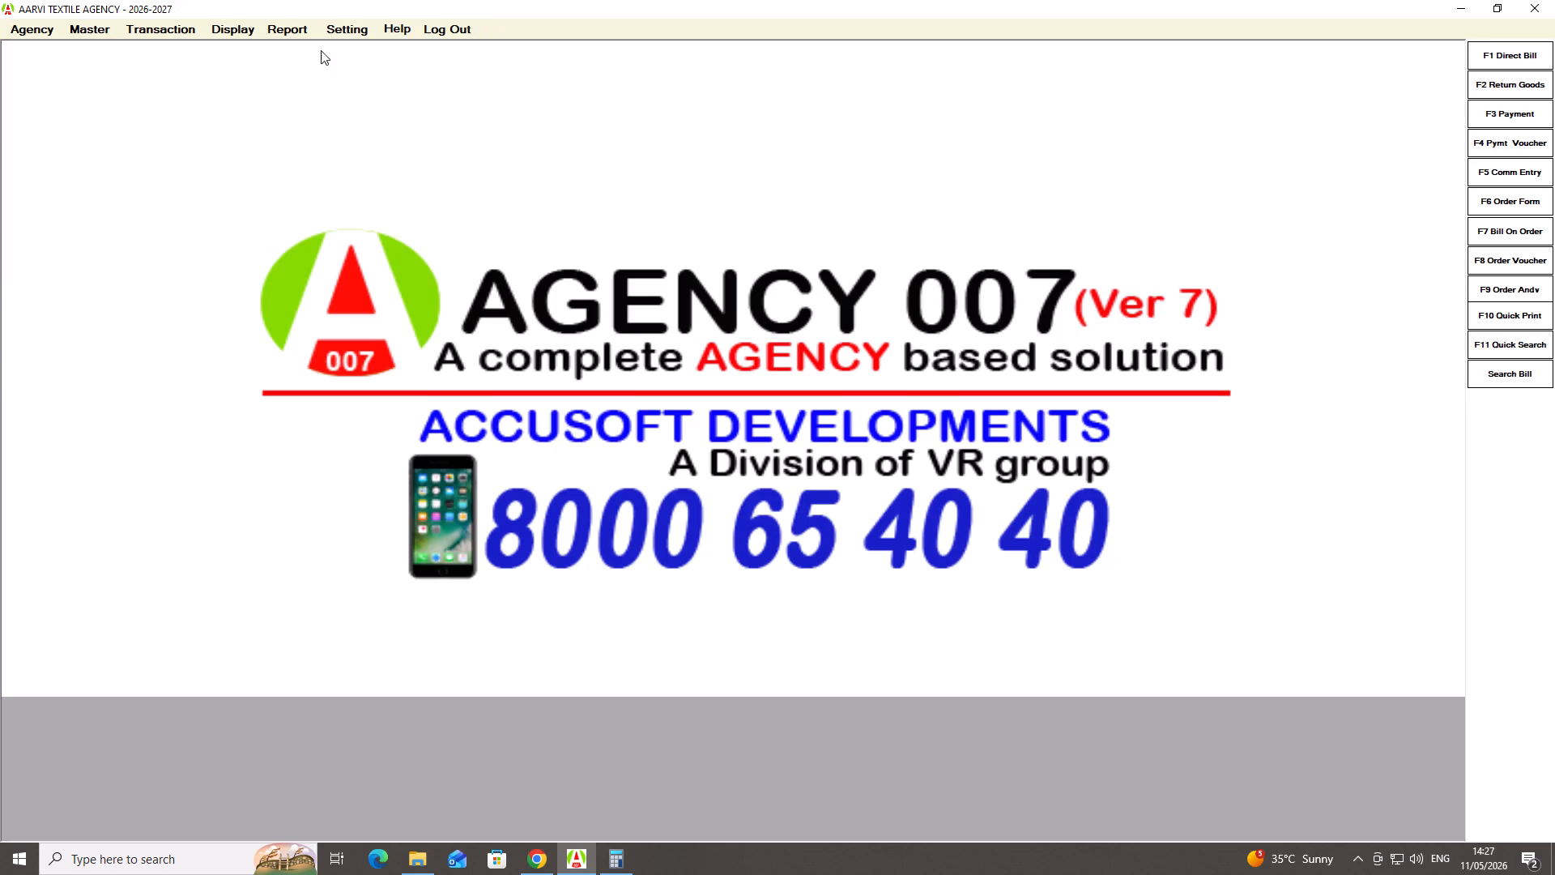
Preview the All Supplier Monthly Sales analysis report for 01/04/2026 to 31/03/2027.
left_click(283, 34, "shift")
left_click(366, 320, "shift")
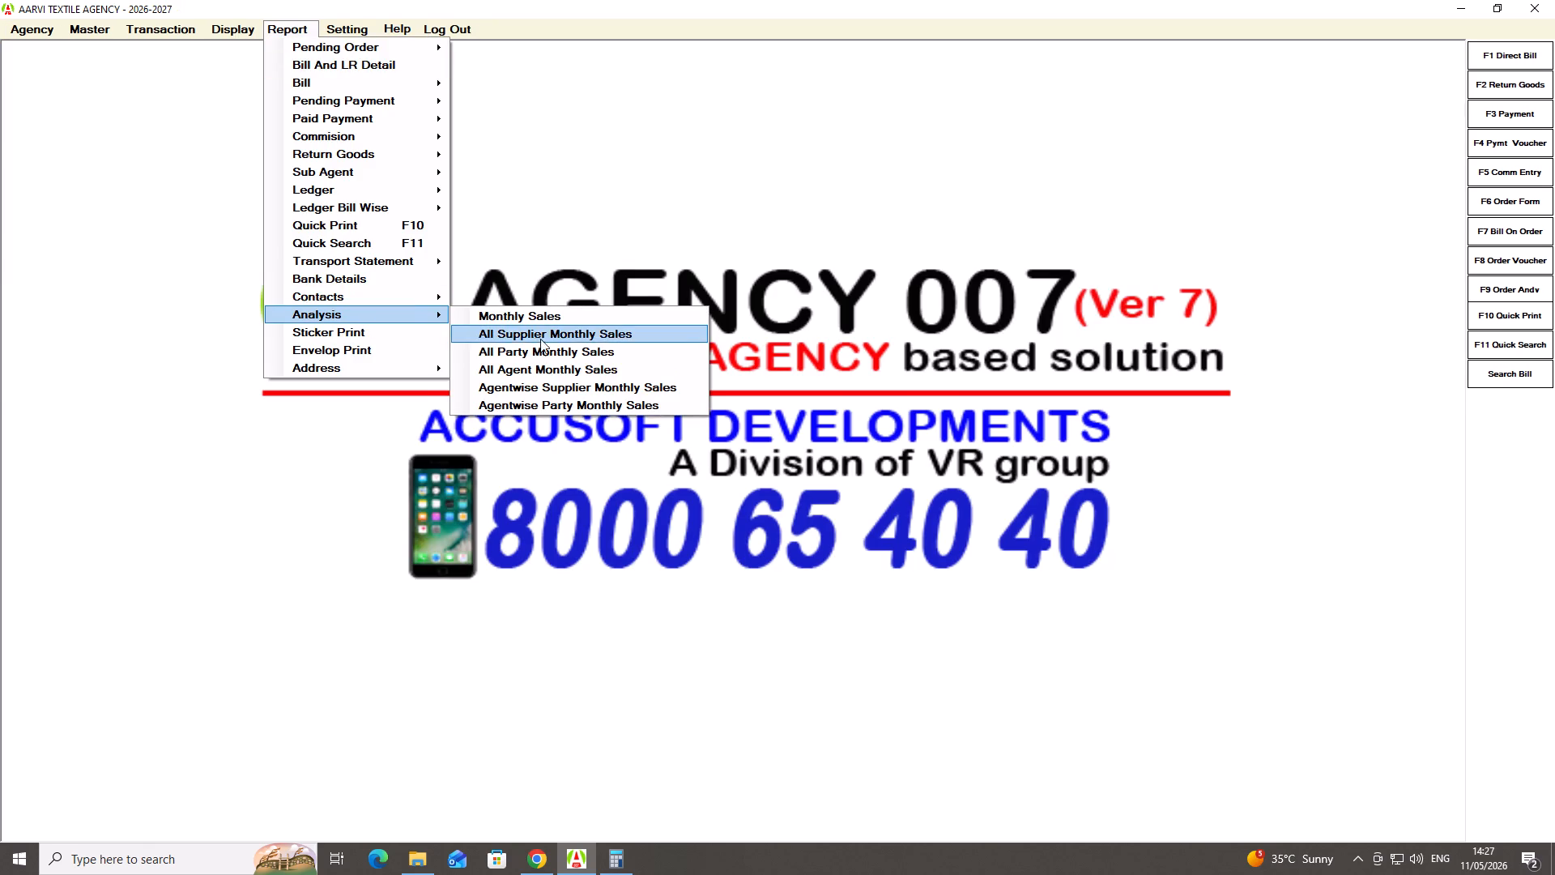
left_click(566, 337, "shift")
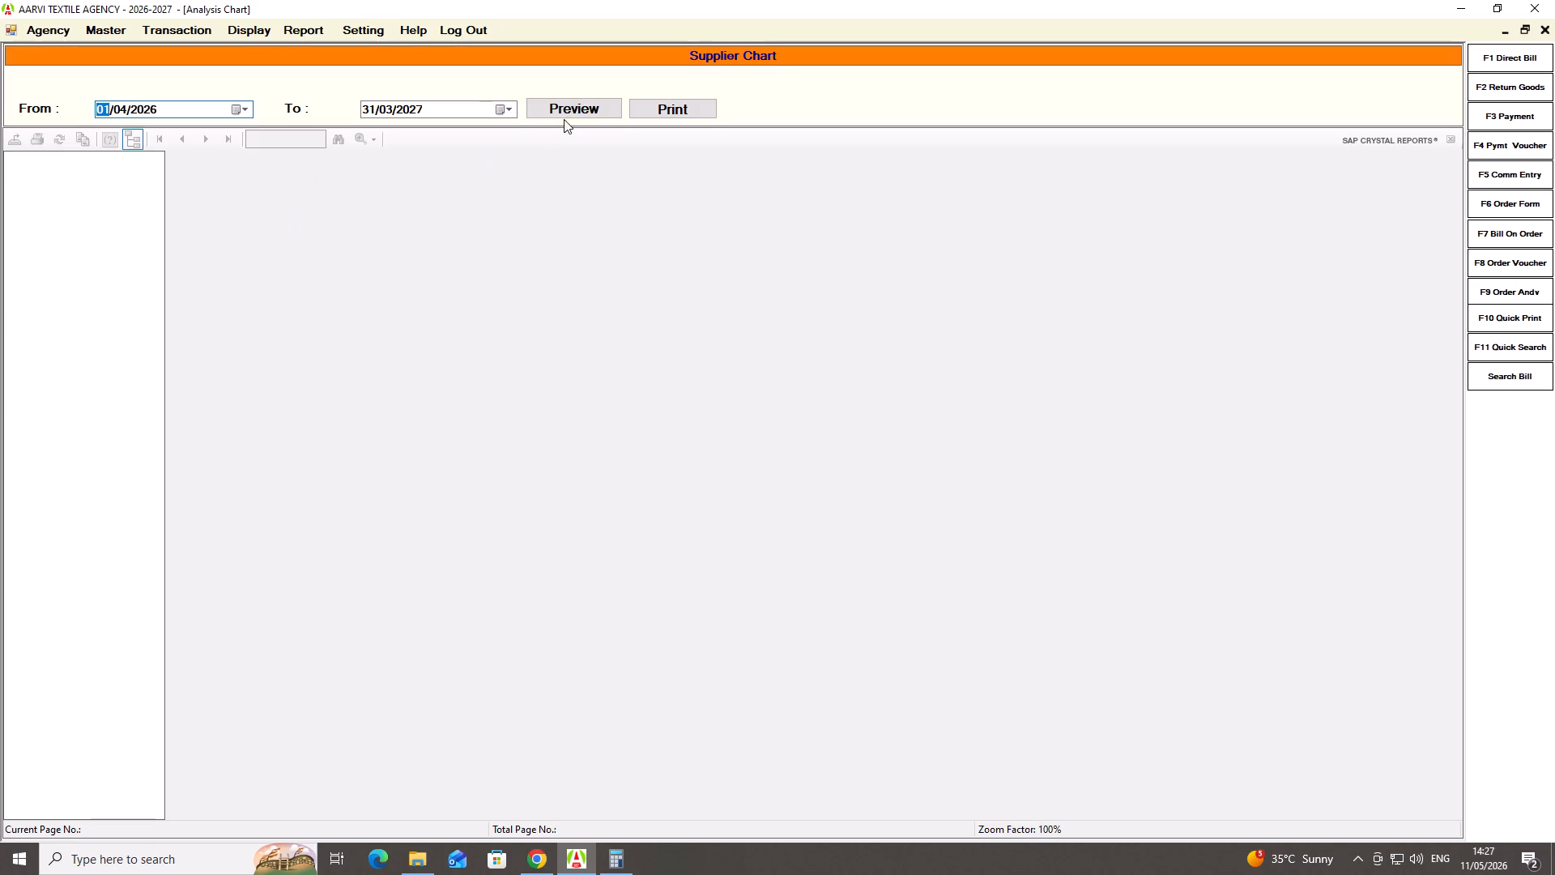
left_click(568, 110, "shift")
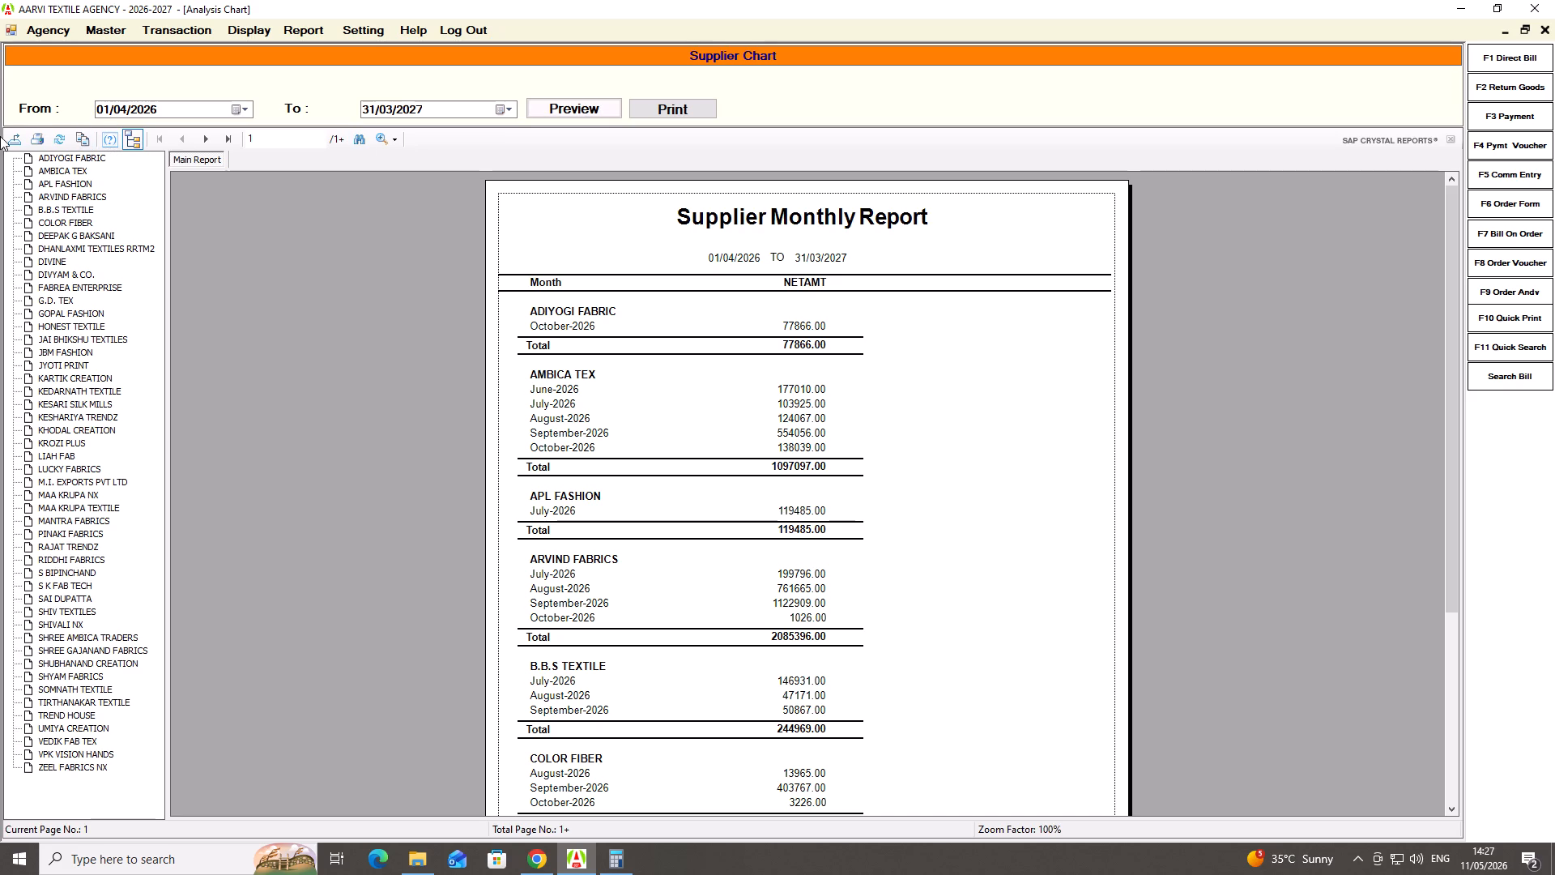
Export the supplier report to the REPORTS folder as a Microsoft Excel (XLS) Data-Only file named S.
left_click(8, 141, "shift")
left_click(170, 391, "shift")
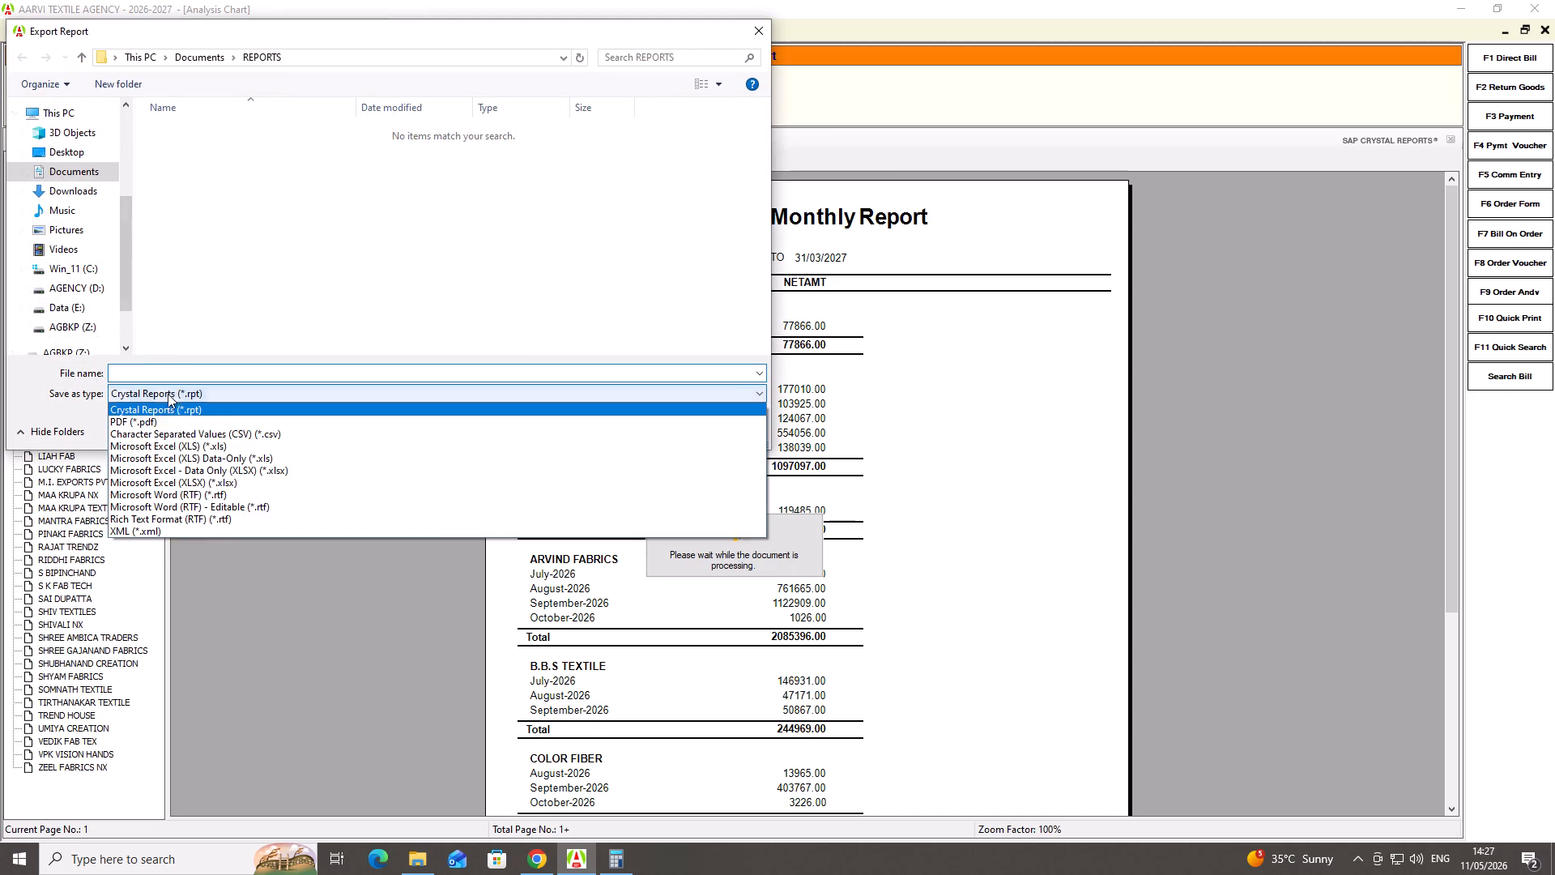
left_click(181, 458, "shift")
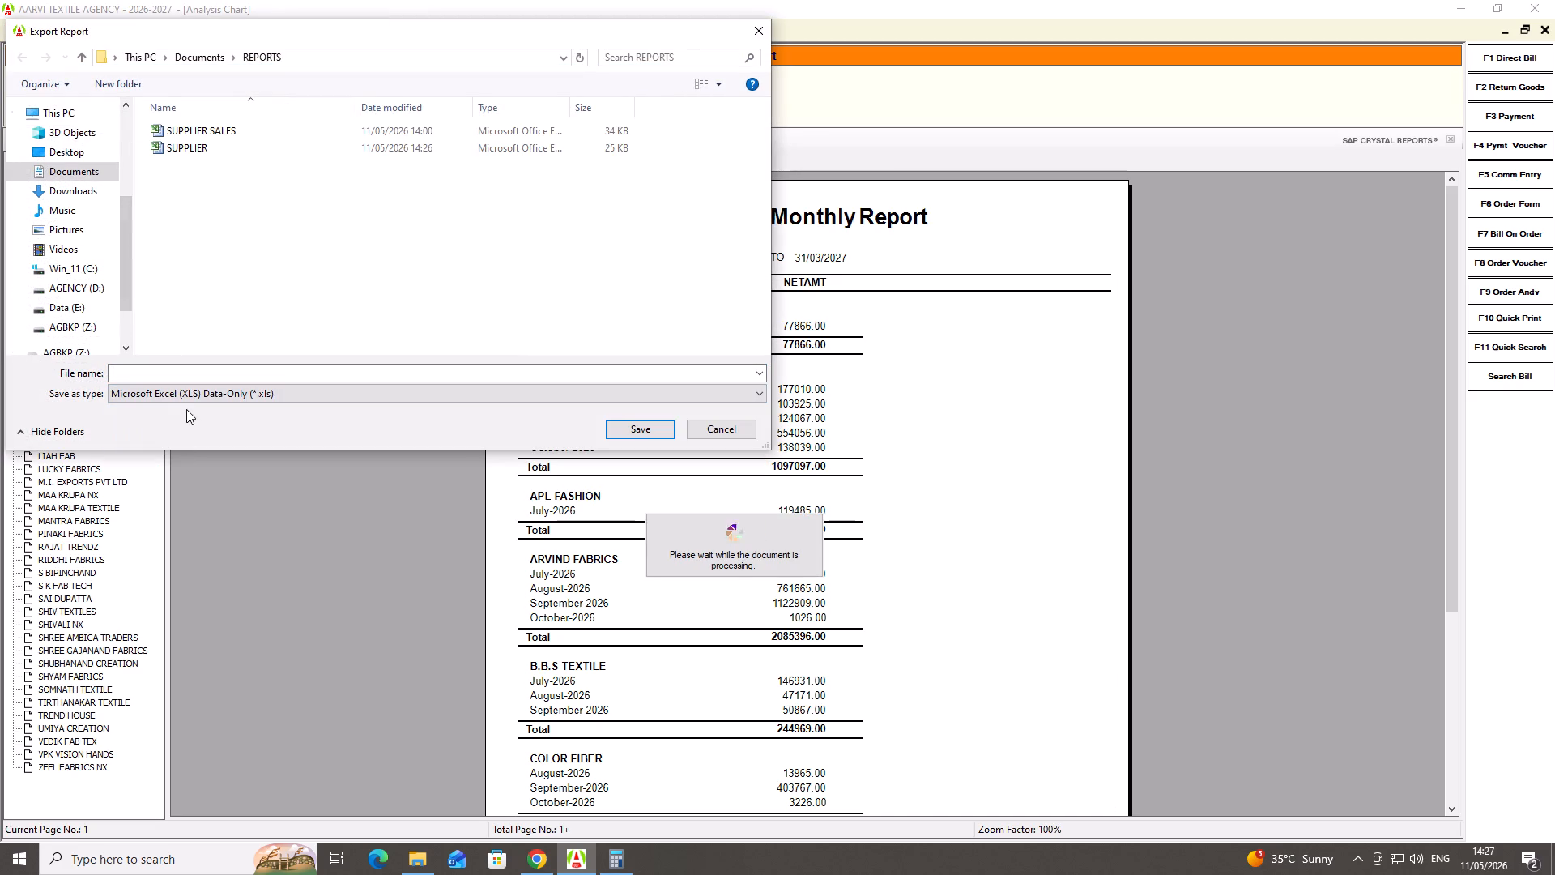
left_click(182, 372, "shift")
key("s")
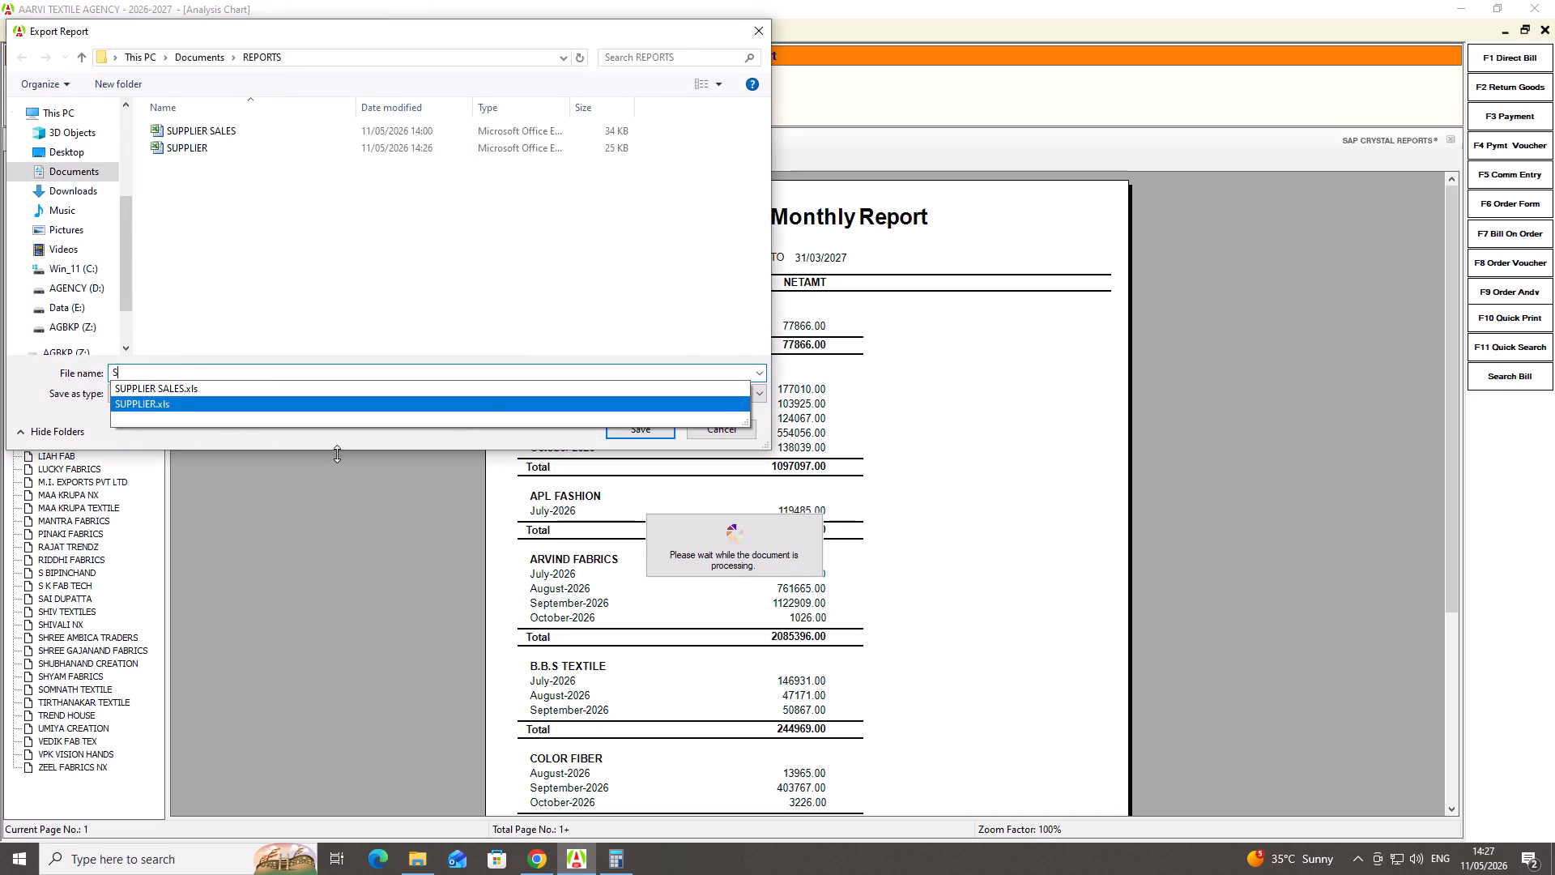
left_click(542, 518, "shift")
left_click(619, 428, "shift")
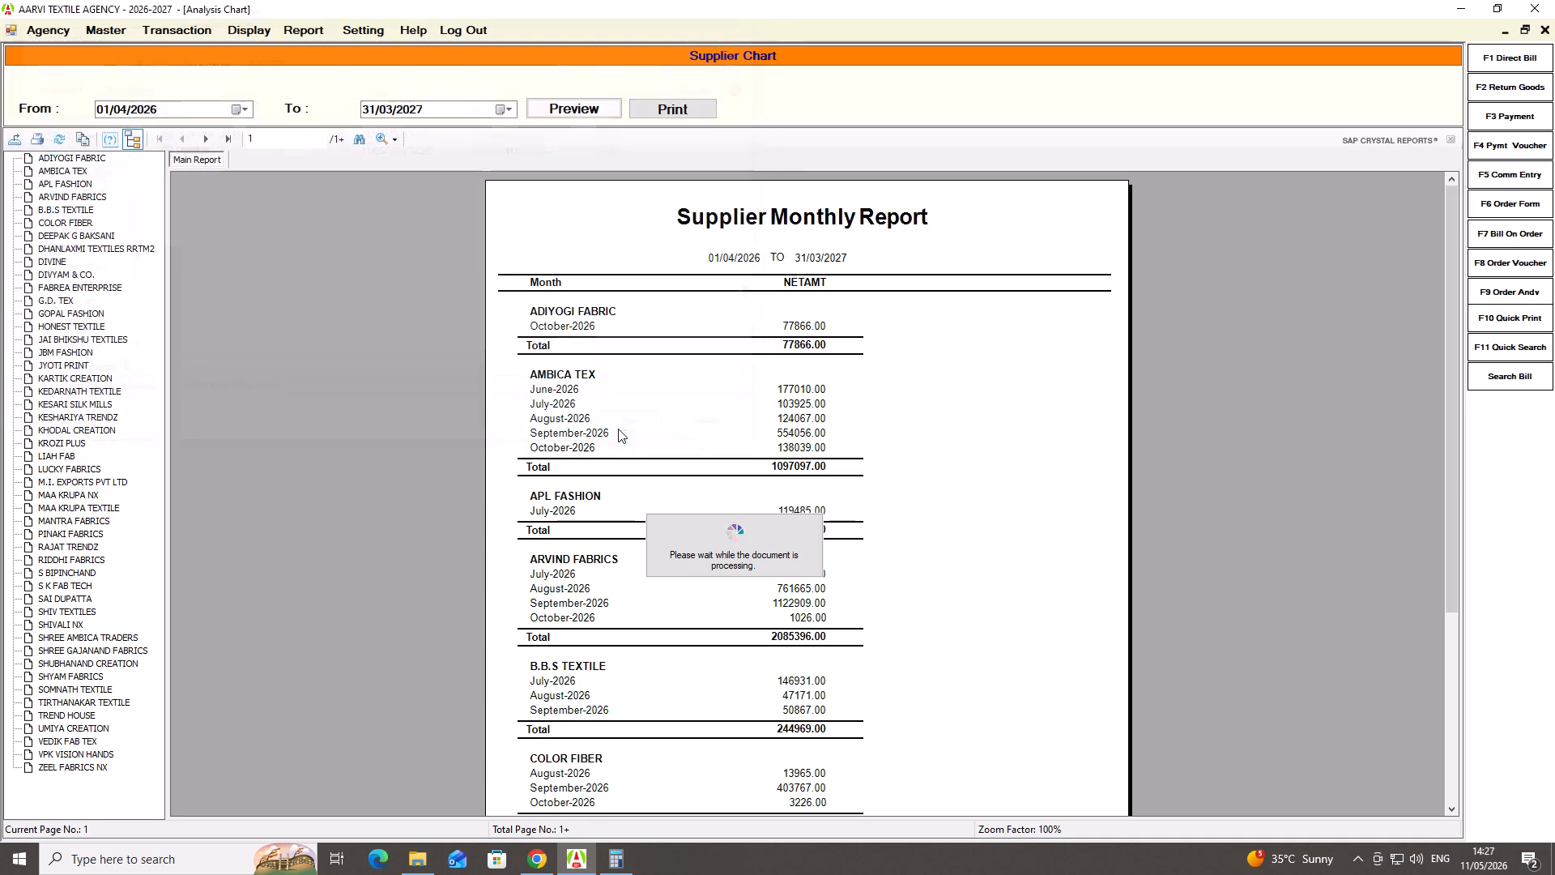
left_click(795, 489, "shift")
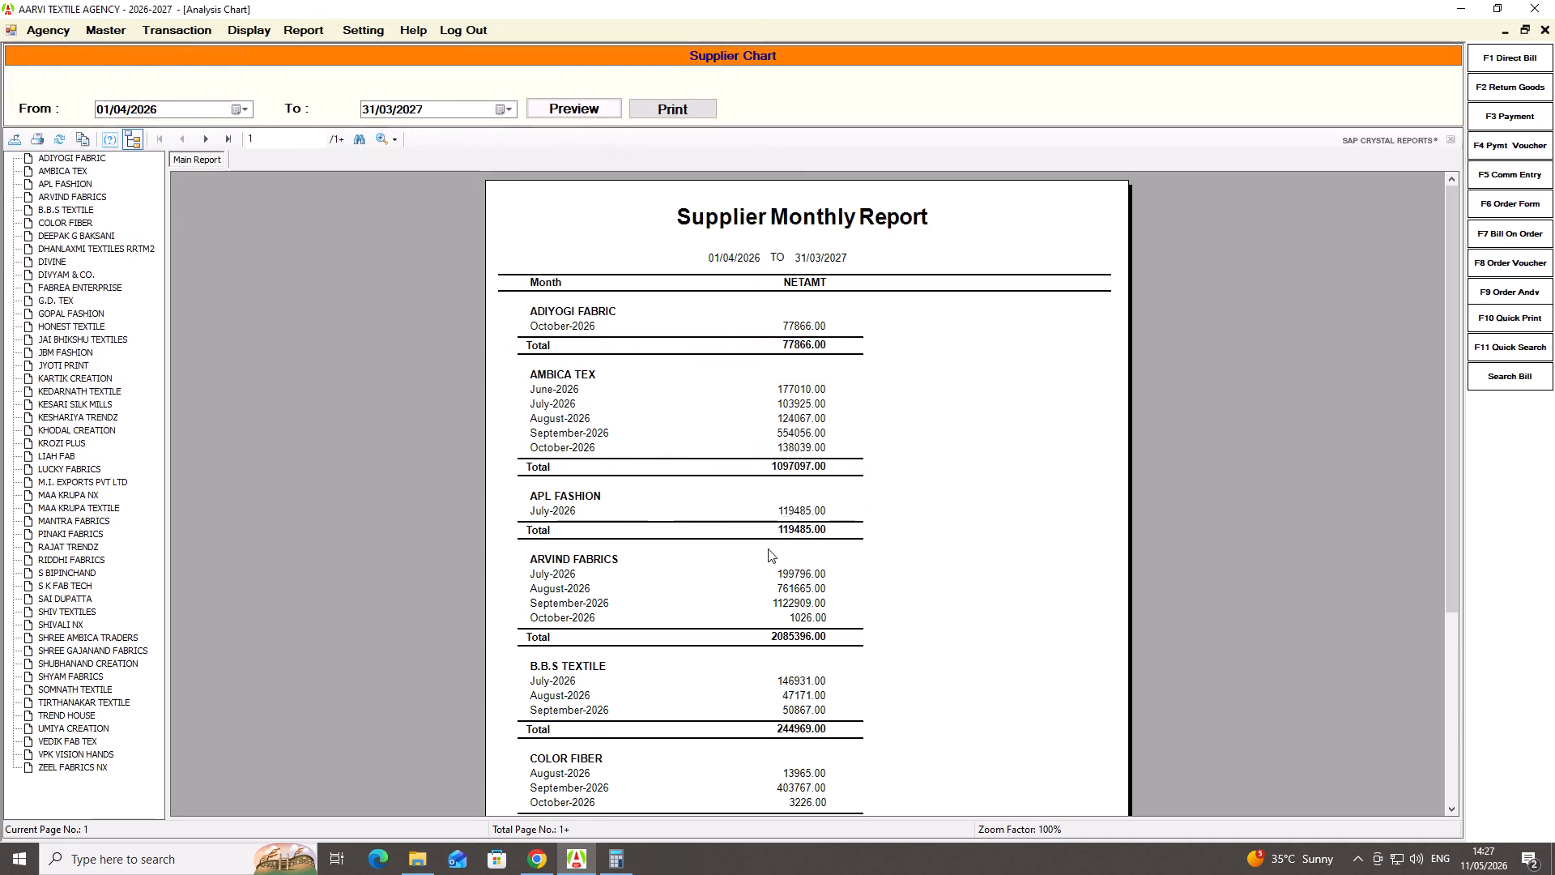
Switch to File Explorer and open the exported S workbook from the REPORTS folder.
left_click(427, 868, "shift")
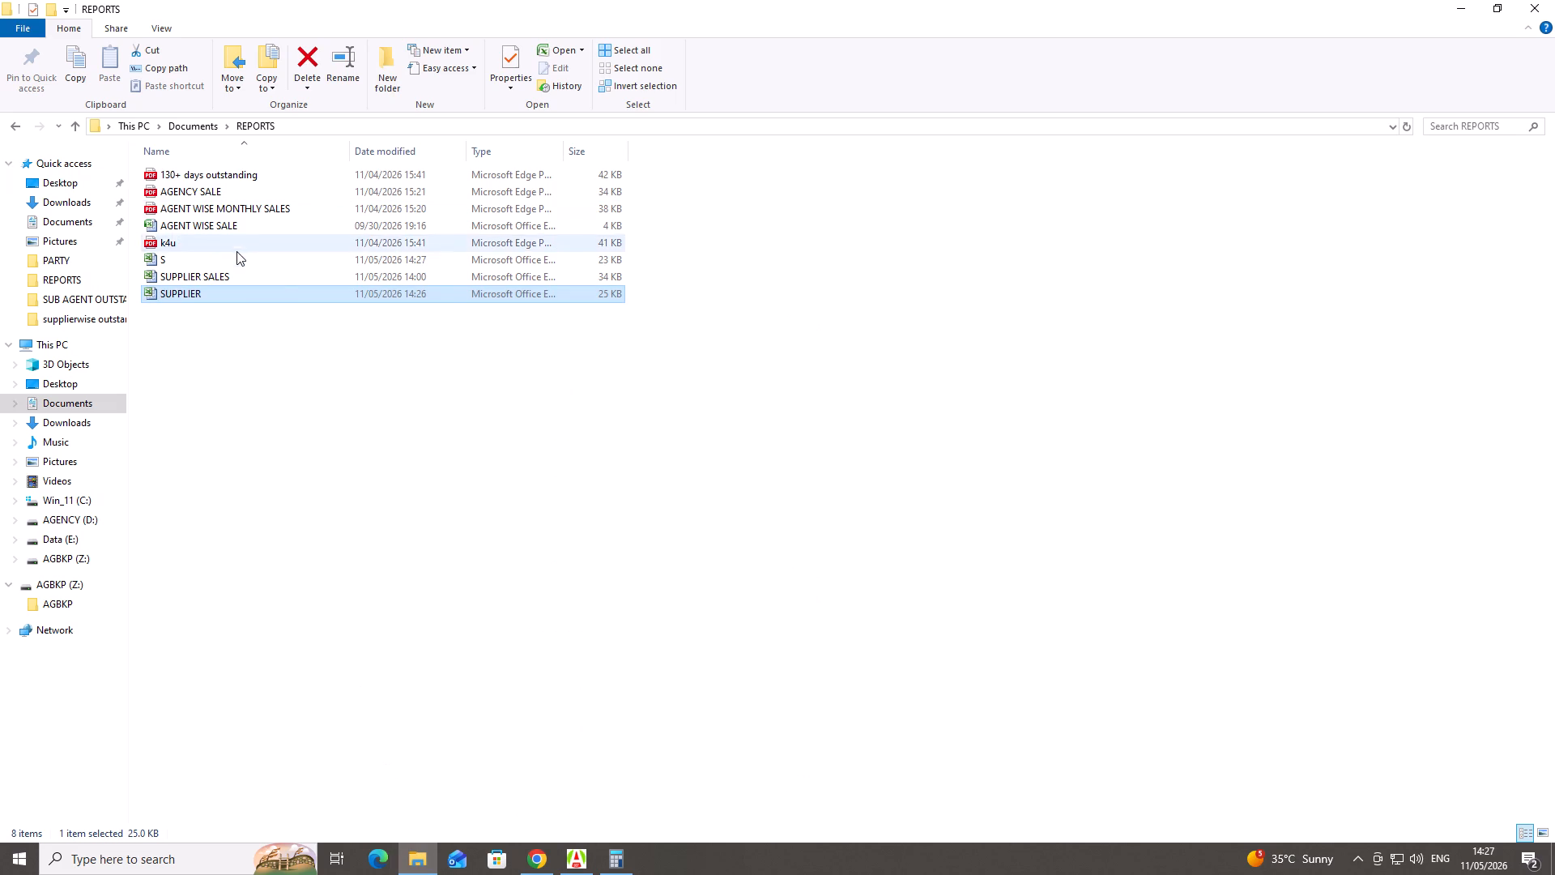
double_click(238, 254, "shift")
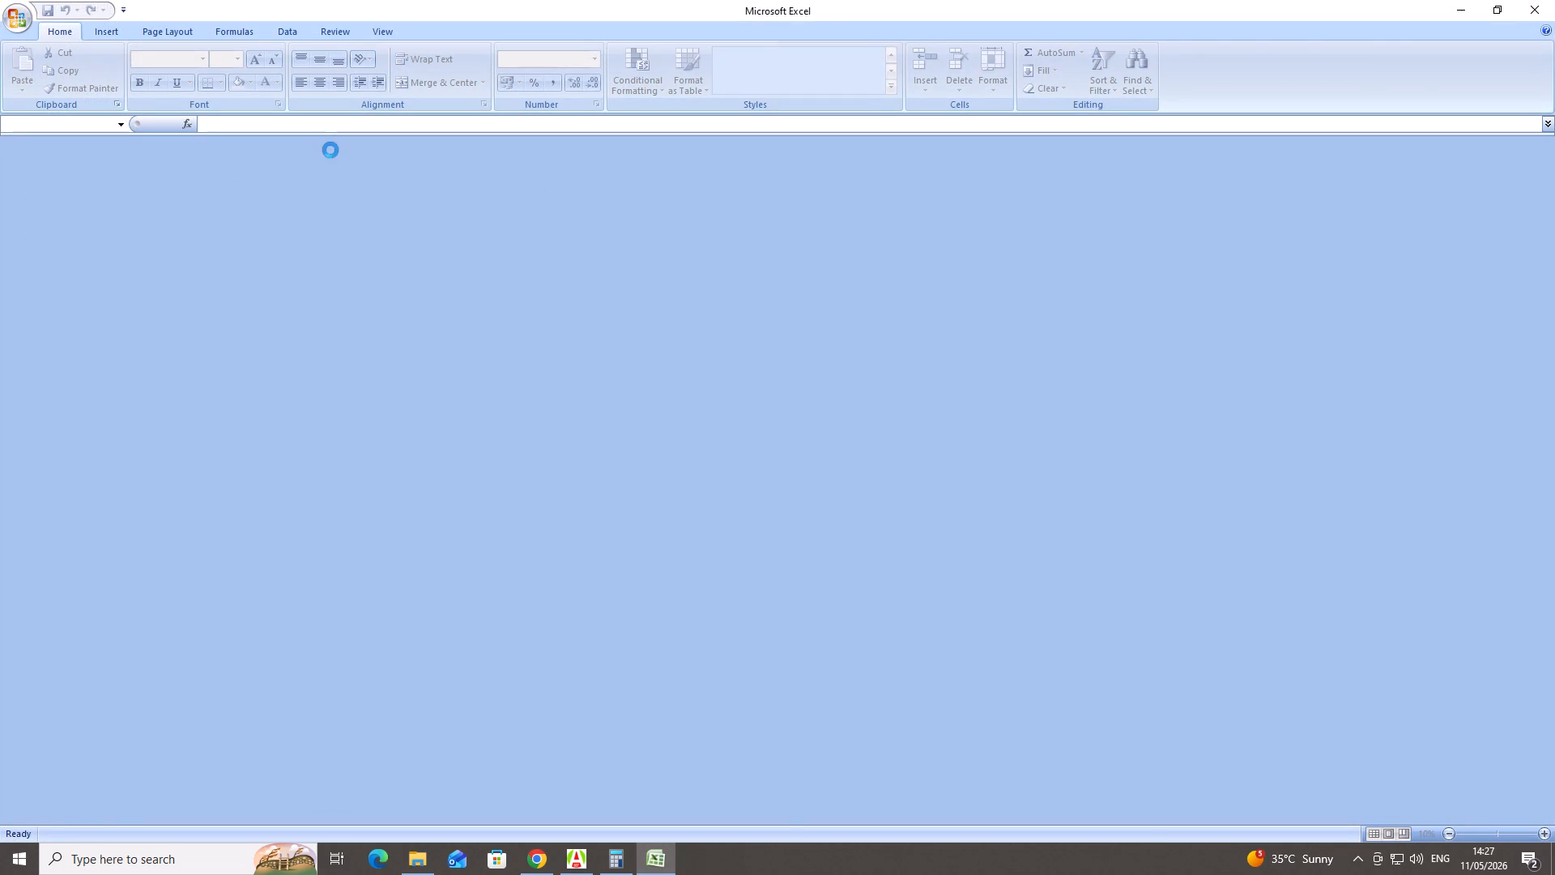
Widen columns A and B until the supplier names and net amounts are fully readable.
left_click_drag(60, 148, 62, 148, "shift")
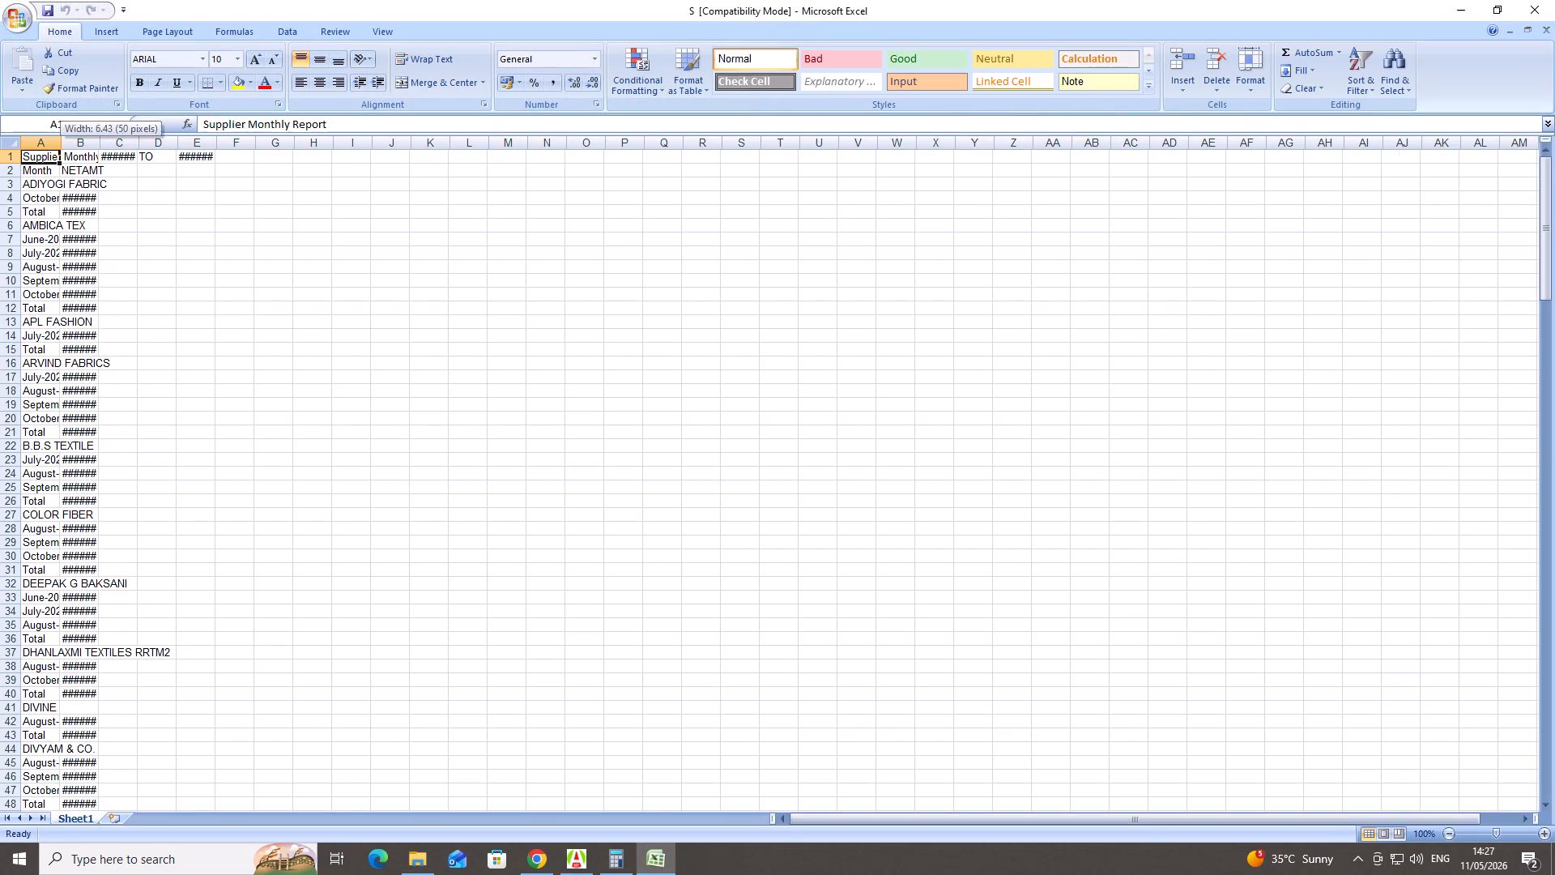
left_click_drag(62, 148, 244, 156, "shift")
left_click_drag(273, 148, 476, 147, "shift")
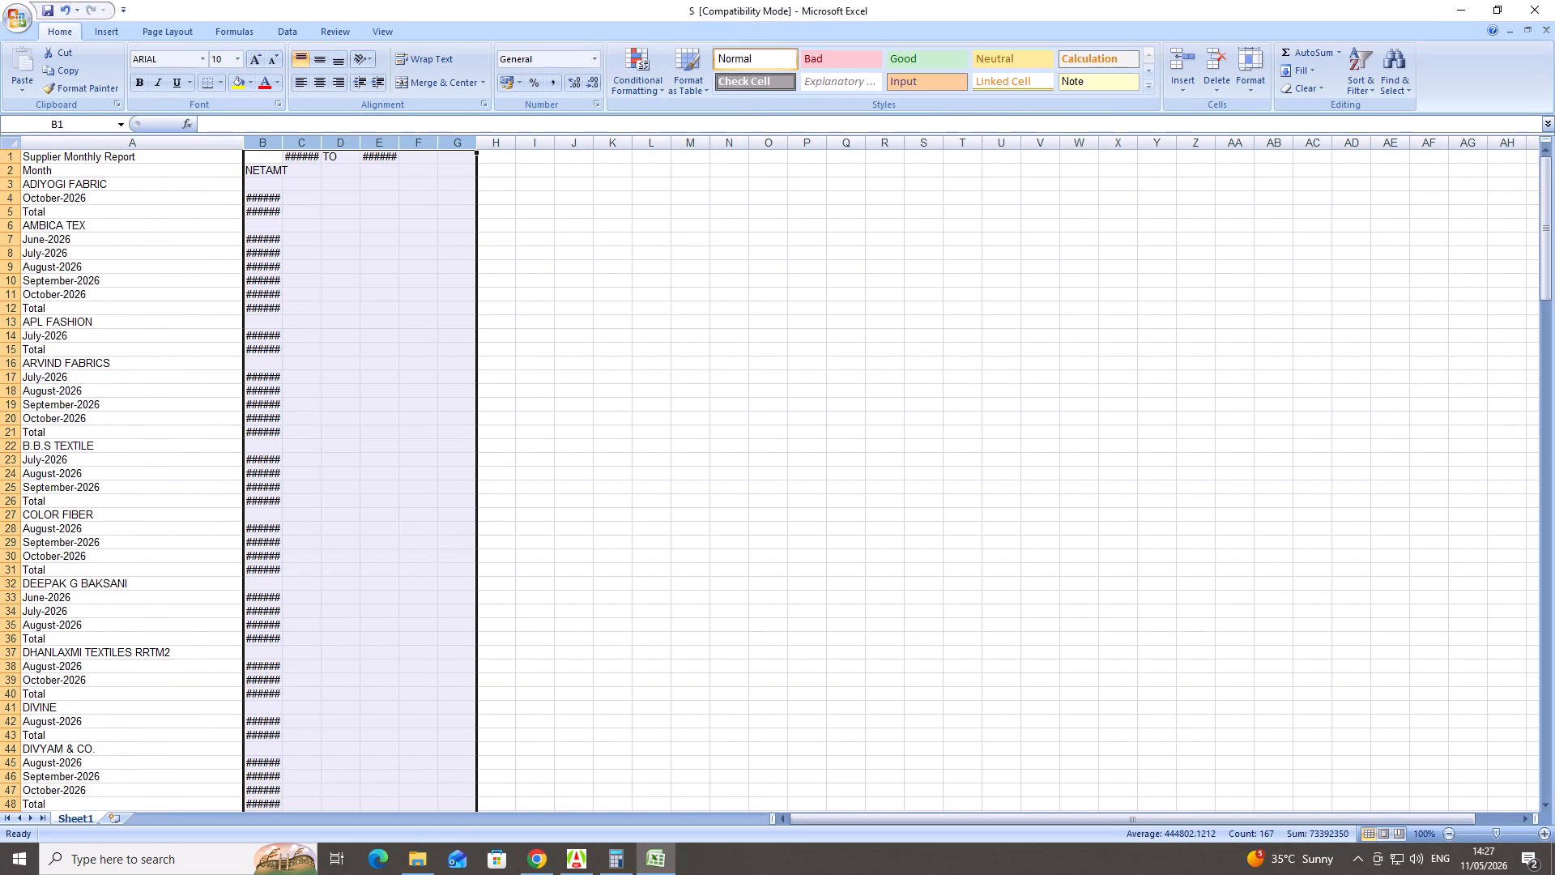
left_click(362, 257, "shift")
left_click_drag(282, 143, 355, 136, "shift")
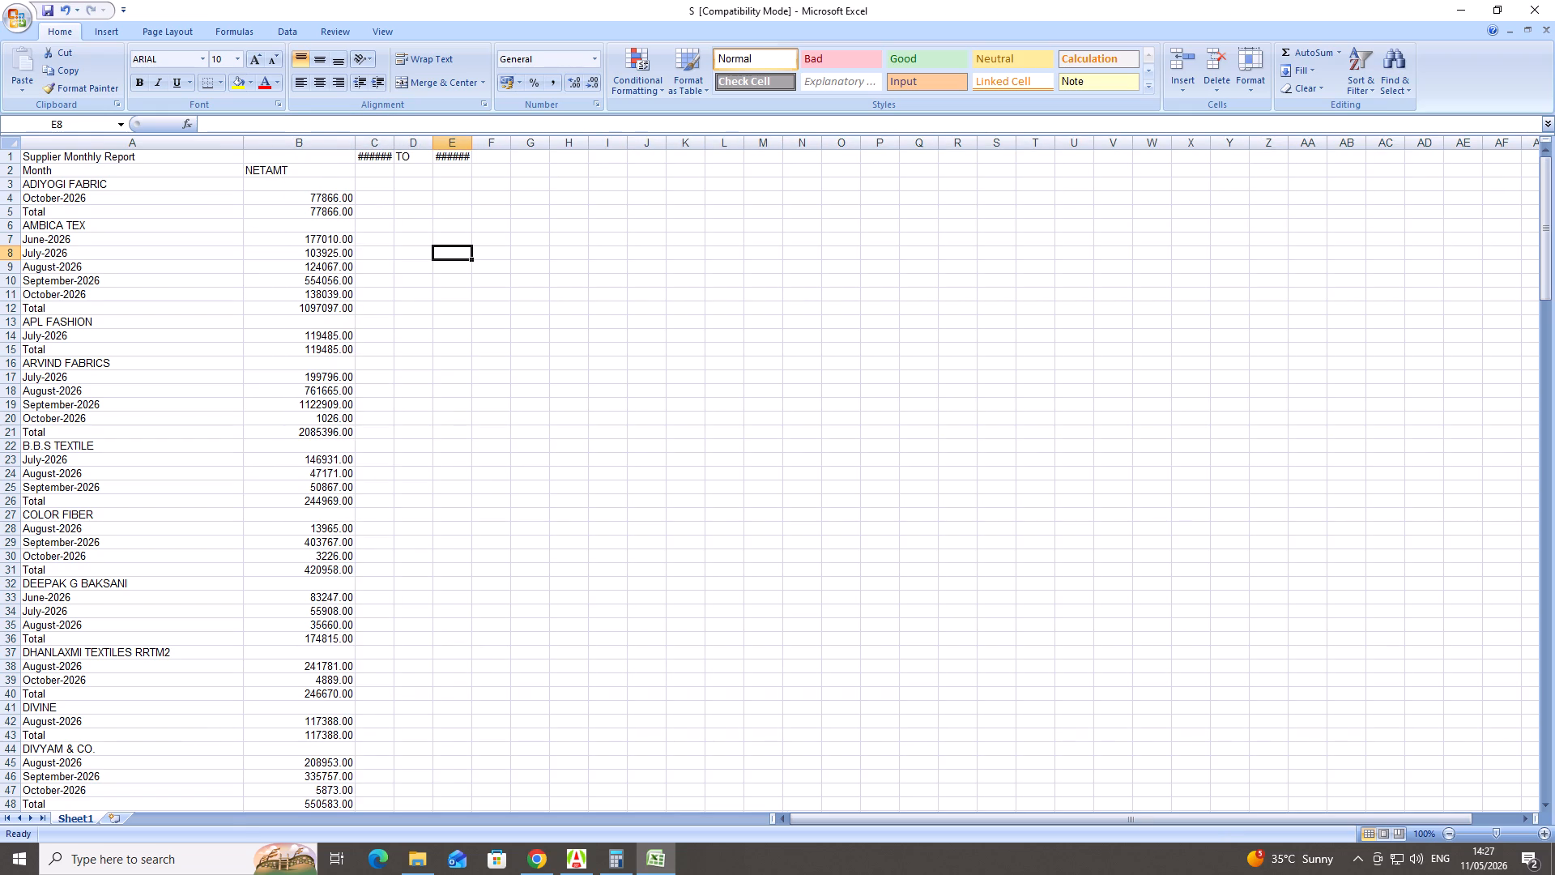
Add filters to the heading row and sort the amounts in column B from smallest to largest.
left_click(164, 152, "shift")
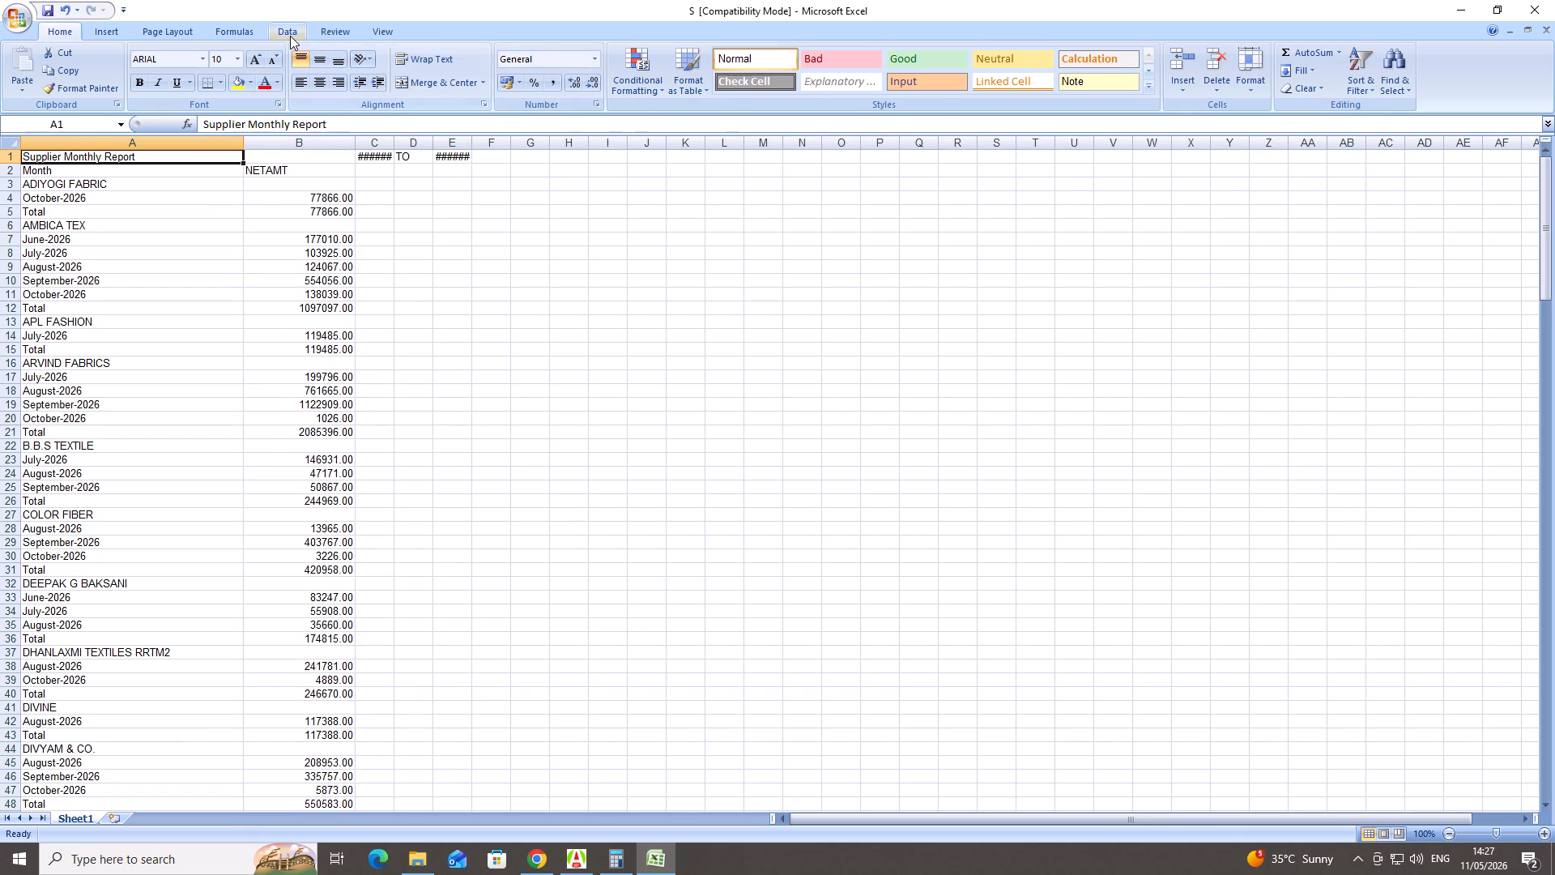
left_click(290, 36, "shift")
left_click(413, 74, "shift")
left_click(346, 156, "shift")
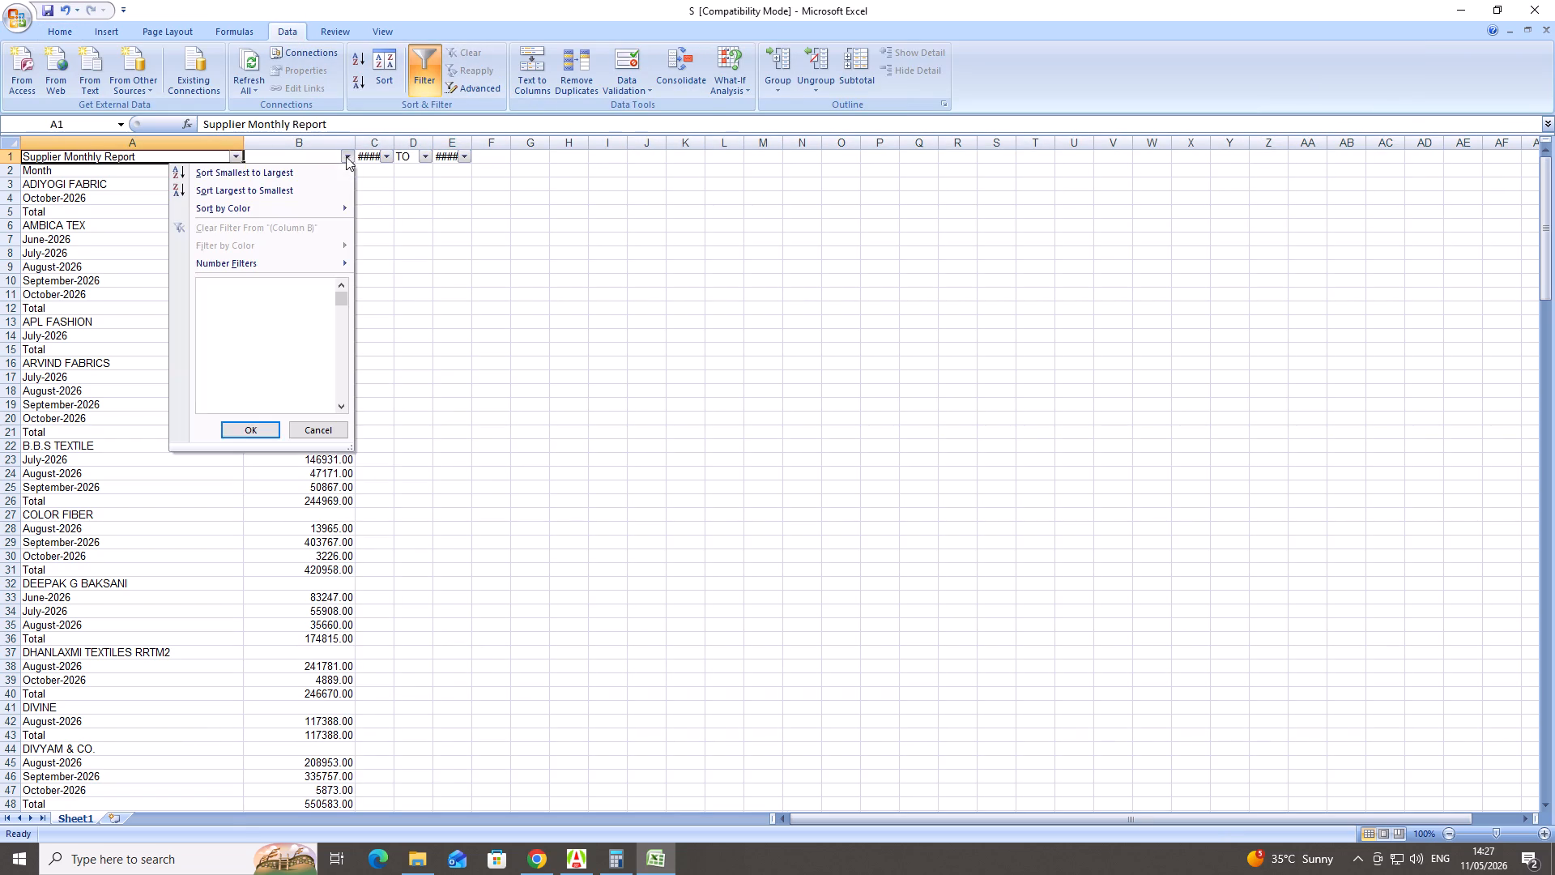
left_click(279, 175, "shift")
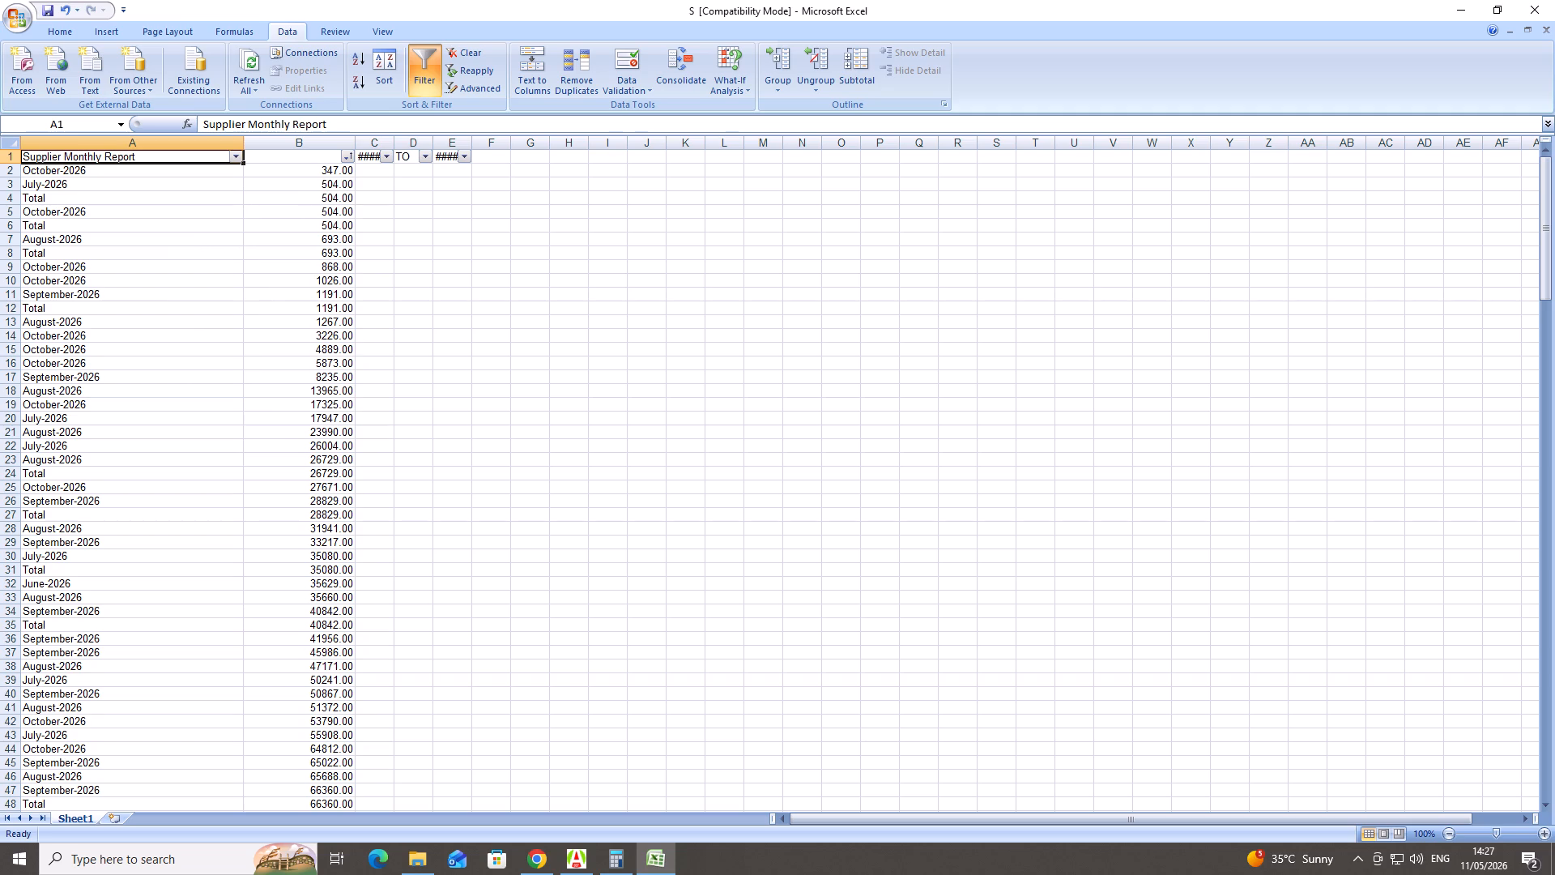
Examine the sorted amounts in column B for the row where they pass 1,000,000.
left_click(347, 156, "shift")
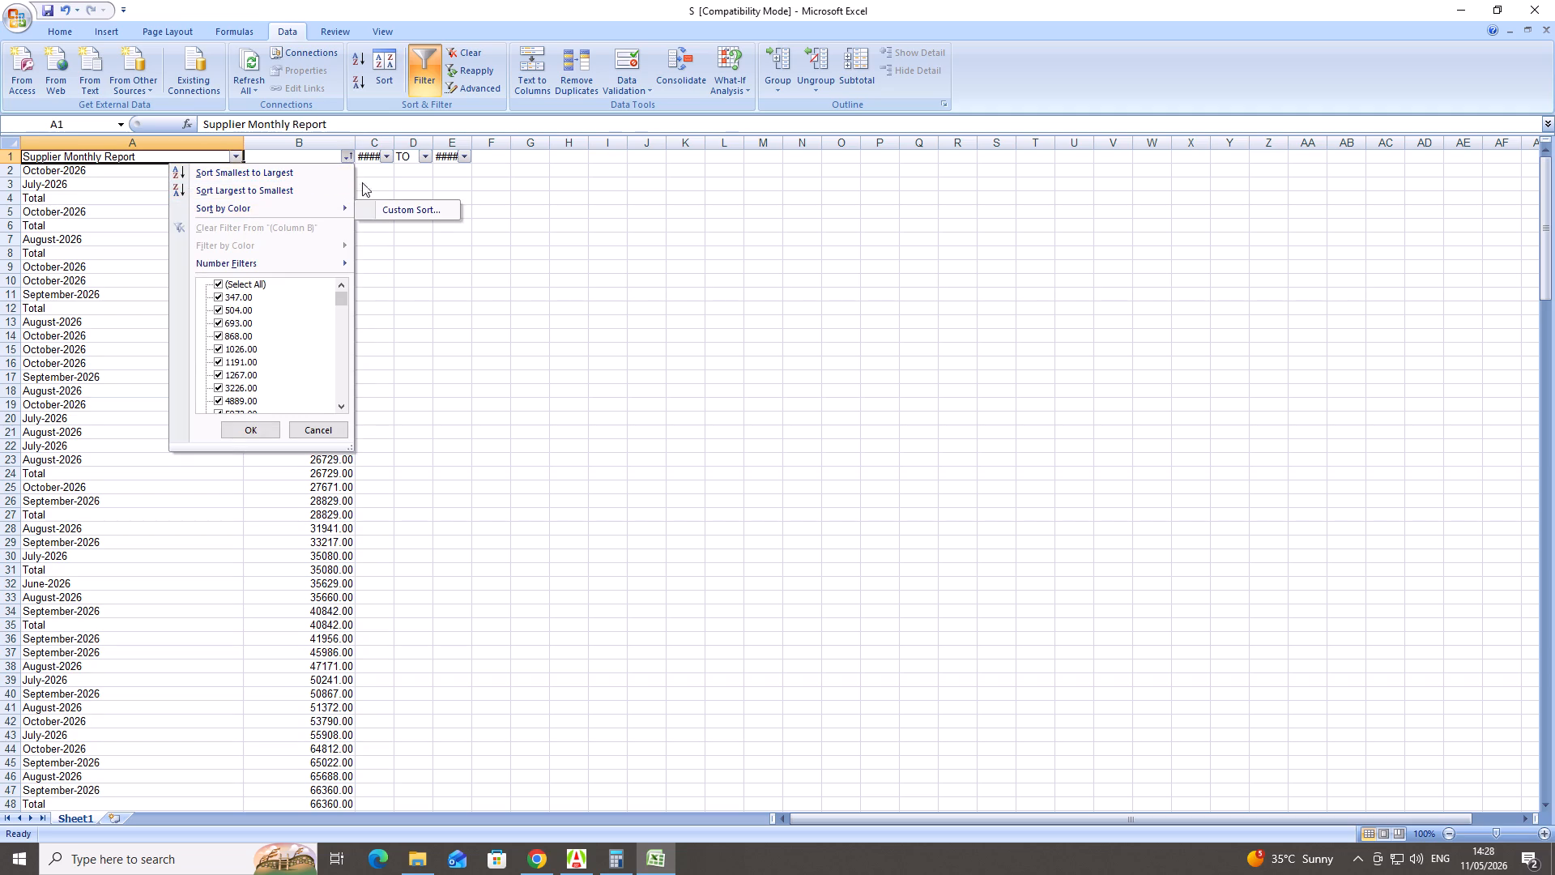
left_click(504, 361, "shift")
scroll(381, 280, "down", 16, "shift")
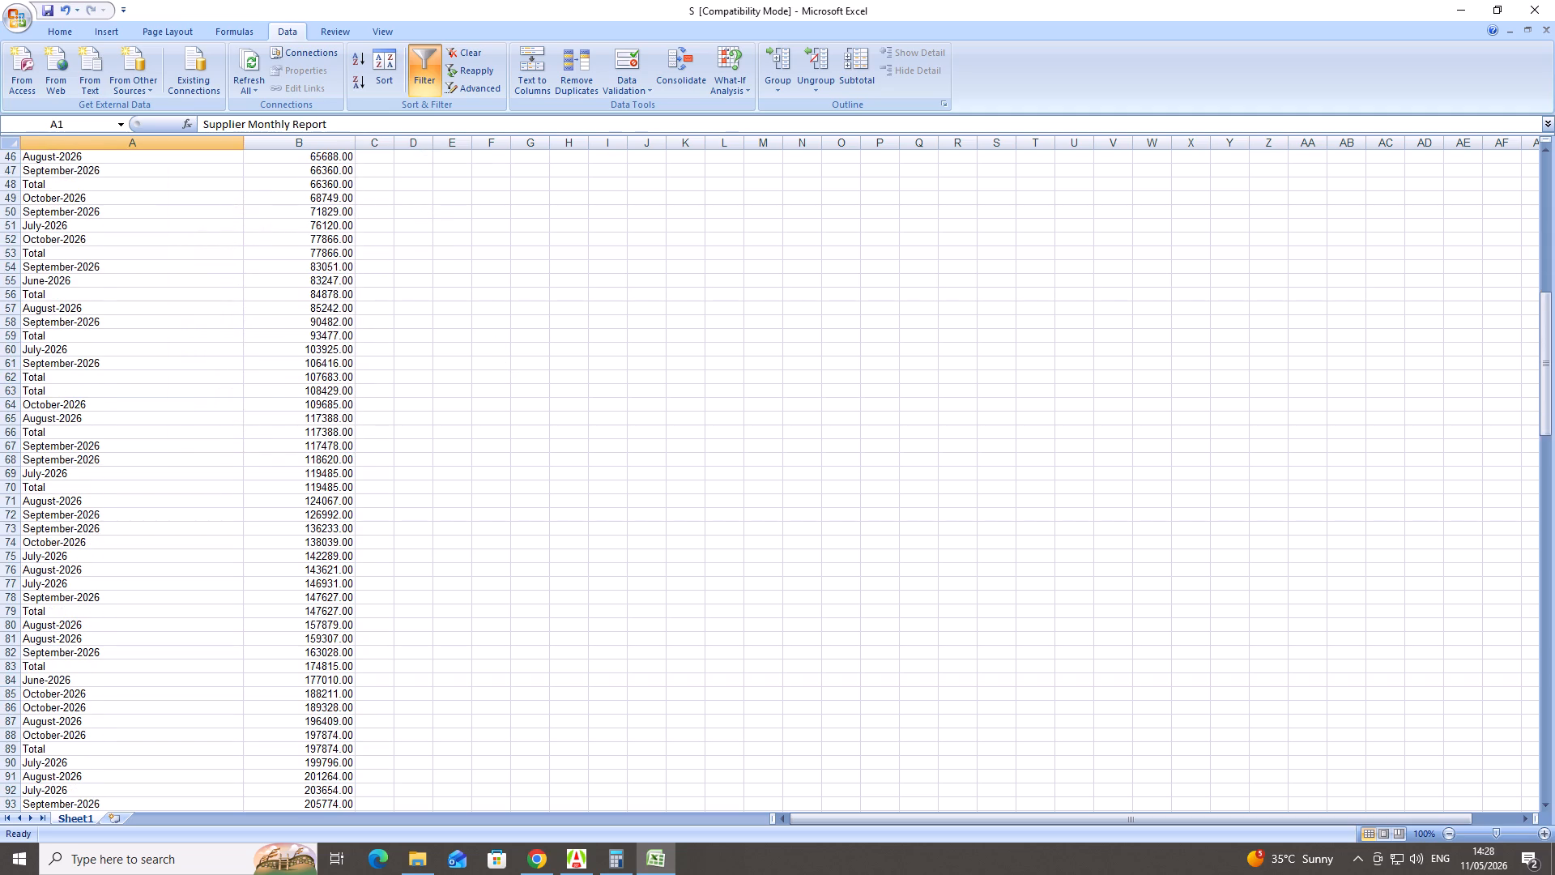
scroll(359, 361, "down", 17, "shift")
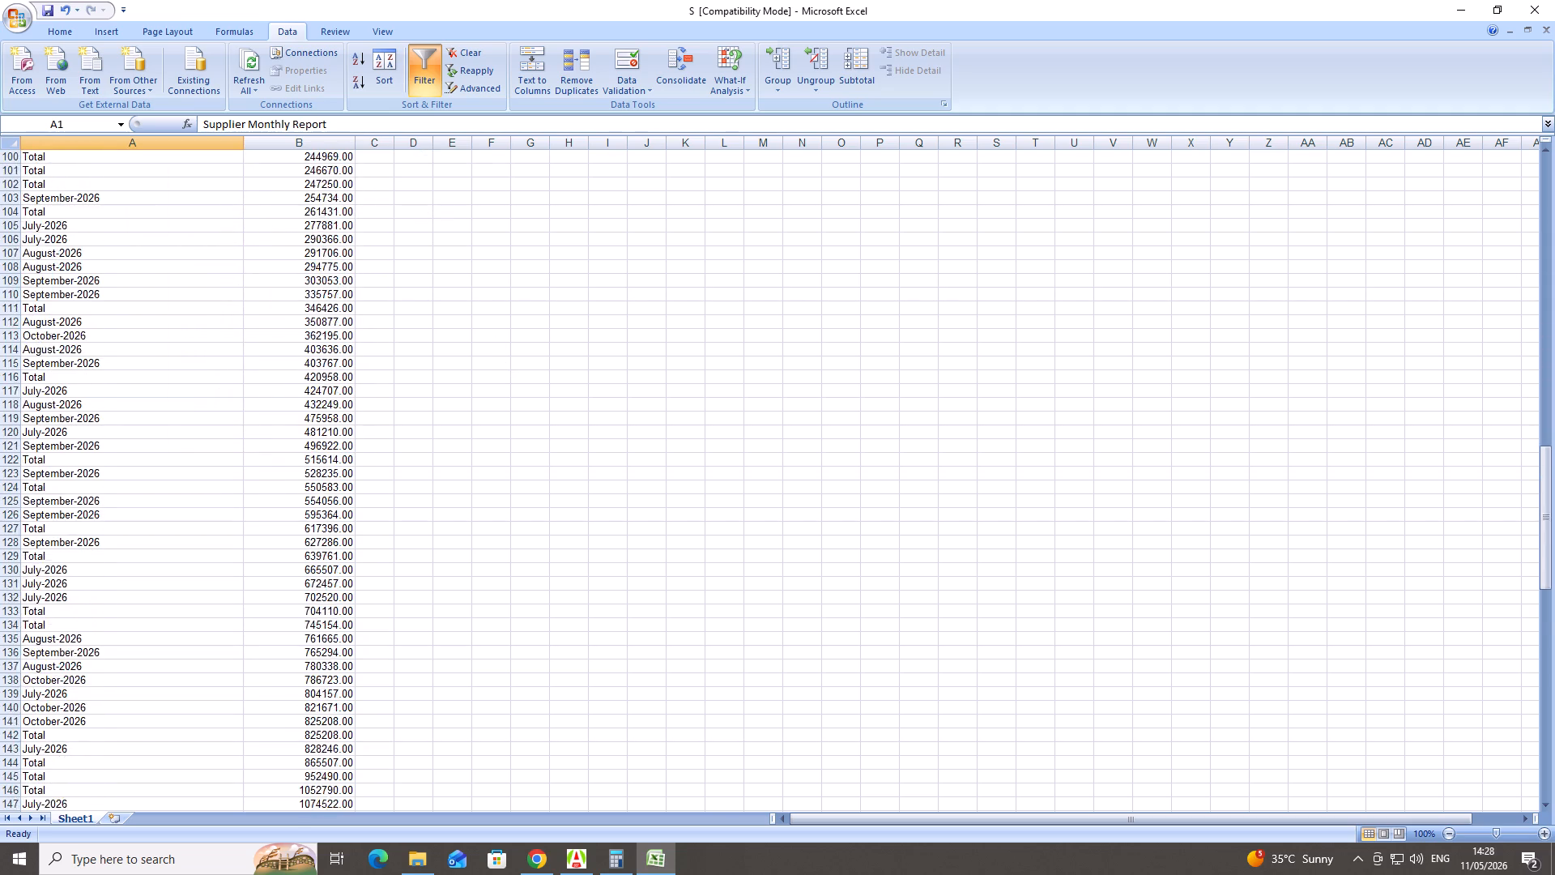
scroll(340, 337, "down", 6, "shift")
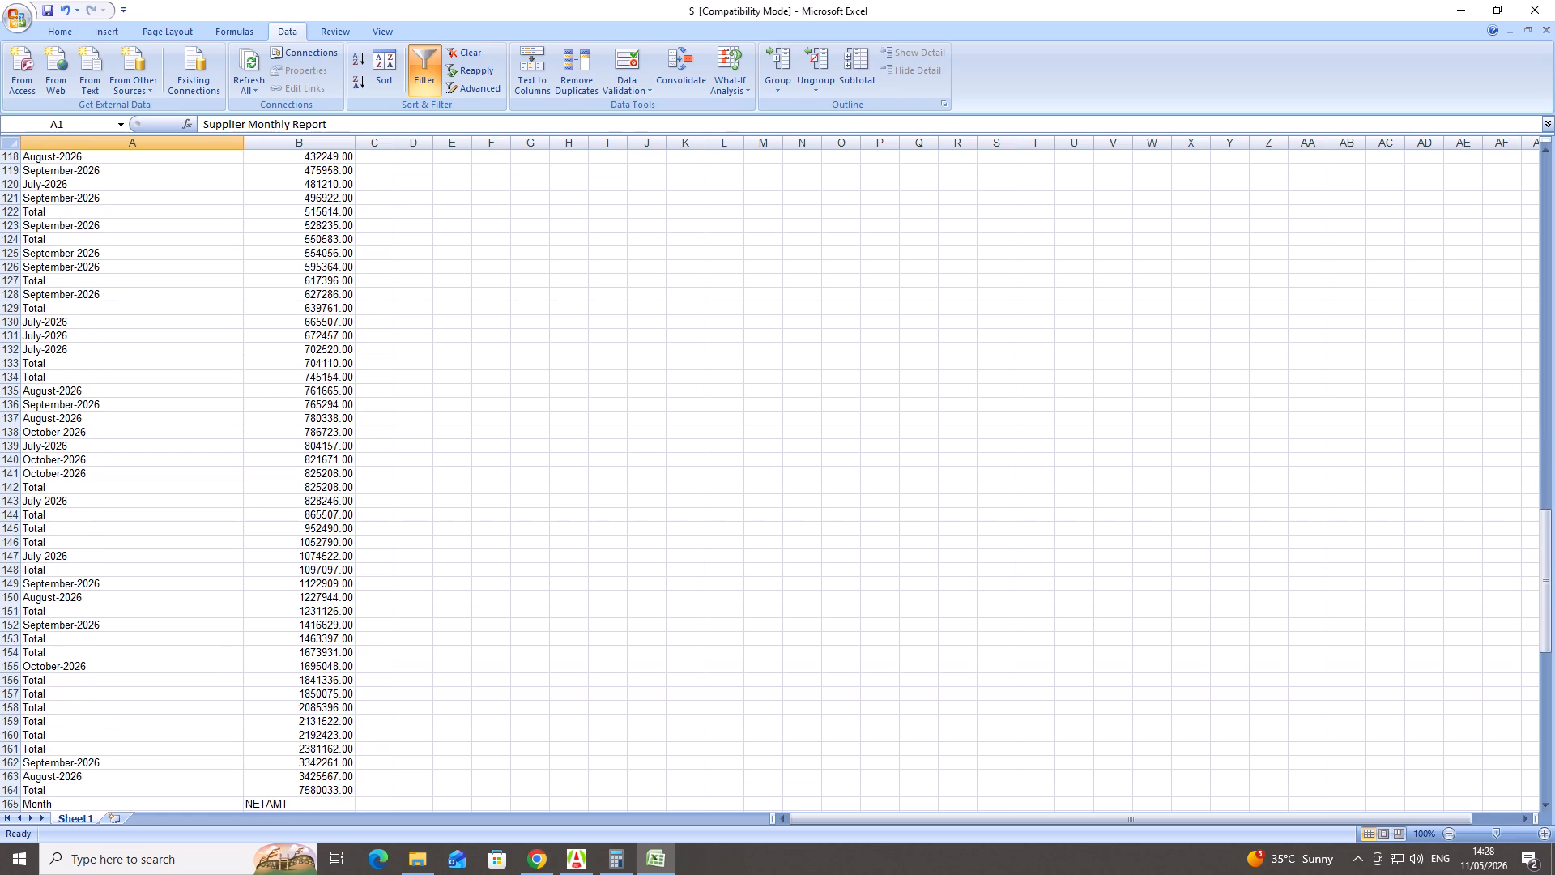
left_click(303, 538, "shift")
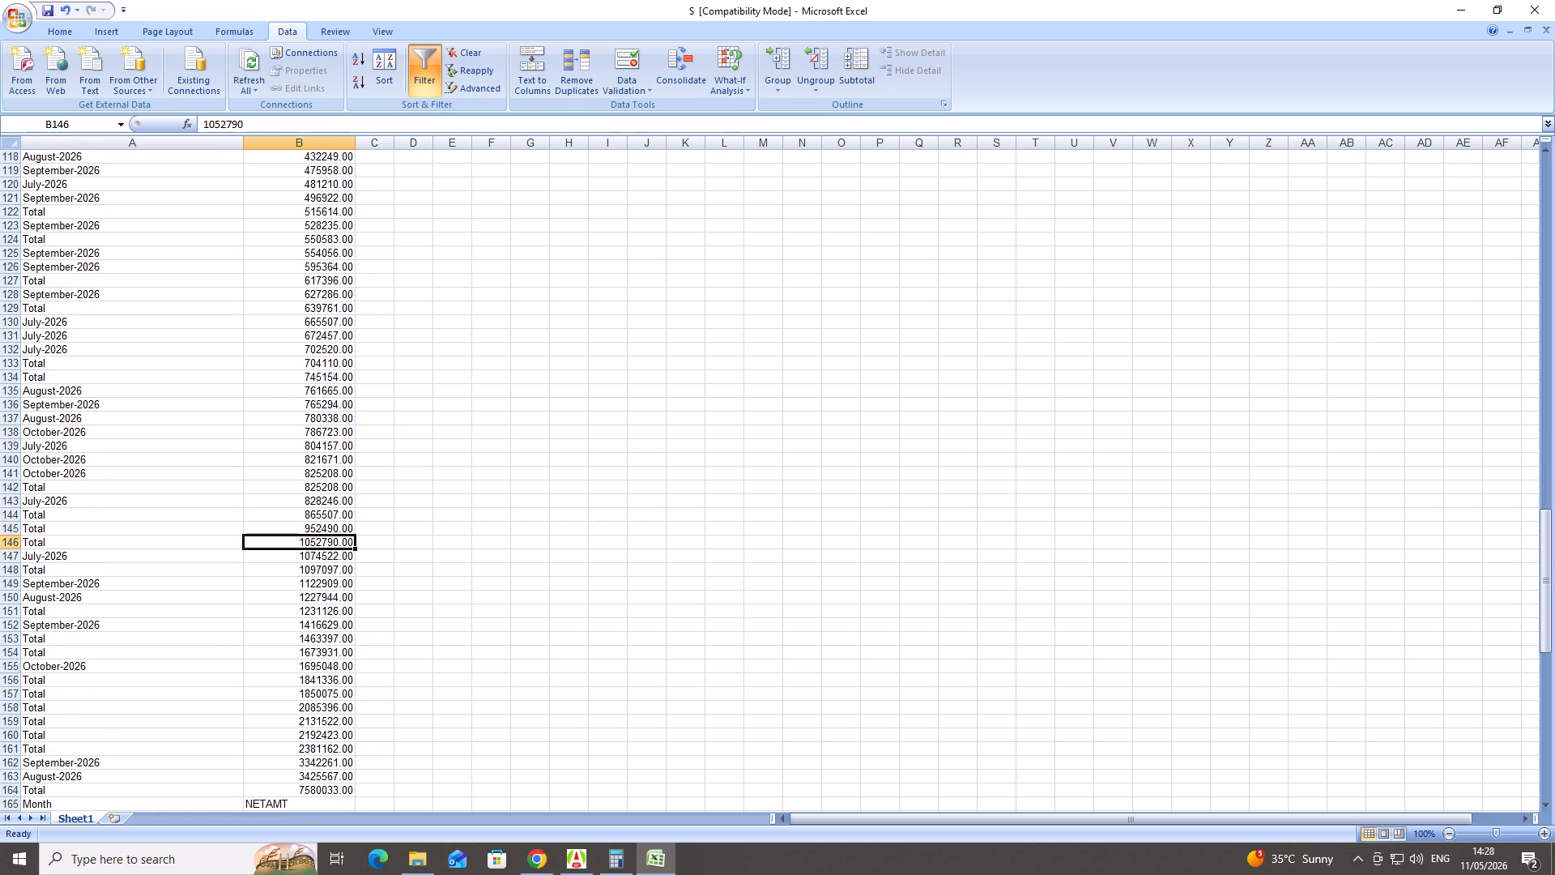
left_click(263, 530, "shift")
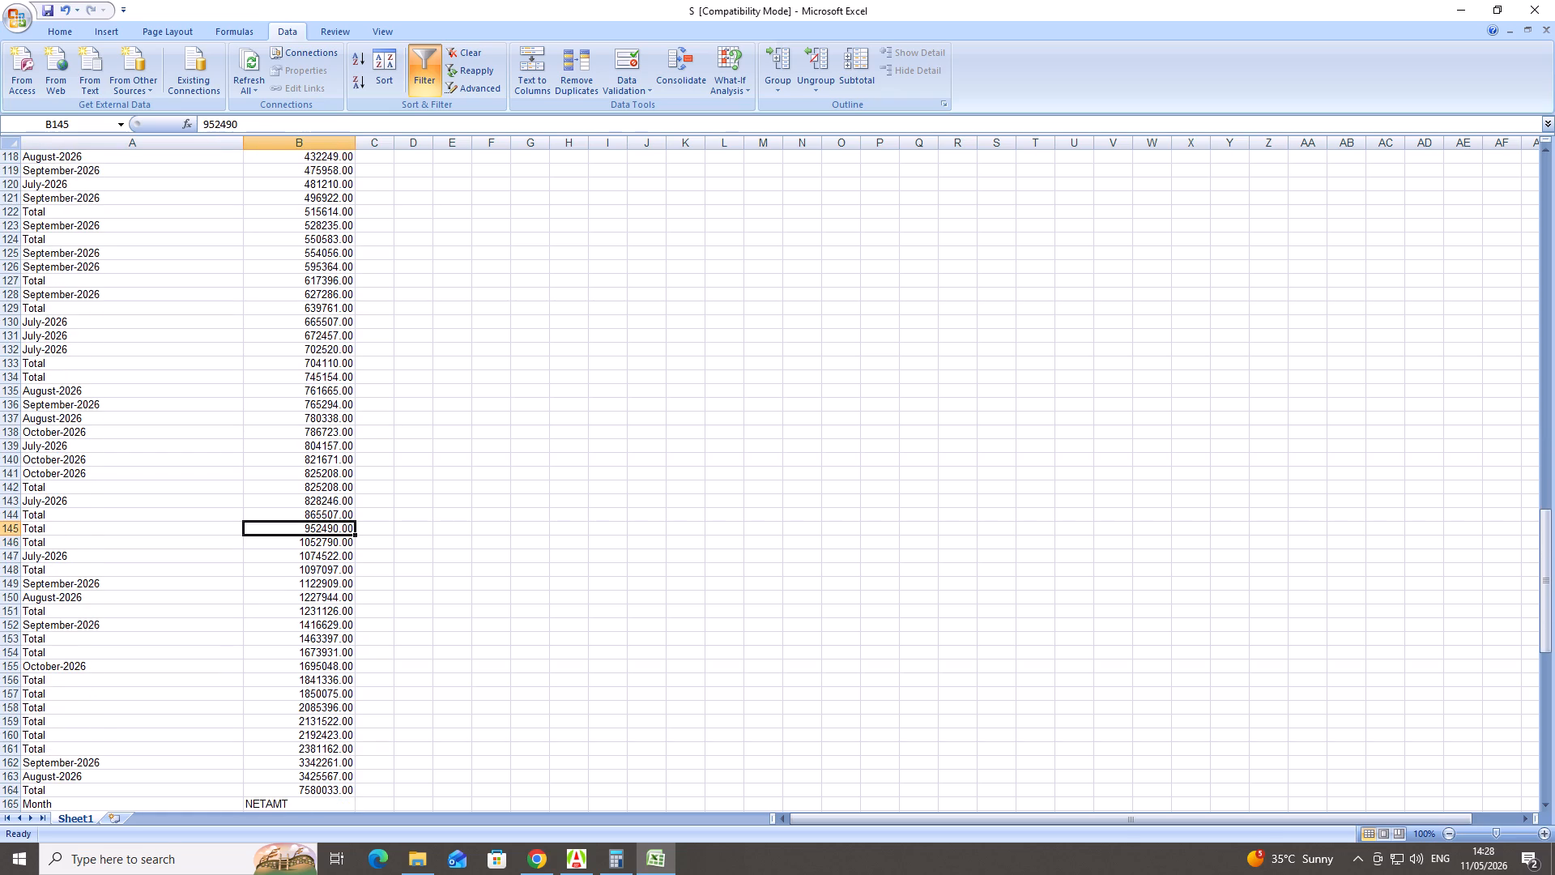
Clear the contents of cells A2 to B145, covering all rows with amounts below 1,000,000.
left_click_drag(249, 527, 113, 57, "shift")
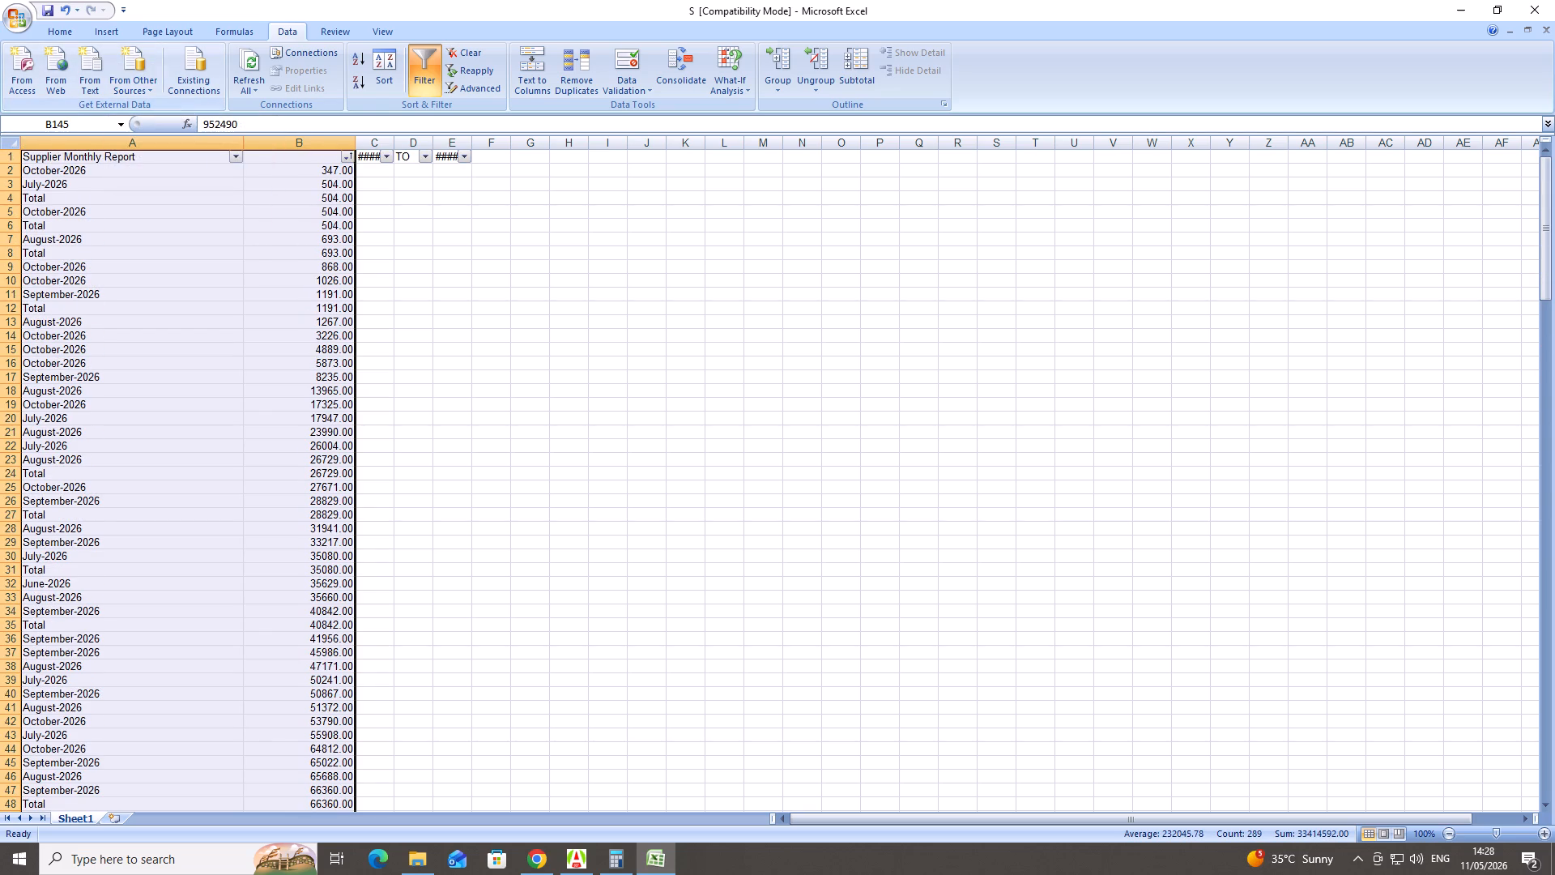
left_click_drag(26, 152, 32, 162, "shift")
left_click_drag(35, 168, 394, 595, "shift")
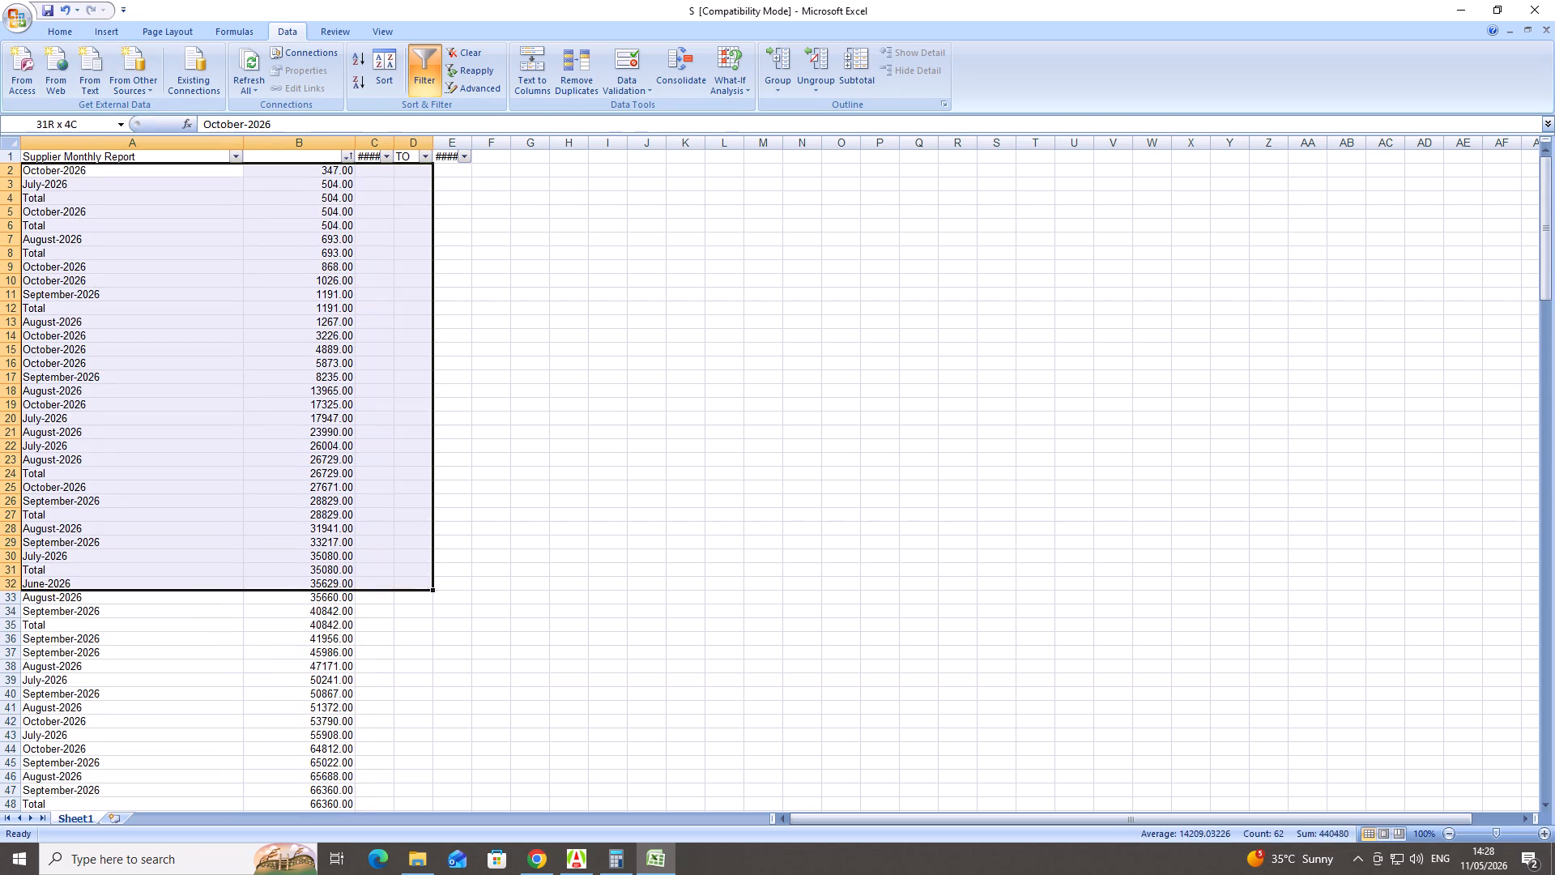
left_click_drag(394, 595, 332, 728, "shift")
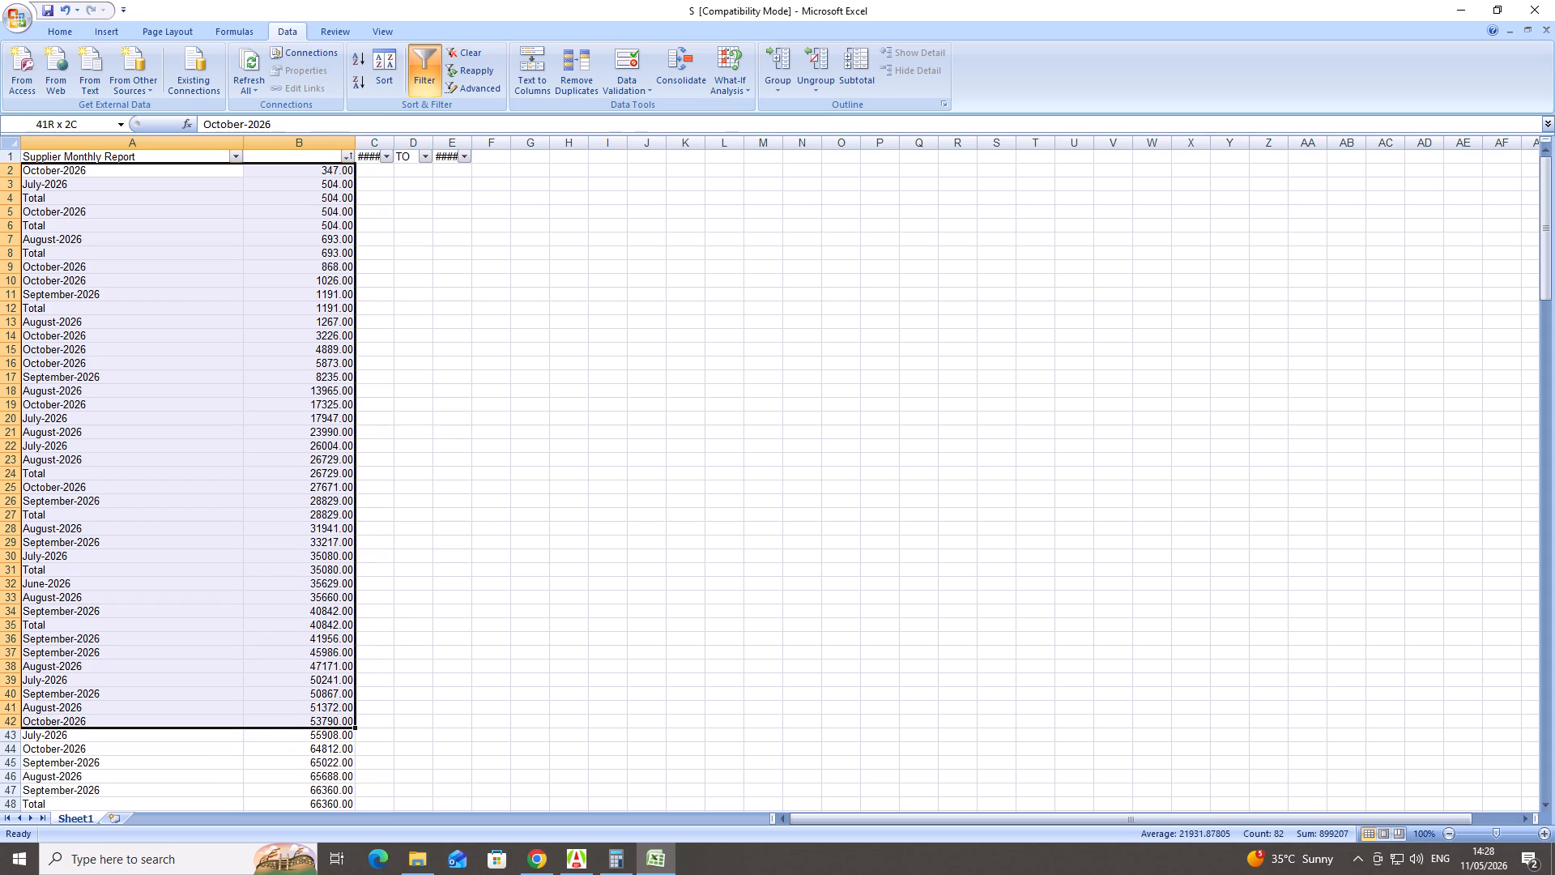
left_click_drag(332, 728, 307, 826, "shift")
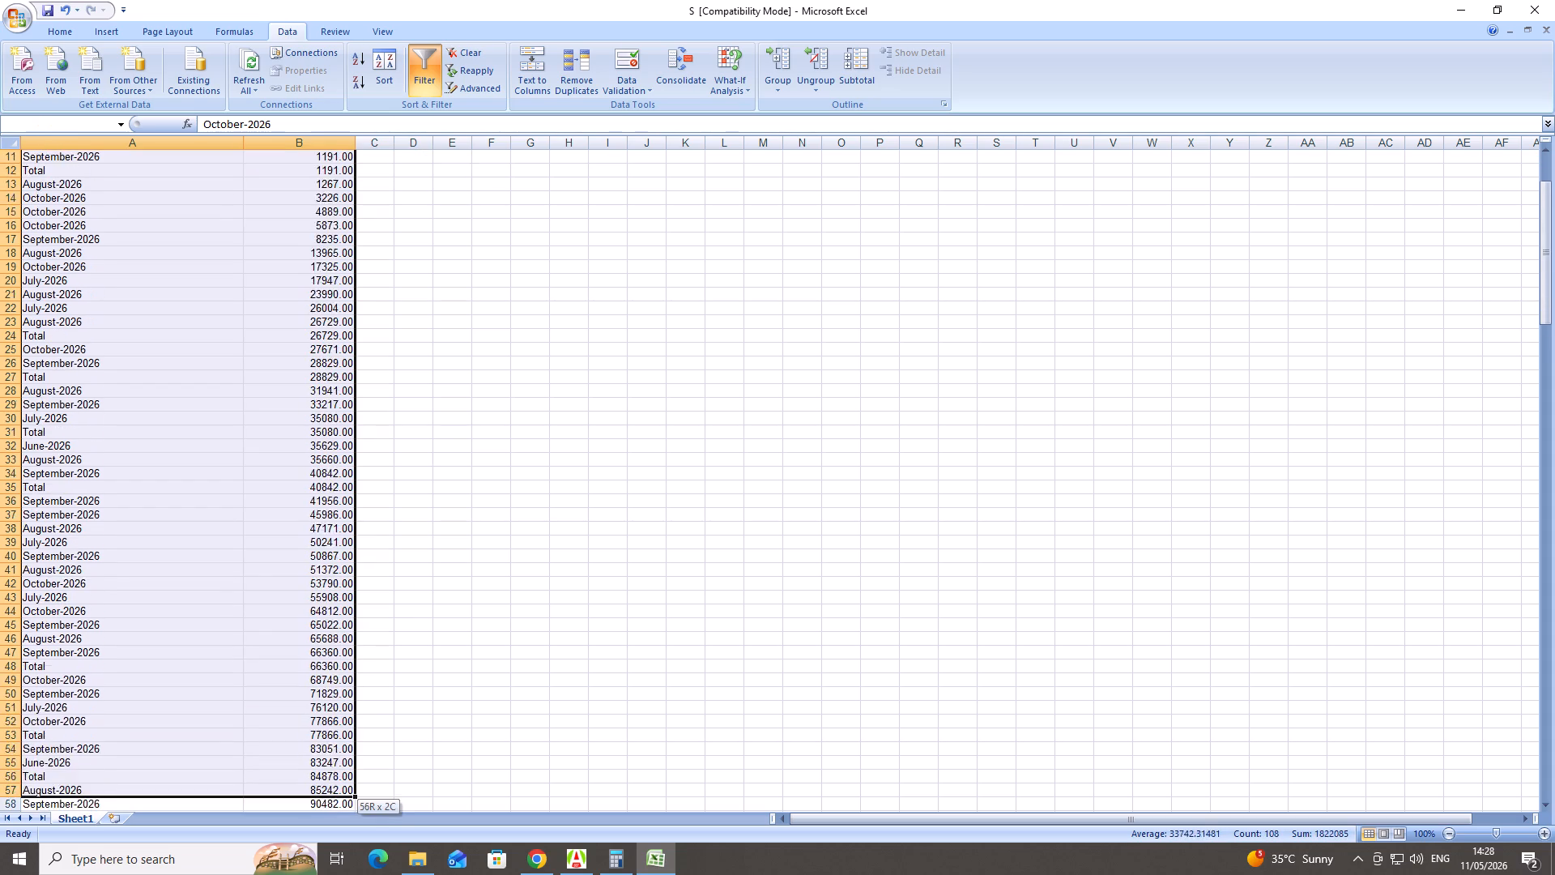
left_click_drag(307, 826, 306, 816, "shift")
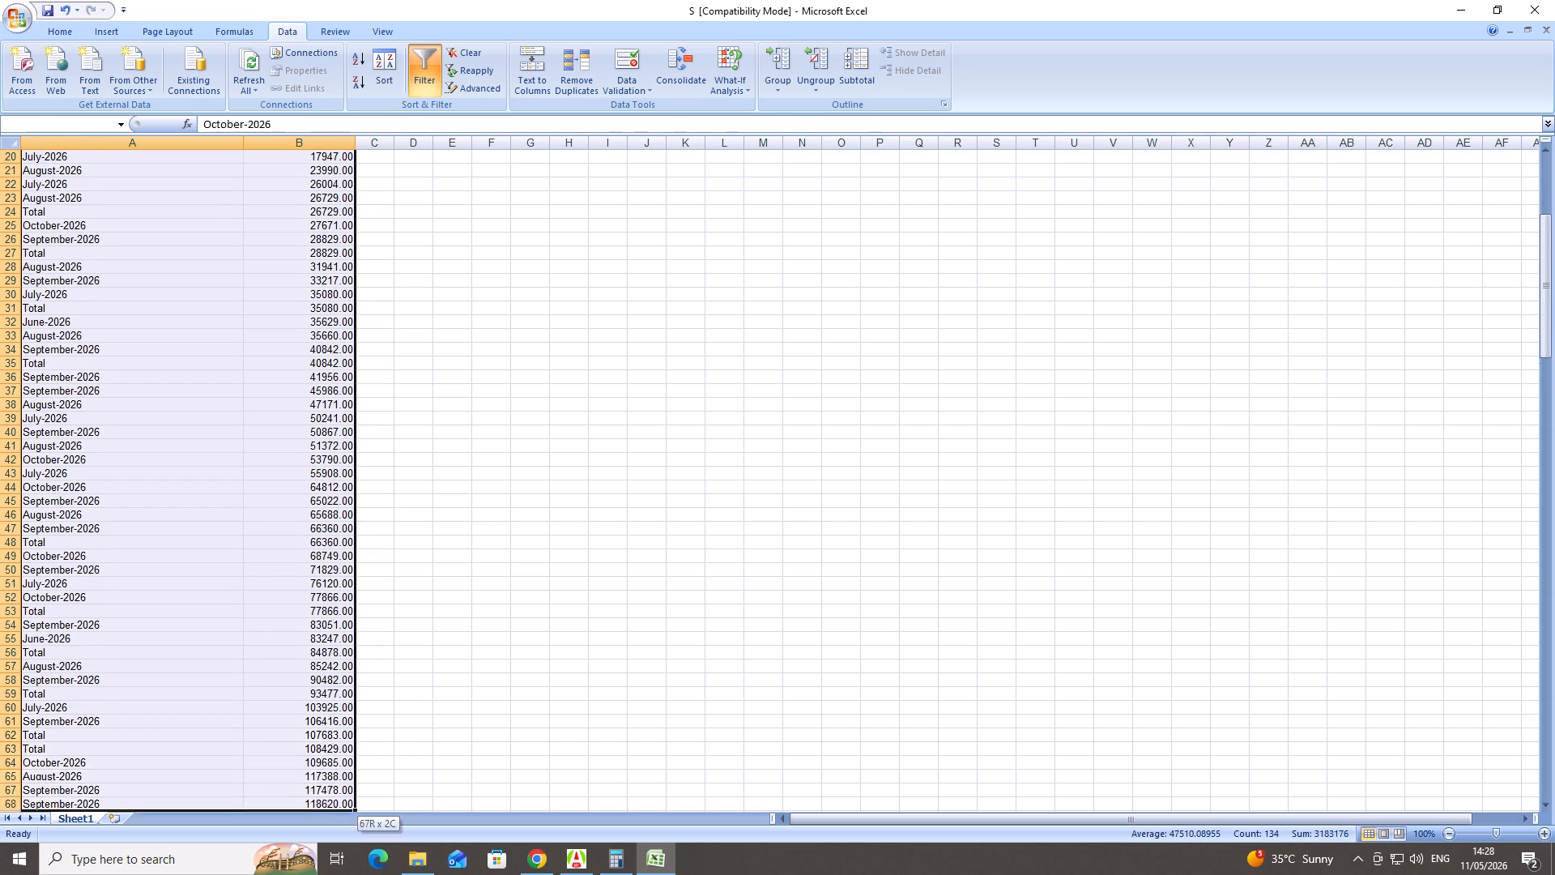
left_click_drag(306, 816, 272, 185, "shift")
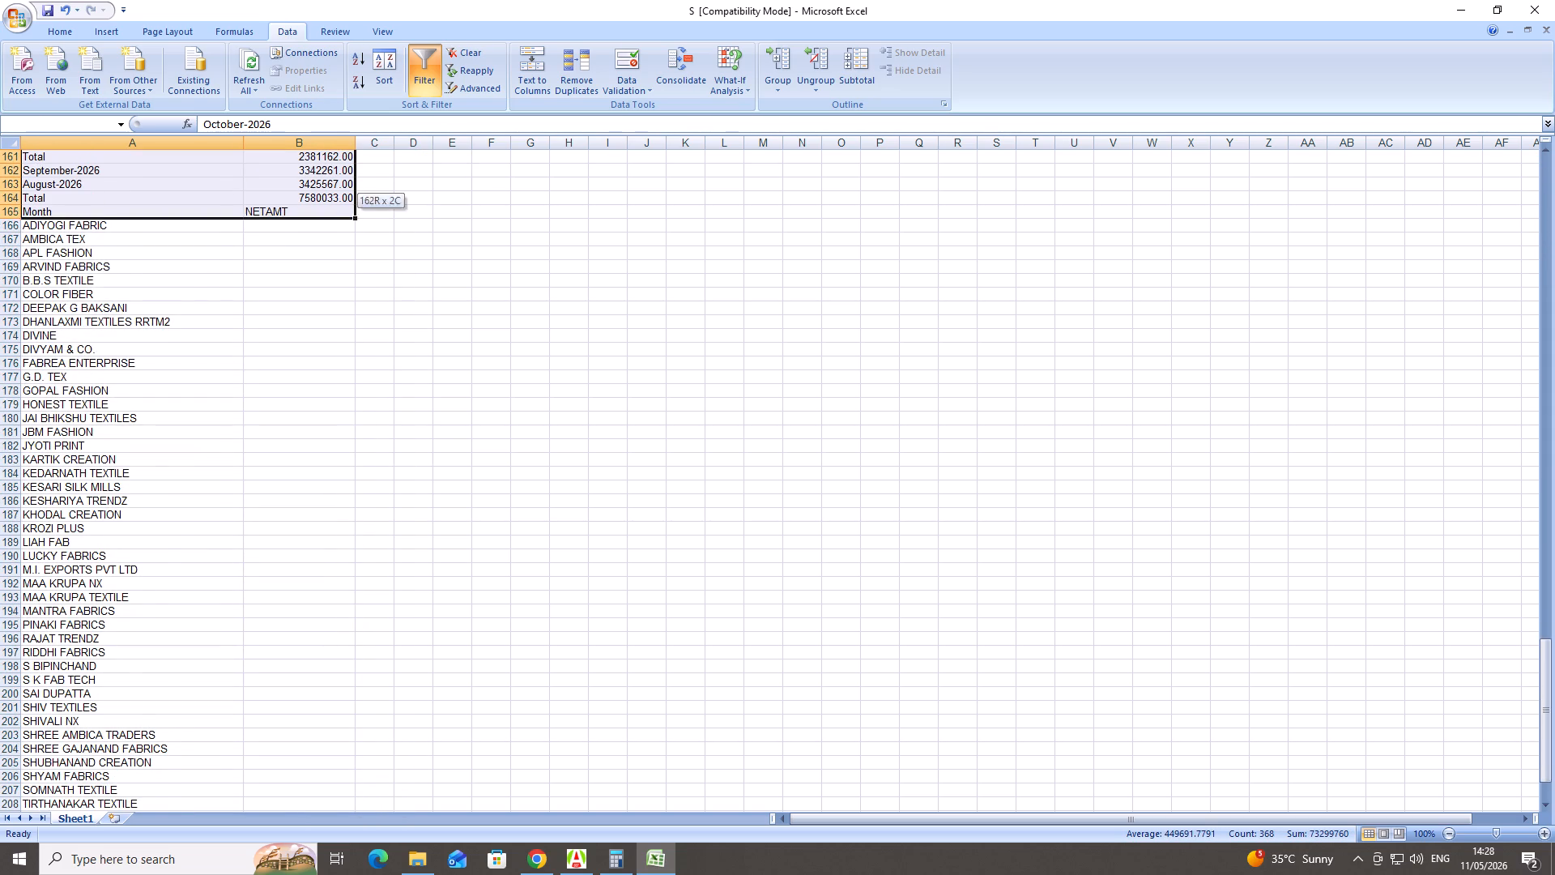
left_click_drag(272, 185, 270, 134, "shift")
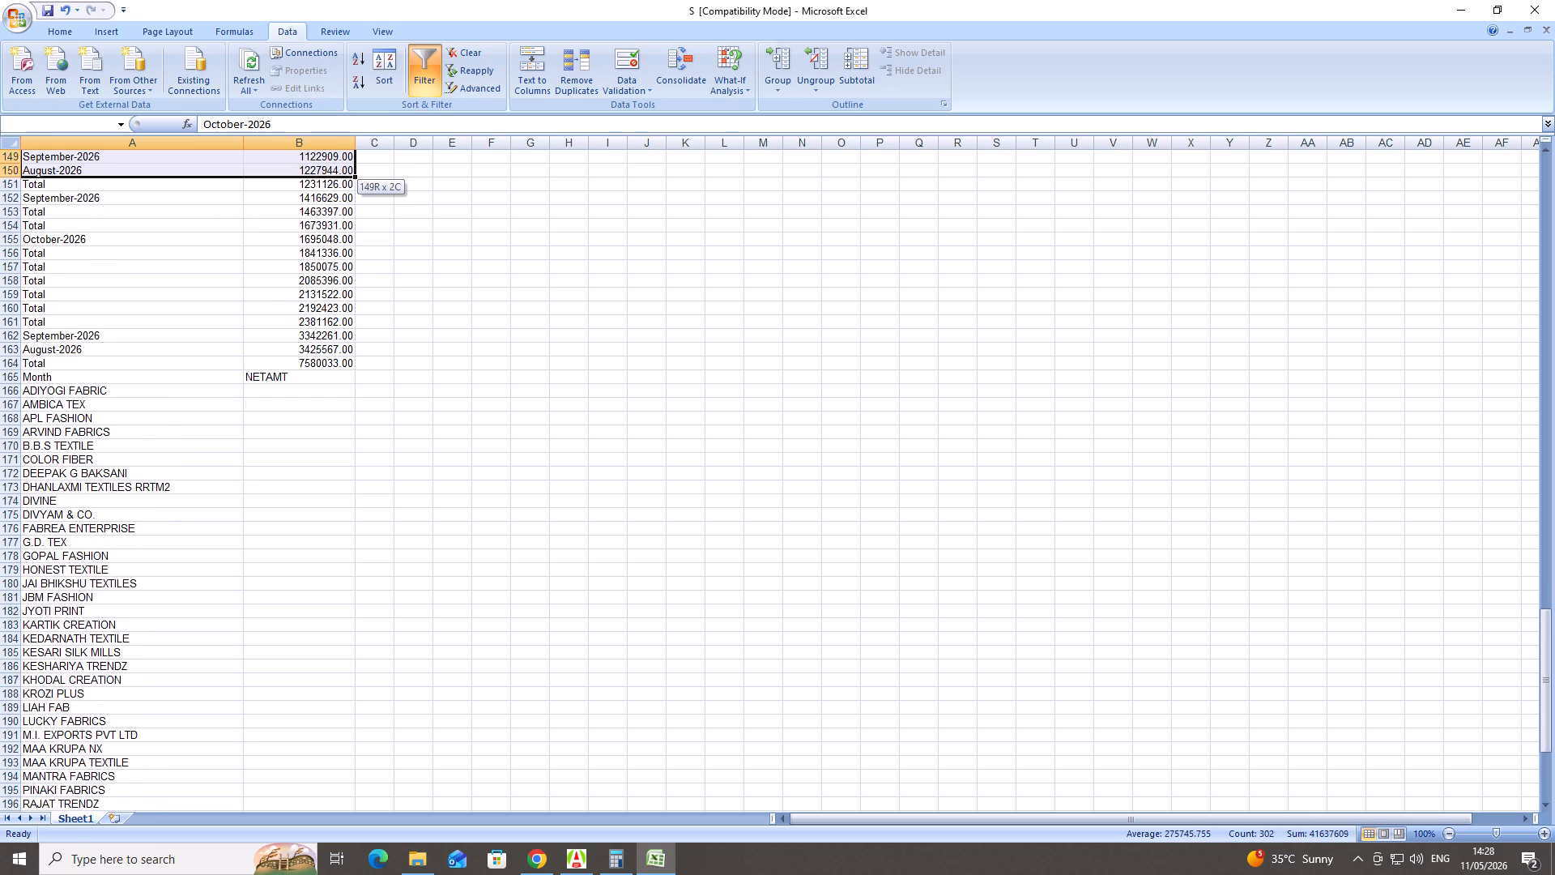
left_click_drag(270, 134, 270, 215, "shift")
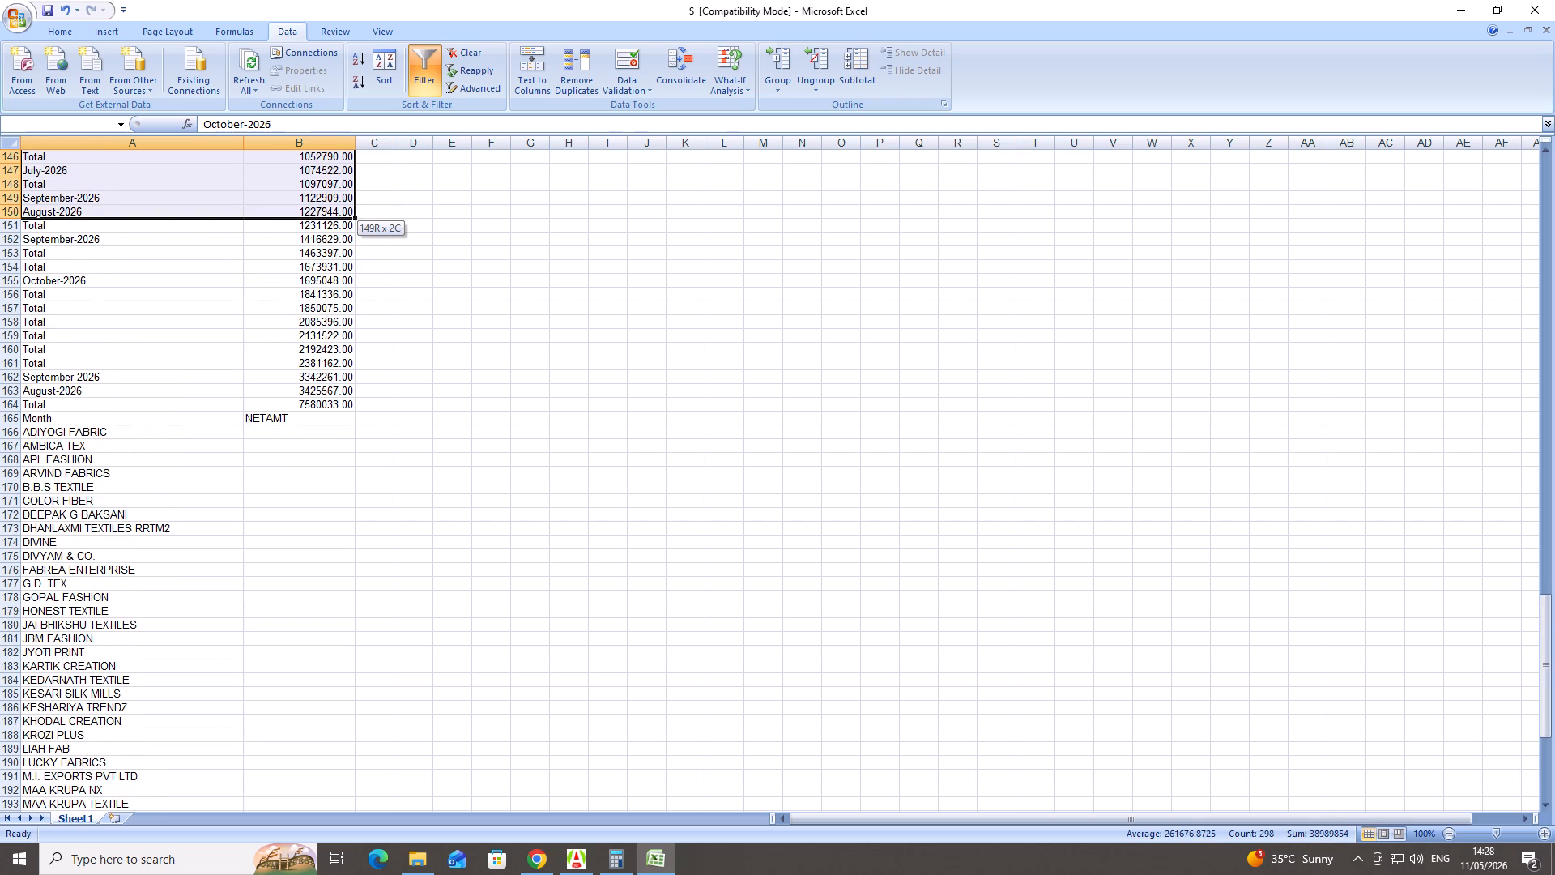
left_click_drag(270, 215, 274, 155, "shift")
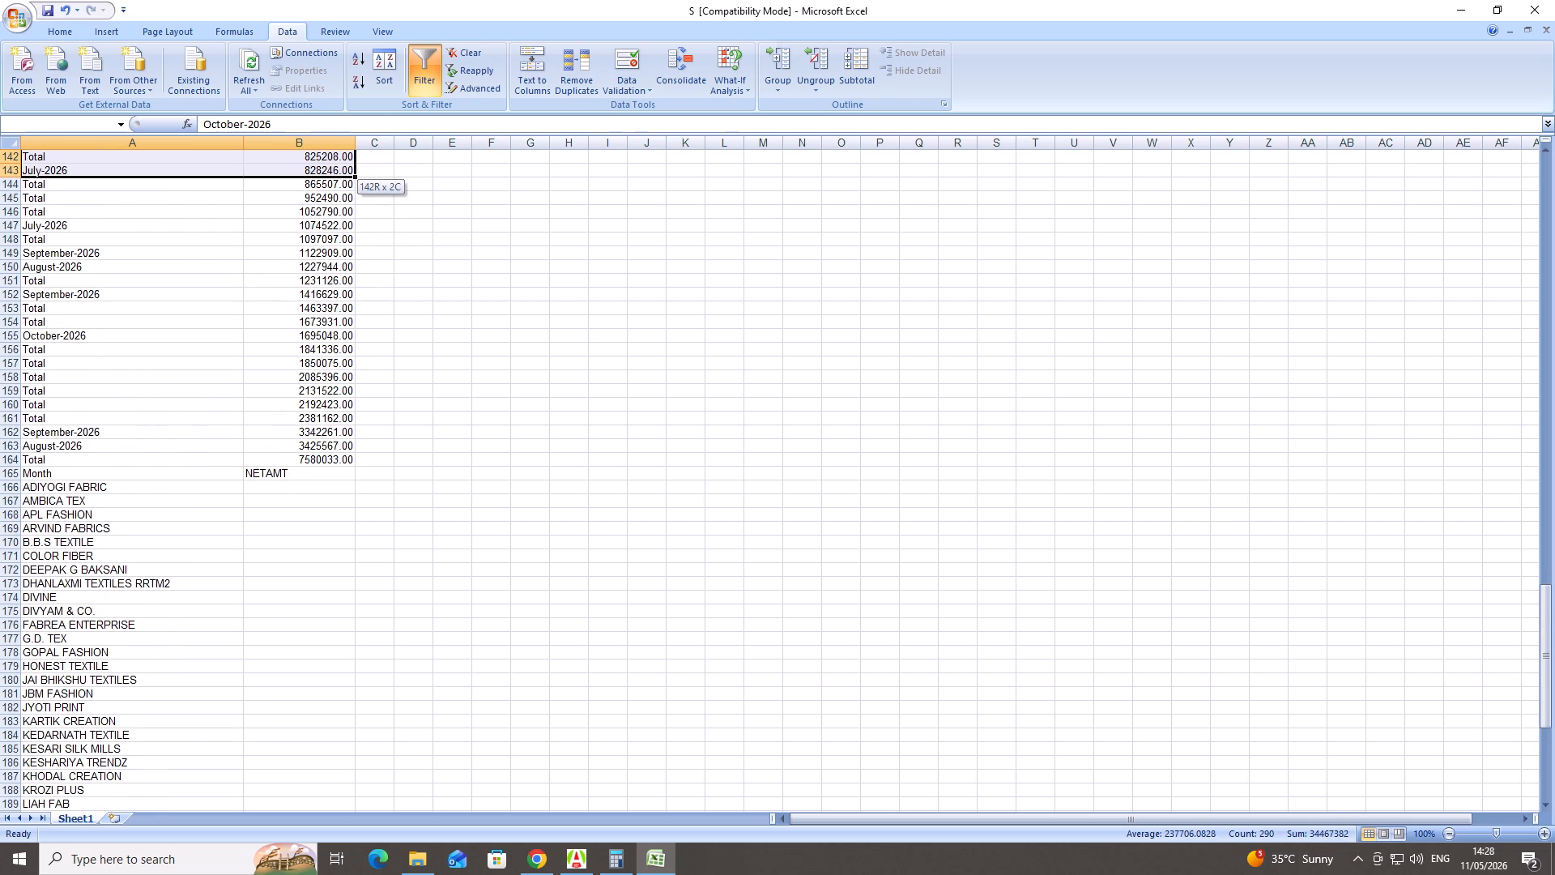
left_click_drag(274, 155, 277, 197, "shift")
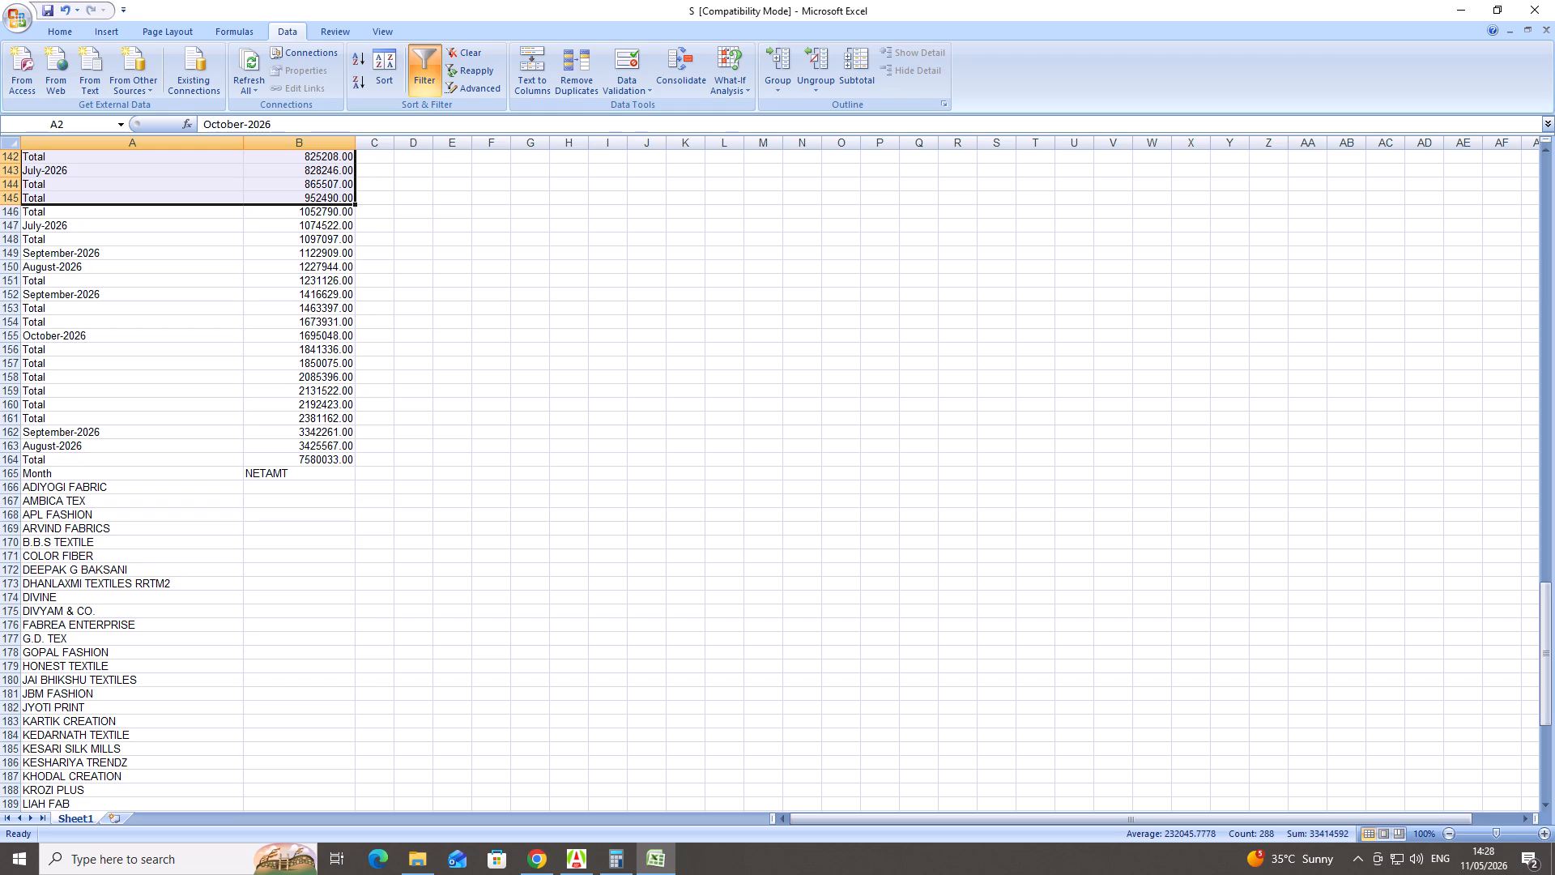
key("Delete")
Sort column B from smallest to largest again so the remaining amounts move up under the heading row.
scroll(294, 203, "up", 13, "shift")
scroll(294, 203, "down", 13, "shift")
scroll(343, 408, "down", 3, "shift")
scroll(296, 186, "up", 17, "shift")
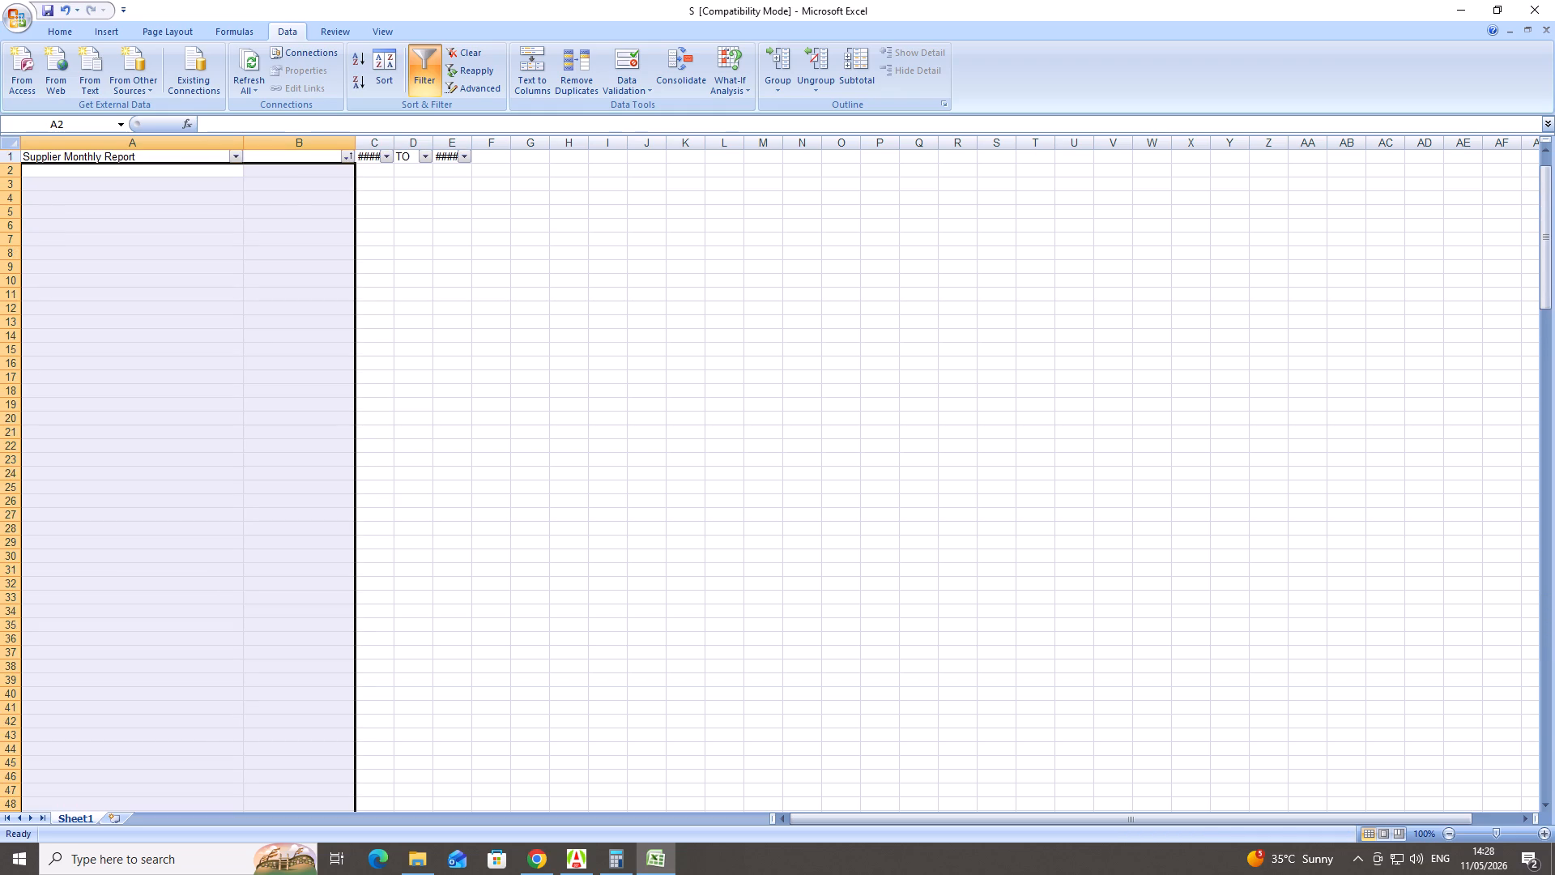
scroll(296, 186, "up", 2, "shift")
left_click(345, 160, "shift")
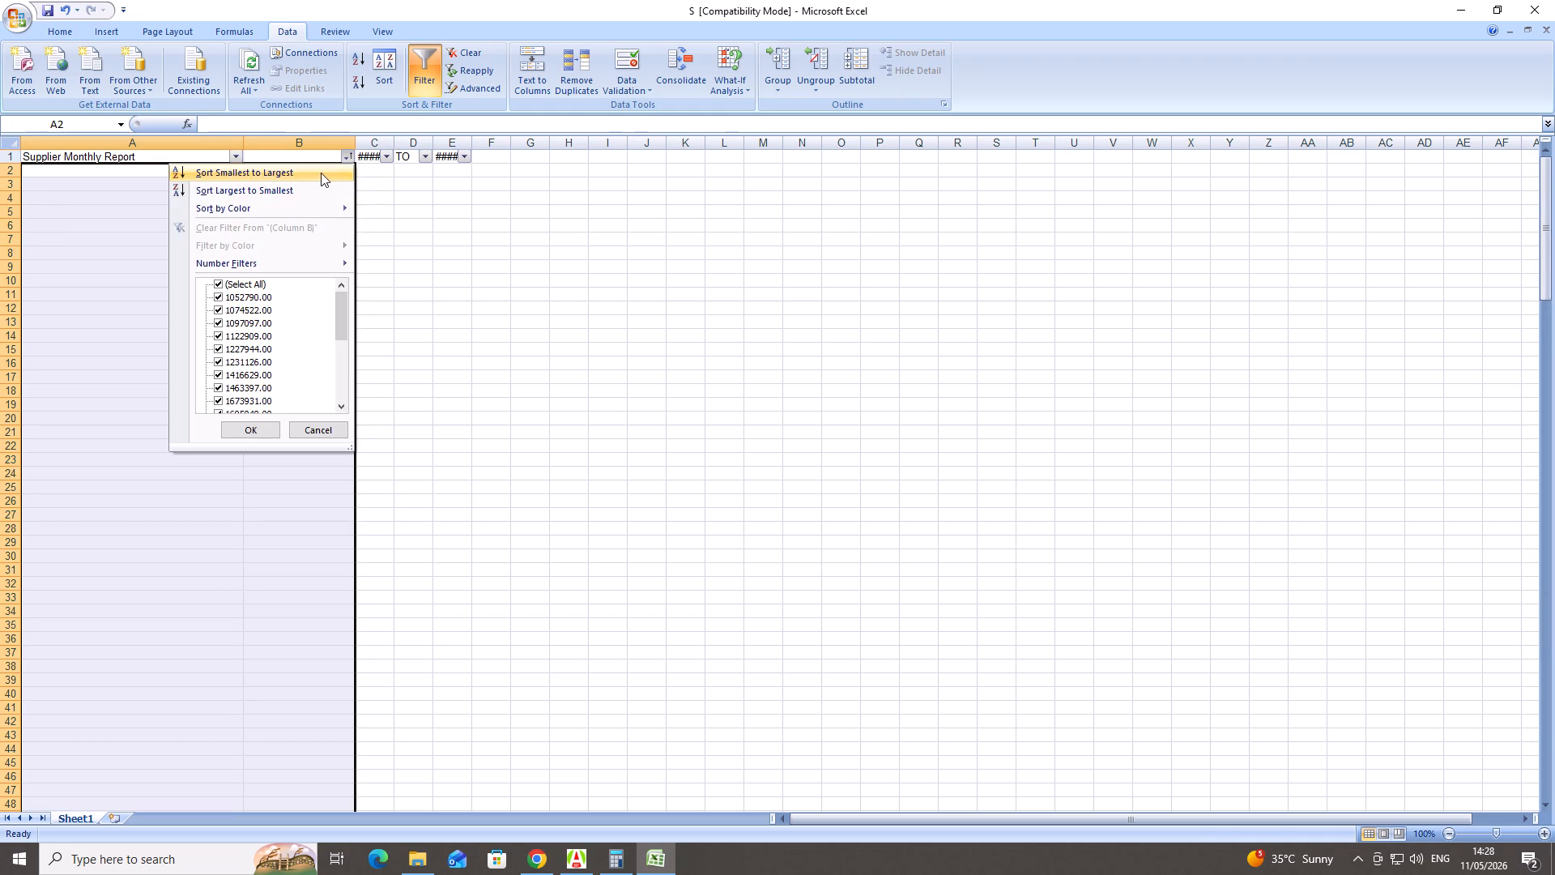
left_click(320, 173, "shift")
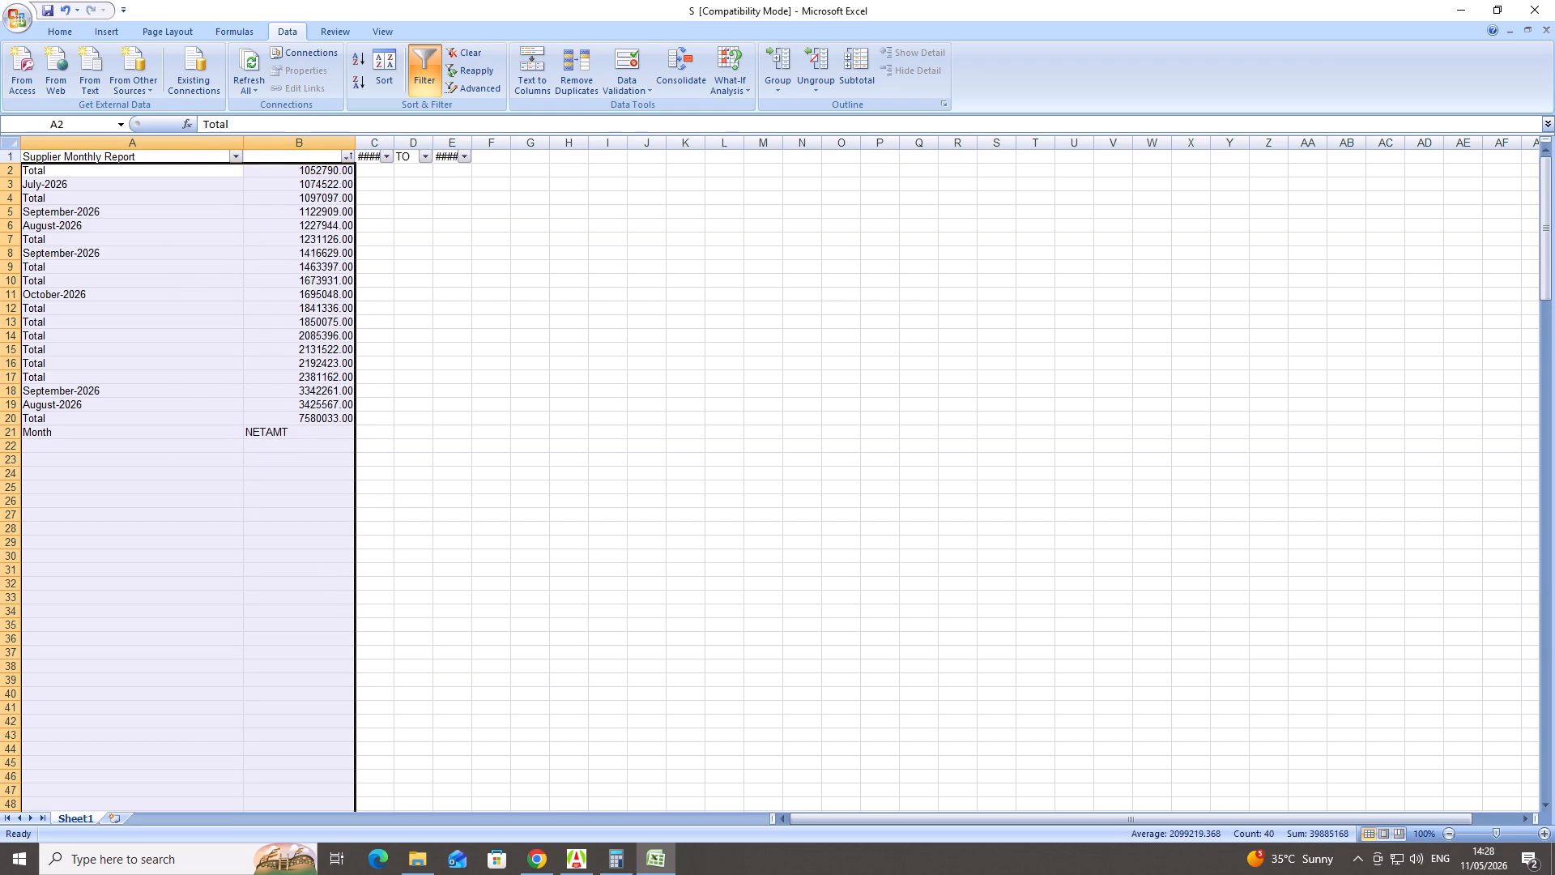
Filter column A to show only the July-2026, August-2026 and September-2026 rows.
left_click(236, 157, "shift")
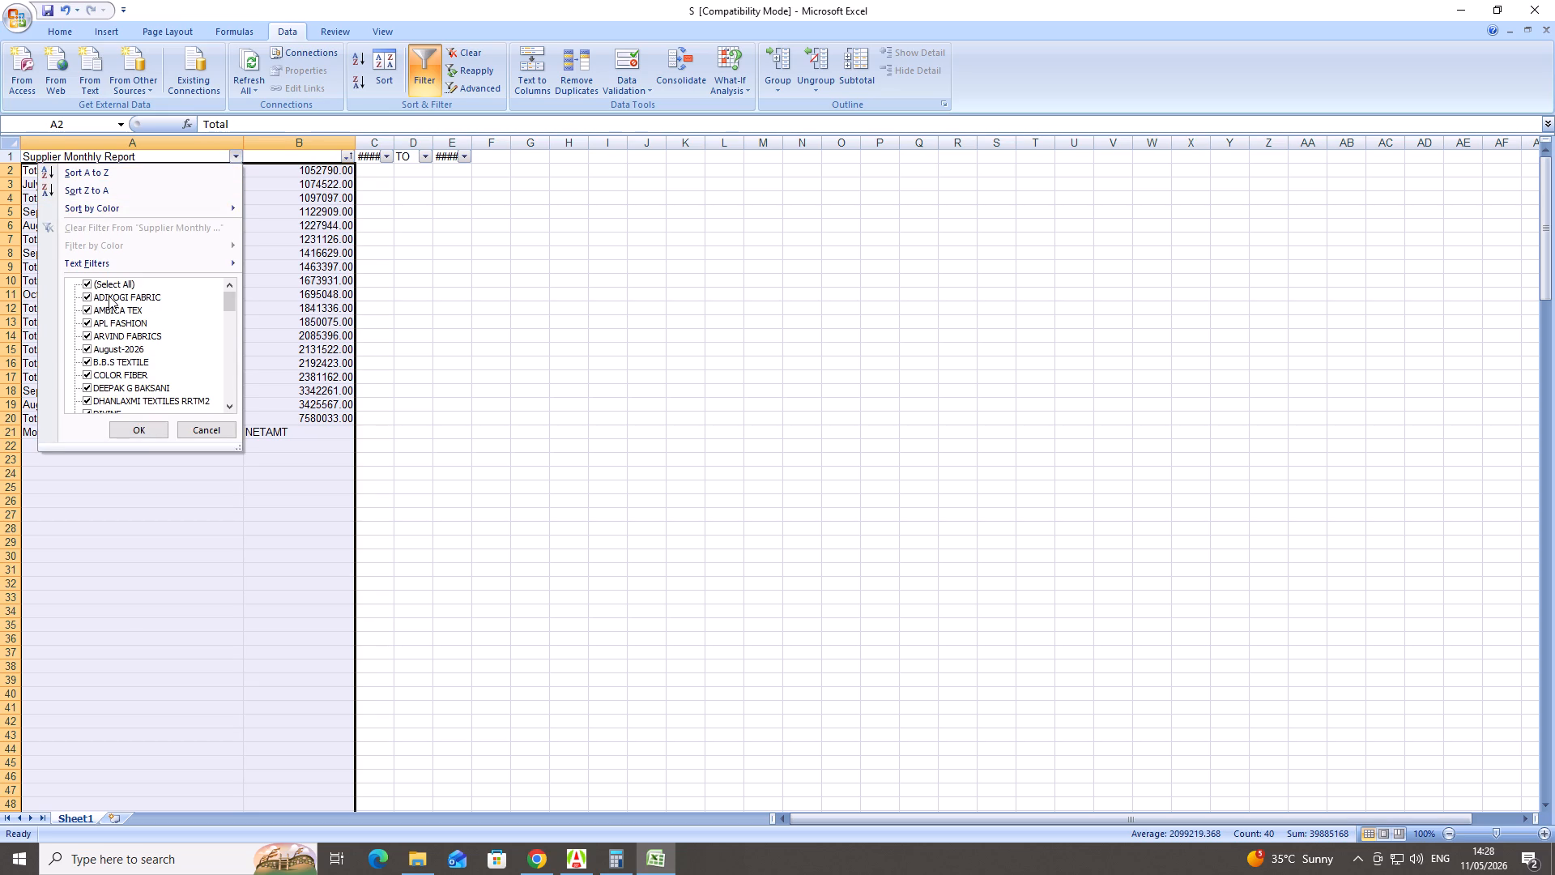
left_click(85, 282, "shift")
left_click(88, 348, "shift")
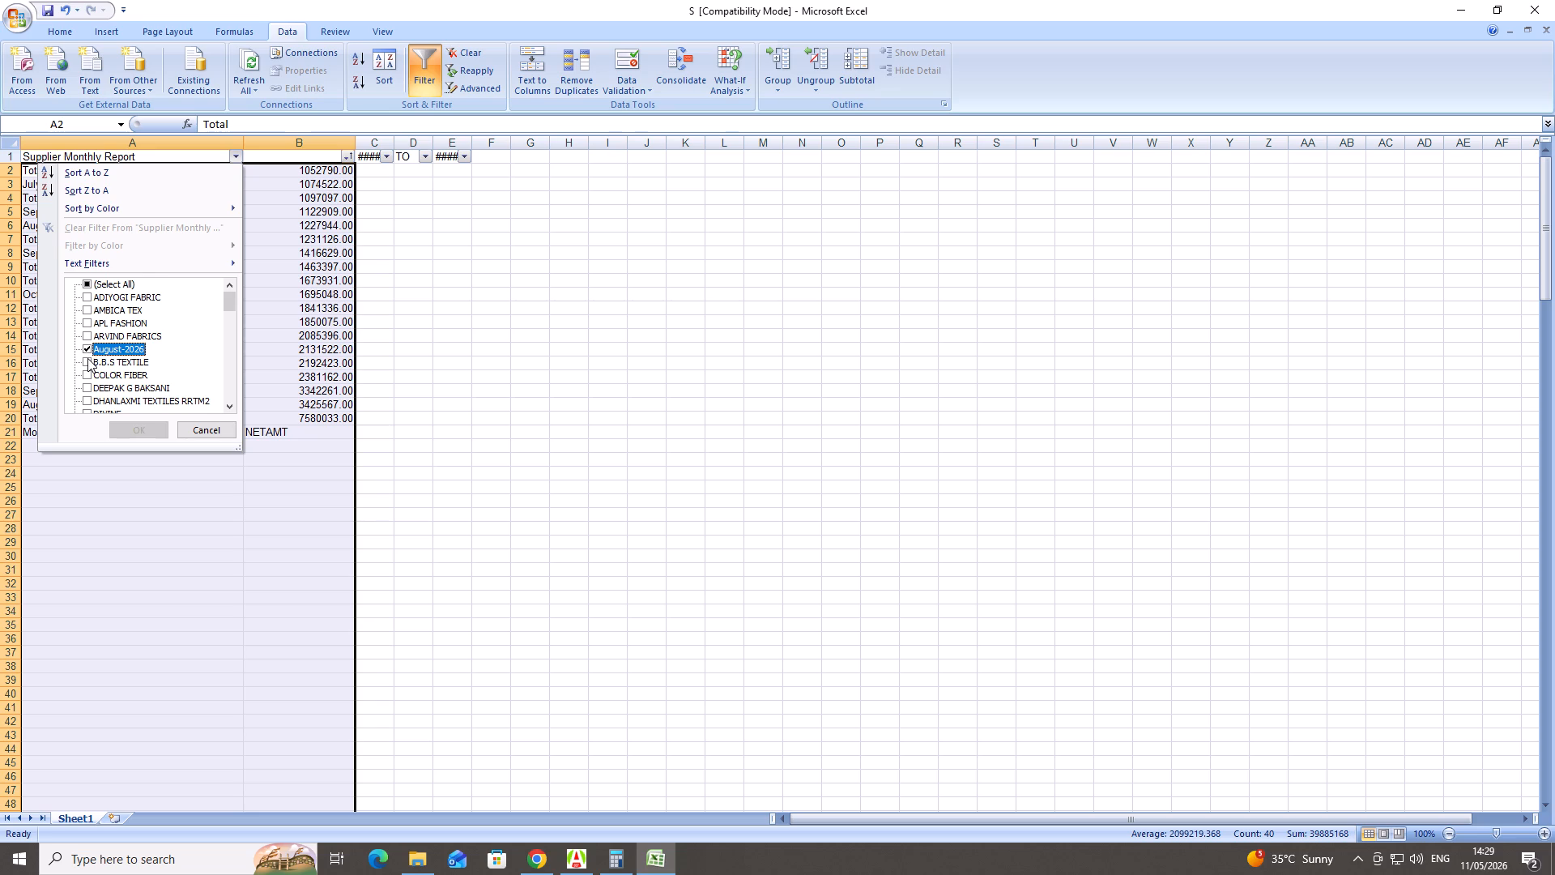
scroll(87, 358, "down", 2, "shift")
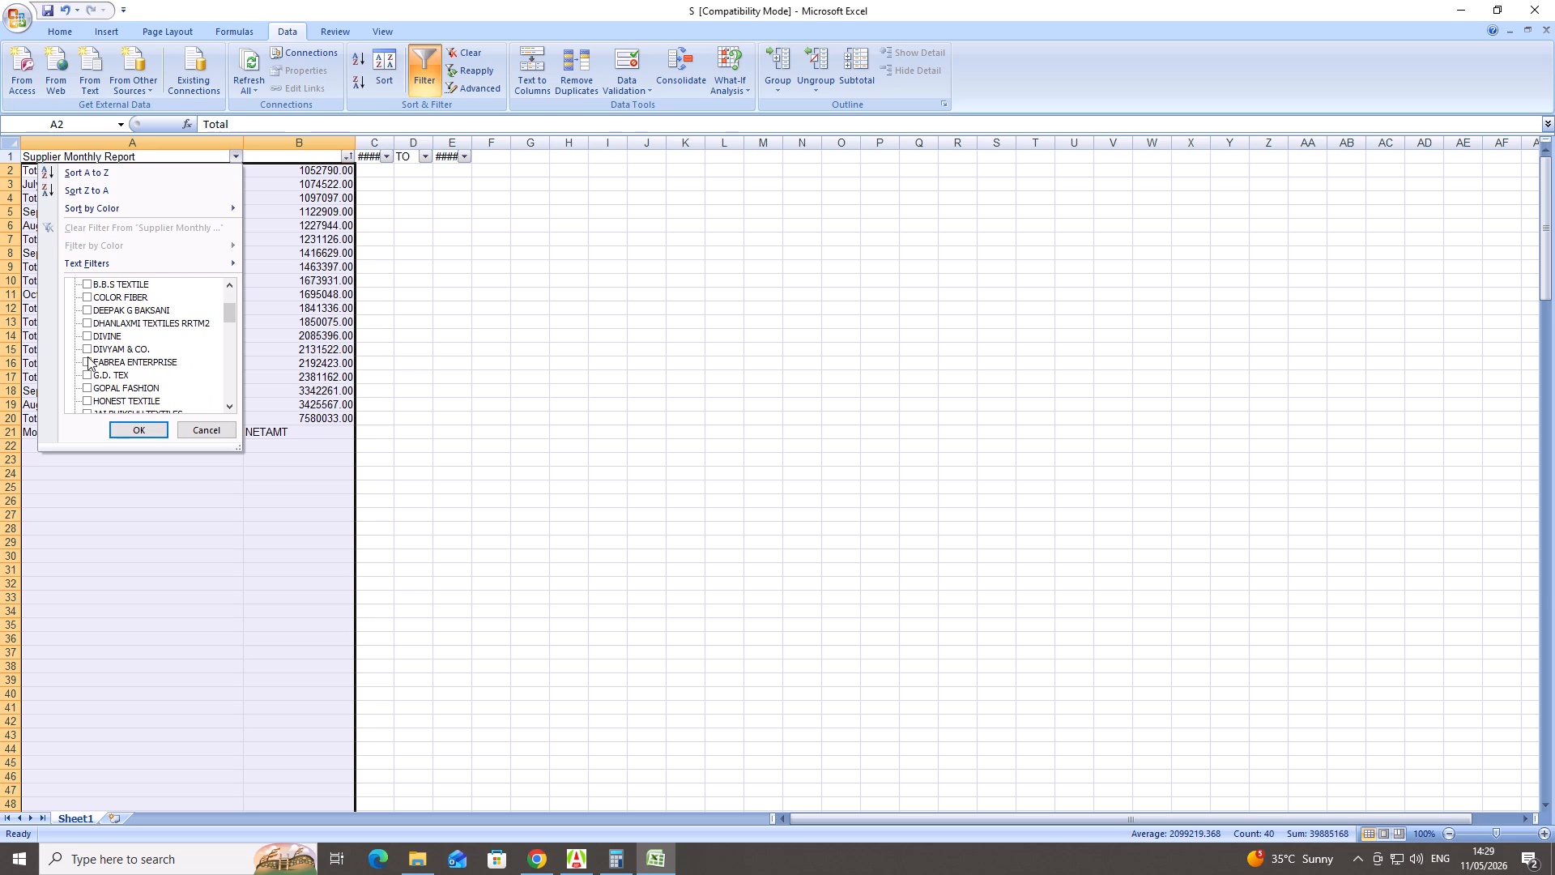
scroll(87, 356, "down", 1, "shift")
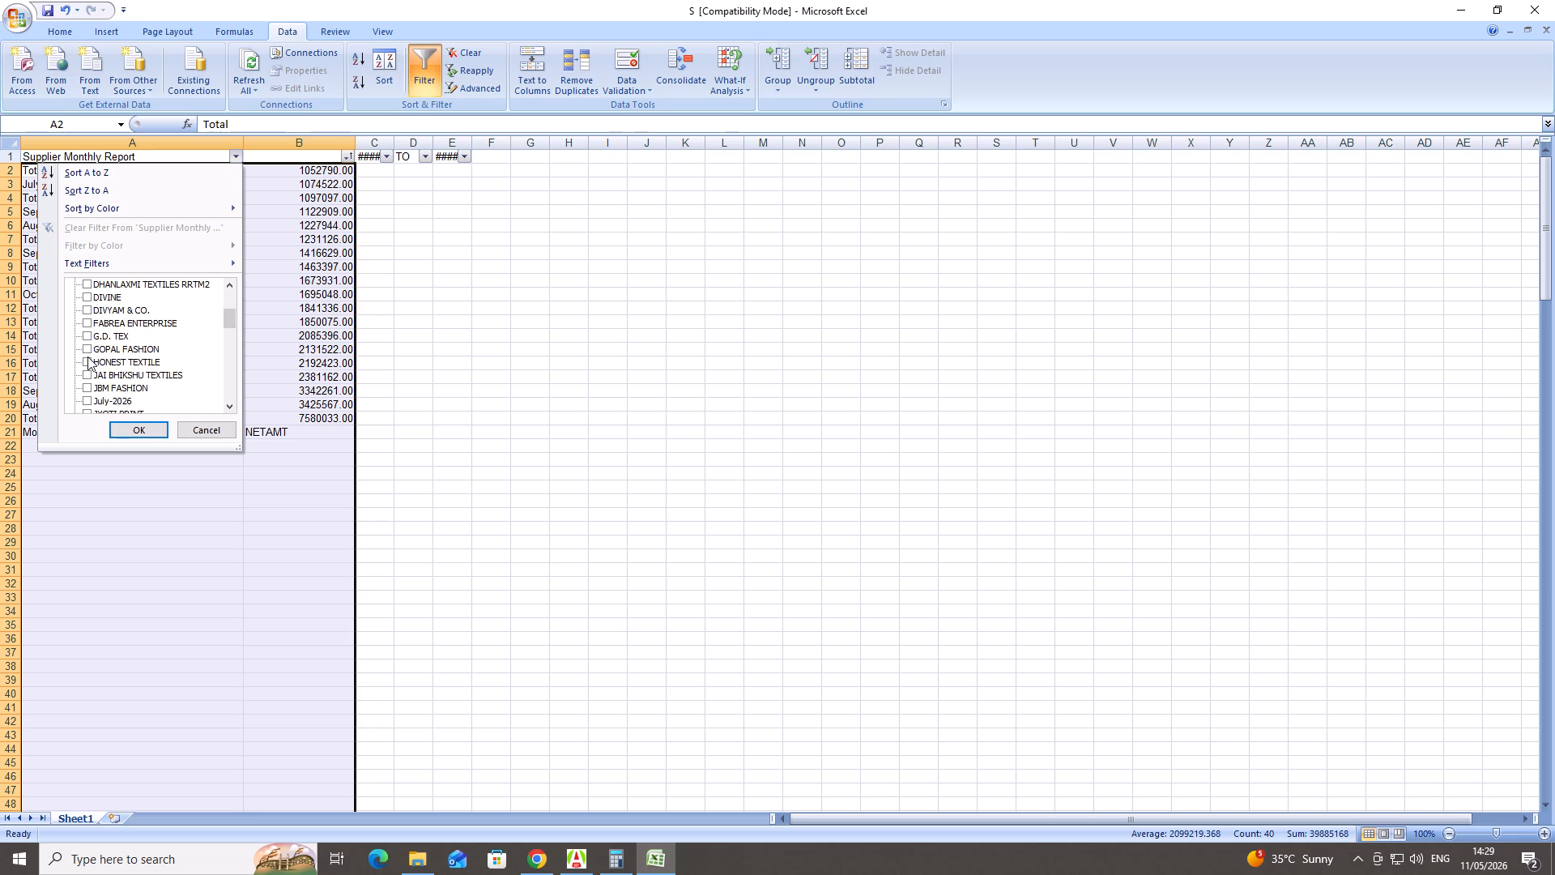
scroll(87, 356, "down", 1, "shift")
left_click(87, 356, "shift")
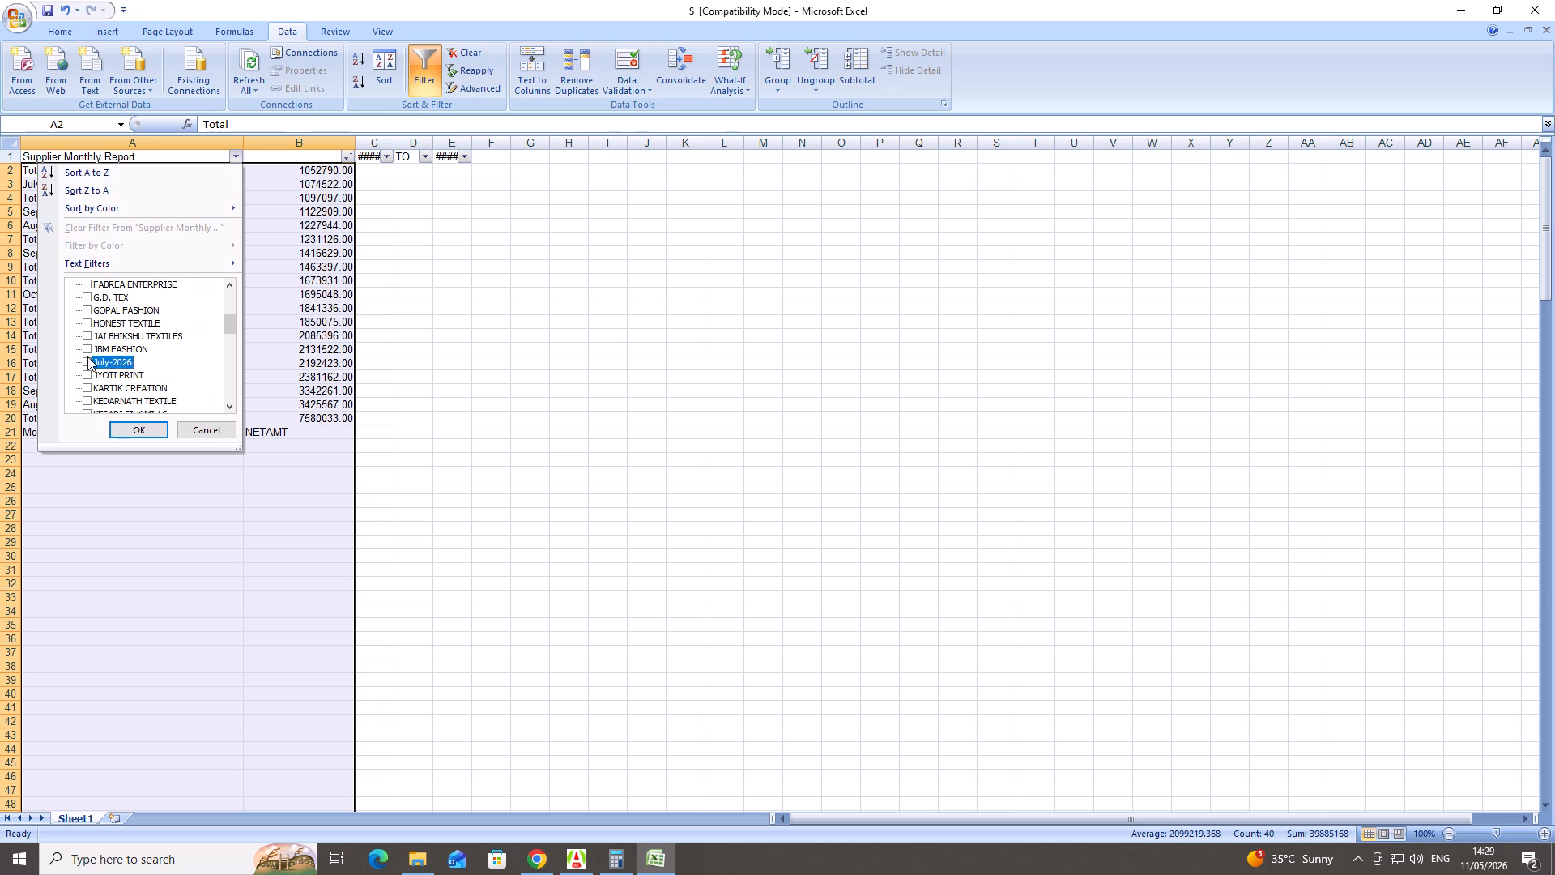
scroll(87, 356, "down", 3, "shift")
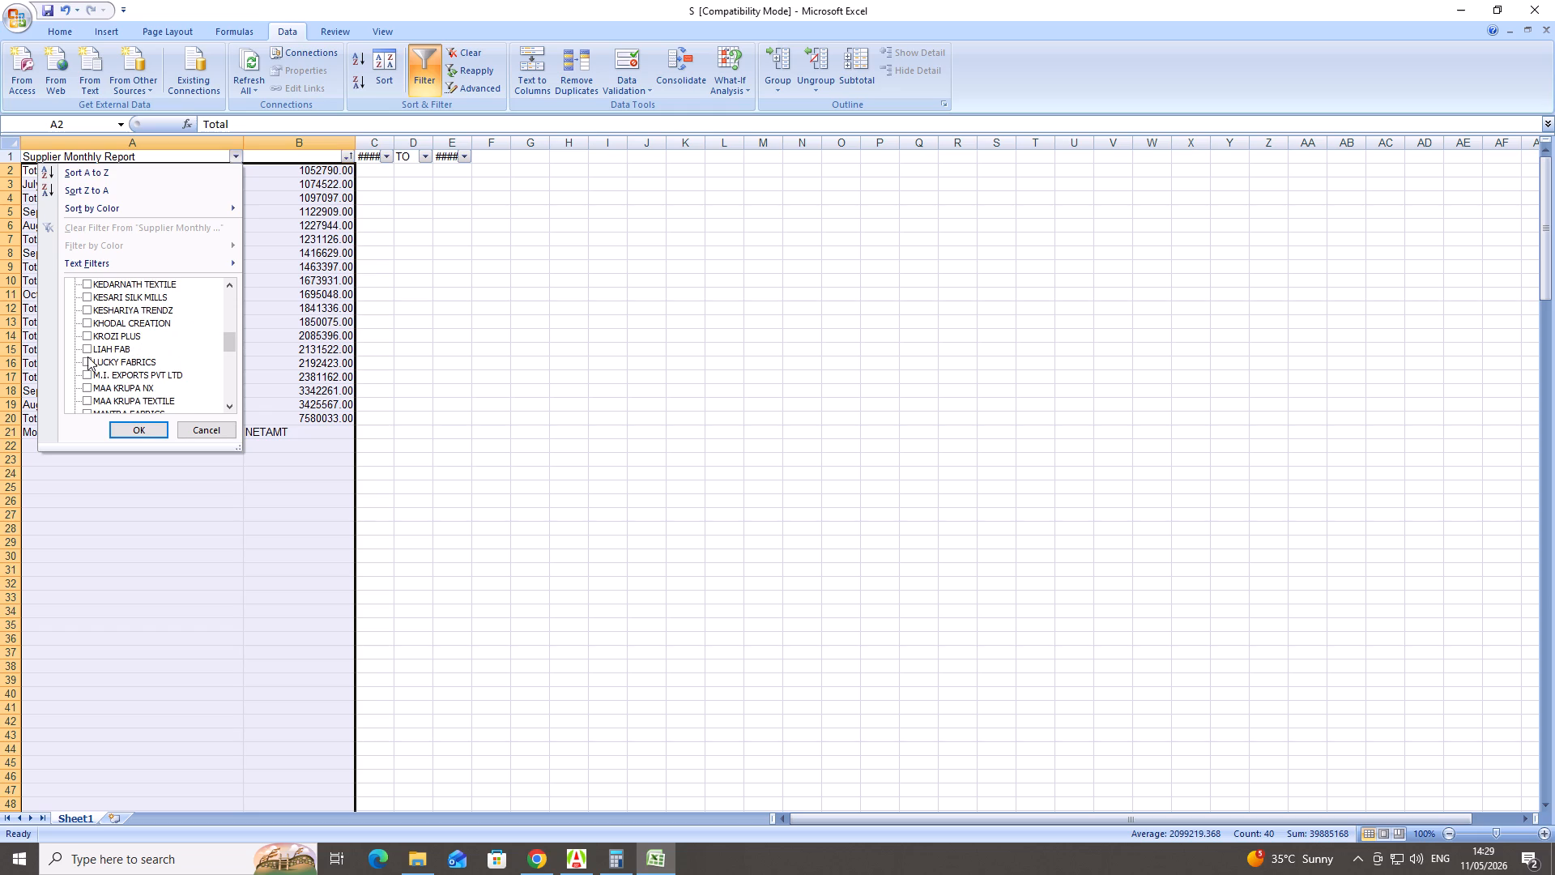
scroll(87, 356, "down", 2, "shift")
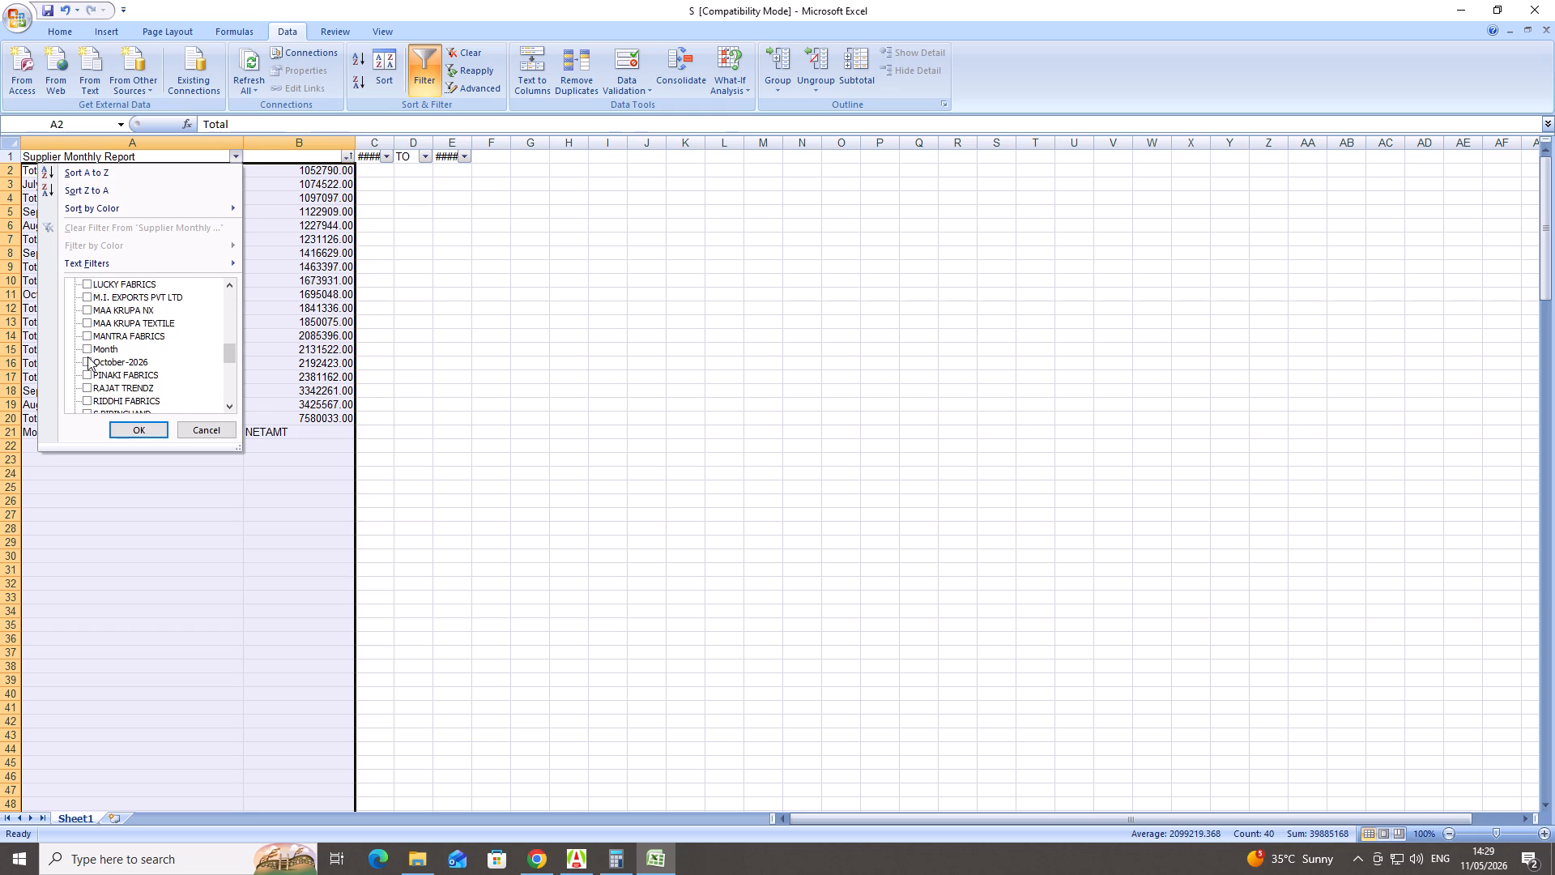
scroll(87, 356, "down", 2, "shift")
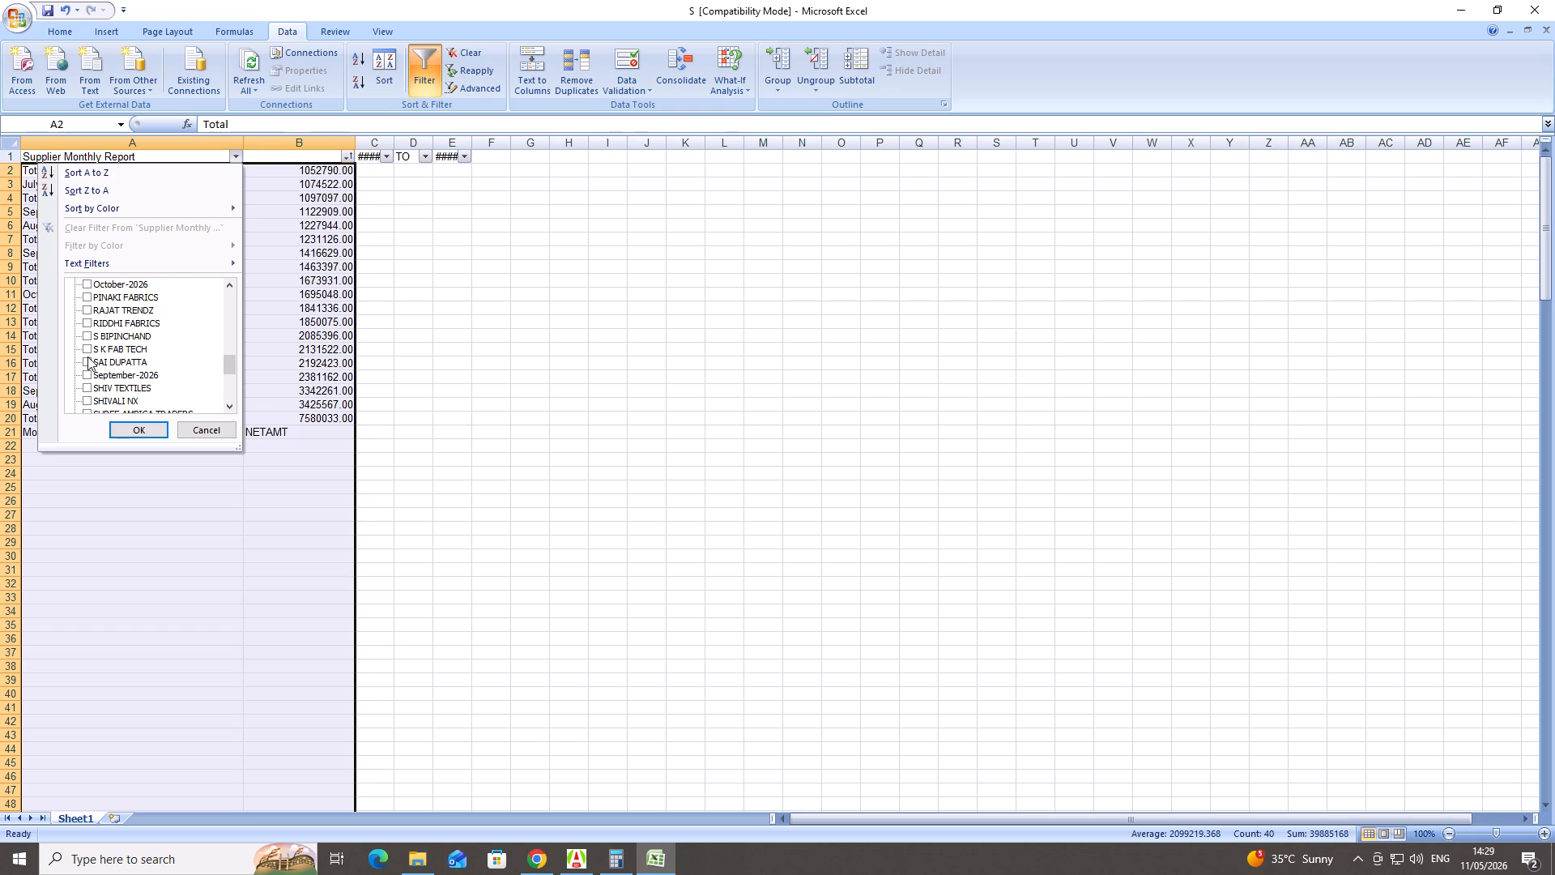
scroll(87, 356, "down", 3, "shift")
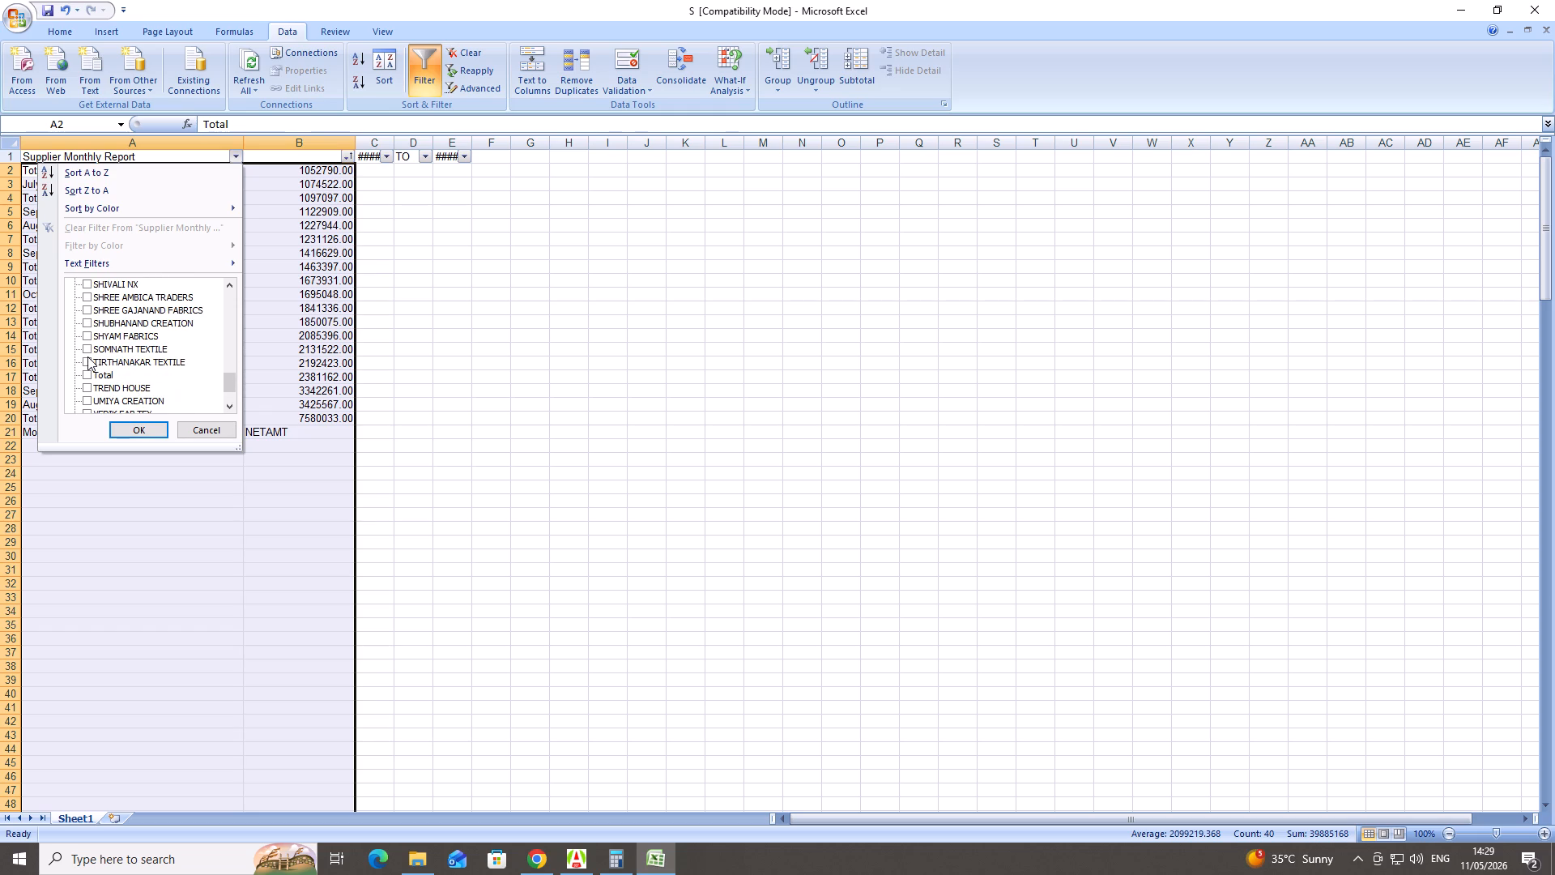
scroll(87, 356, "up", 2, "shift")
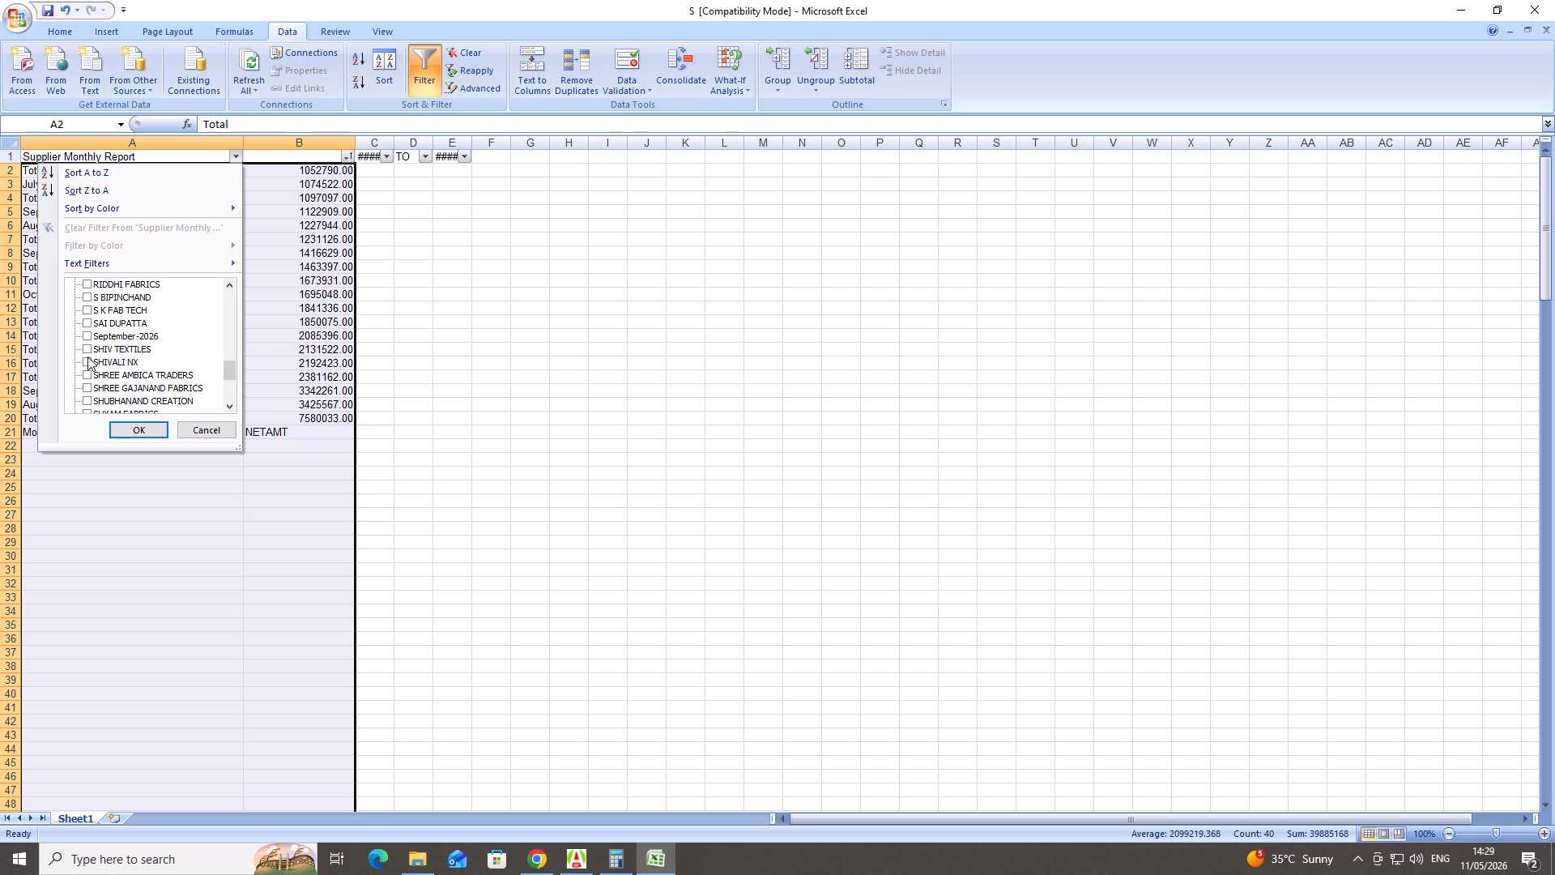
left_click(87, 334, "shift")
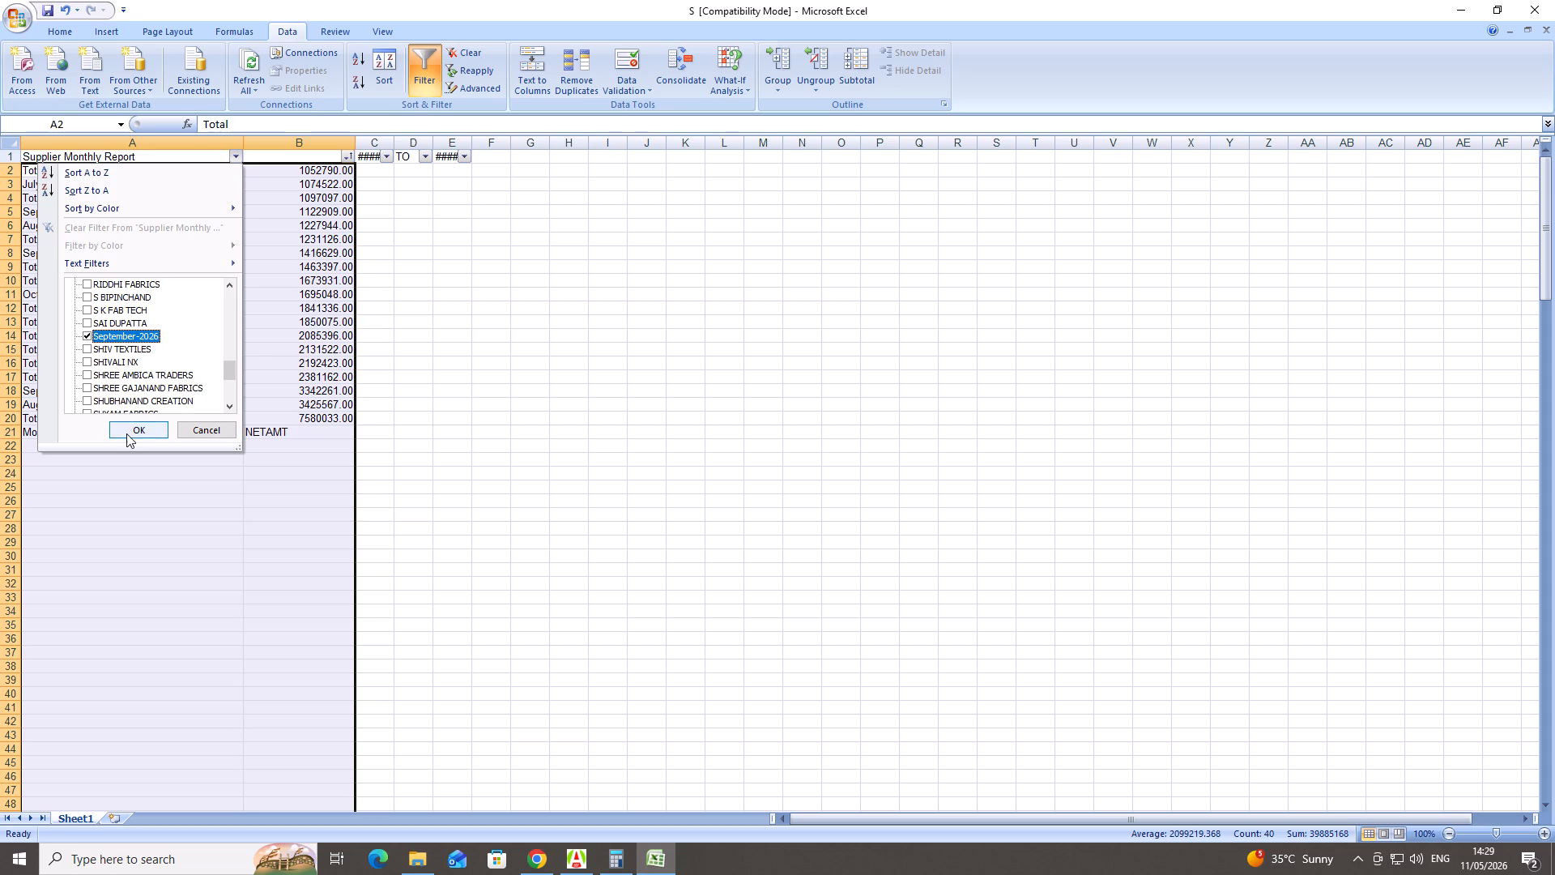
left_click(126, 433, "shift")
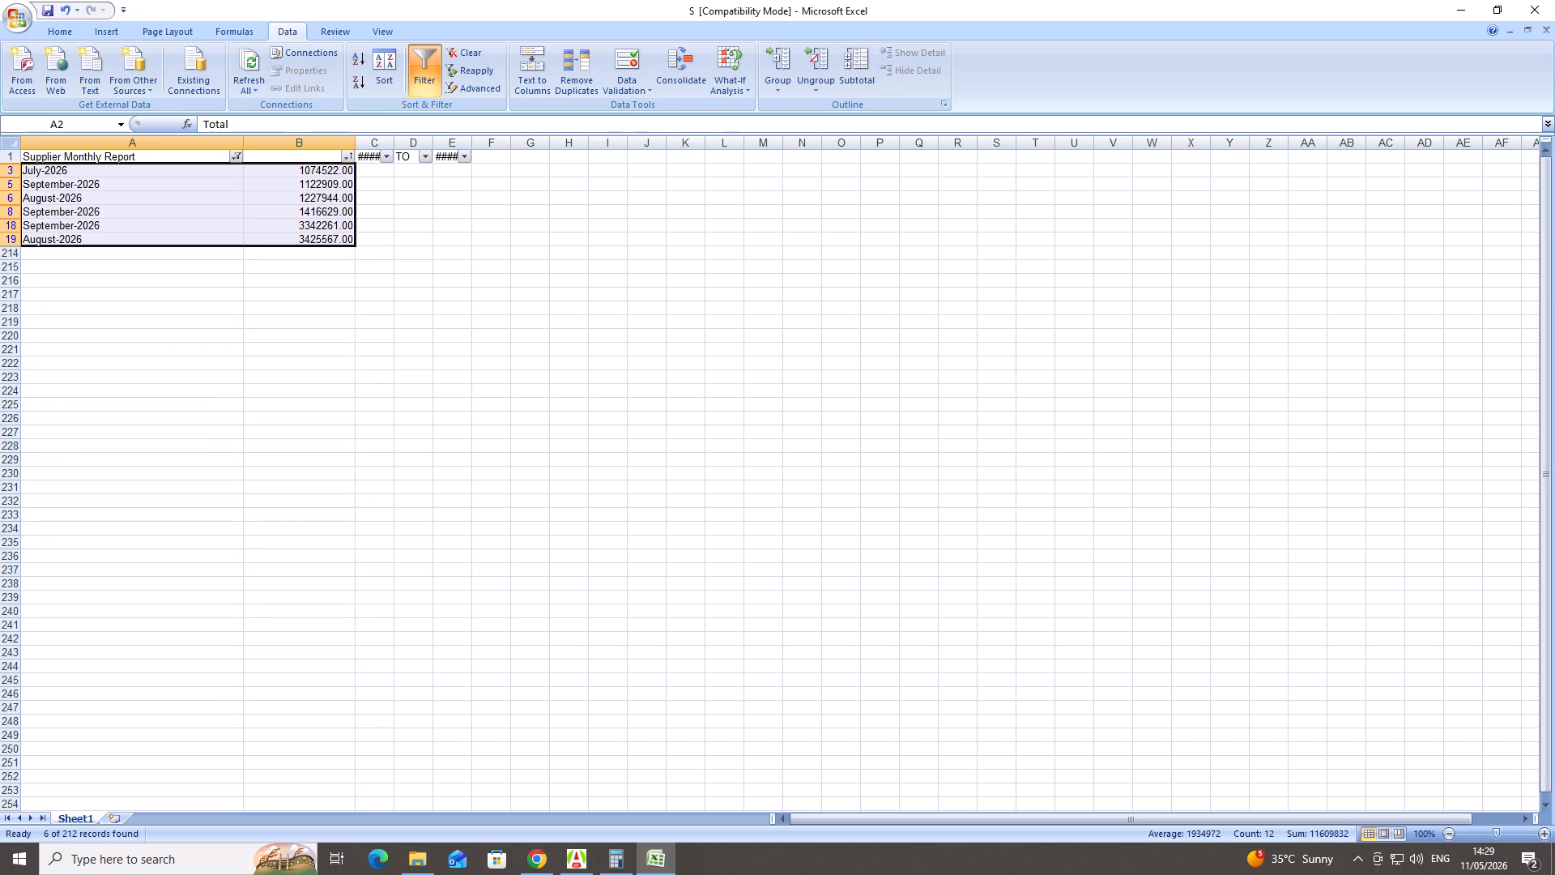
Clear the contents of the filtered month rows and show all entries in column A again.
key("Delete")
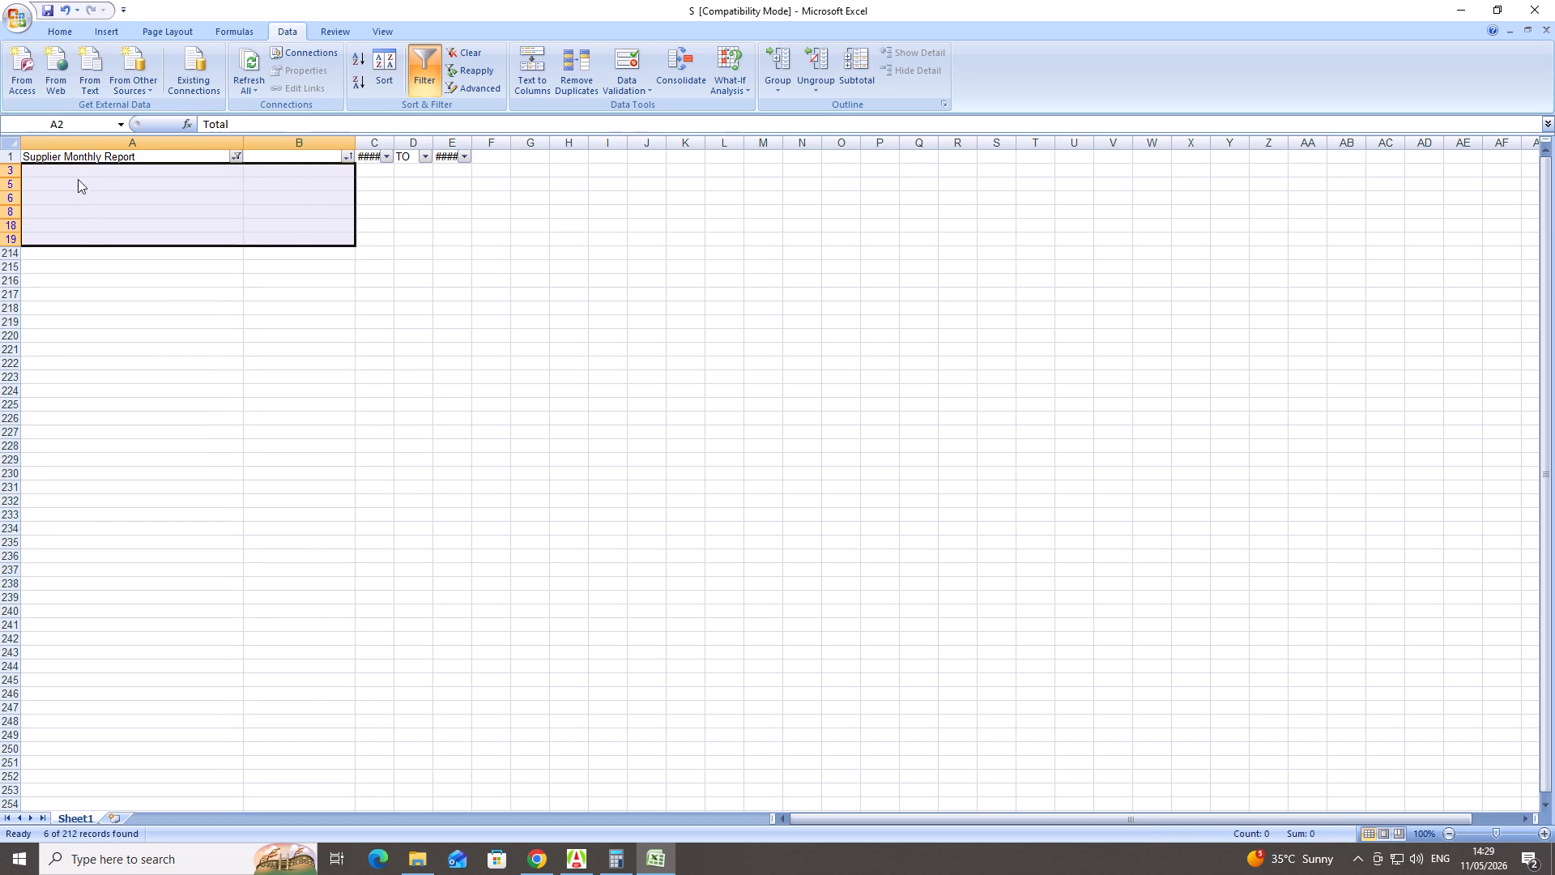
left_click(234, 156, "shift")
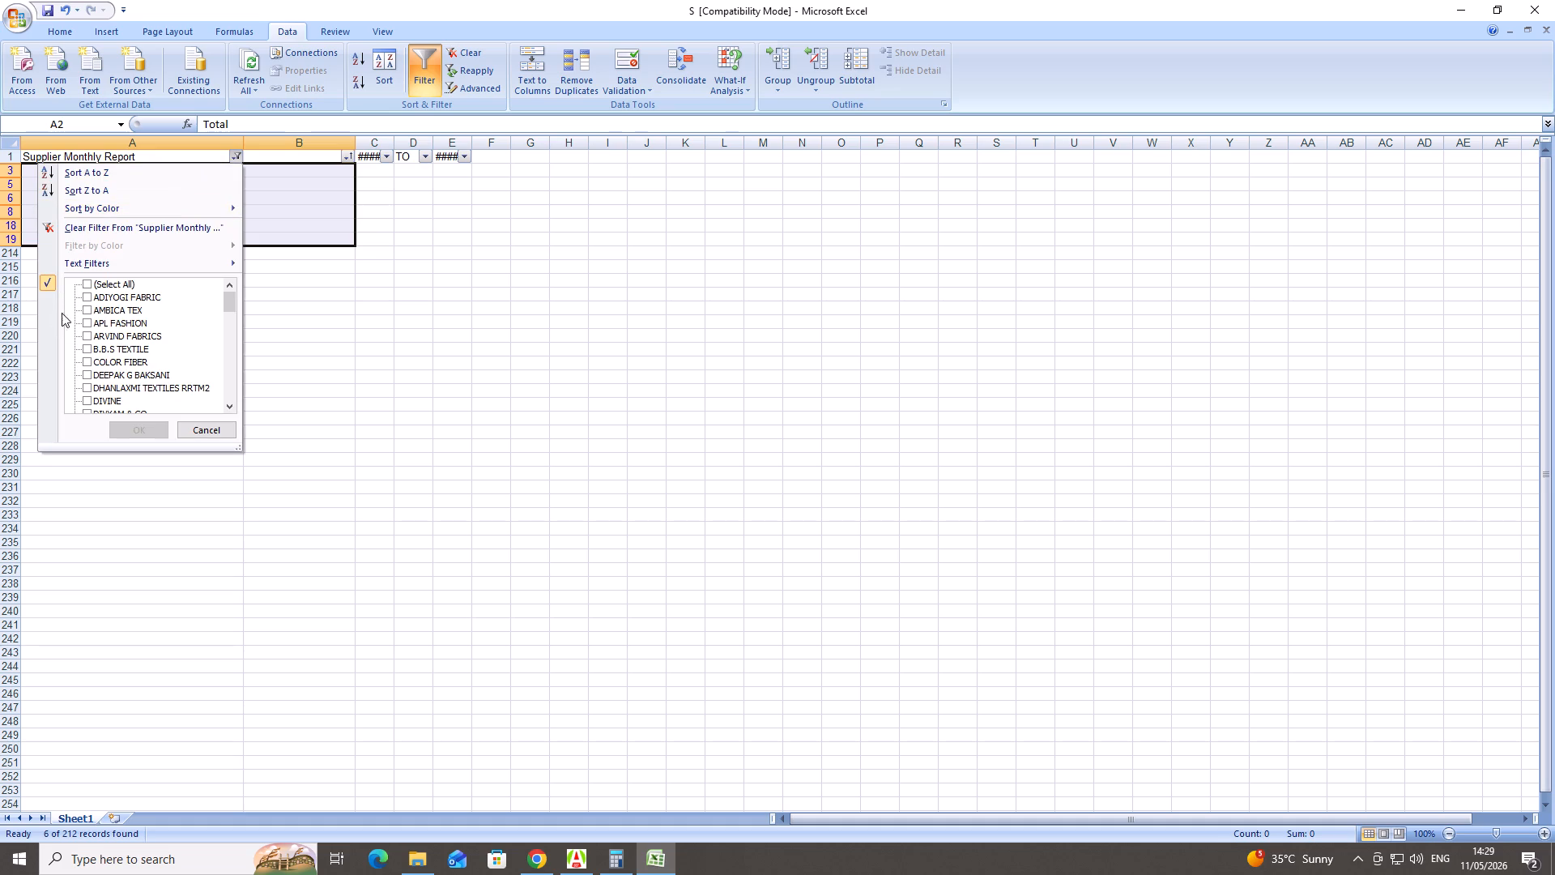
left_click(87, 283, "shift")
left_click(135, 433, "shift")
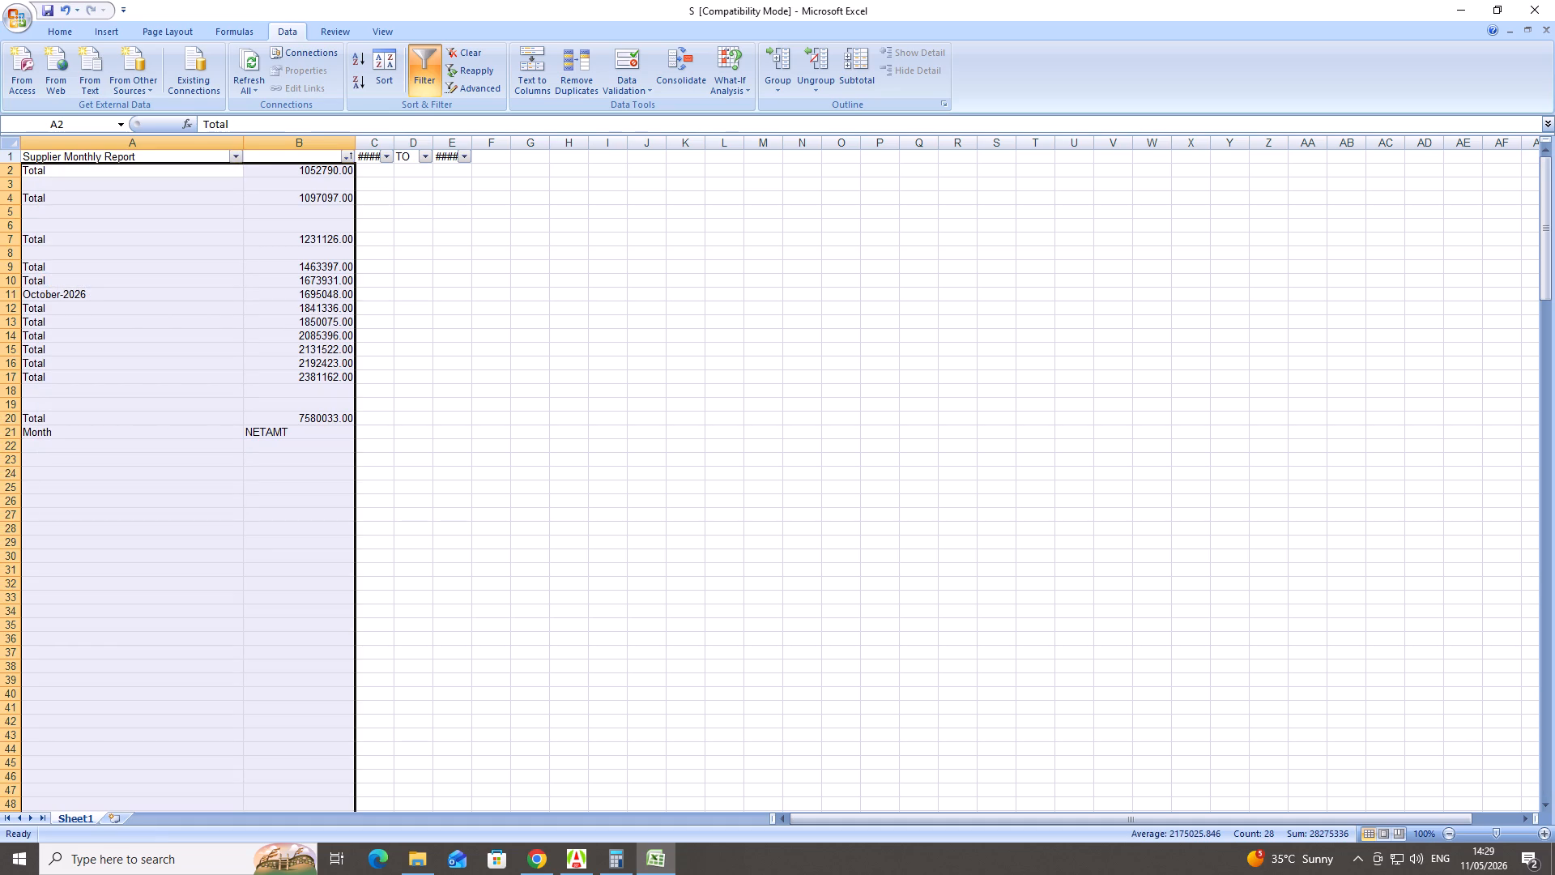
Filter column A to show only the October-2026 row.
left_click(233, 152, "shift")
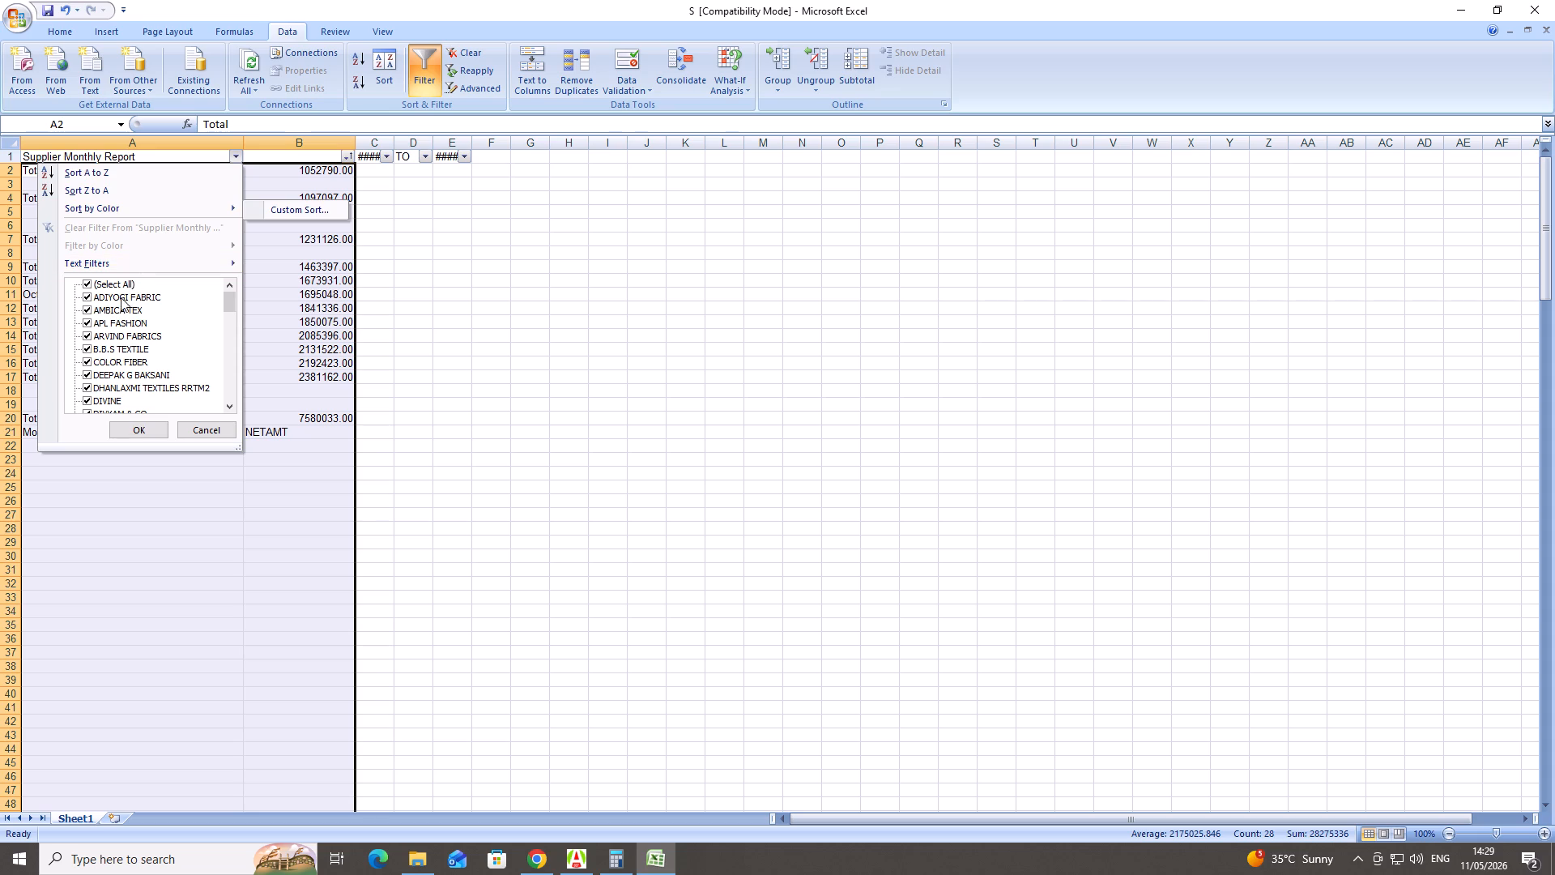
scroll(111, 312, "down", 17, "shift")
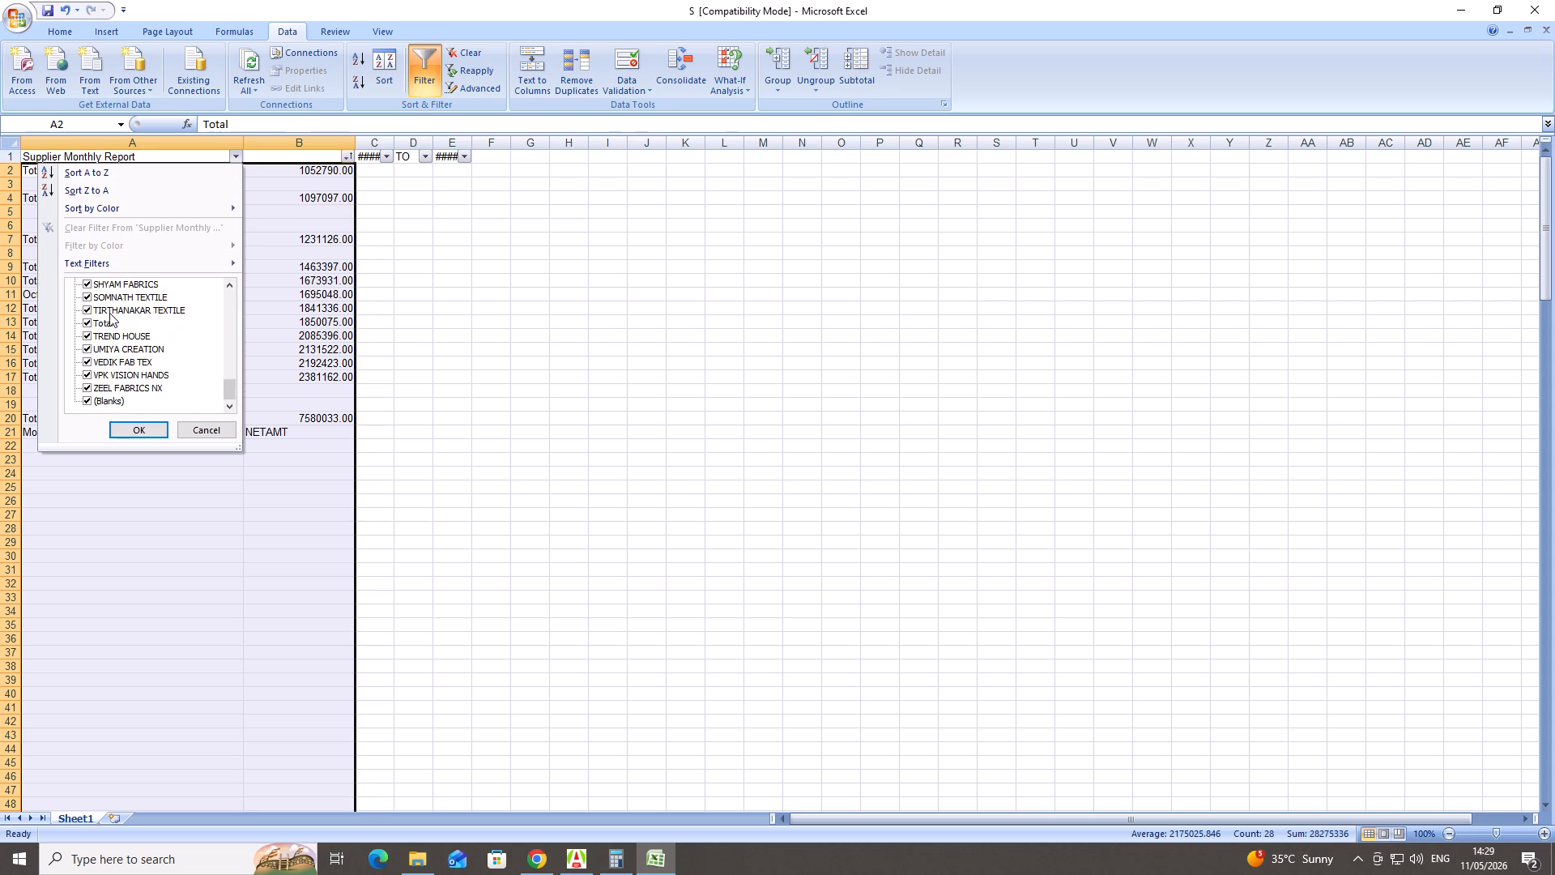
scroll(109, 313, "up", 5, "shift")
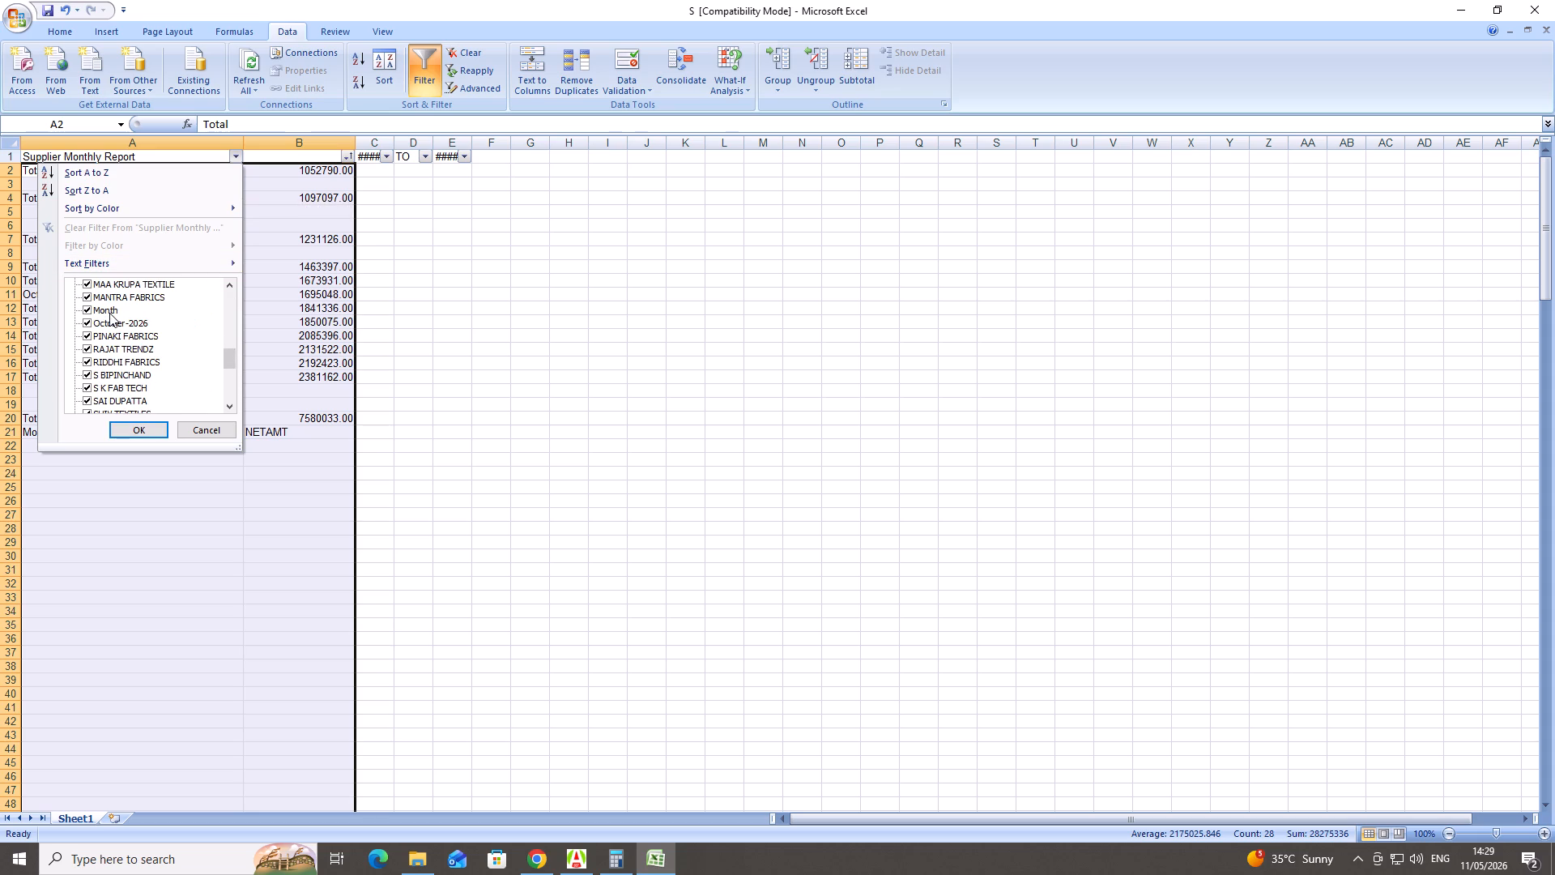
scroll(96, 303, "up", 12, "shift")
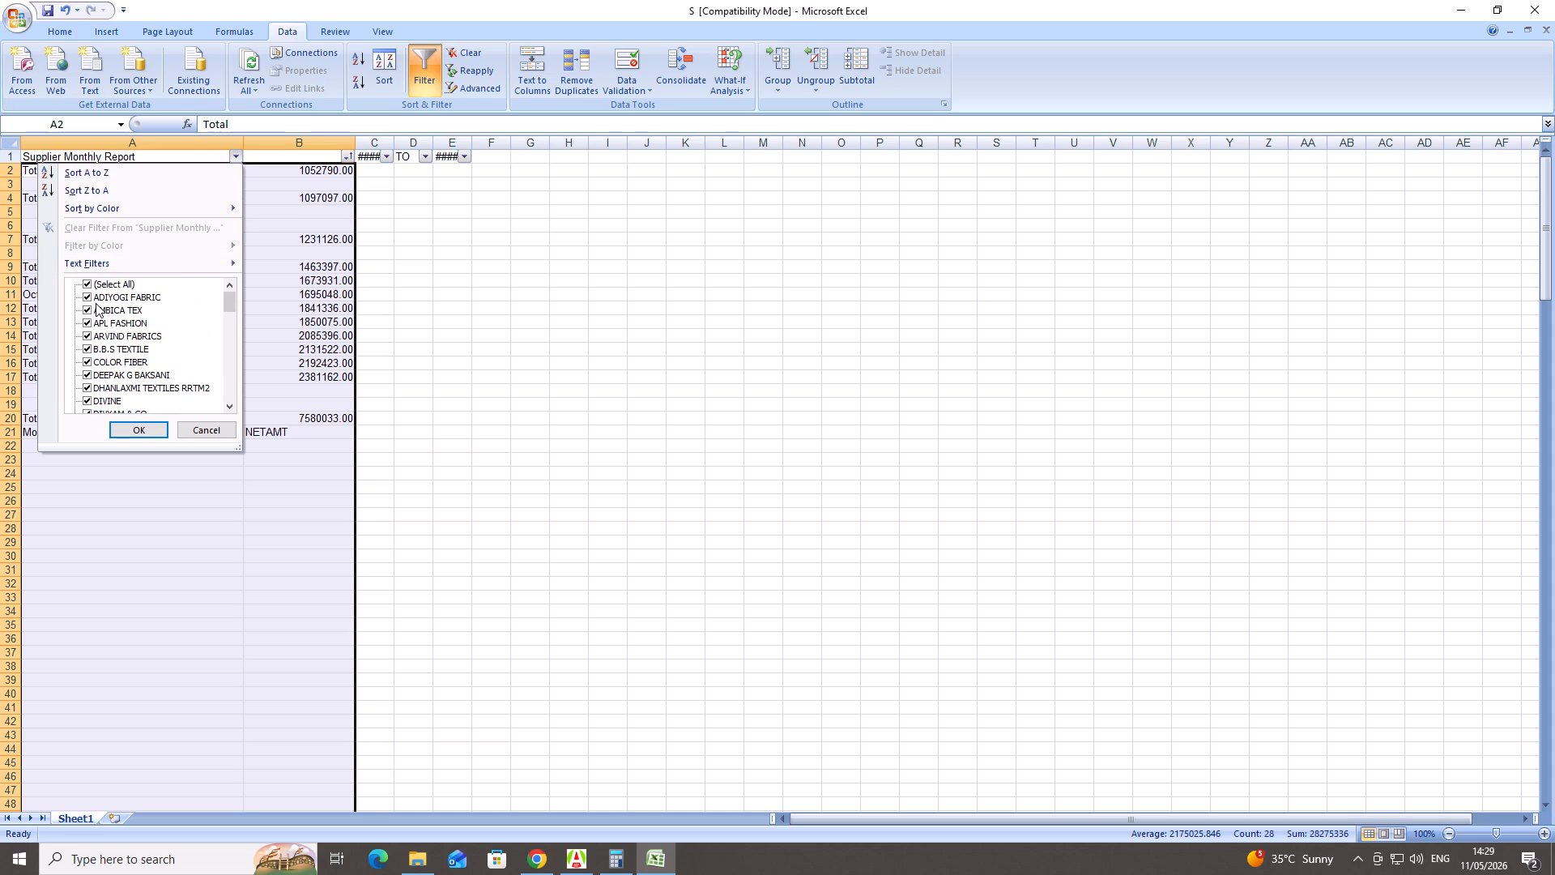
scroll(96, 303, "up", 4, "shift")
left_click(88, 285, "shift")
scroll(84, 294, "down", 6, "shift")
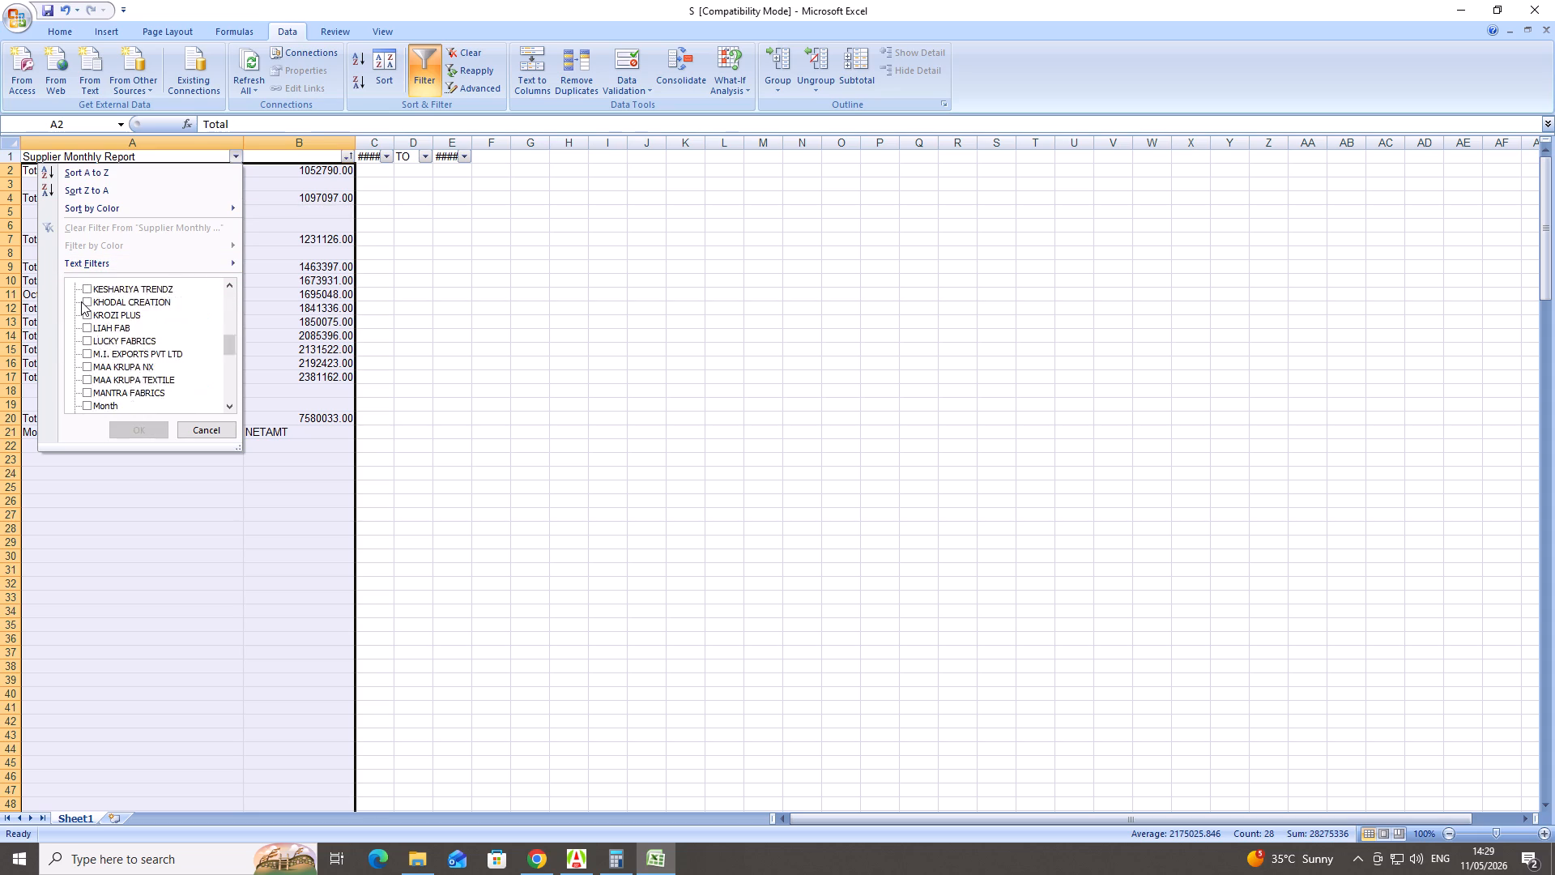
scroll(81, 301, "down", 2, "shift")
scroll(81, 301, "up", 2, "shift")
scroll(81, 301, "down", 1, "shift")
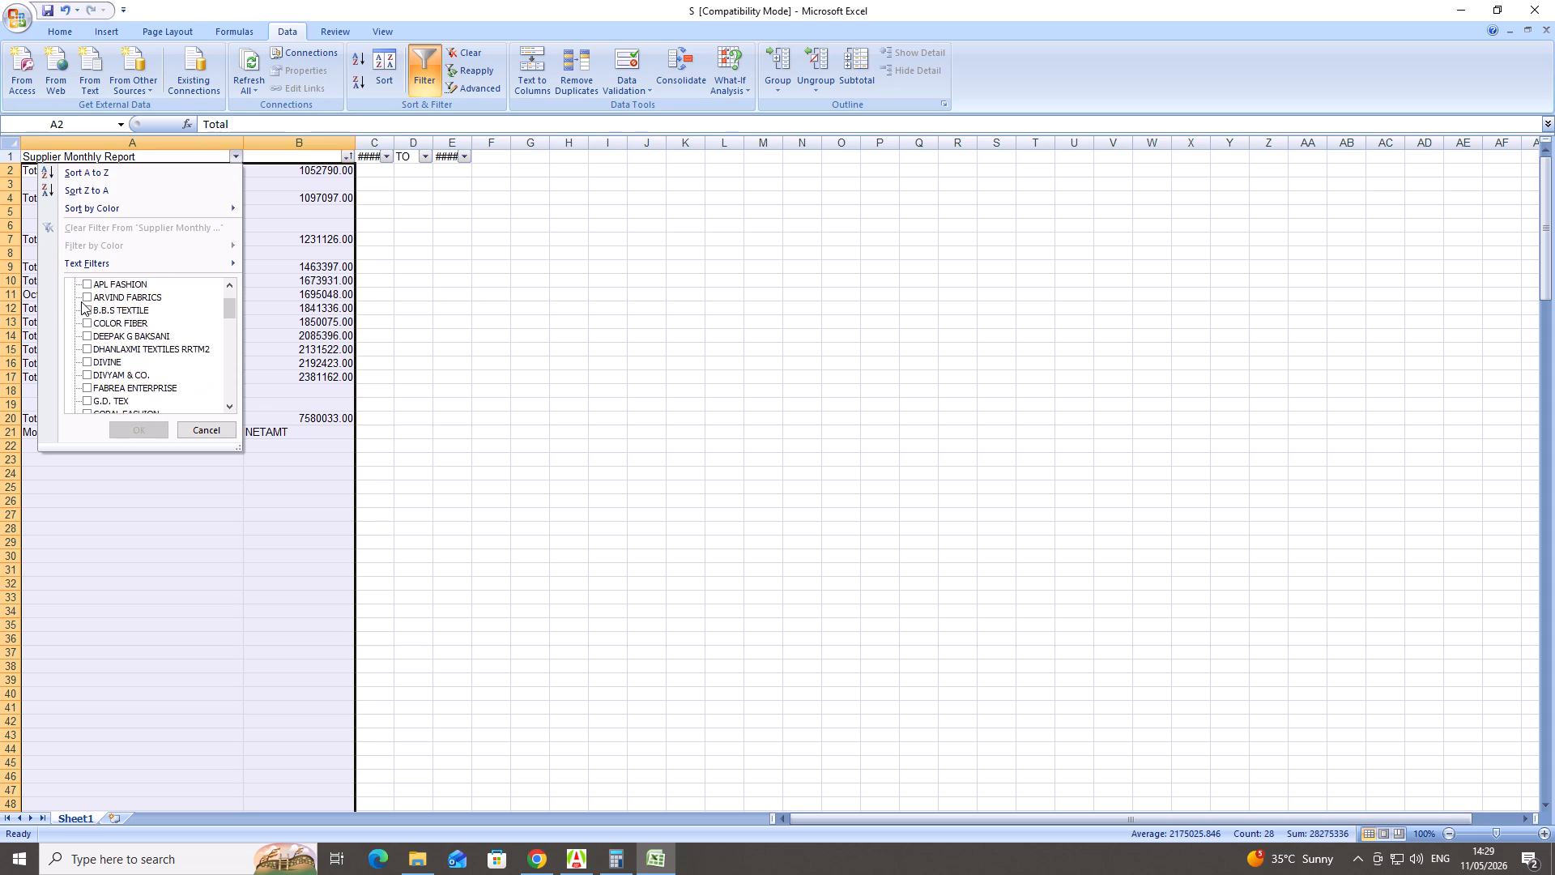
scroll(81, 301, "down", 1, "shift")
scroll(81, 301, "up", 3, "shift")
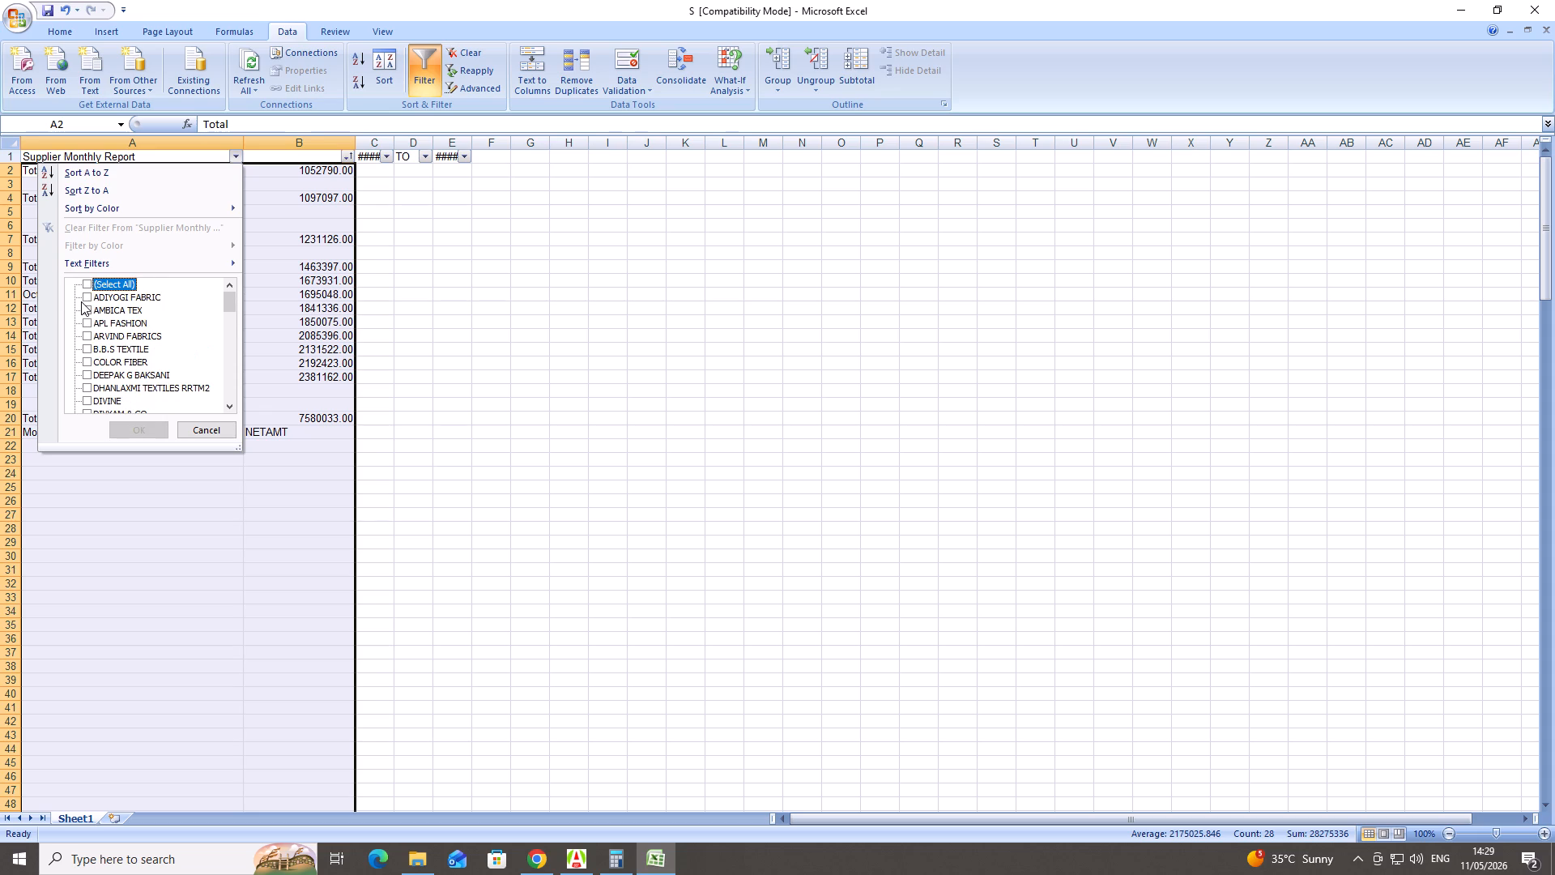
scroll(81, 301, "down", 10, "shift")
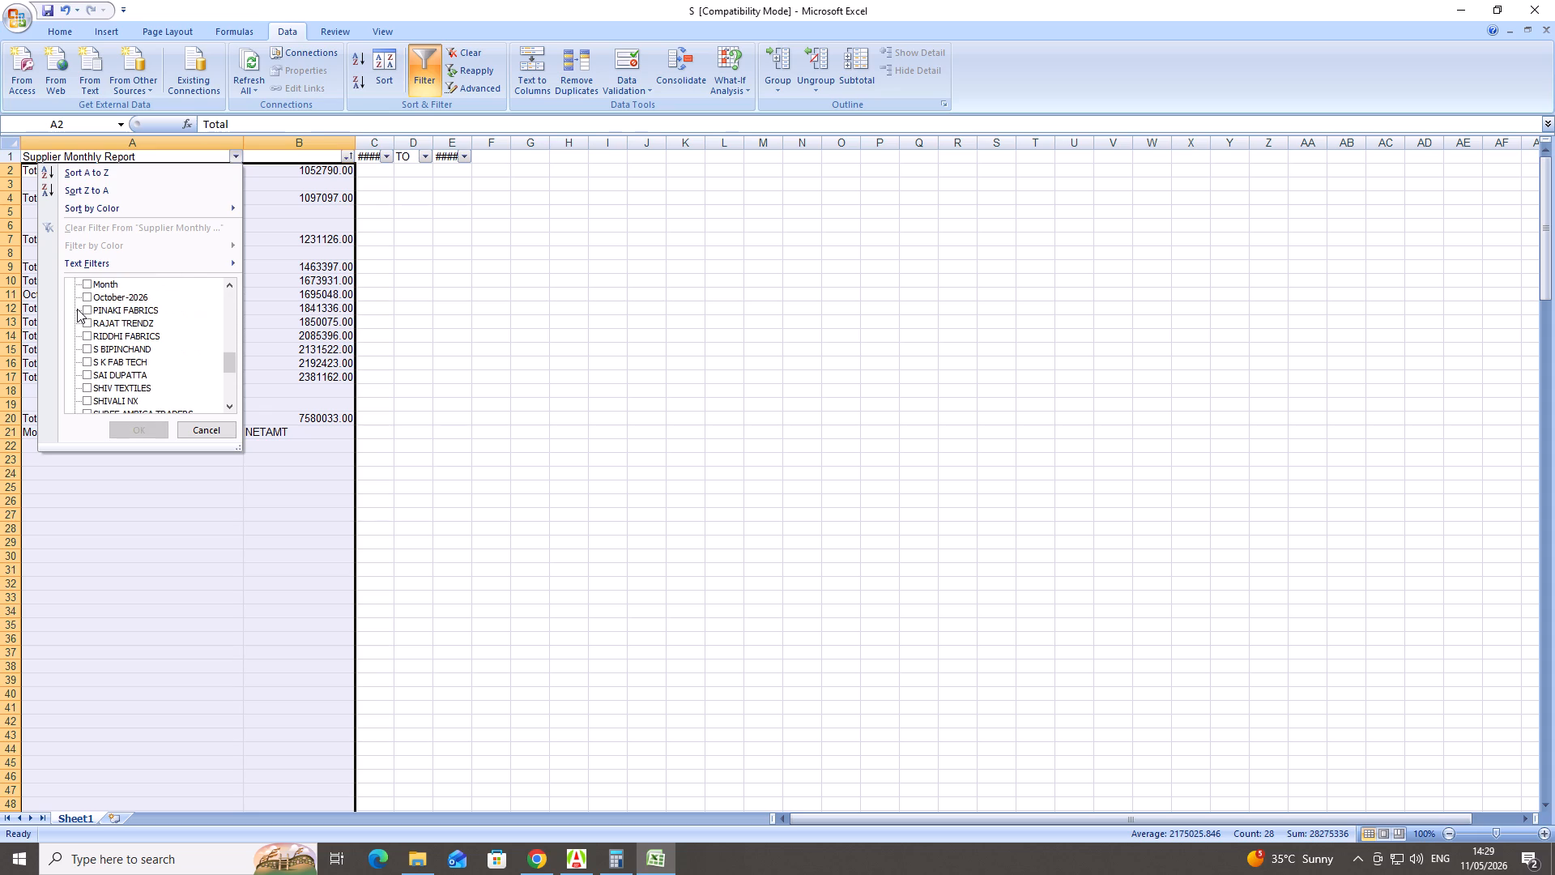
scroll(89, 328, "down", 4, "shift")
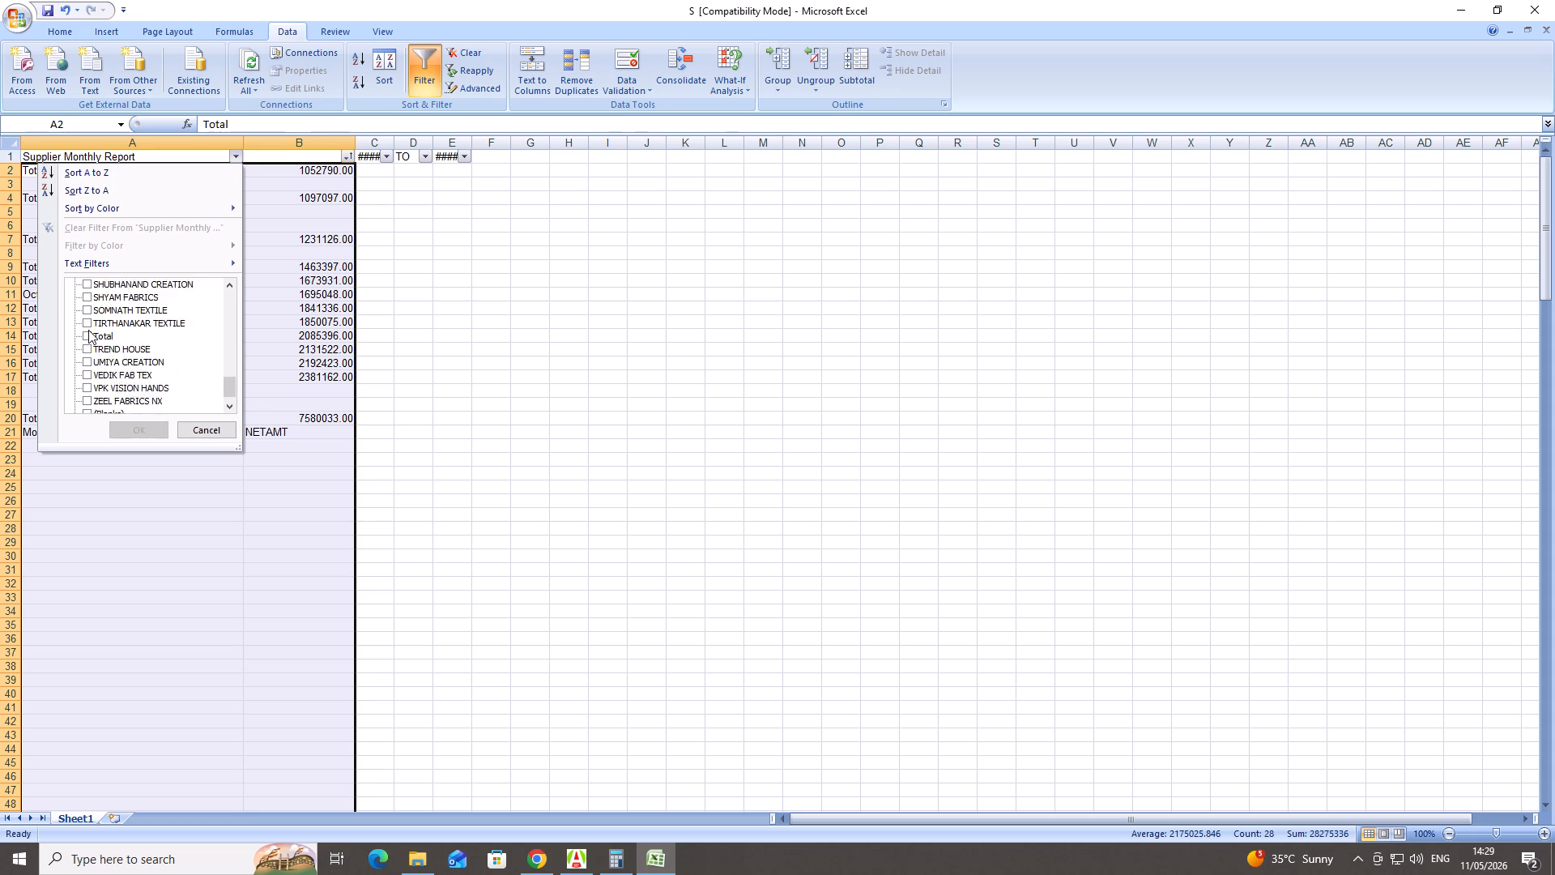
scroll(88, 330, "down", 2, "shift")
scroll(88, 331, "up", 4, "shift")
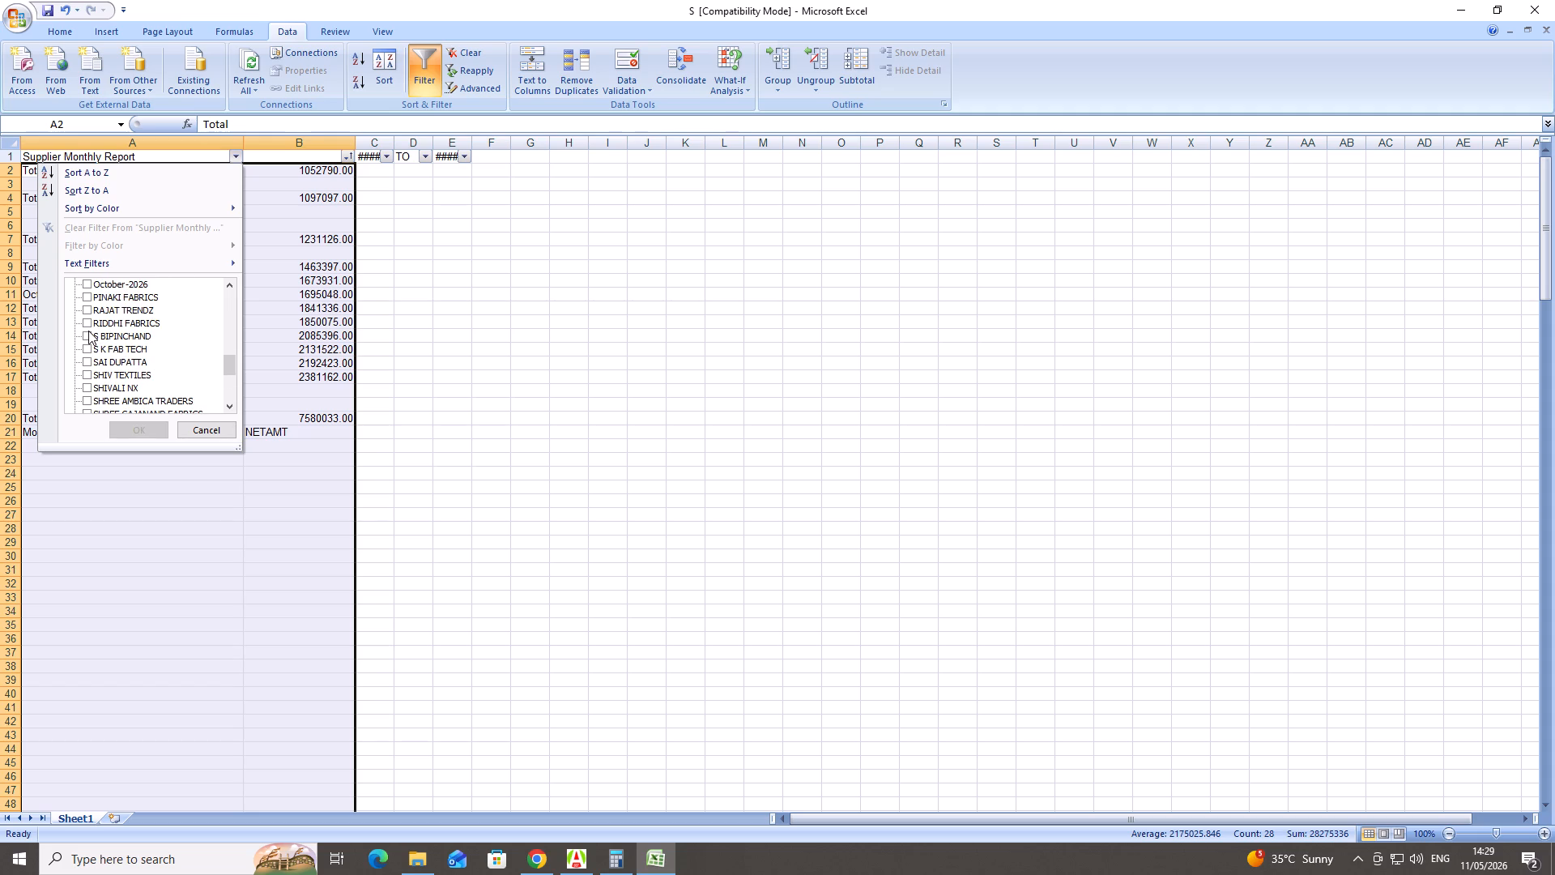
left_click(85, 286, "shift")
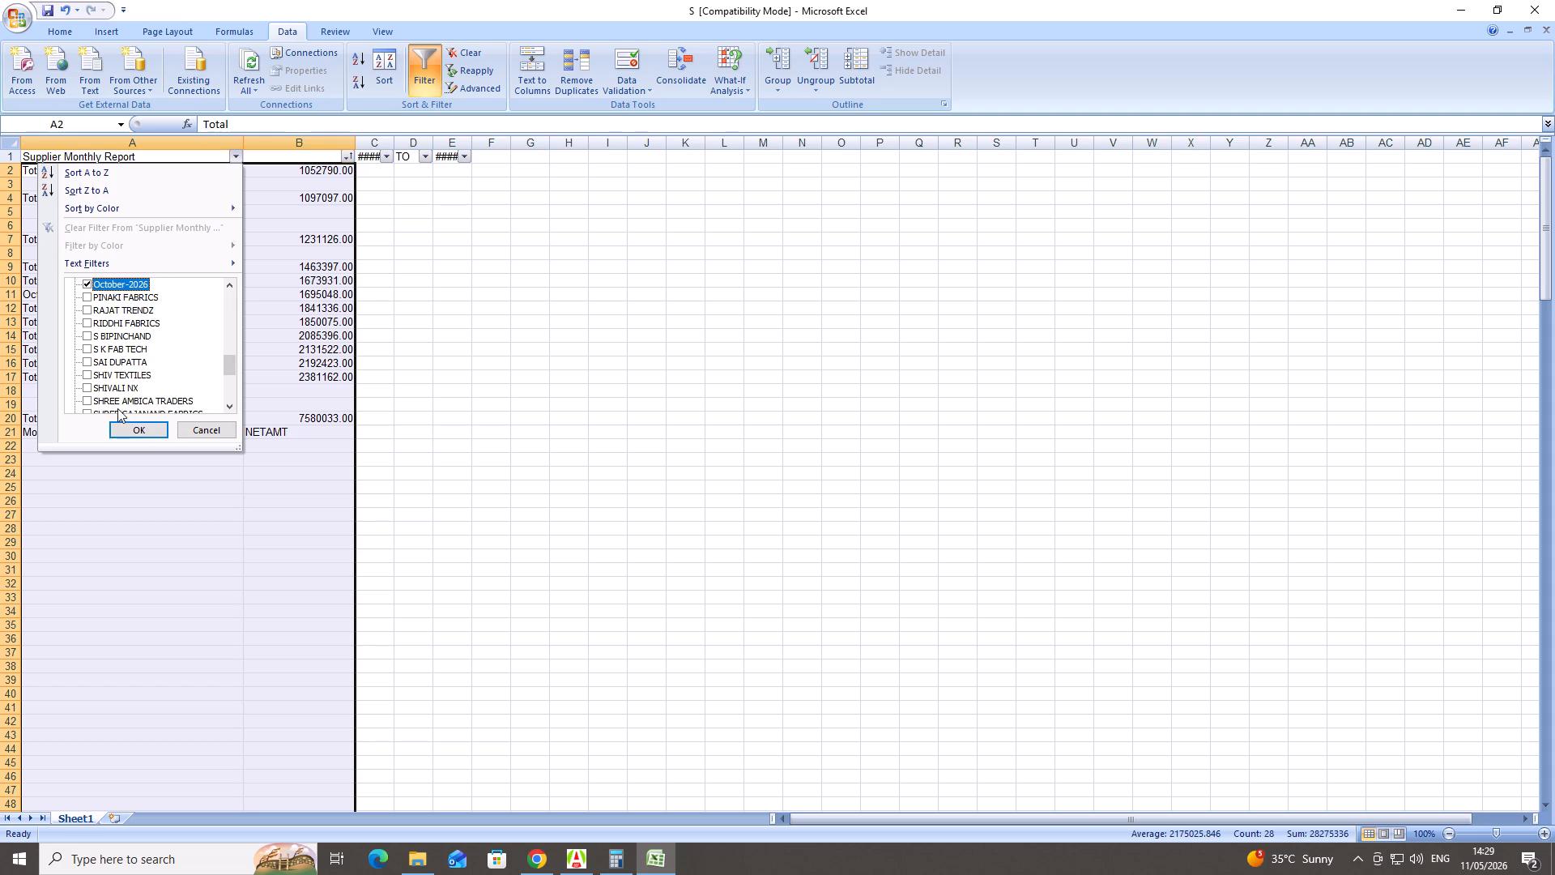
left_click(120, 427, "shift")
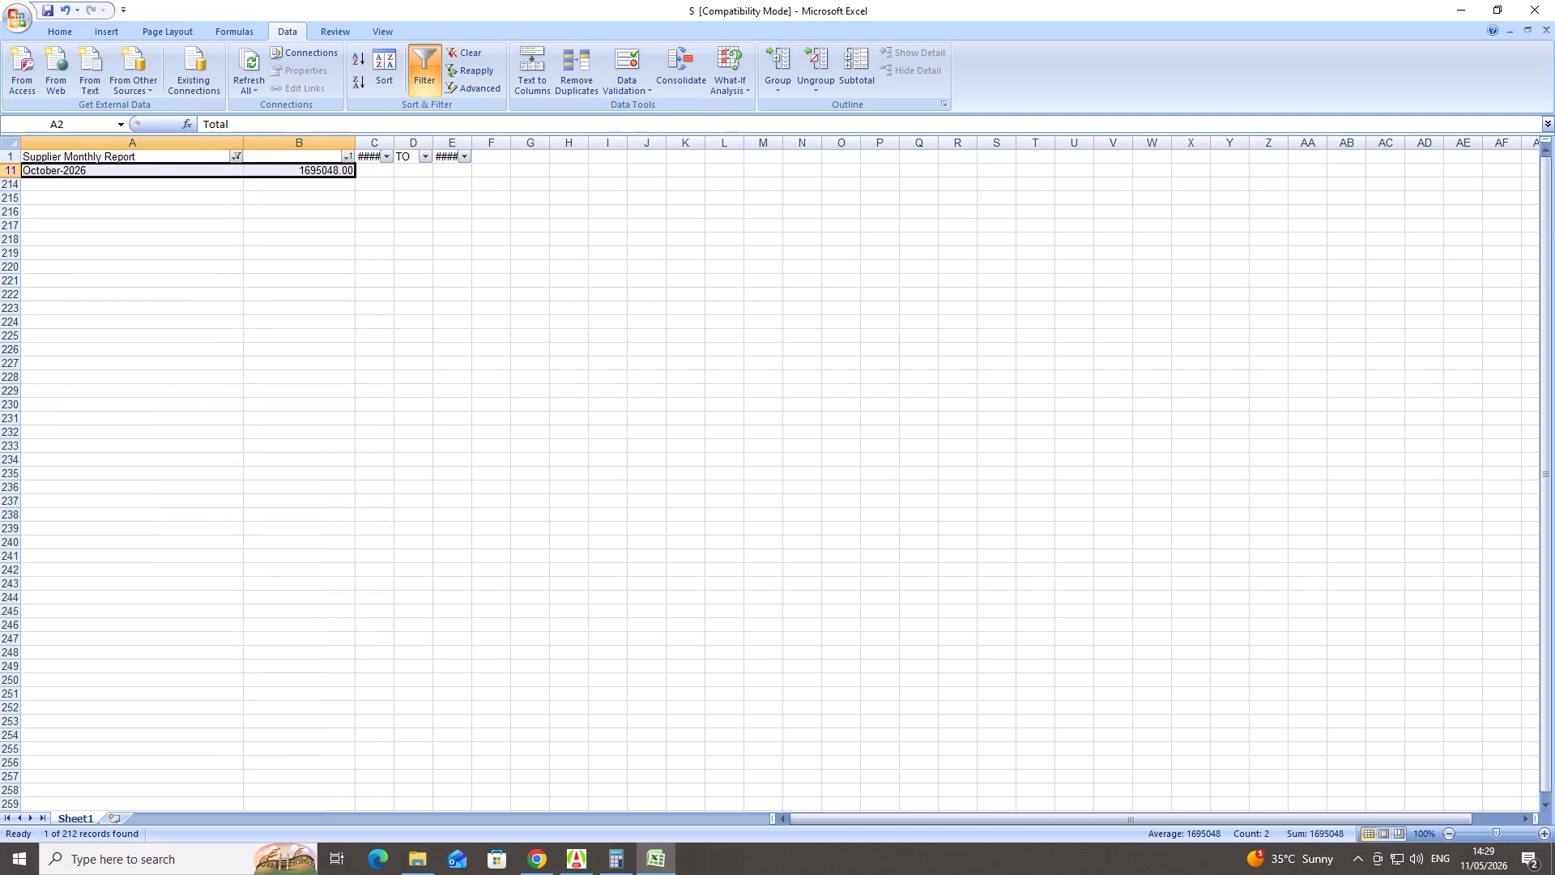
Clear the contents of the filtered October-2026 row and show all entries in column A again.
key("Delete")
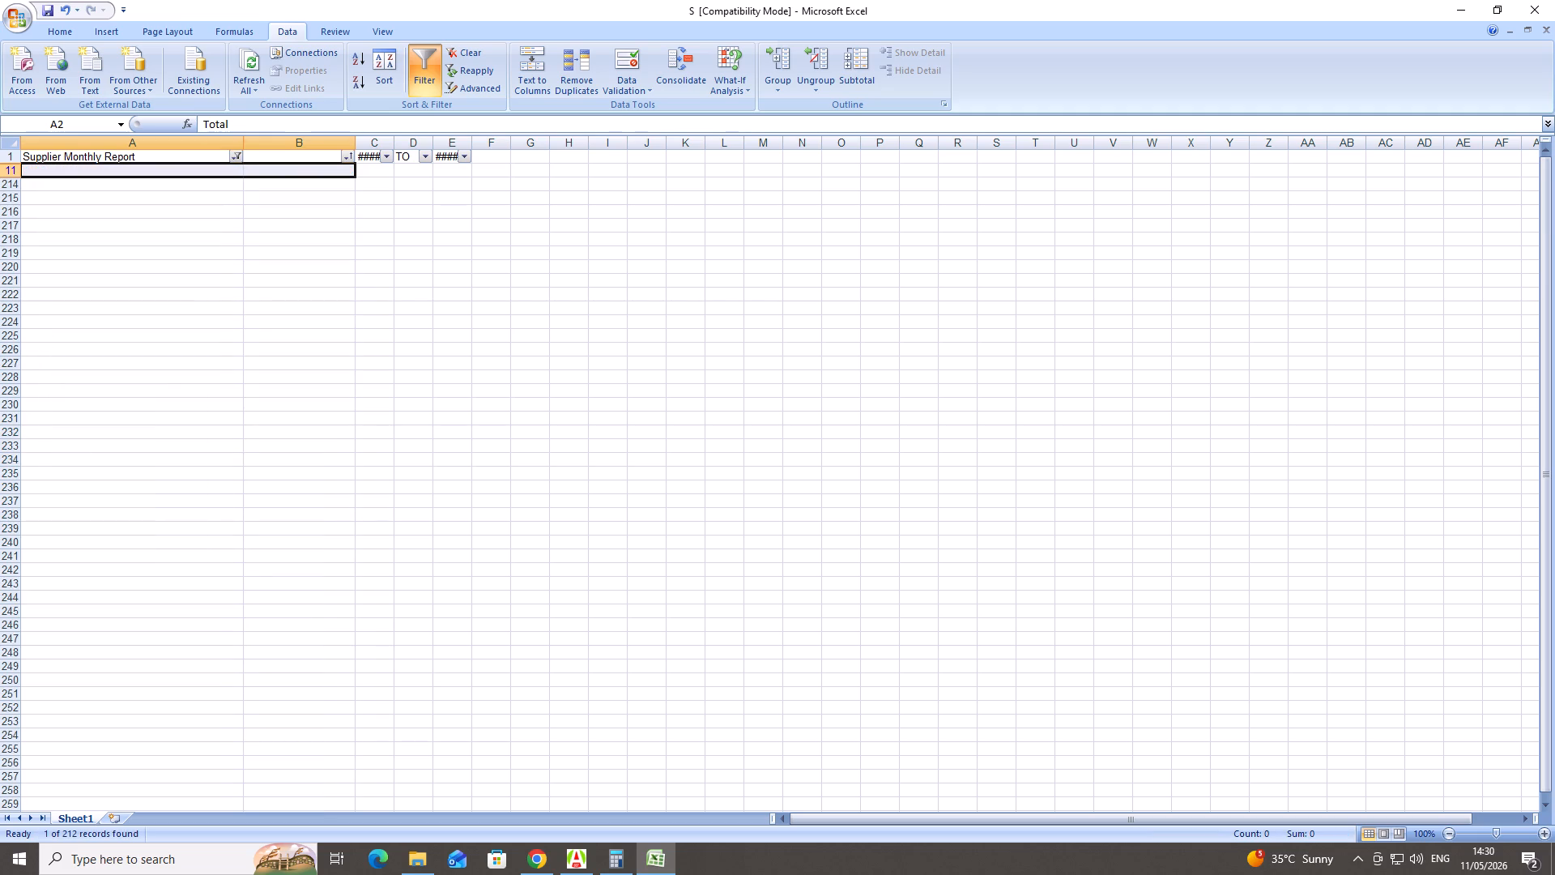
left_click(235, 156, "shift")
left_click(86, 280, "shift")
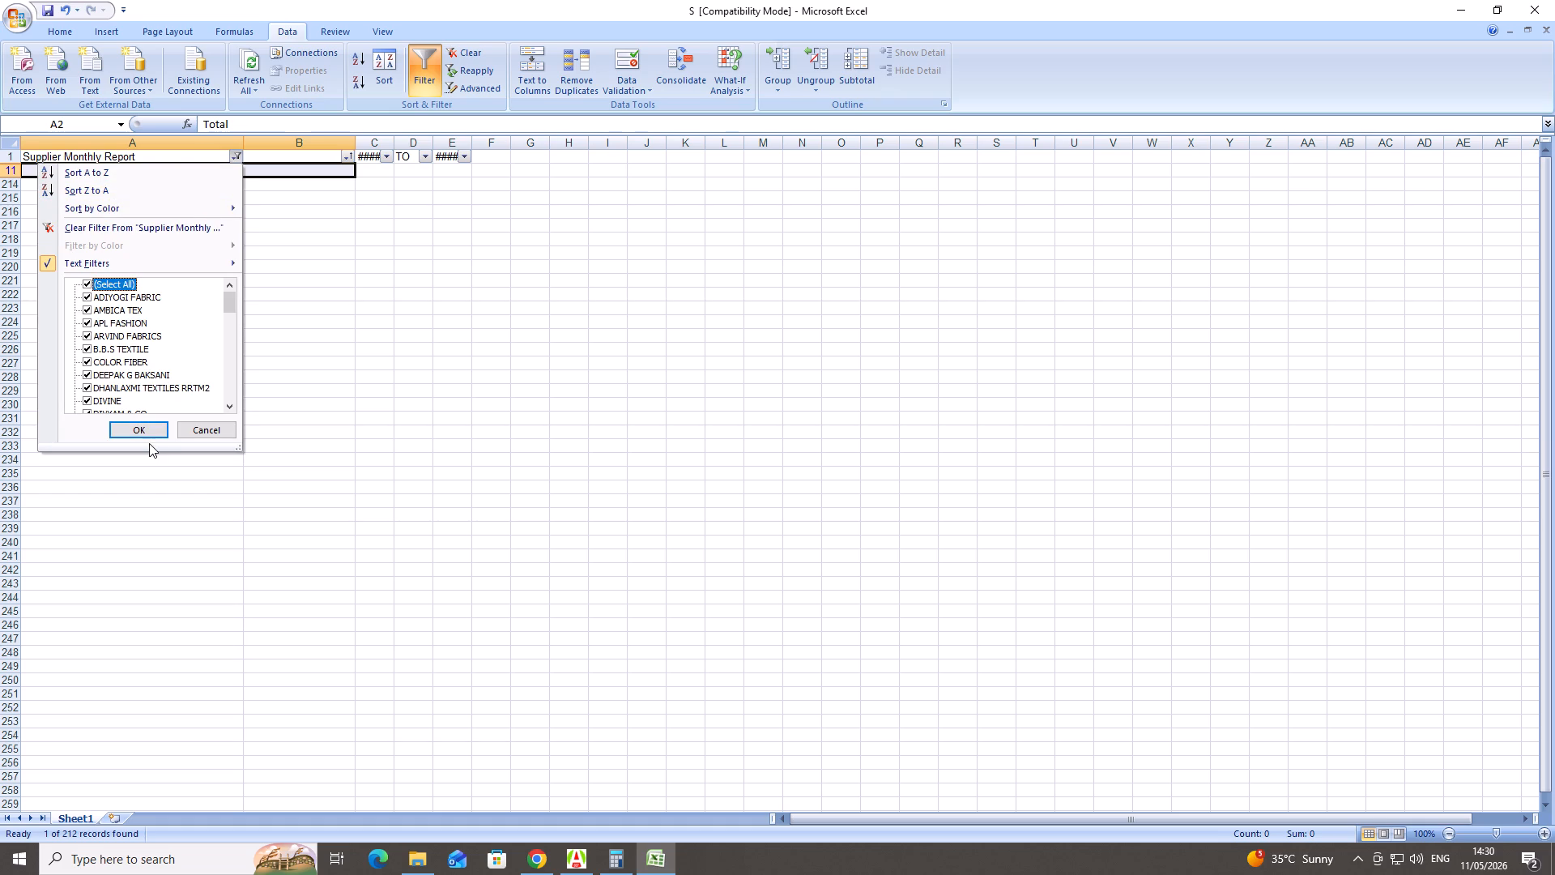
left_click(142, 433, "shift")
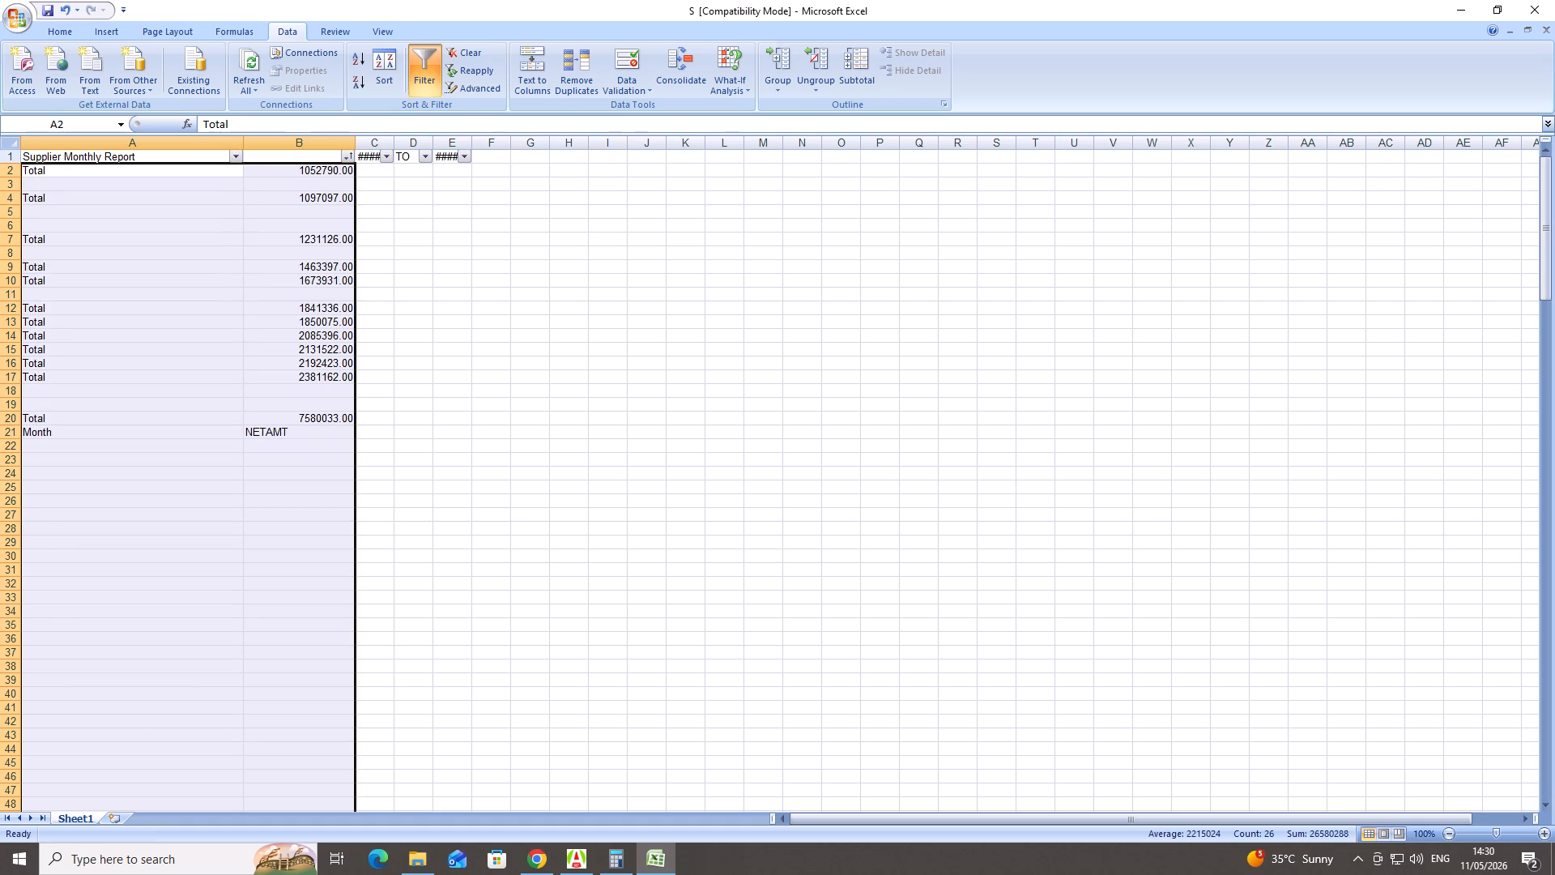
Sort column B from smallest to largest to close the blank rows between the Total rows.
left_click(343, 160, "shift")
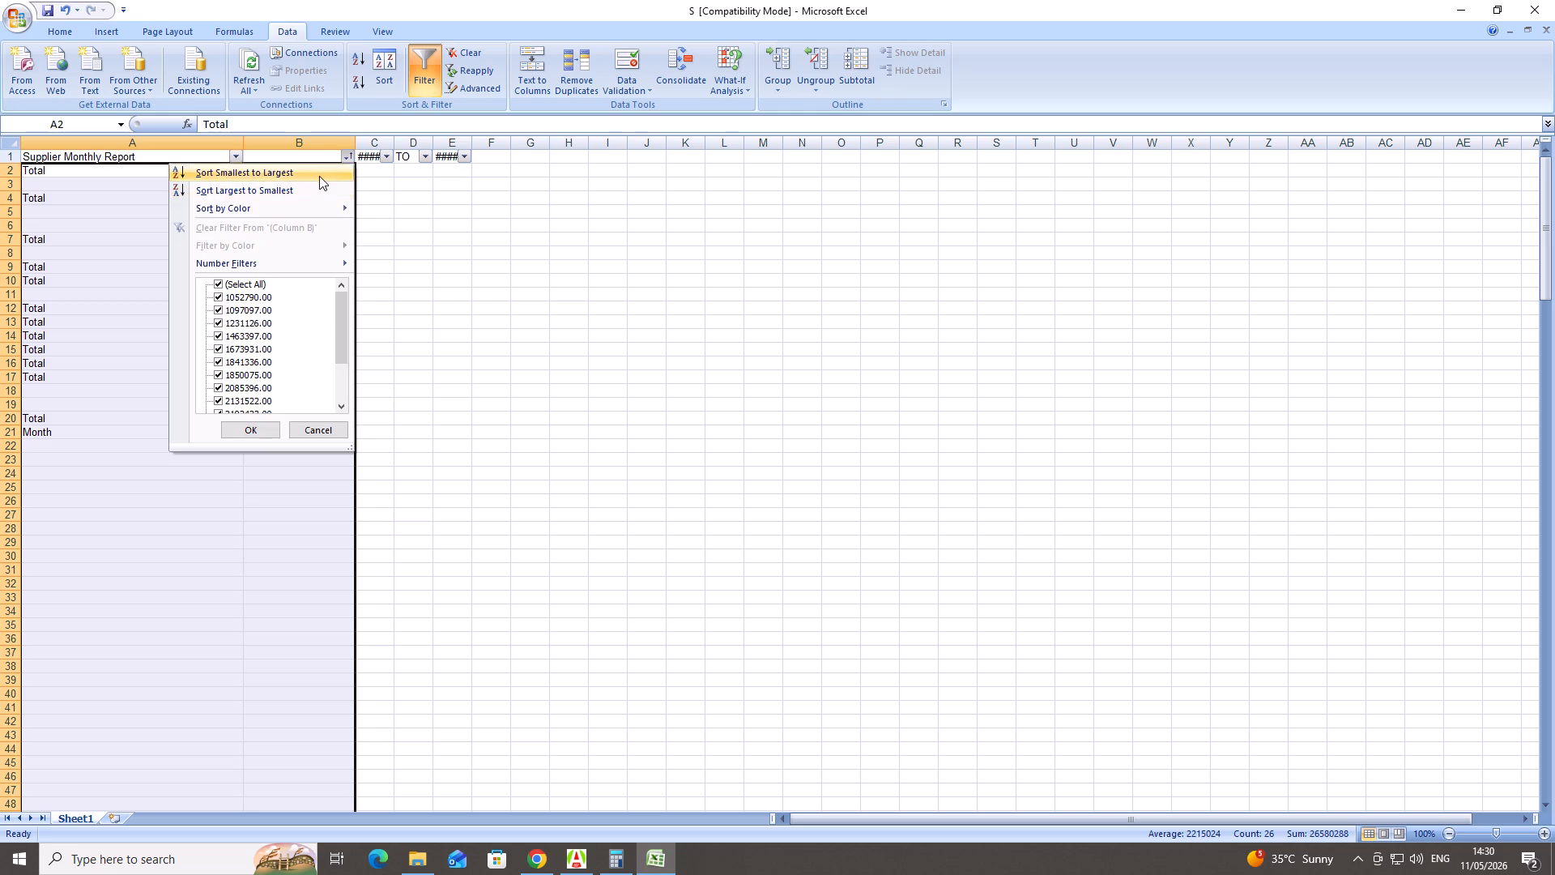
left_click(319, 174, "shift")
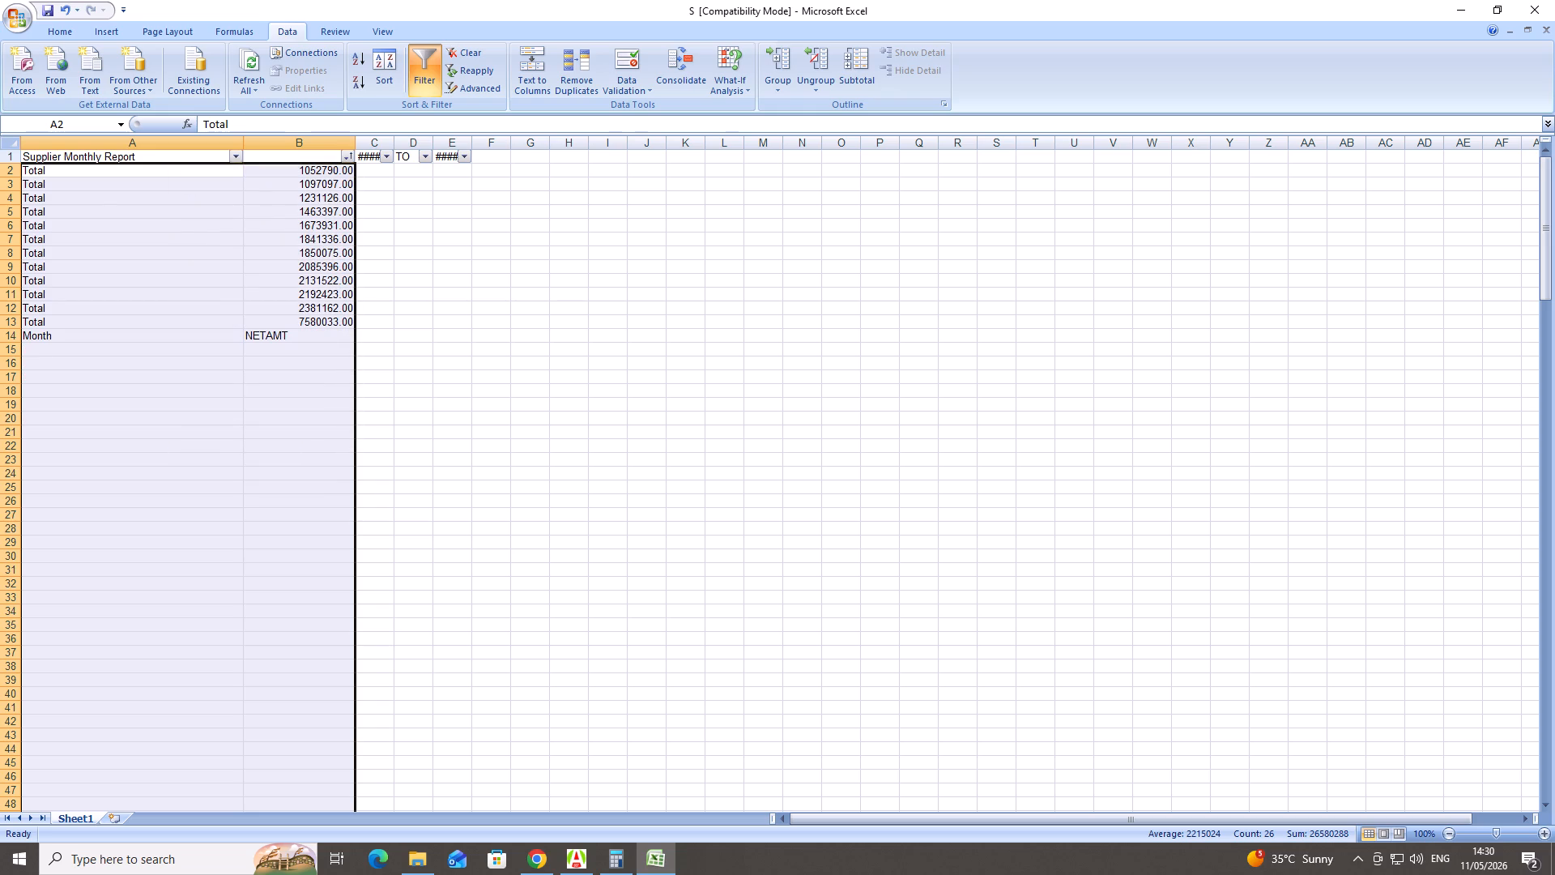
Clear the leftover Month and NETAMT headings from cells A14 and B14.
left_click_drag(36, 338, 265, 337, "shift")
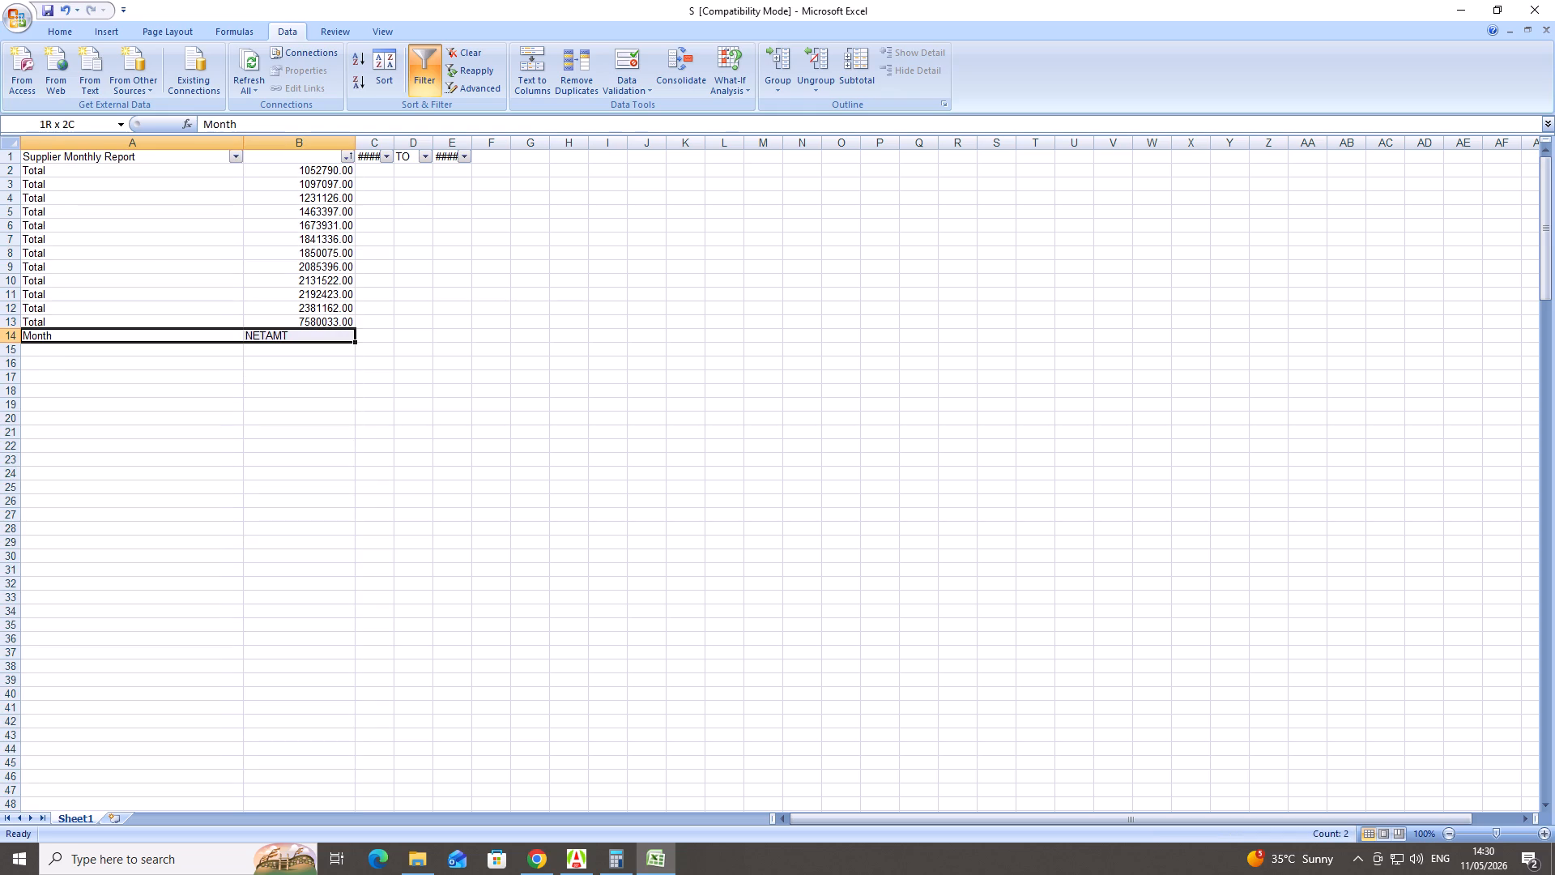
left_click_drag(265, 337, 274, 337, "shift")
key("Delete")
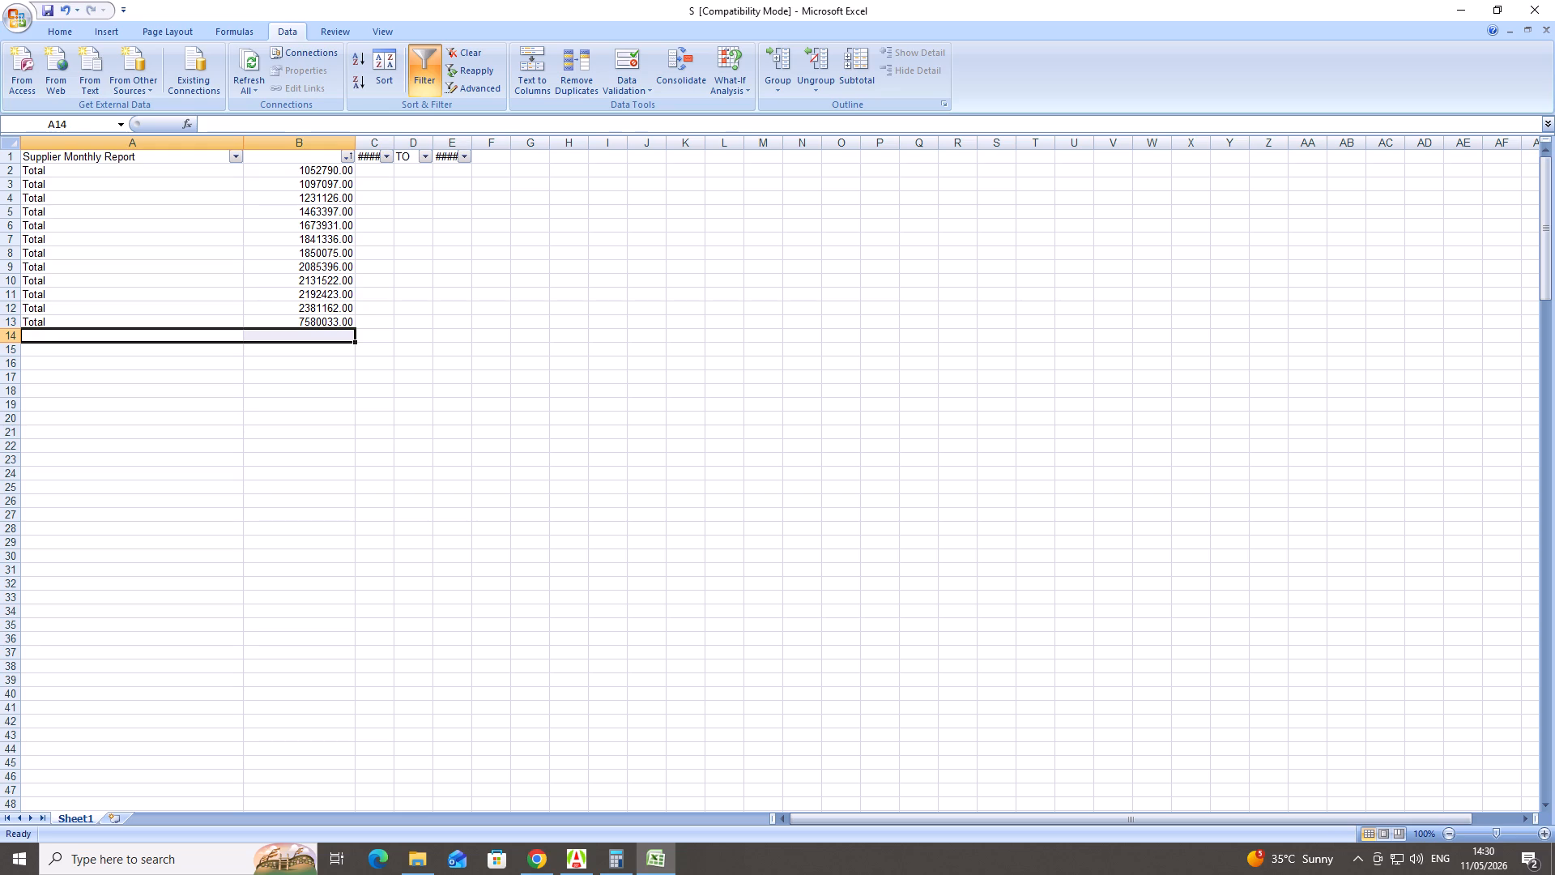
Switch to File Explorer and open the SUPPLIER SALES and SUPPLIER workbooks from the REPORTS folder.
left_click(415, 869, "shift")
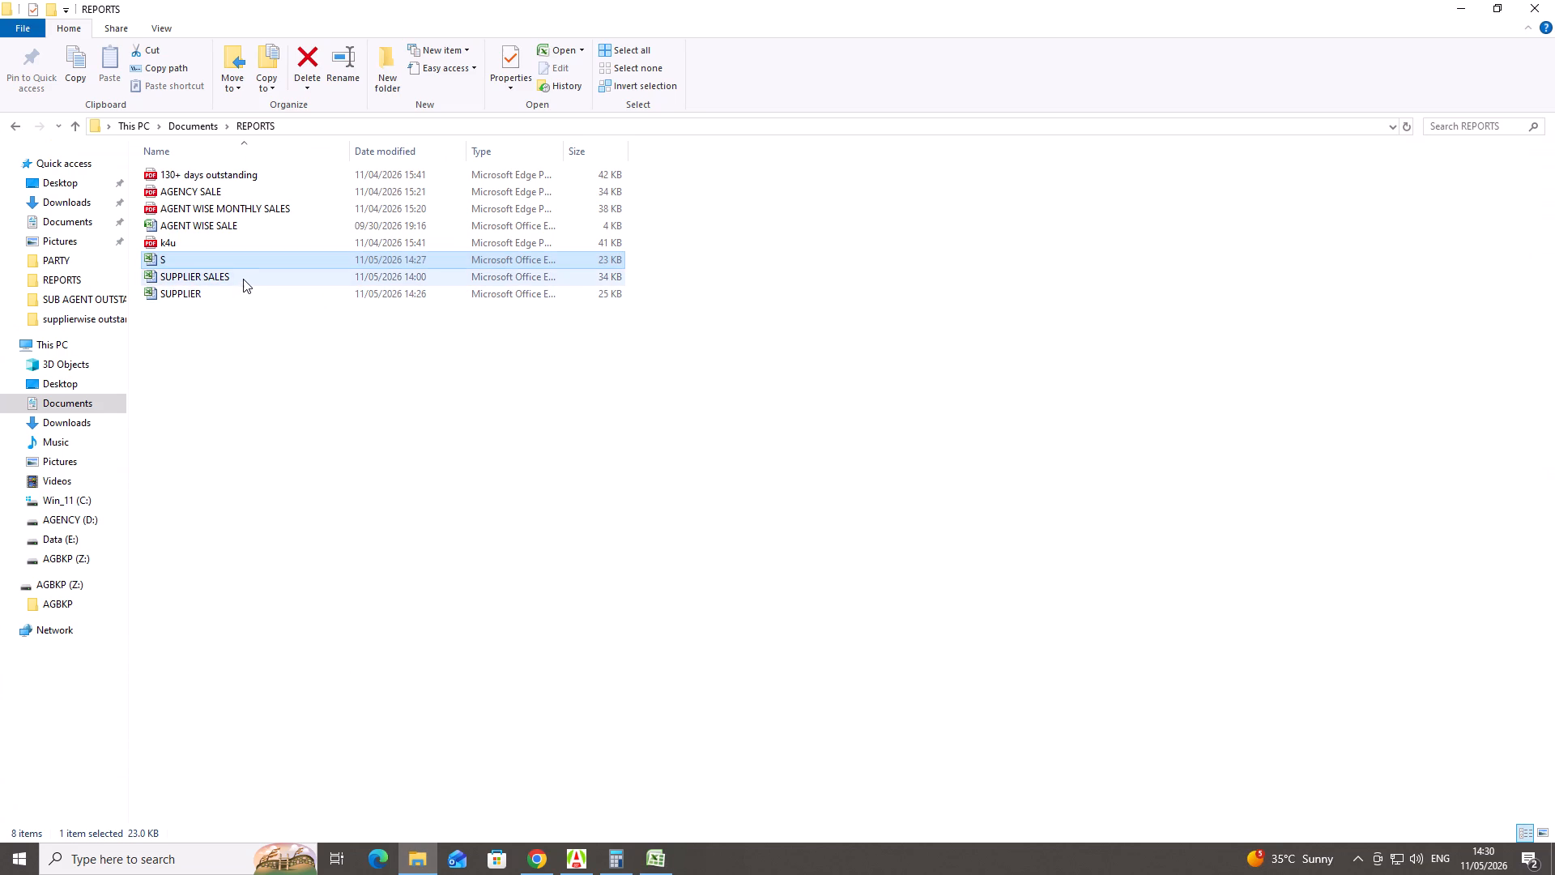
double_click(243, 278, "shift")
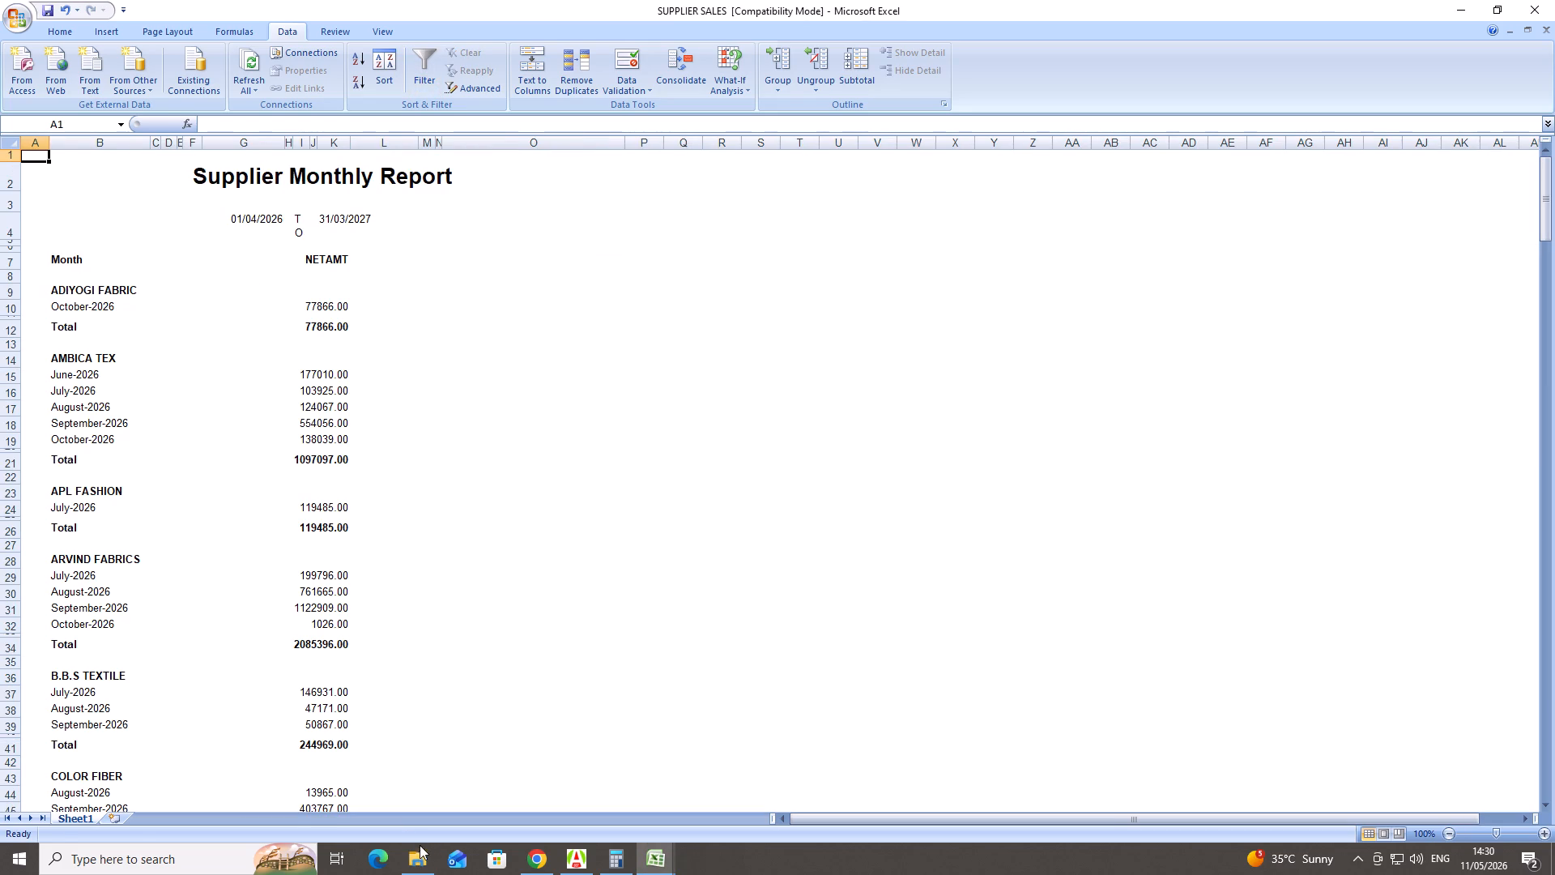
left_click(420, 852, "shift")
double_click(188, 293, "shift")
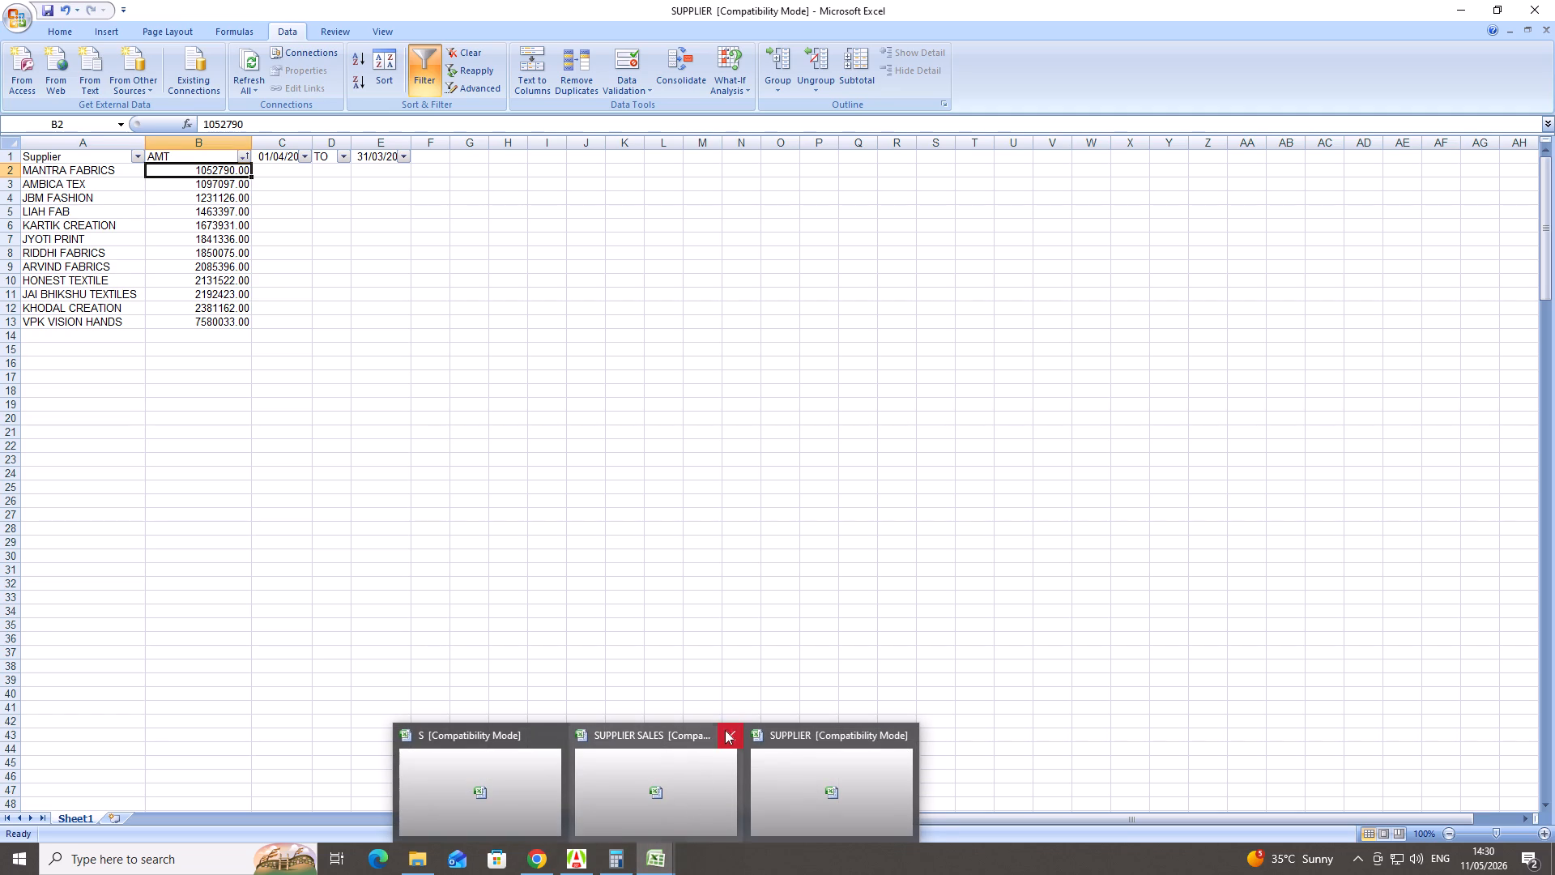
Close the SUPPLIER SALES workbook and the S workbook, discarding the changes made to S.
left_click(725, 732, "shift")
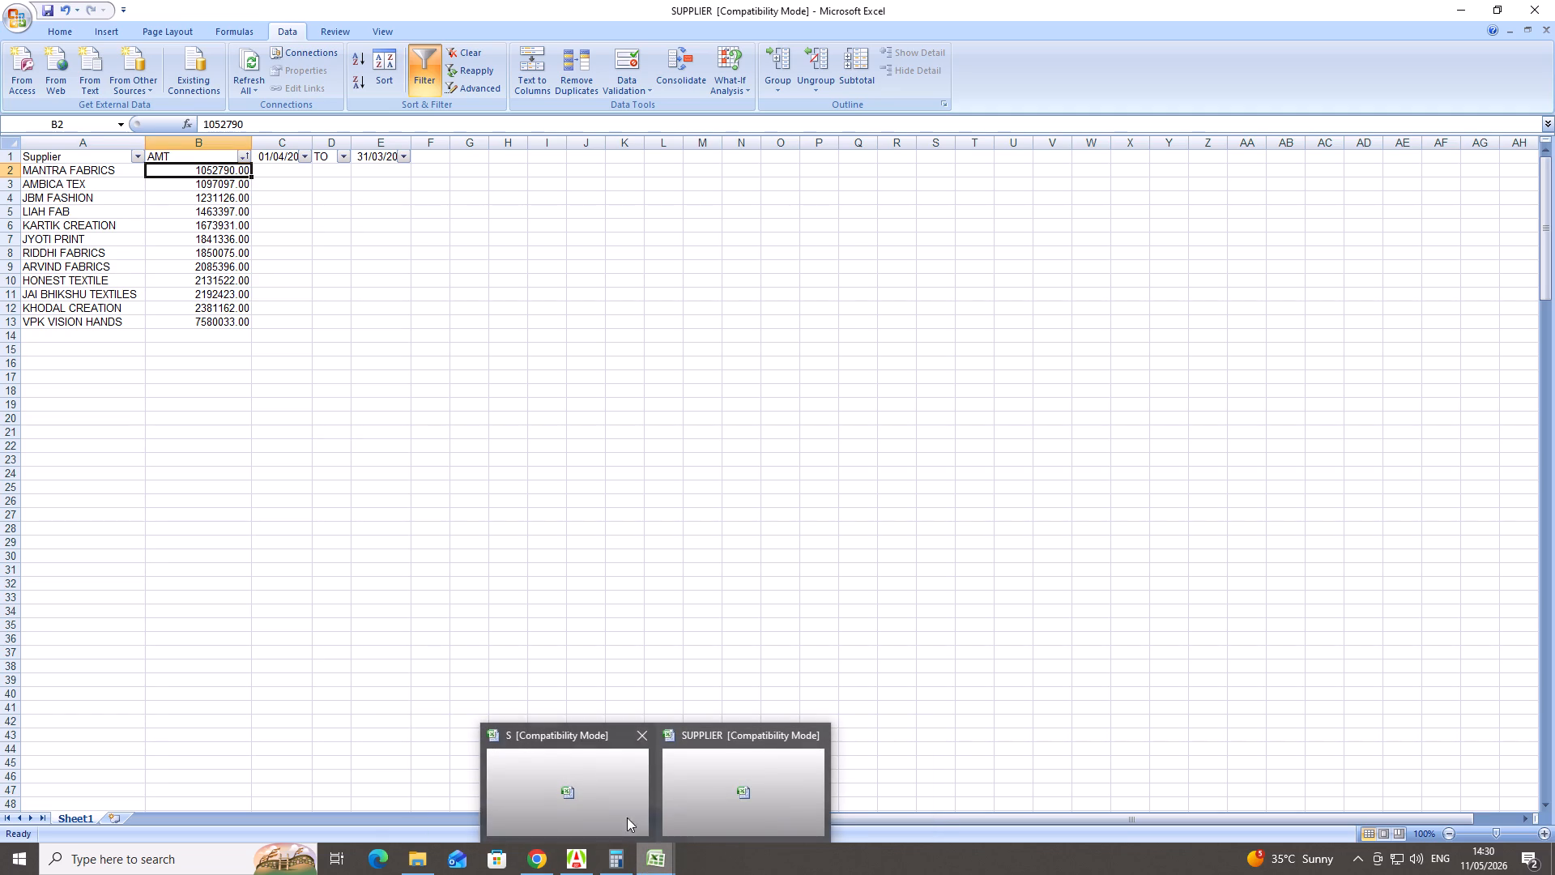
left_click(637, 728, "shift")
left_click(645, 728, "shift")
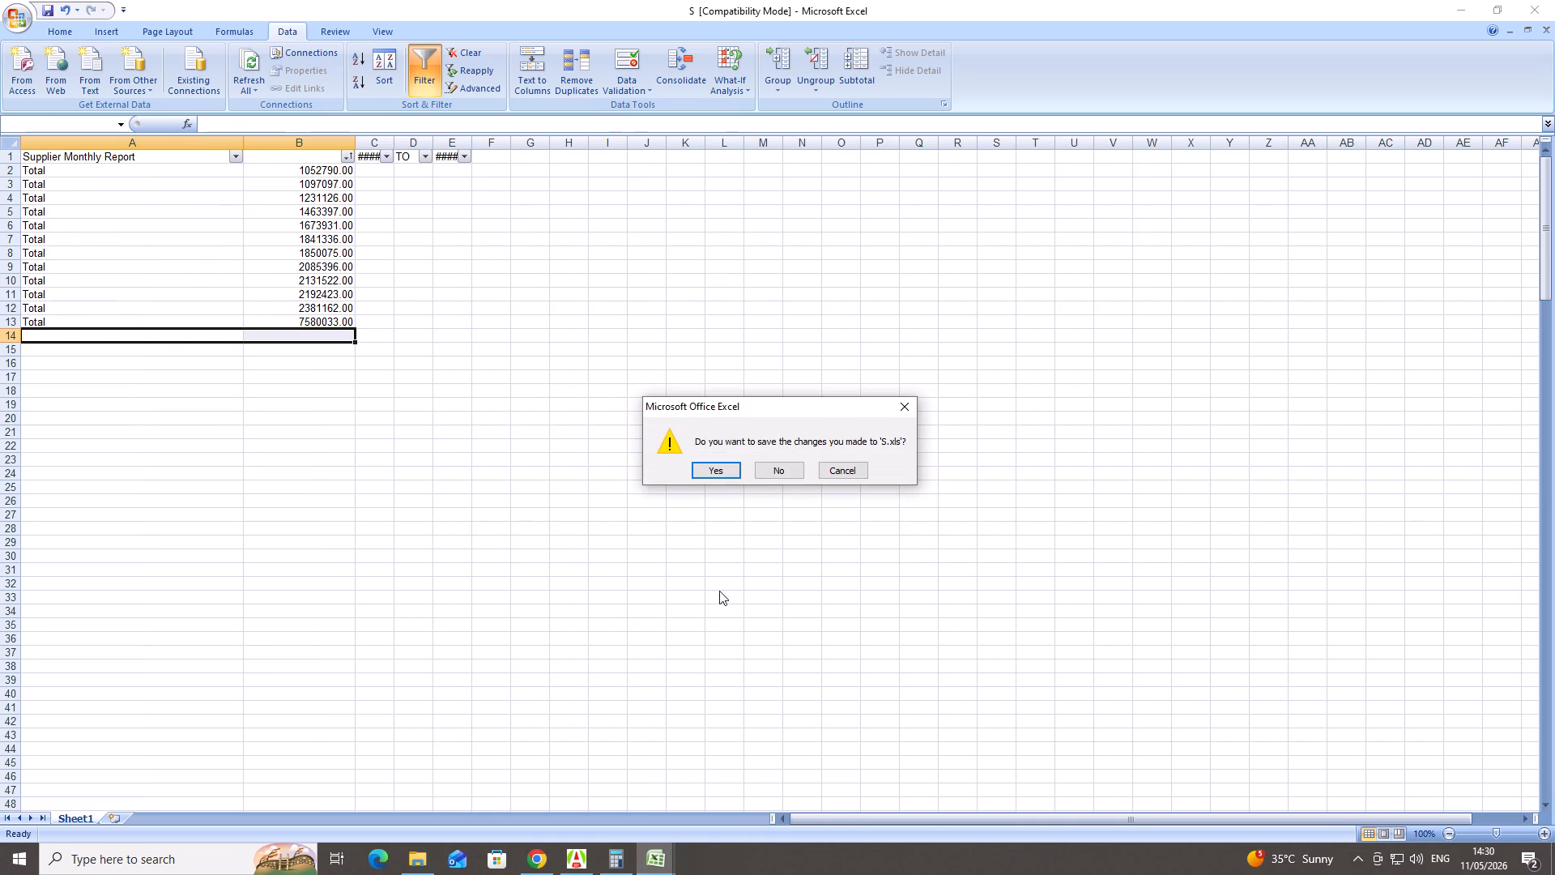
left_click(777, 463, "shift")
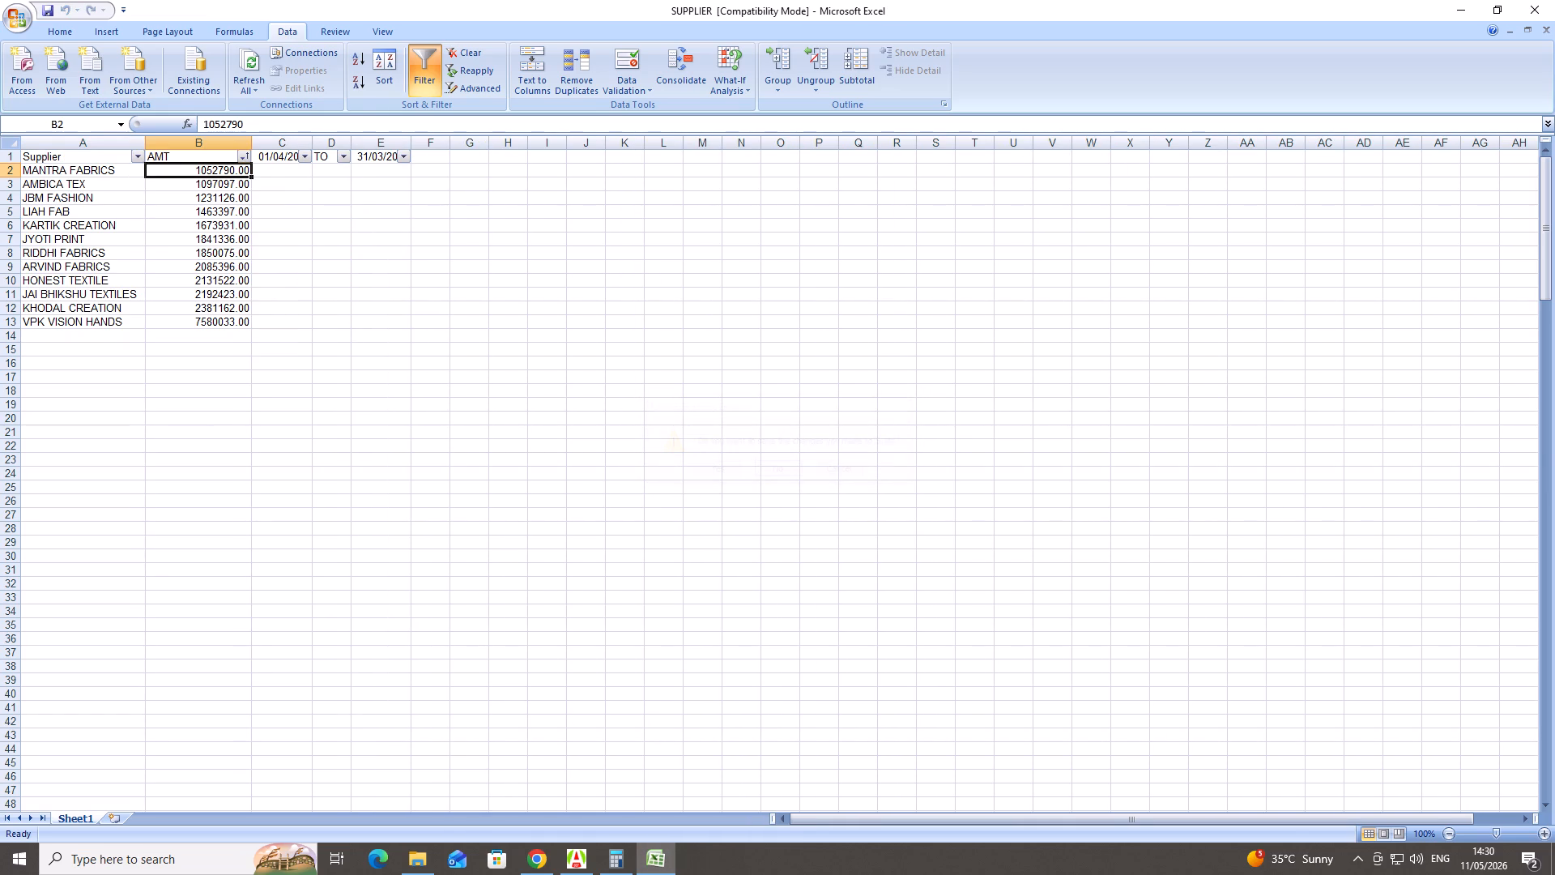
Sort the AMT column of the SUPPLIER workbook from largest to smallest.
left_click(240, 157, "shift")
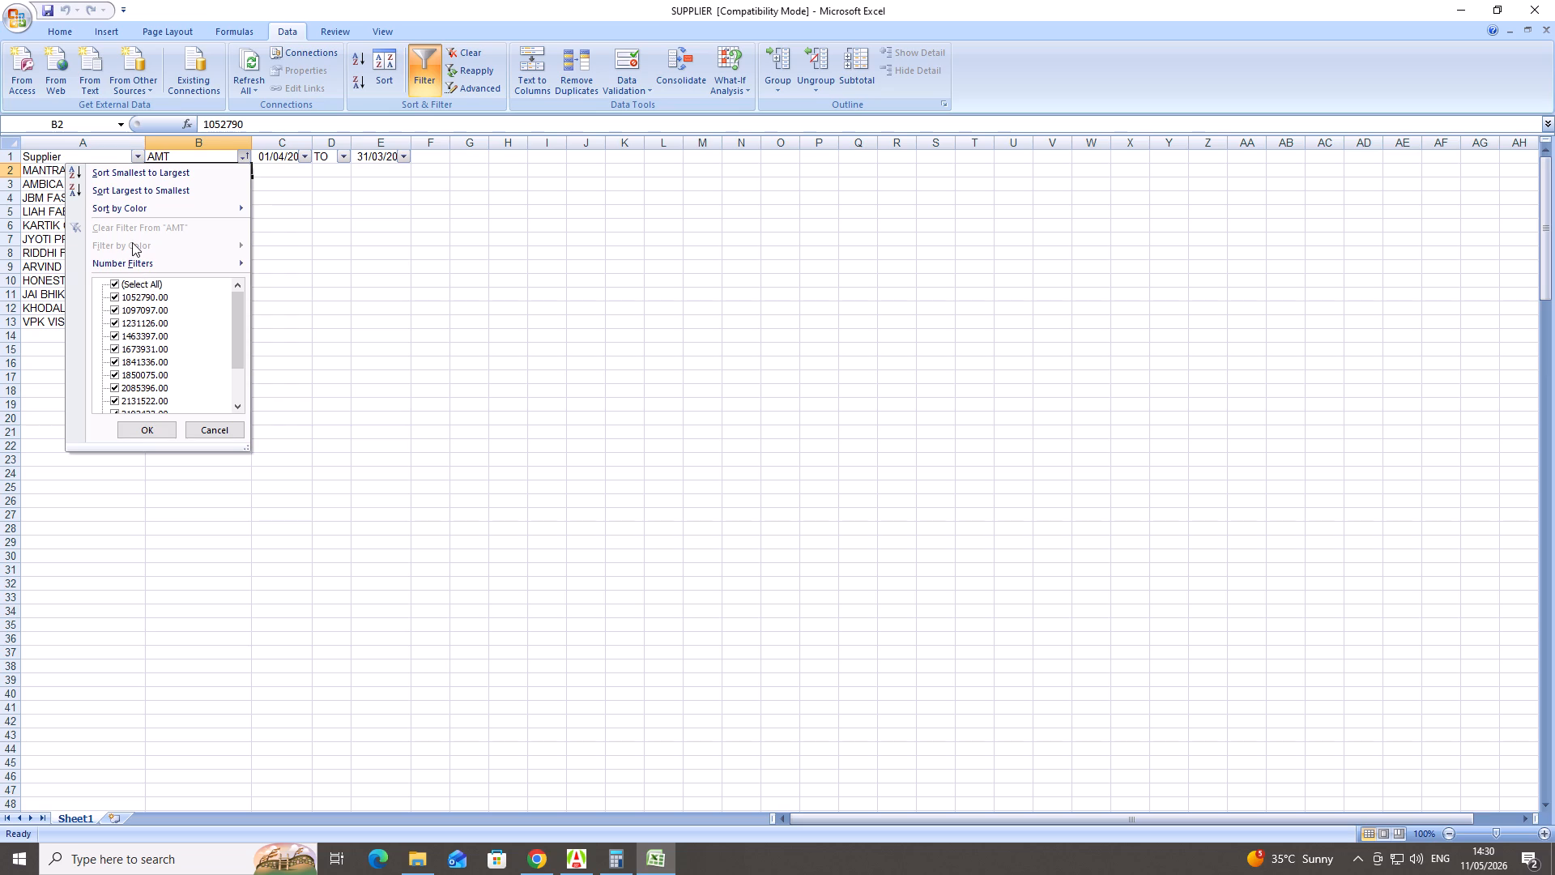
left_click(140, 191, "shift")
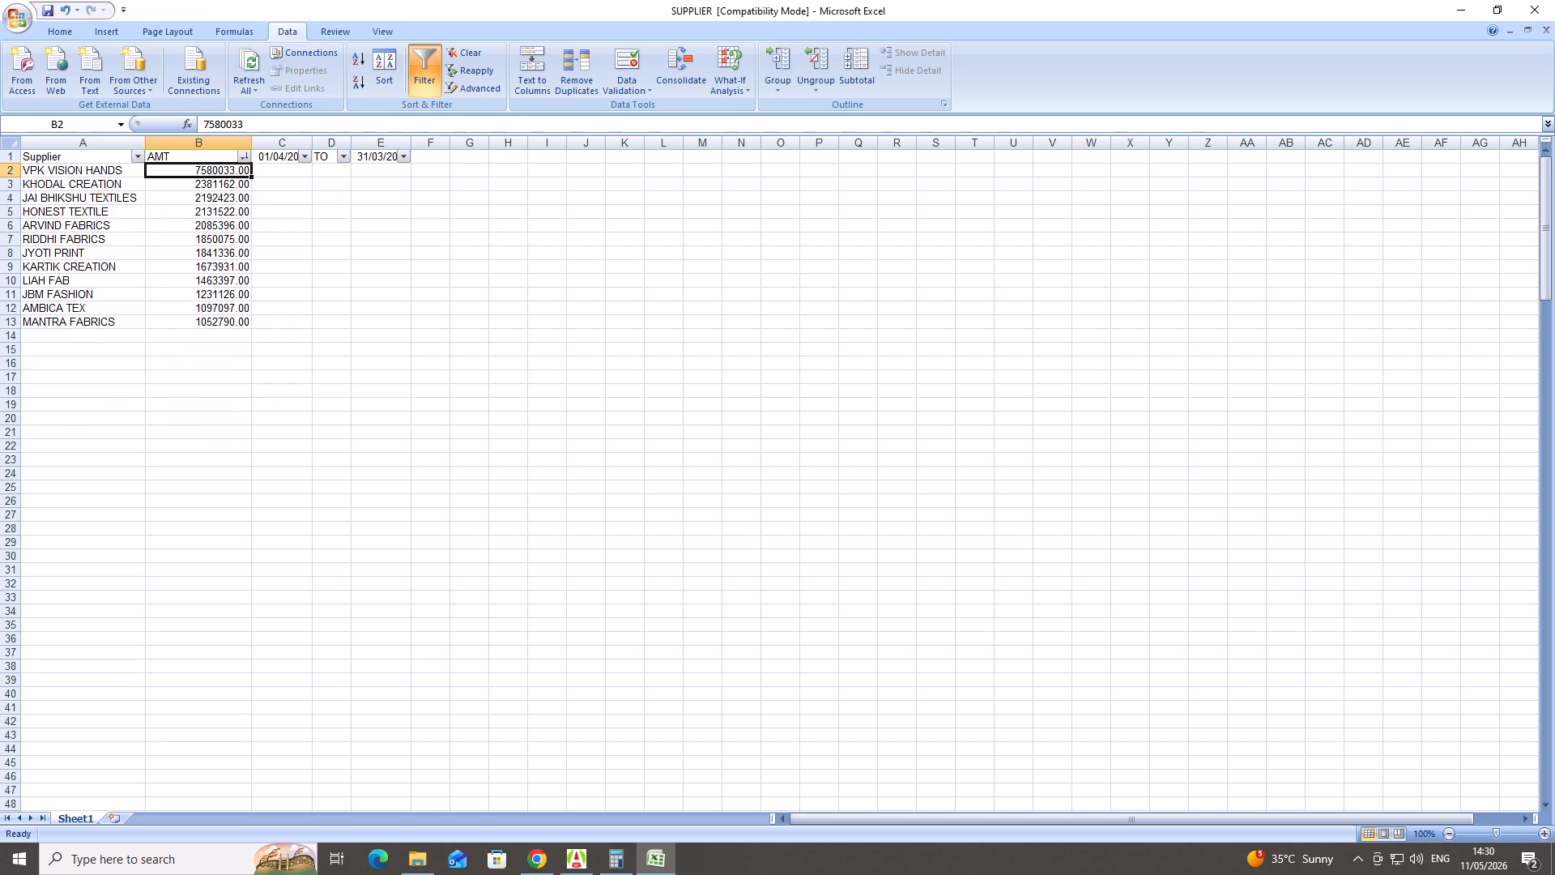
Insert a blank row between the Supplier and AMT headings and the VPK VISION HANDS row.
right_click(13, 174, "shift")
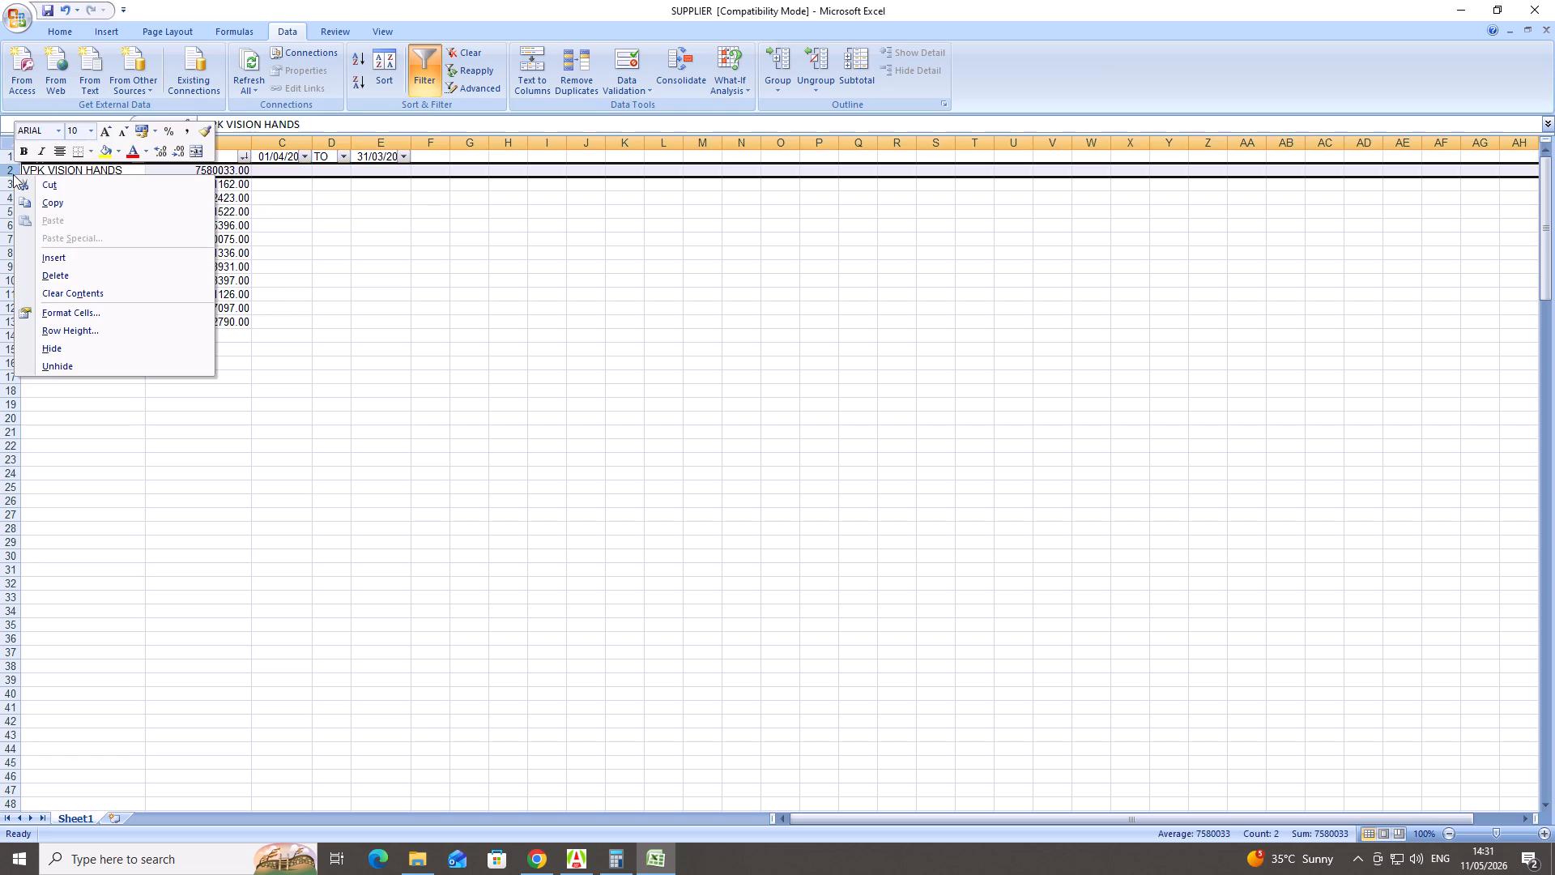
left_click(48, 258, "shift")
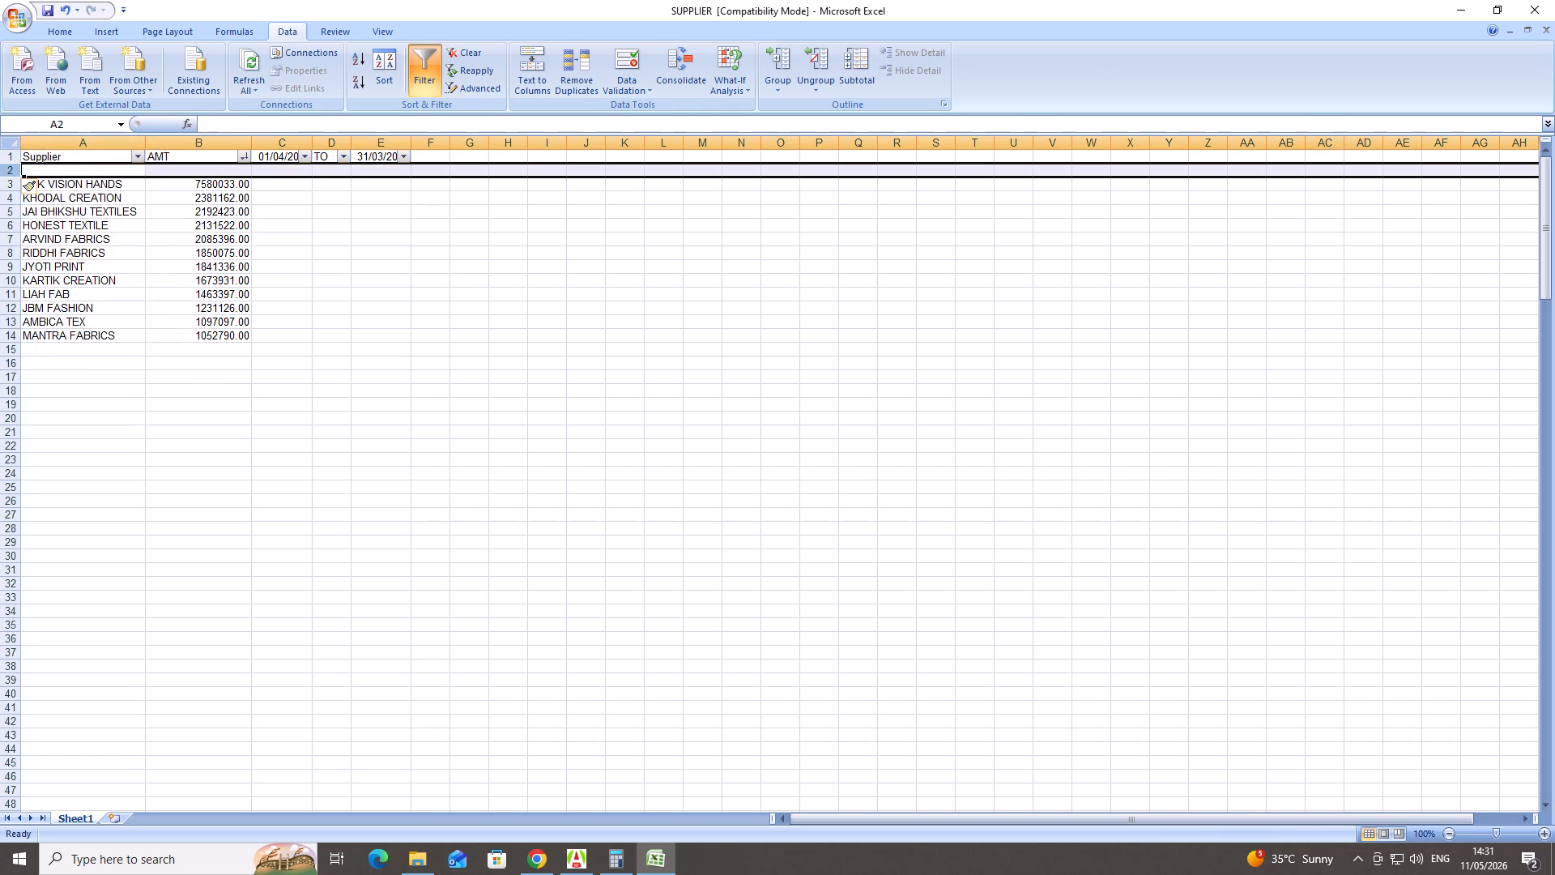
left_click(351, 233, "shift")
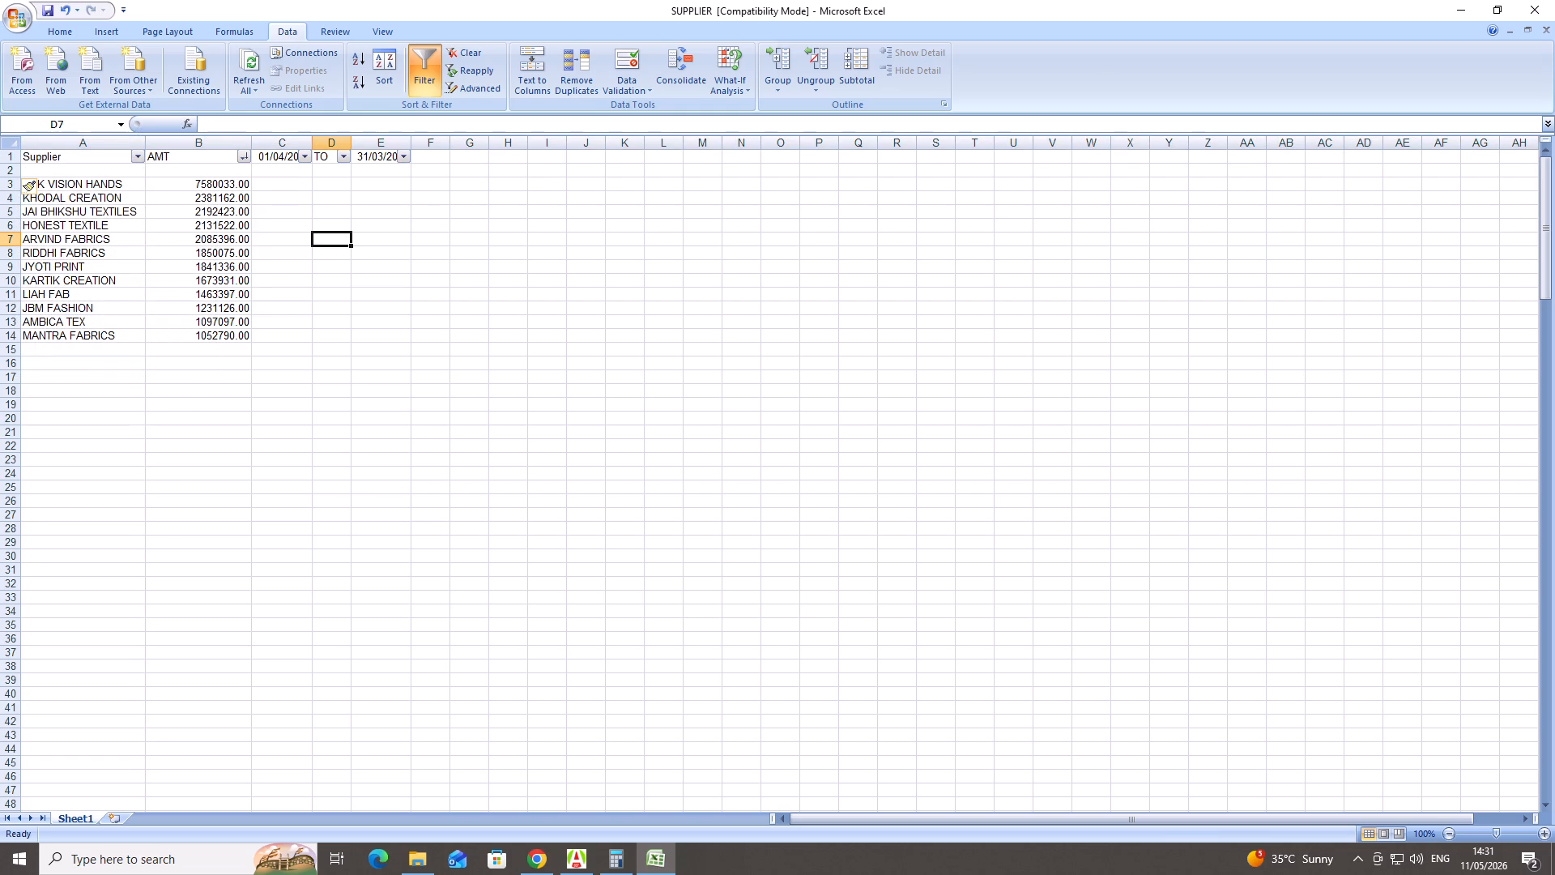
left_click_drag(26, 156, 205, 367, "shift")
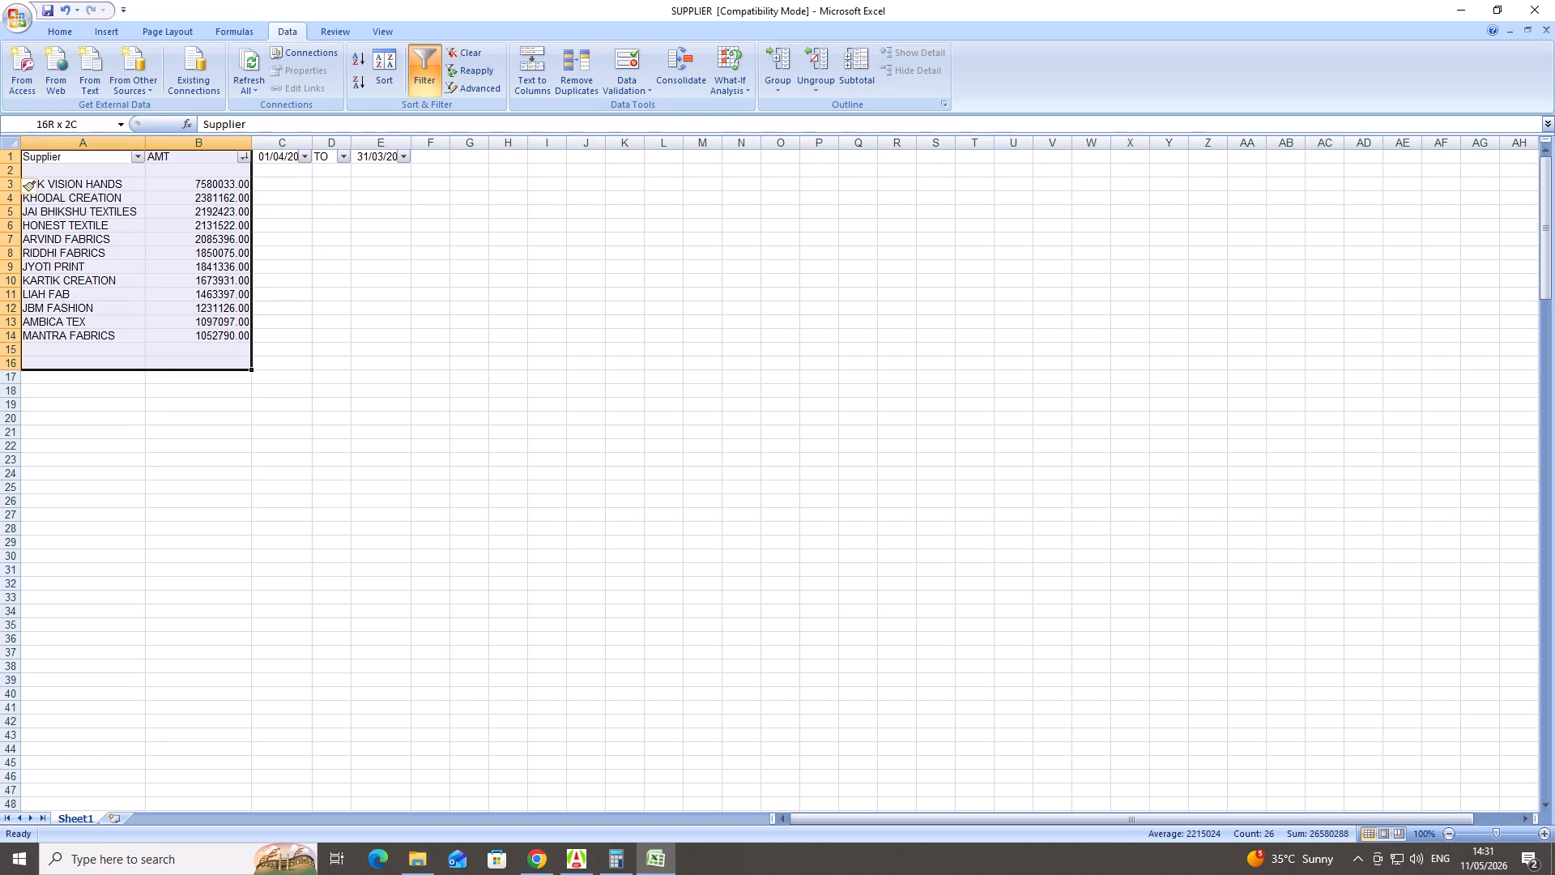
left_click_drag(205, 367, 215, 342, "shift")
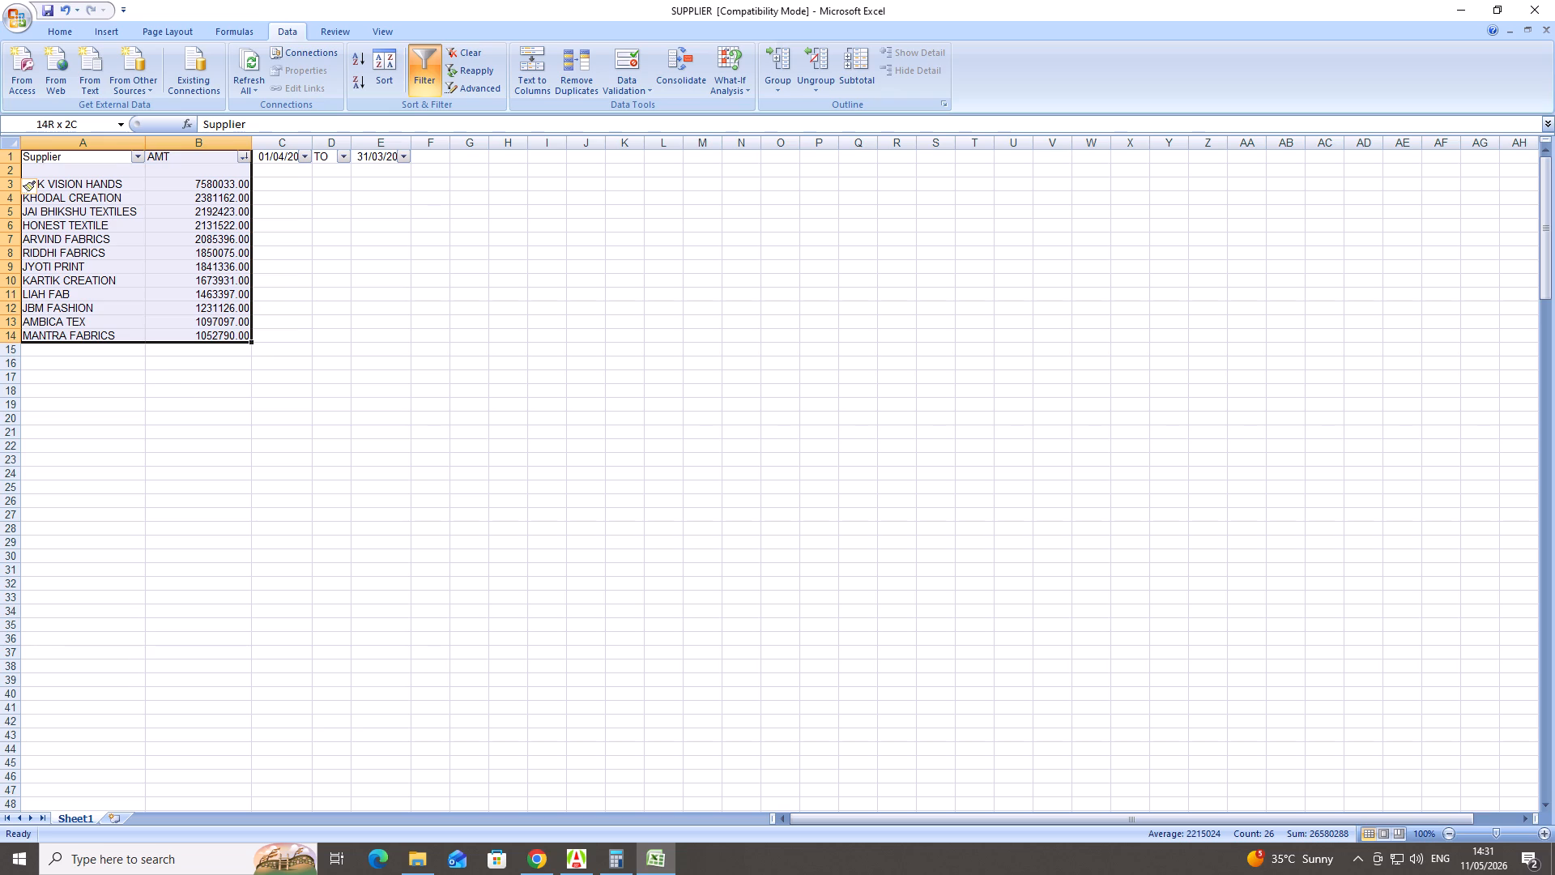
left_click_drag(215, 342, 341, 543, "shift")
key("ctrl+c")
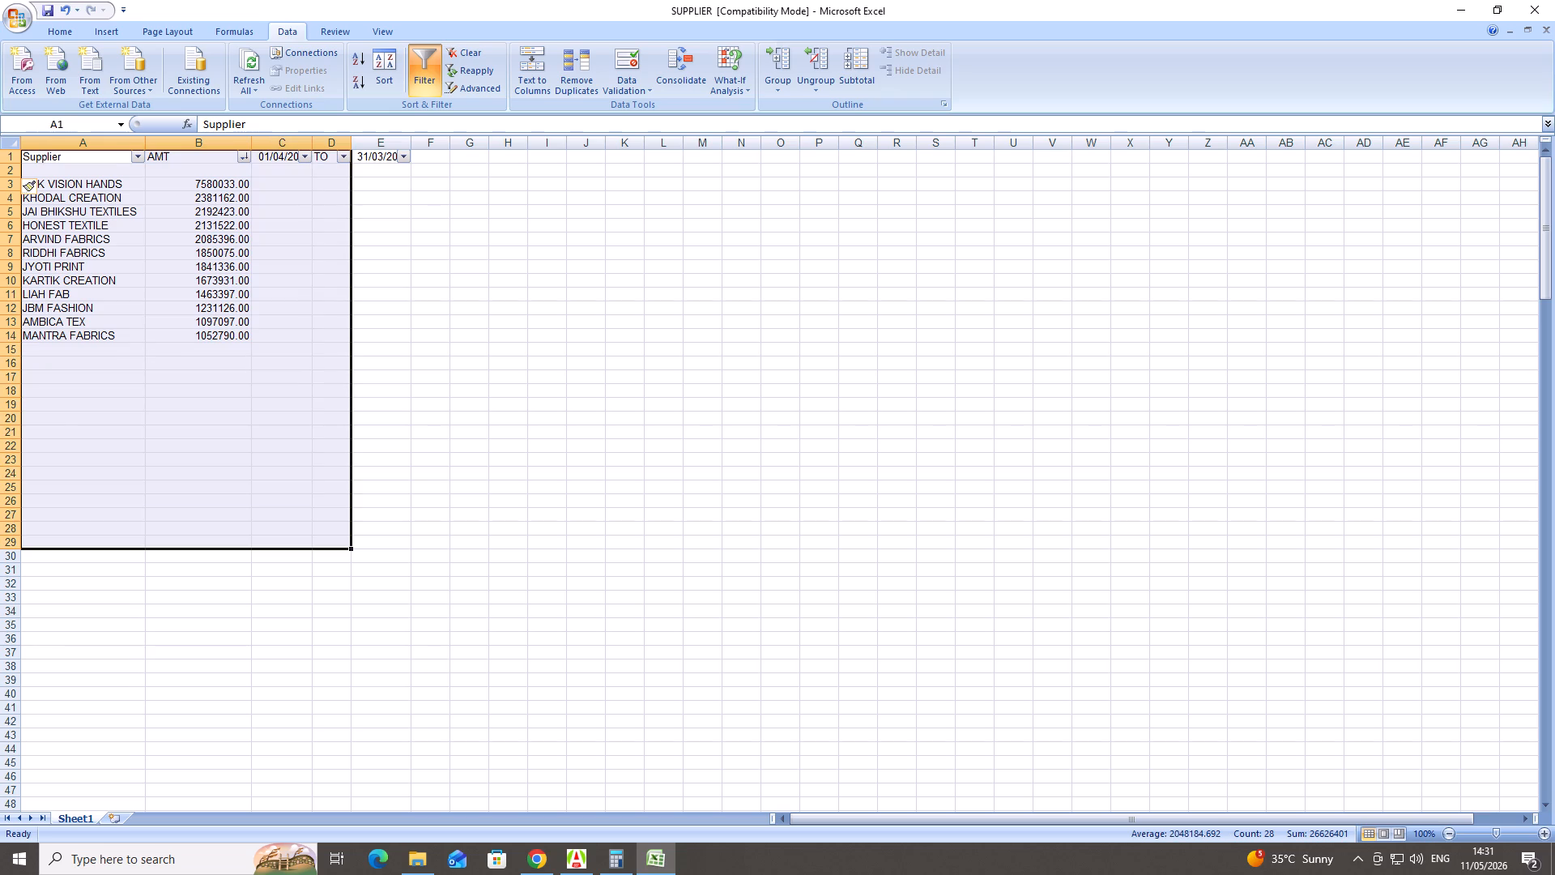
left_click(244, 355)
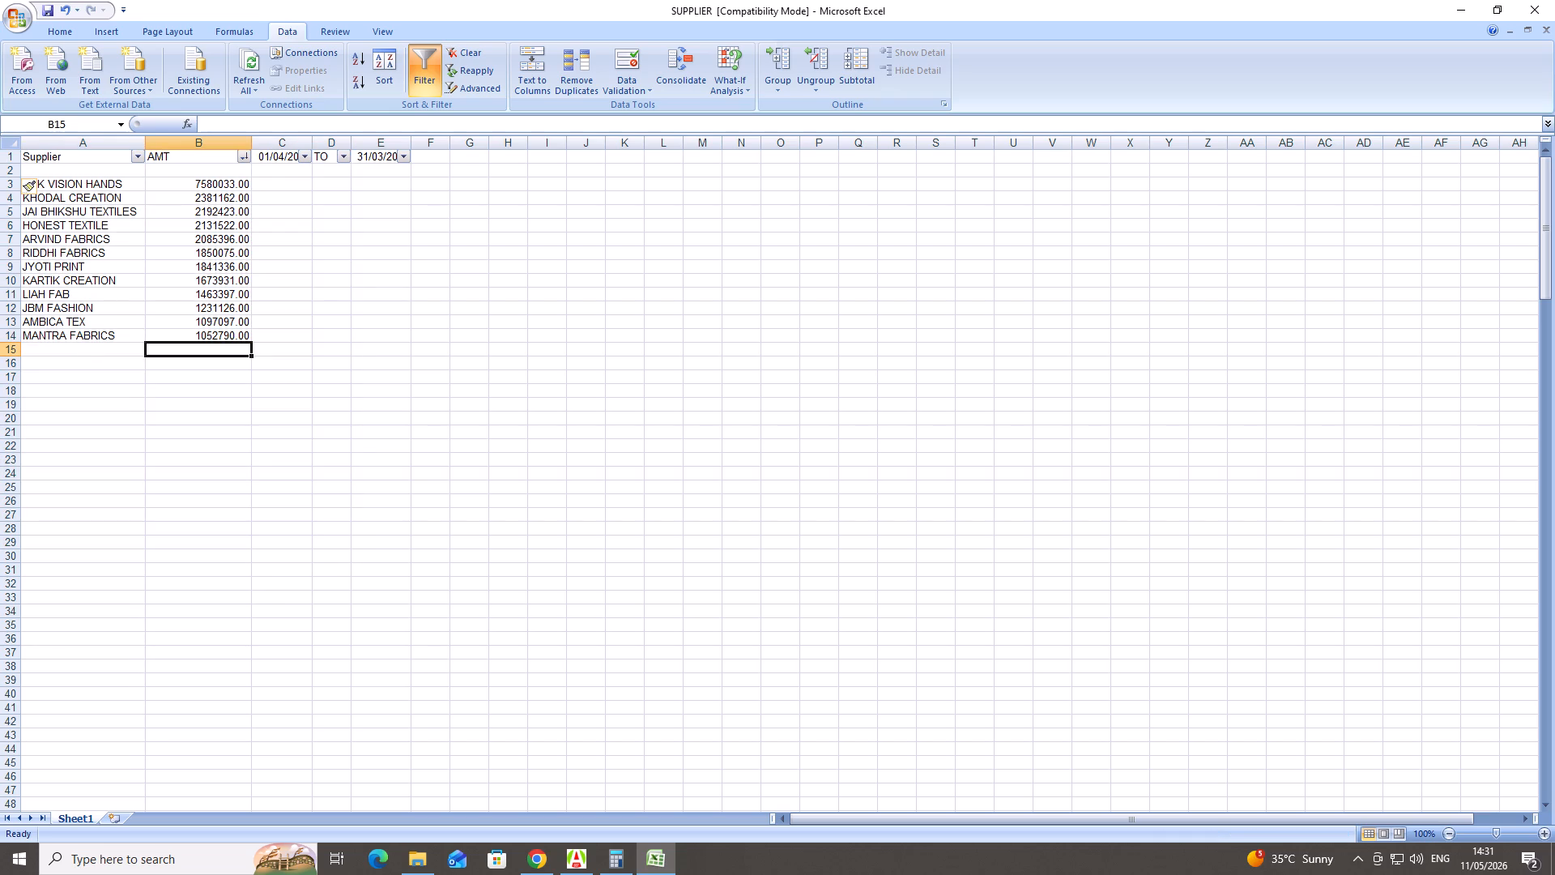
Select the supplier list with its headings, cells A1 to B14.
left_click_drag(27, 157, 181, 334)
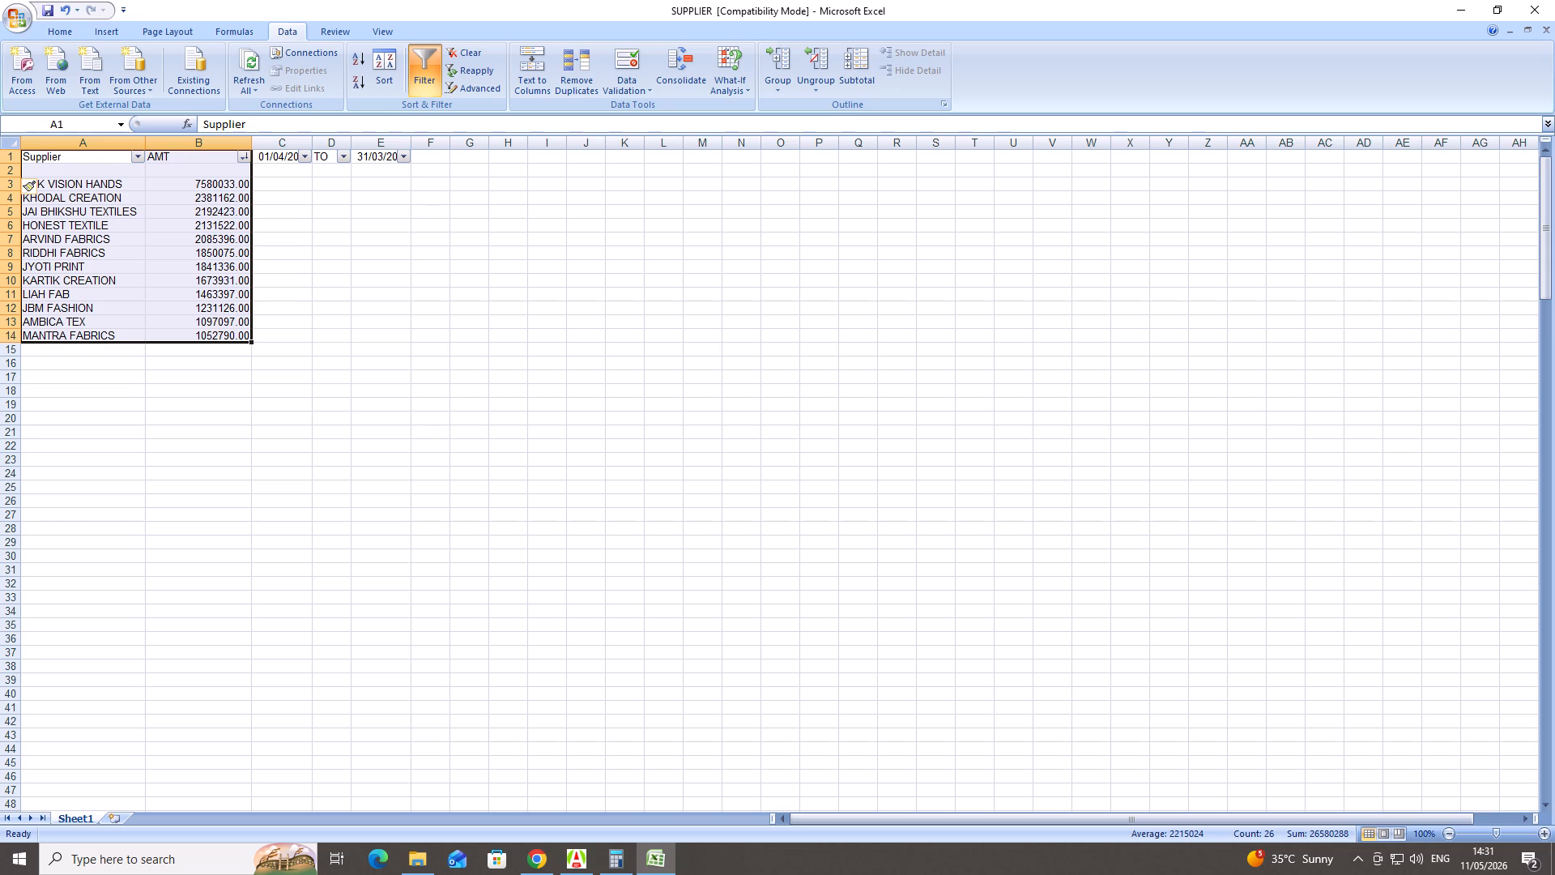
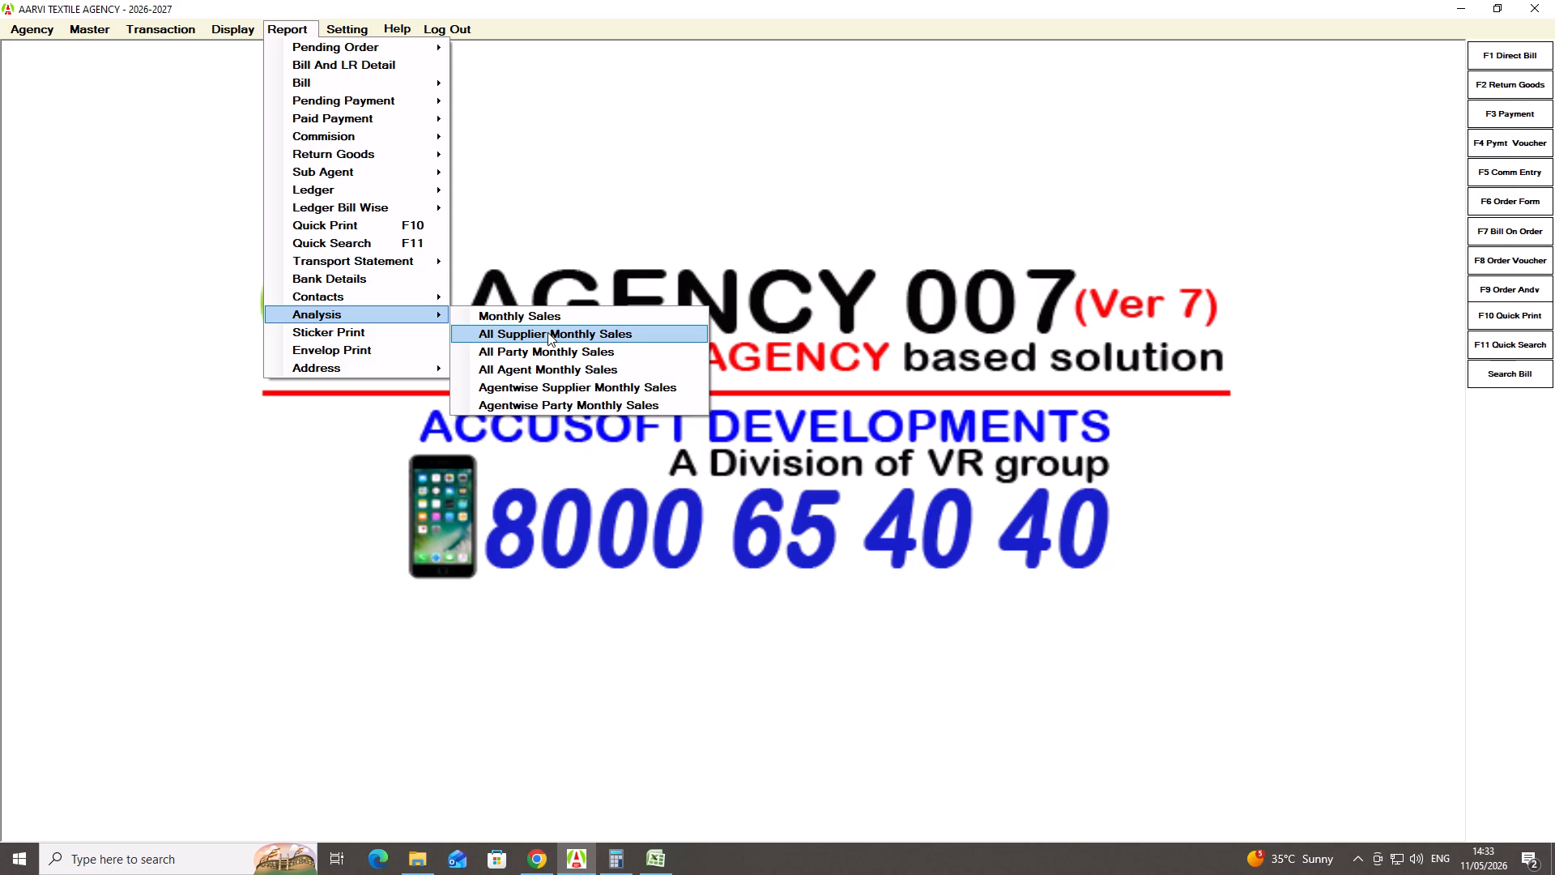
In the agency software, preview the All Agent Monthly Sales report using the preset date range.
left_click(543, 367)
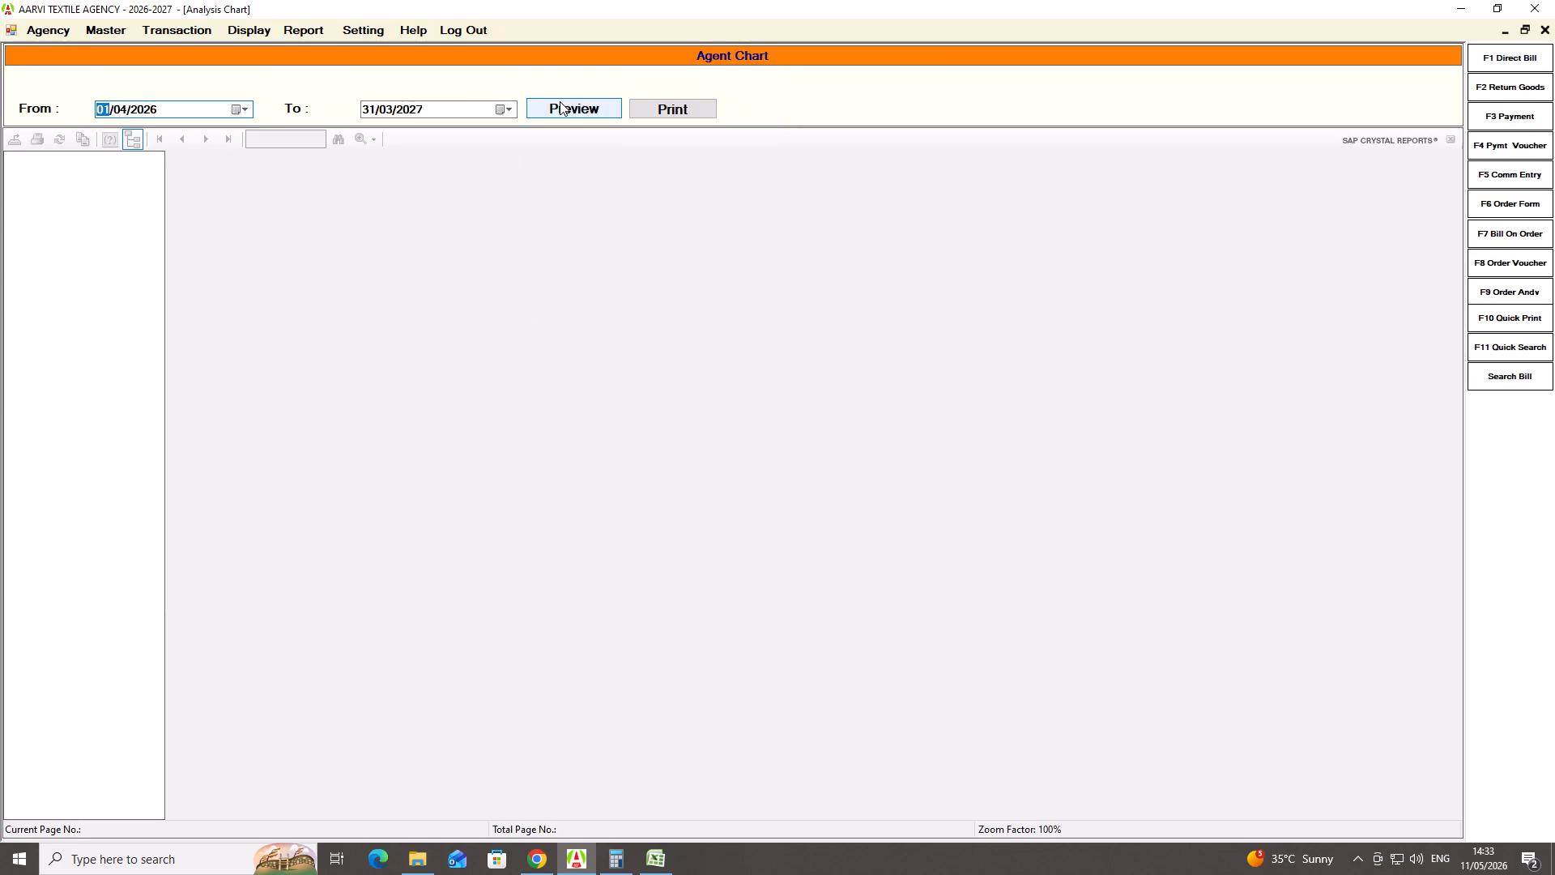
left_click(560, 101)
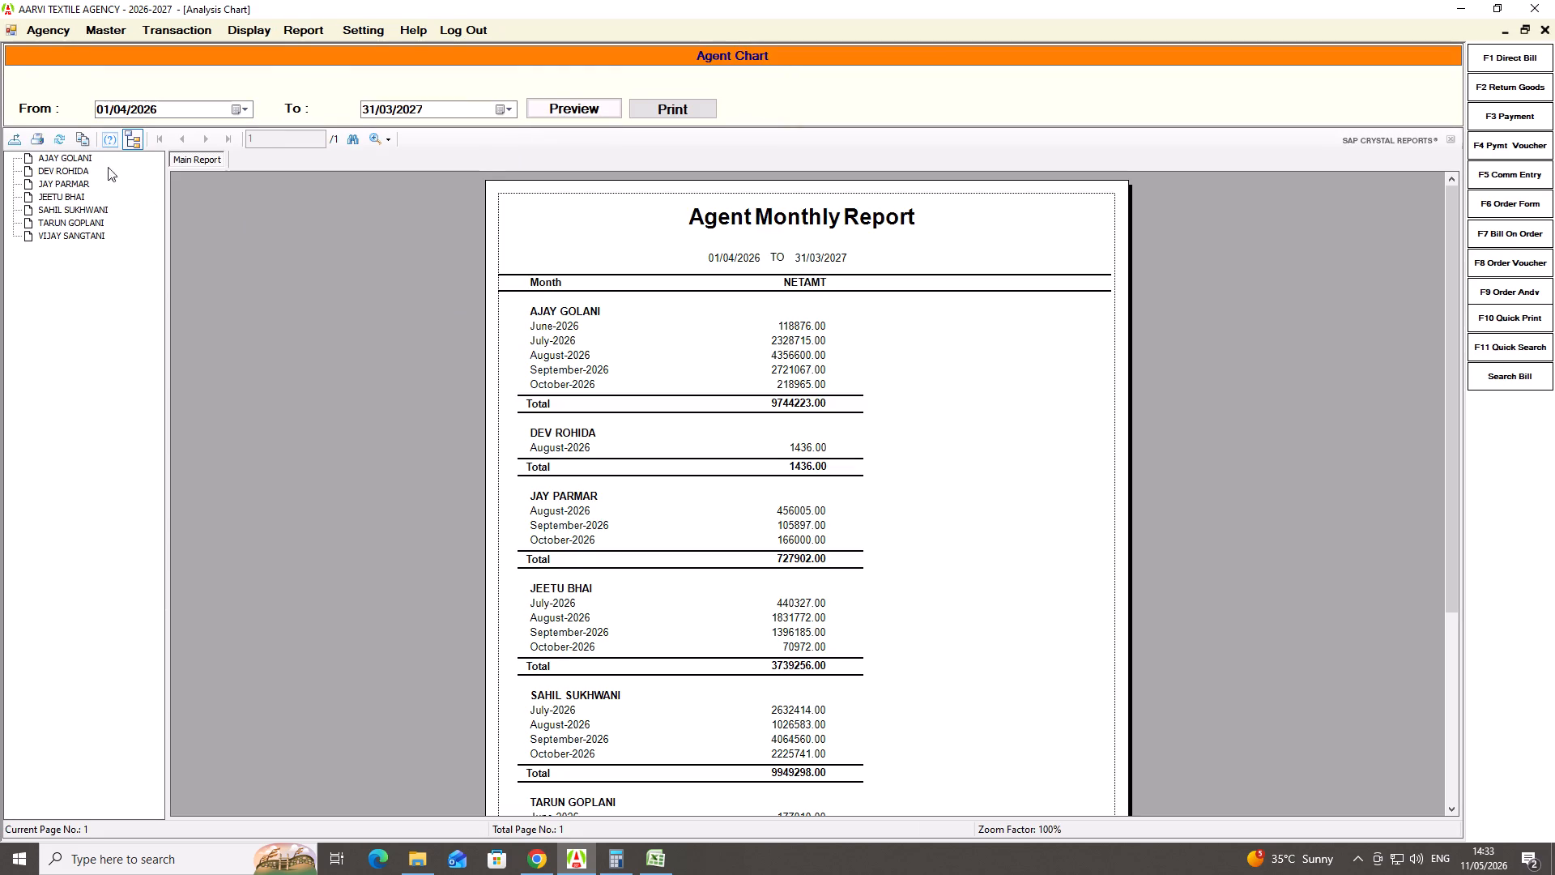
Export the report to the REPORTS folder as Microsoft Excel (XLS) Data-Only, named "AGENT WISE MONTHLY AND TOTAL SALE".
left_click(17, 130)
left_click(184, 388)
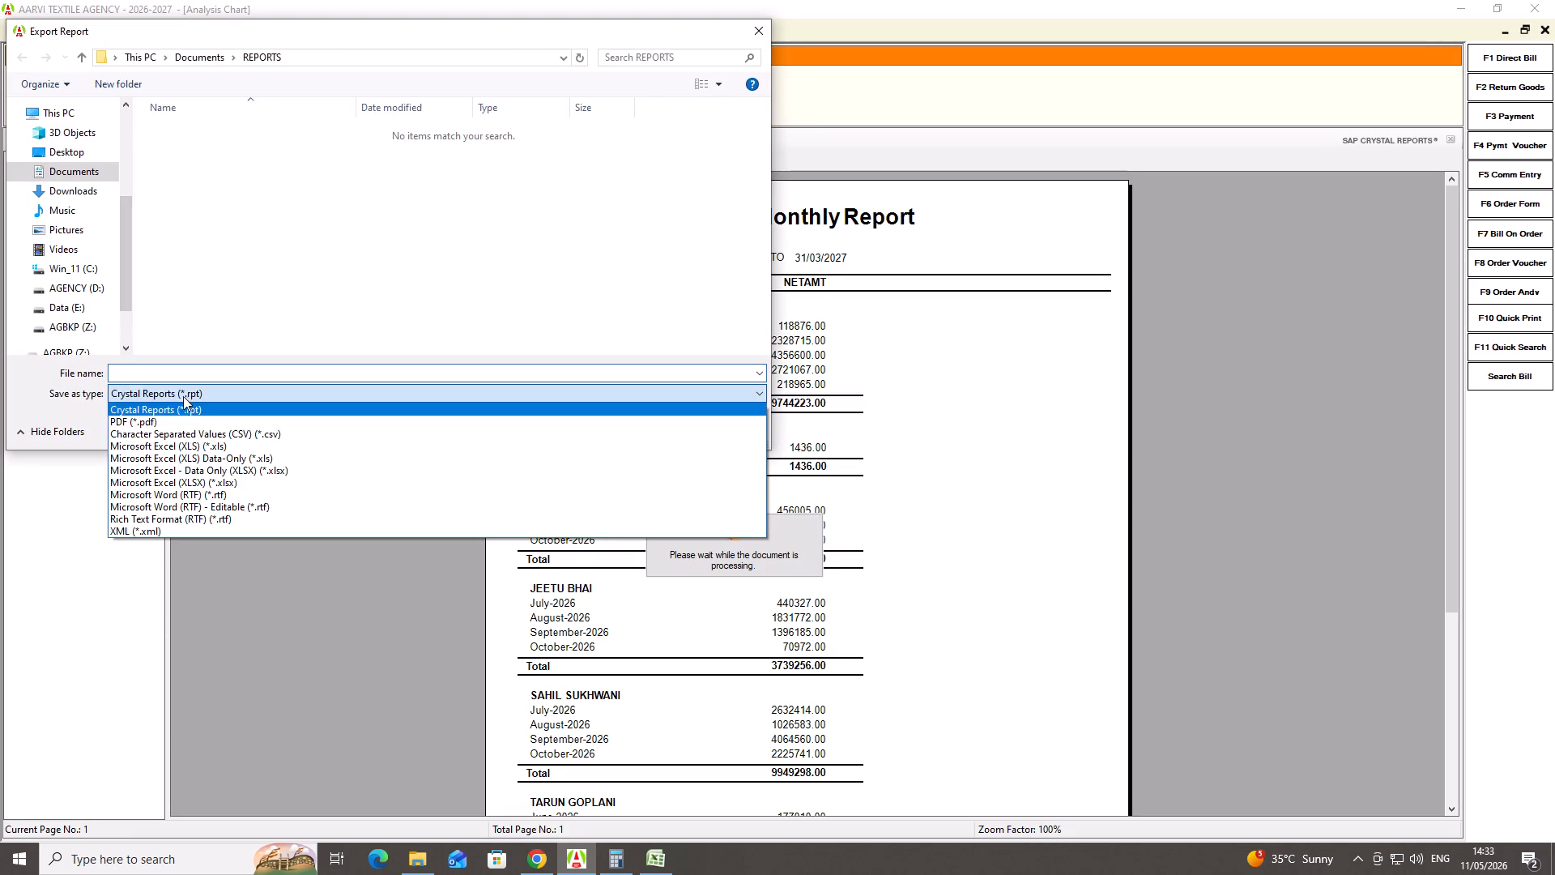
left_click(181, 454)
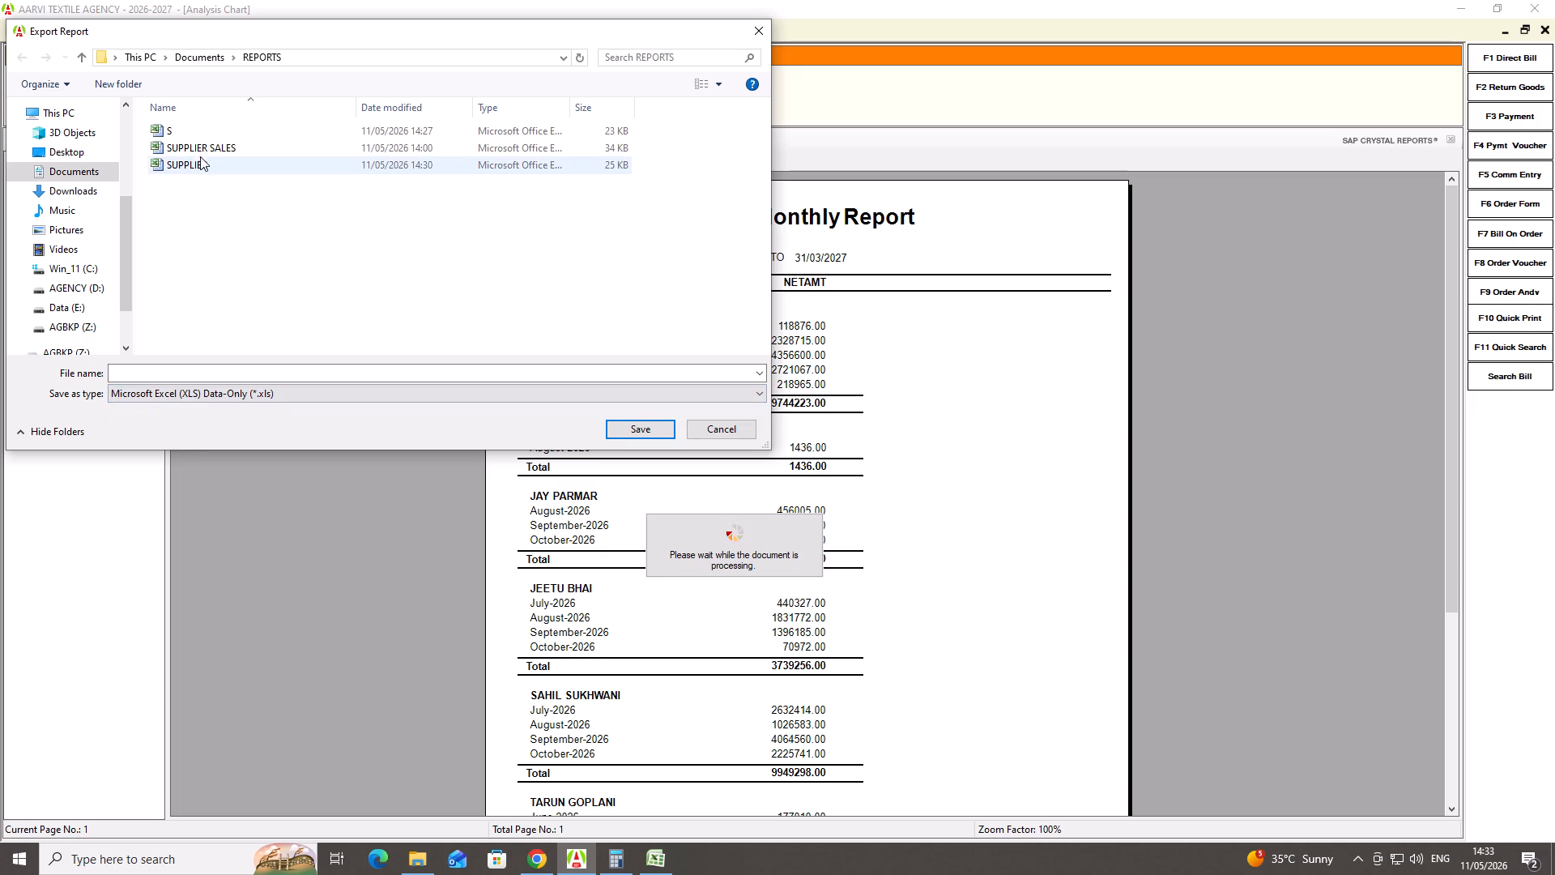
left_click(213, 376)
type("AGEN")
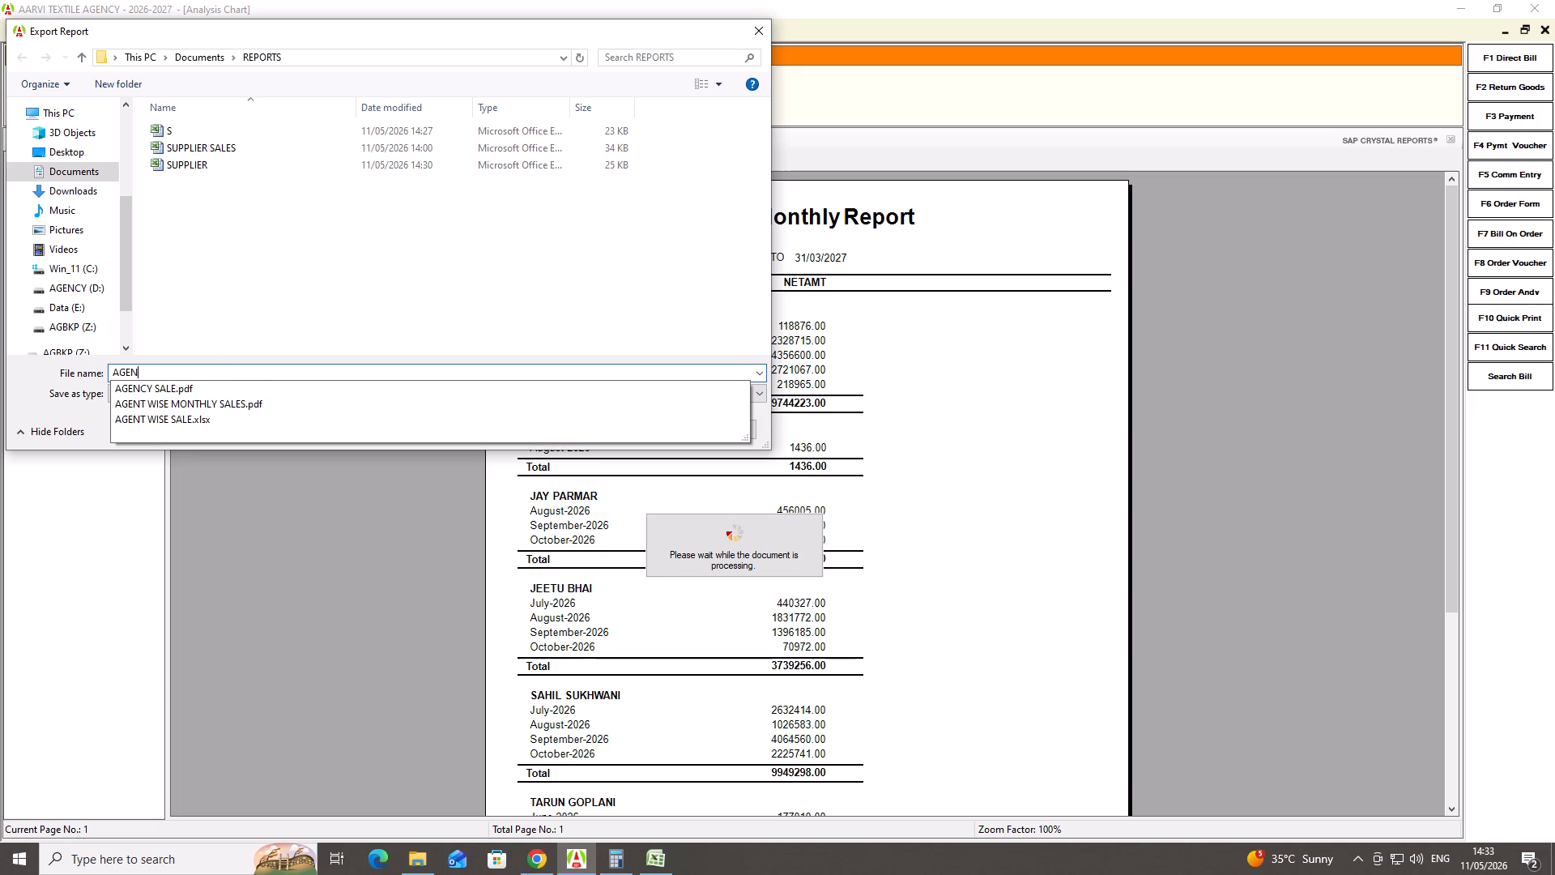
key("t")
key("Down")
key("Down")
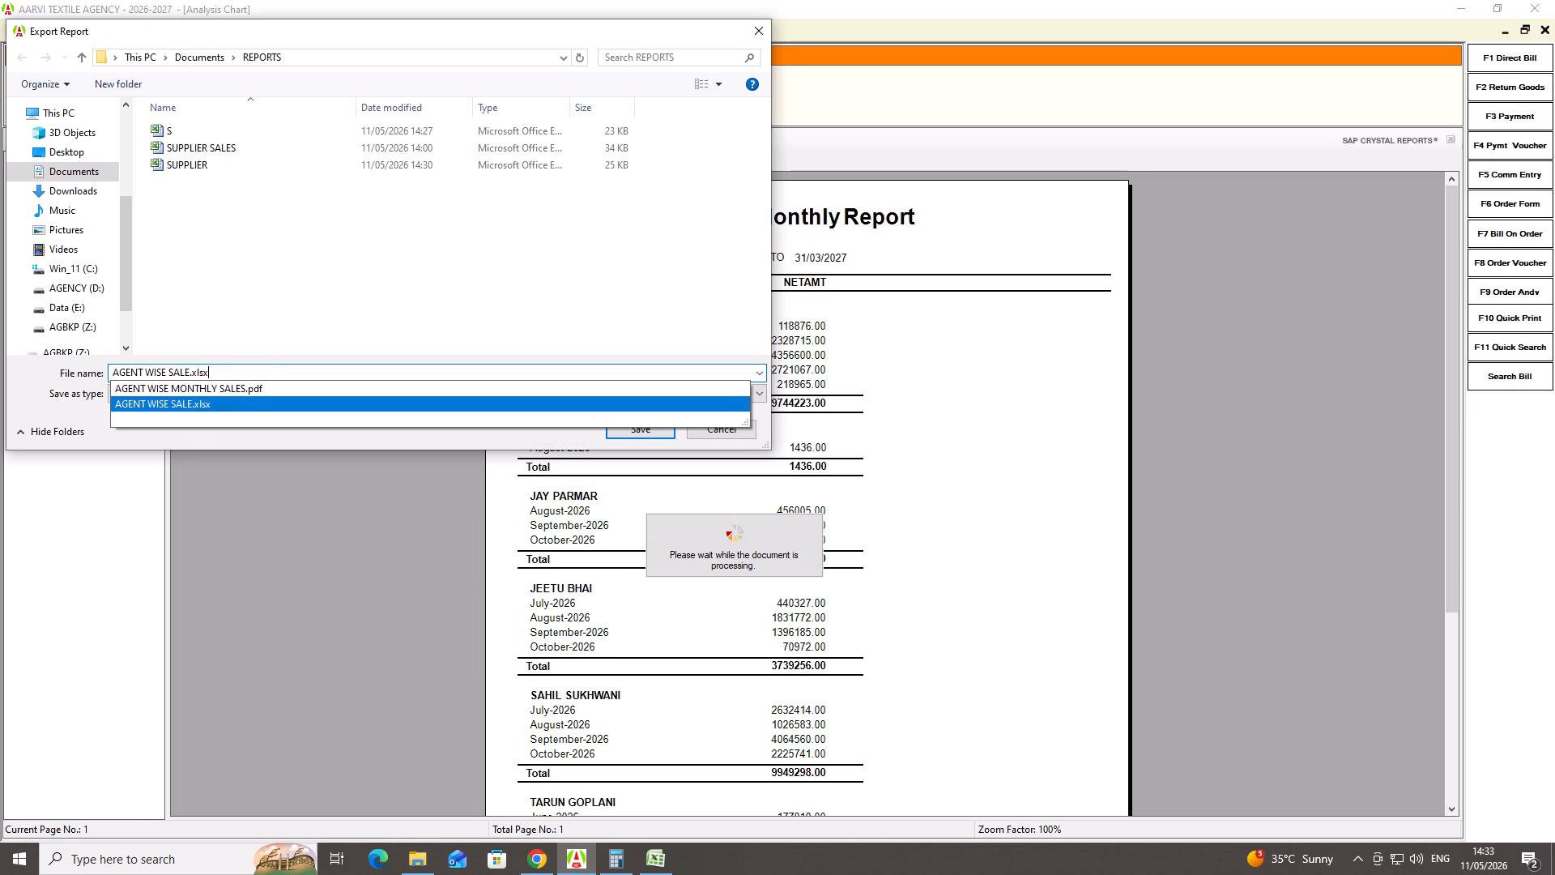
key("Up")
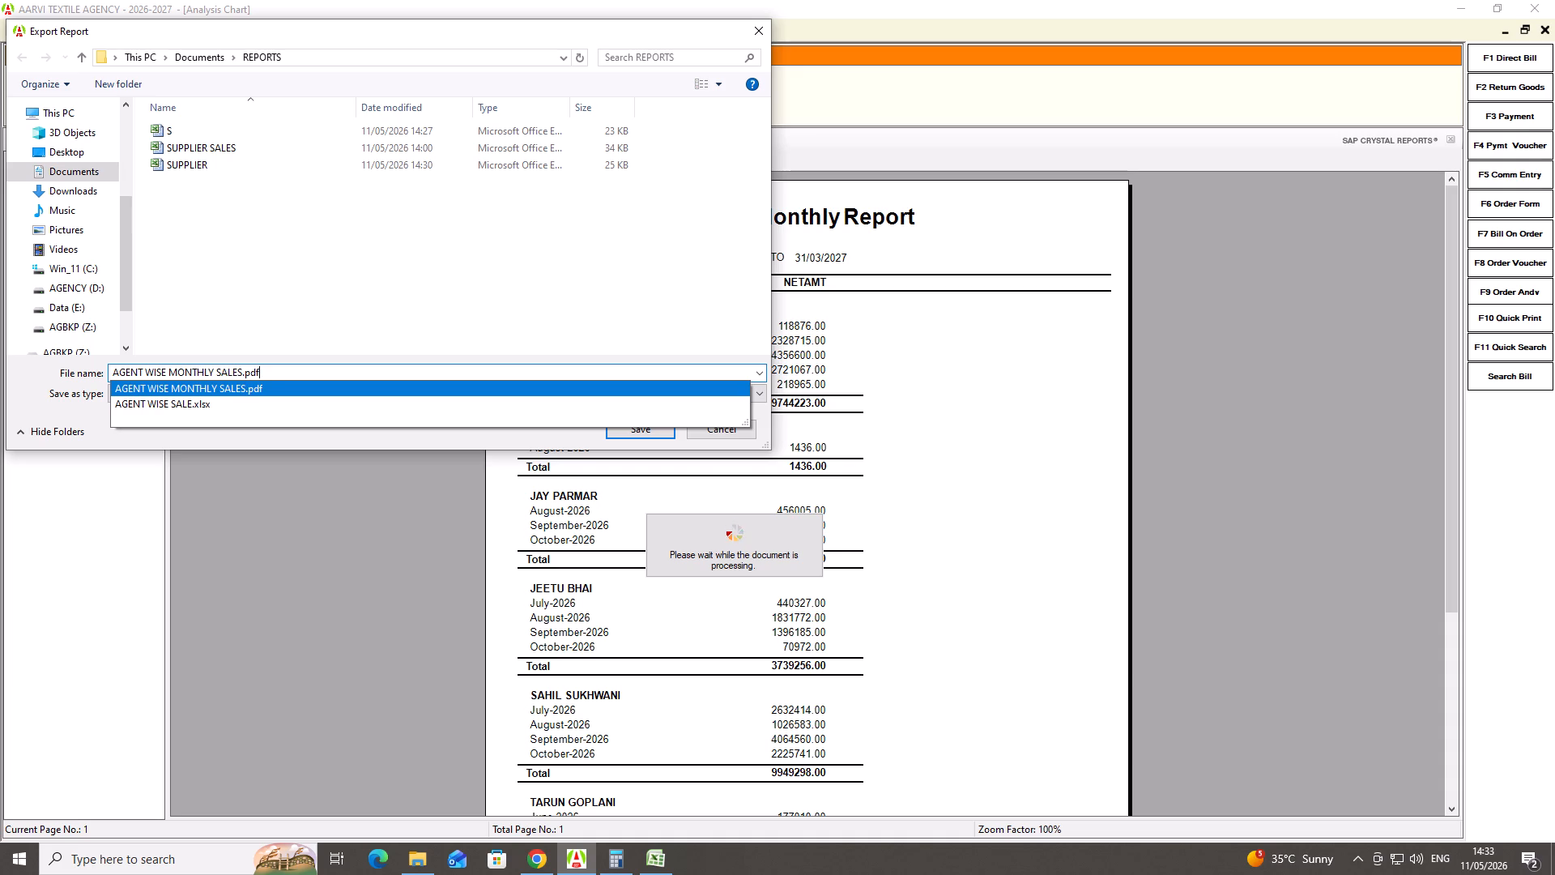
key("Down")
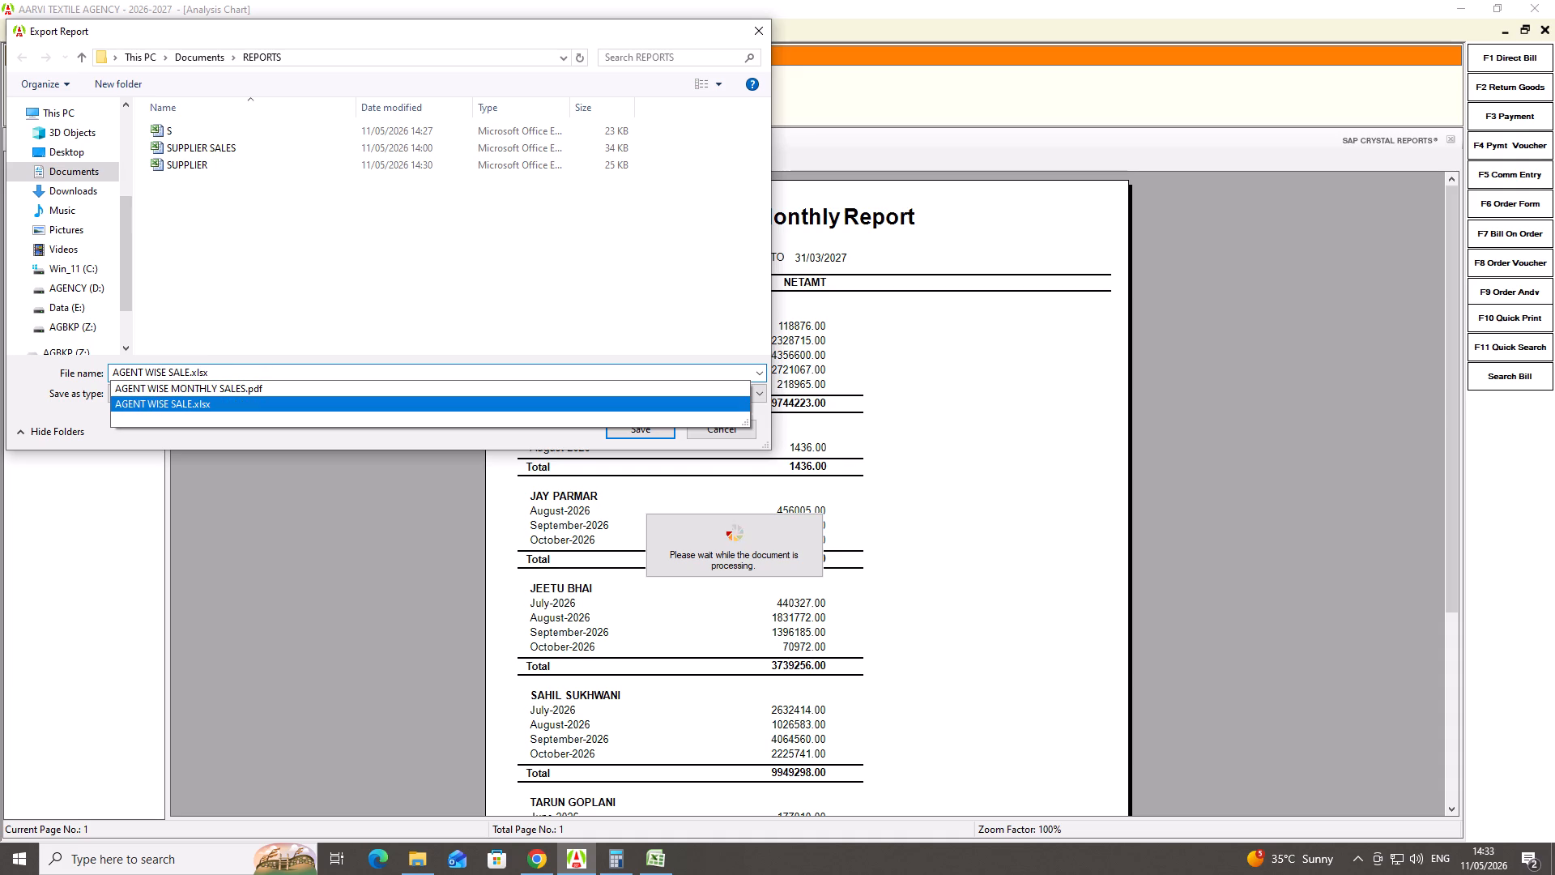
key("BackSpace")
key("BackSpace")
key("BackSpace")
key("BackSpace")
key("BackSpace")
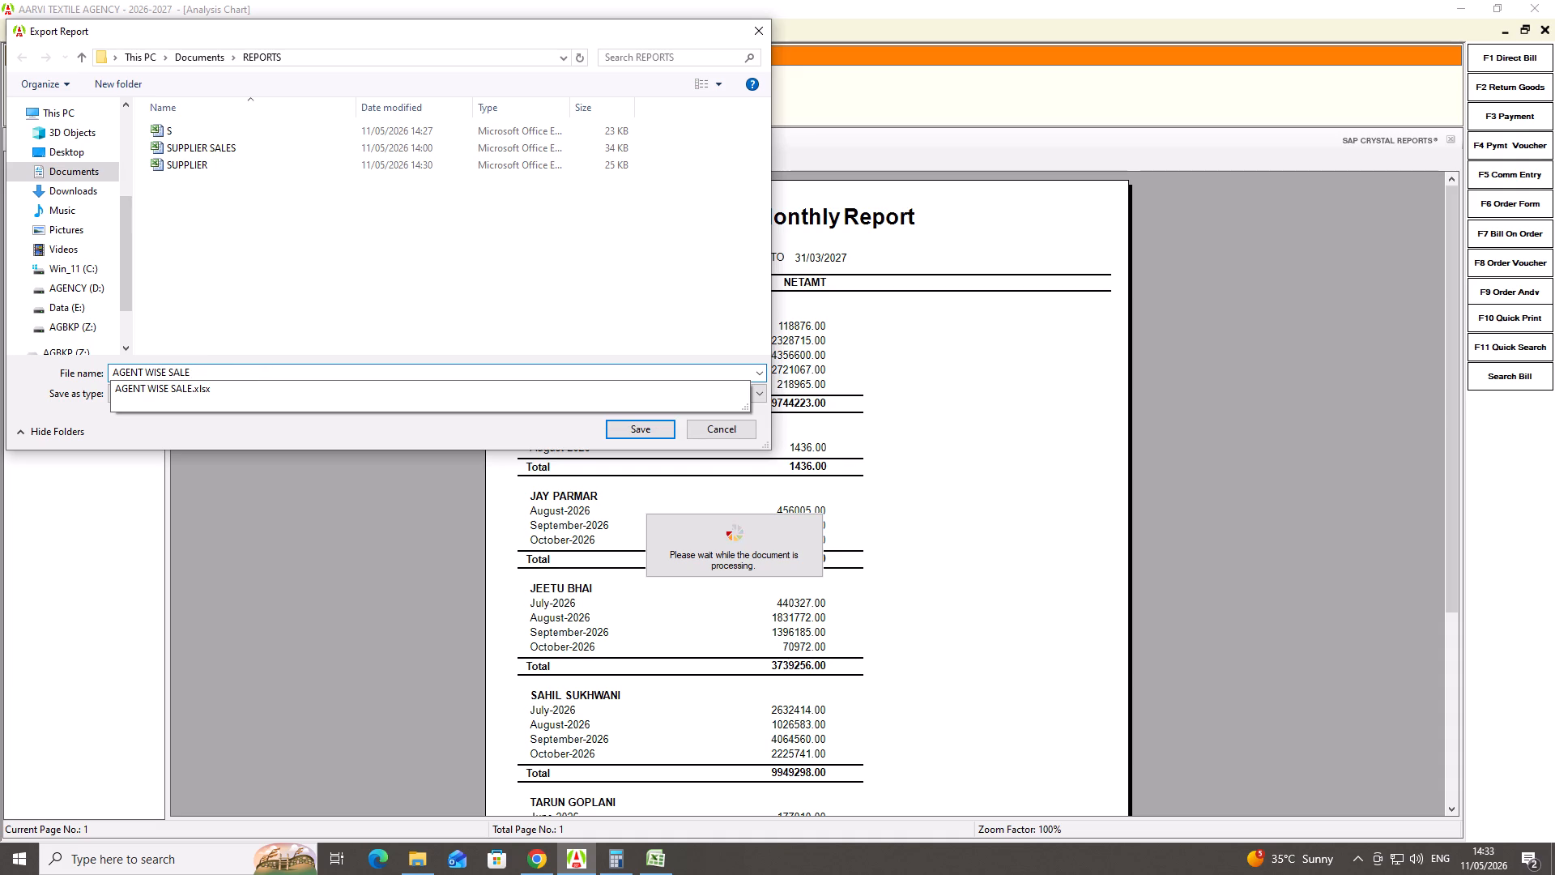
key("Left")
key("Left")
key("Left")
key("Left")
type("MONTHLY")
key("space")
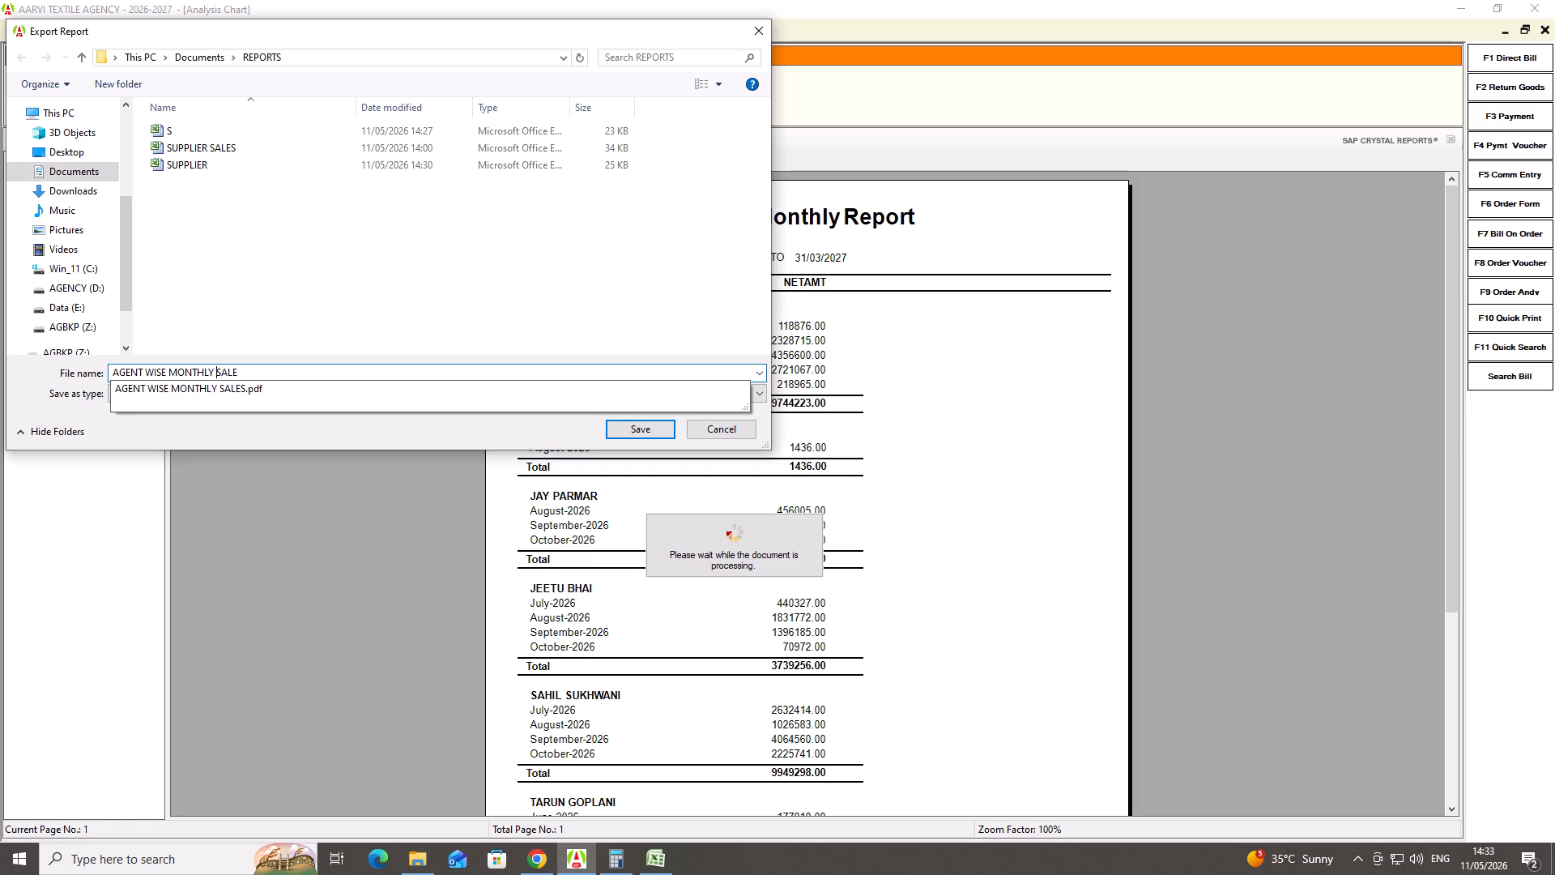
key("space")
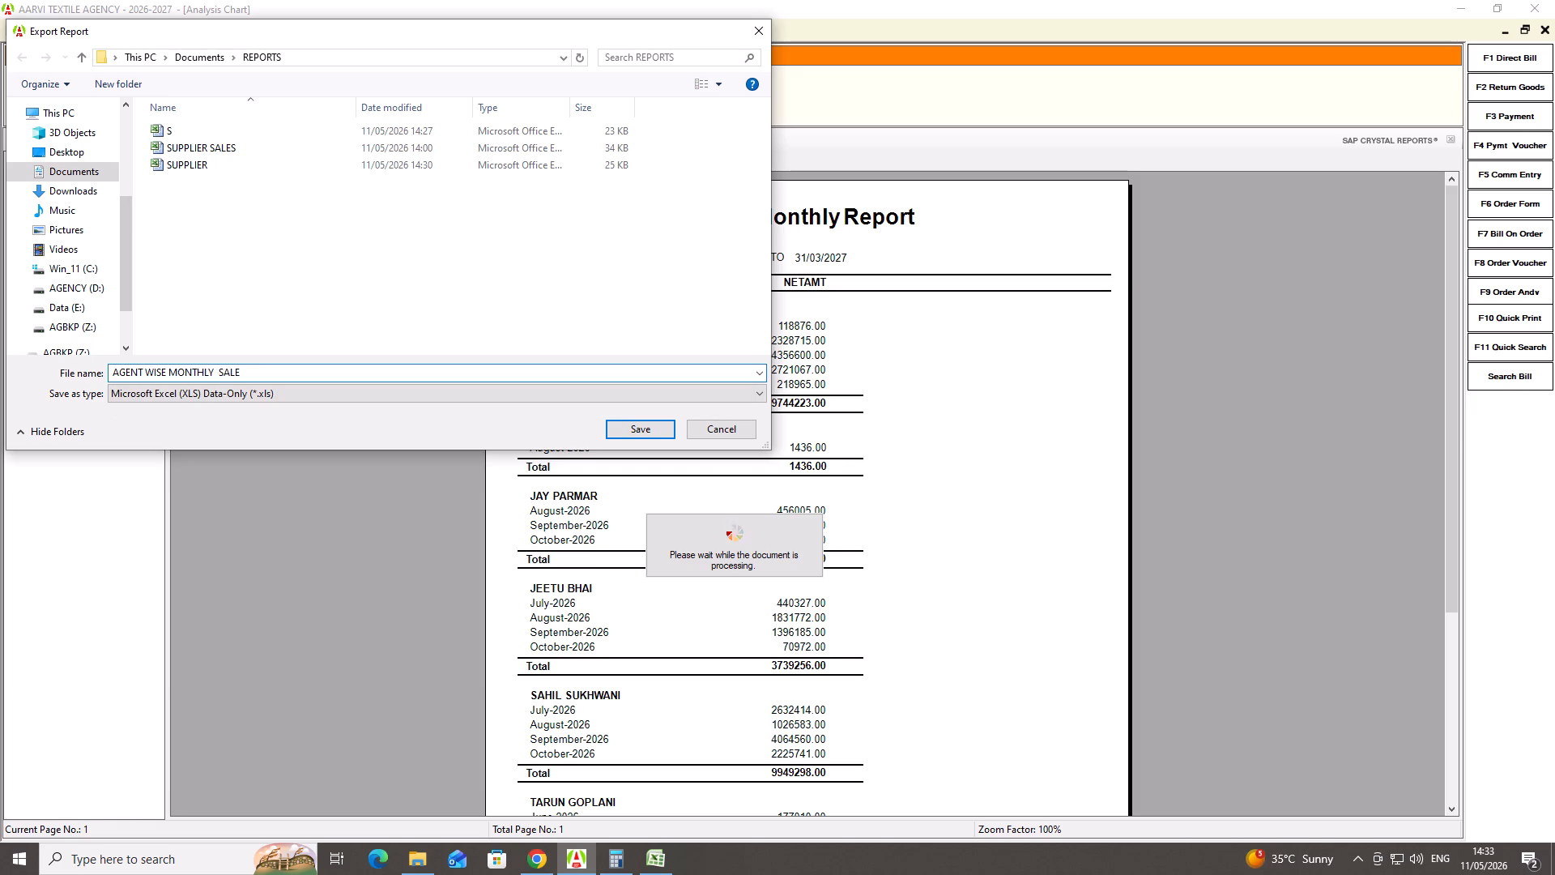
type("AND")
key("space")
type("TO")
type("TA")
type("L")
key("space")
key("Return")
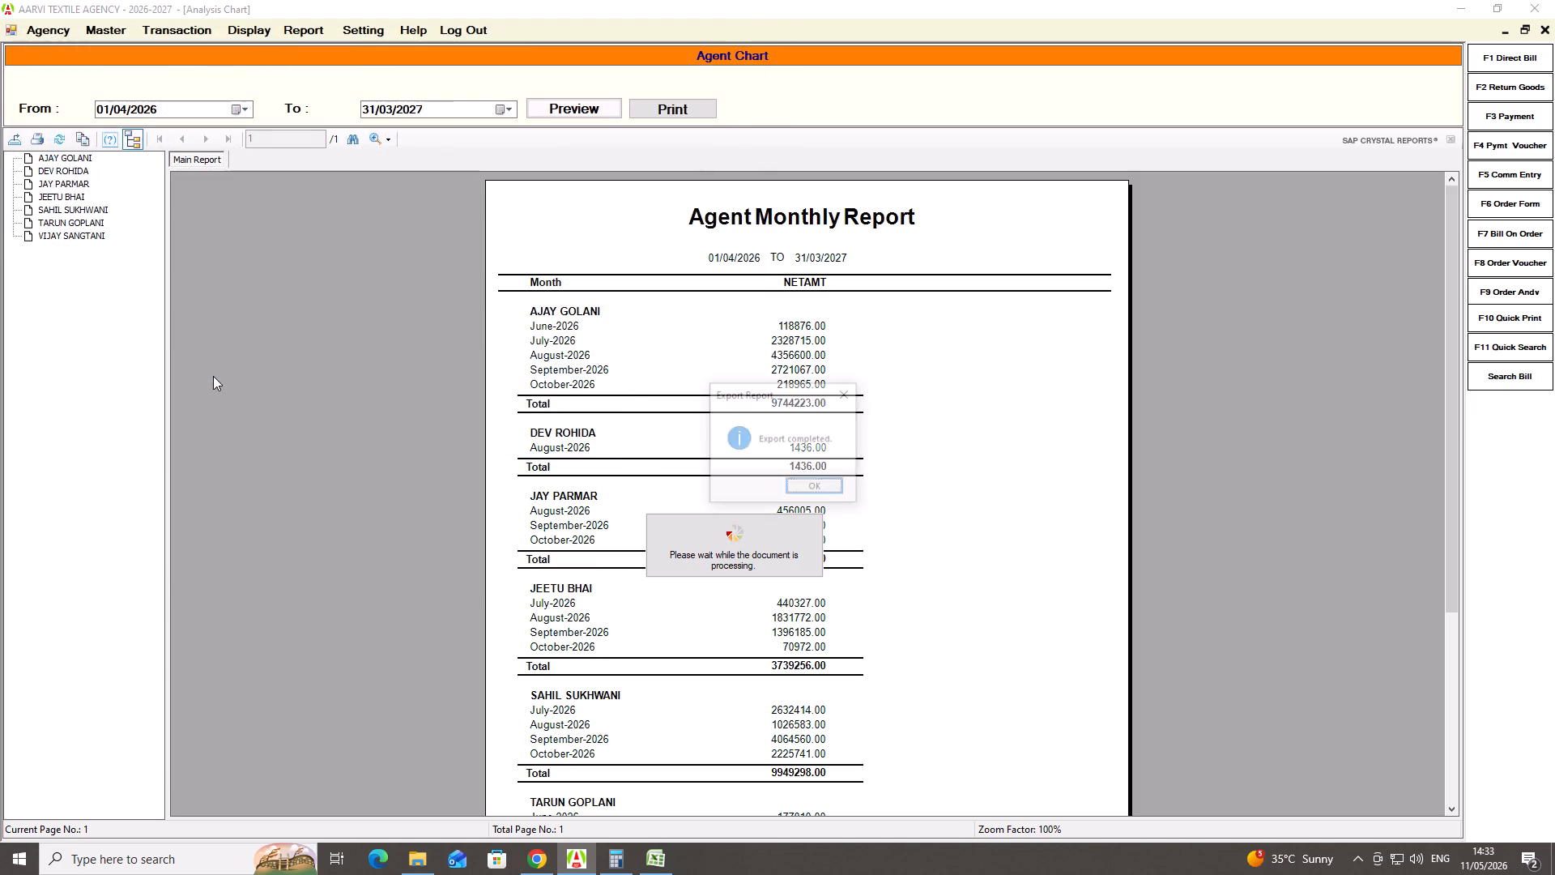
key("Return")
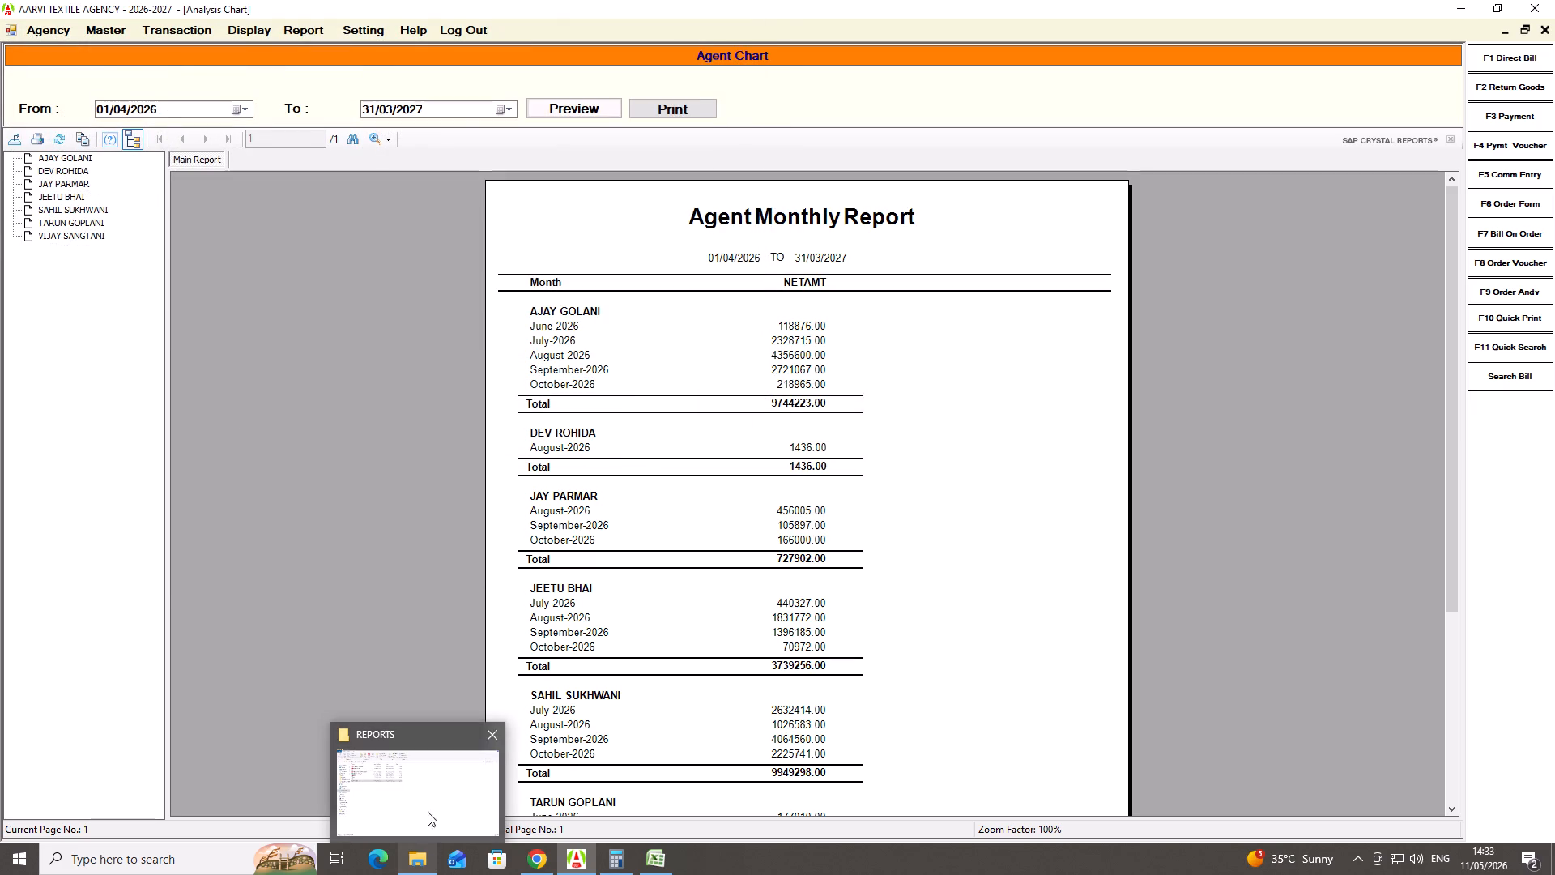
Open the exported AGENT WISE MONTHLY AND TOTAL SALE workbook from the REPORTS folder in Excel.
left_click(429, 800)
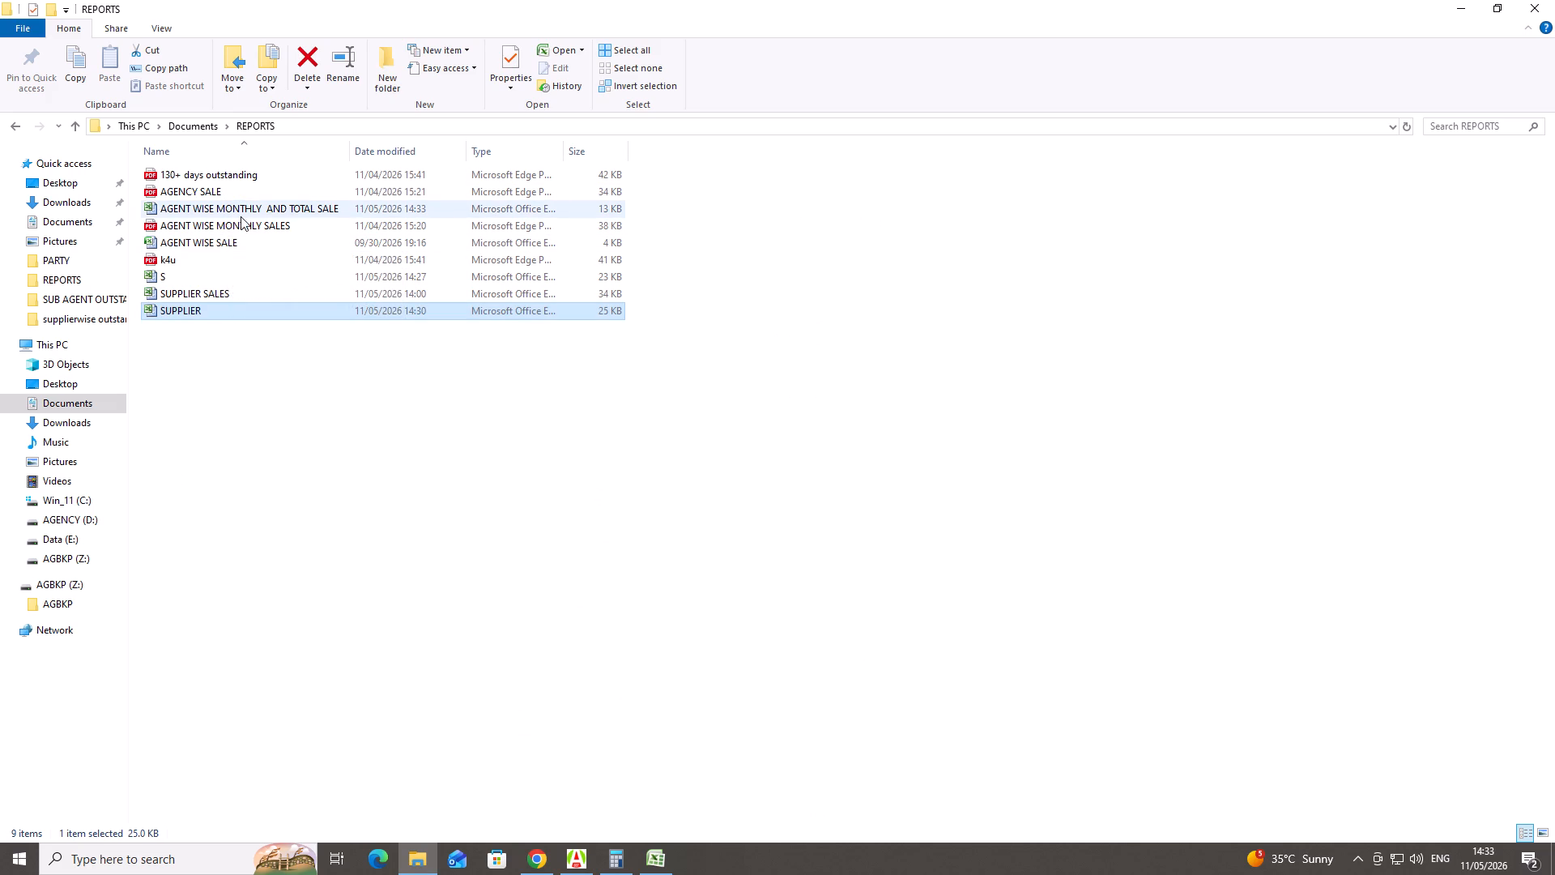
double_click(262, 208)
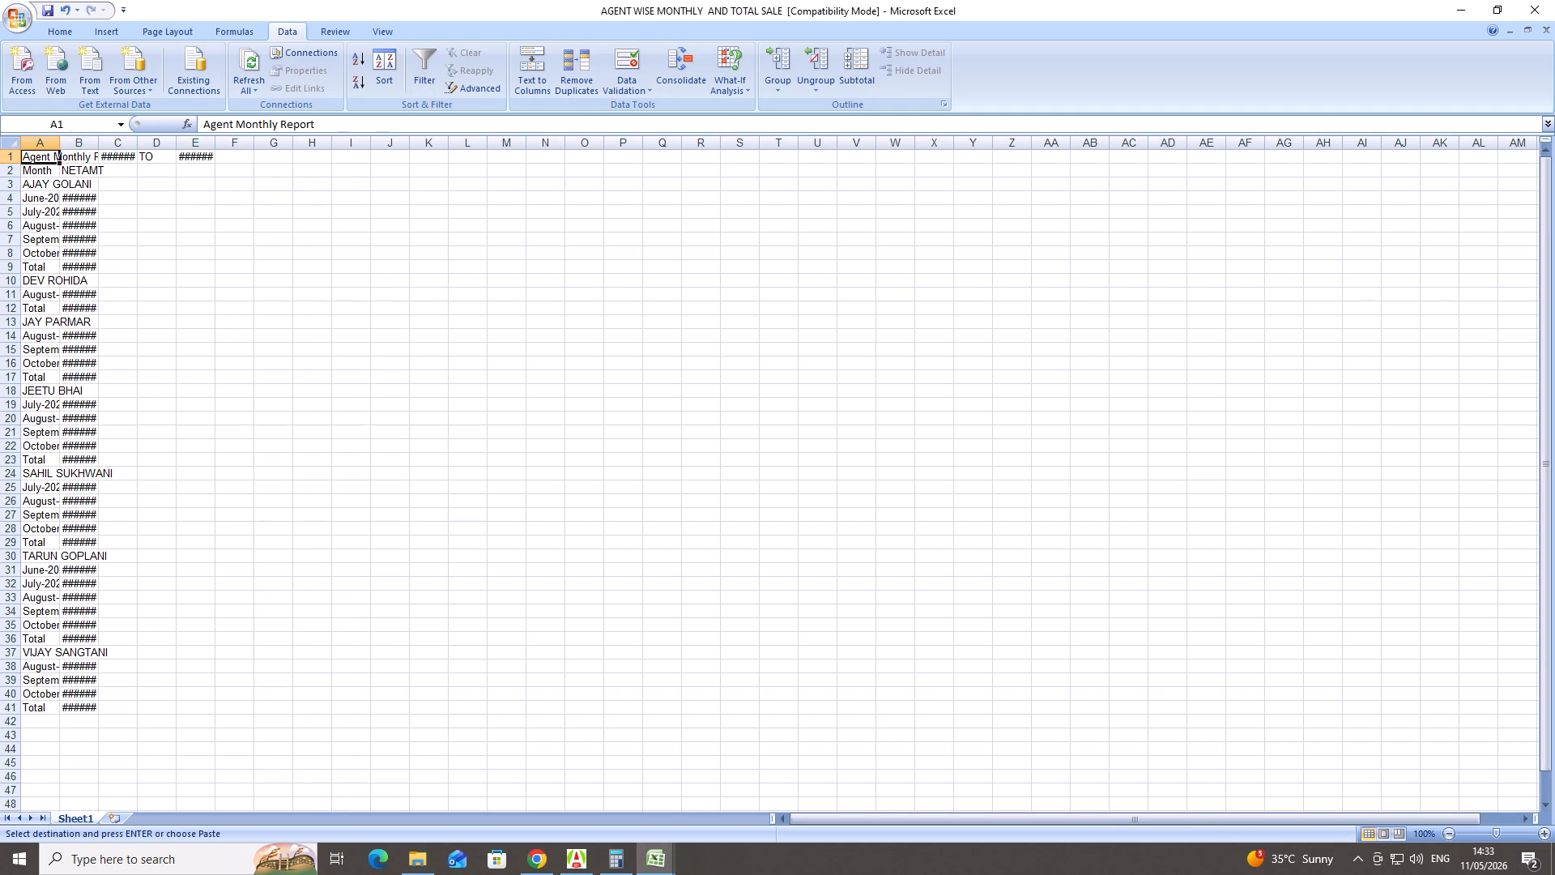
Widen columns A, B, C and E so their names, amounts and dates fit in full.
left_click_drag(59, 146, 180, 166)
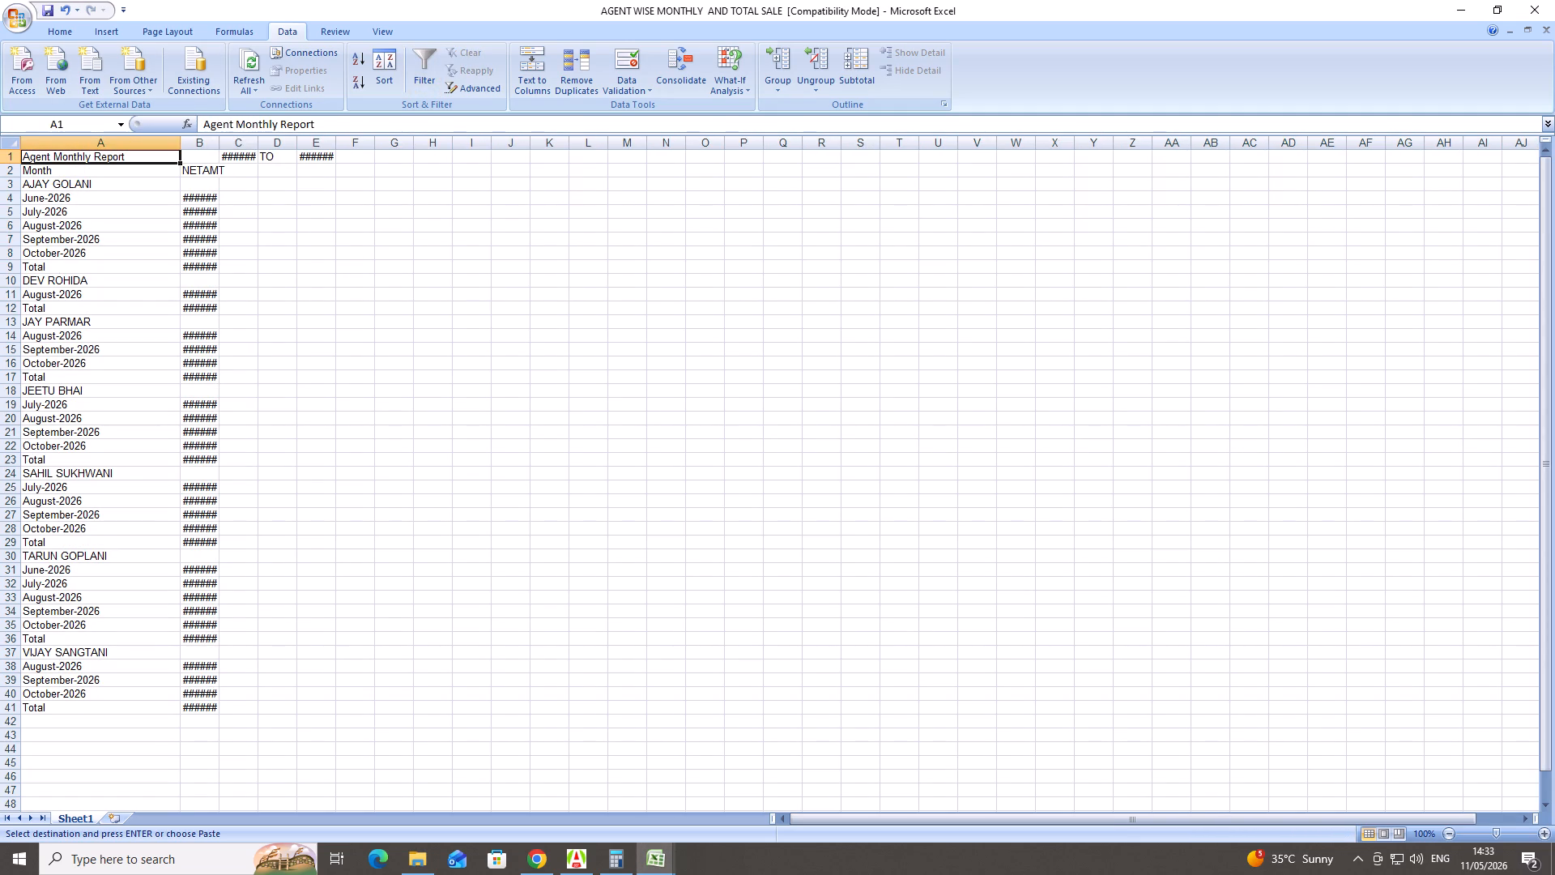
left_click_drag(220, 143, 296, 159)
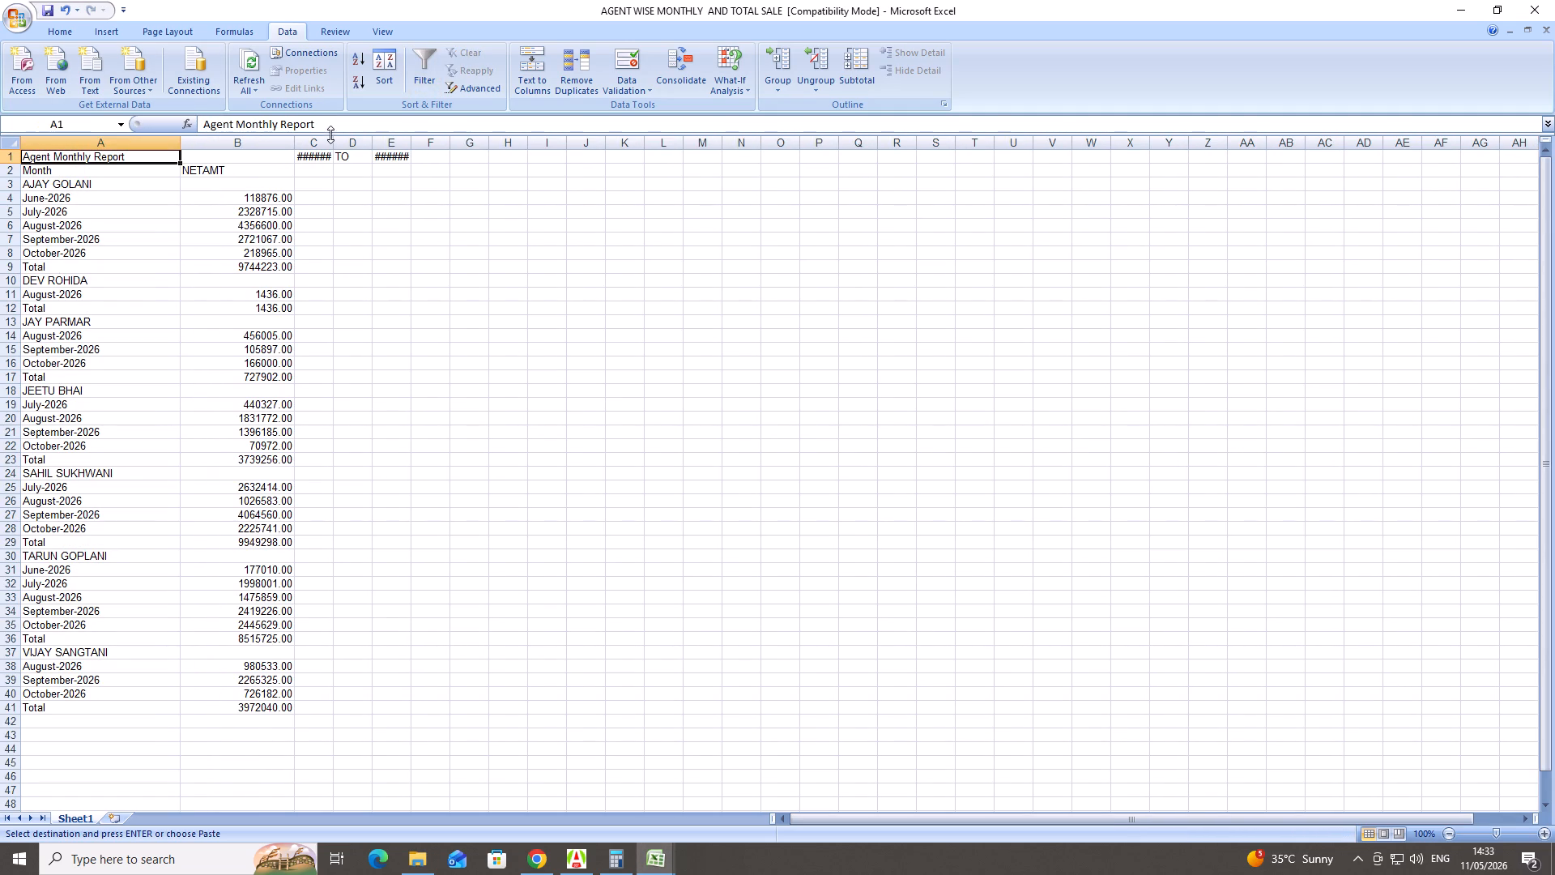
left_click_drag(333, 143, 401, 147)
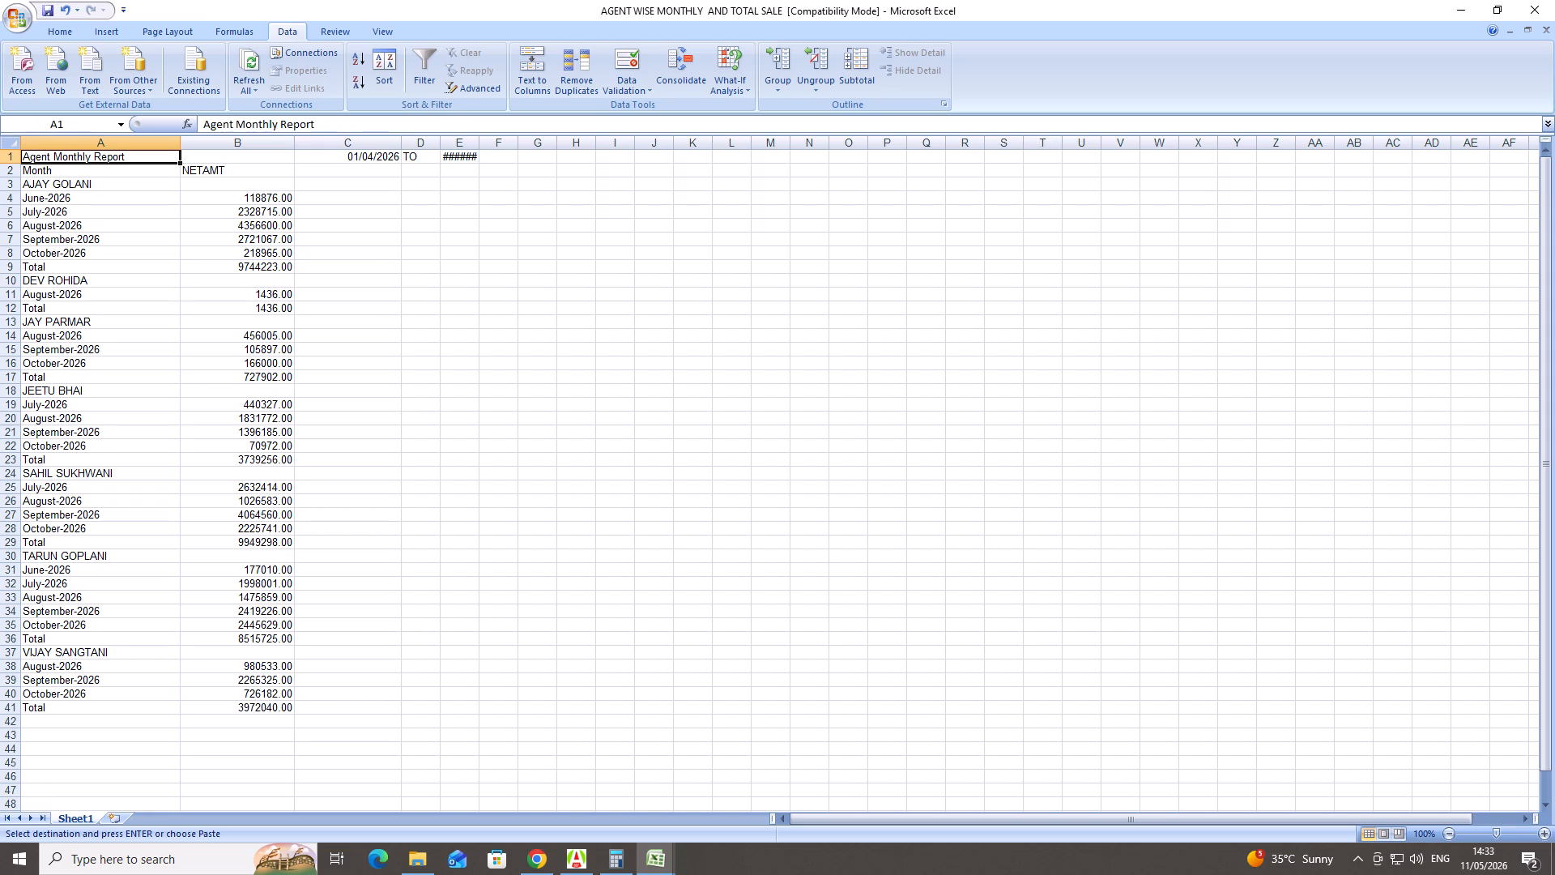
left_click_drag(477, 142, 508, 144)
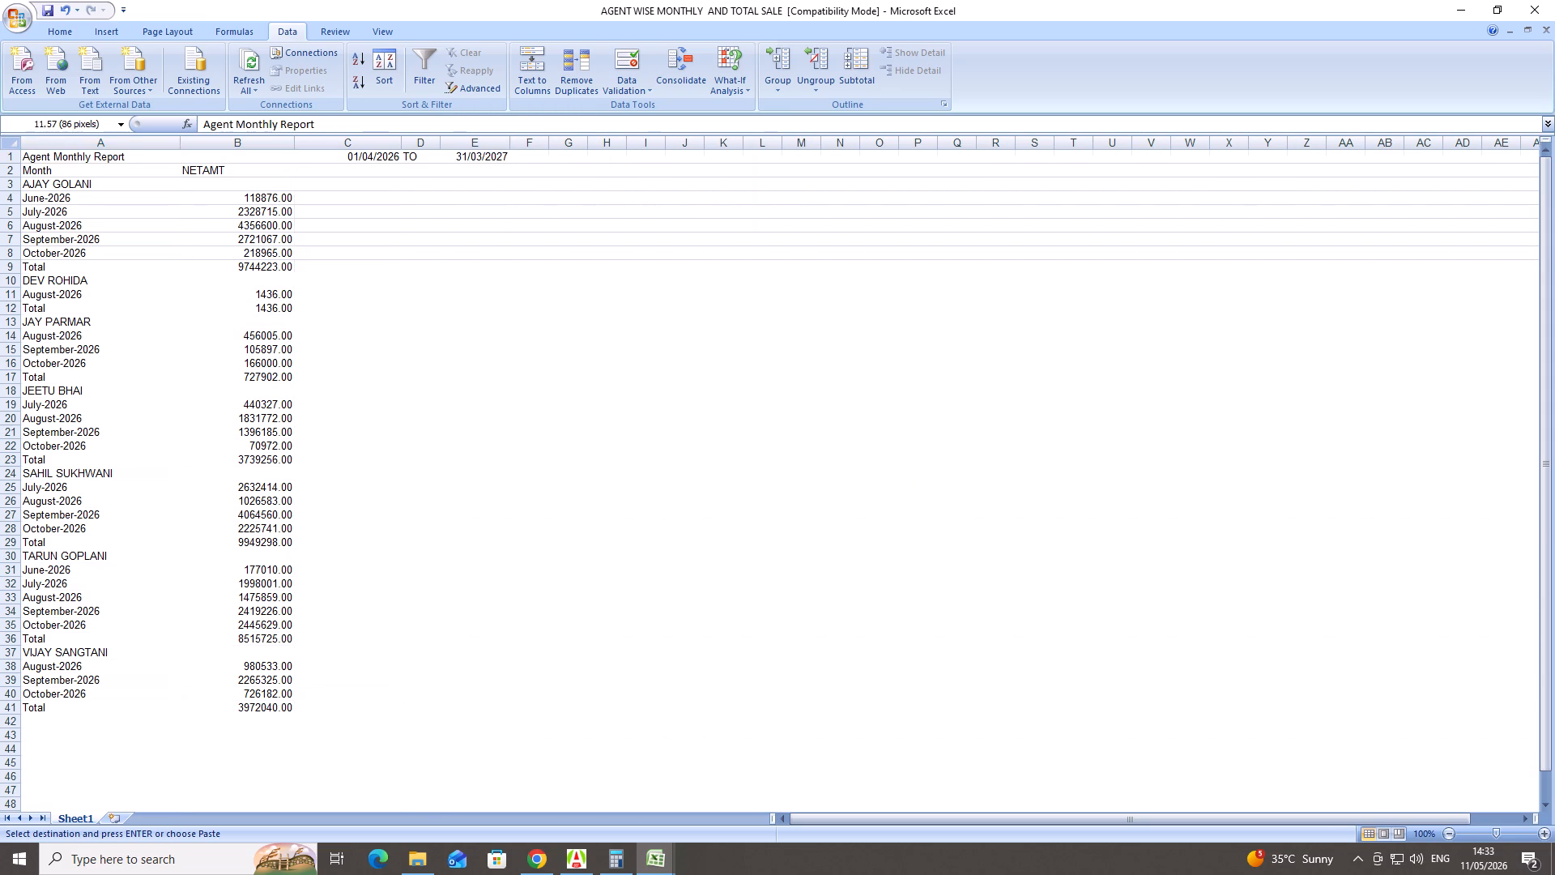
scroll(290, 284, "down", 6)
scroll(286, 288, "up", 7)
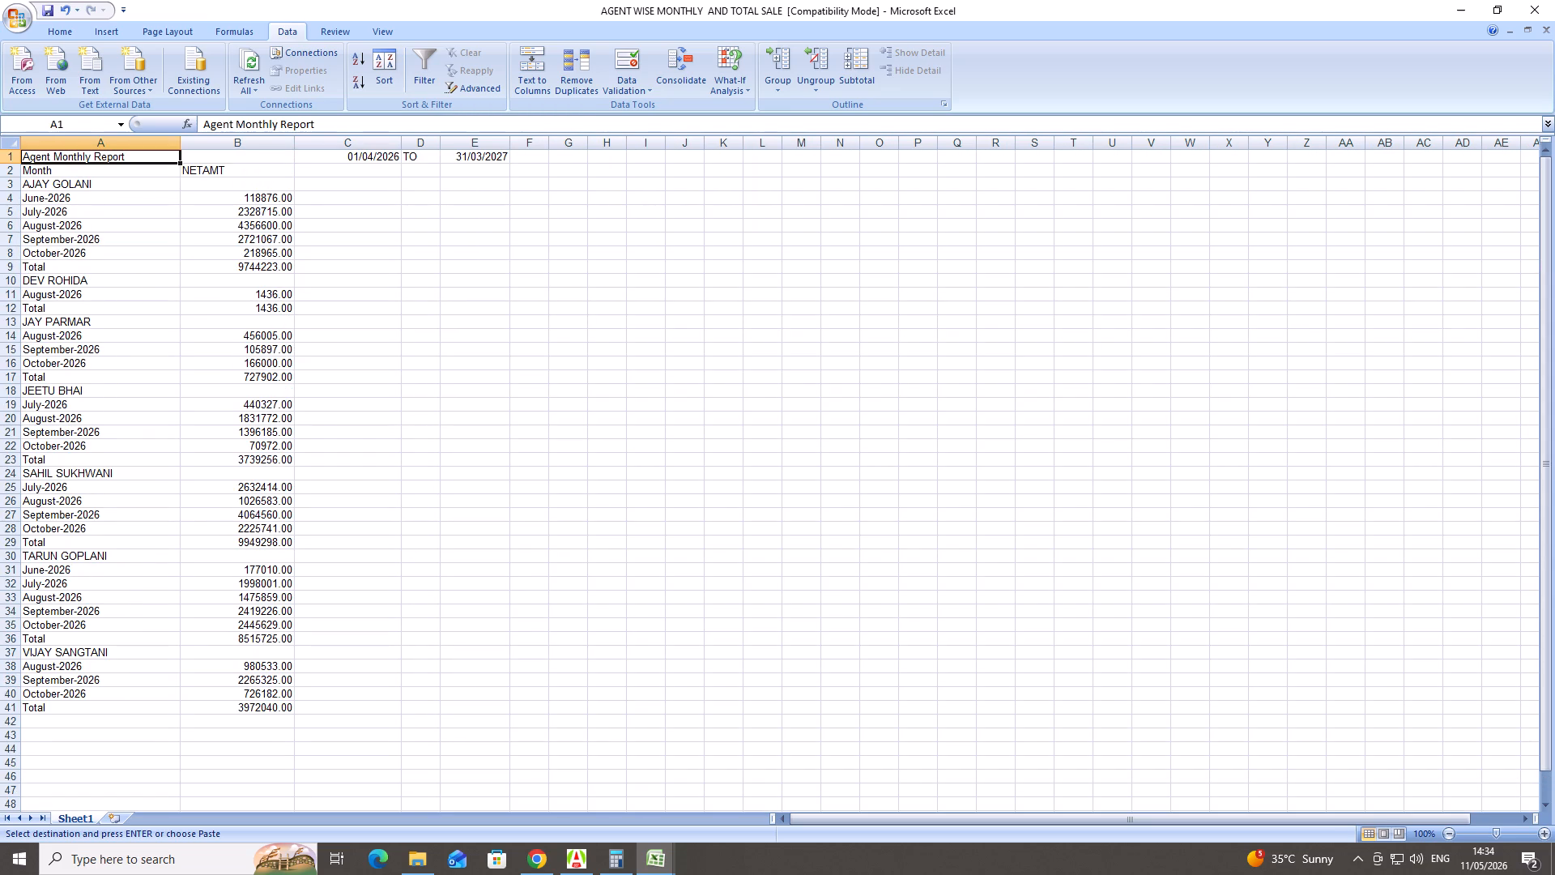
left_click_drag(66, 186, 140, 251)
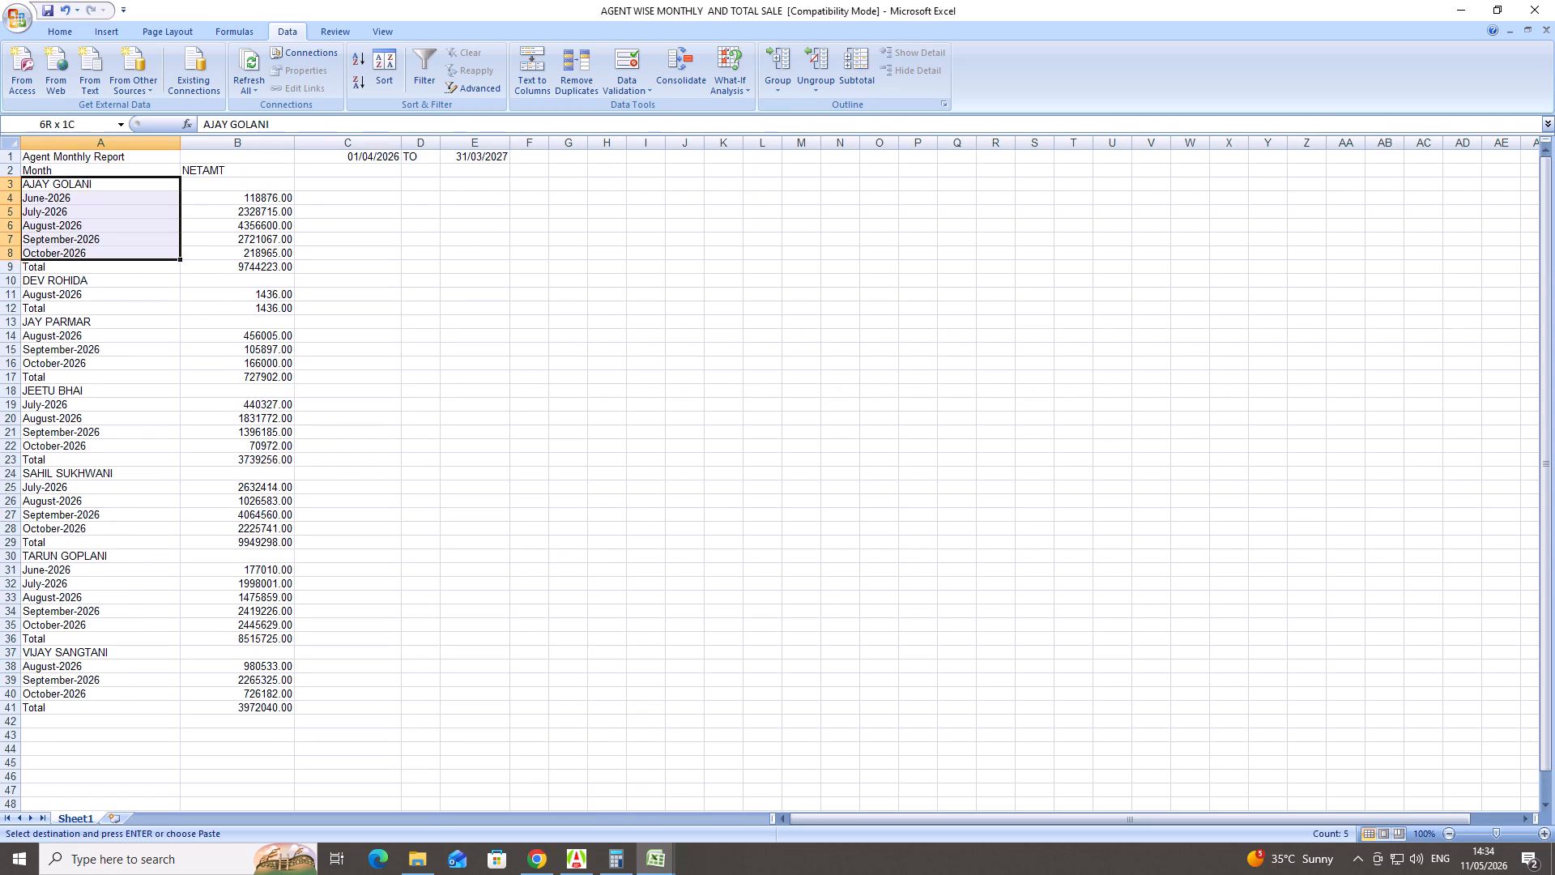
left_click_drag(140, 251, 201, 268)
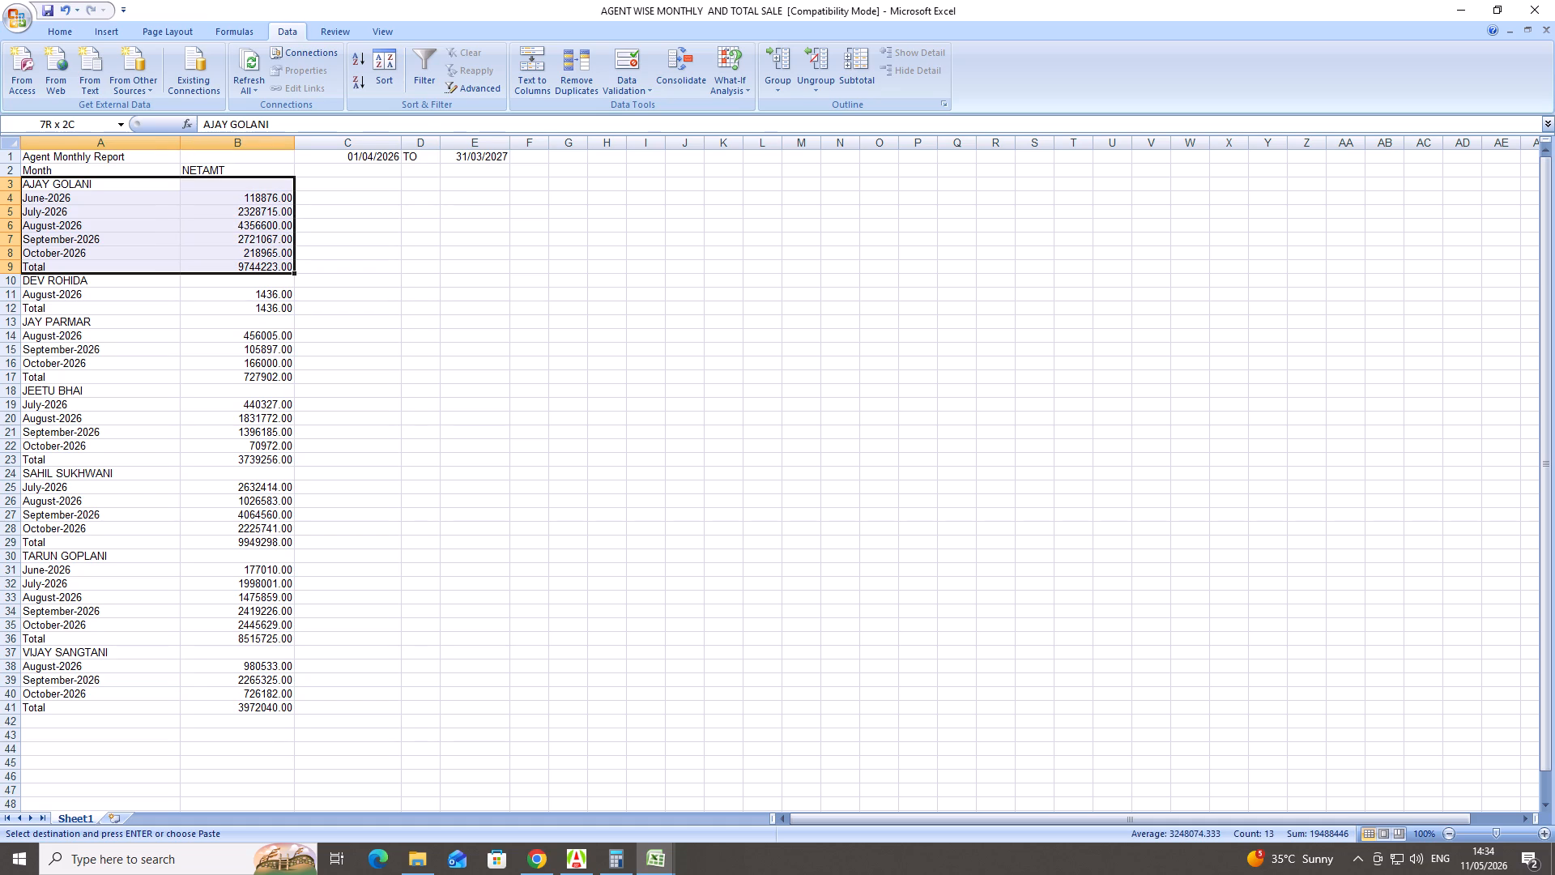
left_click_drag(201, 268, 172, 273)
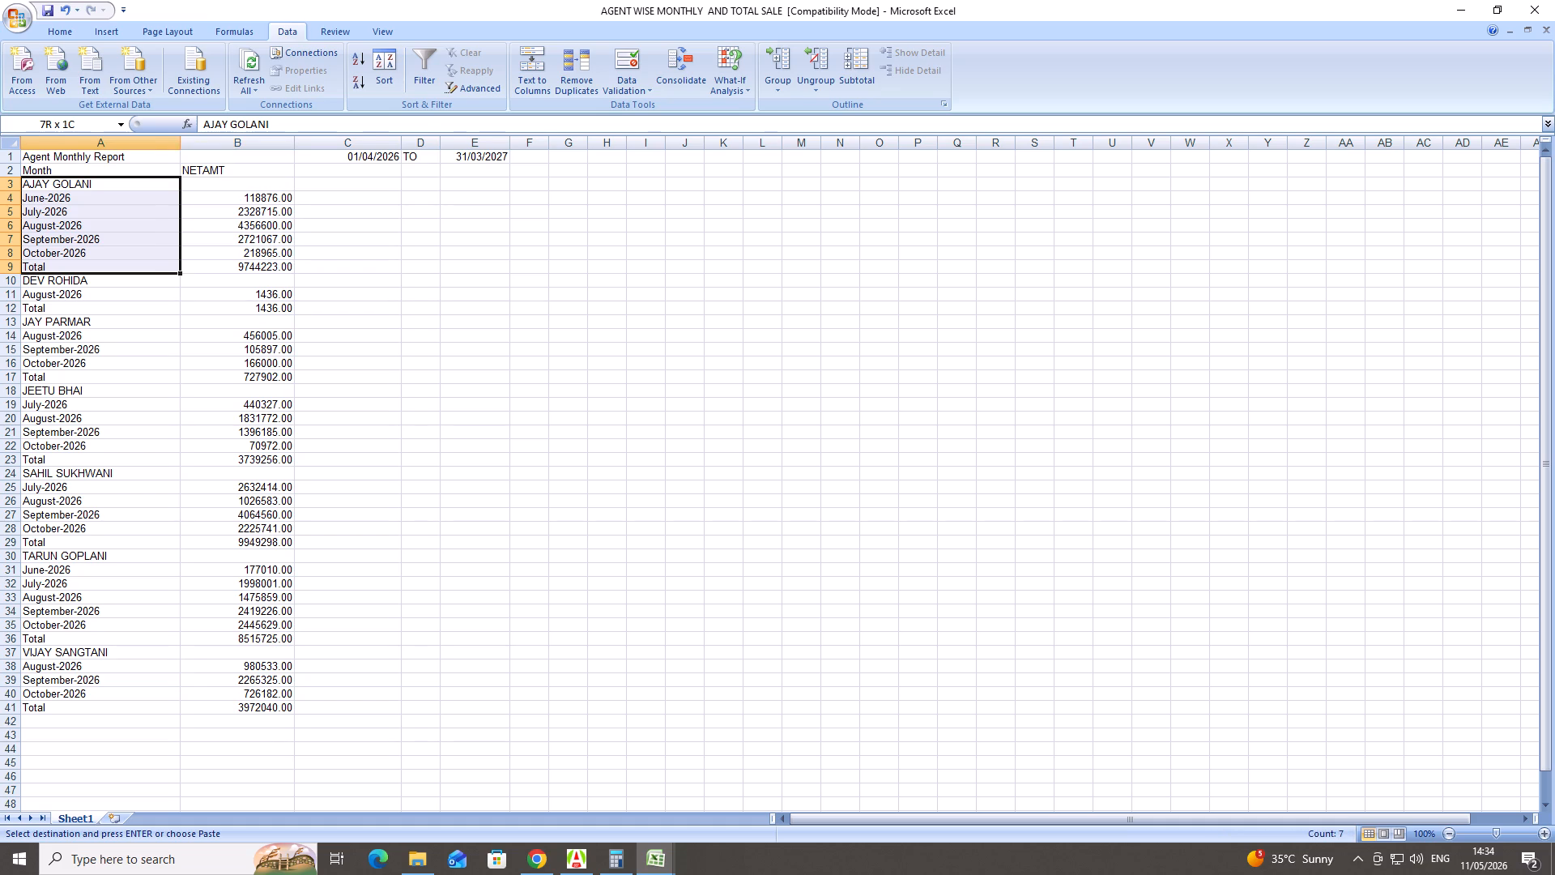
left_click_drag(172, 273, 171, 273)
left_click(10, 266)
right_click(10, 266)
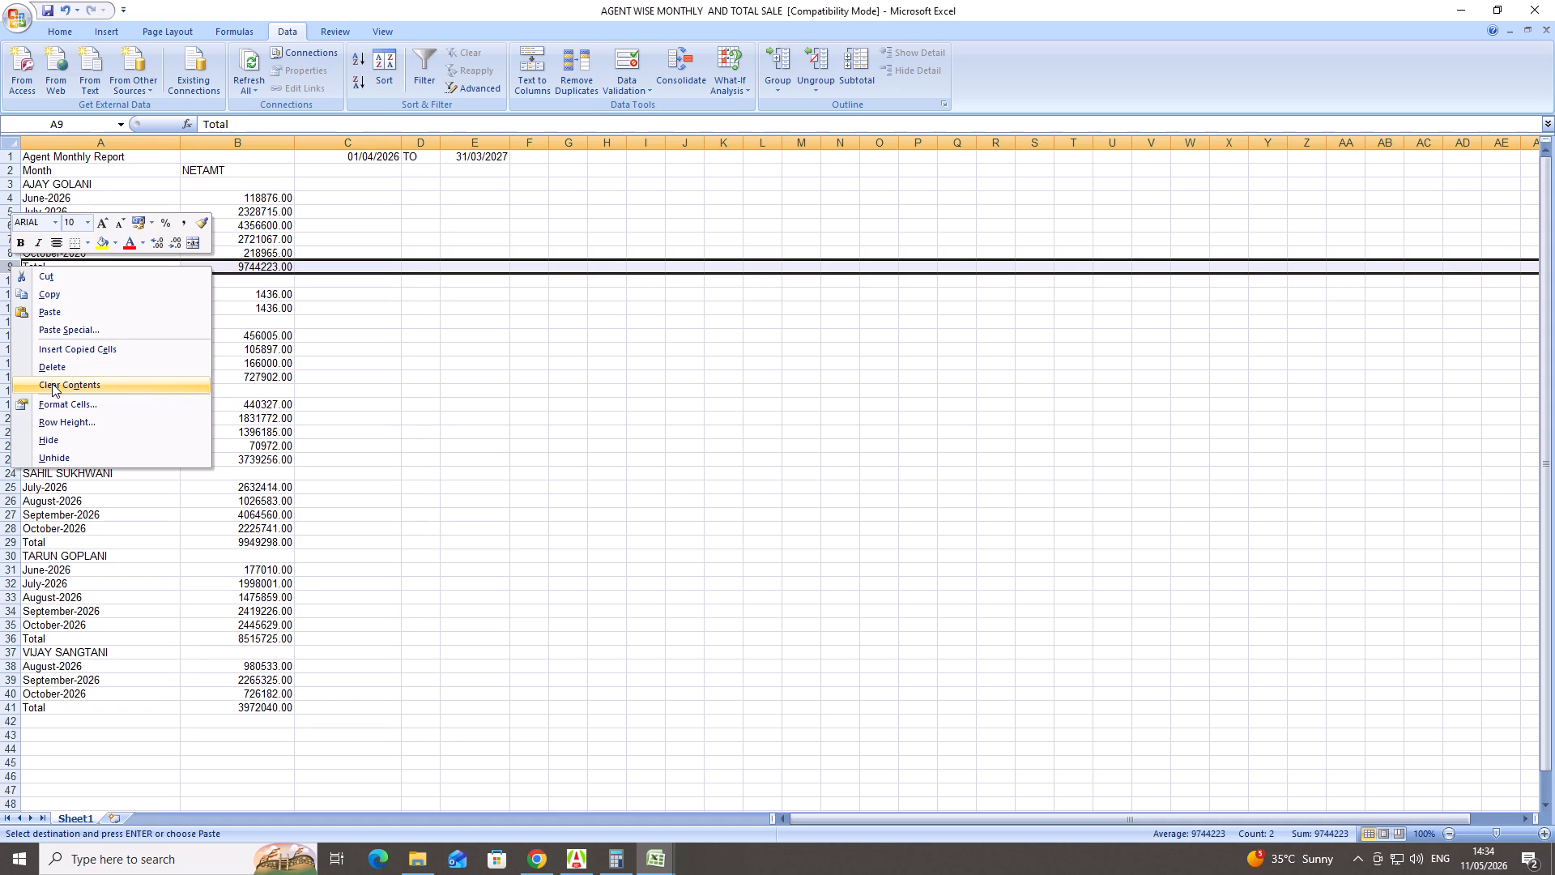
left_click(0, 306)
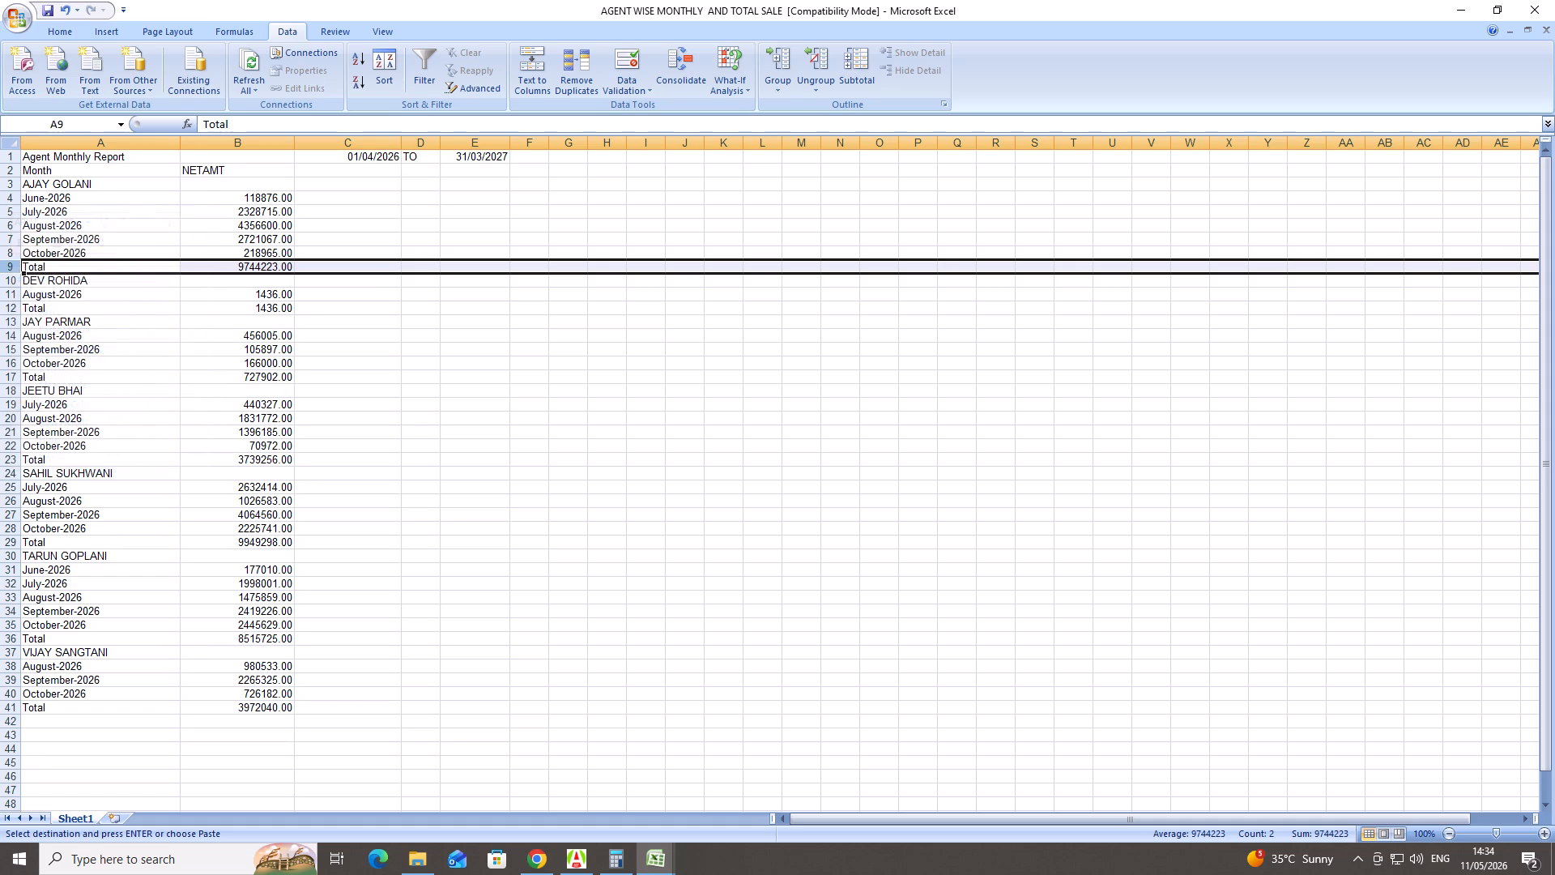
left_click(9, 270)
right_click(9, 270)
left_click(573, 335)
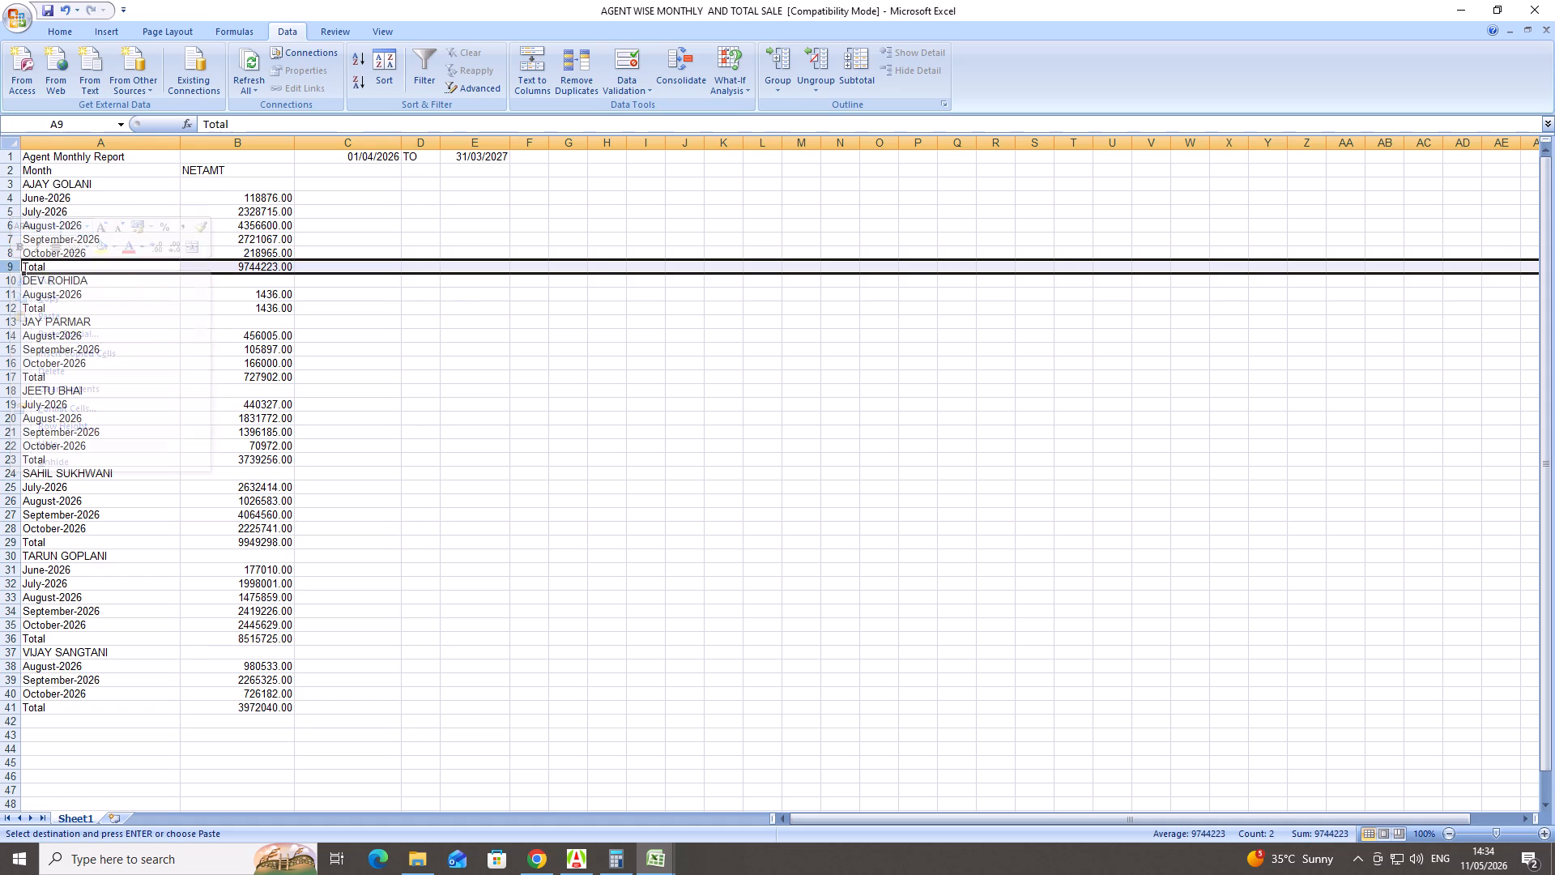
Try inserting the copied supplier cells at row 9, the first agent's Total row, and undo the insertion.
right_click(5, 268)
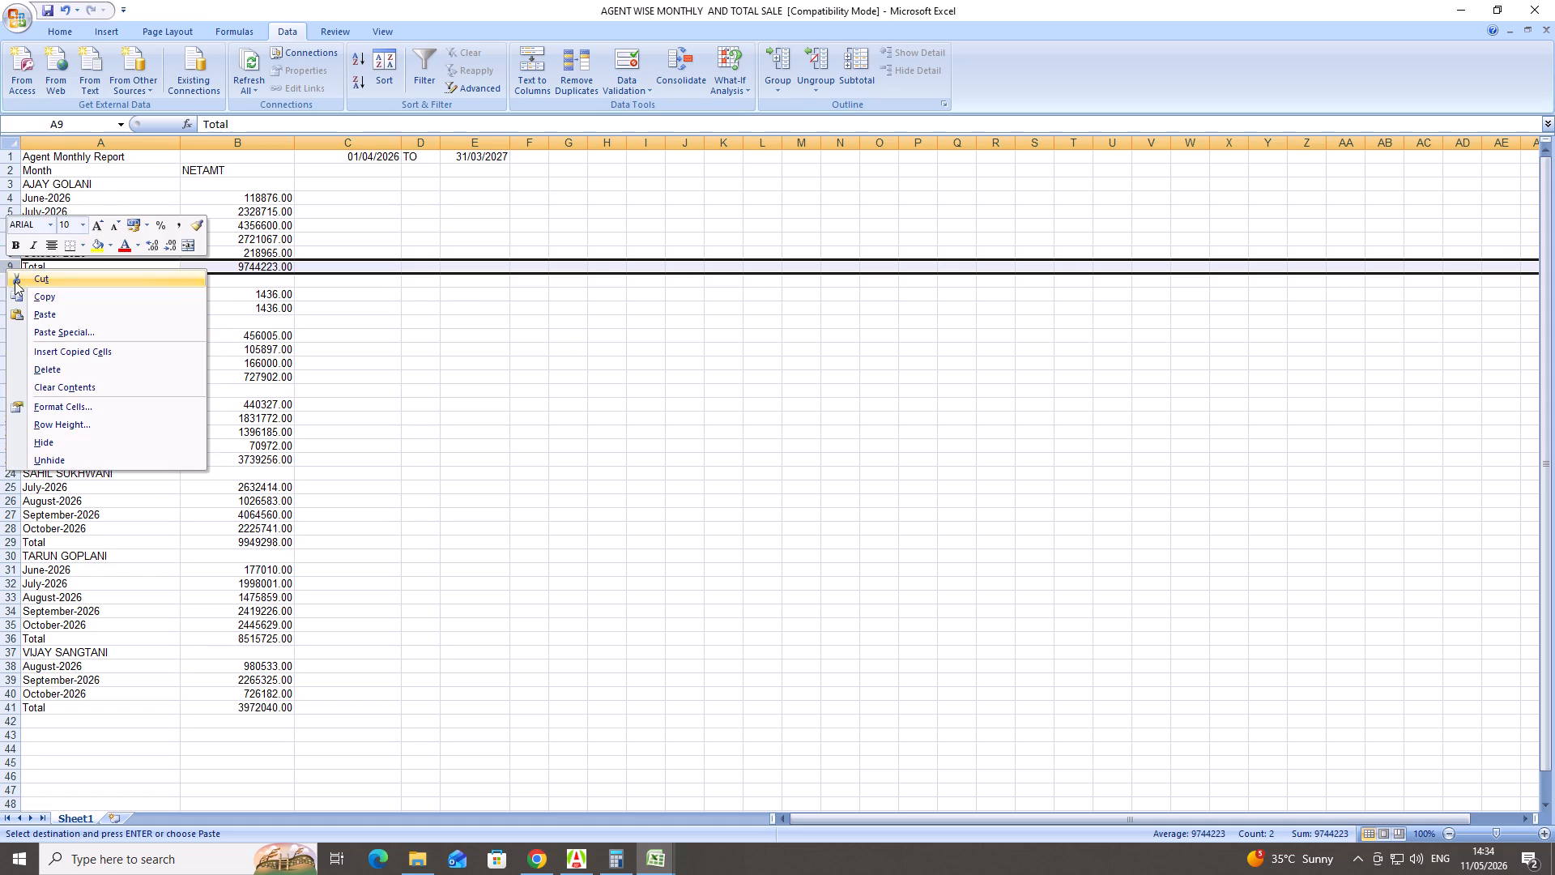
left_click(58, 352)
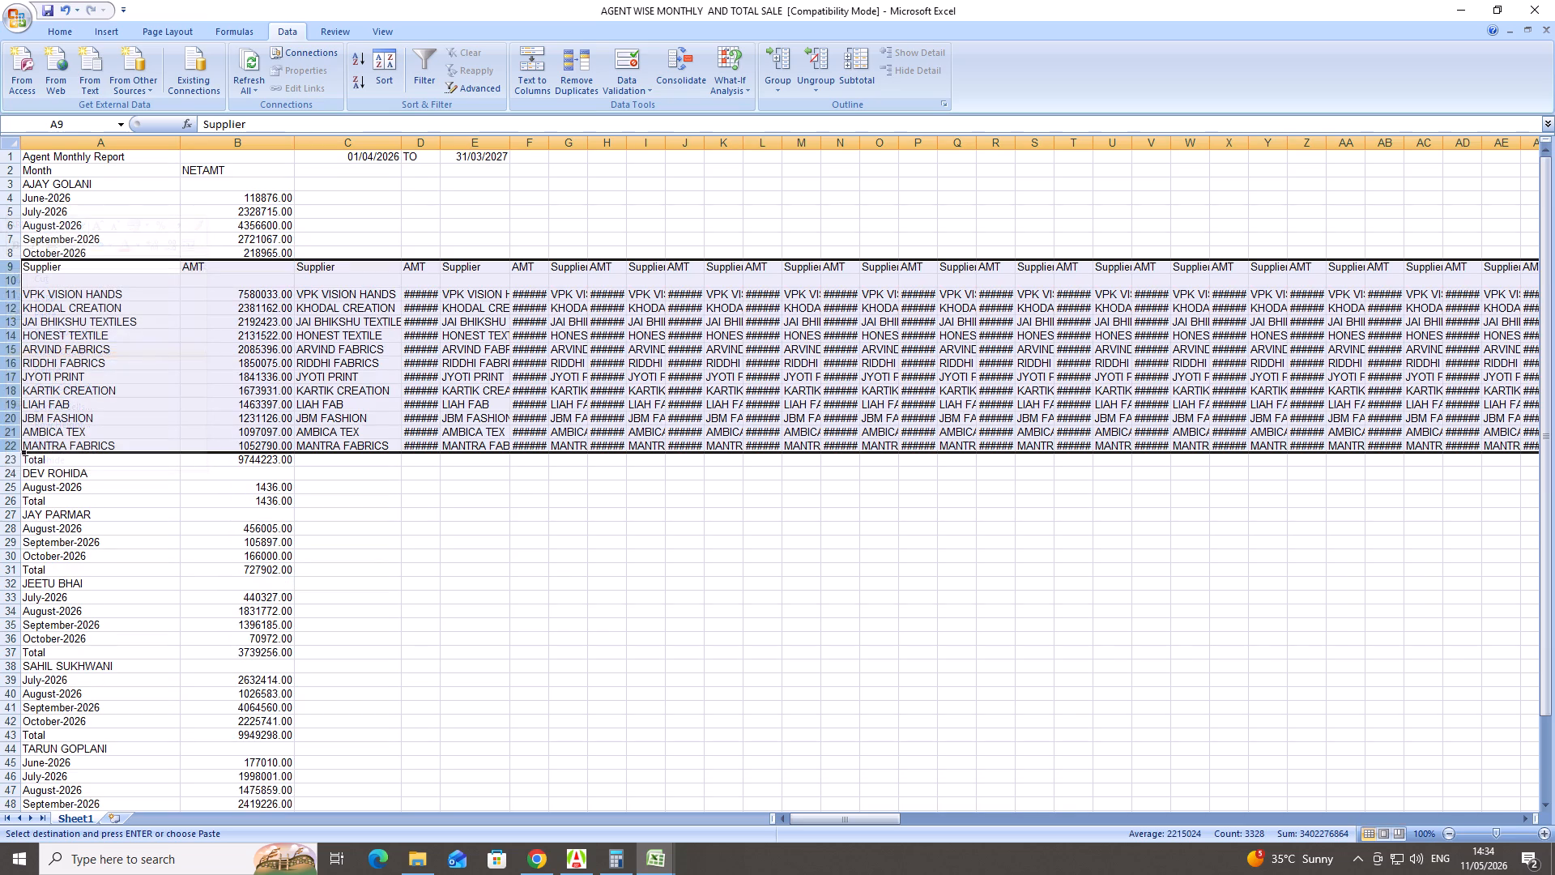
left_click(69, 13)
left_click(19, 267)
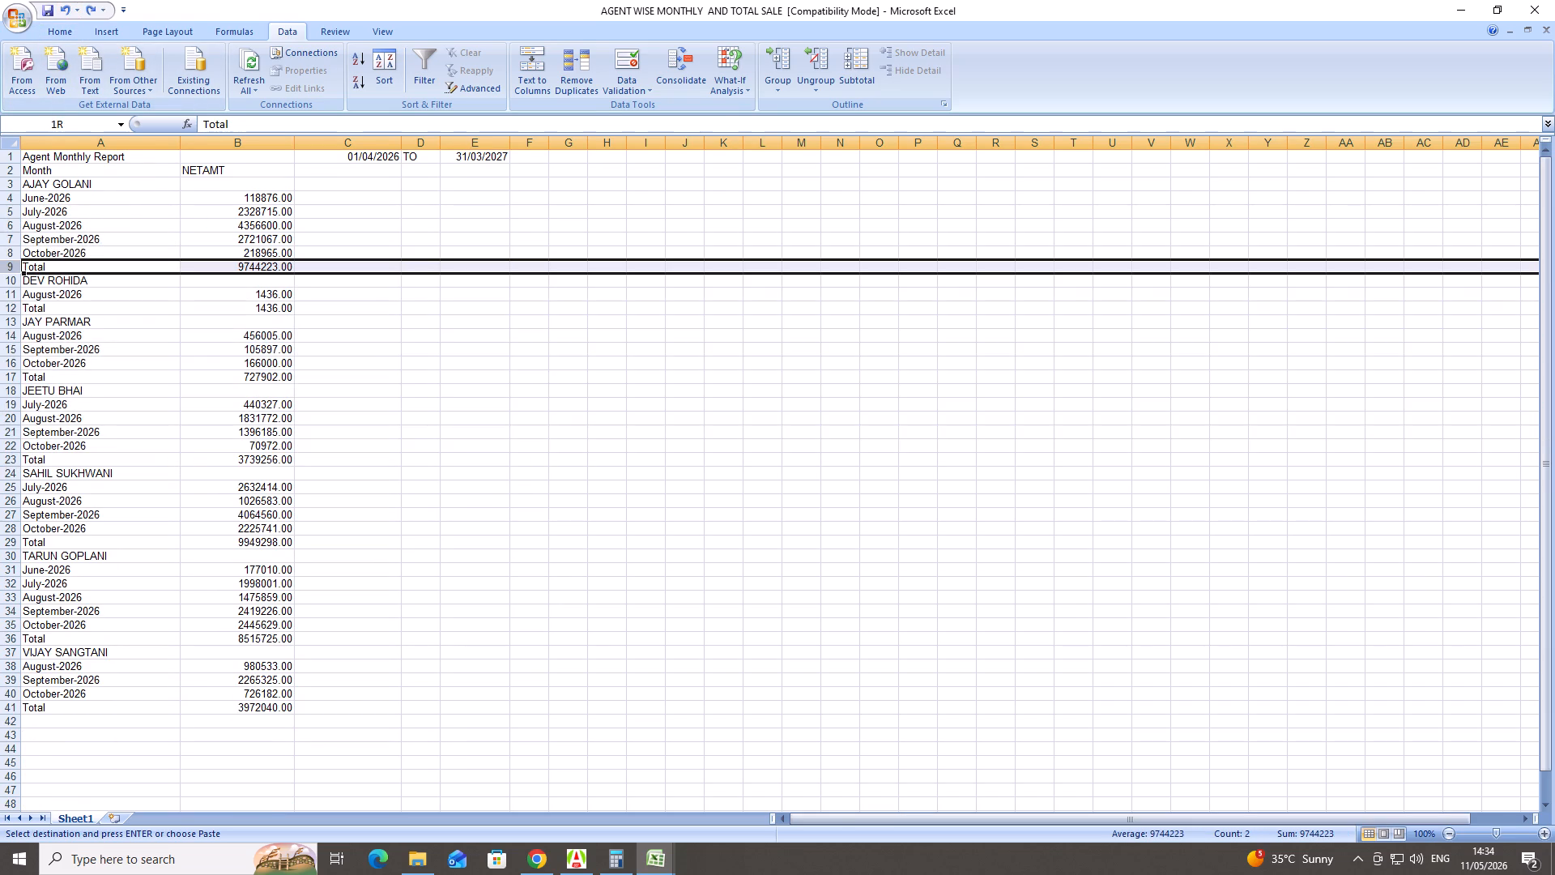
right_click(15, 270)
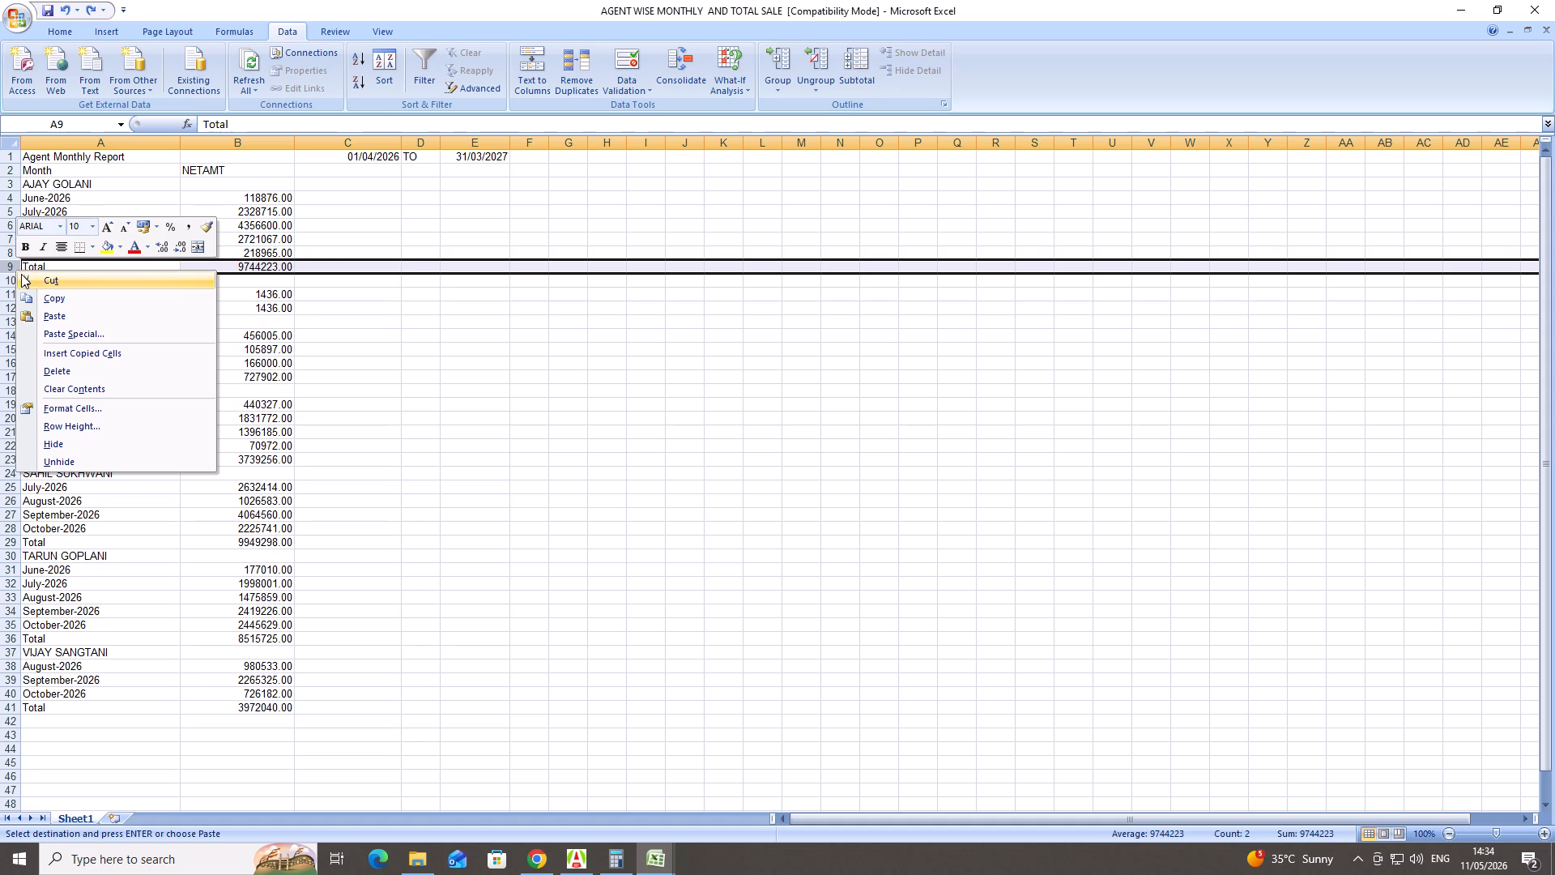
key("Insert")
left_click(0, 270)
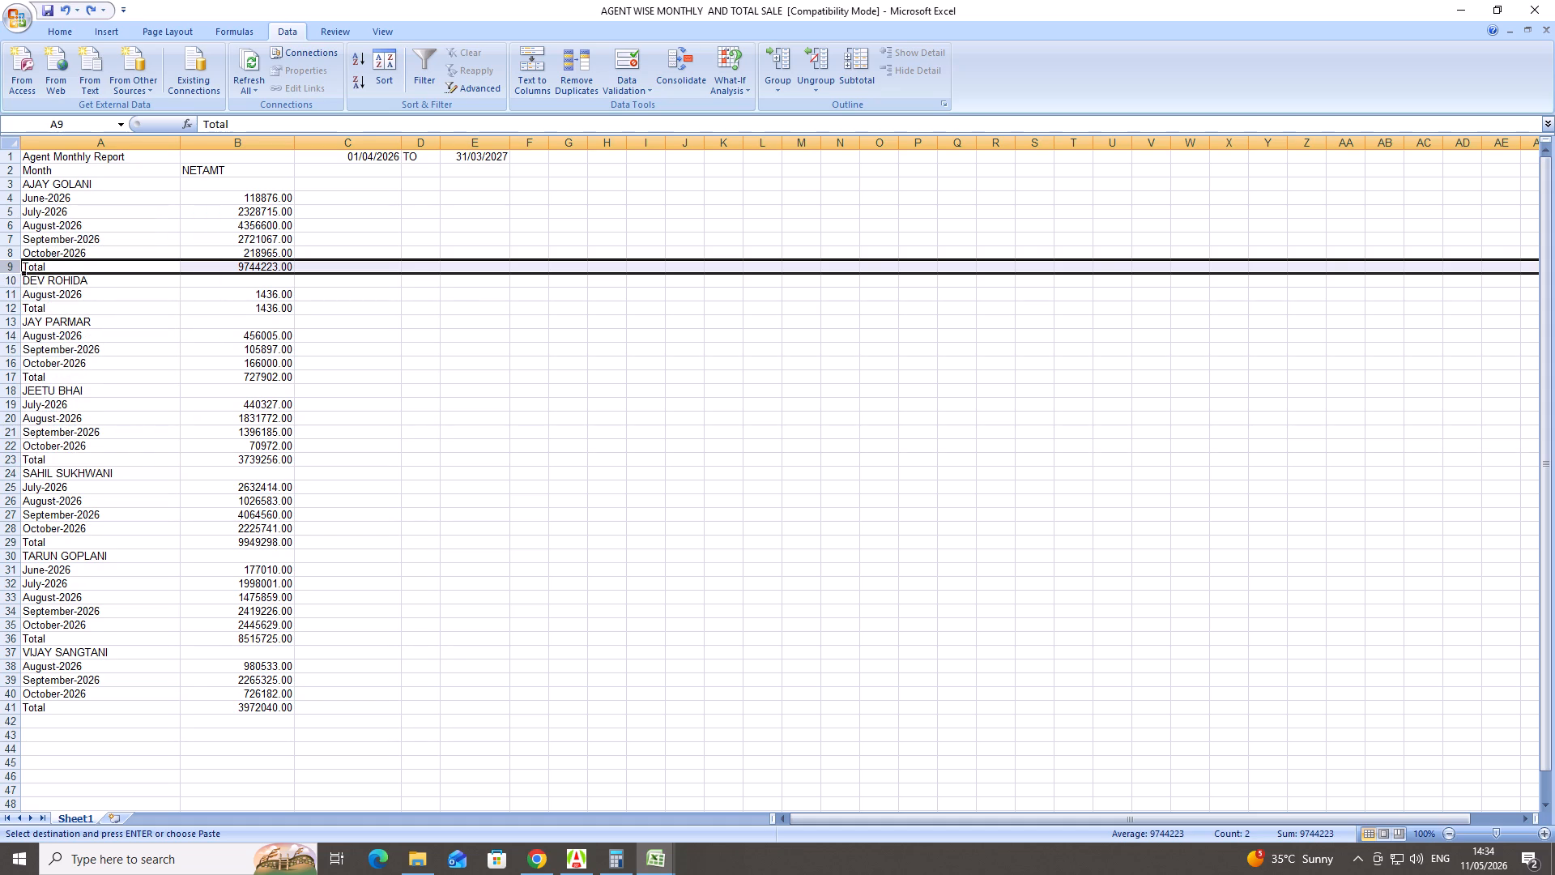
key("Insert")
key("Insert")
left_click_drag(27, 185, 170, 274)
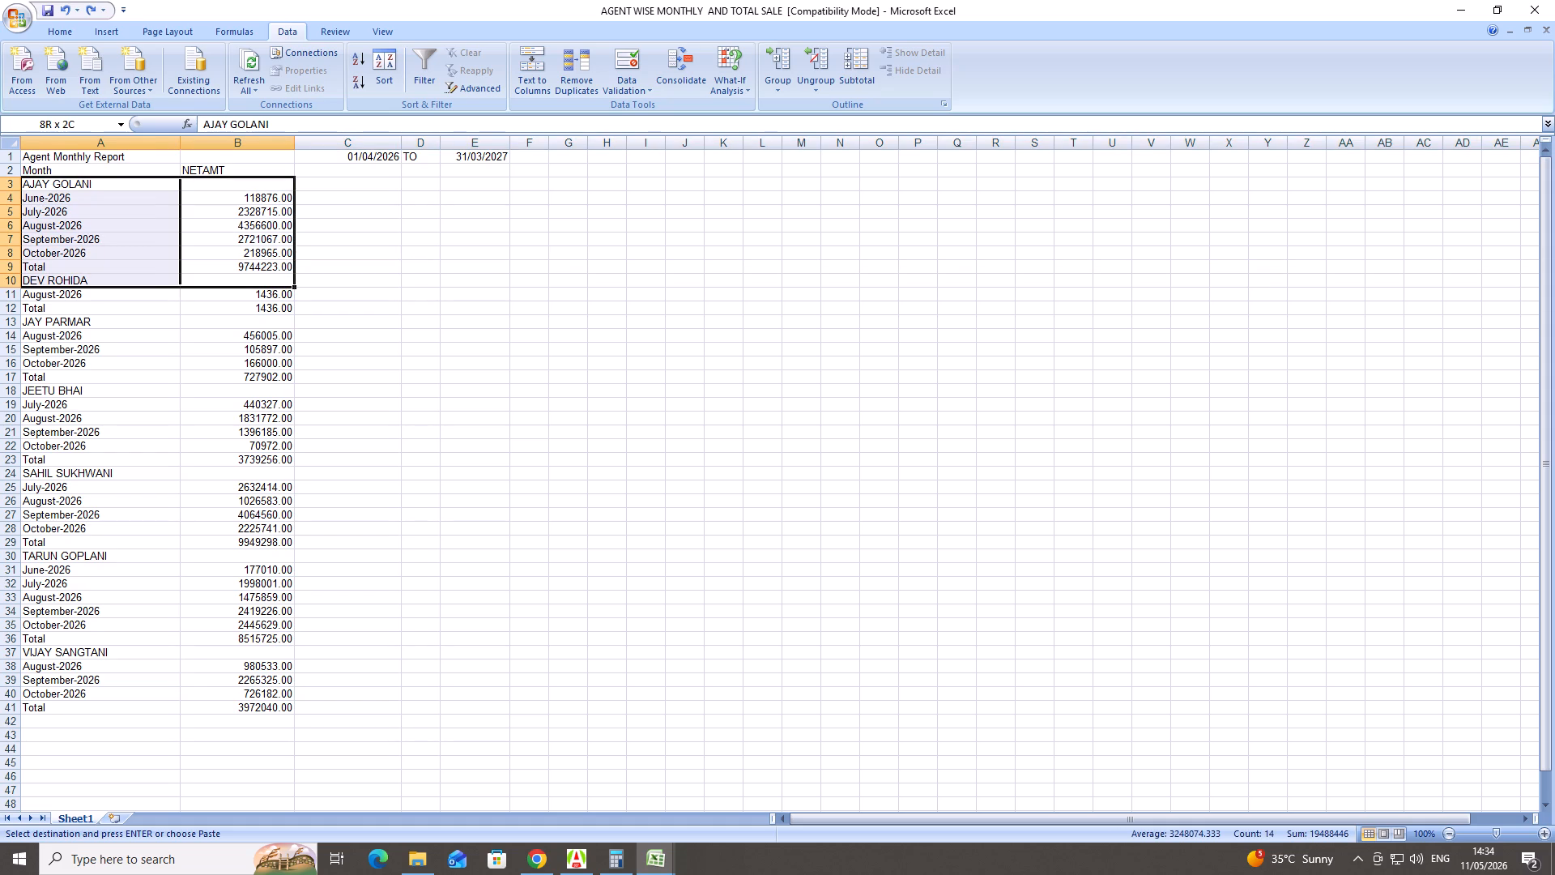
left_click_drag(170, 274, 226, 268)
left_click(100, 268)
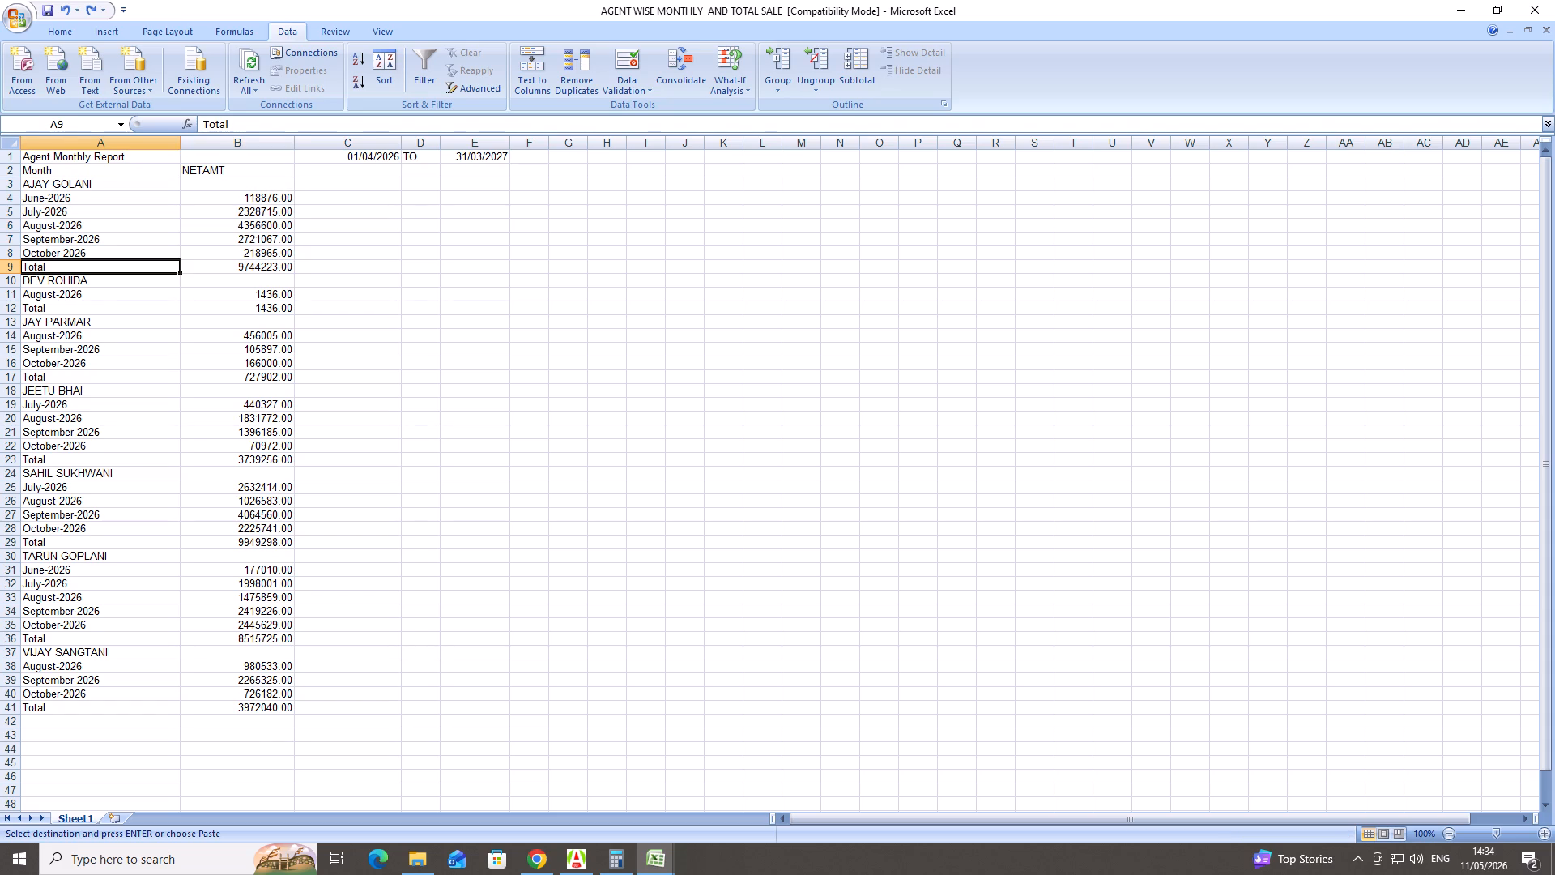
Shift the remaining agents' blocks, A10:B41, down one row by copying them and pasting at A11.
left_click_drag(32, 280, 301, 523)
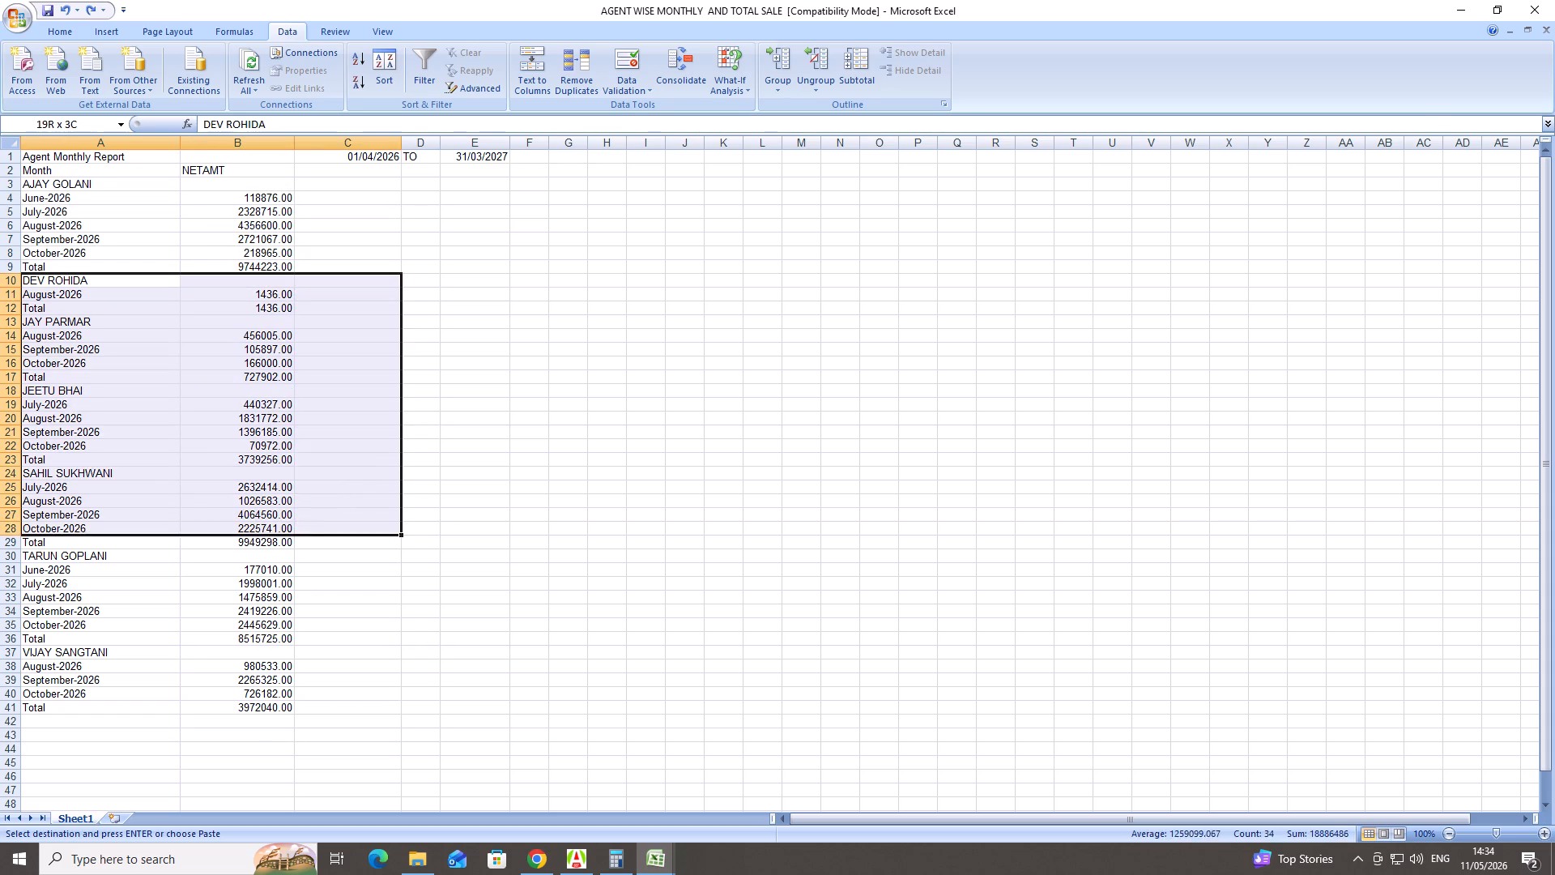
left_click_drag(301, 523, 285, 708)
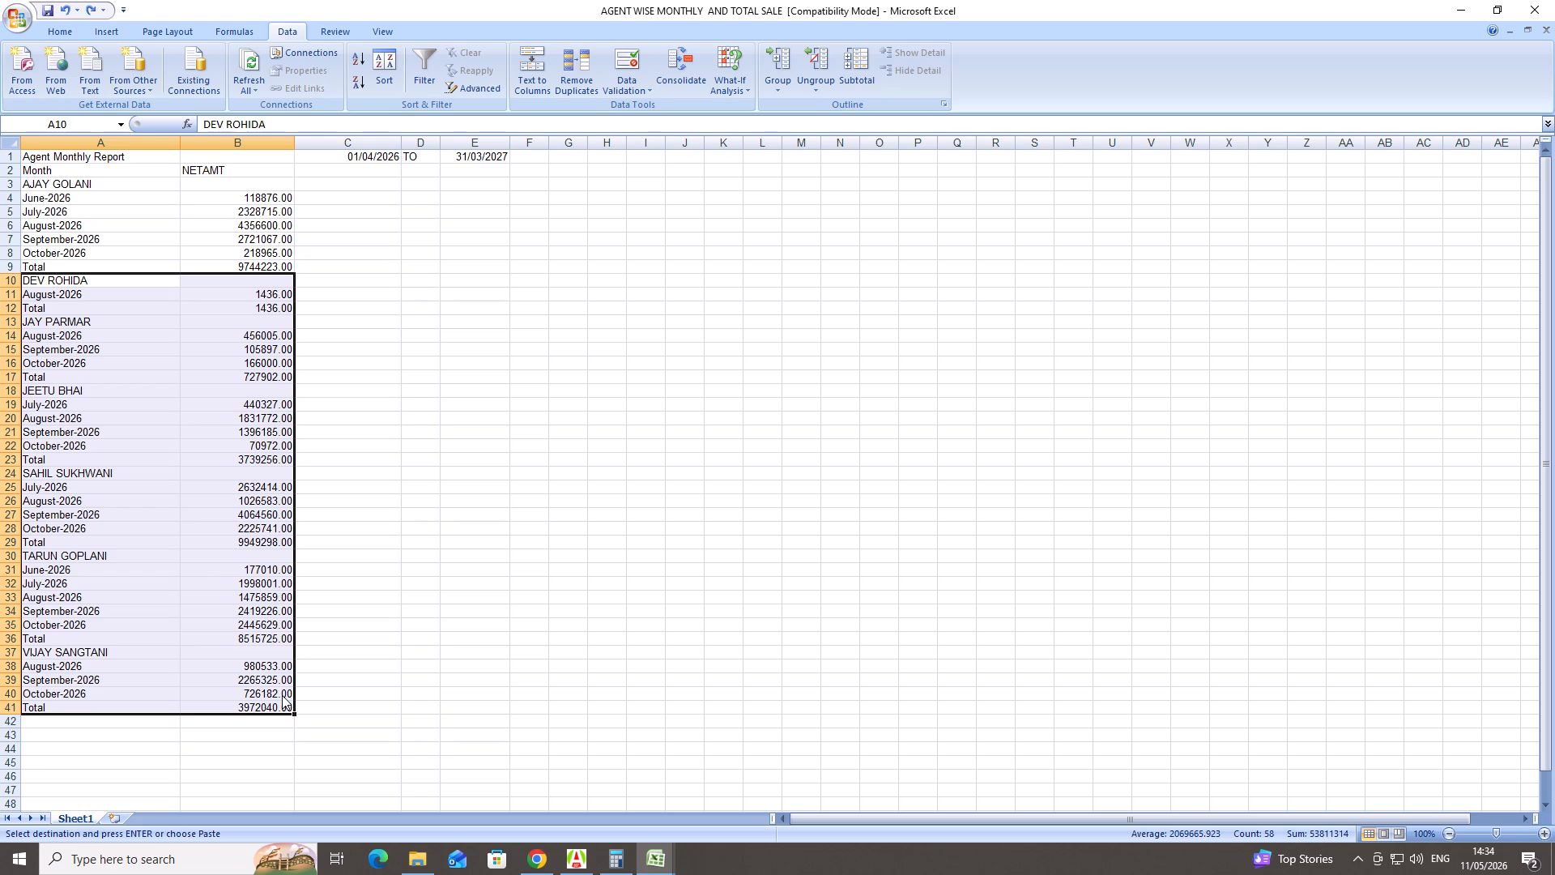
key("ctrl+c")
left_click(81, 299)
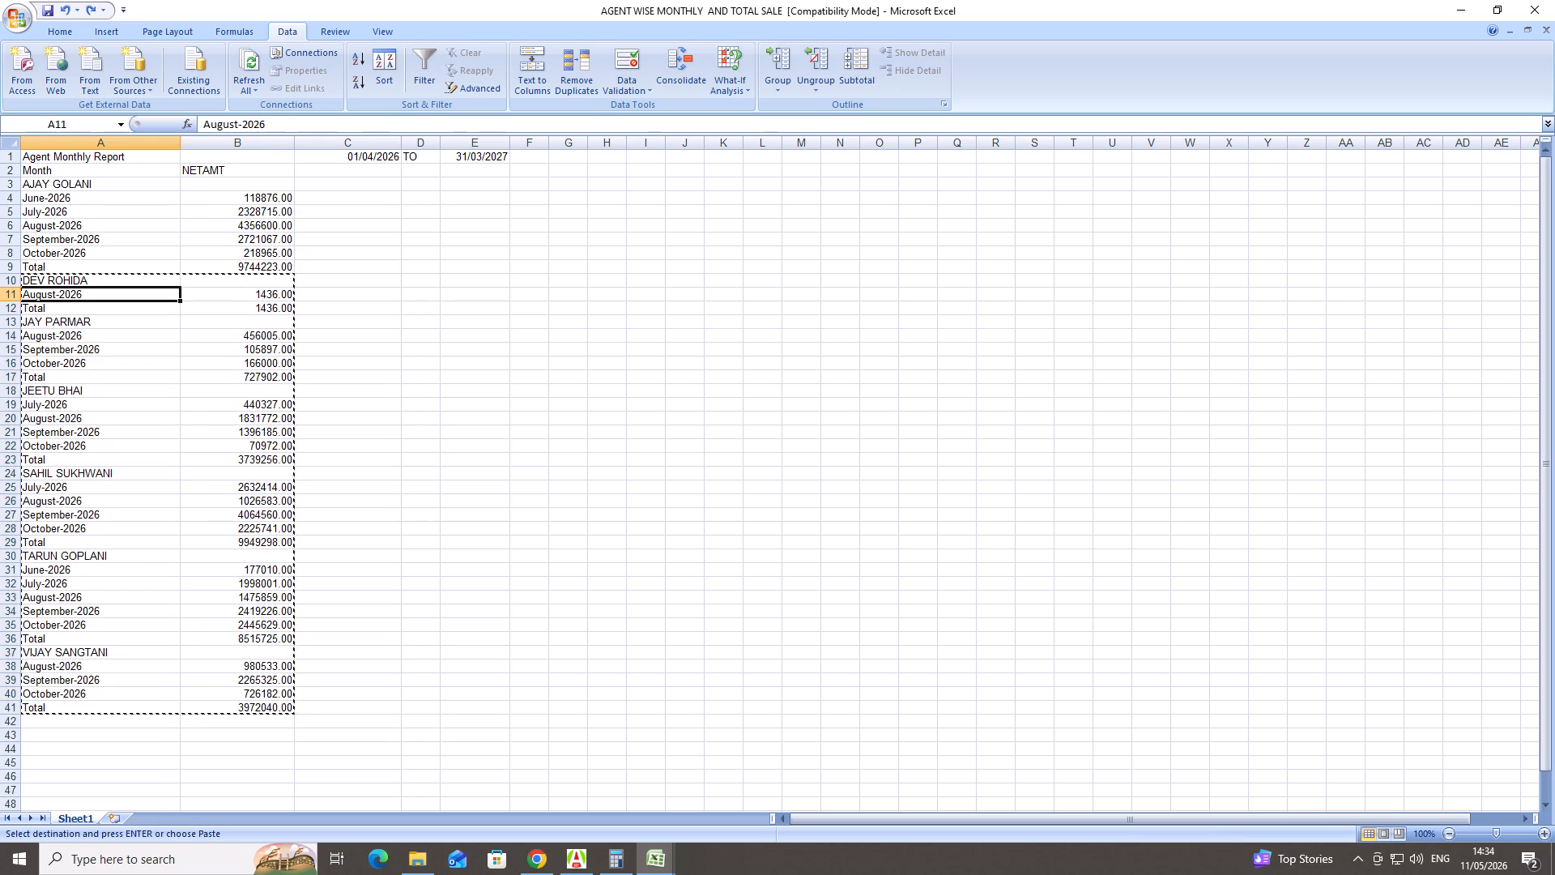
key("ctrl+v")
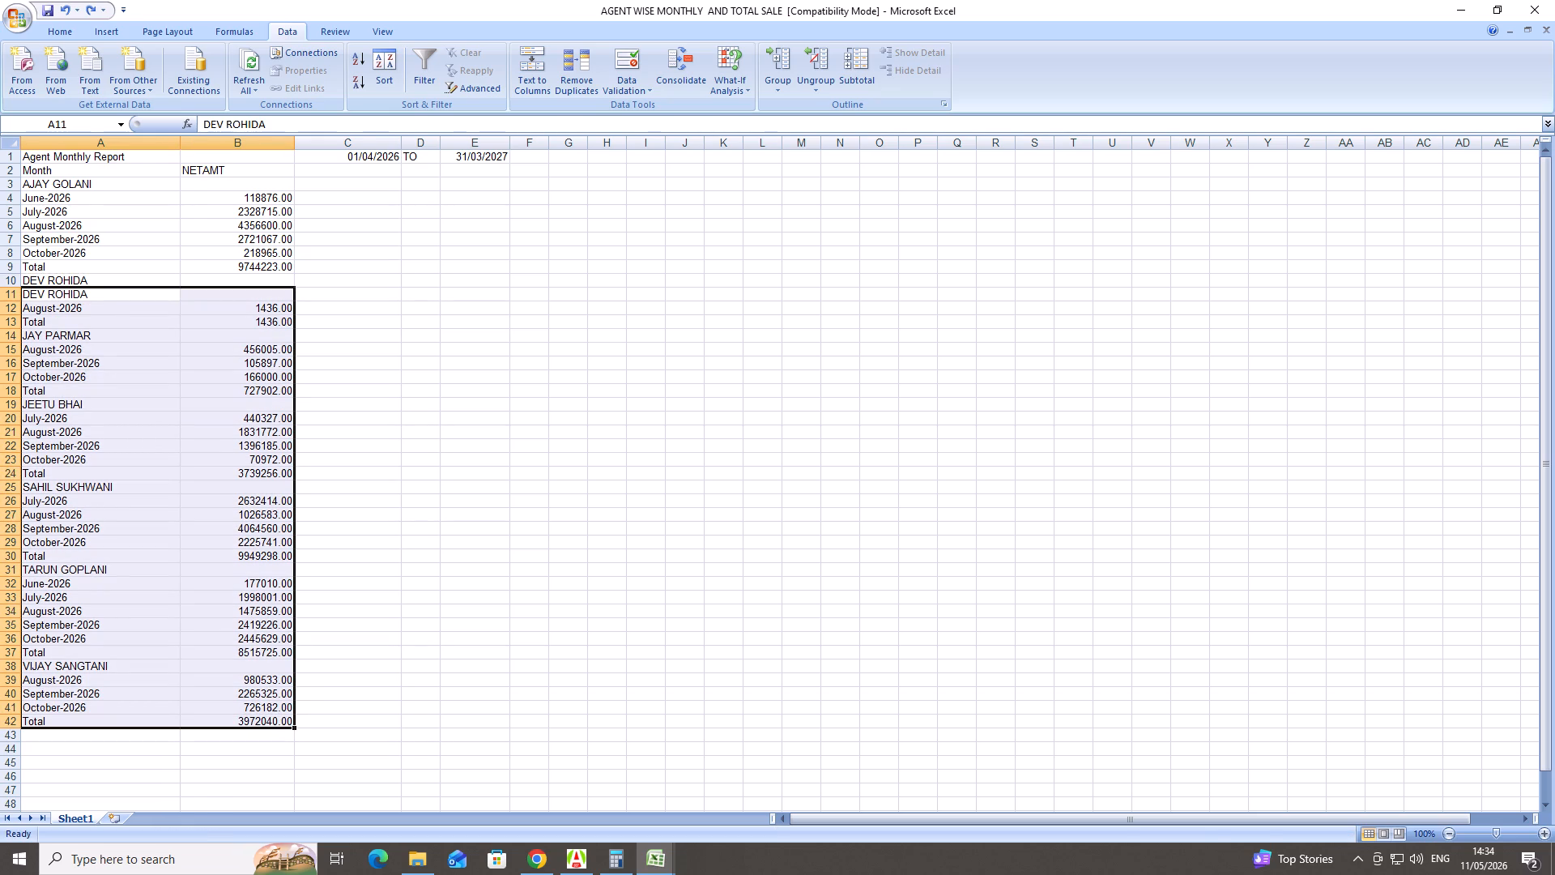
Move the first agent's Total label and amount from row 9 to row 10, leaving A9:B9 blank.
left_click_drag(36, 267, 236, 271)
key("ctrl+c")
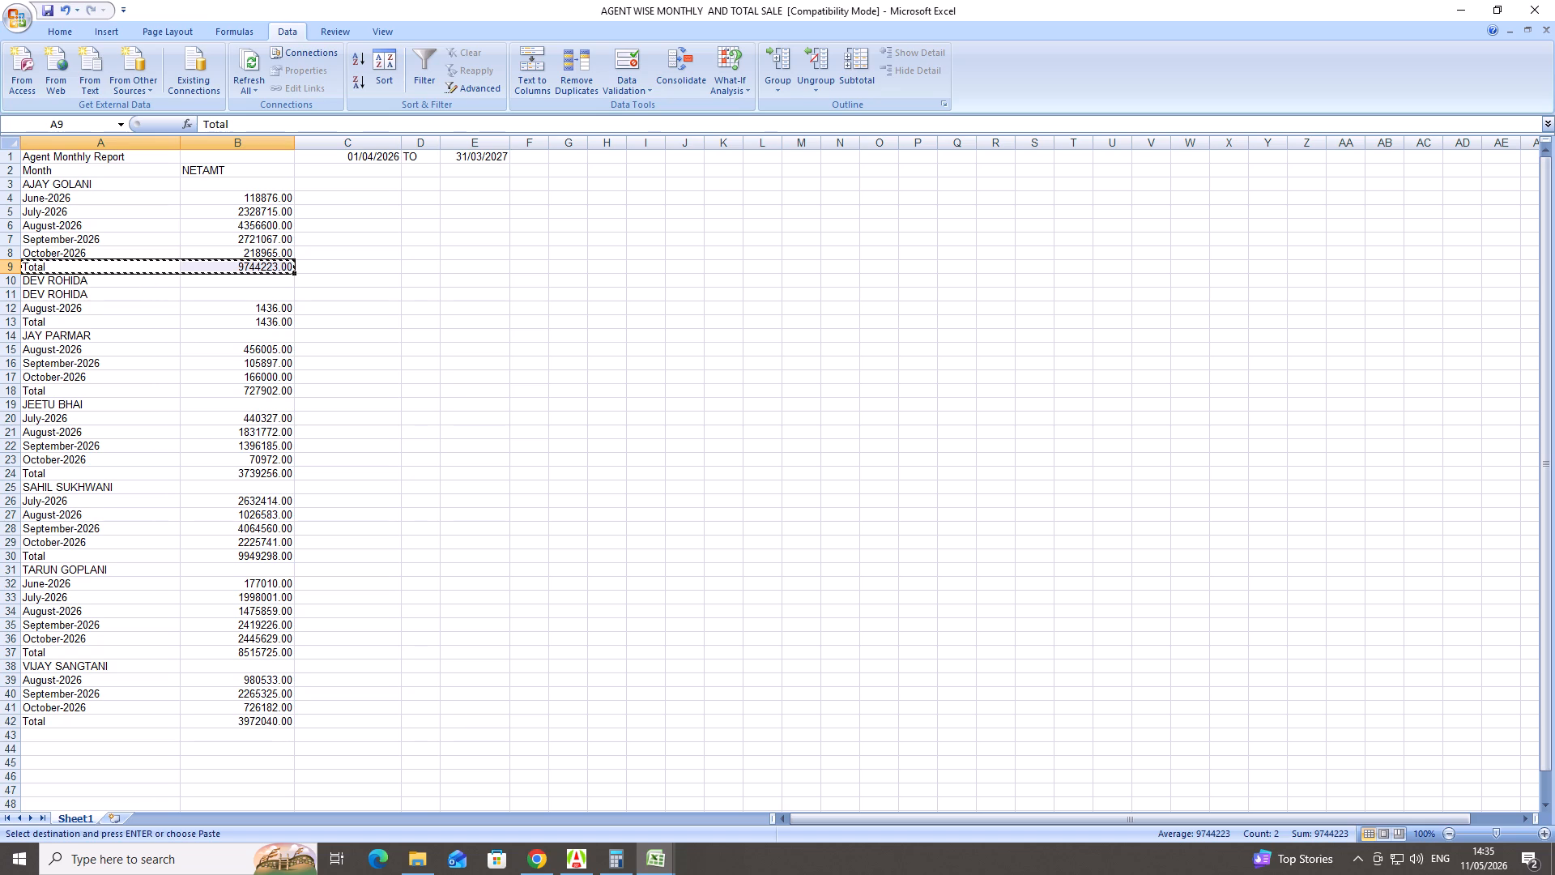
left_click(112, 286)
key("ctrl+v")
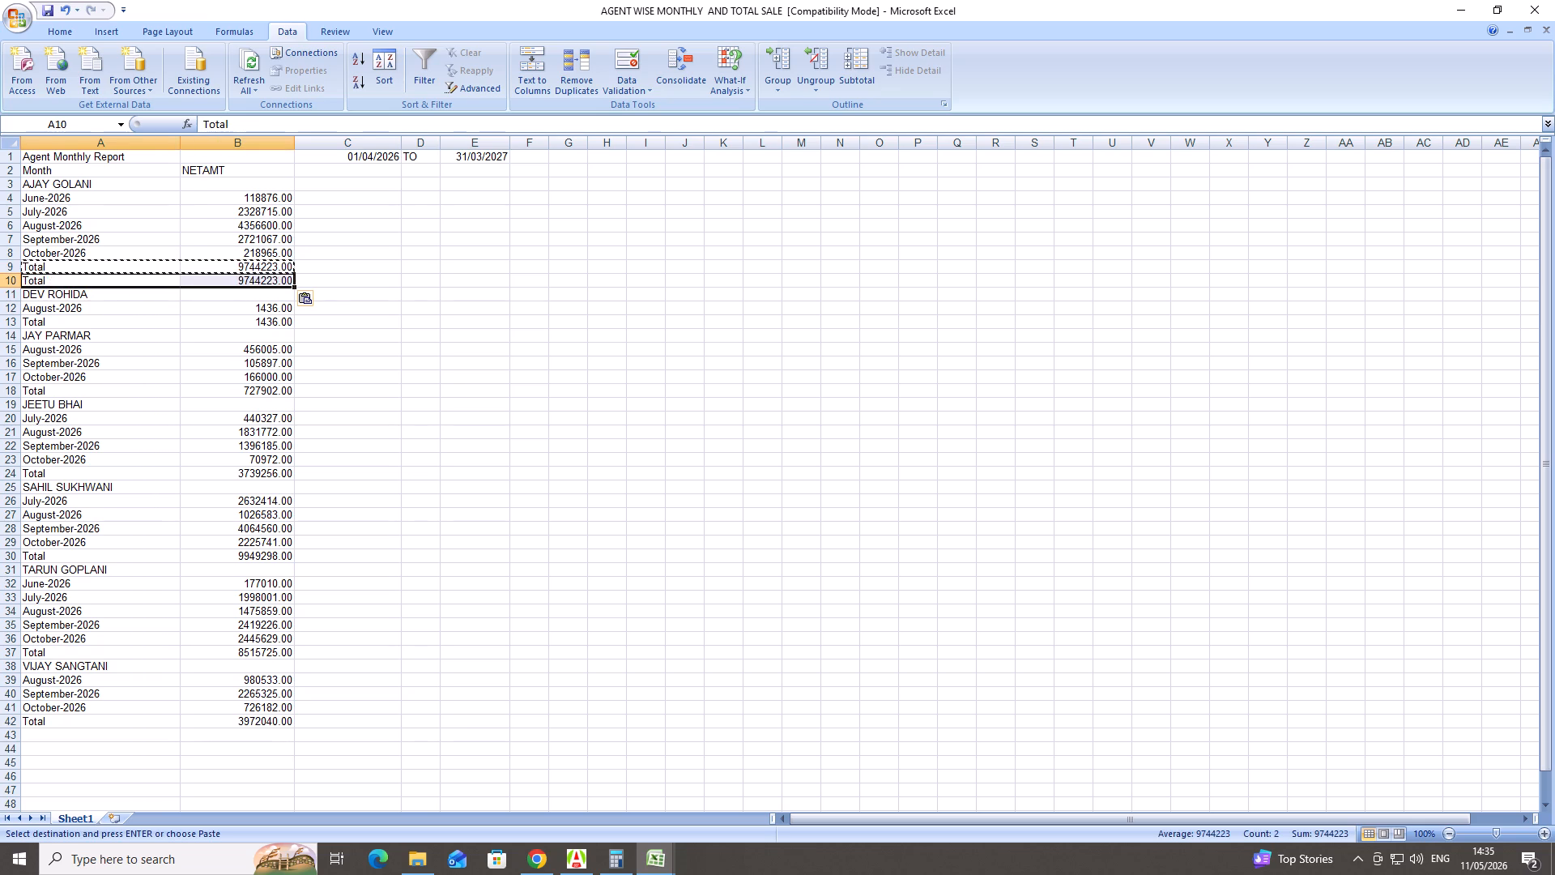
left_click(100, 267)
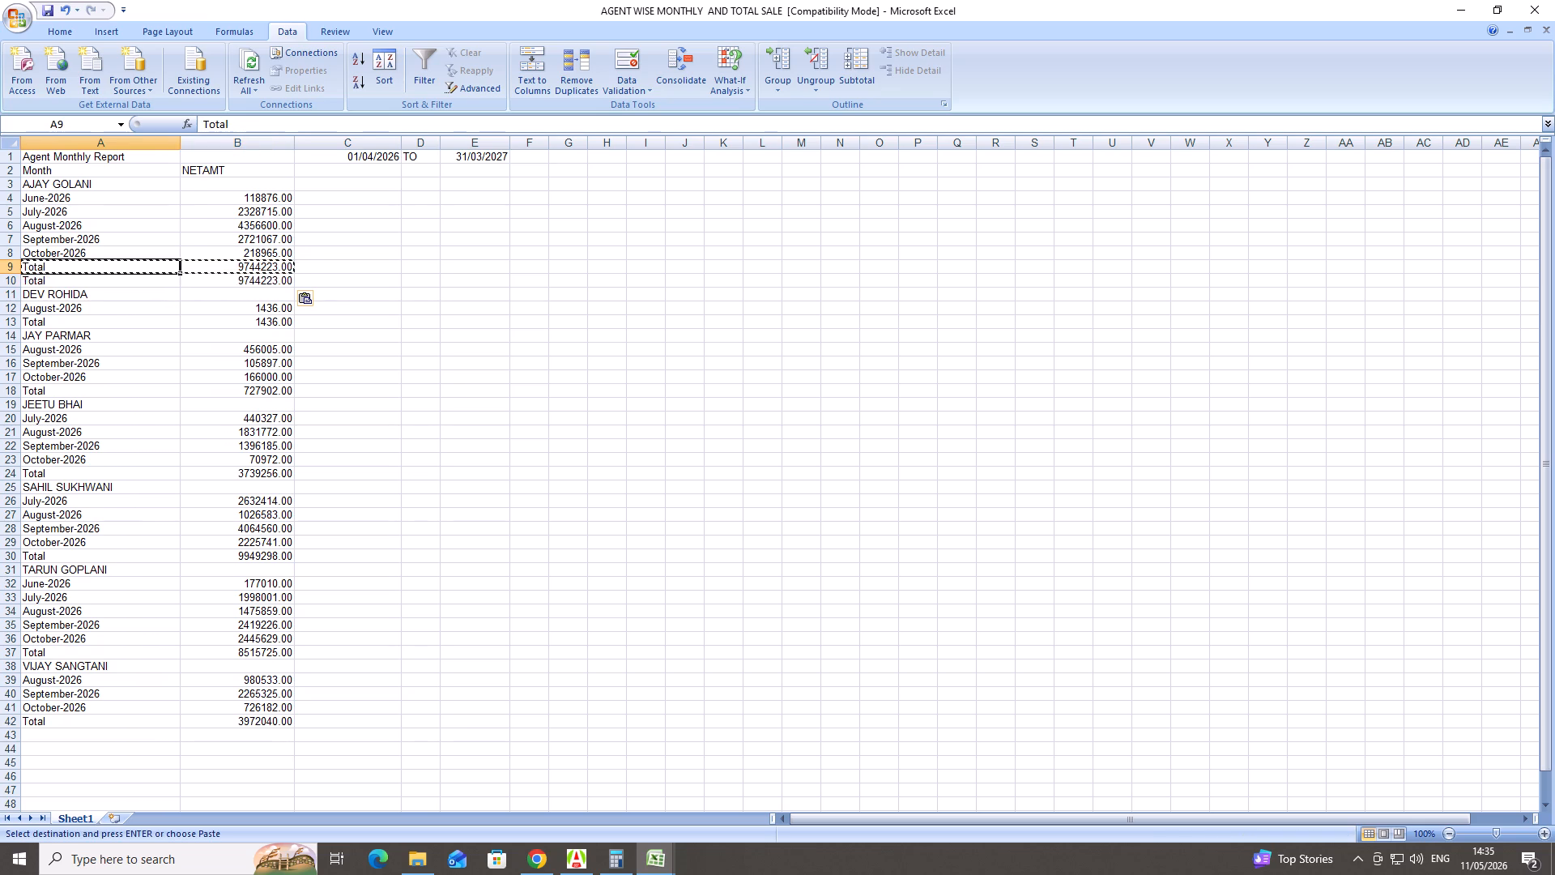
left_click_drag(105, 267, 209, 264)
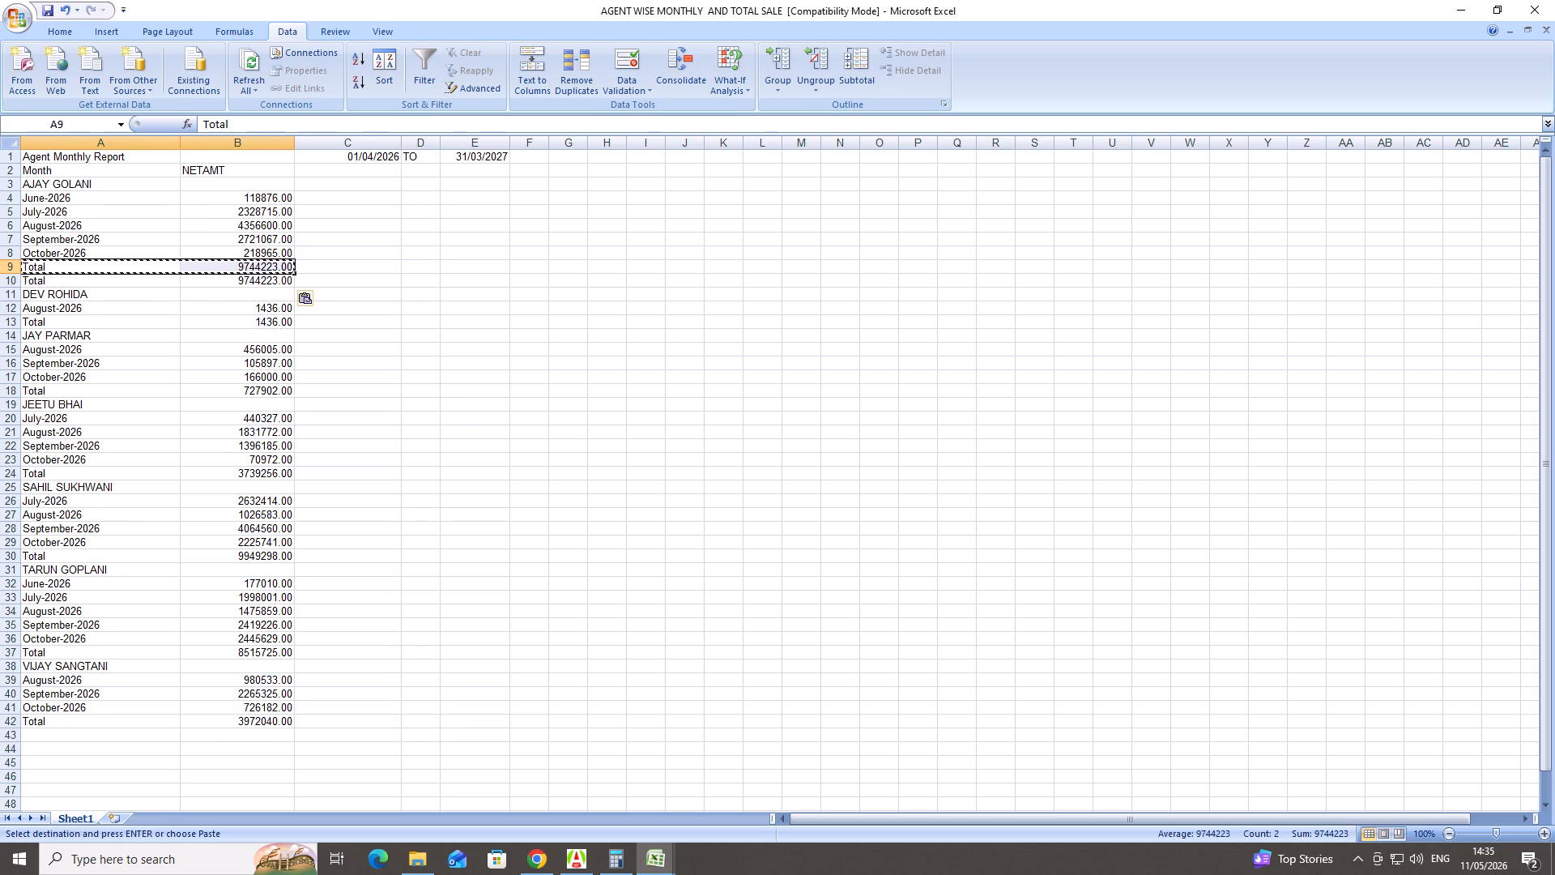
key("Delete")
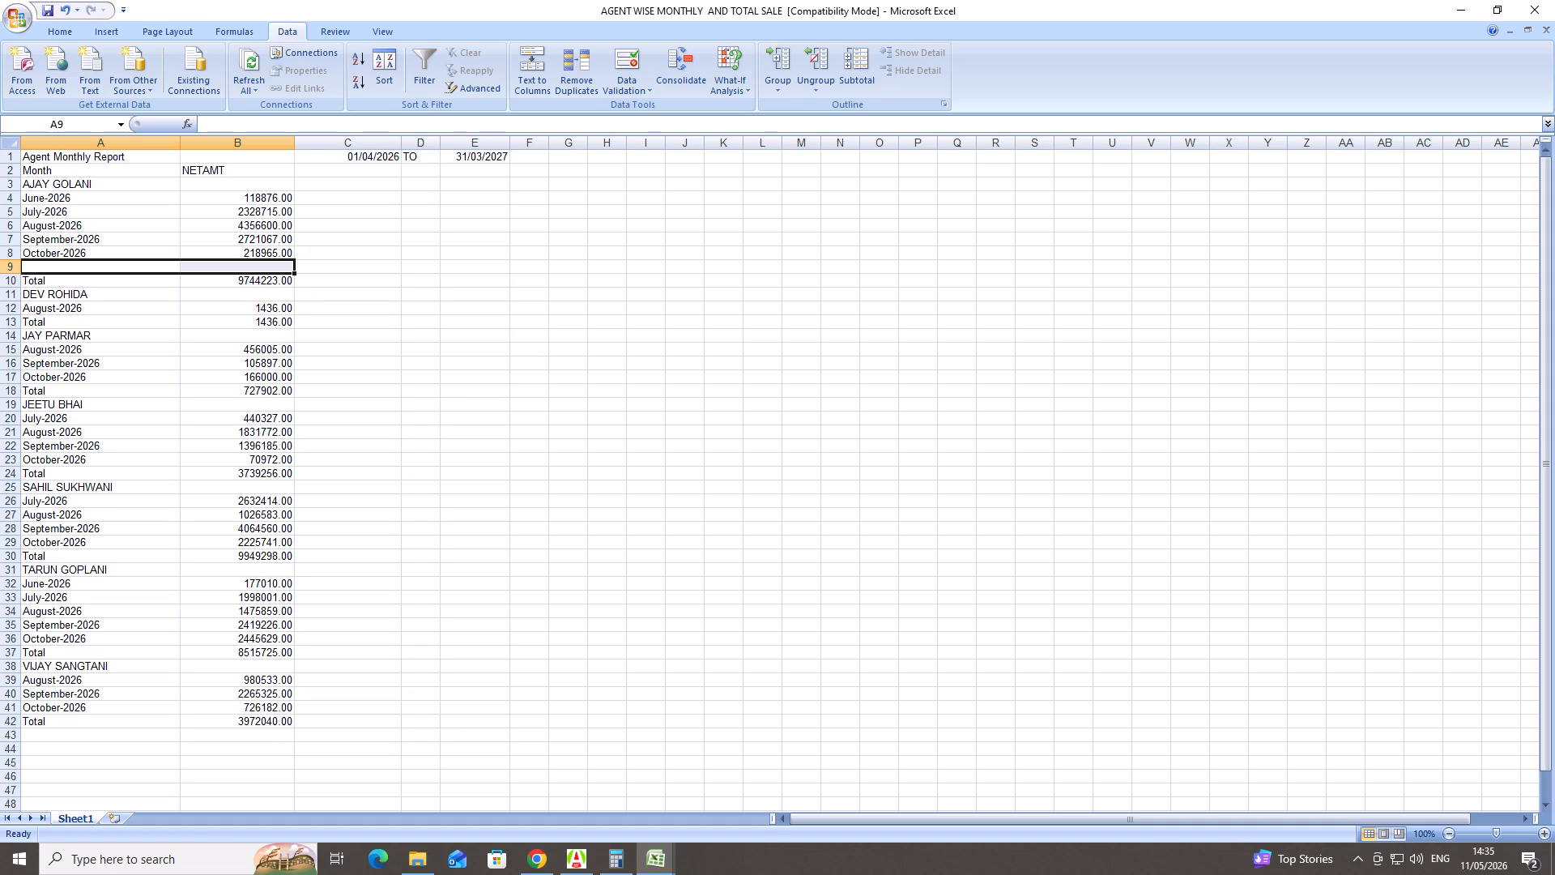
Select the first agent's block, A3:B10, from the agent name through the Total row.
left_click_drag(34, 182, 240, 283)
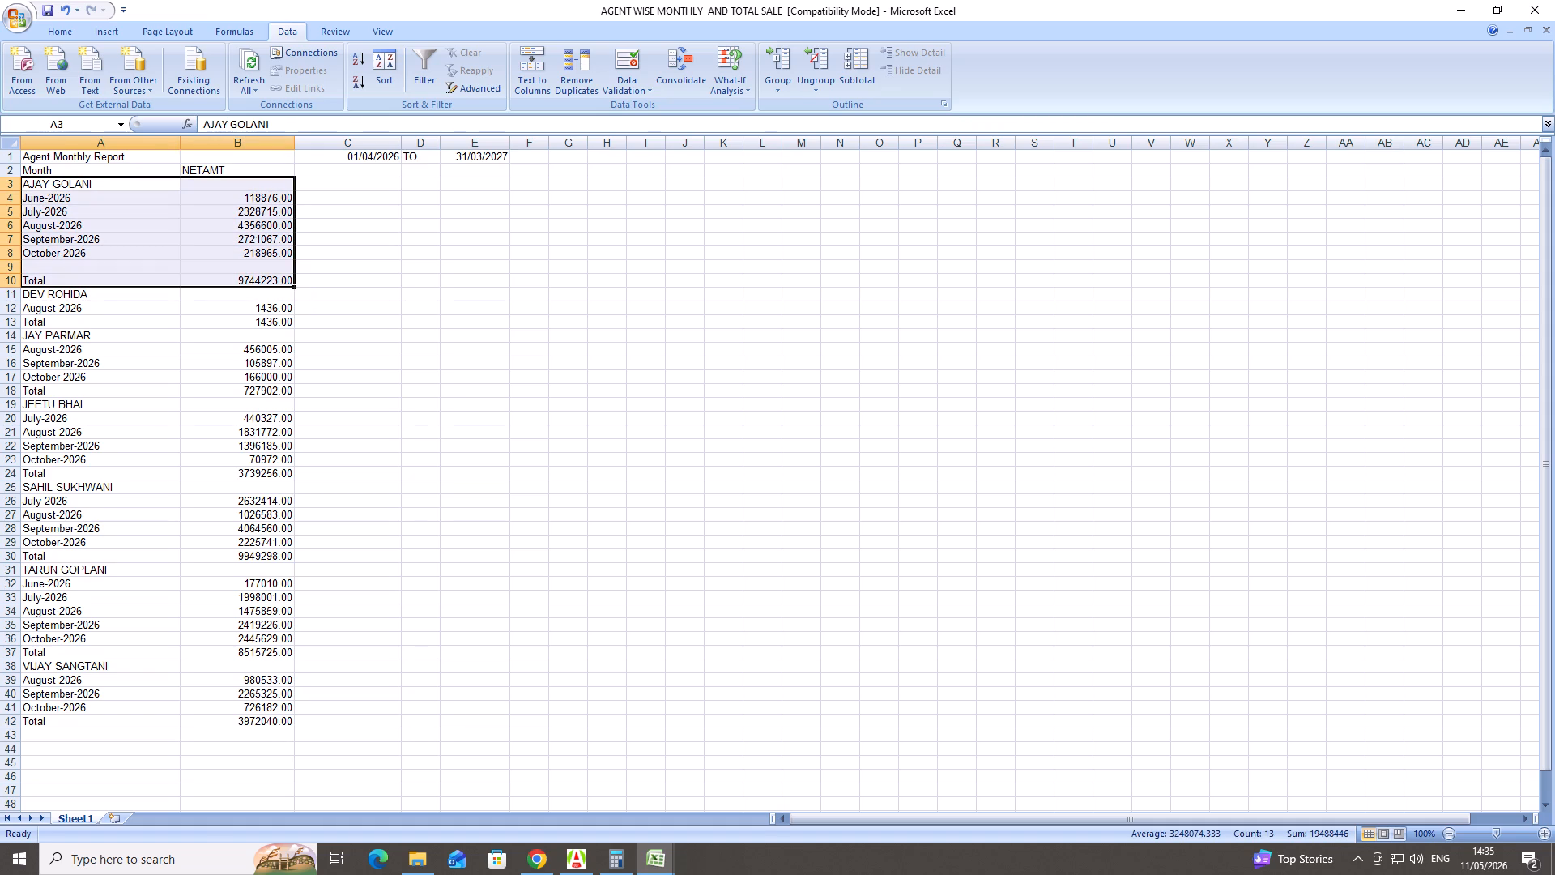
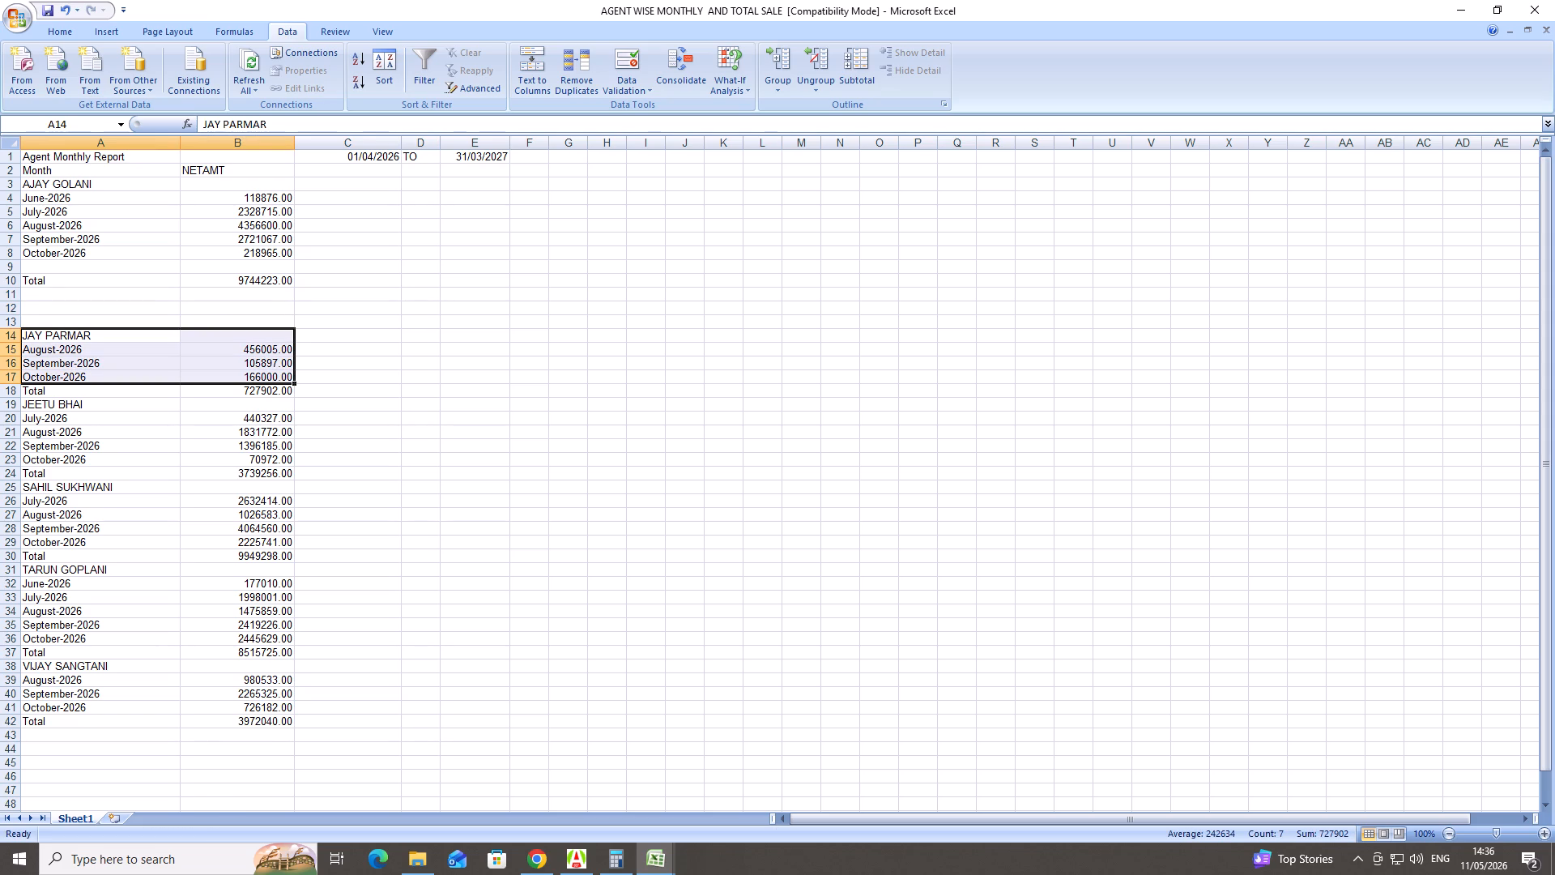
Move the second agent's name and month rows, A14:B17, up to start at A12.
right_click(225, 382)
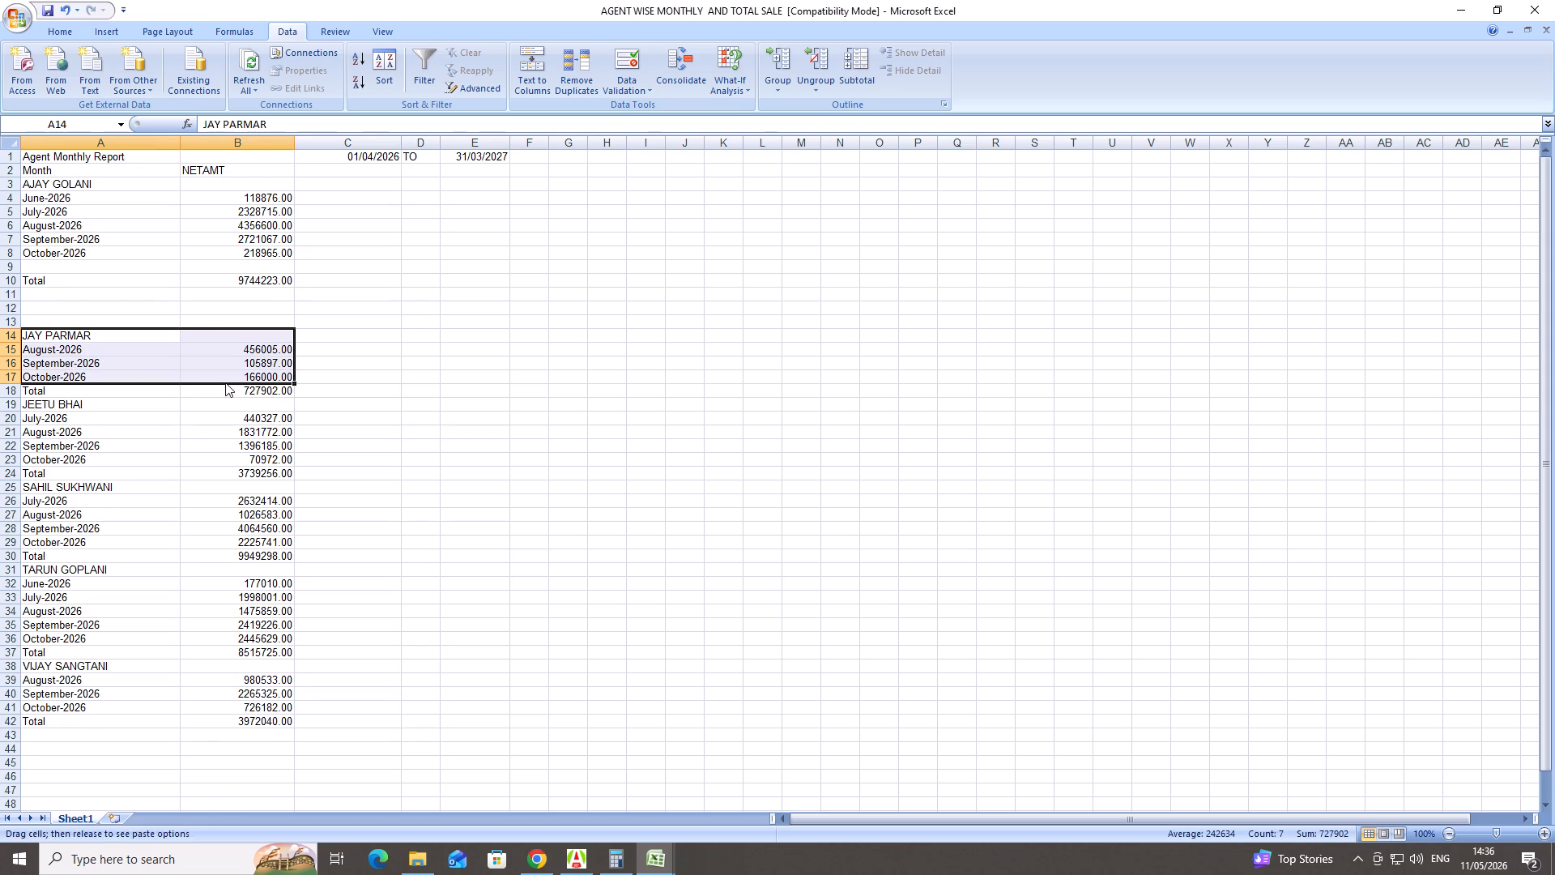
right_click(219, 378)
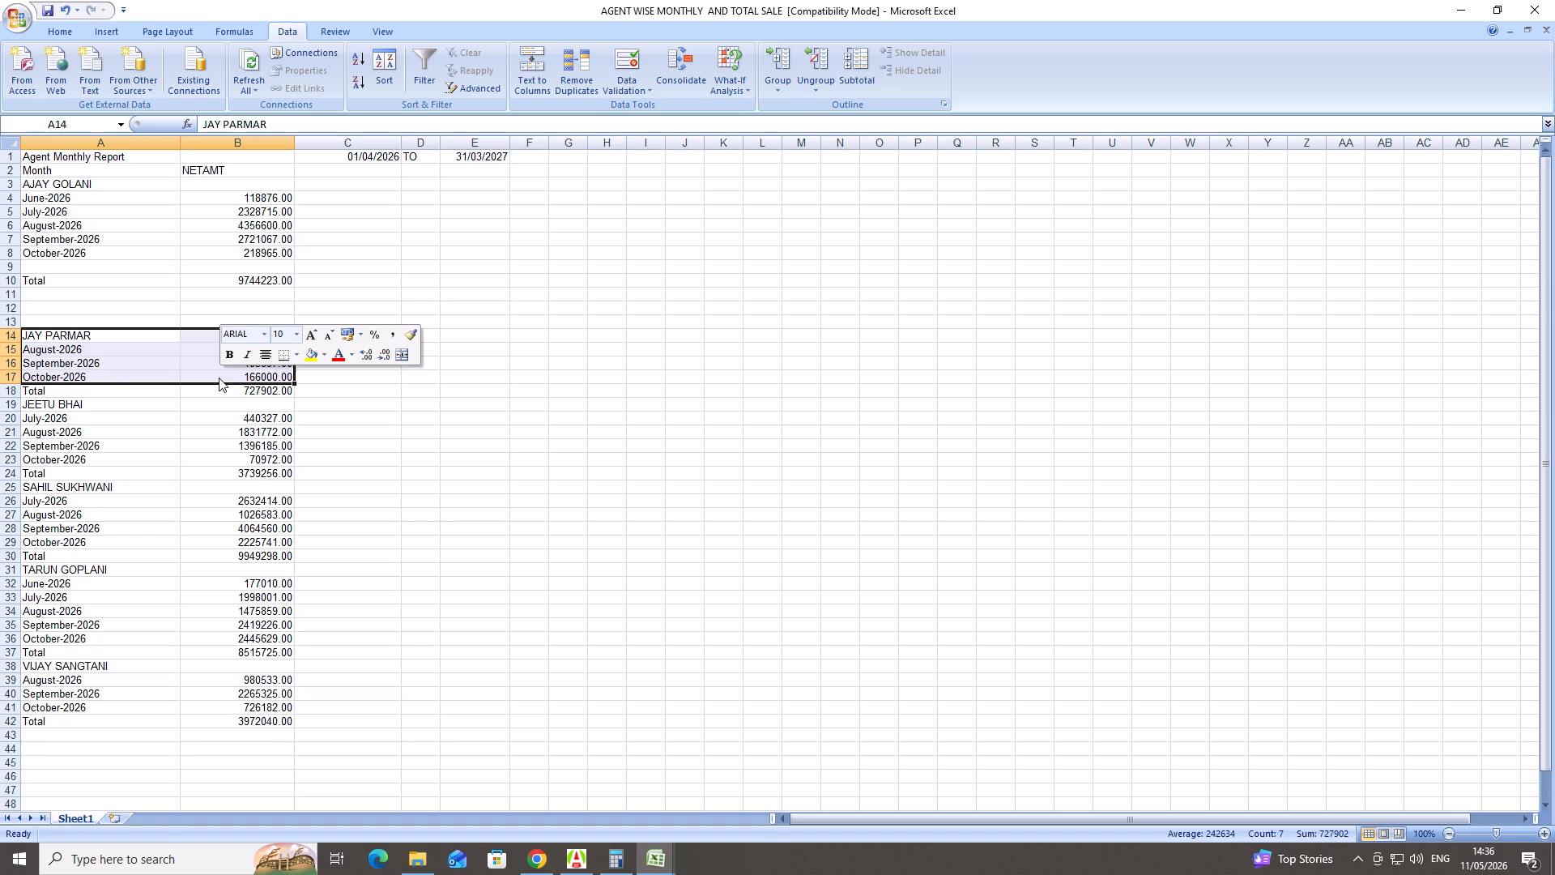
left_click(236, 379)
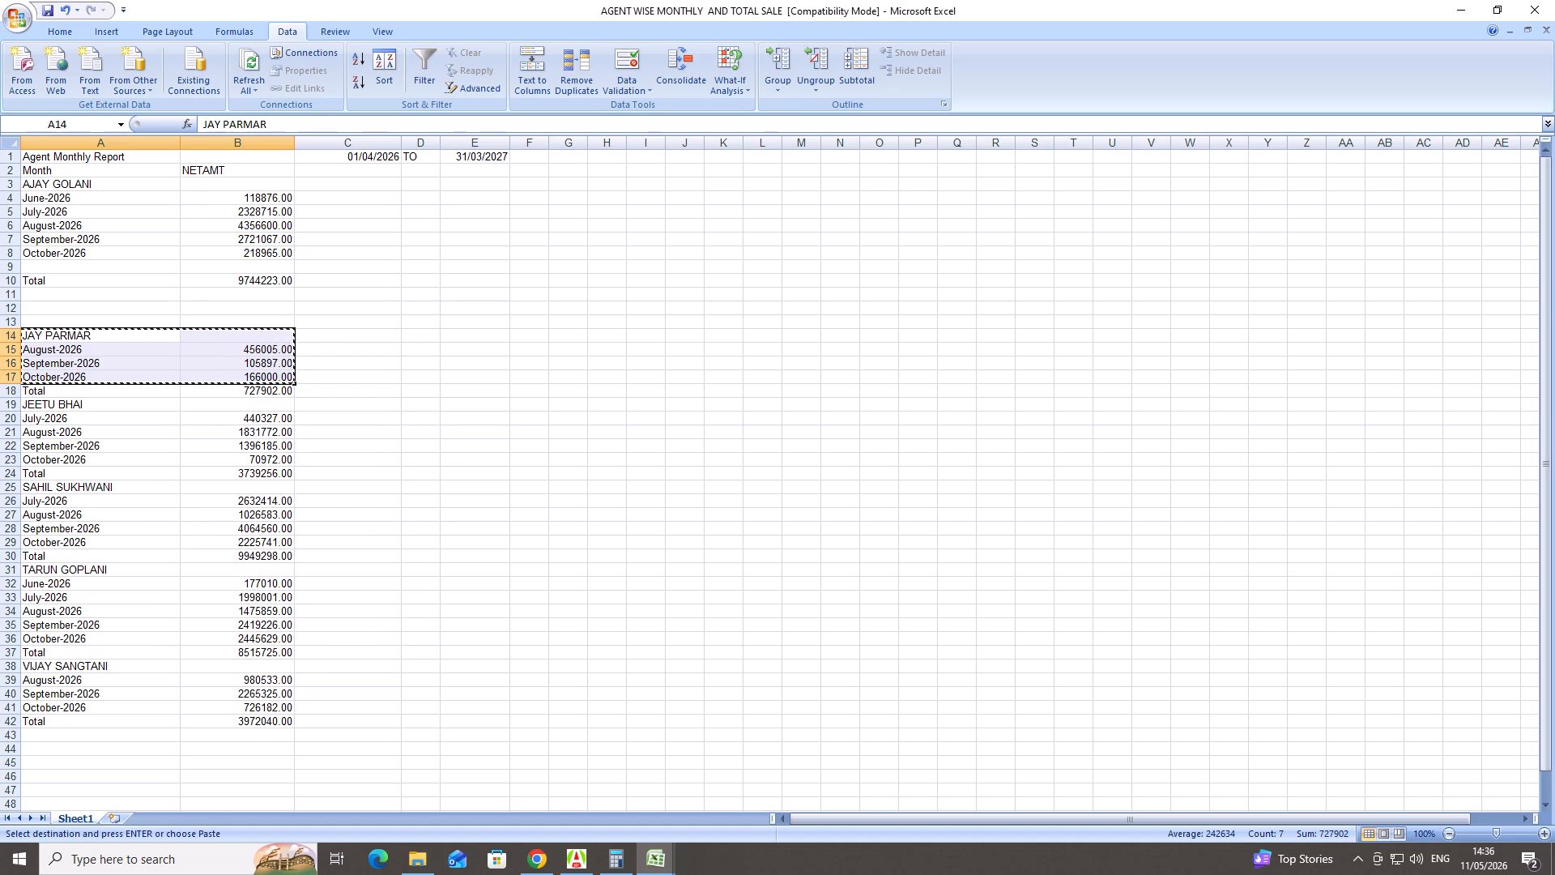
left_click(70, 289)
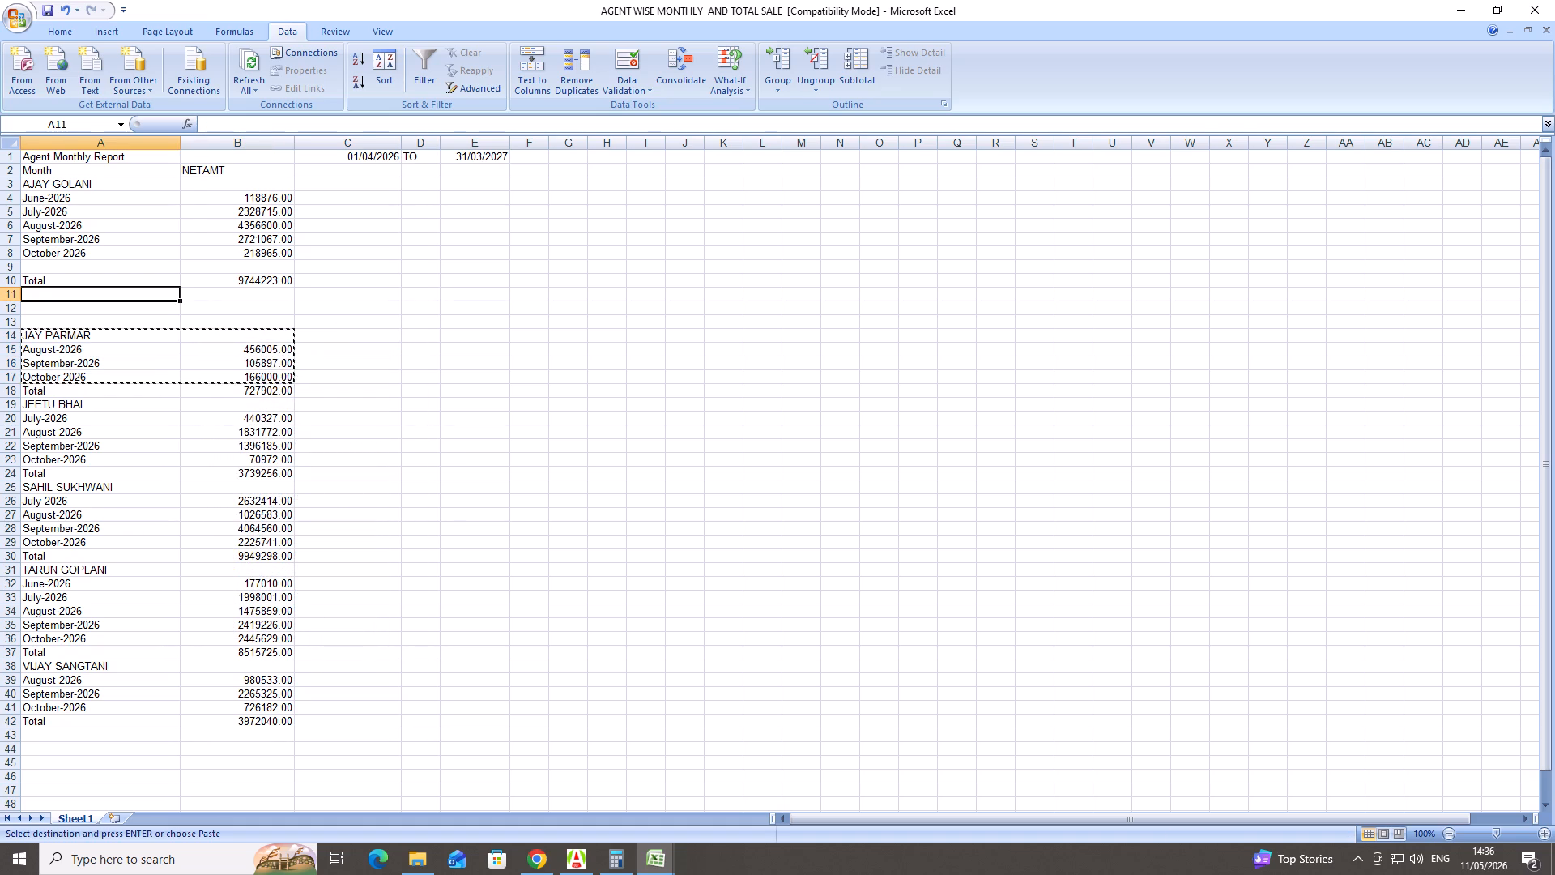
left_click(67, 309)
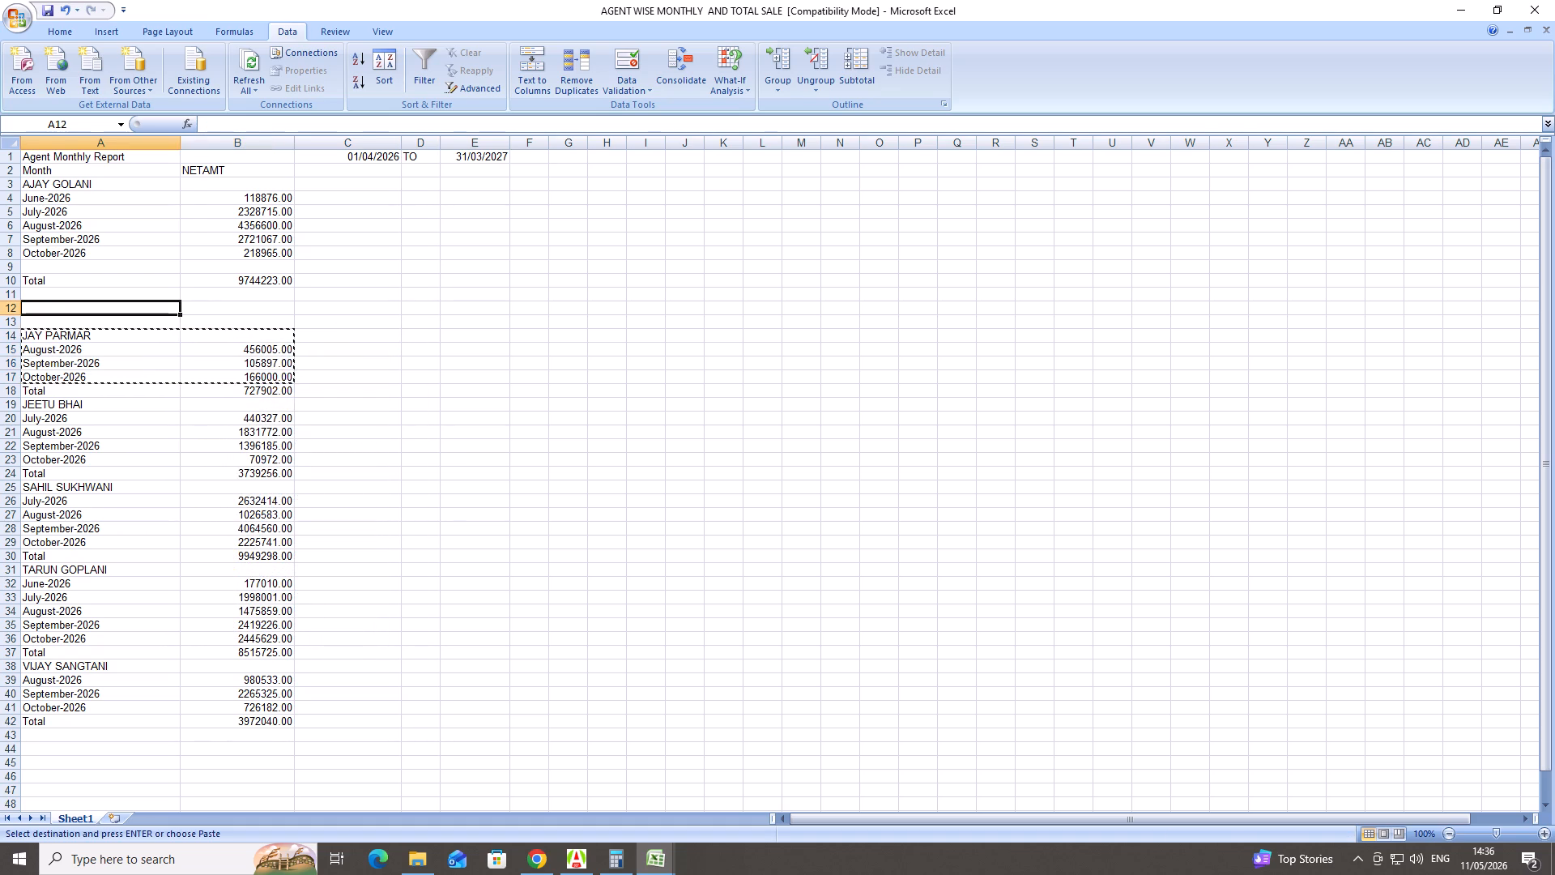
key("ctrl+v")
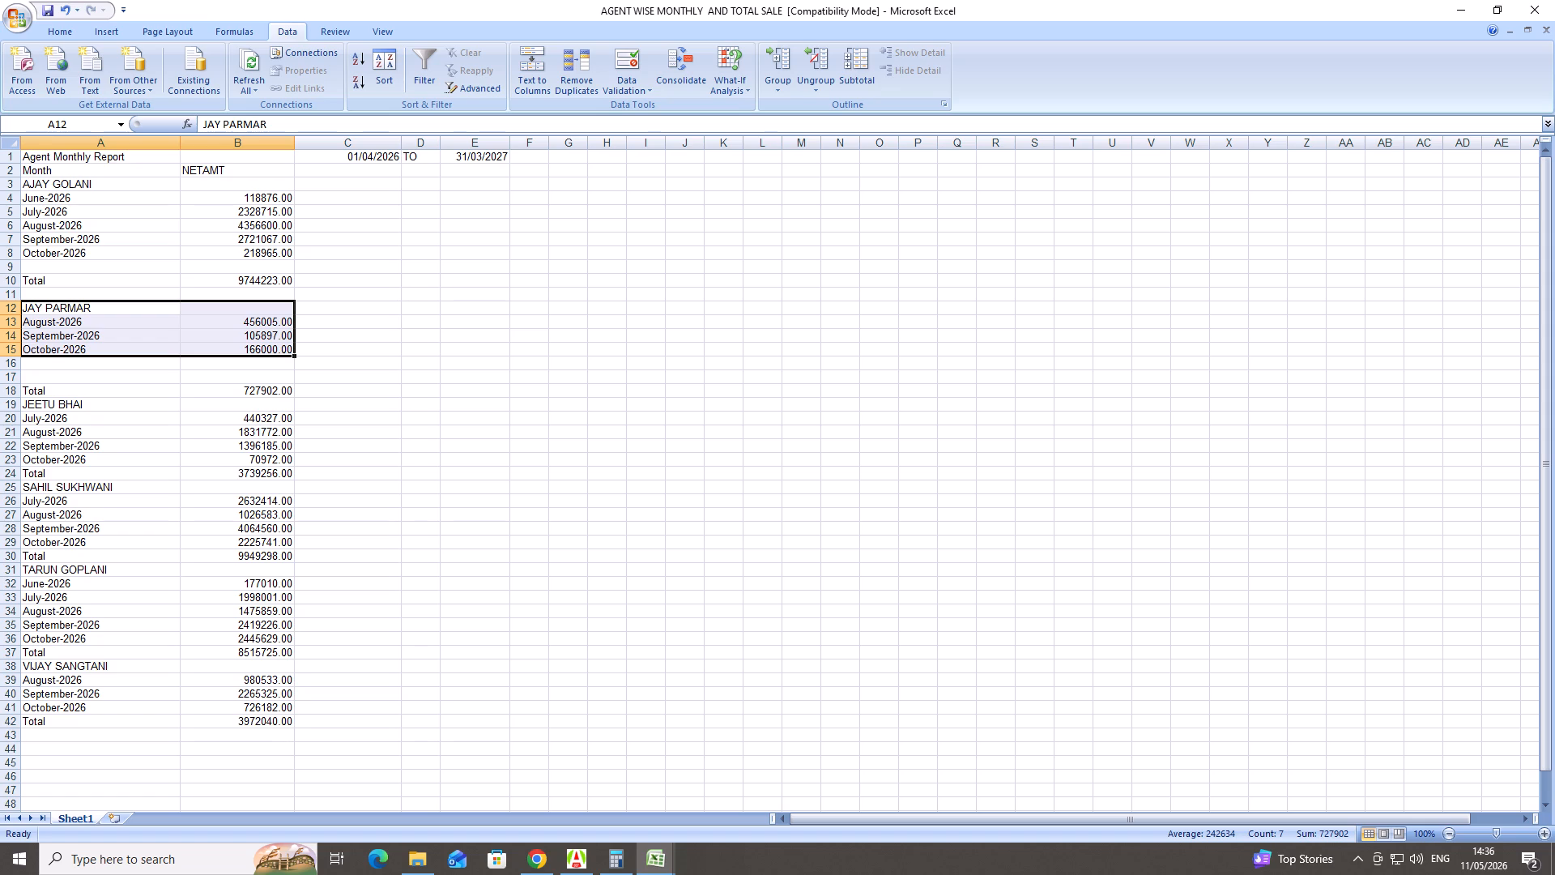
Move the second agent's Total label and amount from row 18 to row 17, leaving row 16 blank.
left_click_drag(28, 387, 262, 399)
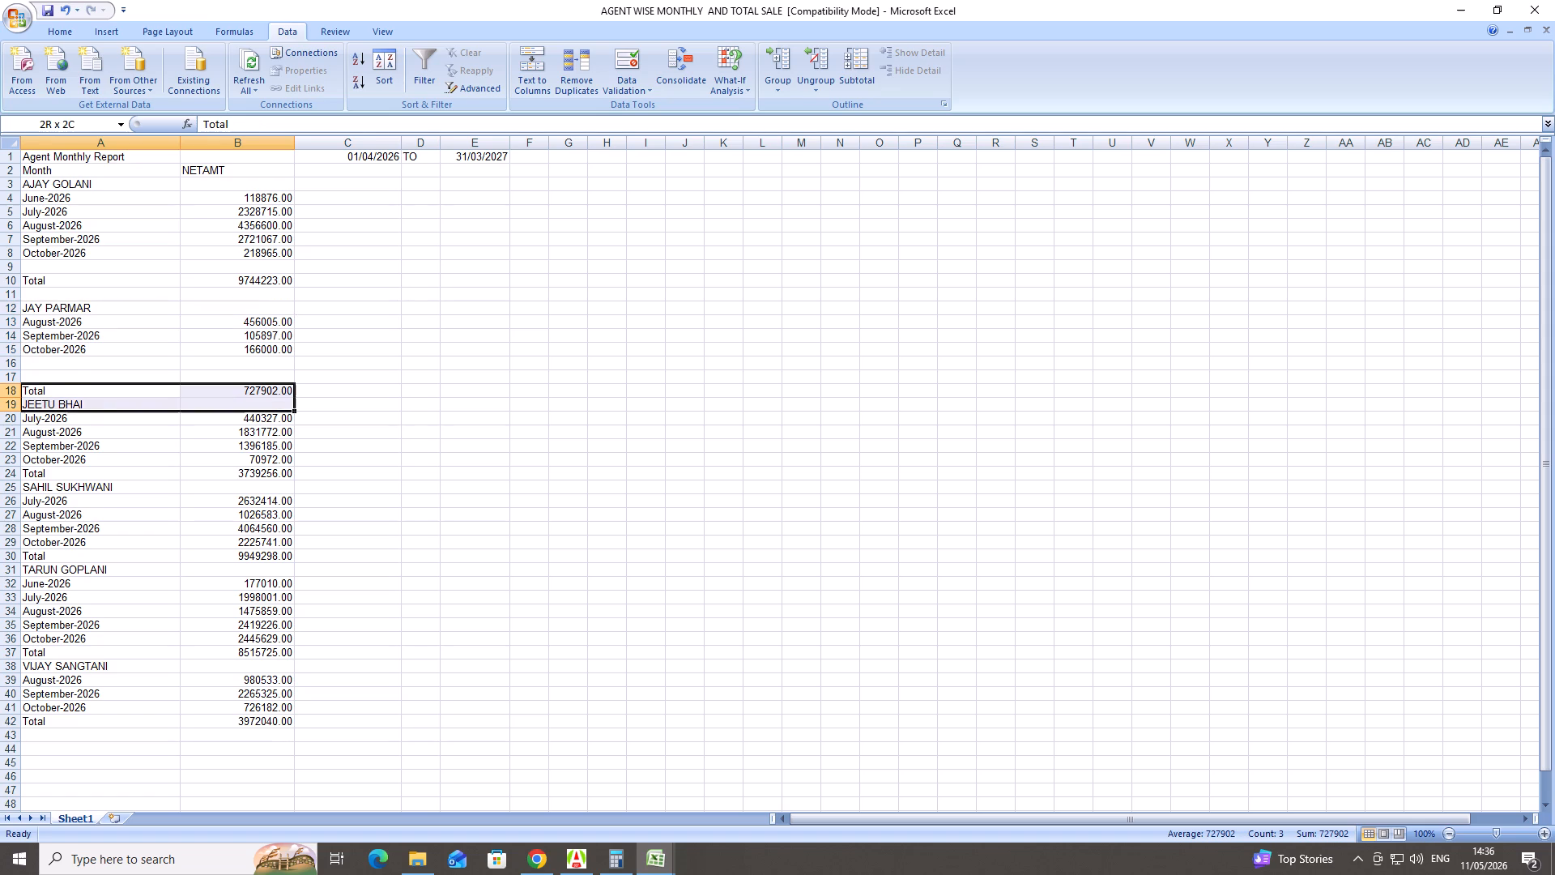
left_click_drag(262, 399, 262, 392)
right_click(262, 392)
left_click(272, 405)
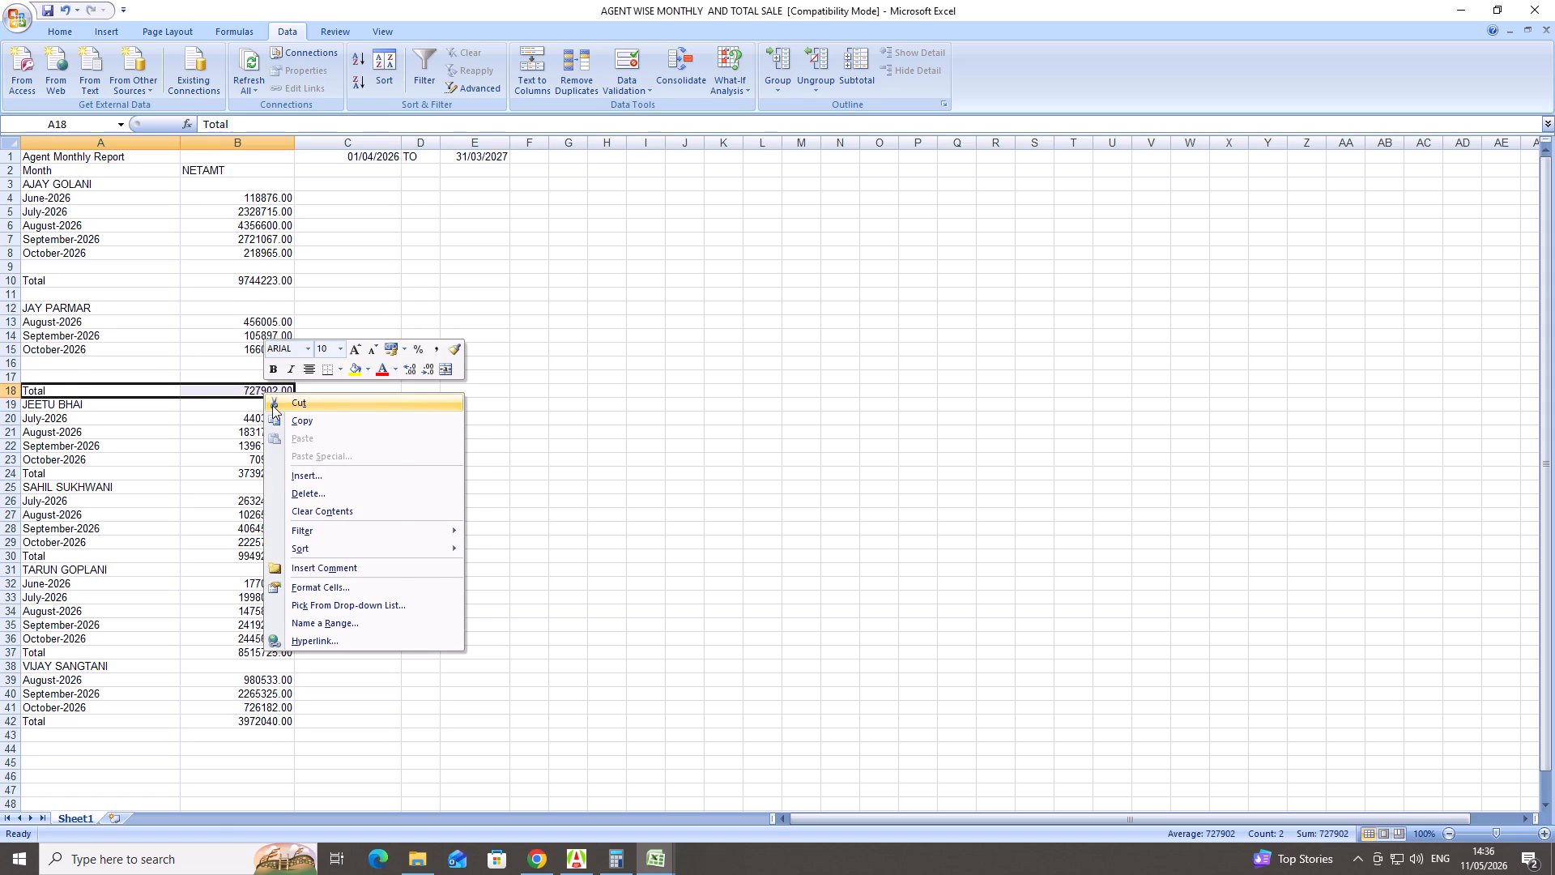
left_click(87, 366)
left_click(83, 376)
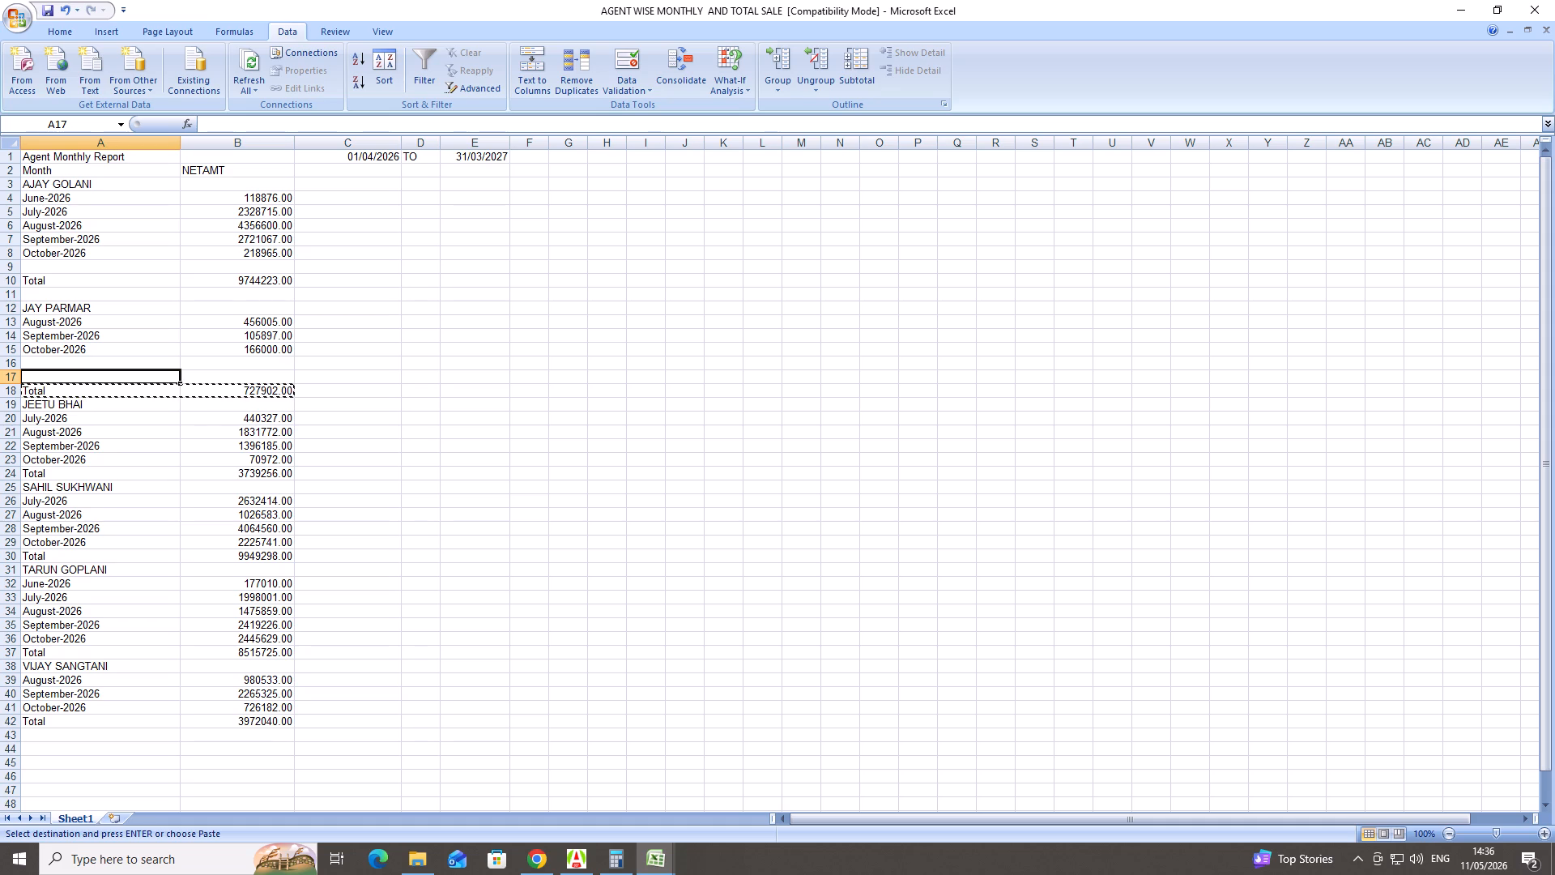
key("ctrl+v")
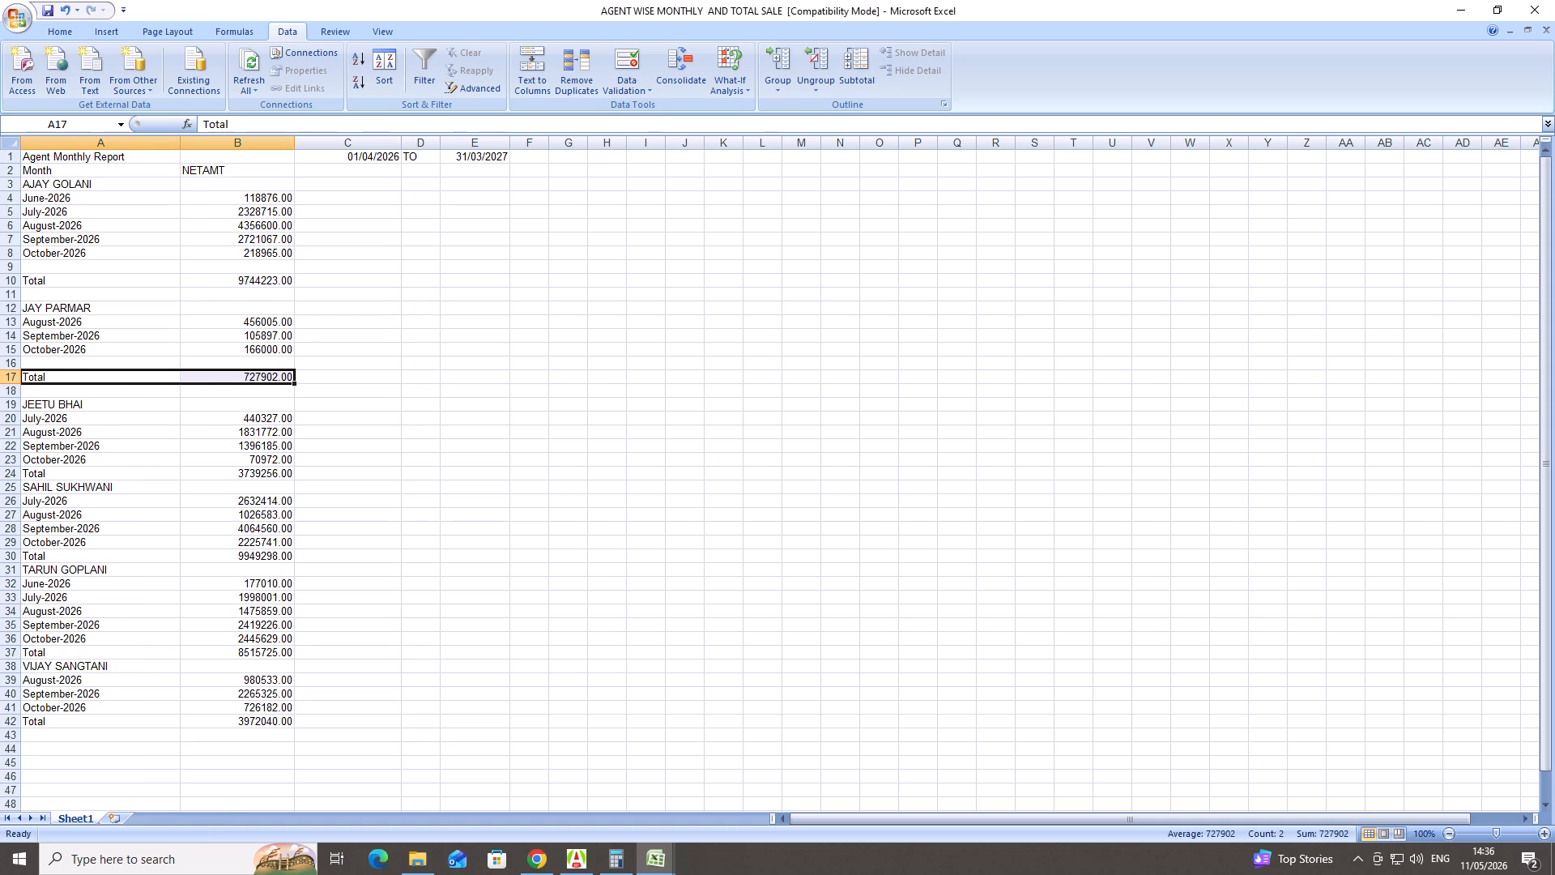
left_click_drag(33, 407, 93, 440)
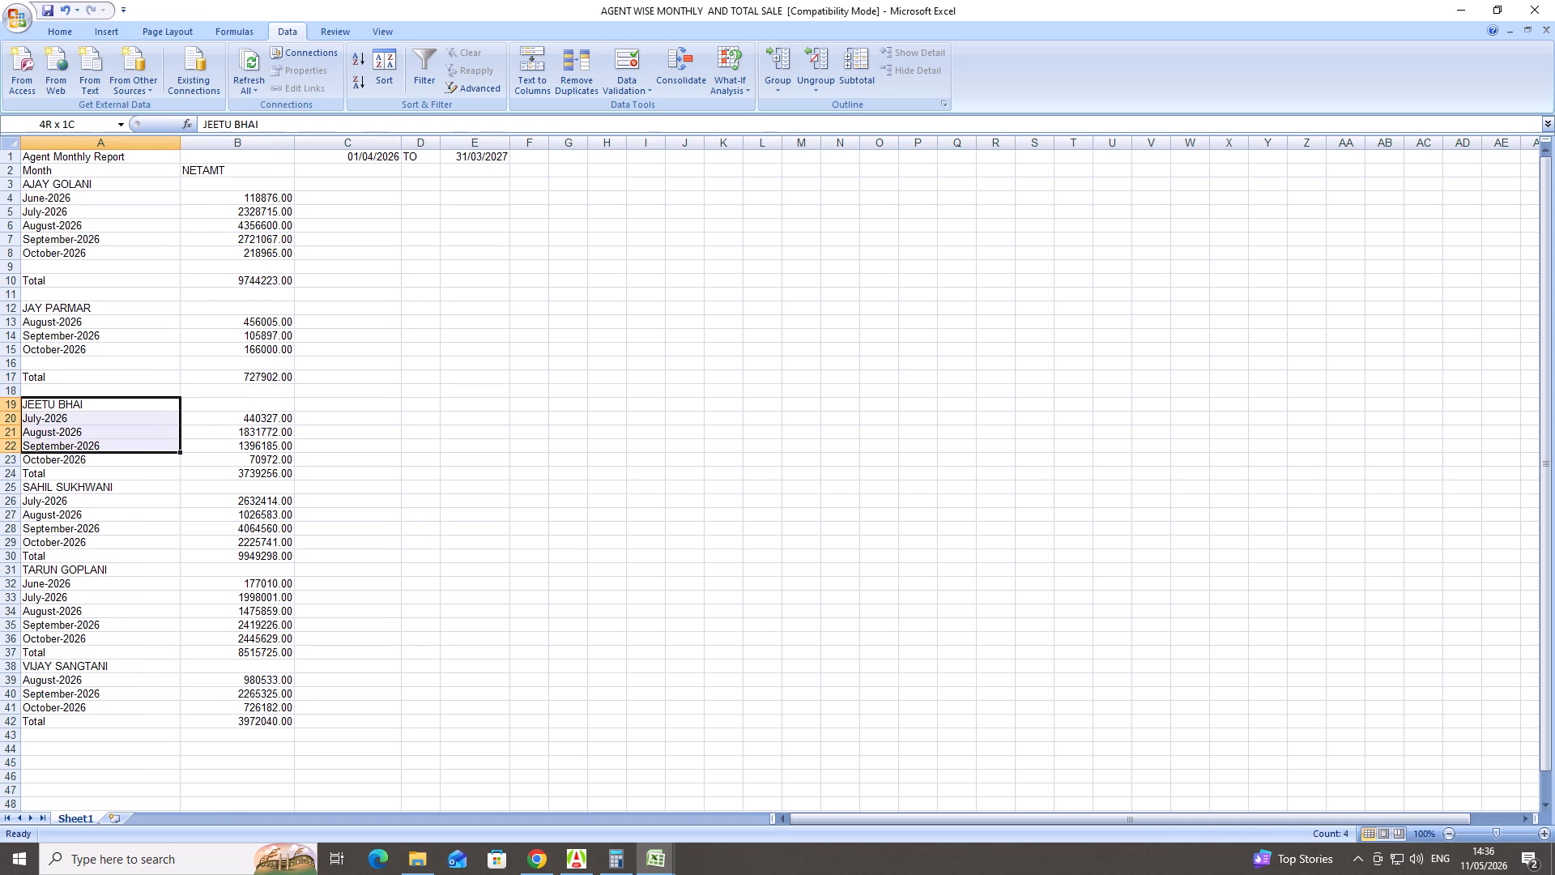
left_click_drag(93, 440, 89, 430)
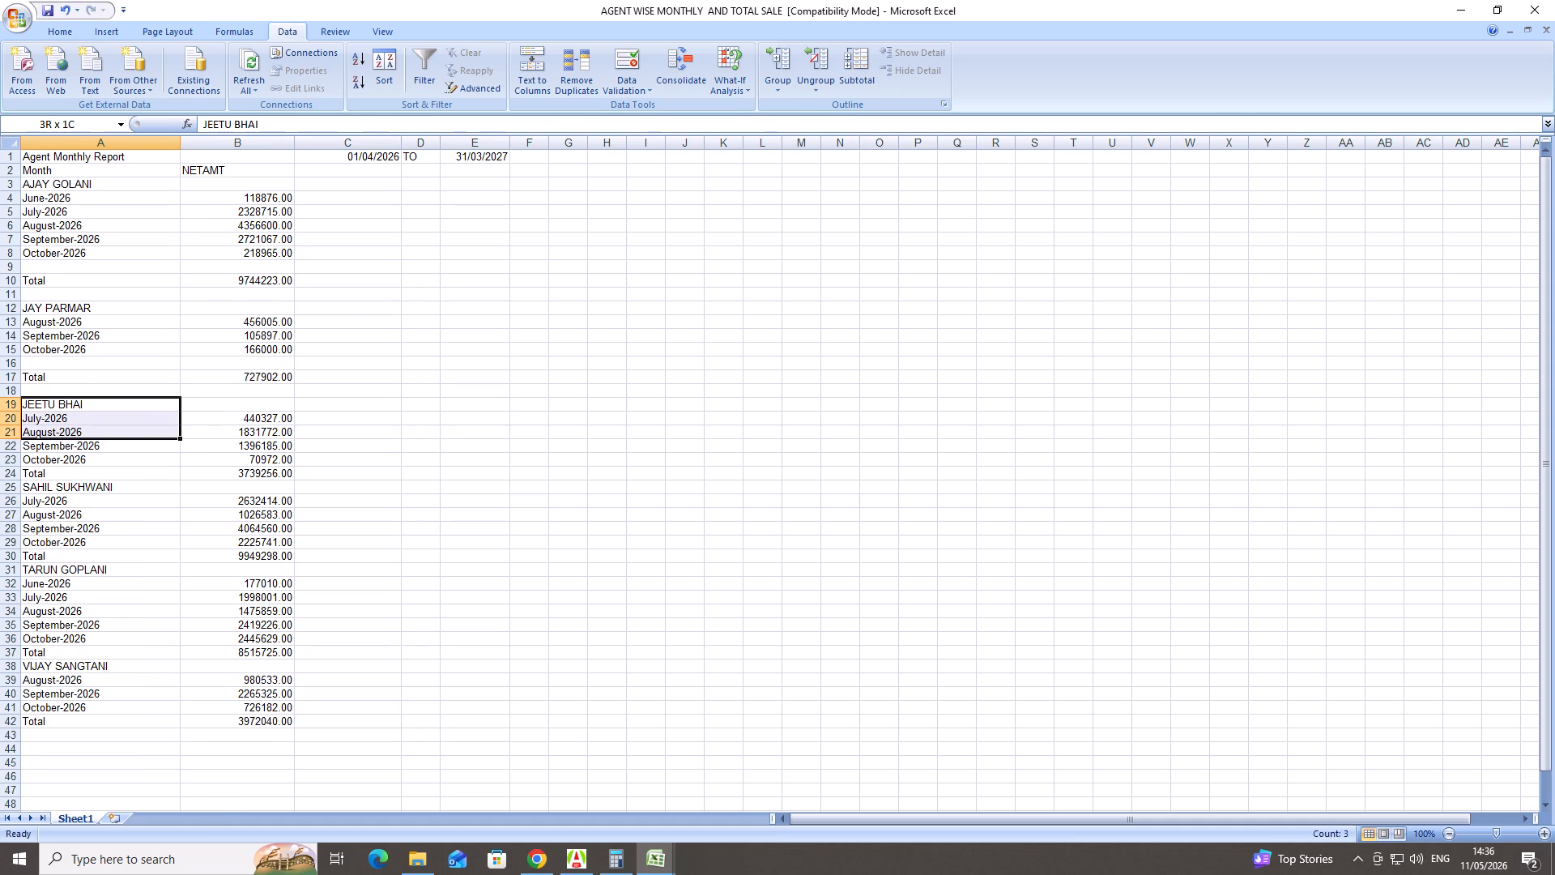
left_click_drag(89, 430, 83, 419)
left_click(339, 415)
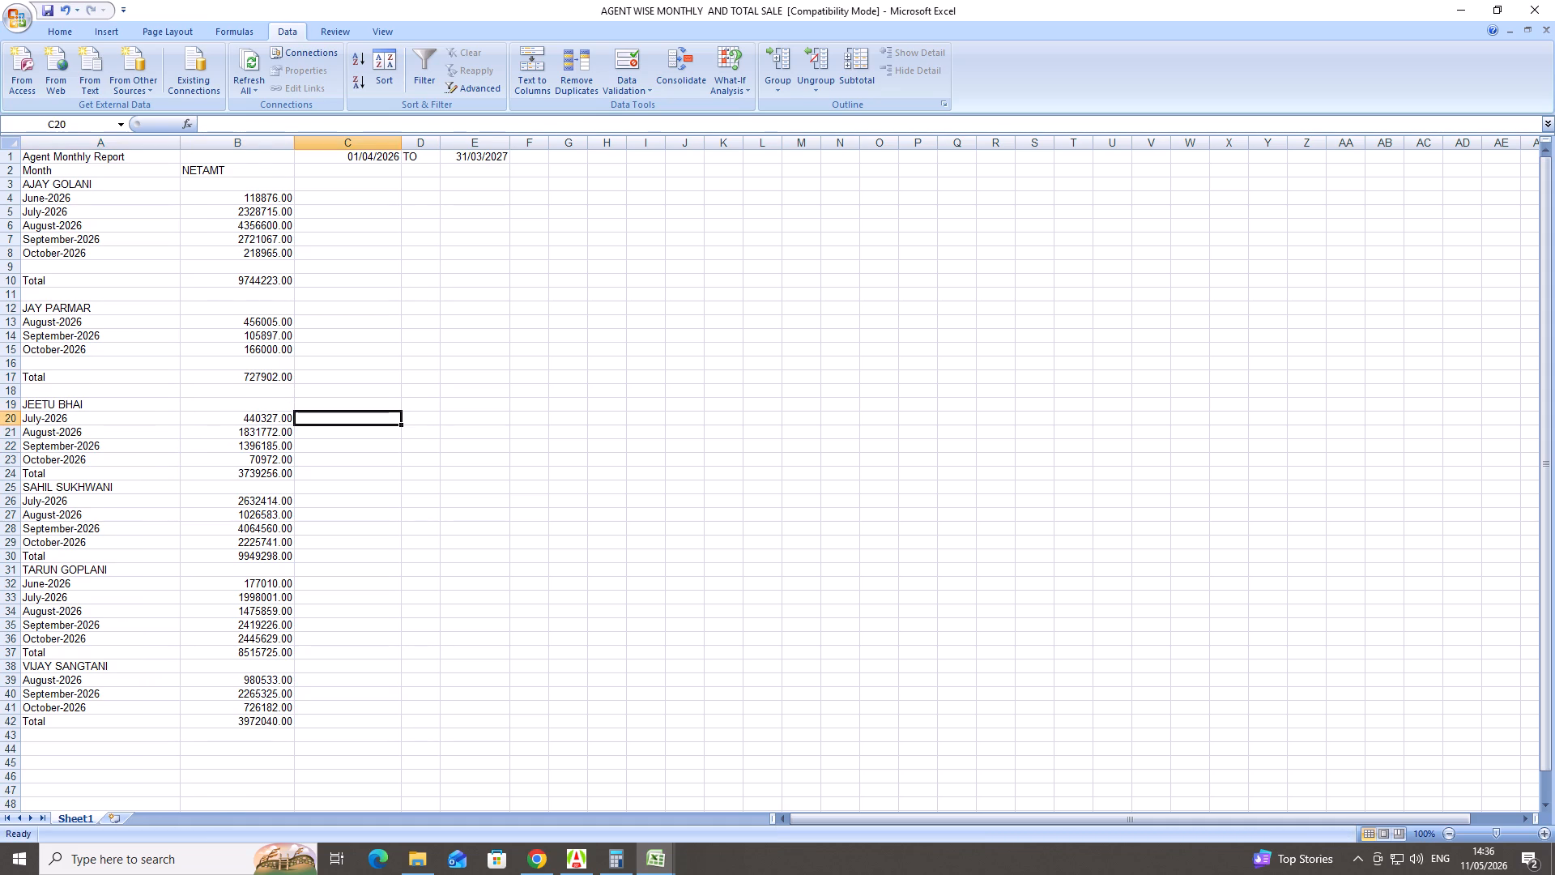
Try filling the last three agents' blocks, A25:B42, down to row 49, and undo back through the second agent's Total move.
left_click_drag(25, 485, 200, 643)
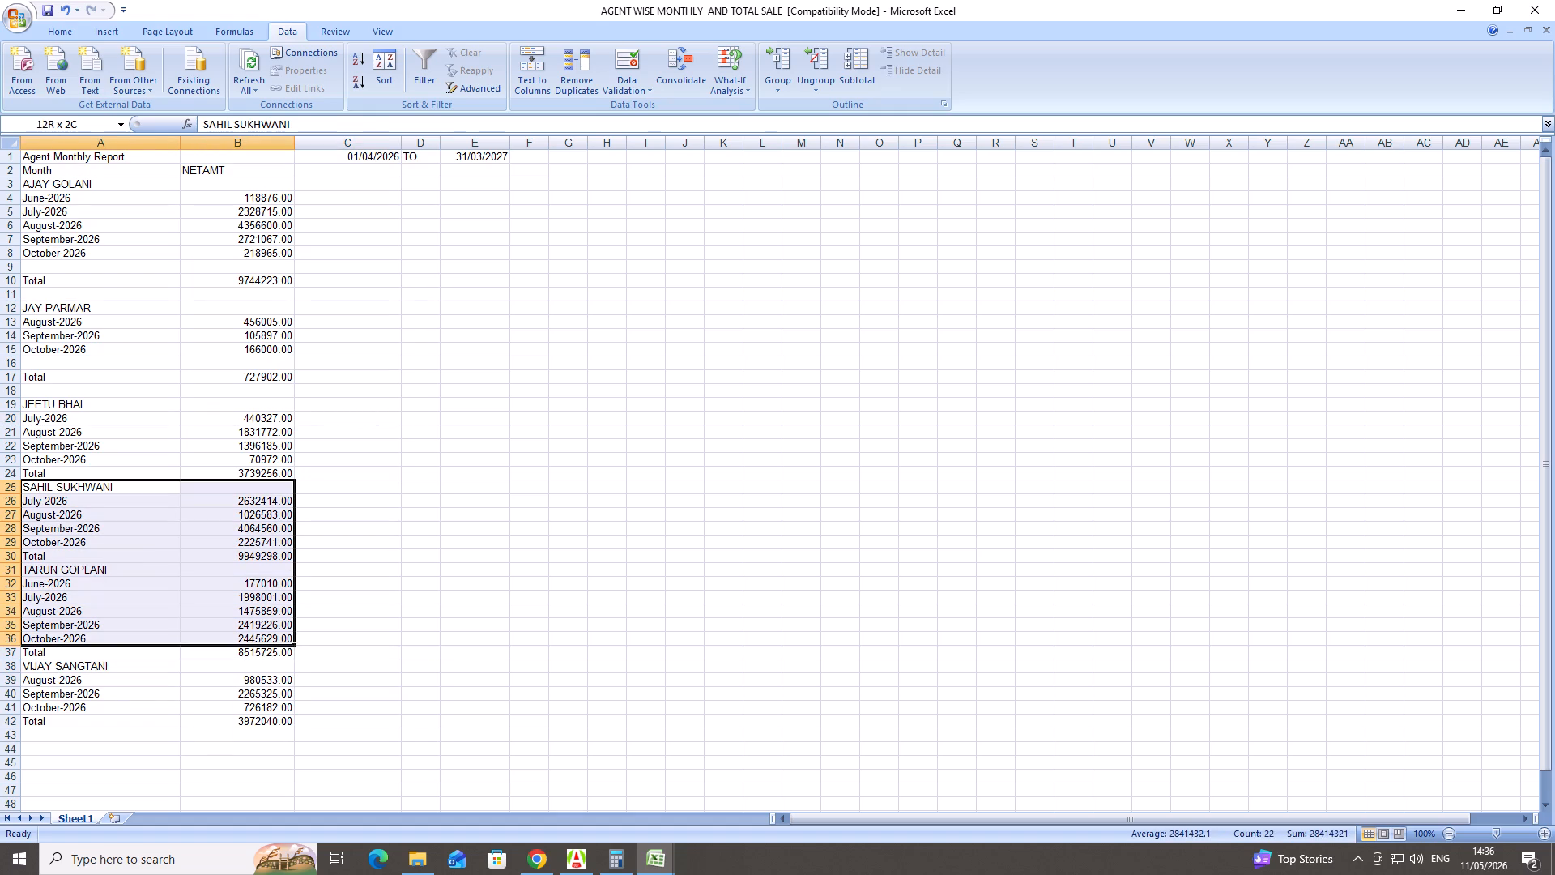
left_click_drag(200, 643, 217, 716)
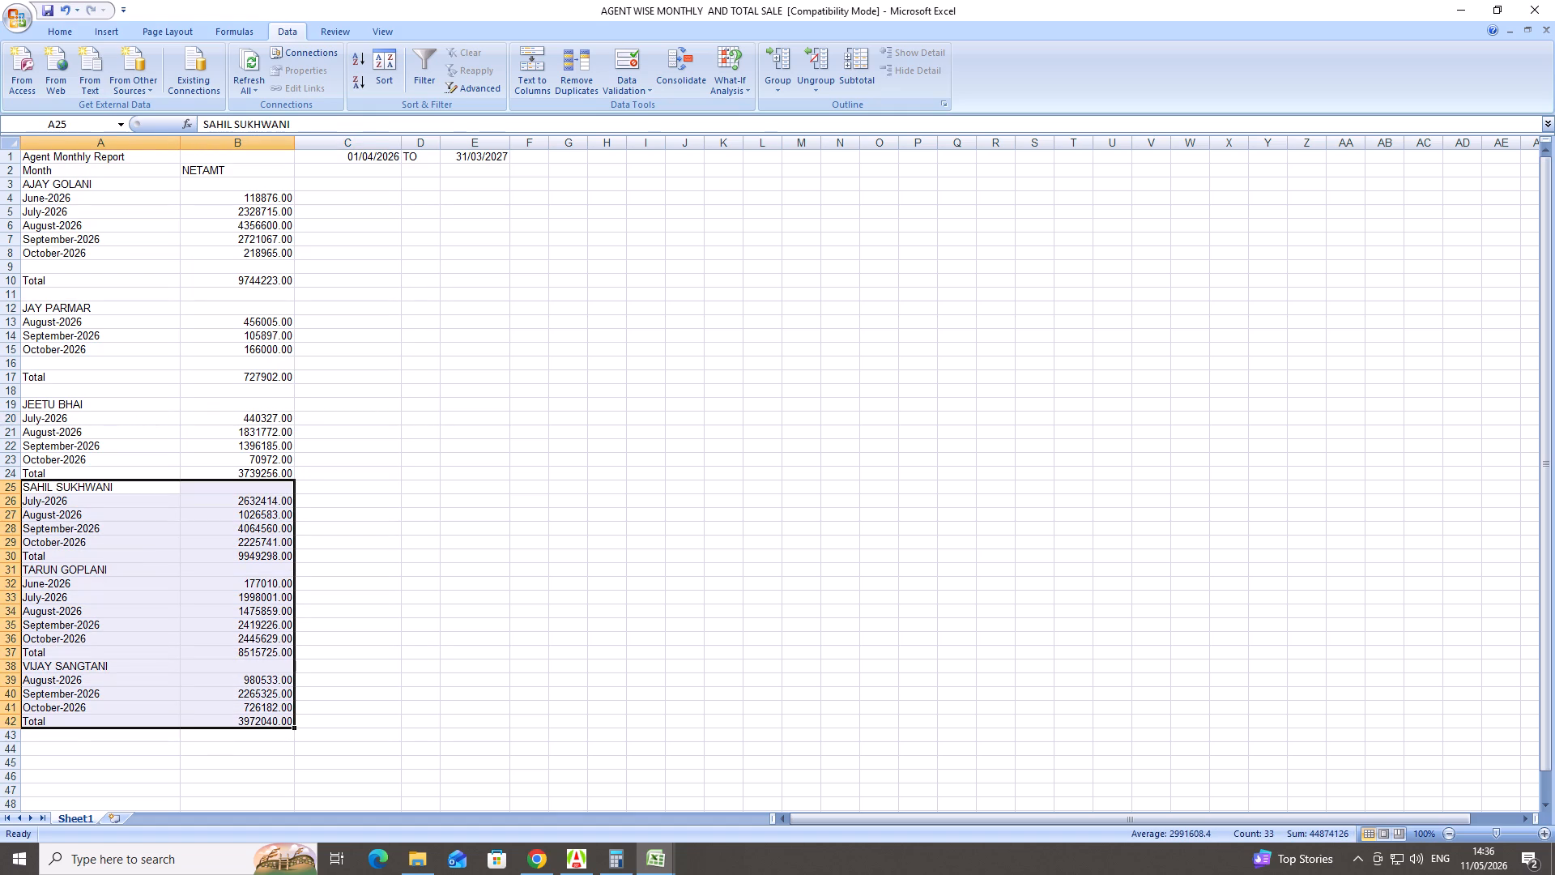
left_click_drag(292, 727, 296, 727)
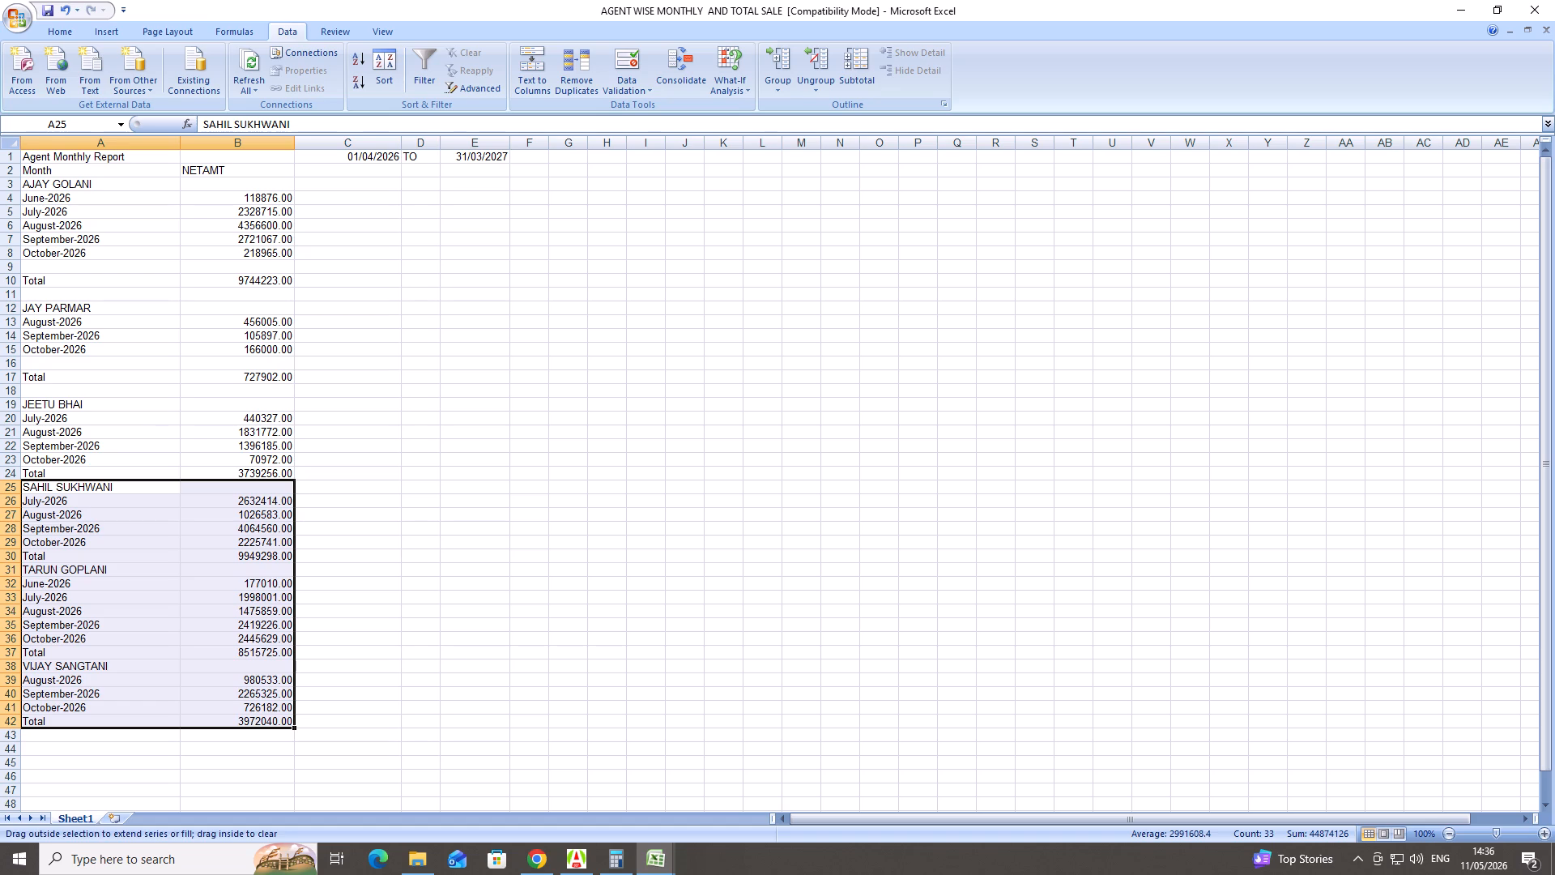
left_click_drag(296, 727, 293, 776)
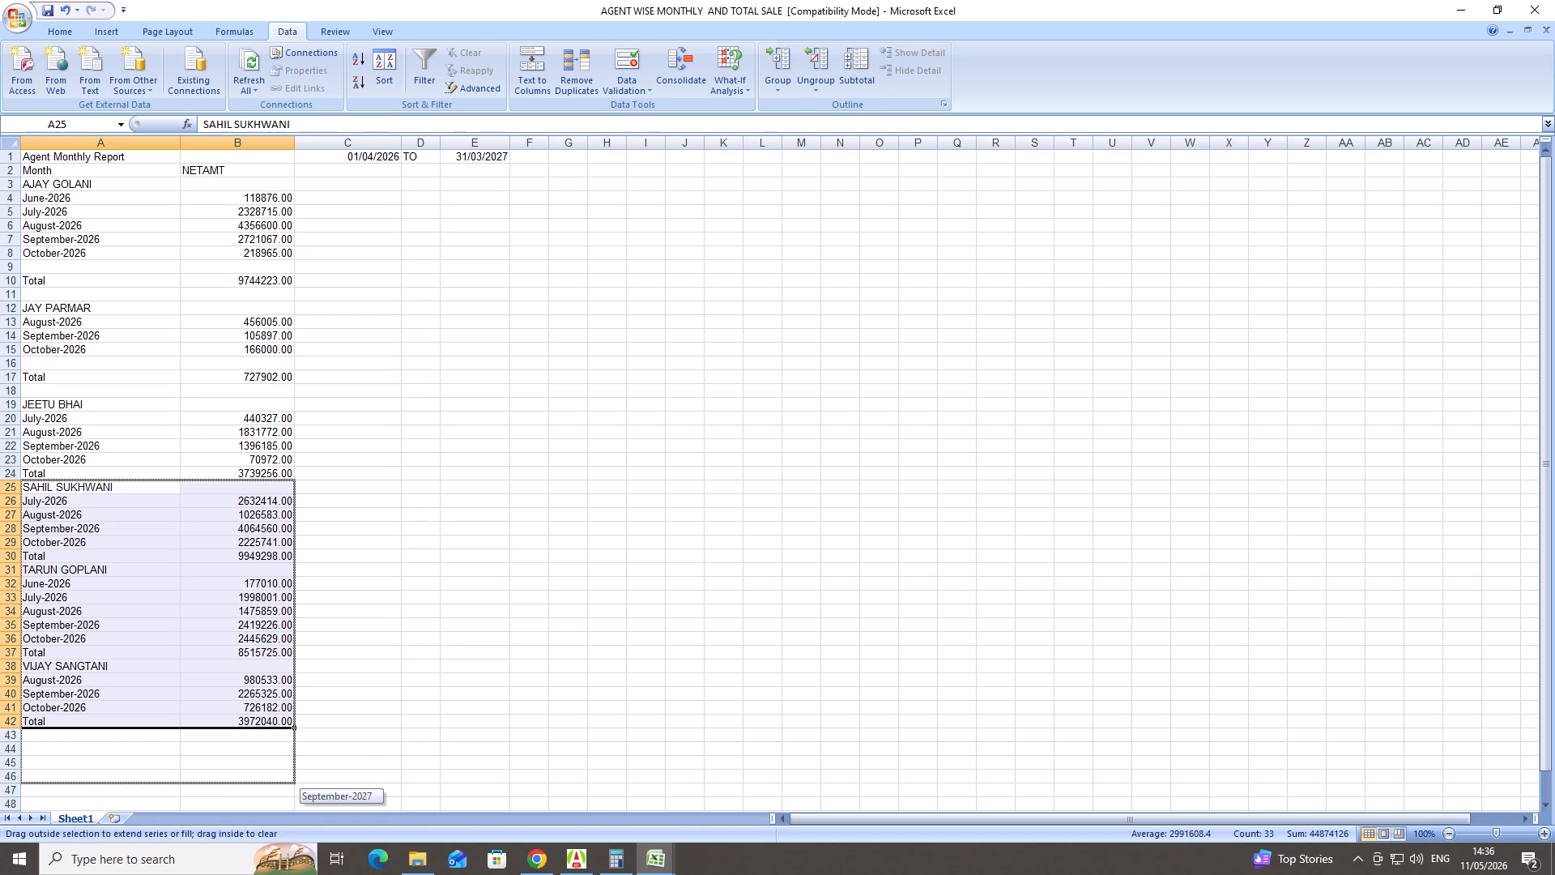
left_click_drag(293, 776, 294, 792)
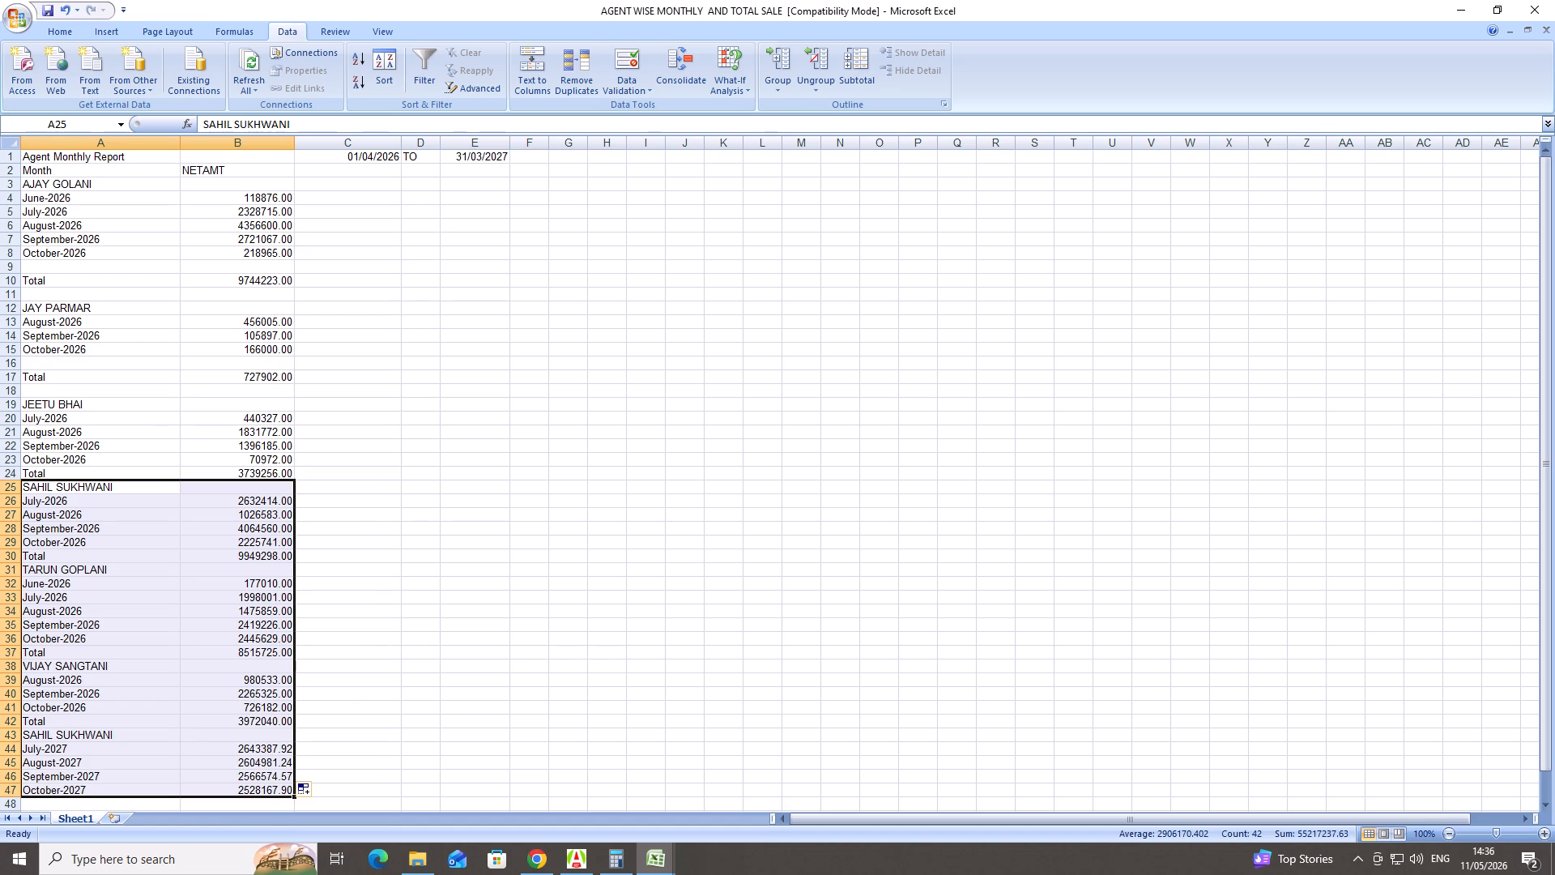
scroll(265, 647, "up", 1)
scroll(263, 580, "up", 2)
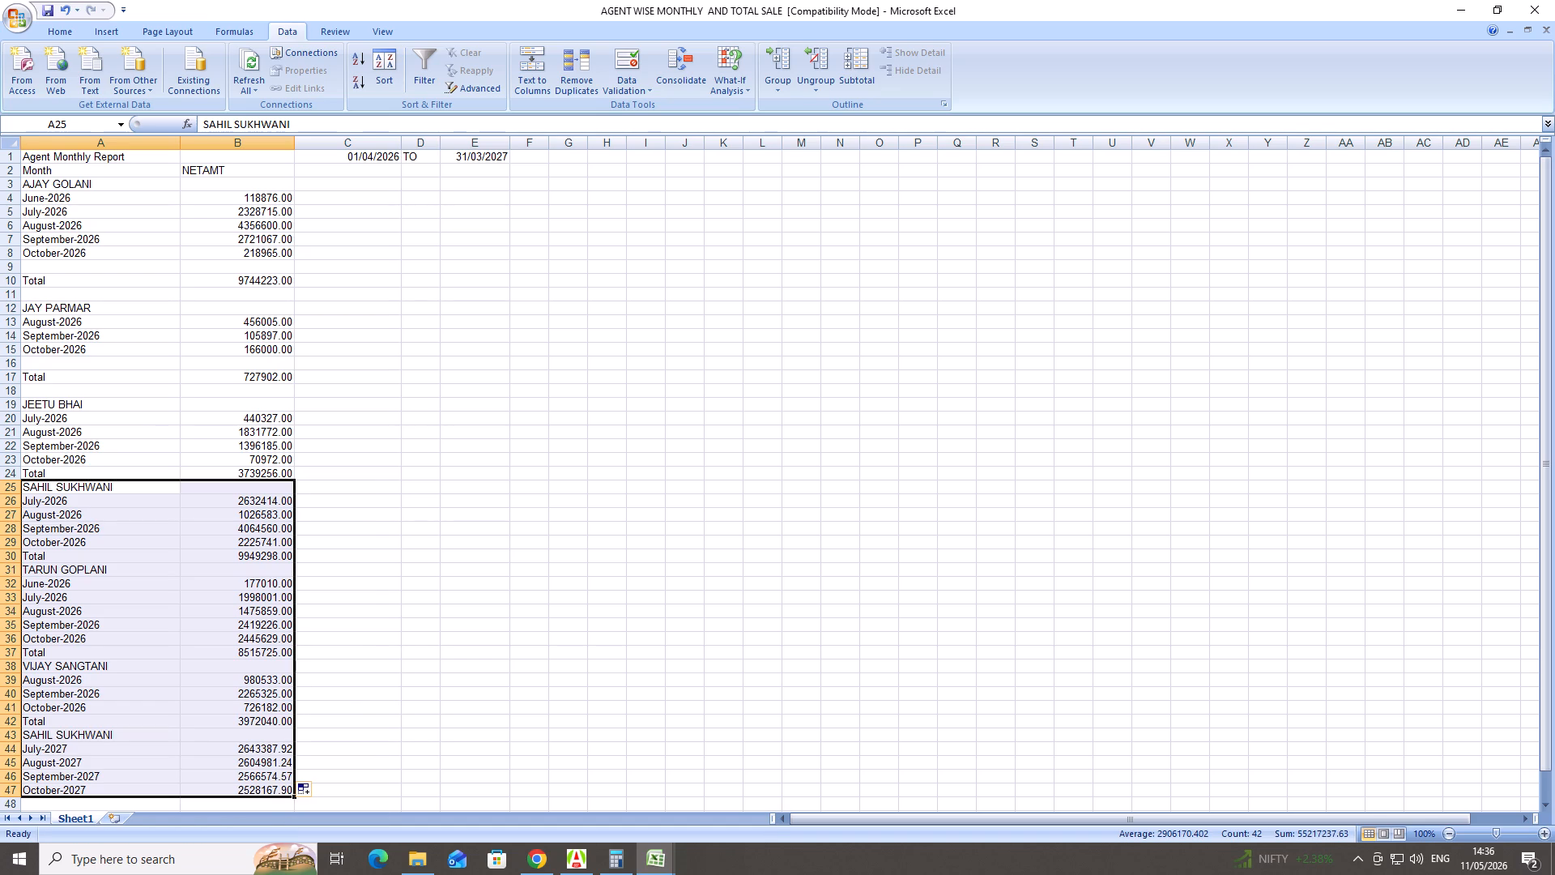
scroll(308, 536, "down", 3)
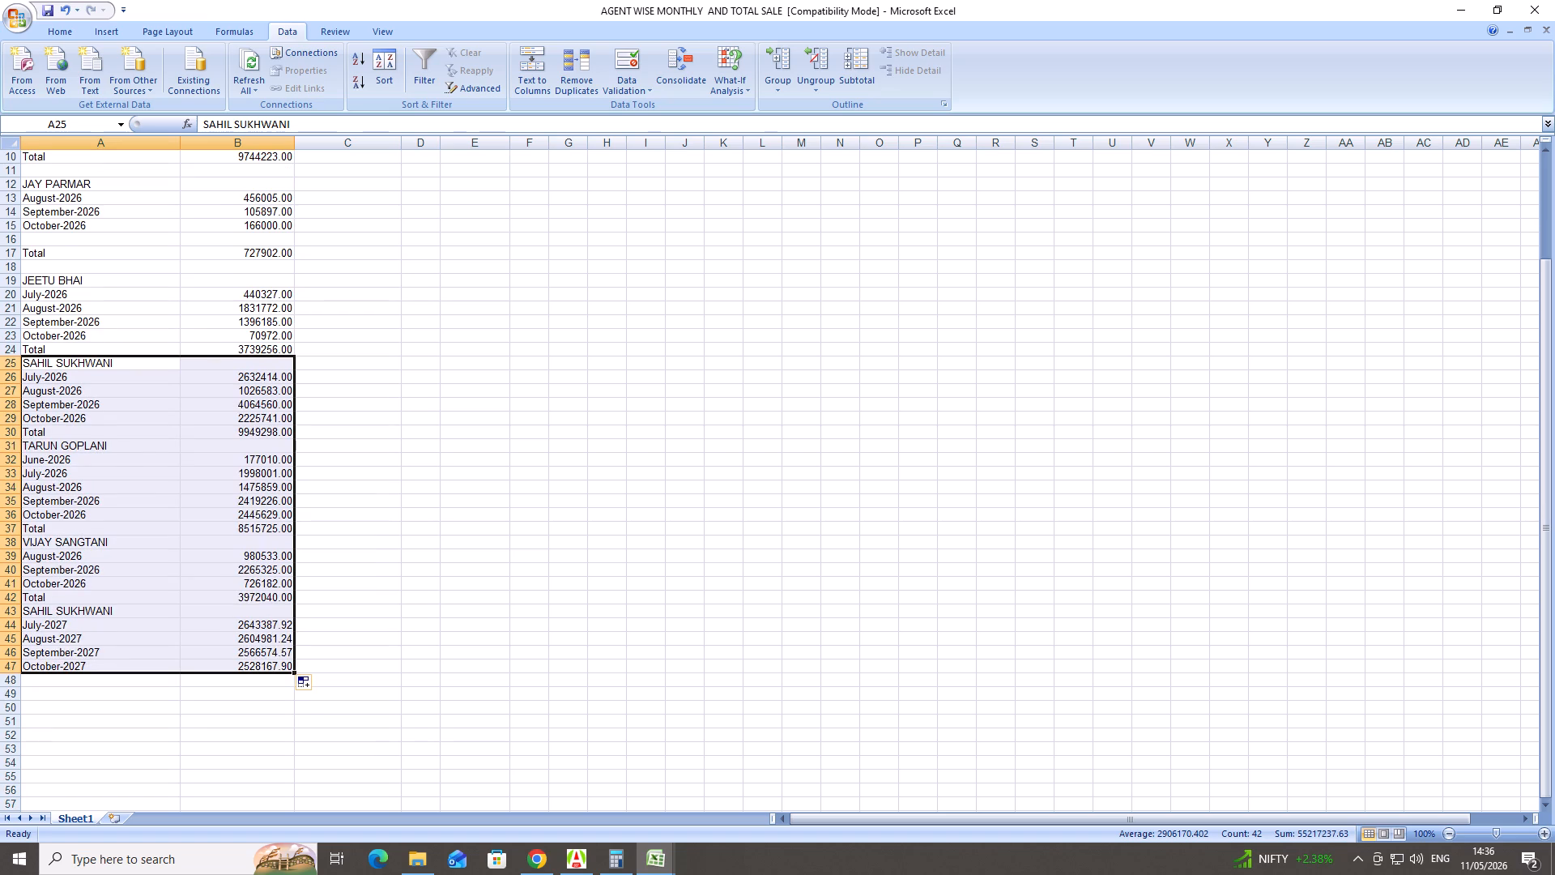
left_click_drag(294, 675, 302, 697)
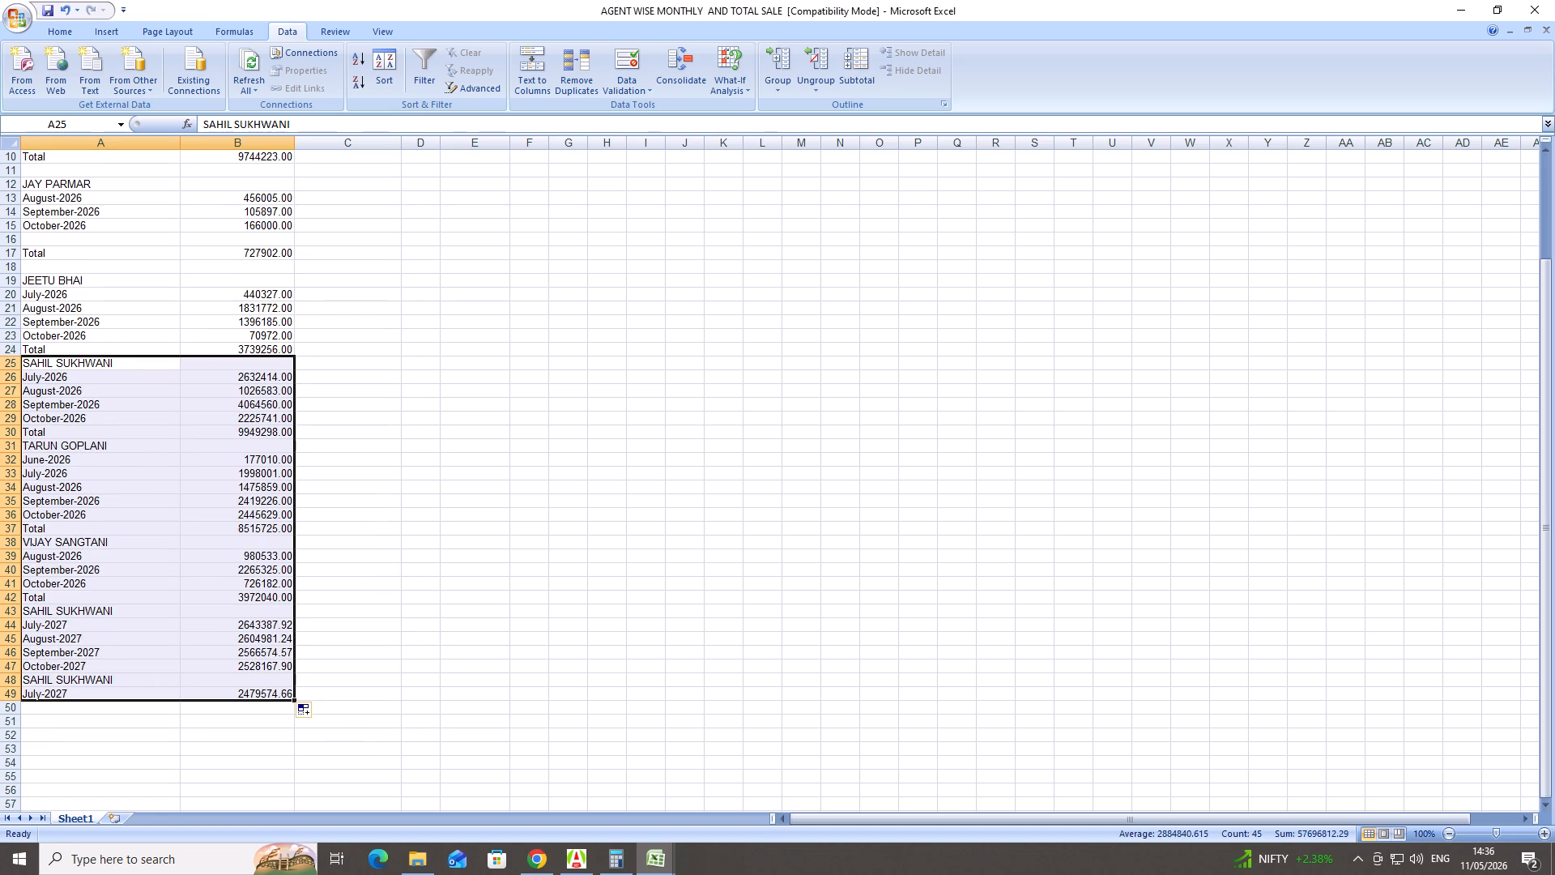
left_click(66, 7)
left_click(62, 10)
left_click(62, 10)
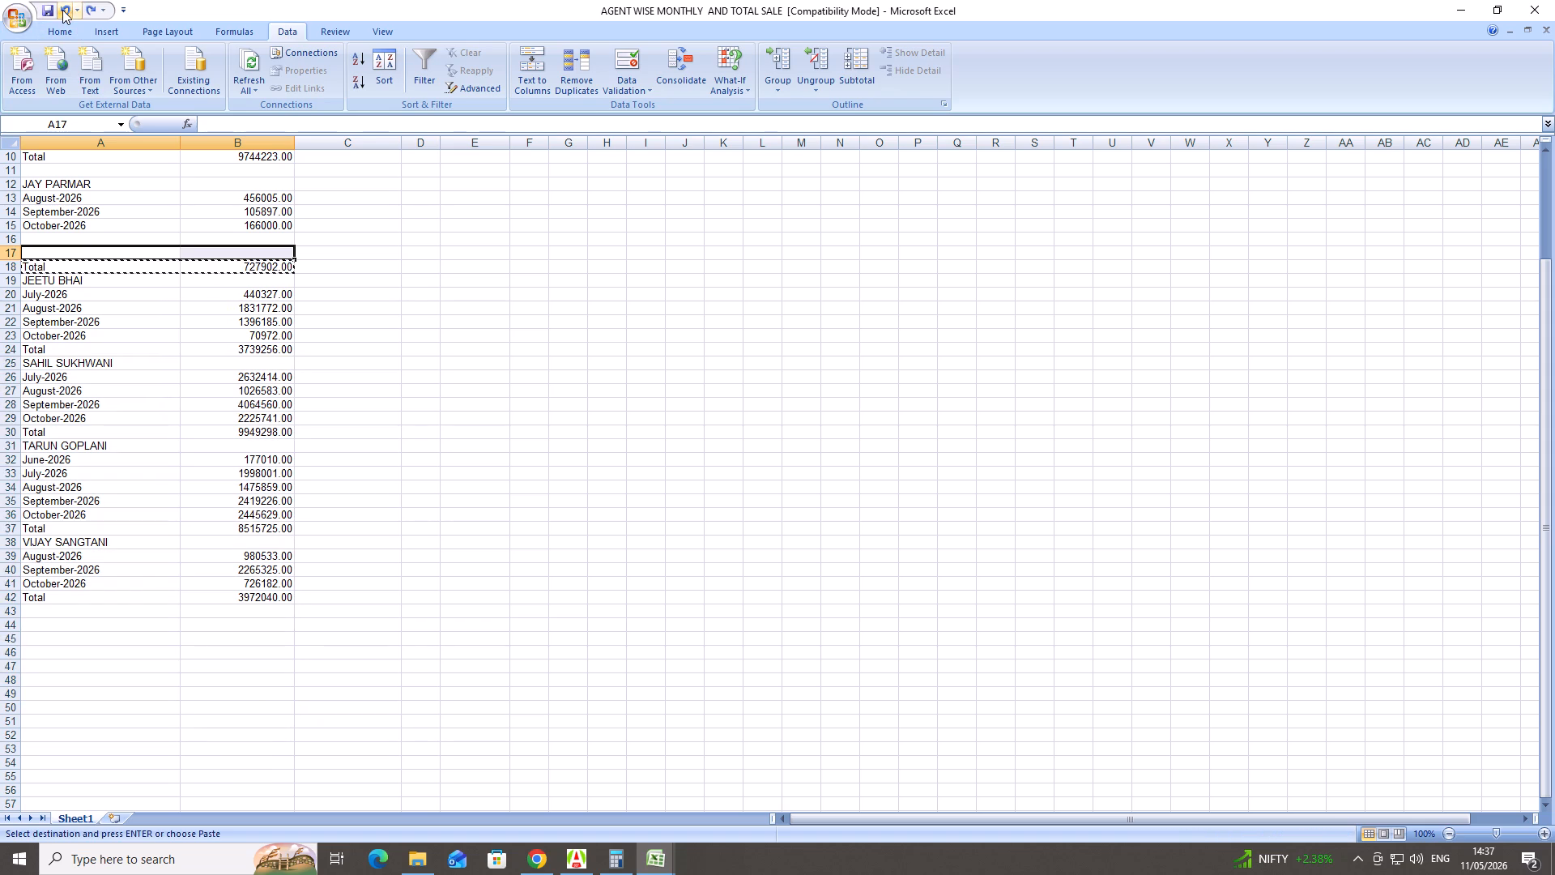
Move the second agent's Total label and amount from row 18 to row 17 again.
left_click(33, 365)
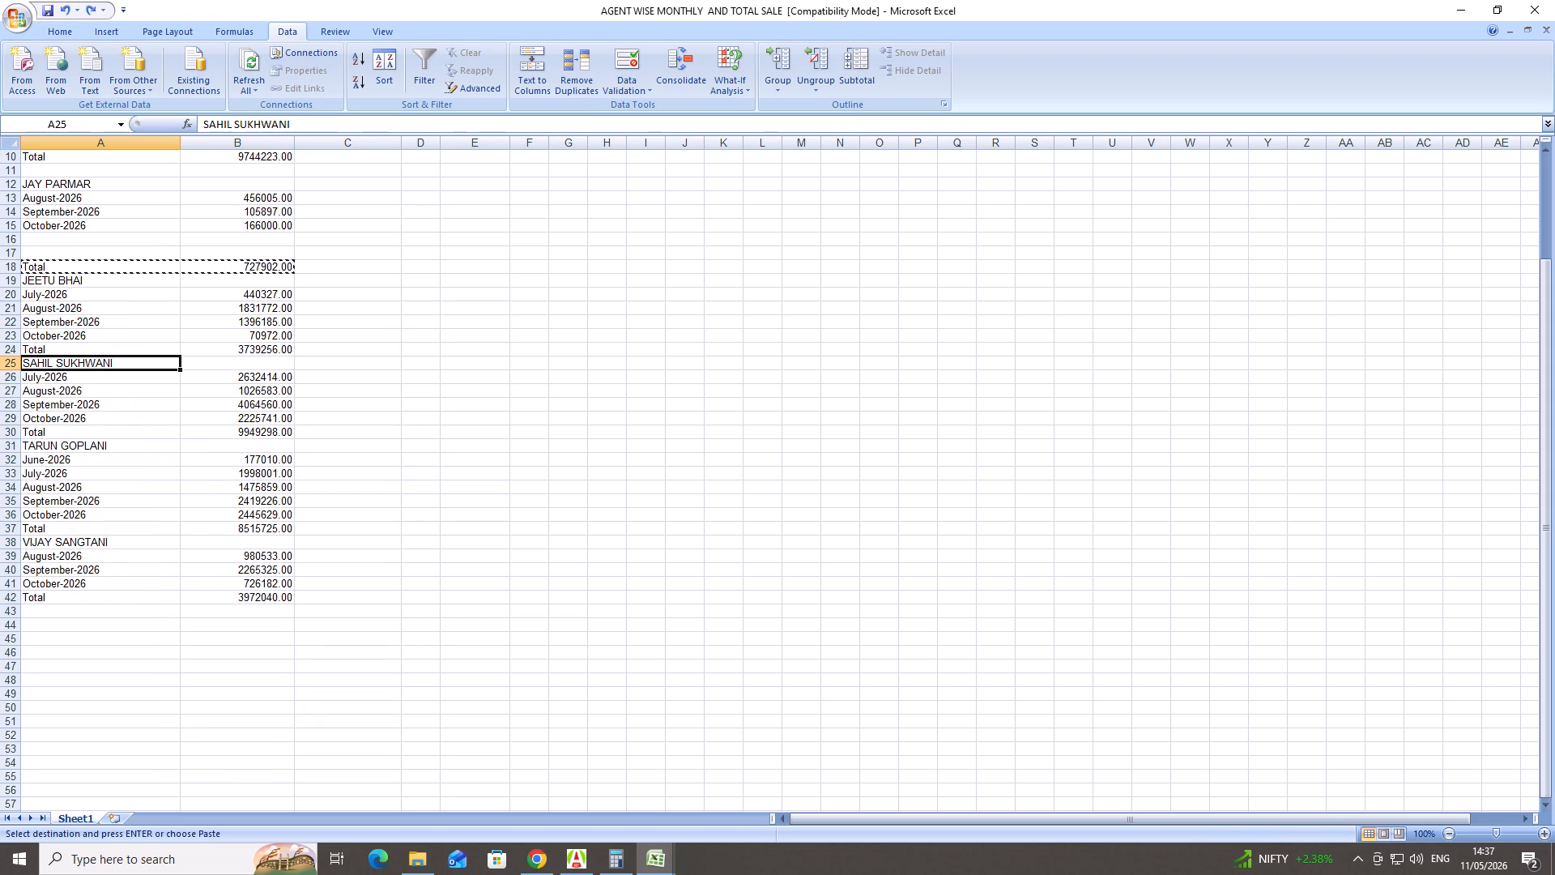
left_click(43, 251)
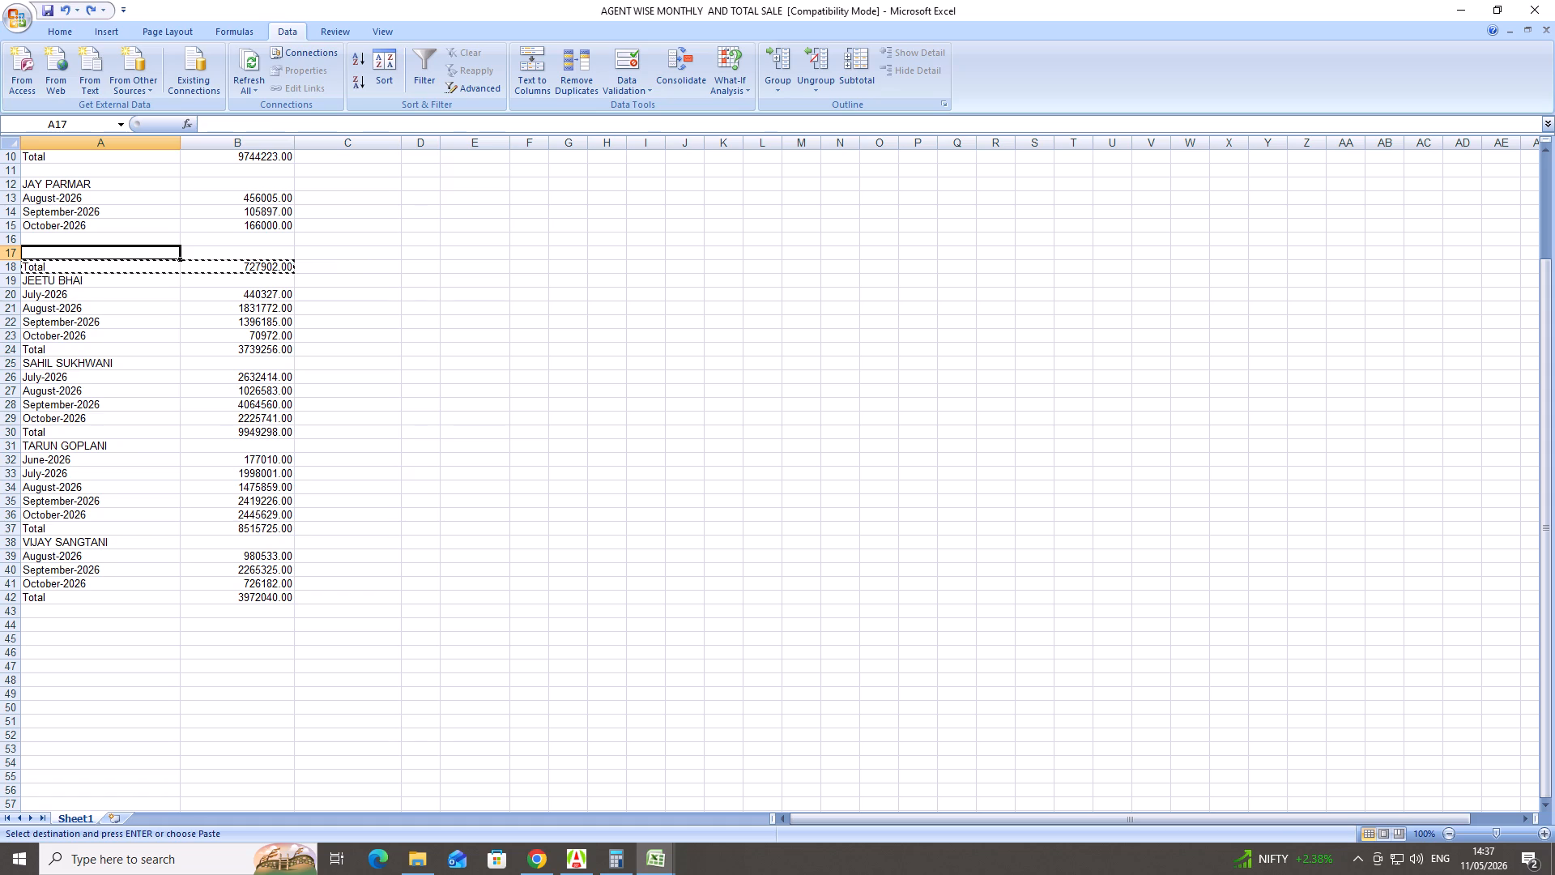
key("ctrl+v")
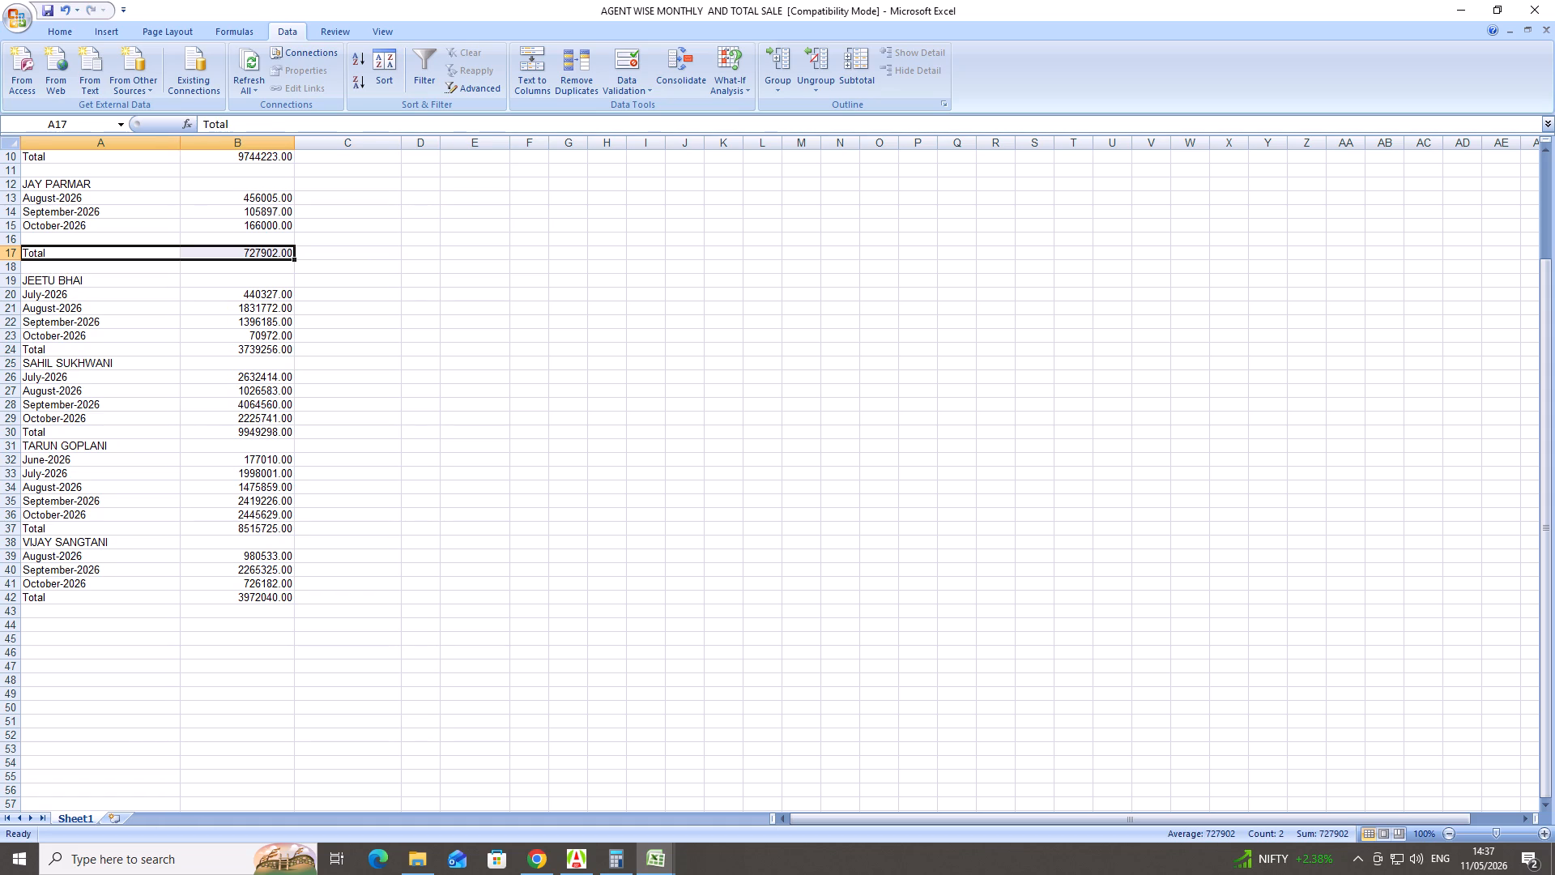
Move the last three agents' blocks, A25:B42, down to start at A46.
left_click_drag(28, 358, 267, 574)
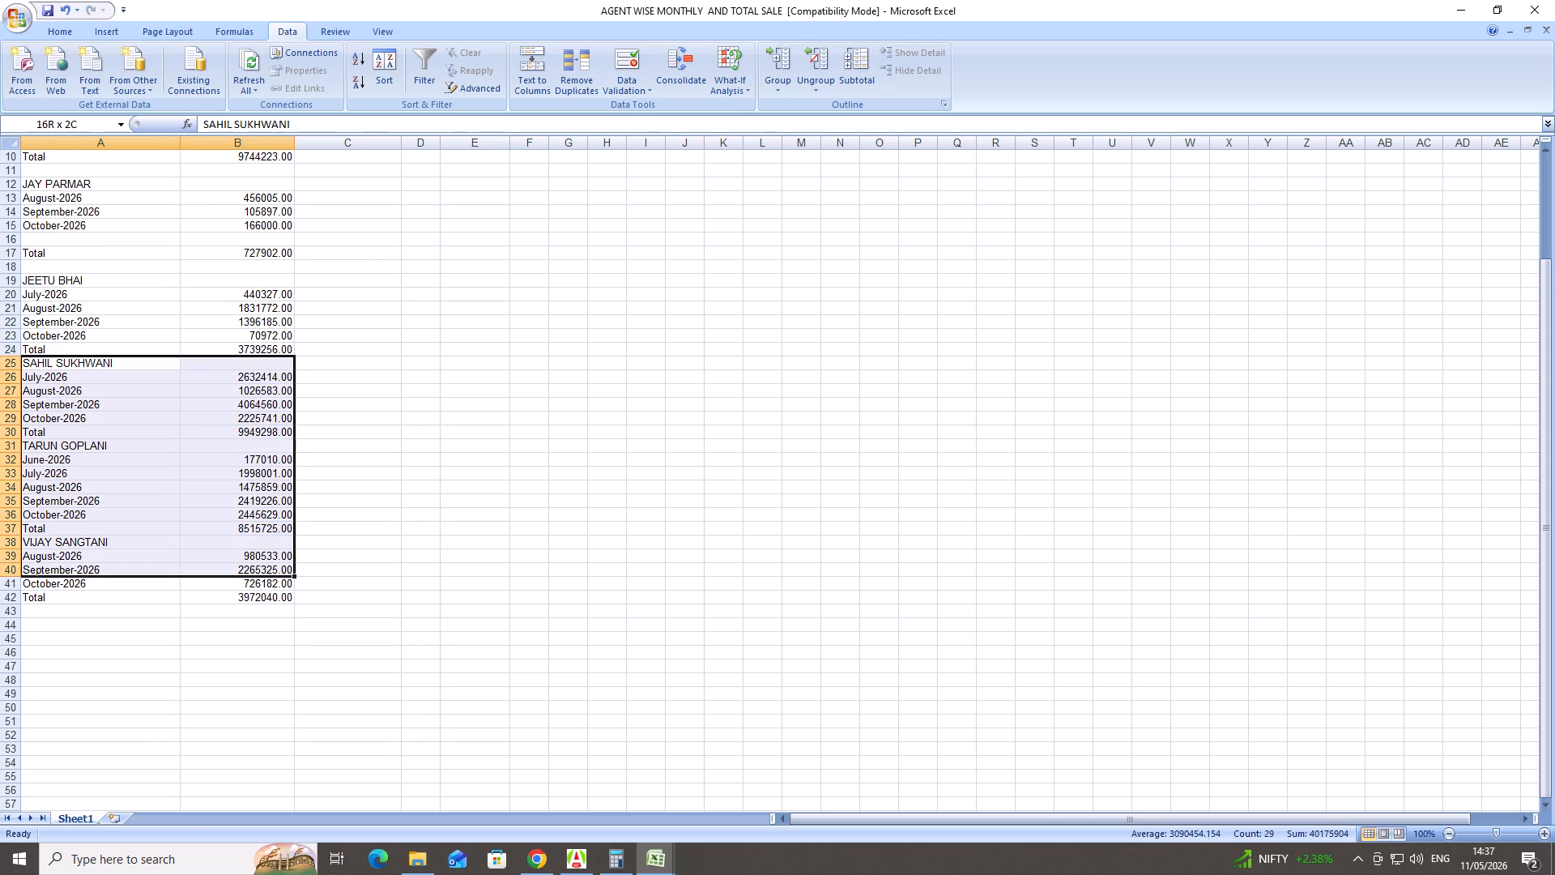
left_click_drag(267, 574, 267, 601)
right_click(266, 601)
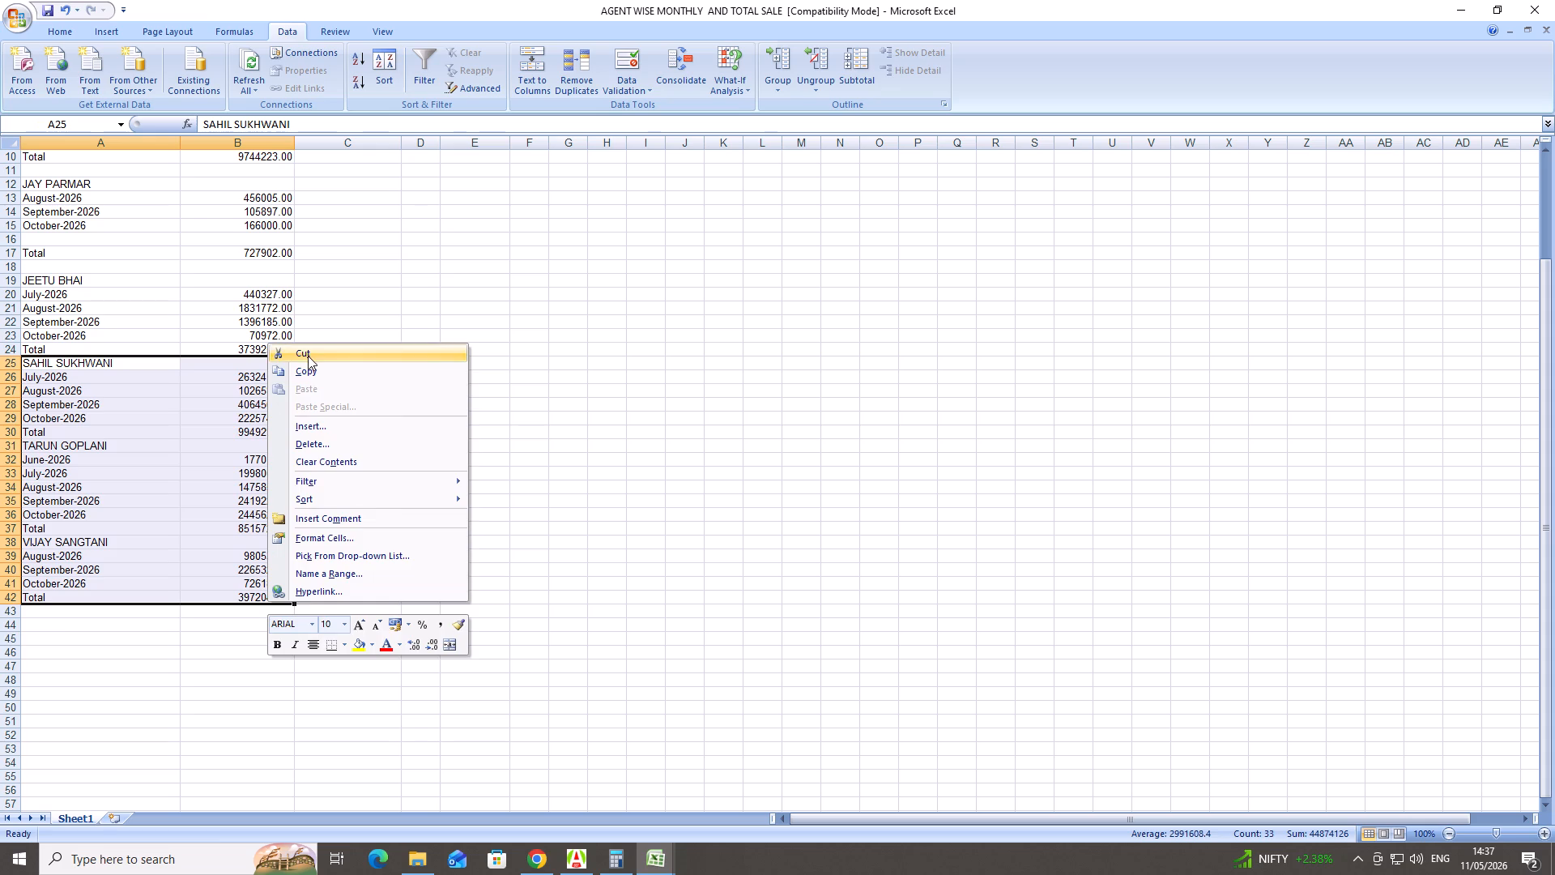
left_click(308, 356)
left_click(81, 651)
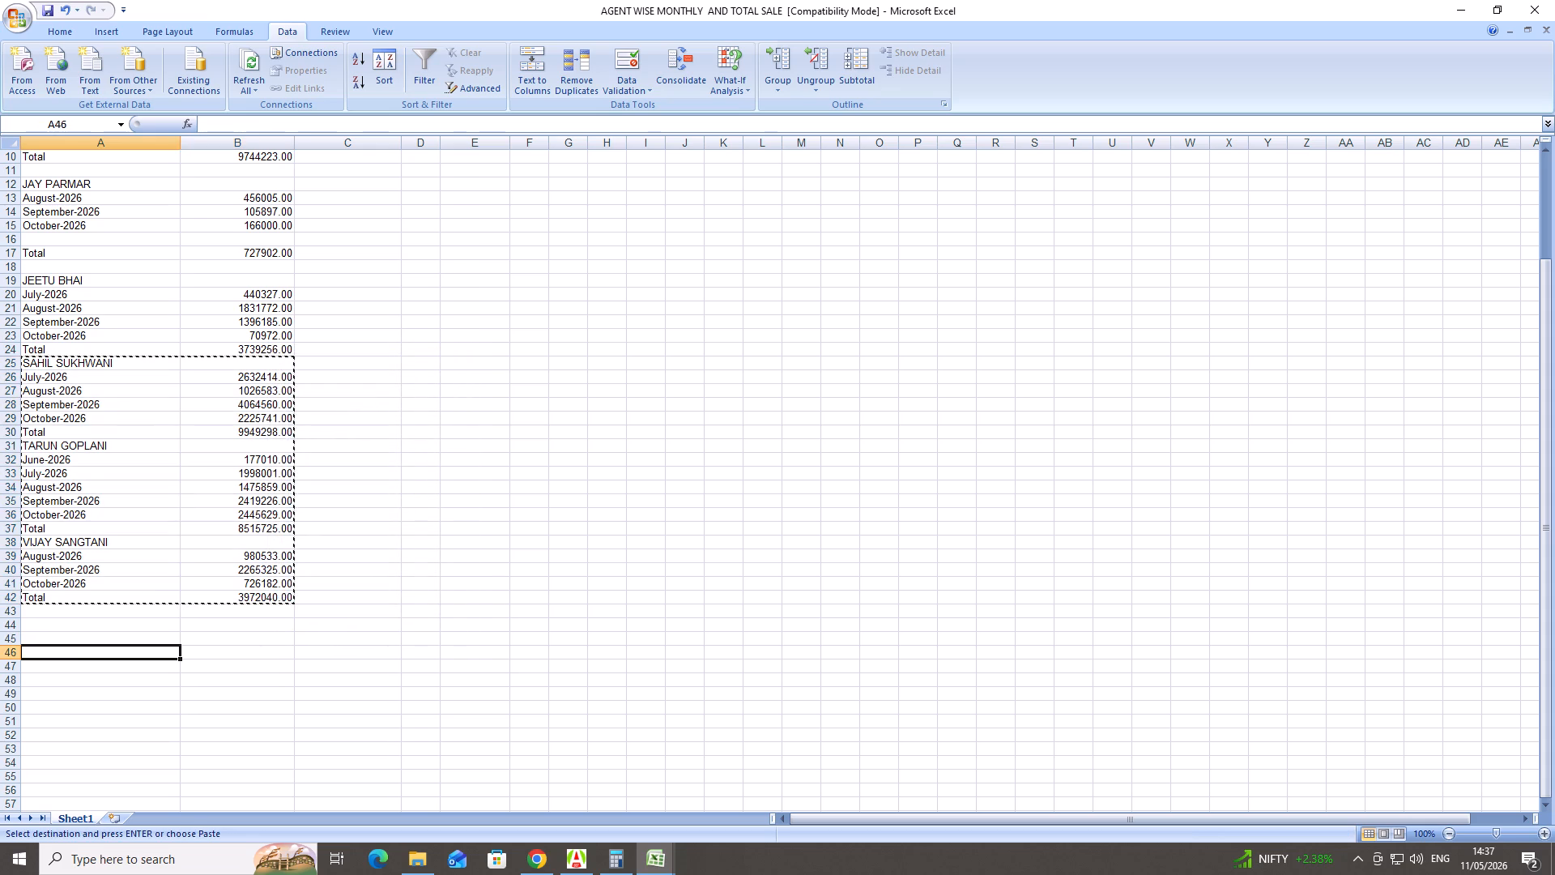
right_click(75, 655)
left_click(143, 438)
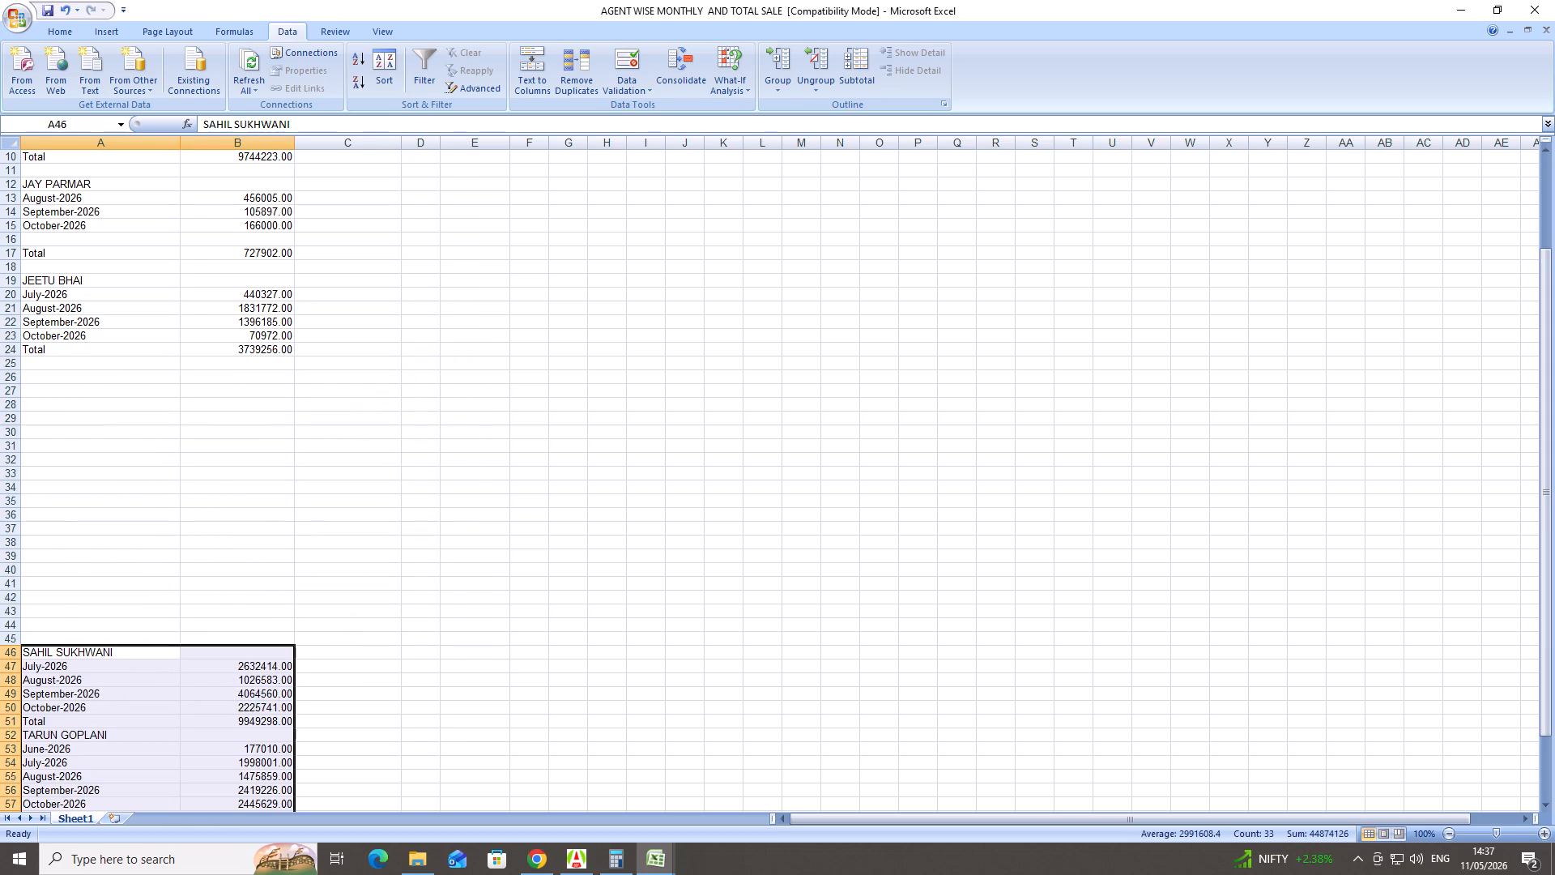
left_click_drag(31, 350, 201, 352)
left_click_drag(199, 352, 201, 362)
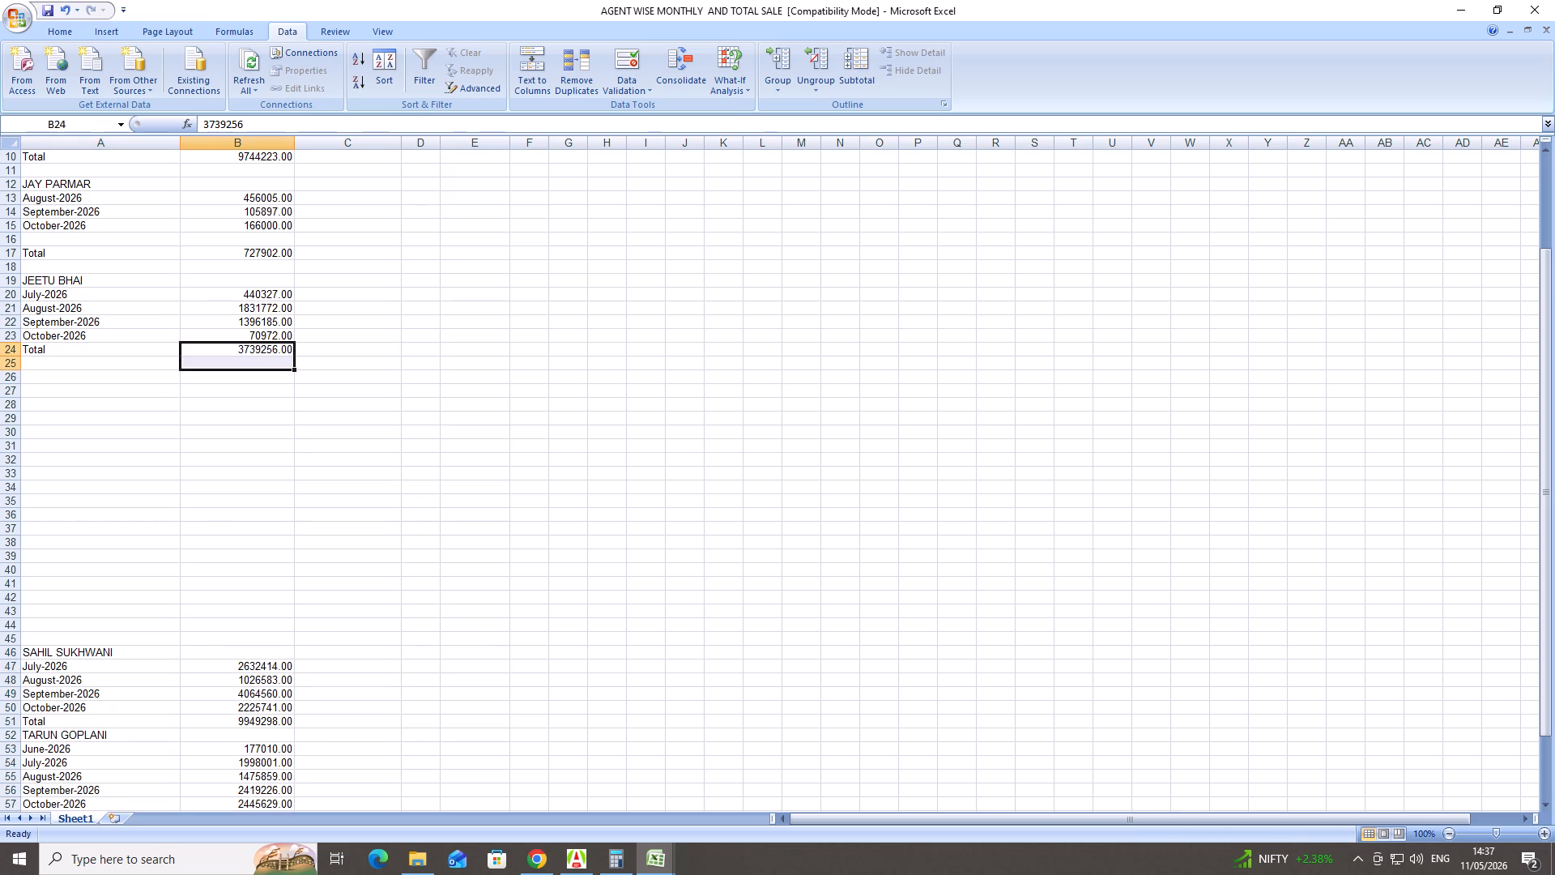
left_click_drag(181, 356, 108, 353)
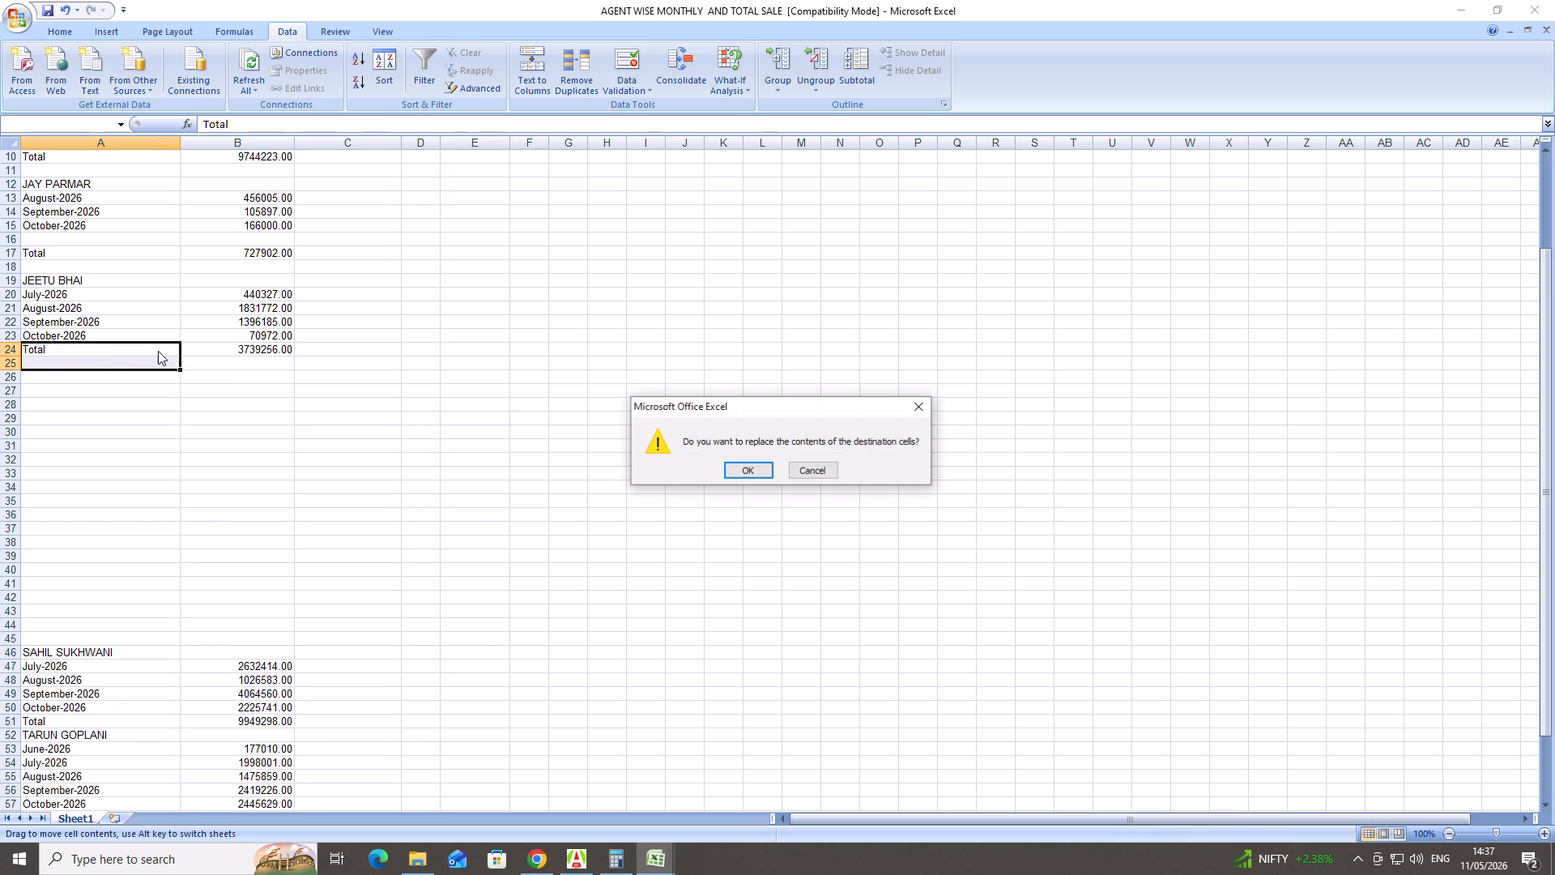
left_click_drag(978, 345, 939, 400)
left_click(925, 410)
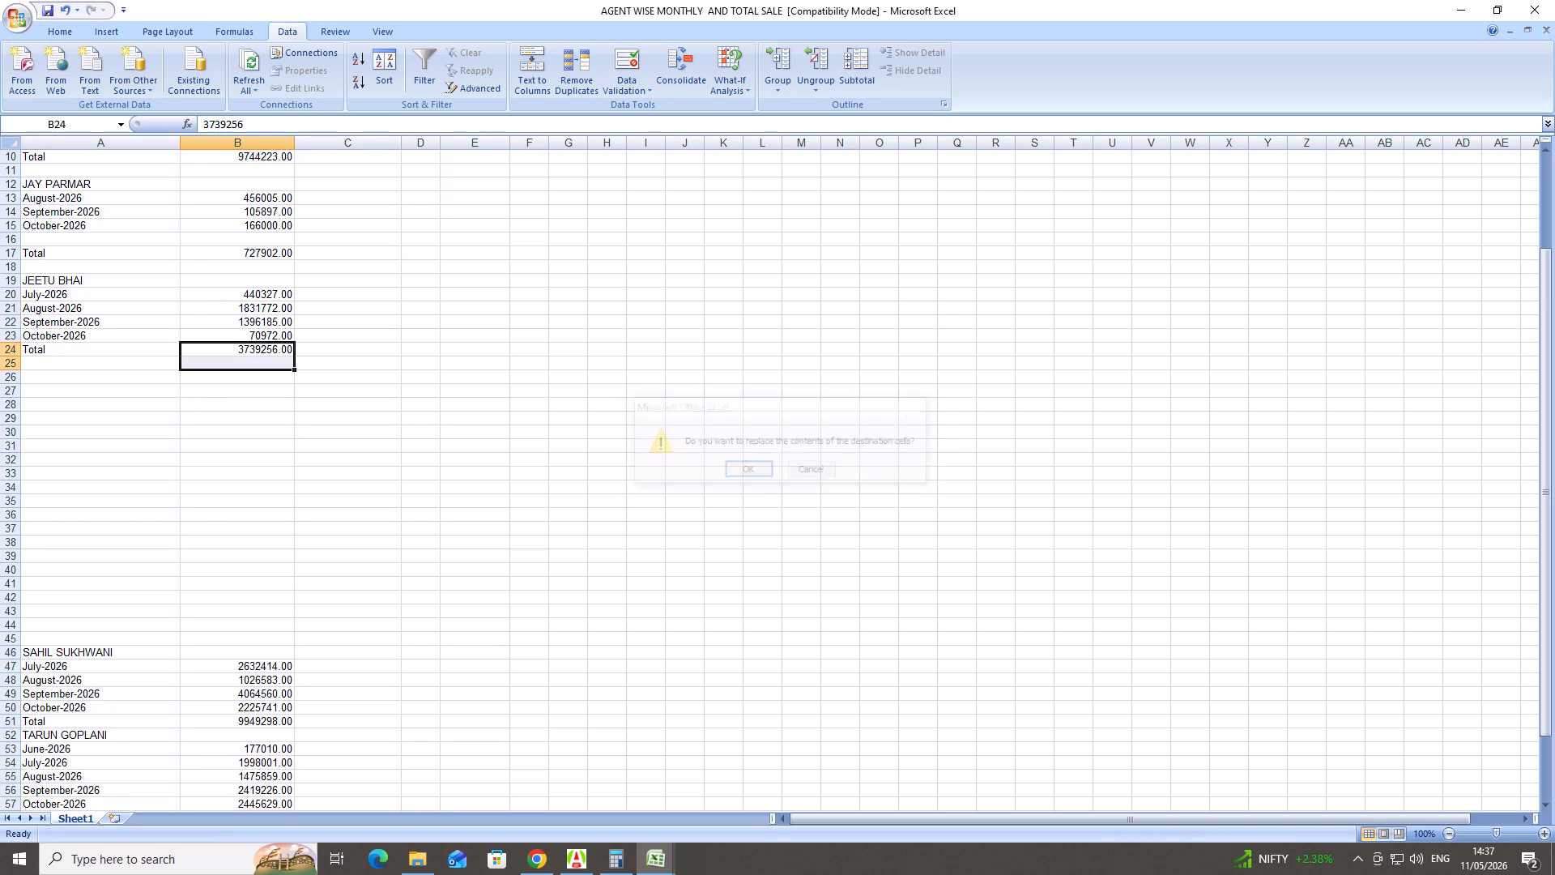
Fill the third agent's Total label and amount from row 24 down into row 25, and clear A24:B24.
left_click(122, 357)
left_click(124, 348)
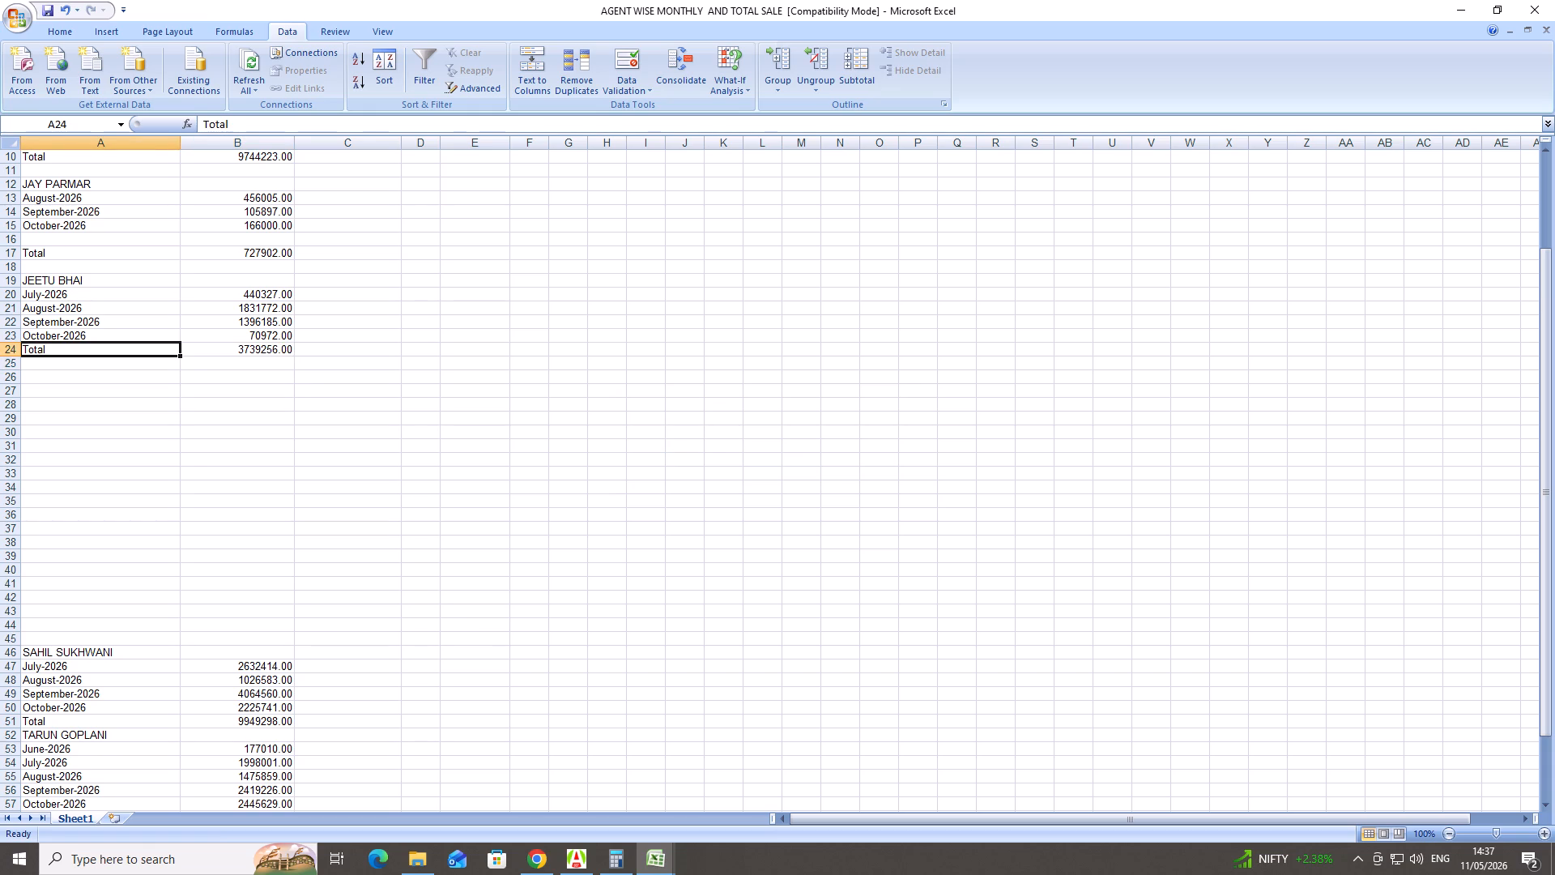
left_click_drag(149, 348, 251, 348)
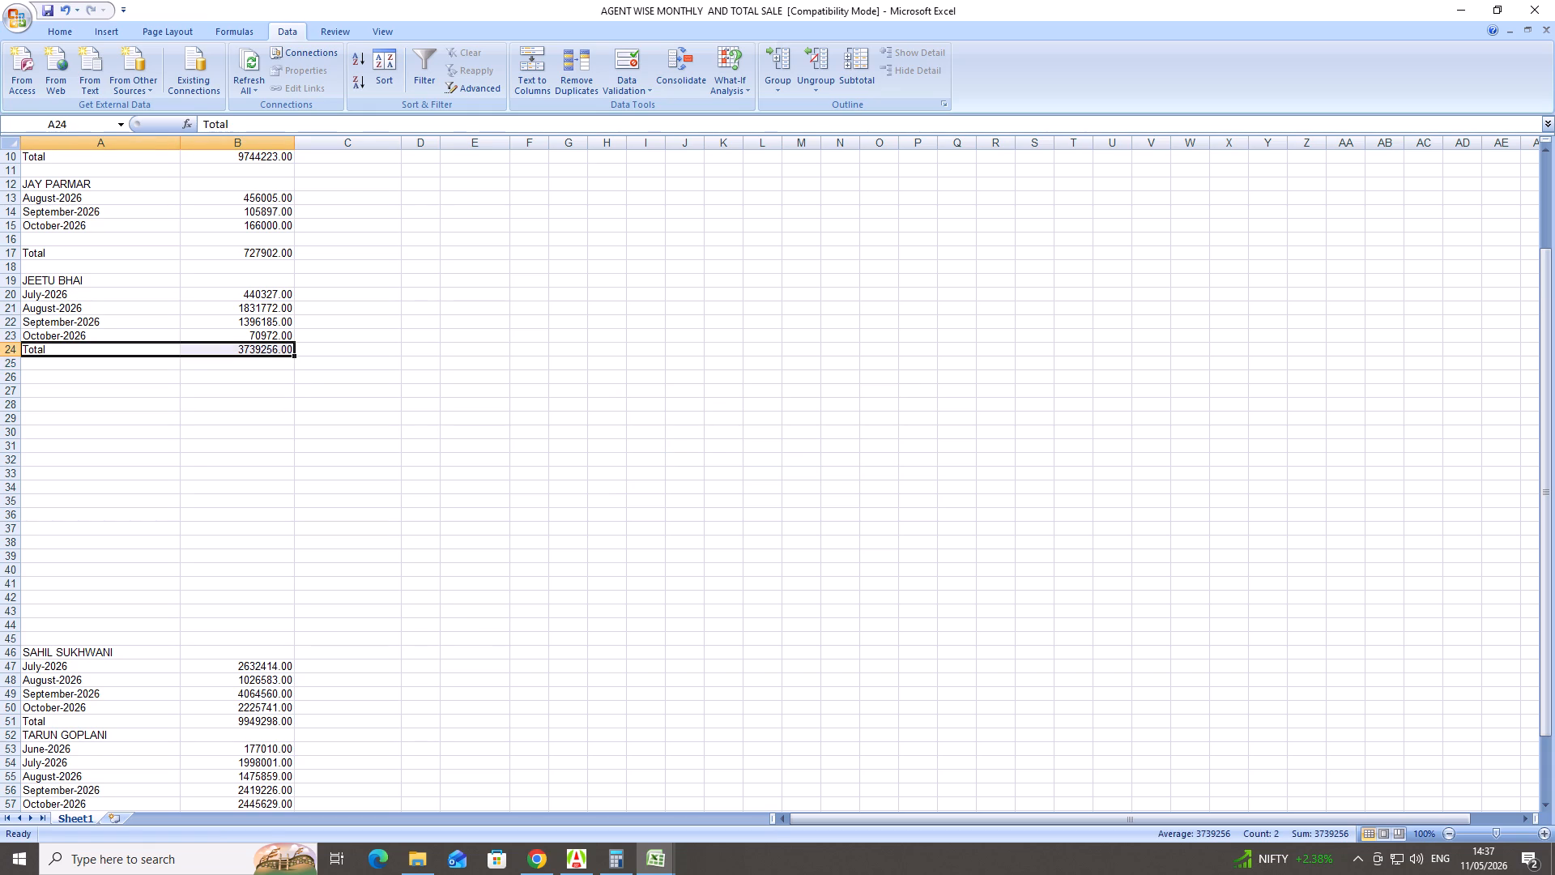
left_click_drag(293, 356, 294, 369)
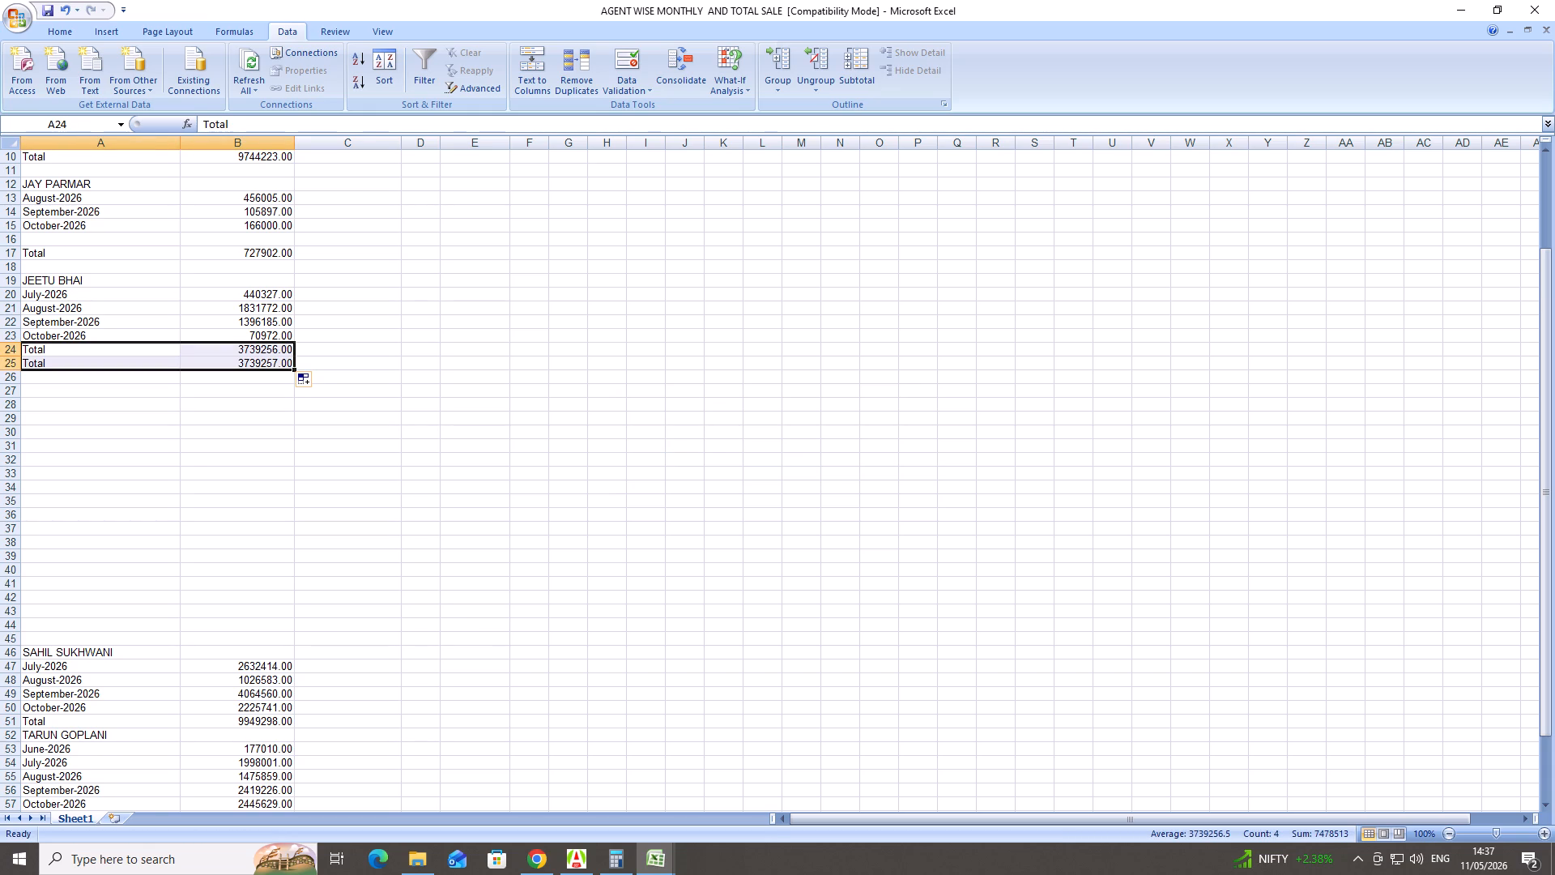
left_click(113, 350)
left_click_drag(131, 351, 262, 348)
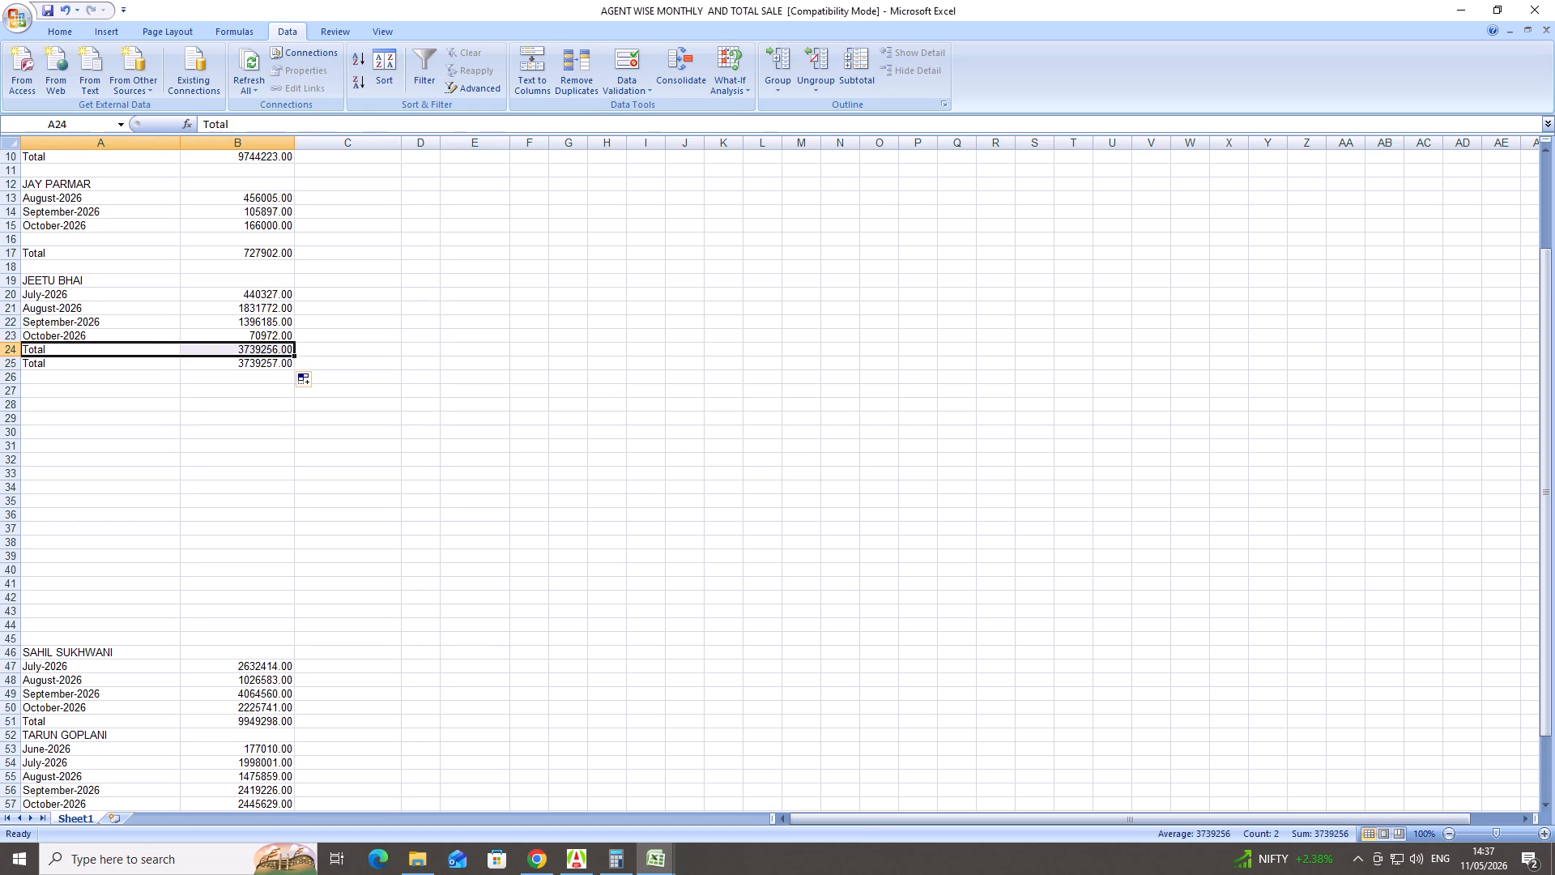
key("Delete")
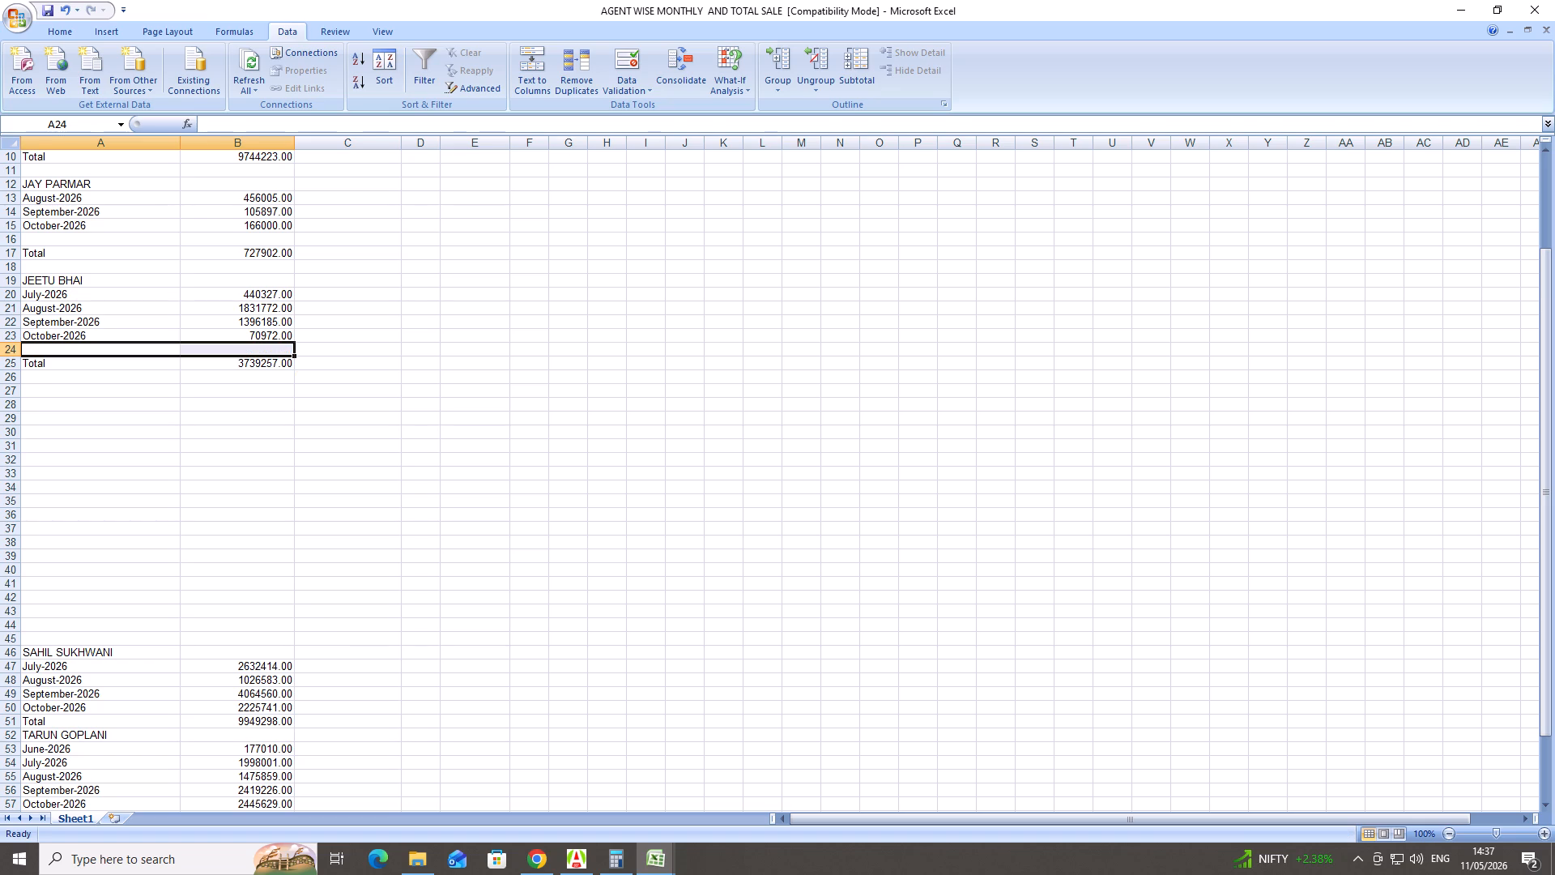
Move the fourth agent's name and monthly rows, A46:B50, up to start at A27.
left_click_drag(32, 651, 89, 676)
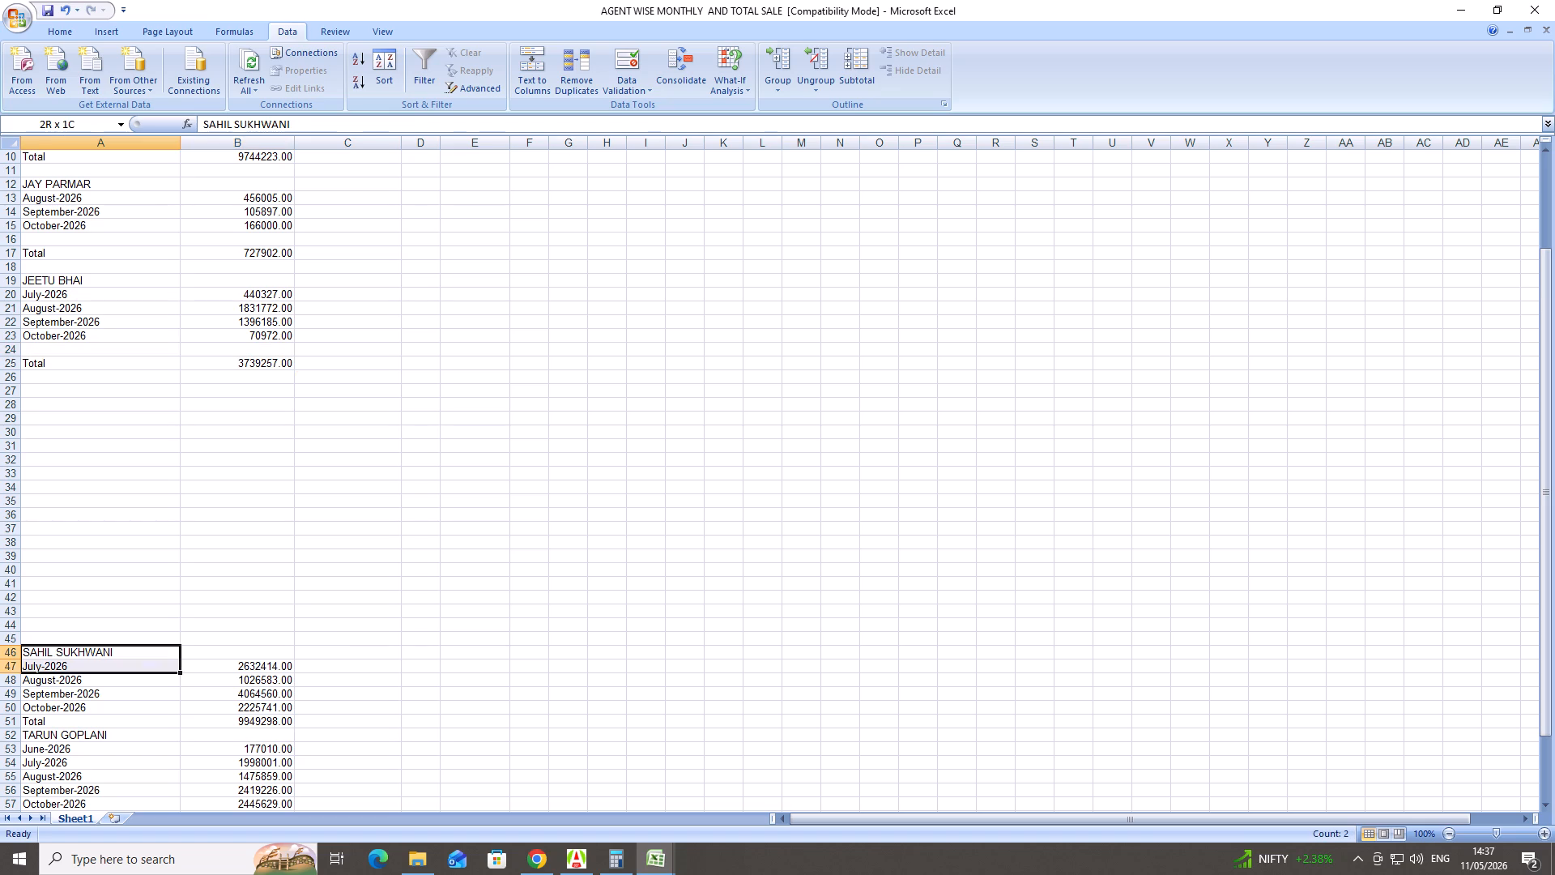
left_click_drag(89, 676, 211, 711)
right_click(208, 710)
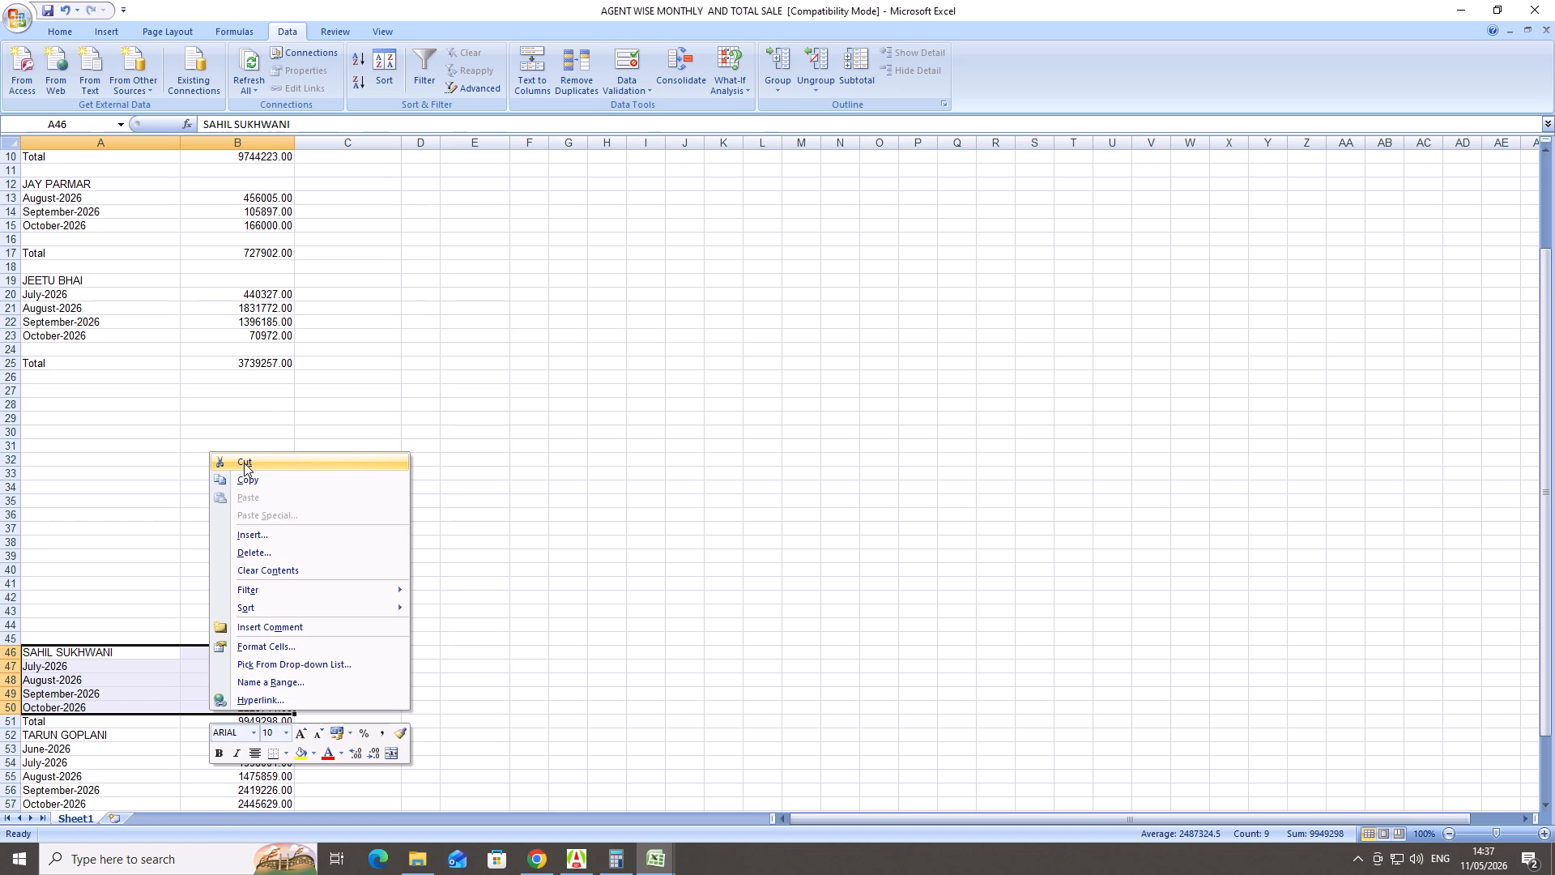
left_click(244, 463)
left_click(69, 388)
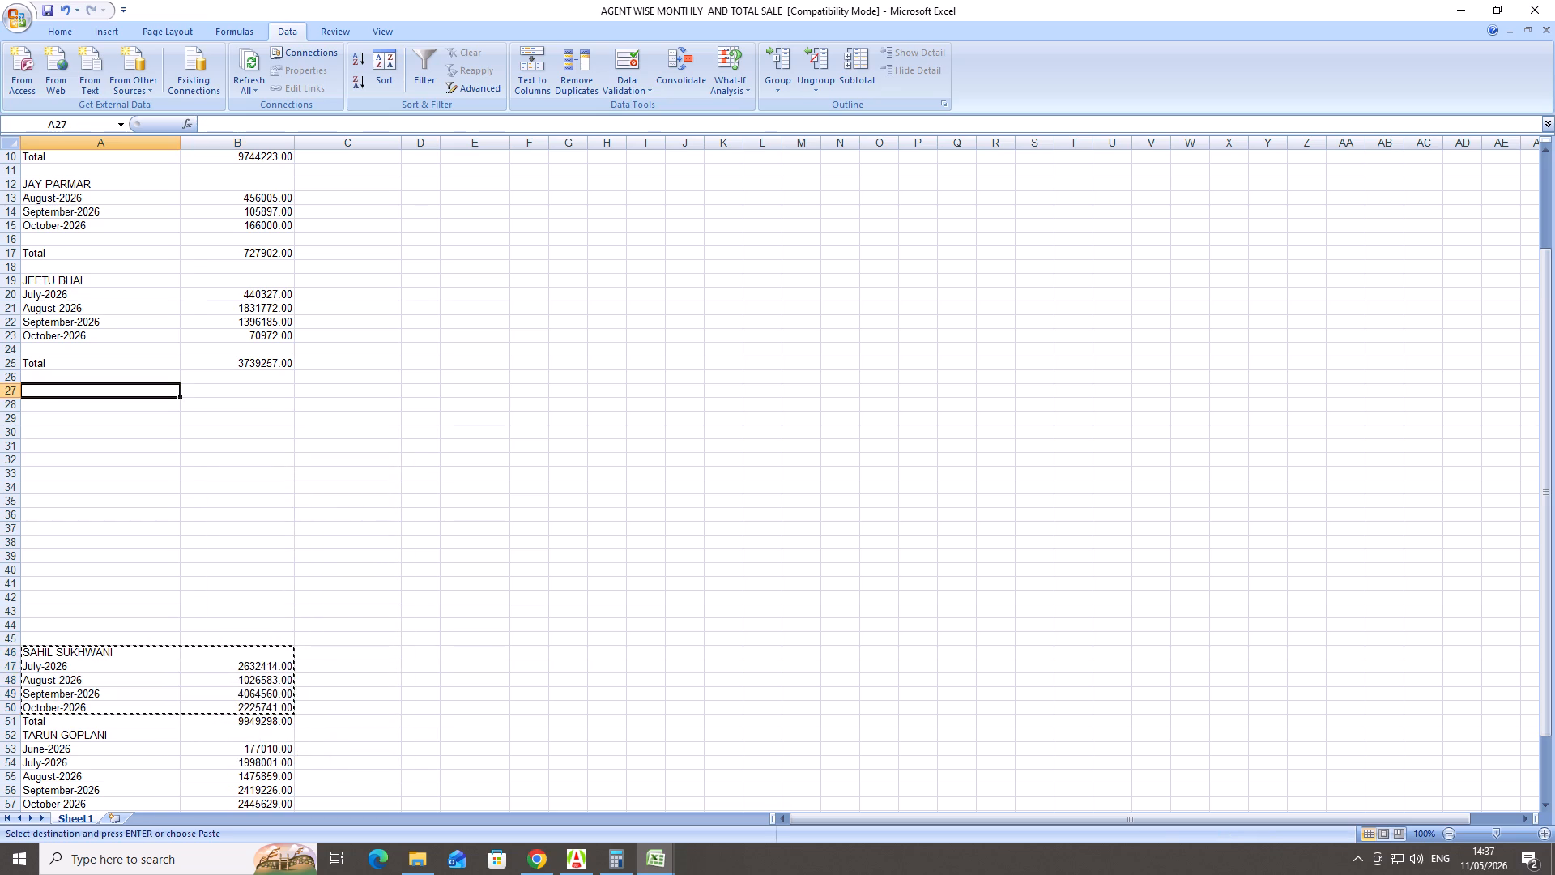
key("ctrl+v")
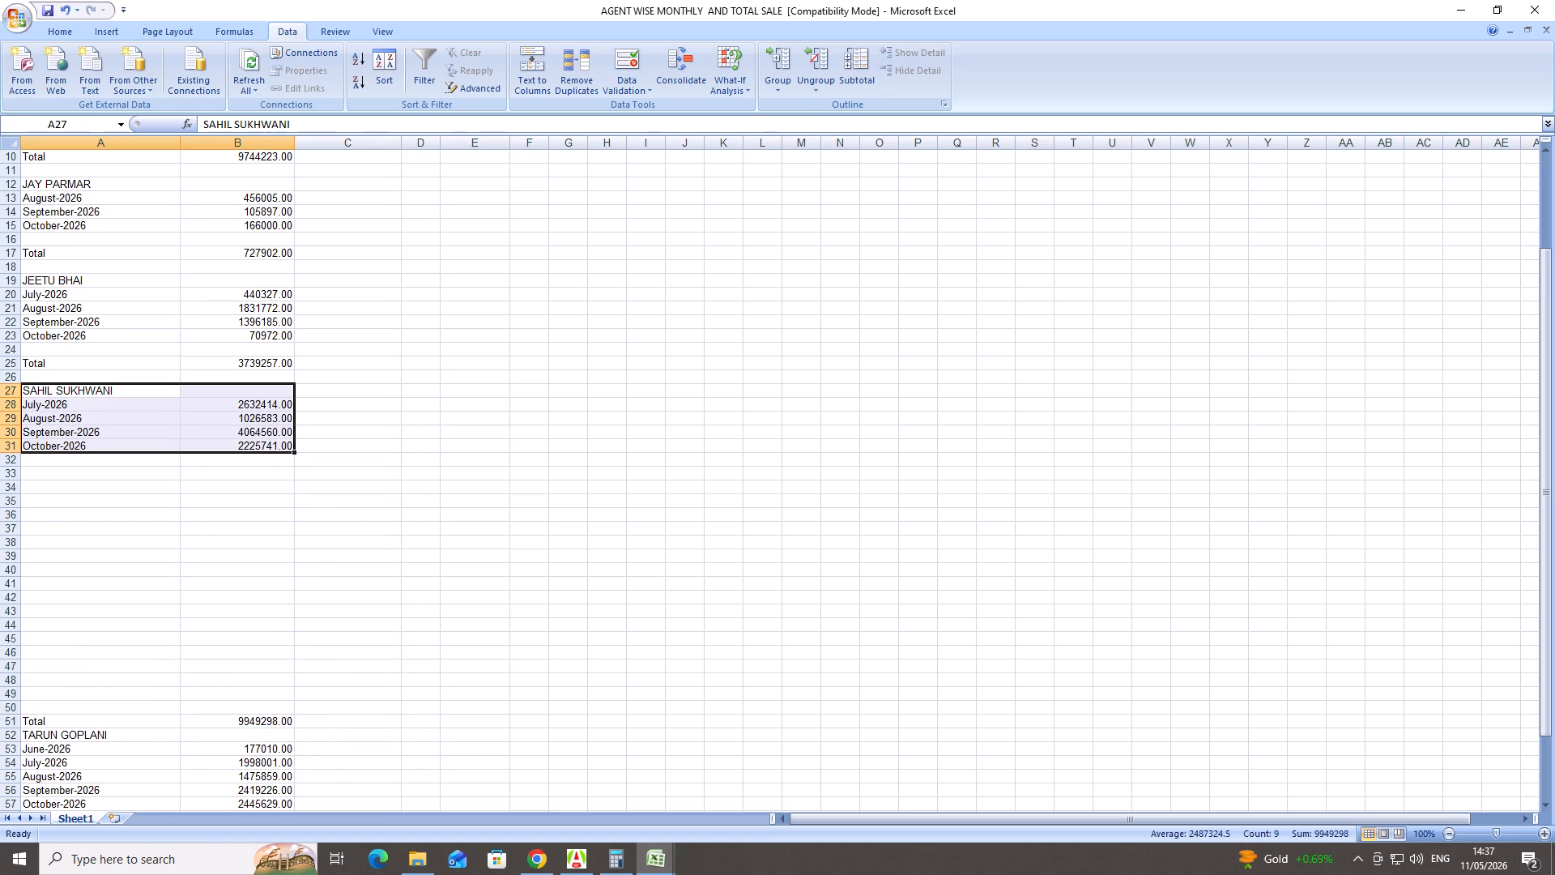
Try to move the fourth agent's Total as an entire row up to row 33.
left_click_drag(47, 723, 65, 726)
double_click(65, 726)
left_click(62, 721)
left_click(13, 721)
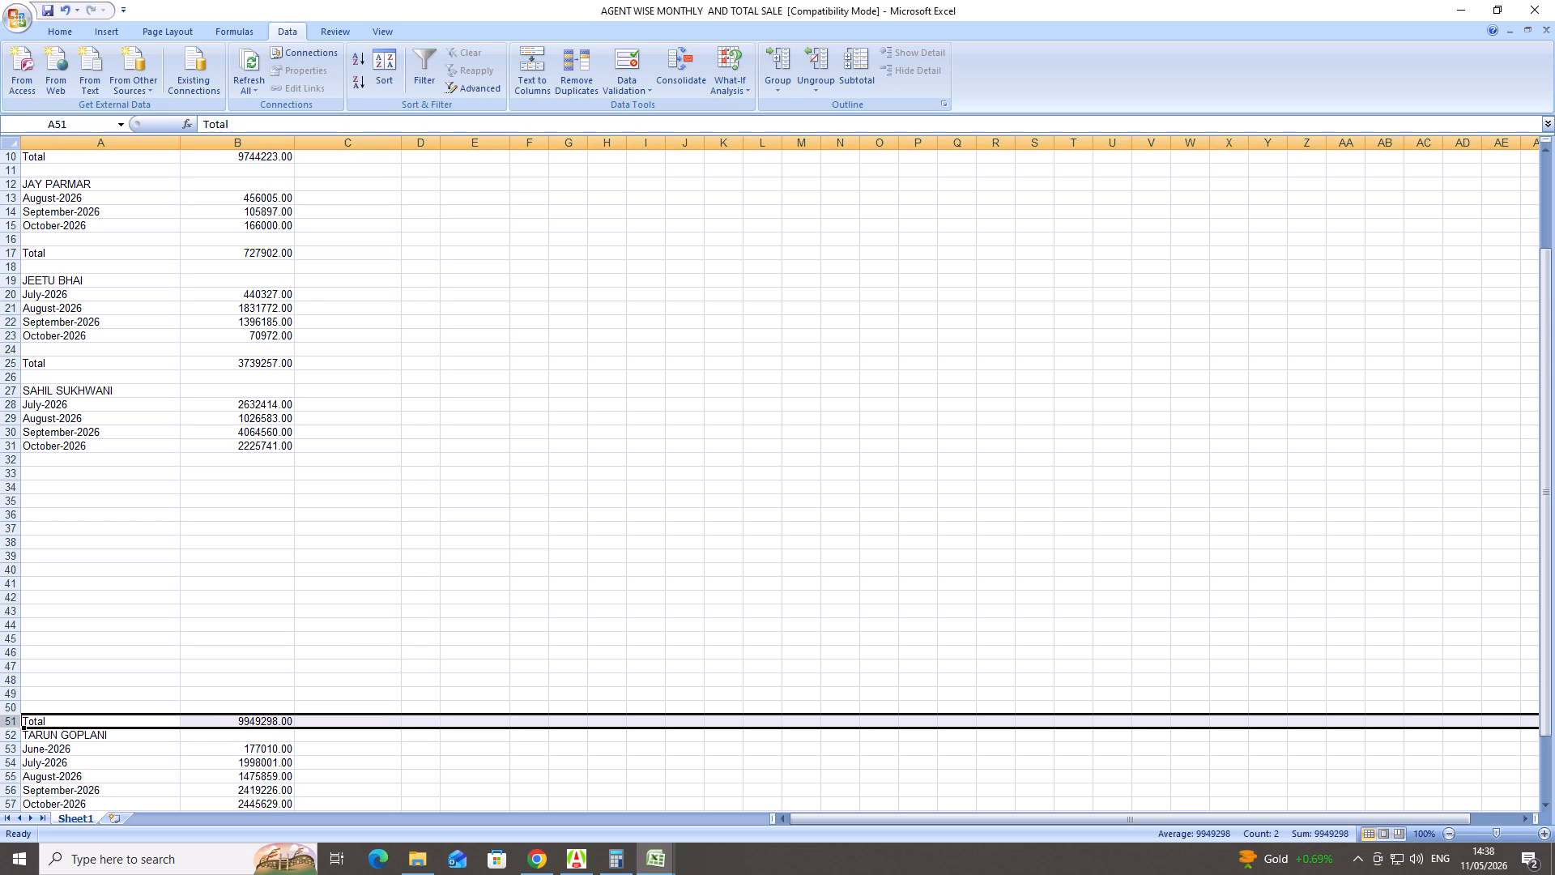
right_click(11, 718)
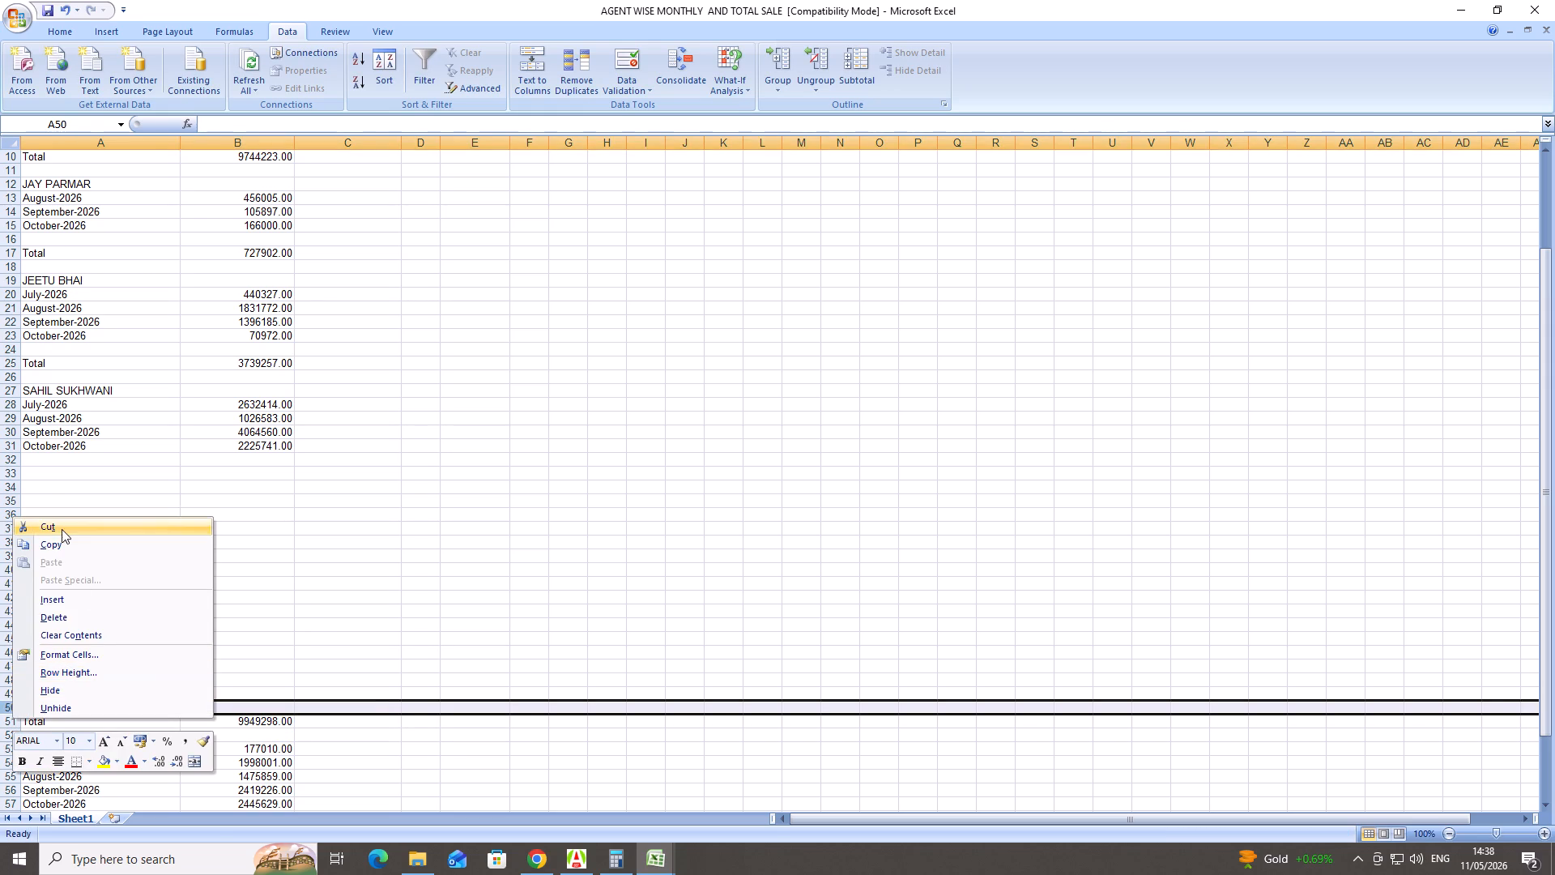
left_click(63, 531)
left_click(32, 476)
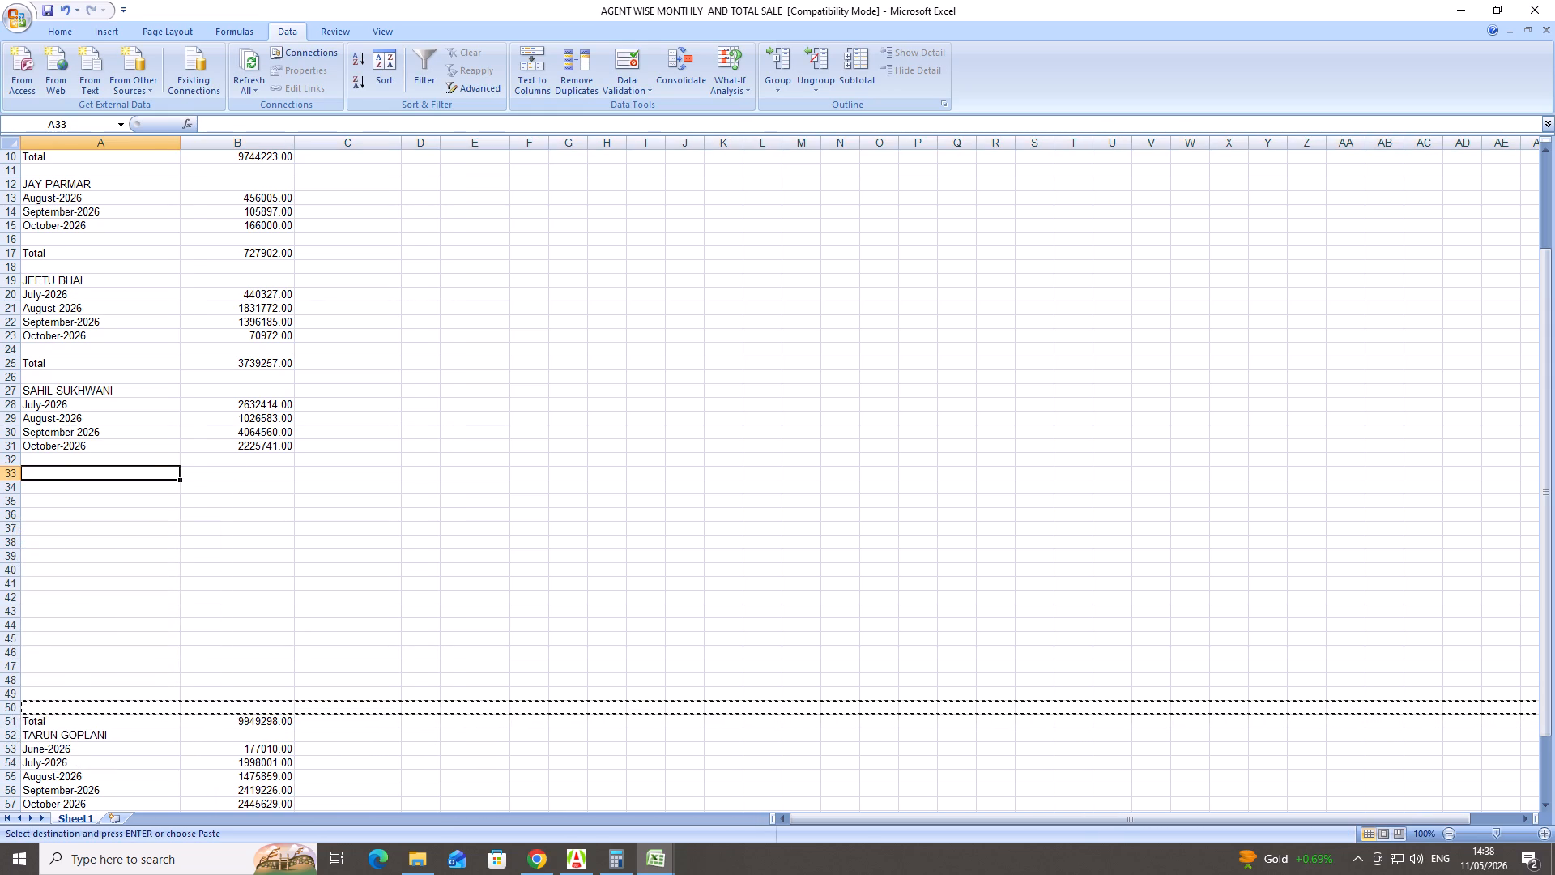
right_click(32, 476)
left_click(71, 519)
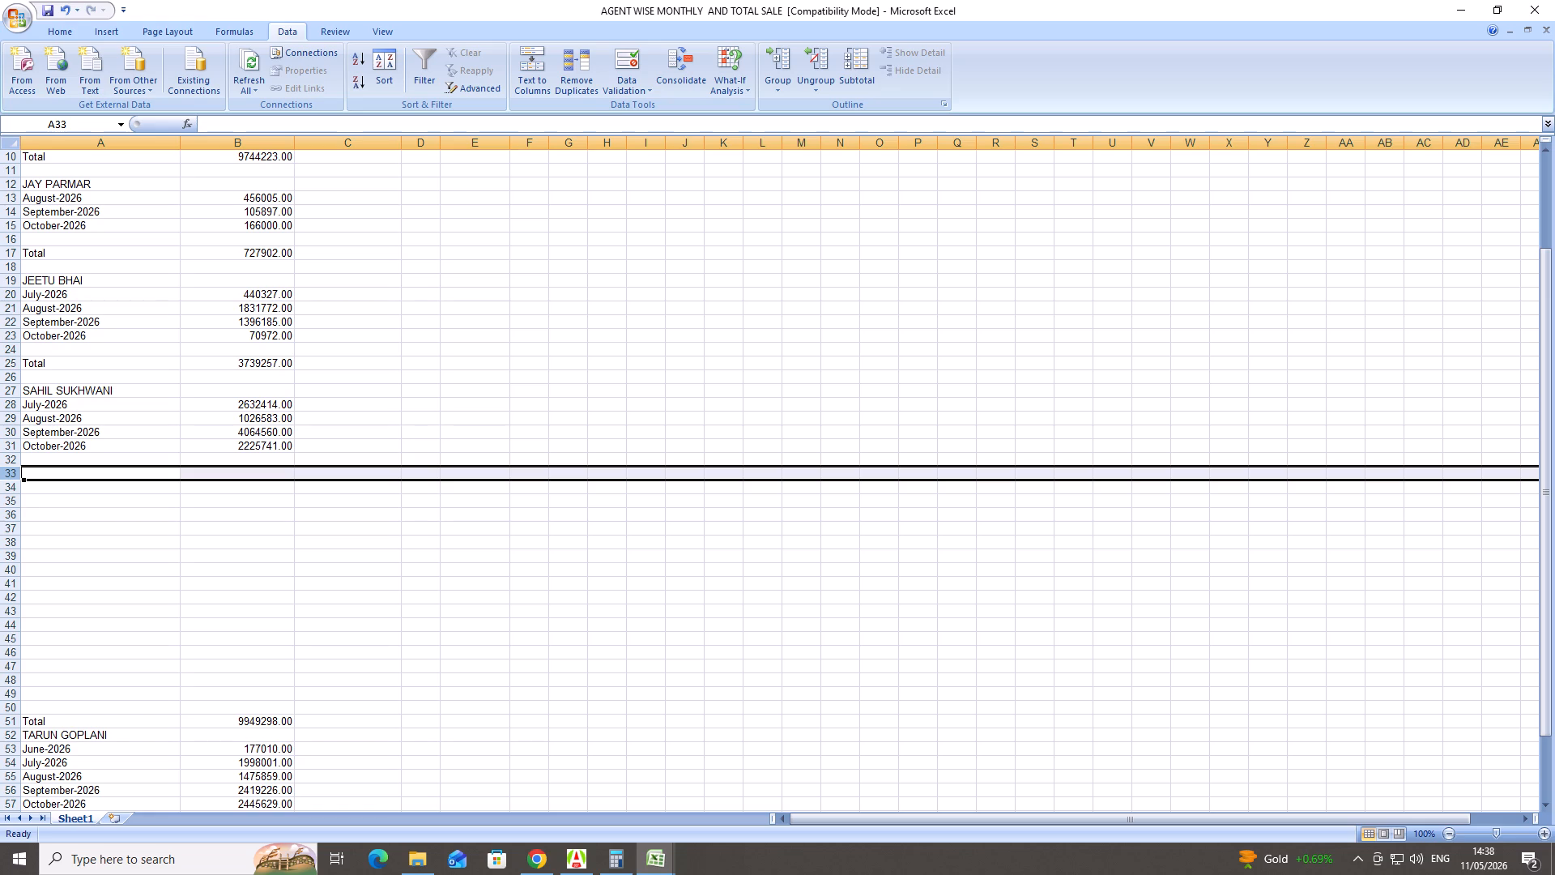
Move the fourth agent's Total label and amount from A51:B51 to row 33, leaving row 32 blank.
left_click(46, 724)
left_click_drag(46, 724, 222, 733)
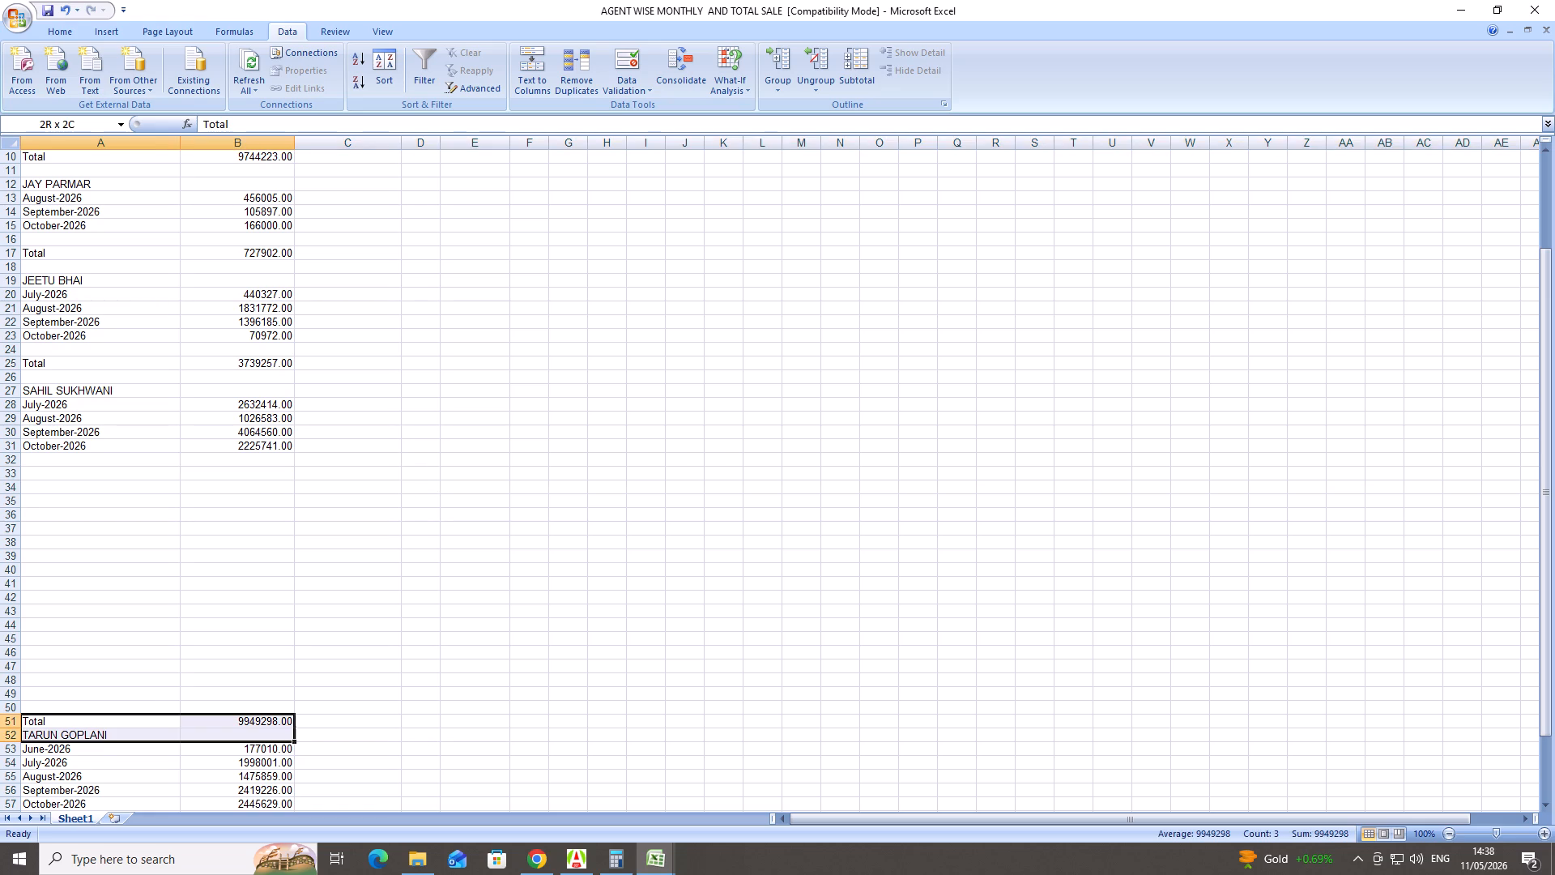
left_click_drag(222, 733, 233, 717)
right_click(228, 717)
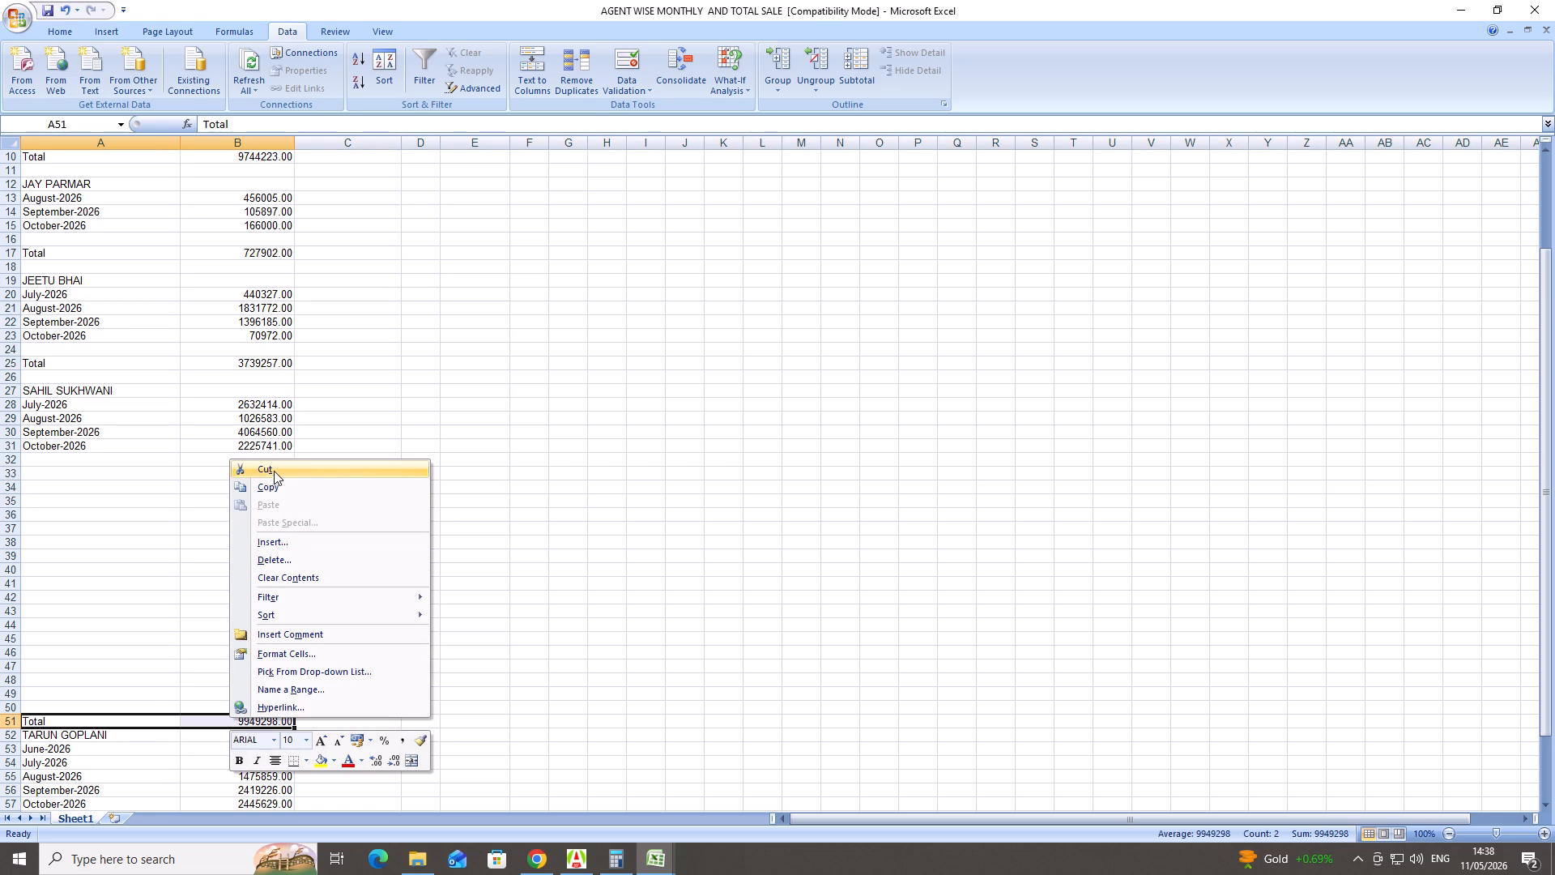
left_click(275, 473)
left_click(104, 475)
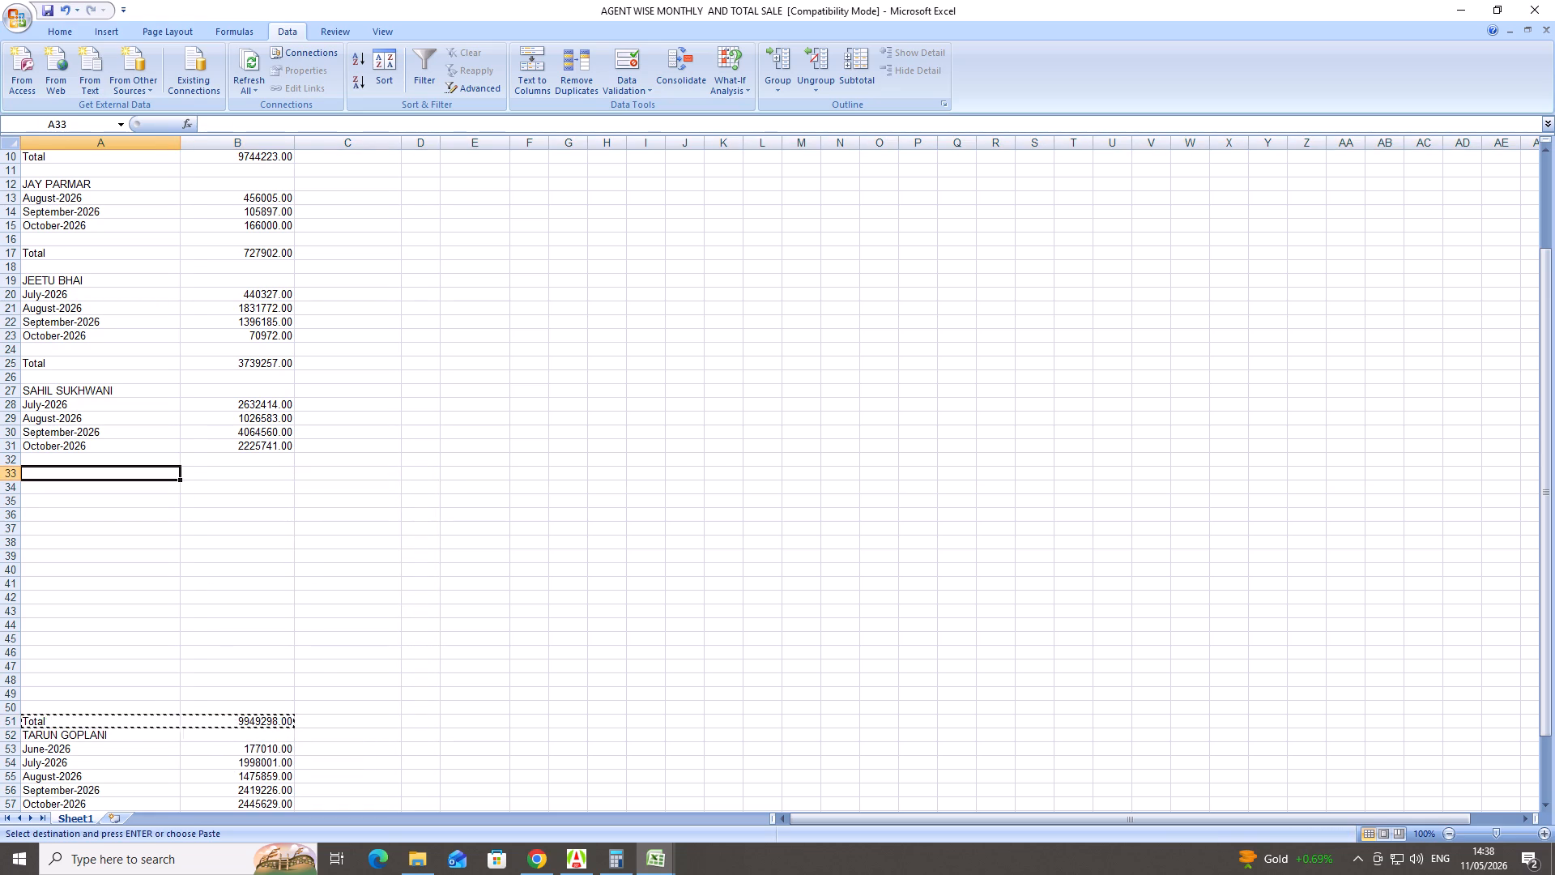
right_click(93, 480)
right_click(93, 473)
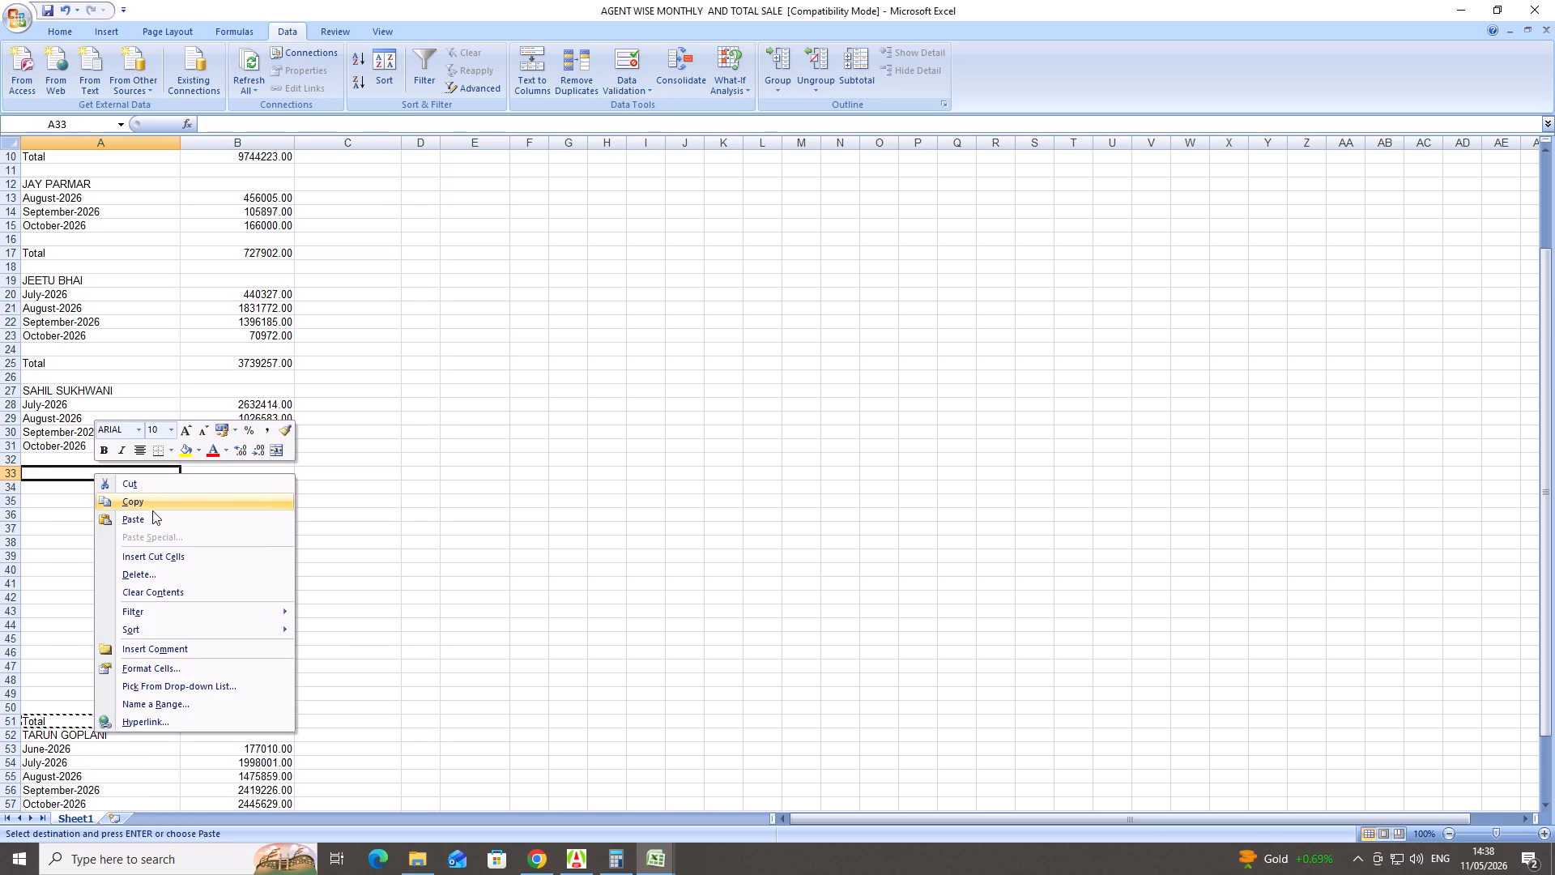
left_click(153, 523)
Move the fifth agent's name and monthly rows with the blank row above, A51:B57, up to start at A35.
scroll(71, 482, "down", 2)
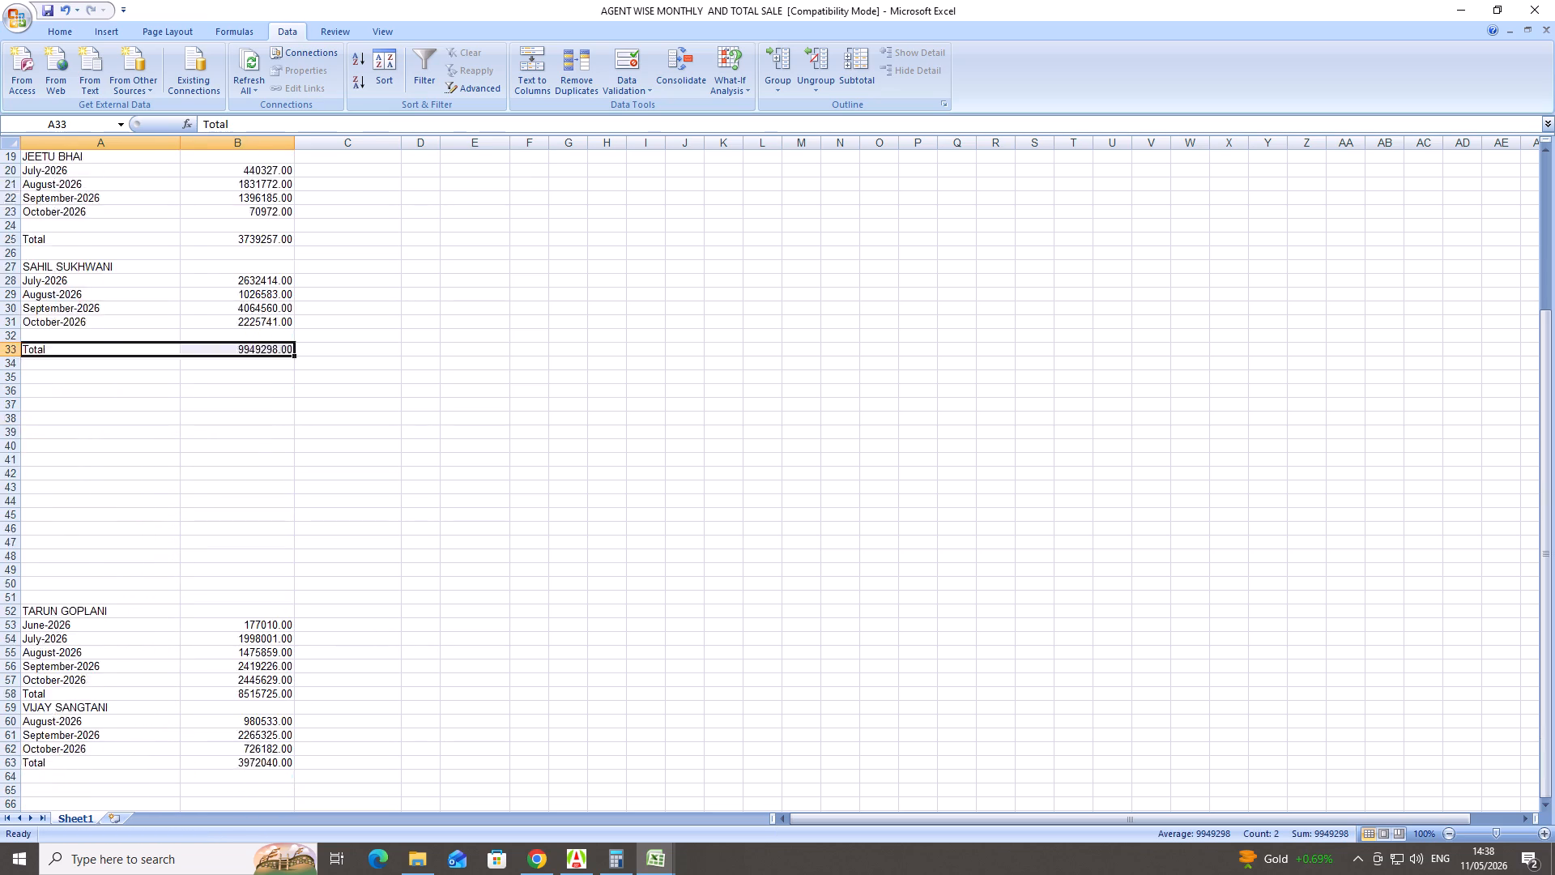
scroll(81, 488, "down", 3)
left_click_drag(28, 521, 32, 522)
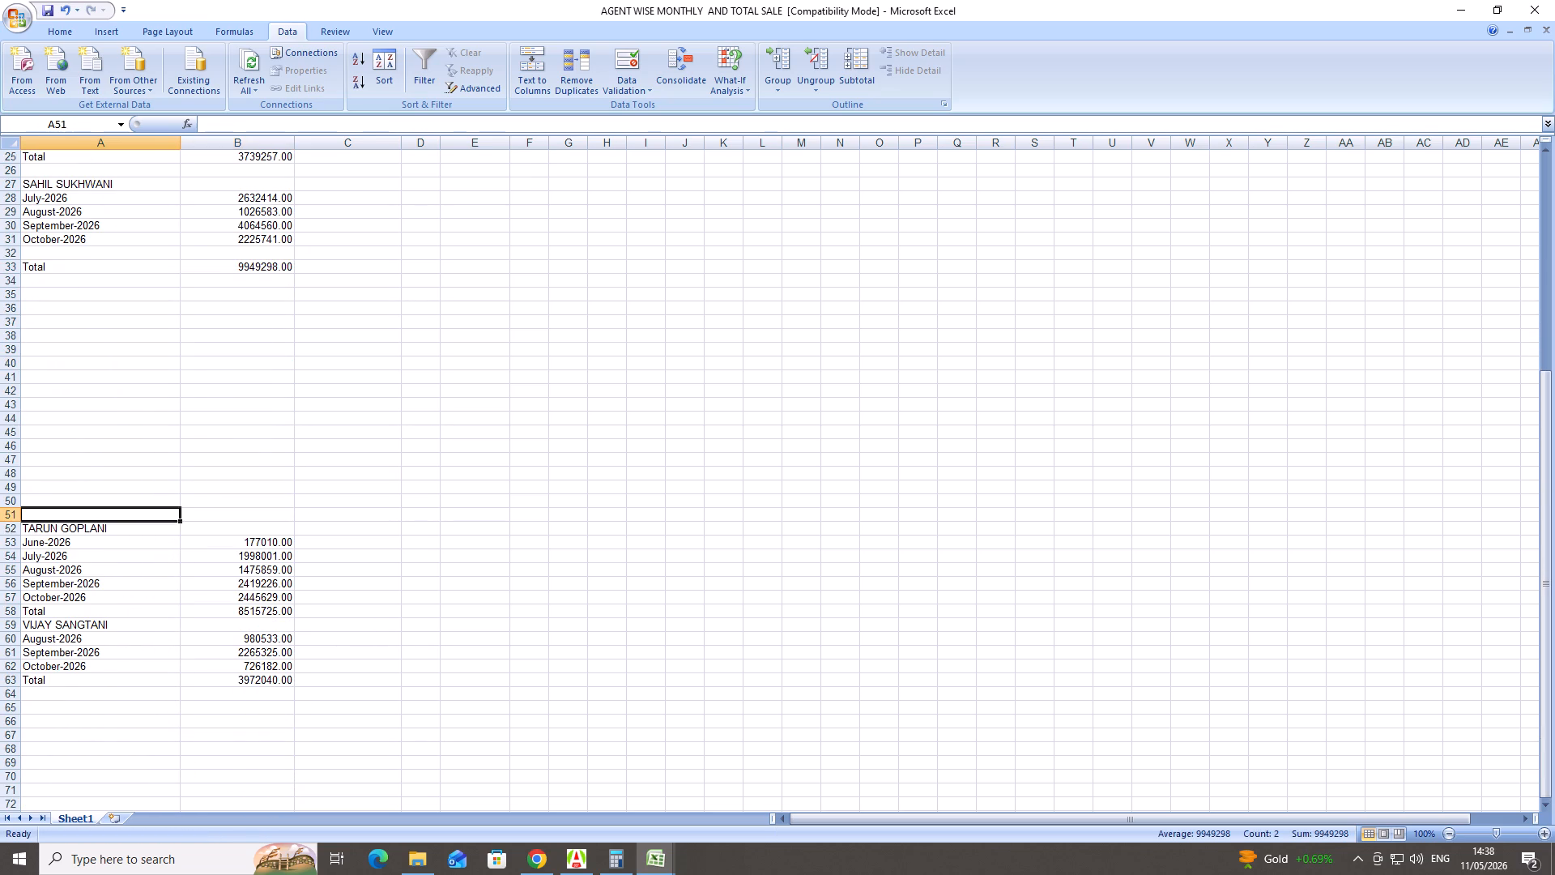
left_click_drag(32, 522, 235, 600)
right_click(232, 599)
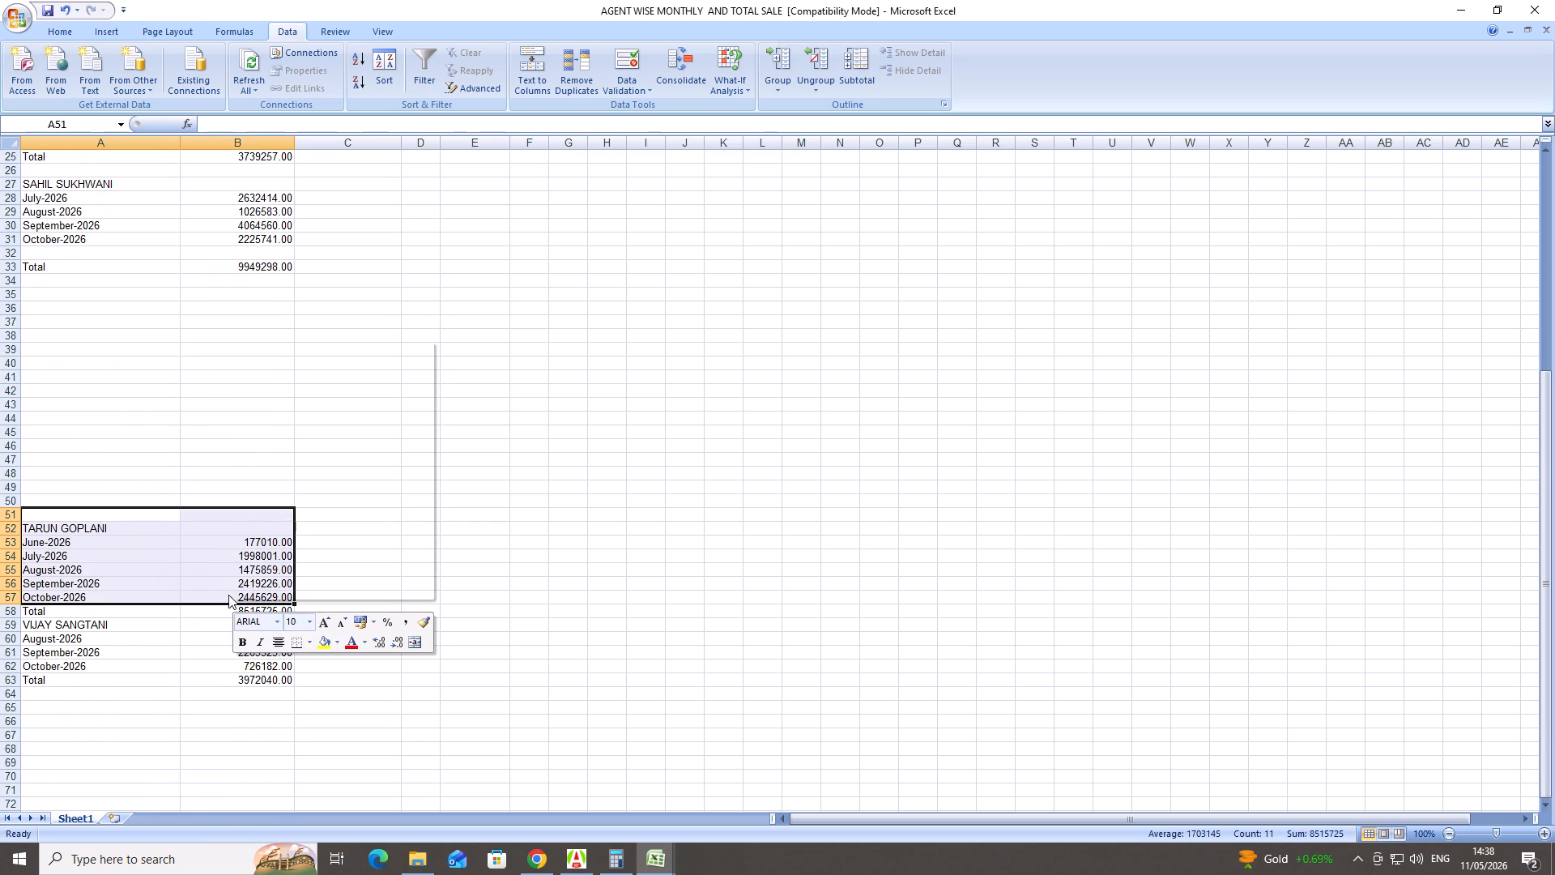
left_click(266, 356)
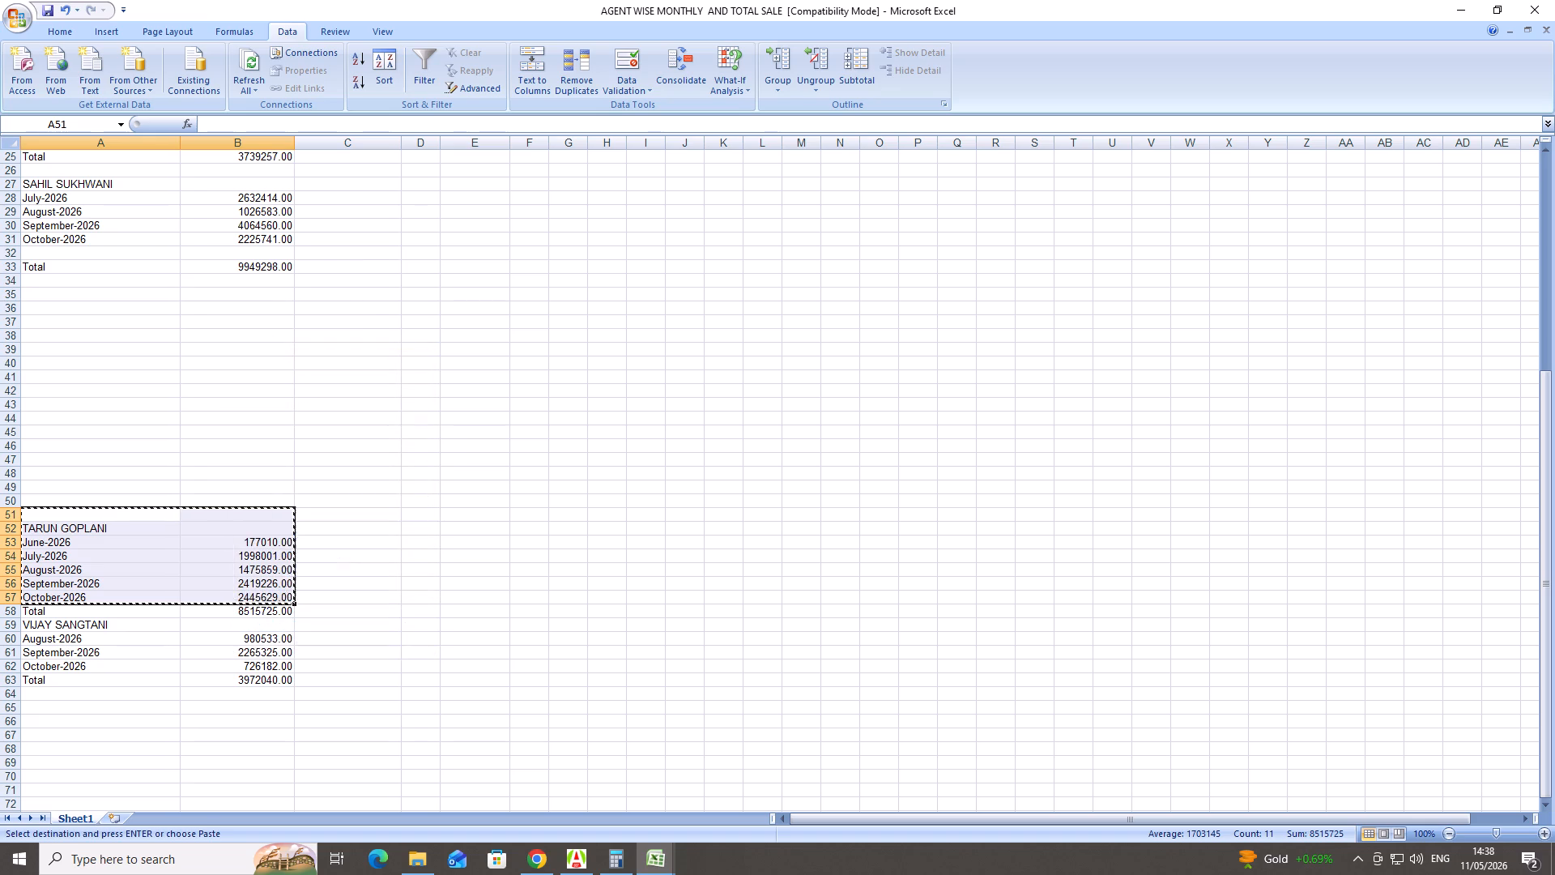
left_click(113, 294)
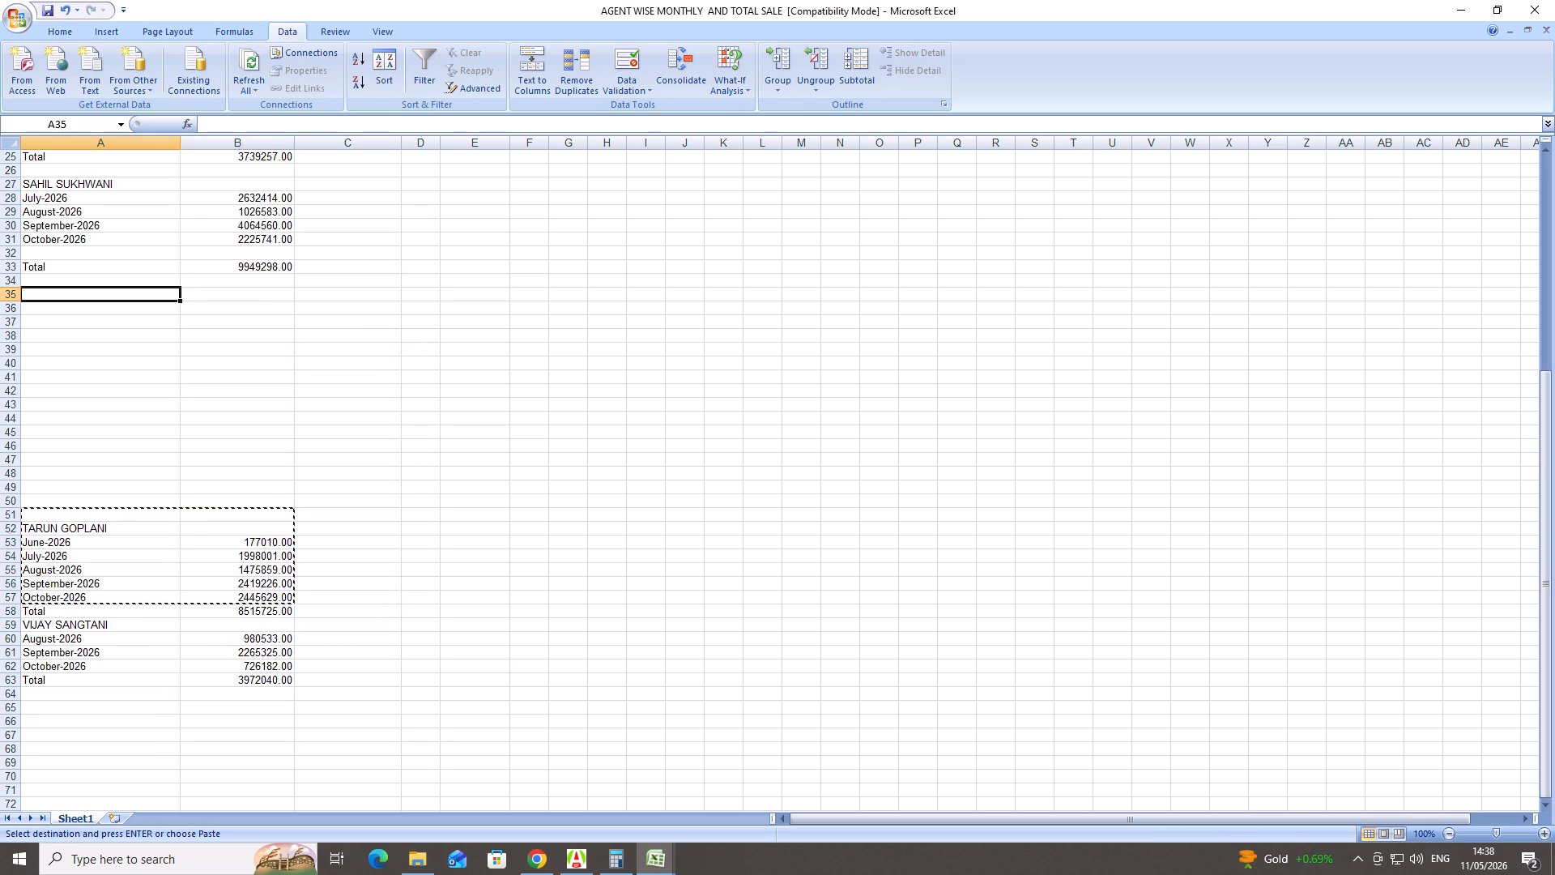
key("ctrl+v")
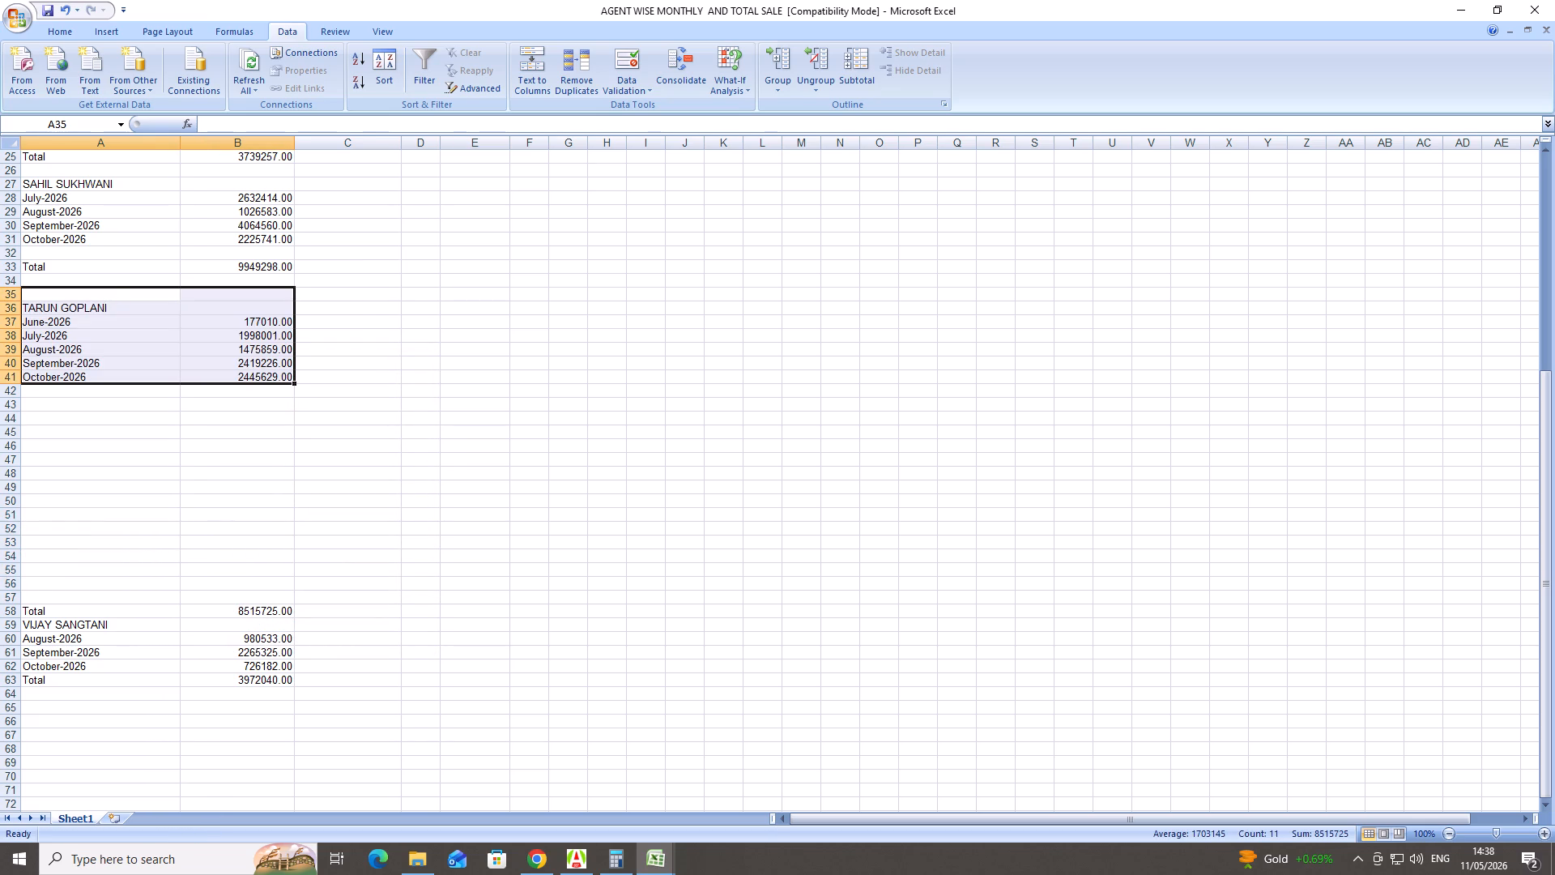
Move the fifth agent's Total label and amount from A58:B58 to row 43, leaving row 42 blank.
left_click_drag(35, 618, 184, 625)
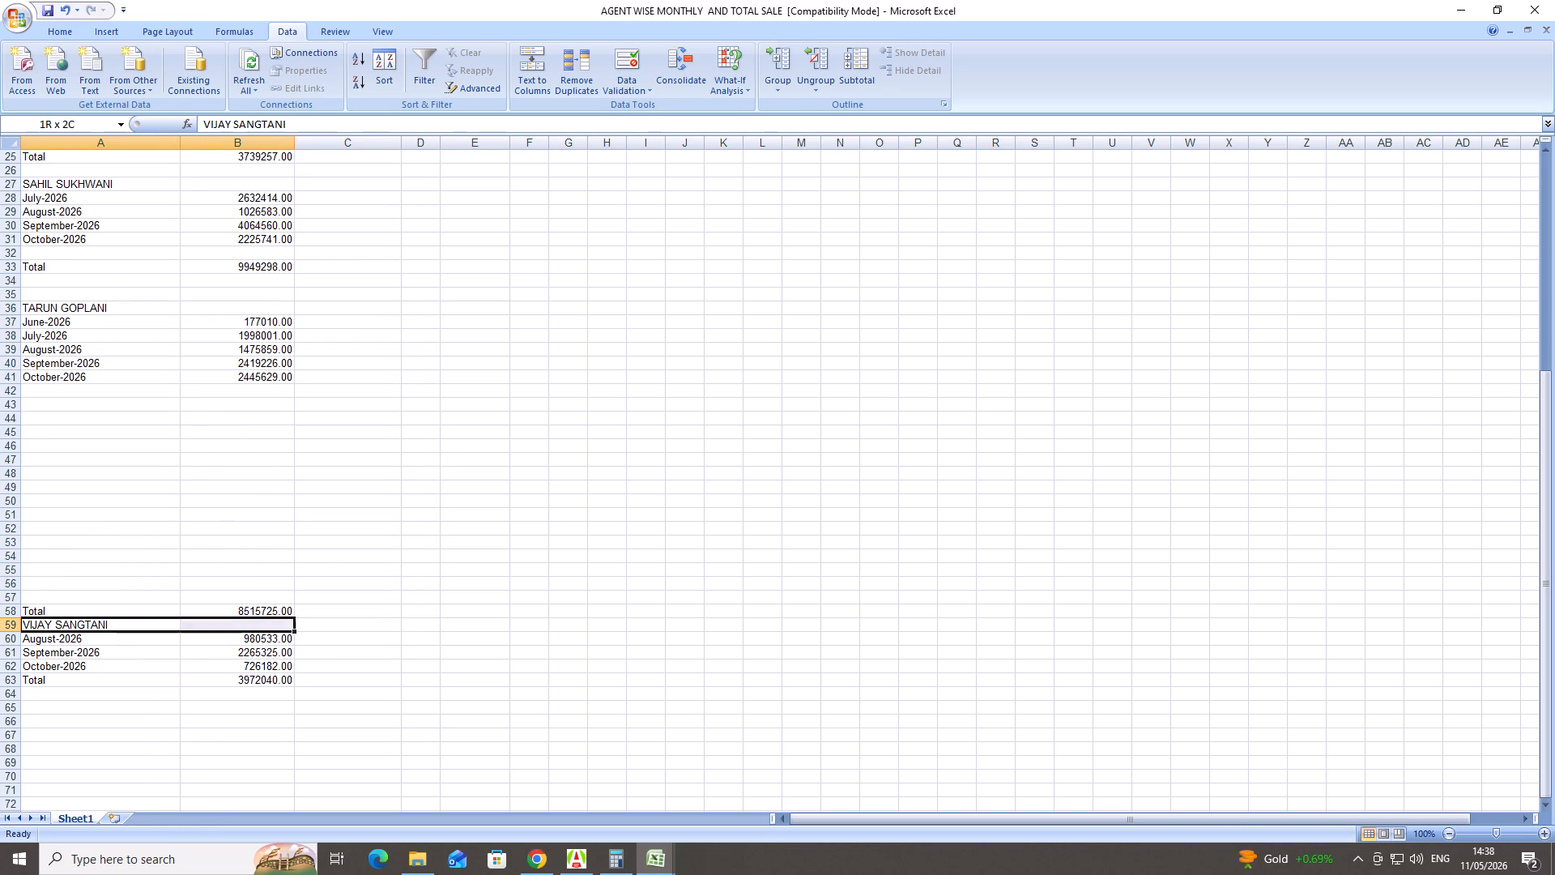
left_click_drag(184, 625, 169, 621)
left_click_drag(122, 612, 253, 613)
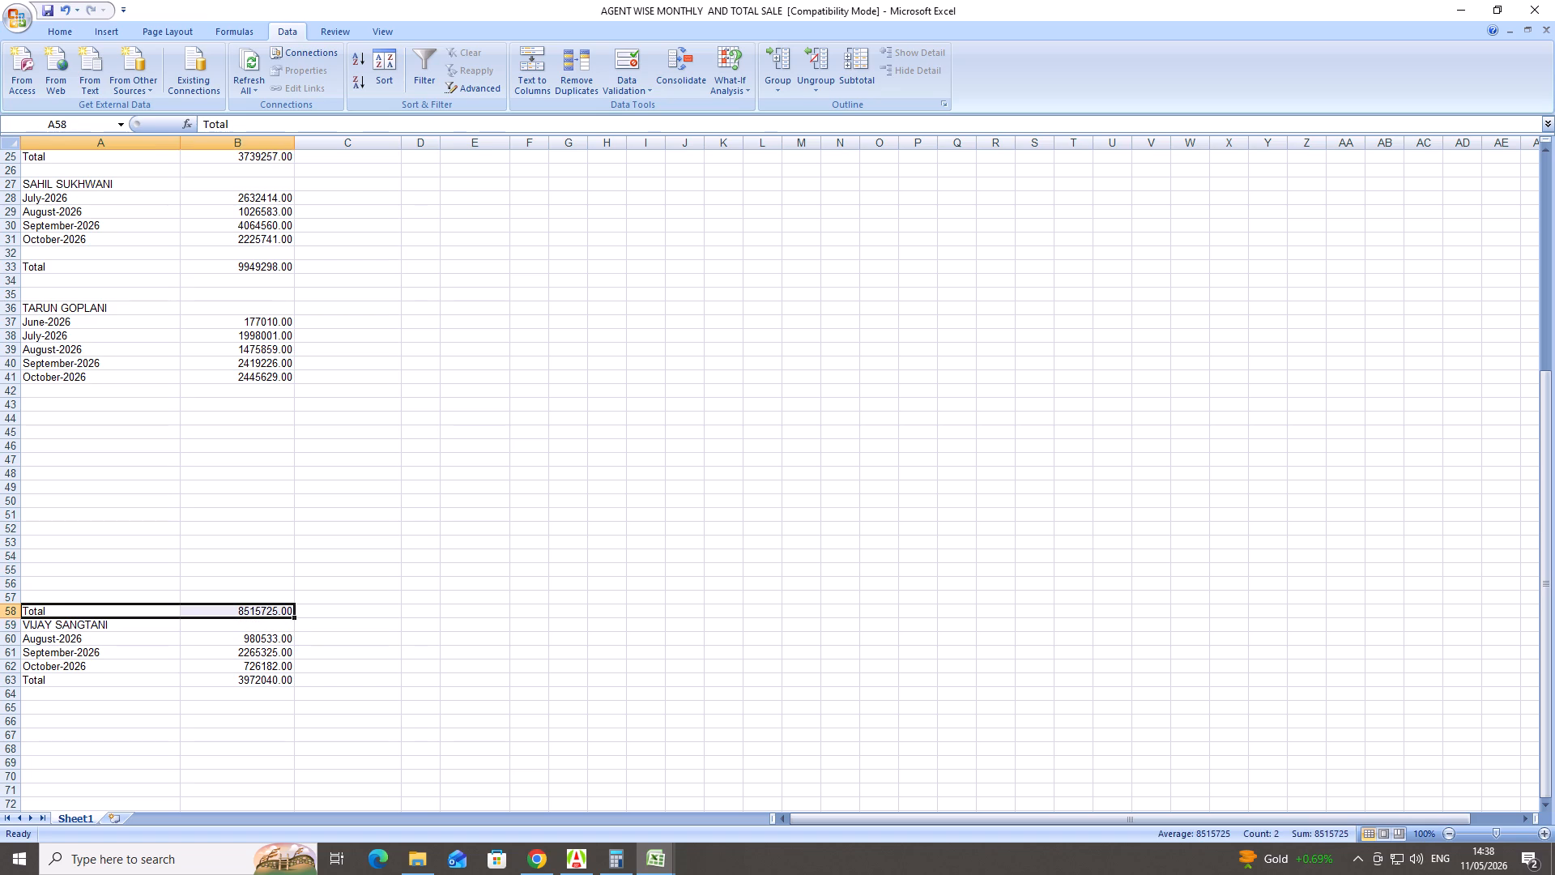
key("ctrl+v")
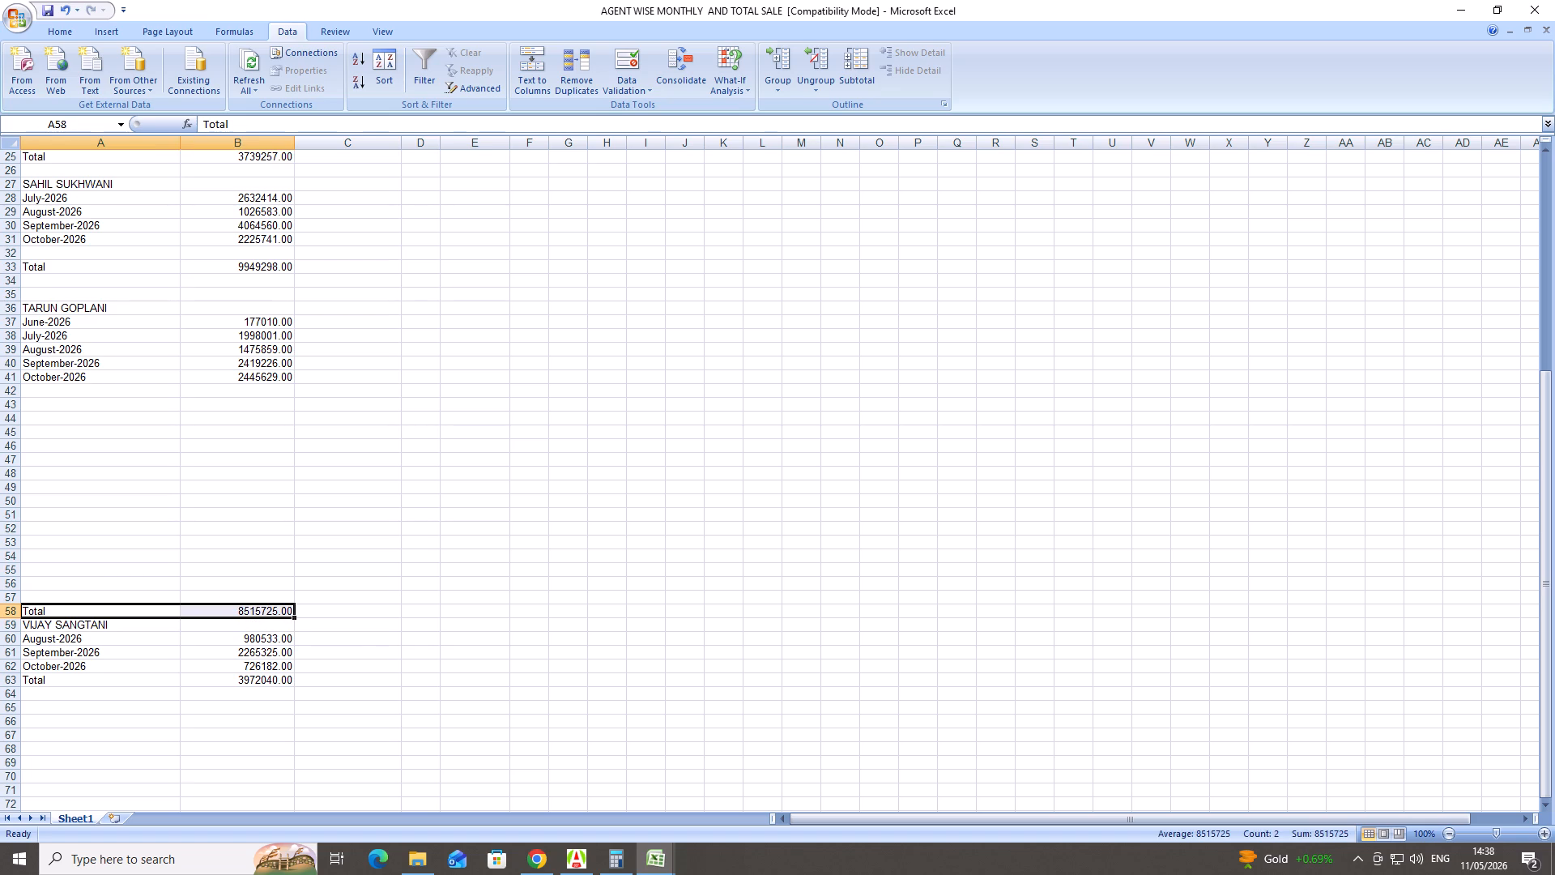
right_click(146, 608)
left_click(185, 355)
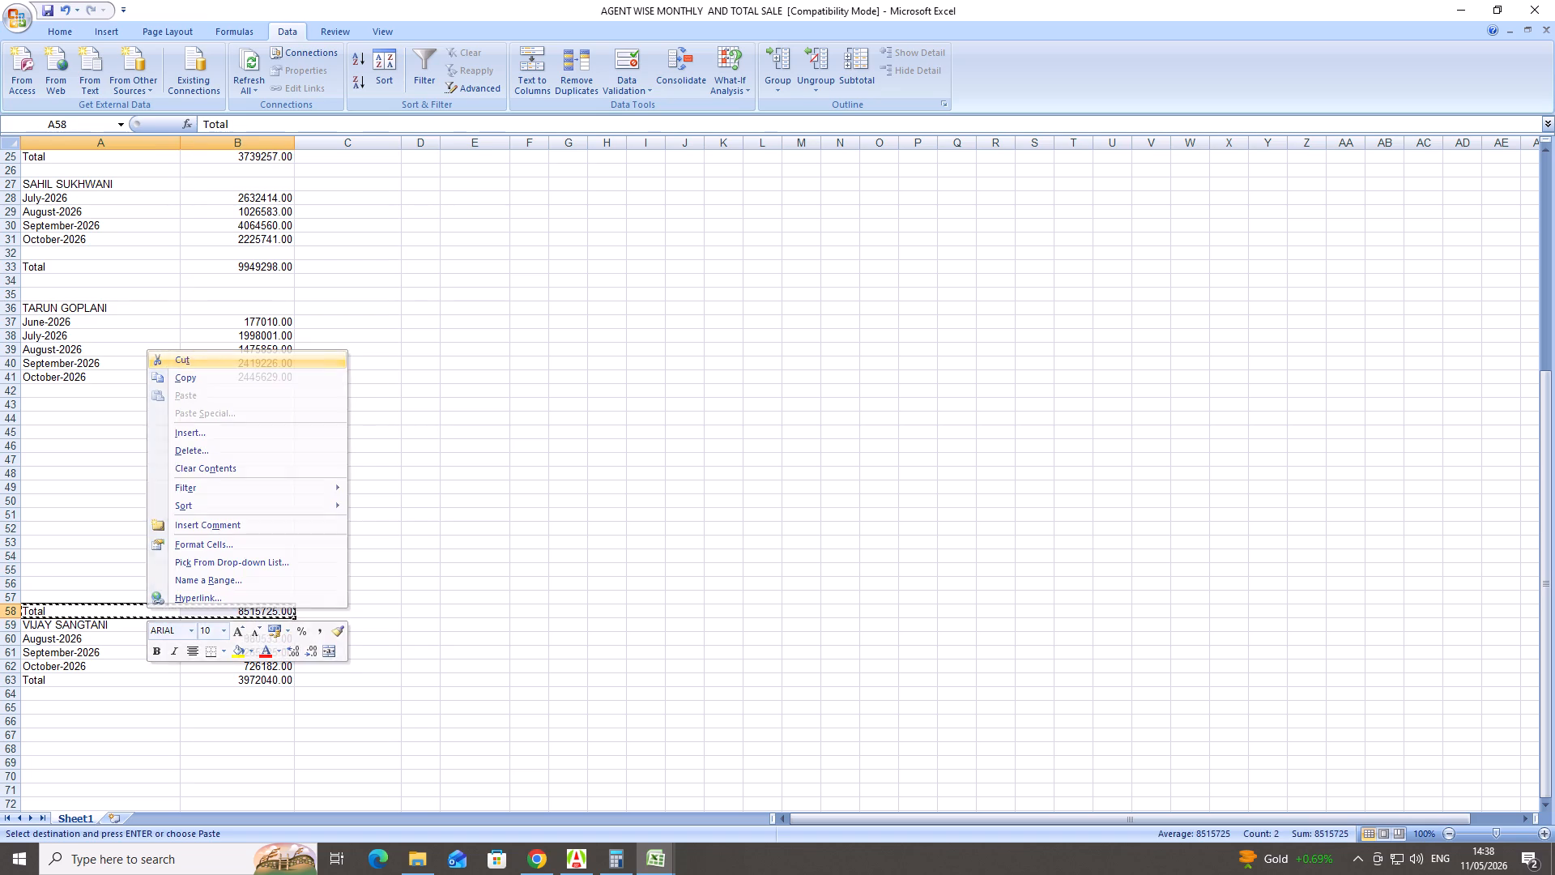
left_click(106, 411)
key("ctrl+v")
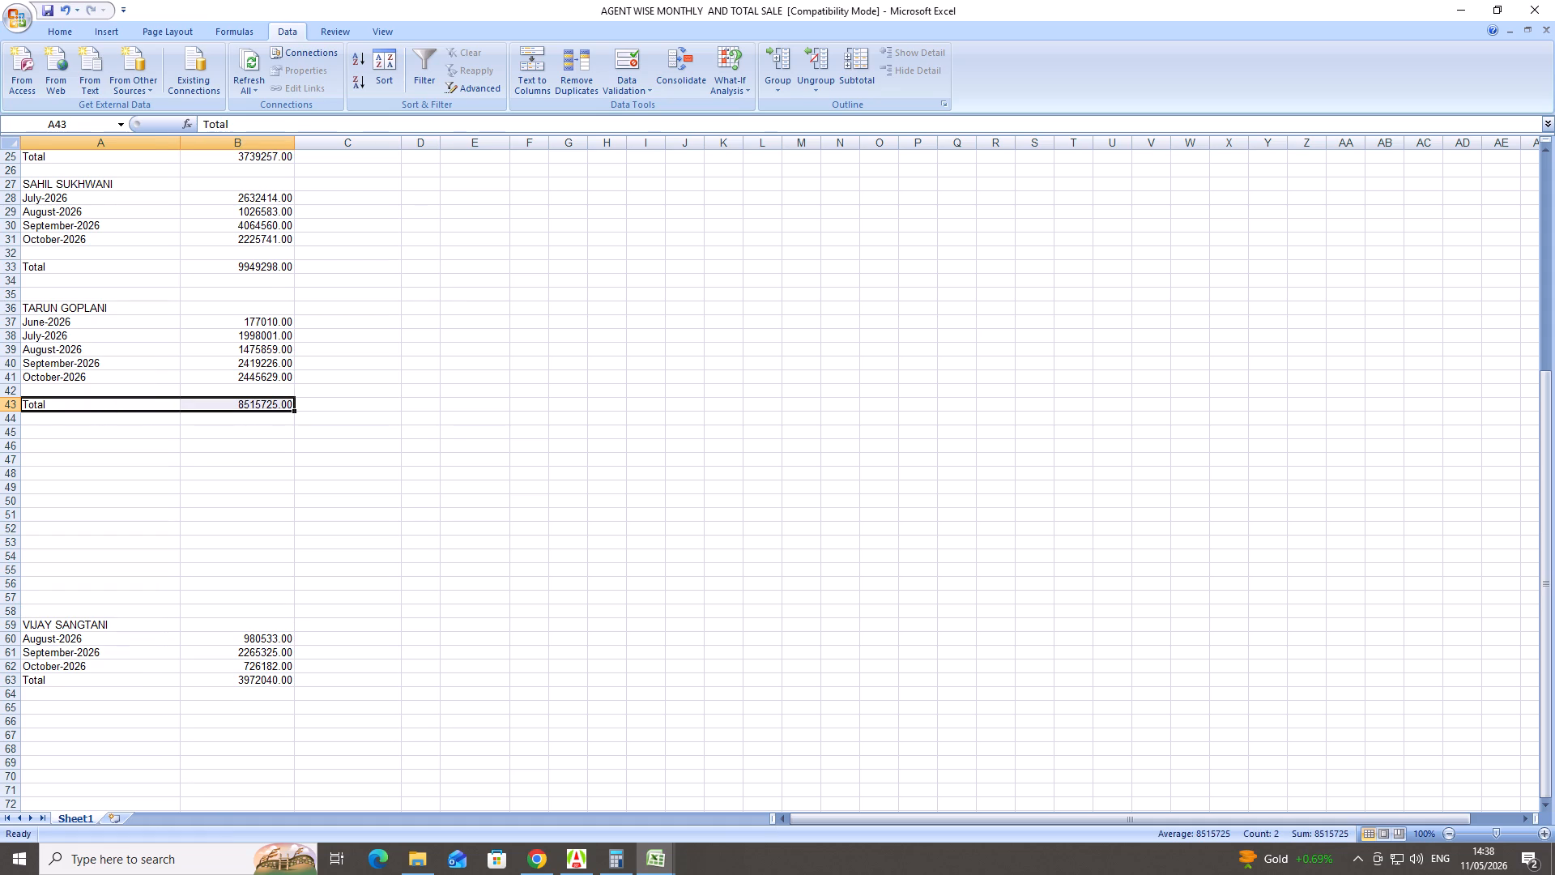
Move the last agent's name and monthly rows, A59:B62, up to start at A45.
left_click_drag(25, 627, 232, 668)
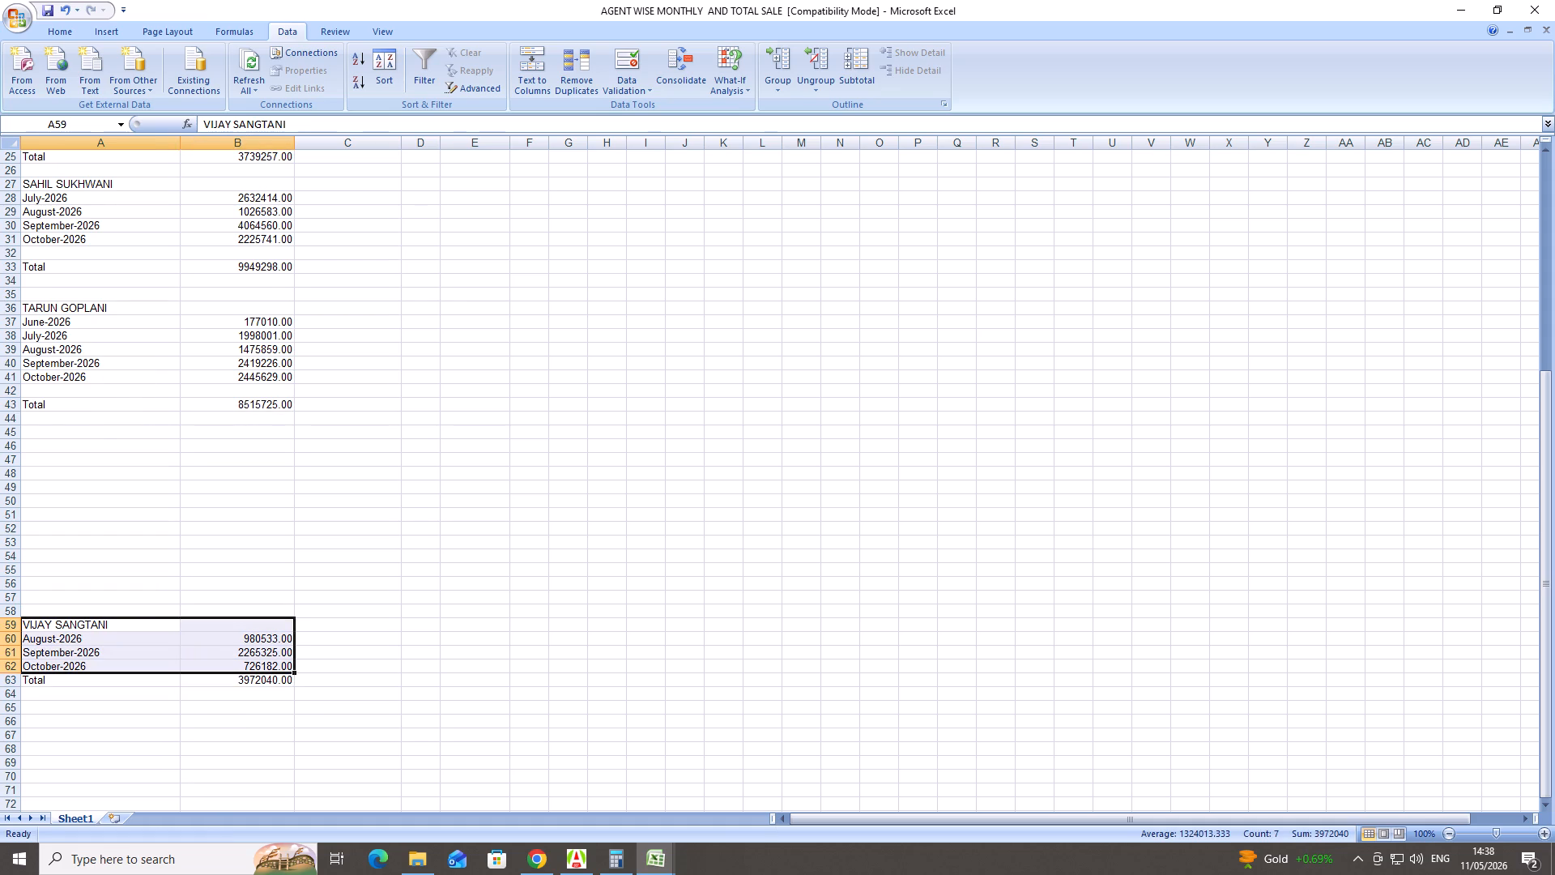
right_click(223, 662)
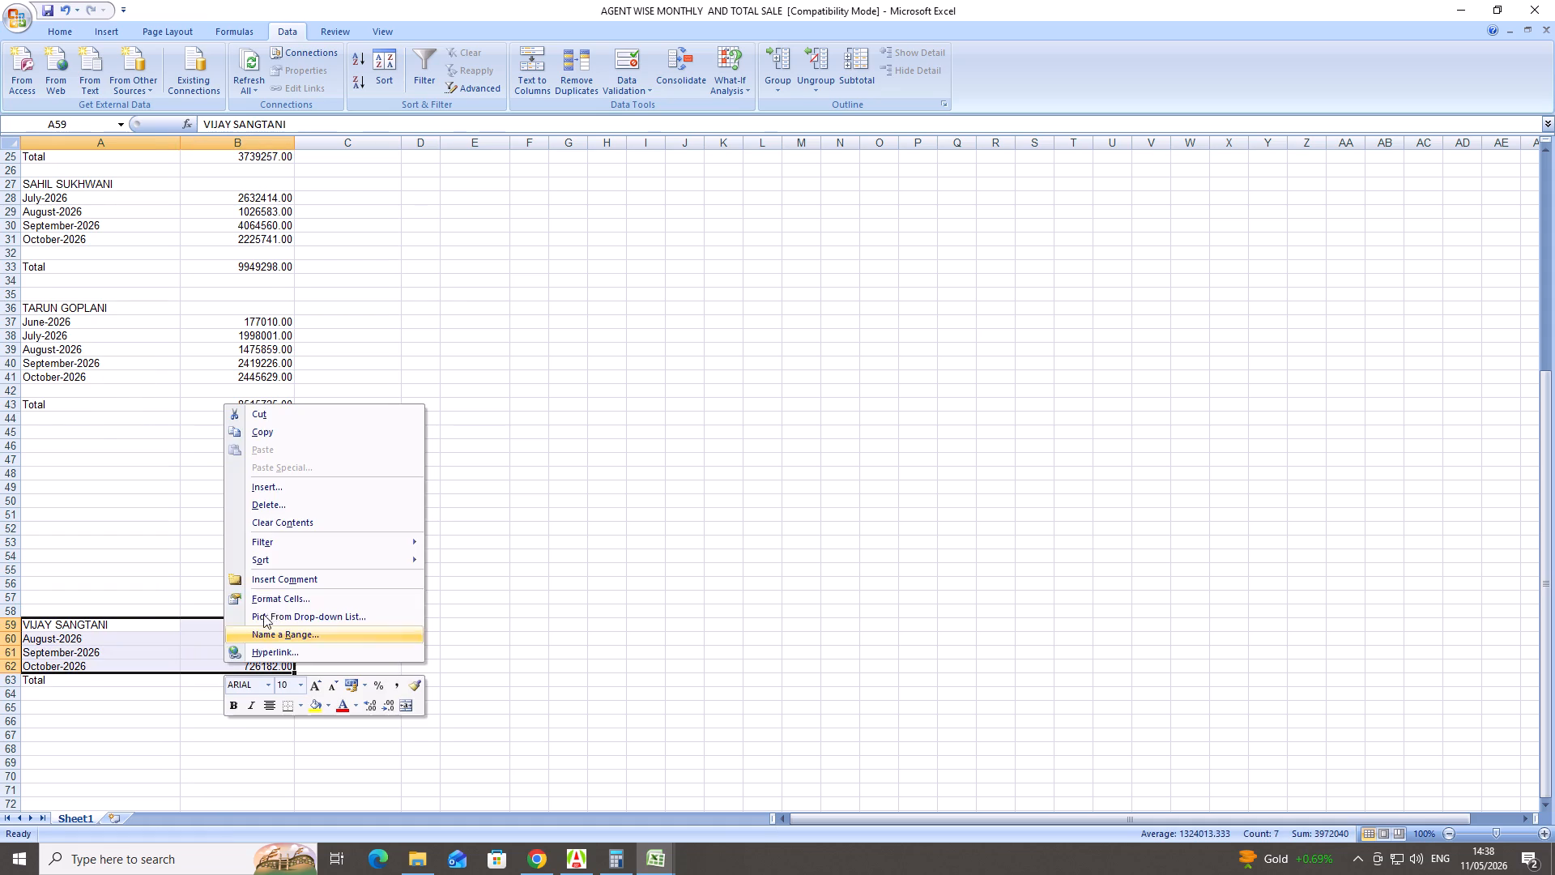
left_click(263, 409)
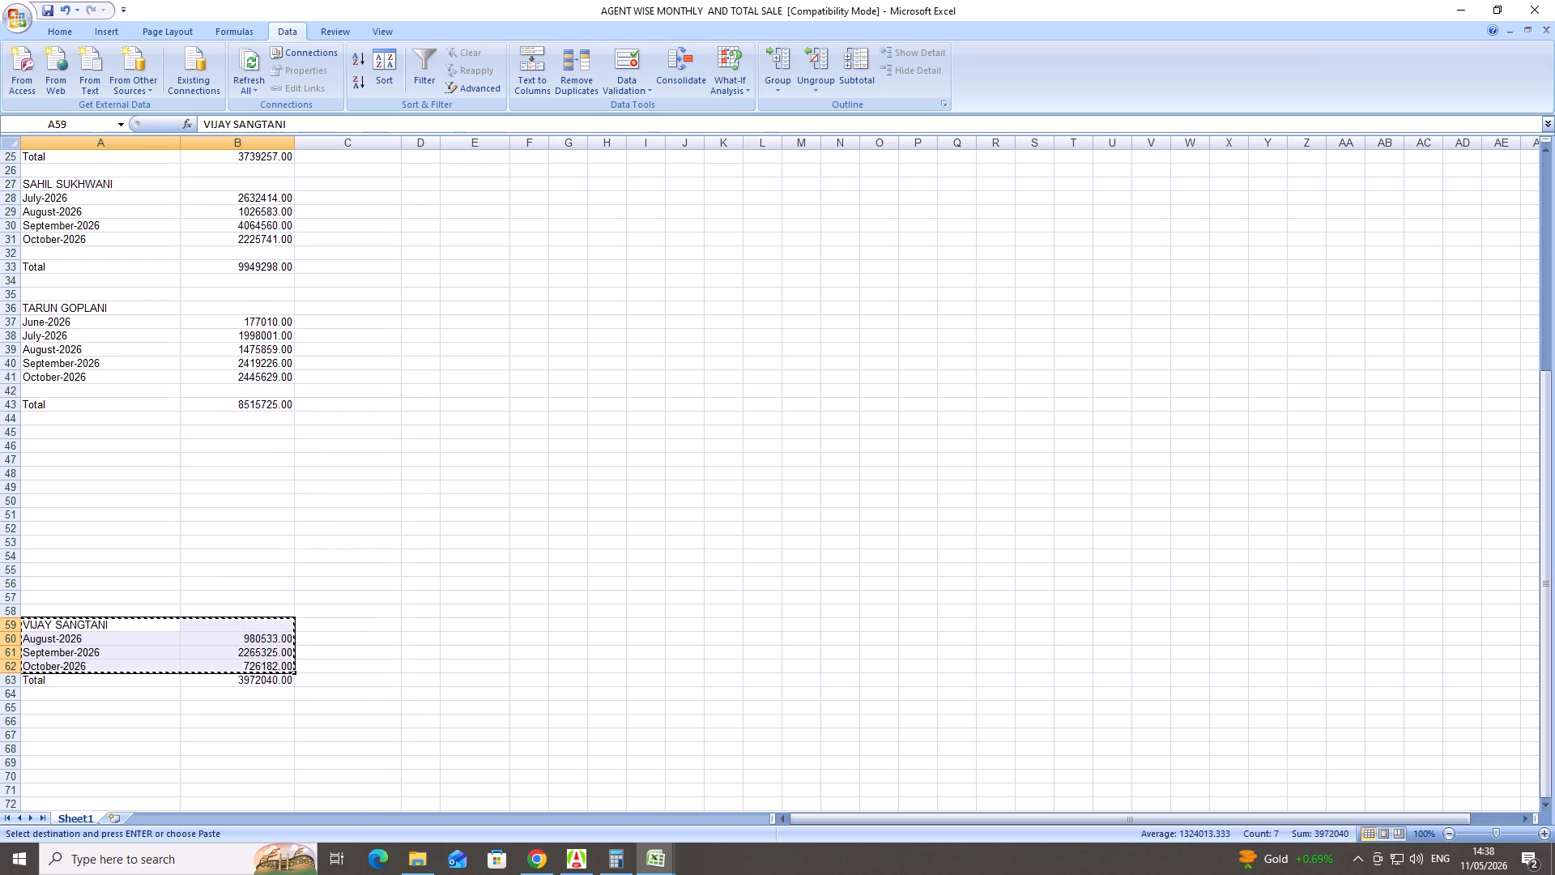
left_click(75, 432)
key("ctrl+v")
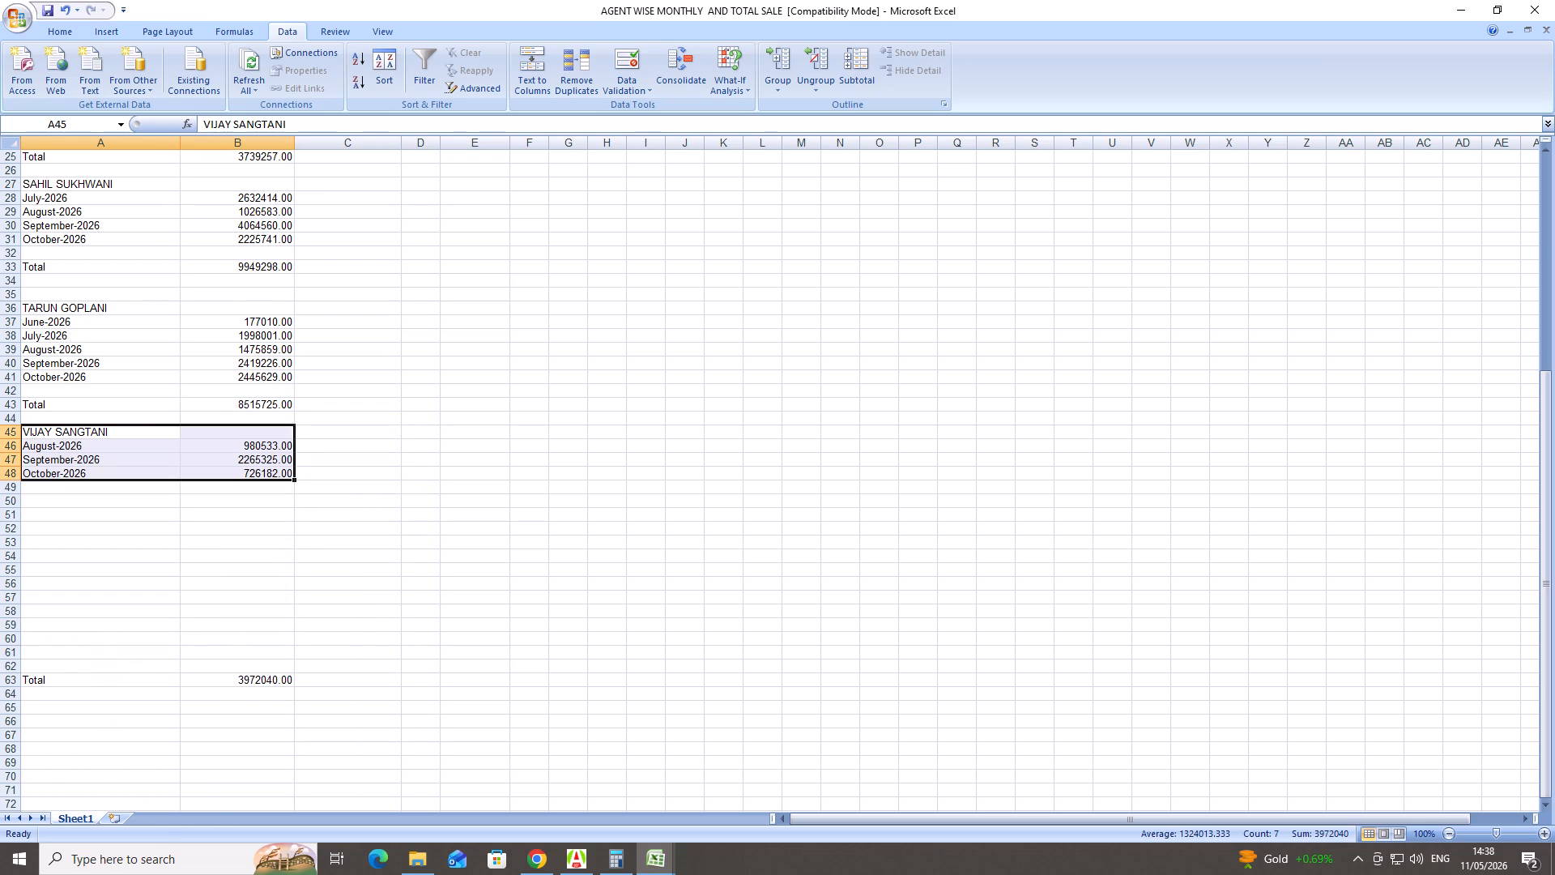
Move the last agent's Total label and amount from A63:B63 to row 50, leaving row 49 blank.
left_click_drag(26, 688, 59, 689)
left_click_drag(33, 679, 246, 682)
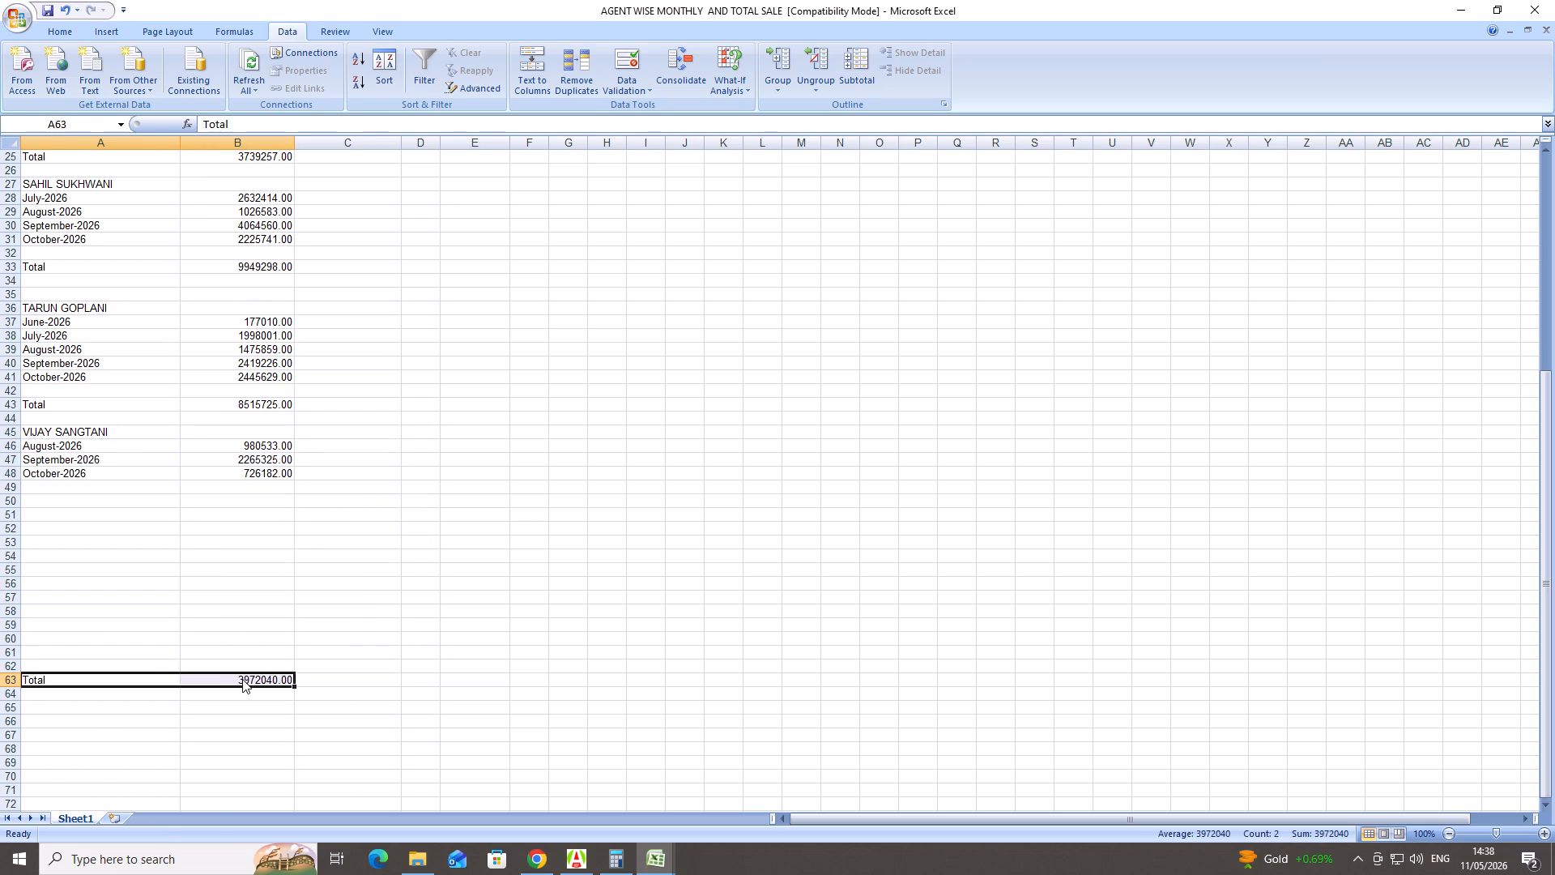
right_click(232, 675)
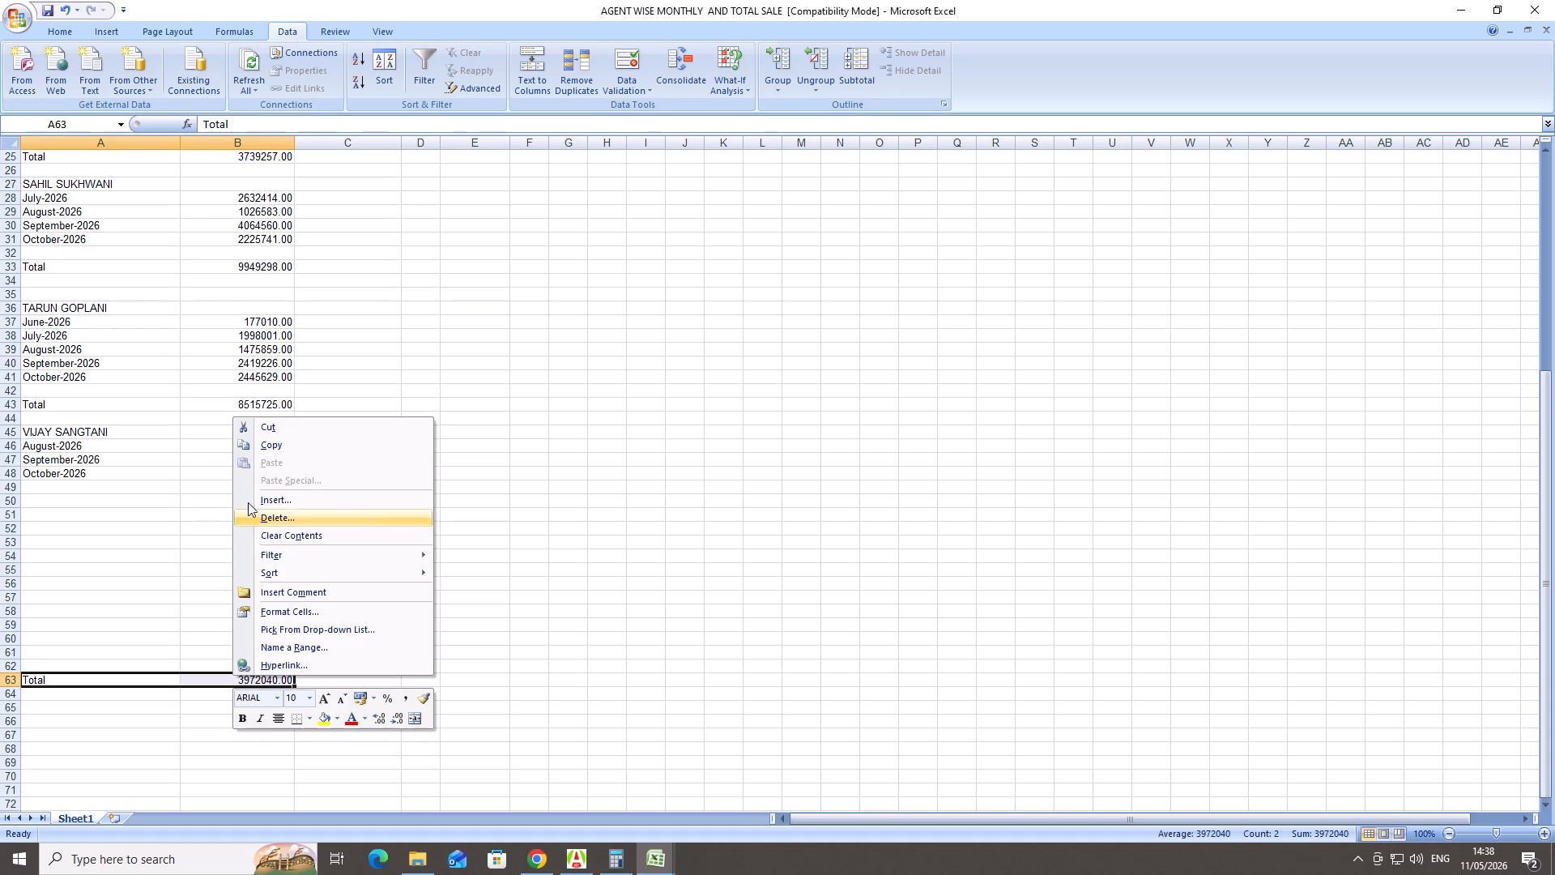
left_click(262, 417)
left_click(259, 426)
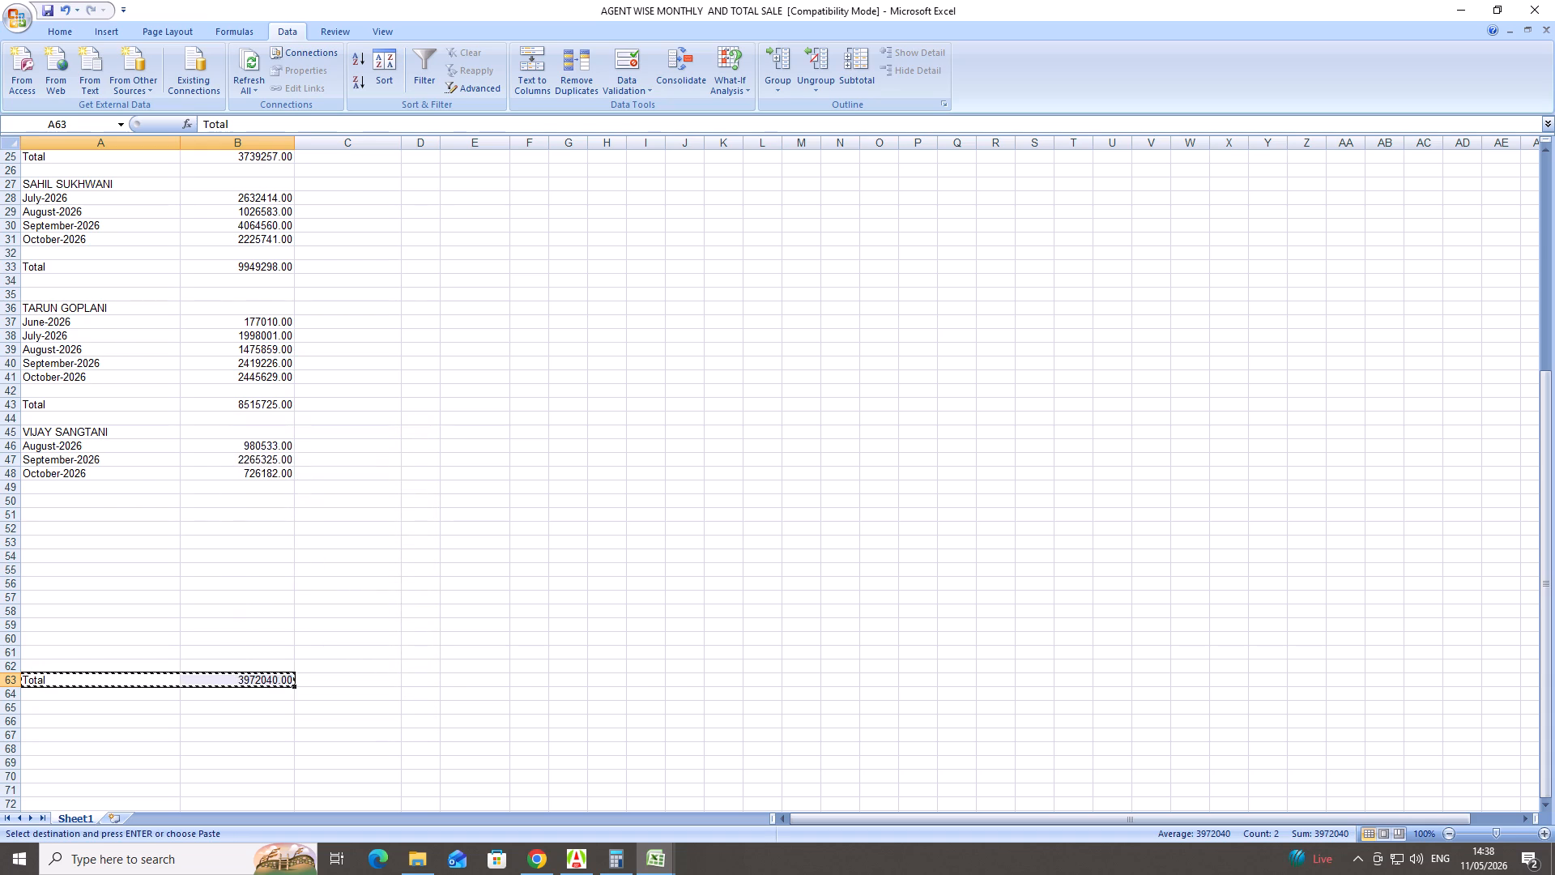
left_click(91, 502)
key("ctrl+v")
Select the second agent's whole block including its Total, A12:B17.
scroll(92, 503, "up", 2)
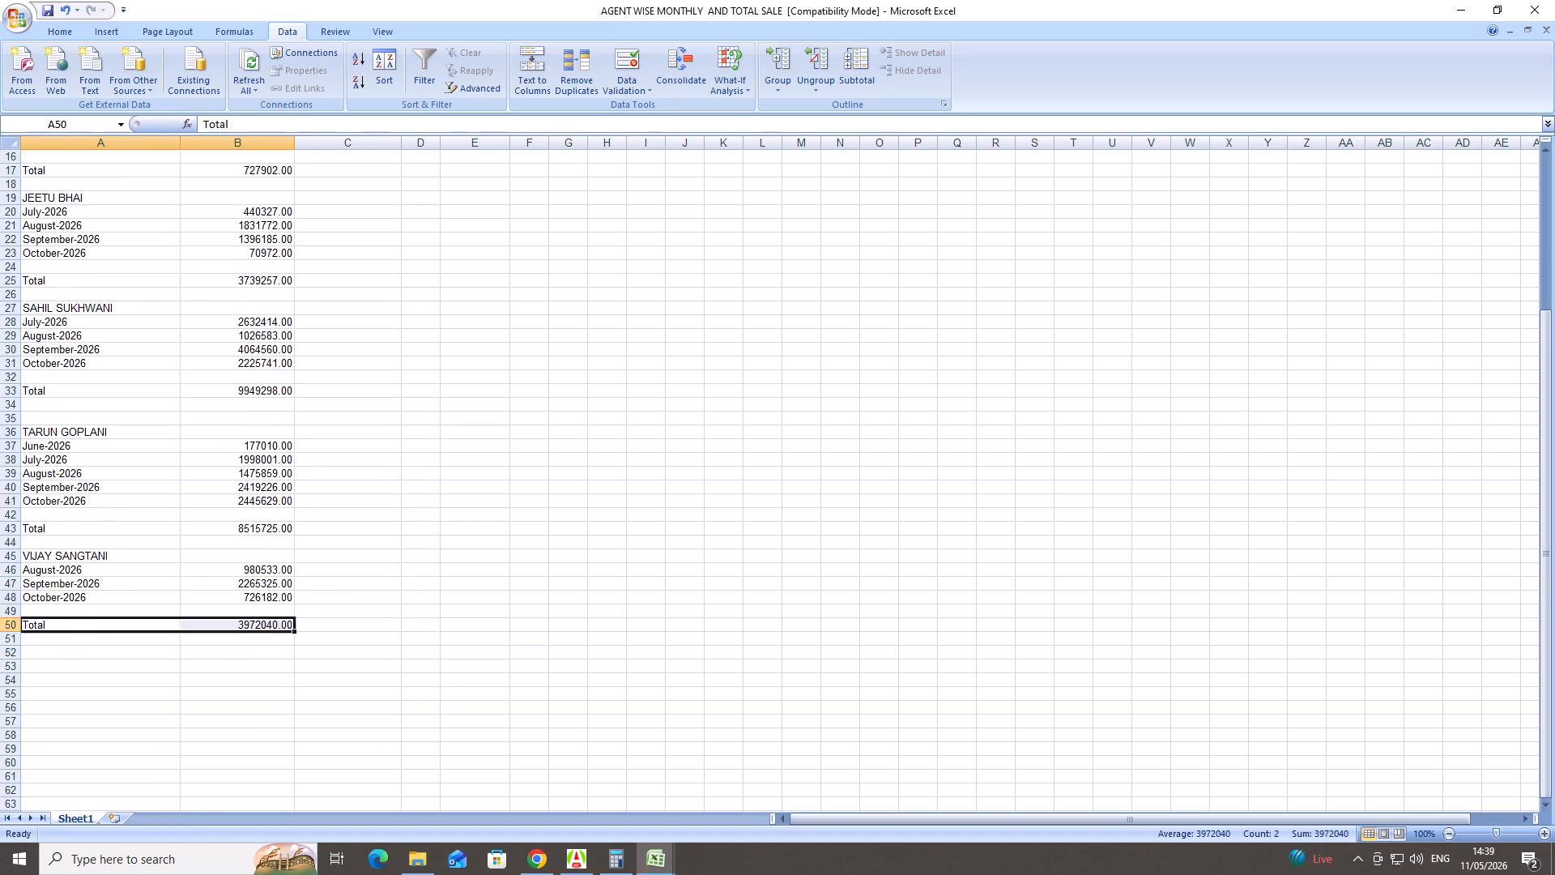
scroll(97, 503, "up", 13)
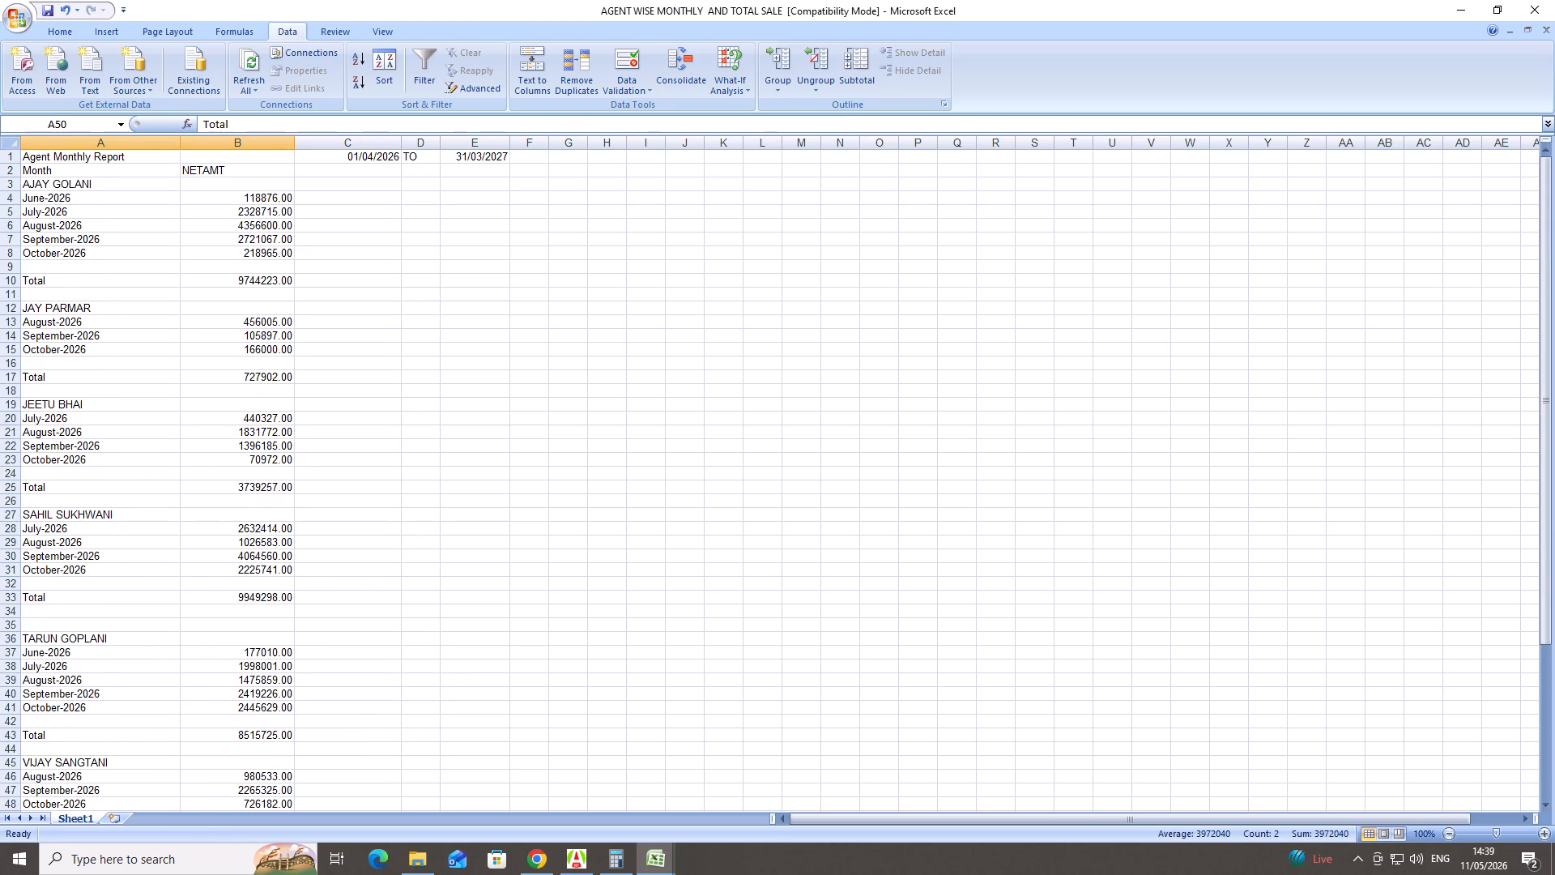
left_click_drag(34, 303, 212, 377)
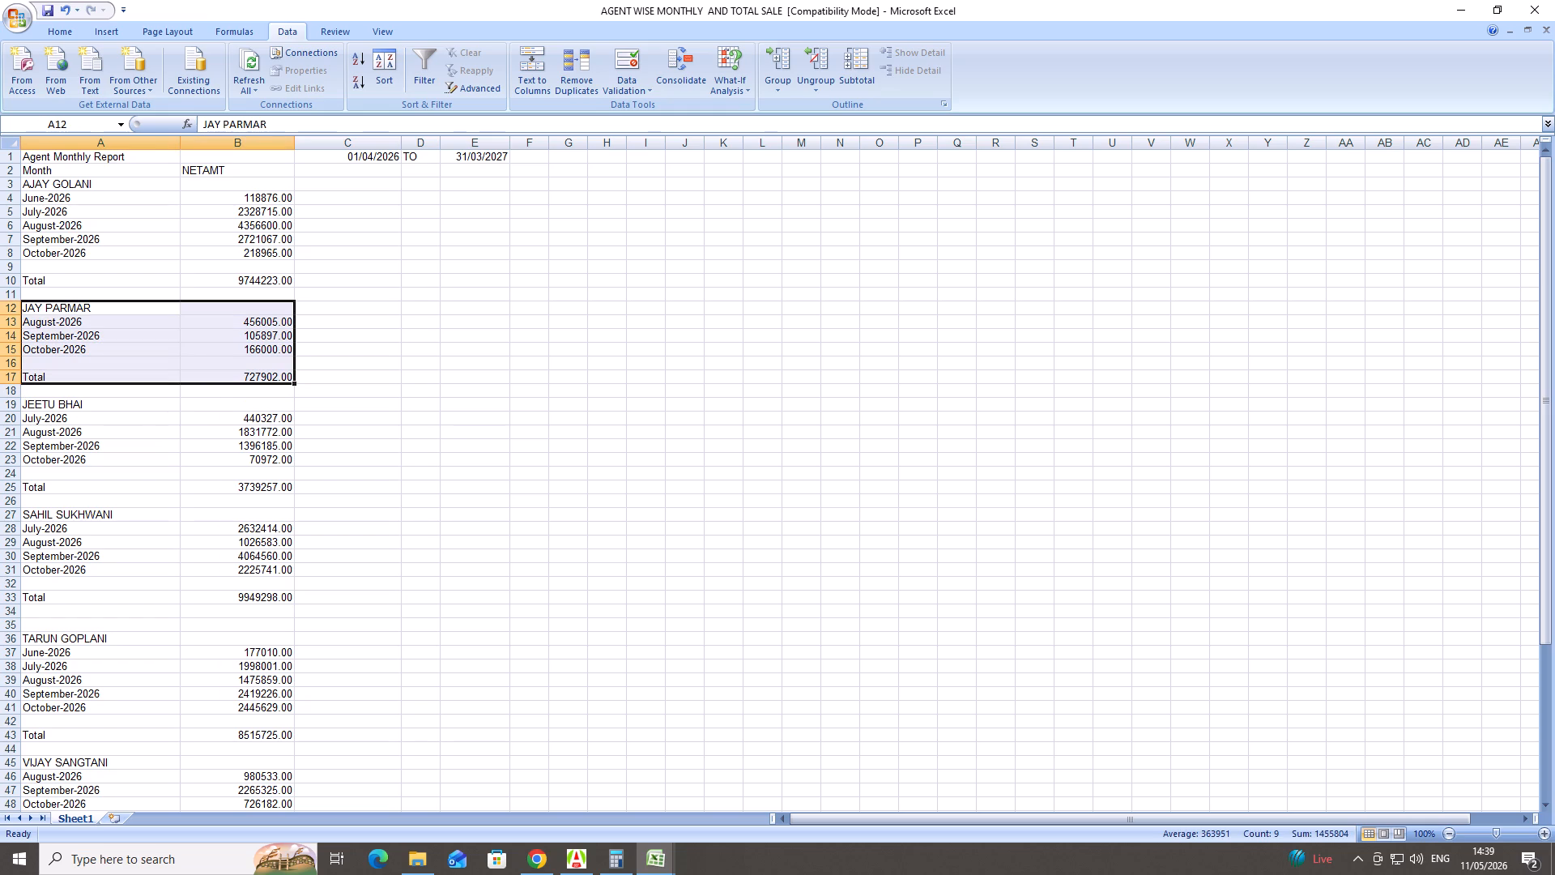
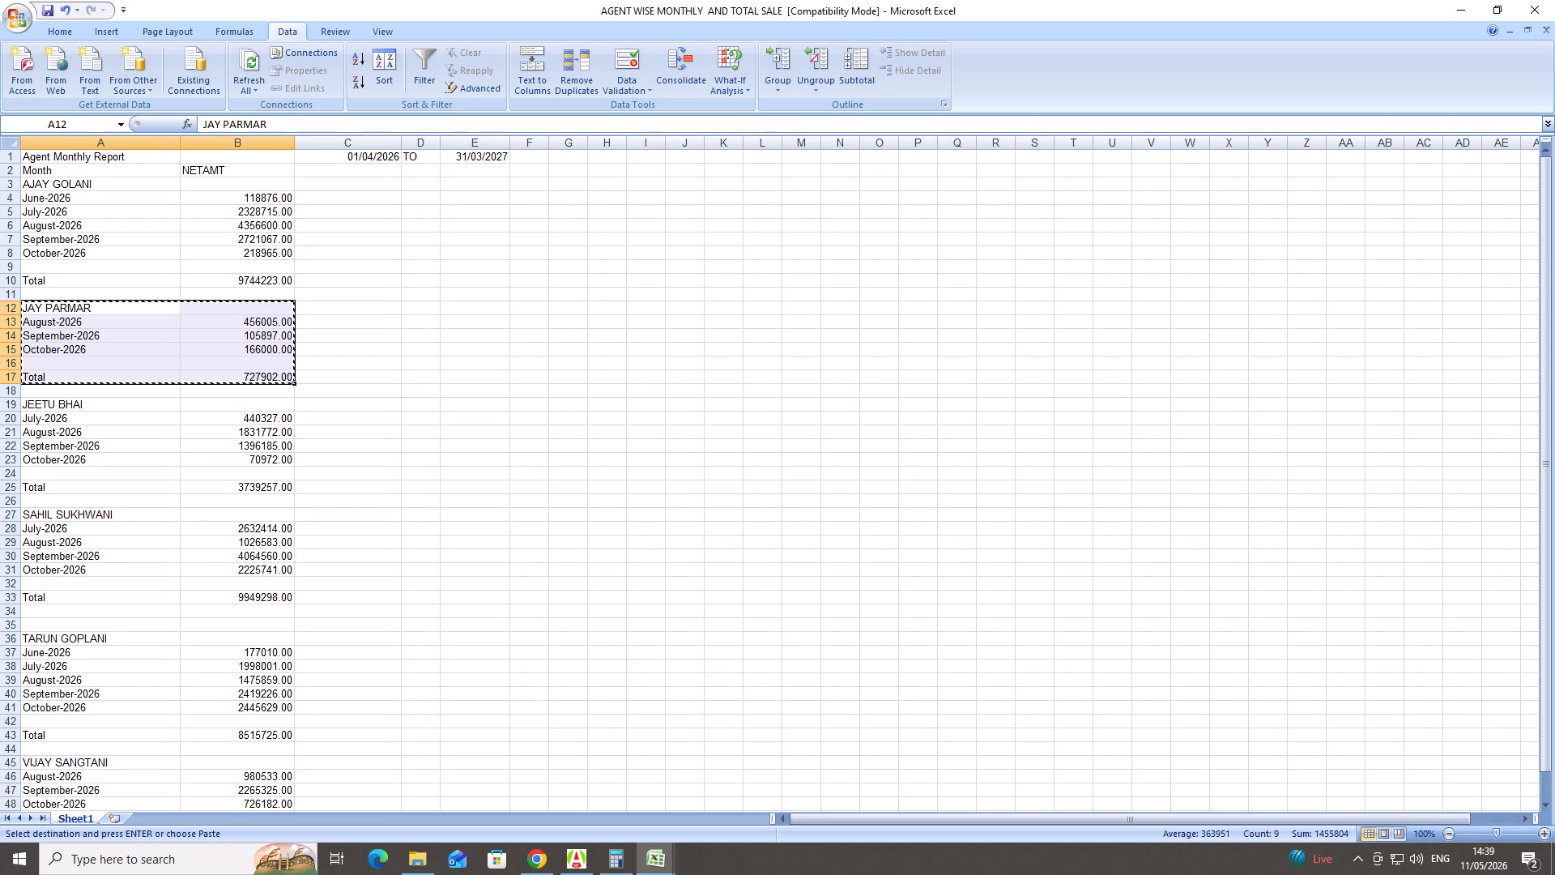
Copy the third agent's whole block including its Total, A19:B25, and switch to the other open window.
left_click_drag(42, 399, 236, 489)
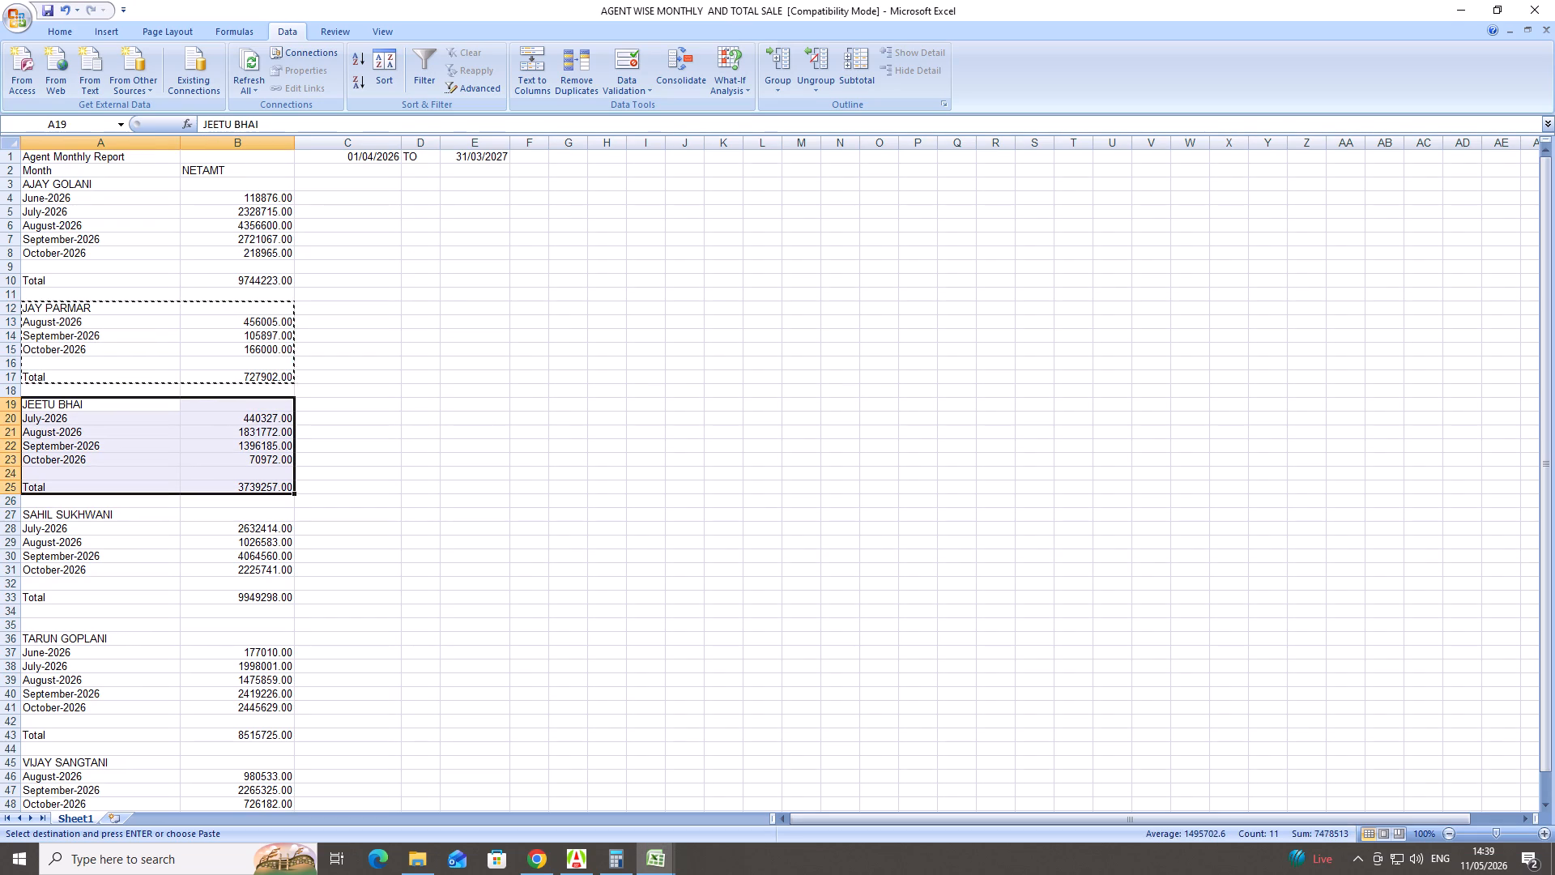
key("ctrl+c")
key("alt+Tab")
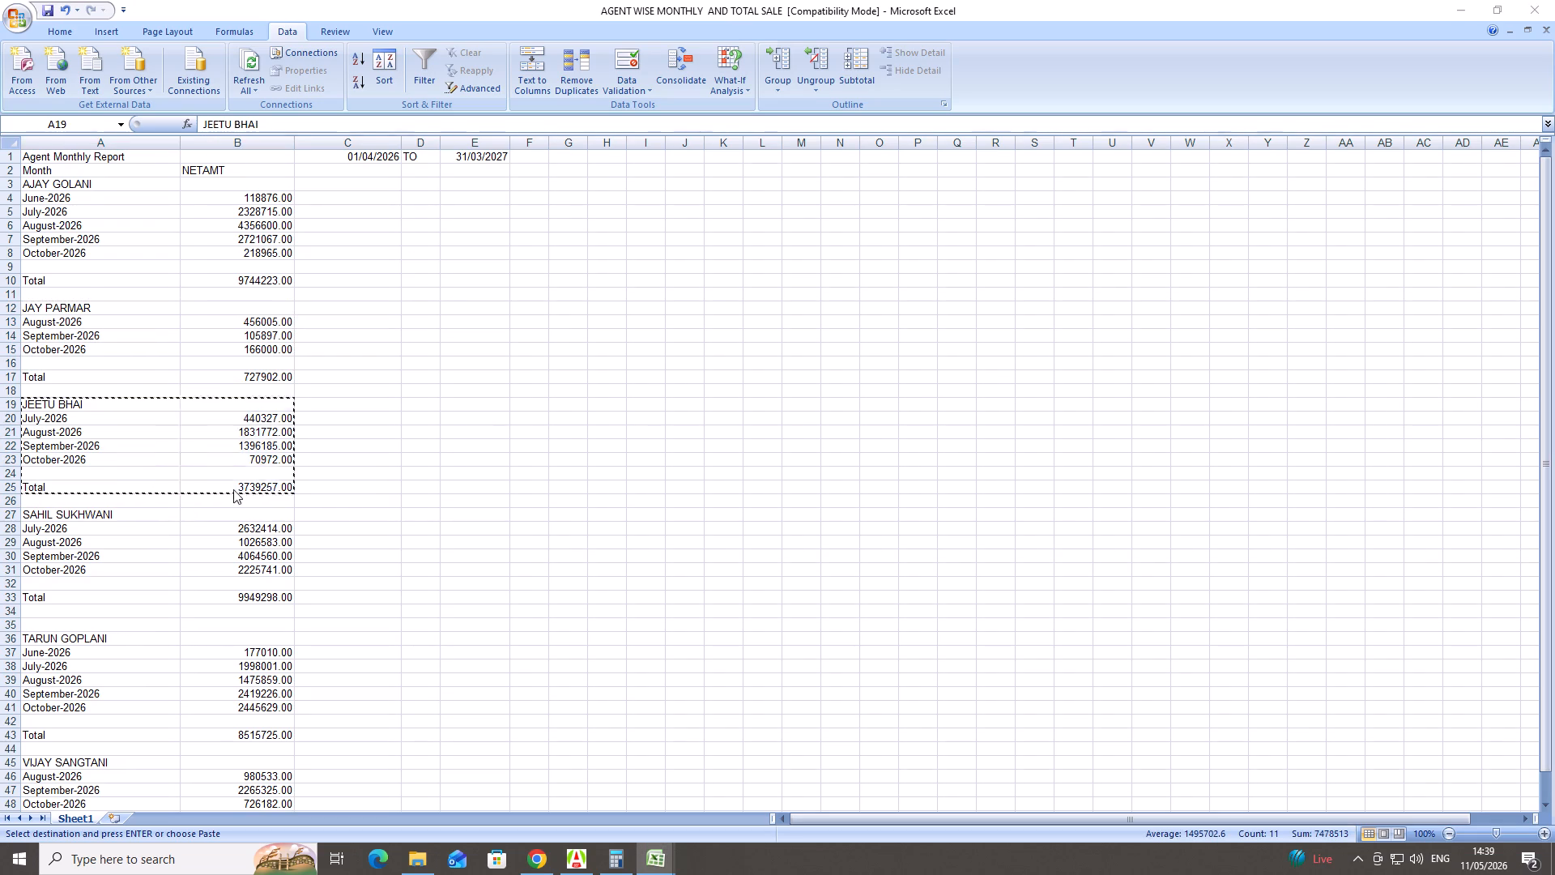
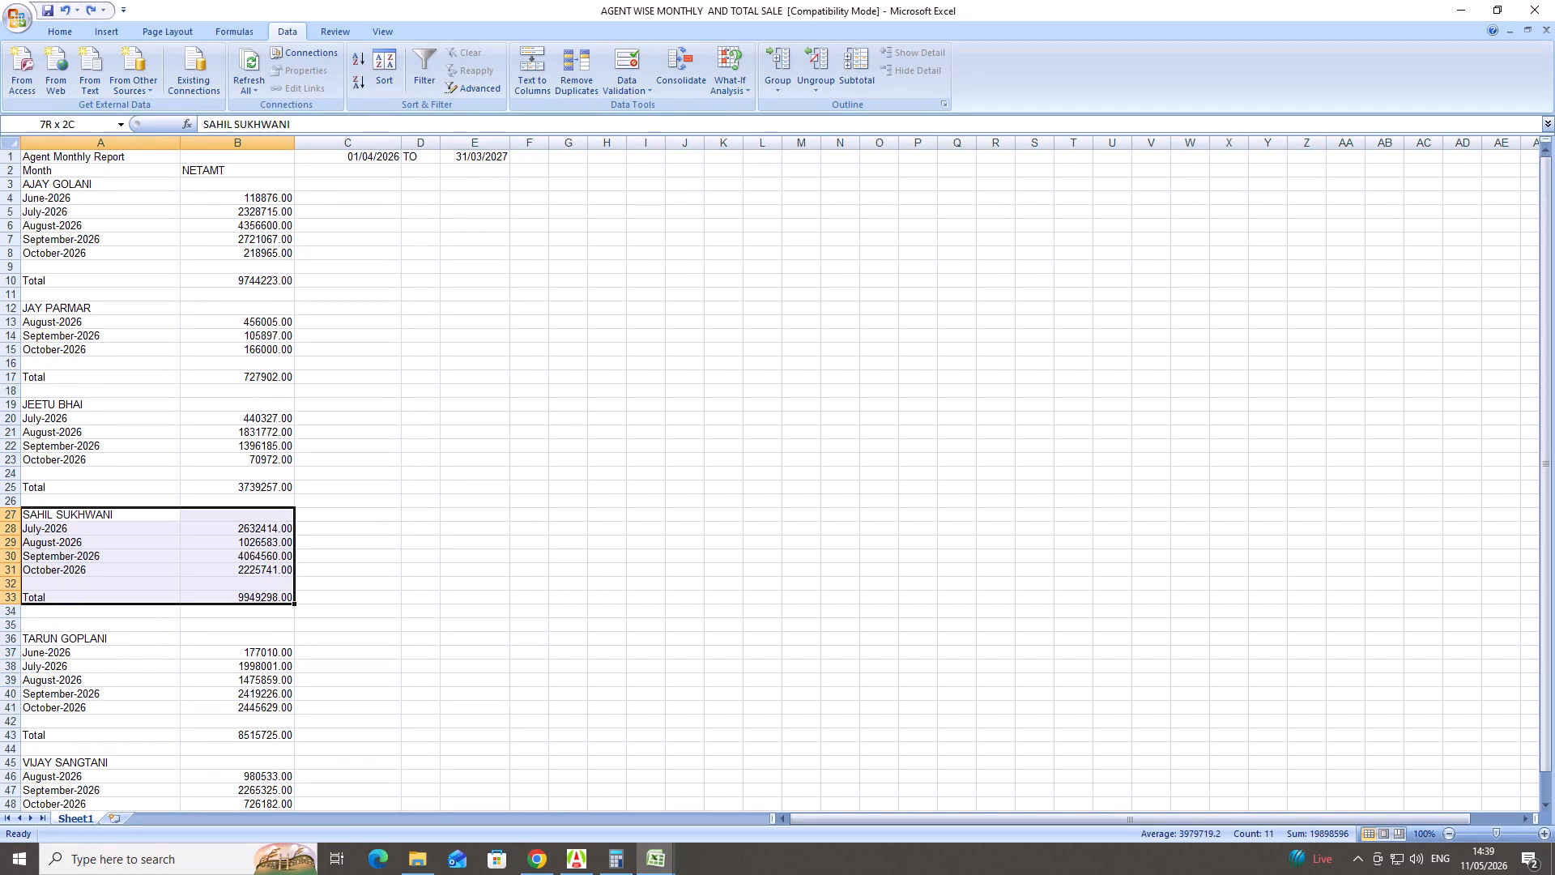
Copy the fourth agent's whole monthly block including its Total, A27:B33.
left_click_drag(244, 602, 241, 602)
key("ctrl+c")
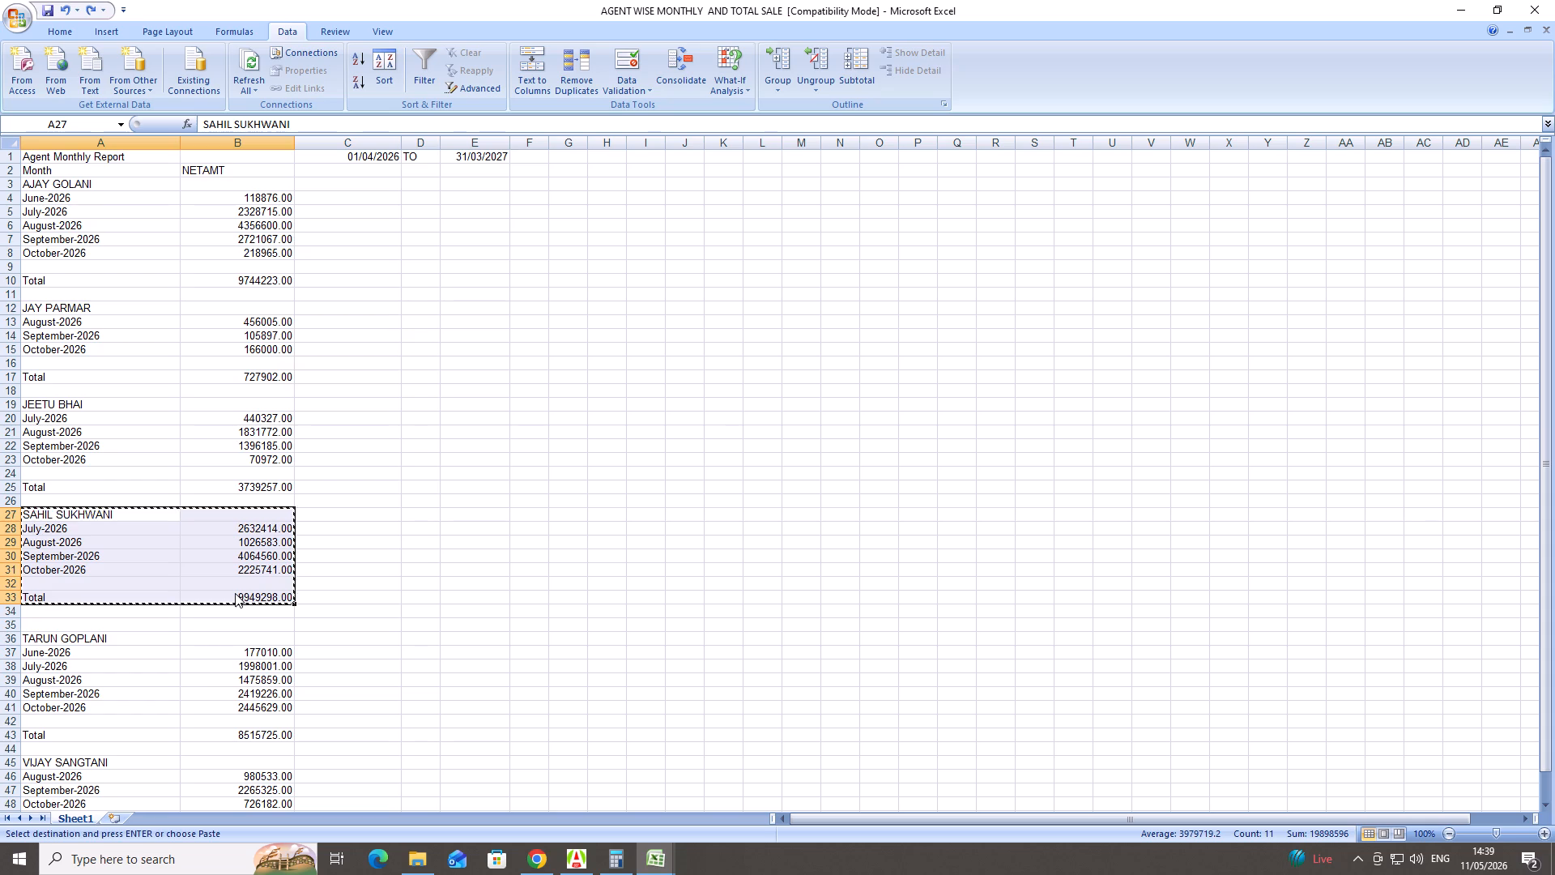
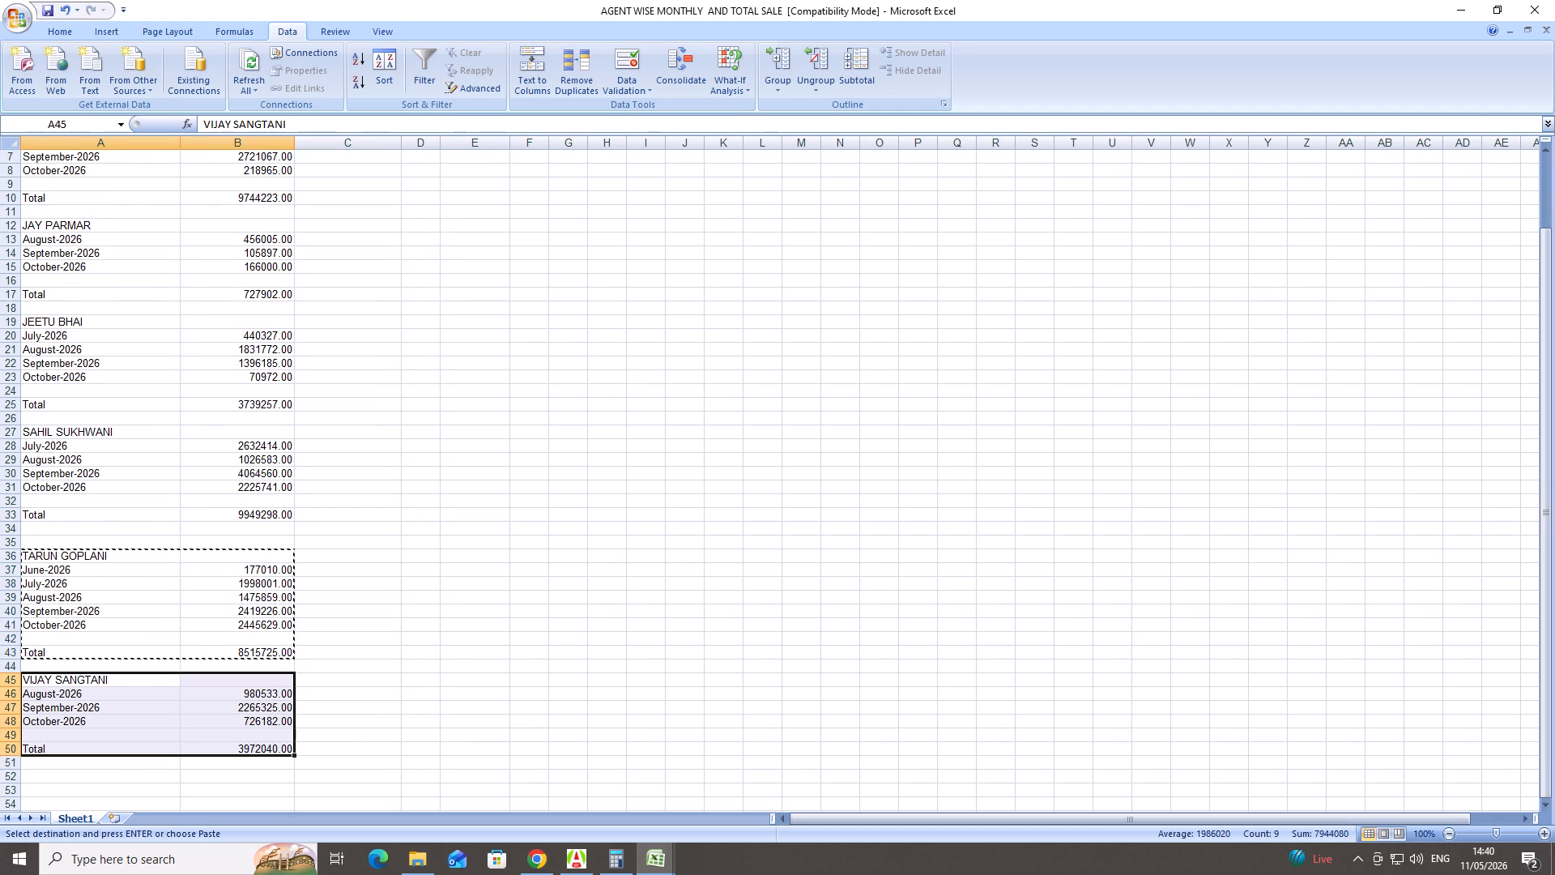
Copy the sixth agent's whole monthly block including its Total, A45:B50, and switch to another window.
key("ctrl+c")
key("alt+Tab")
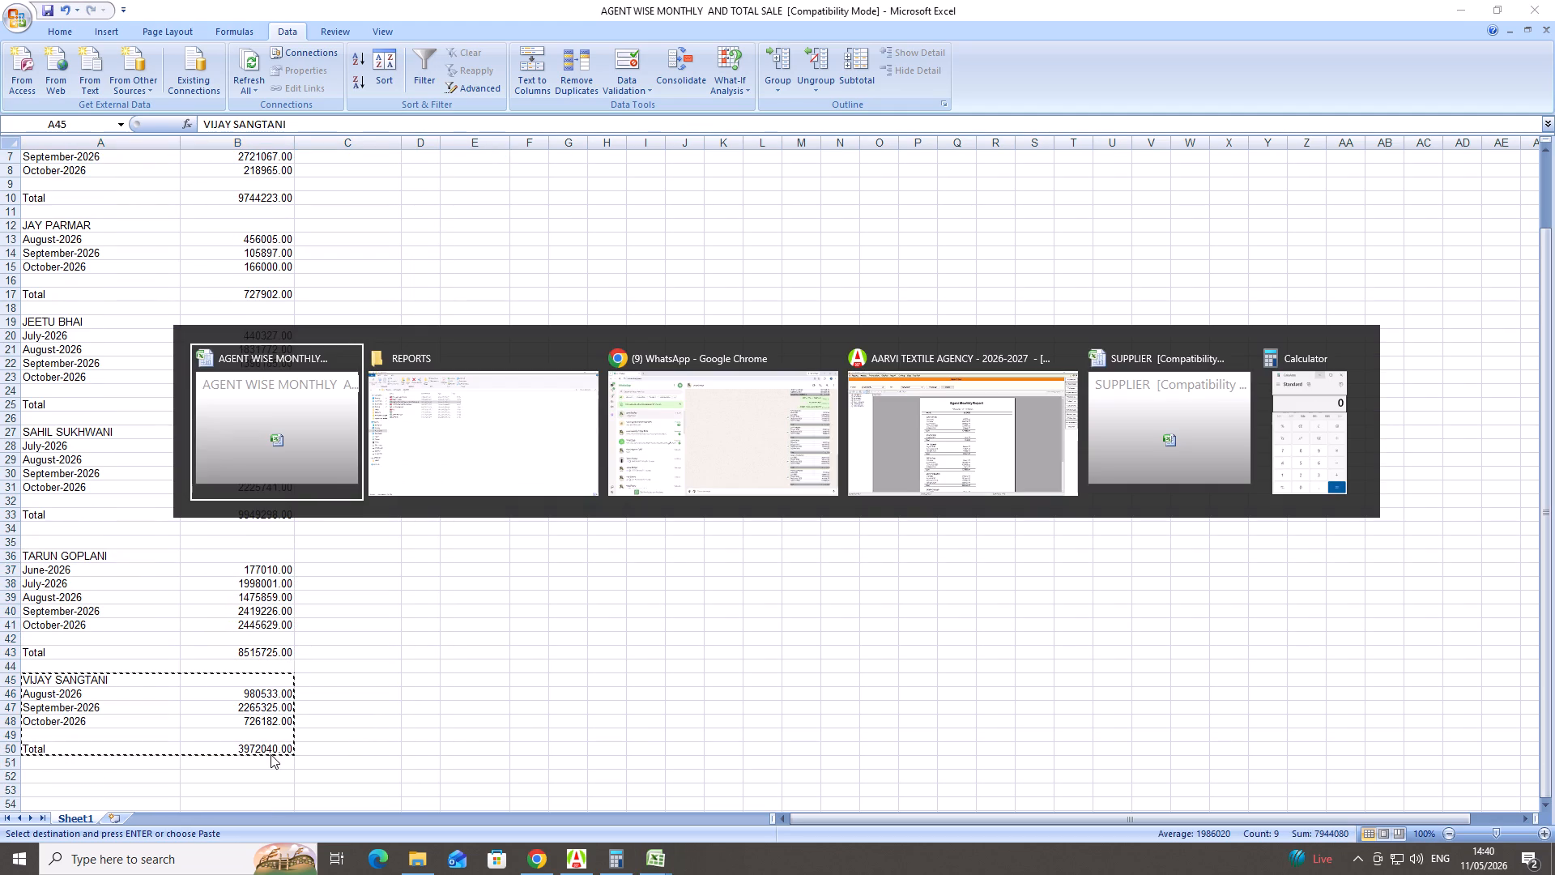
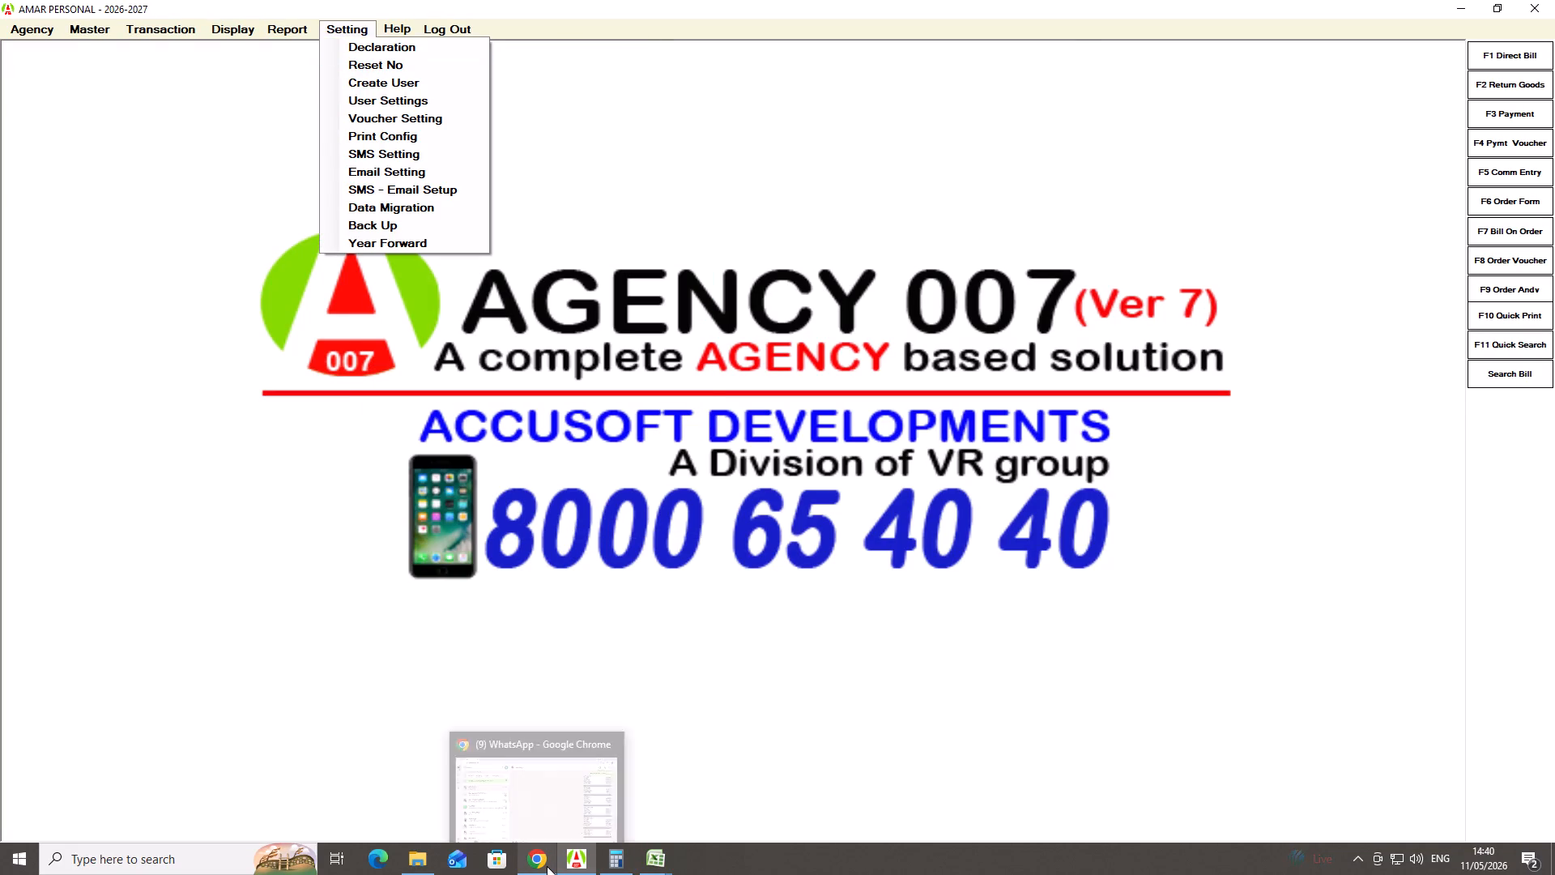
Preview the Supplier GST commission report for KARTIK CREATION, keeping the 01/04/2026 to 31/03/2027 period.
left_click(269, 24)
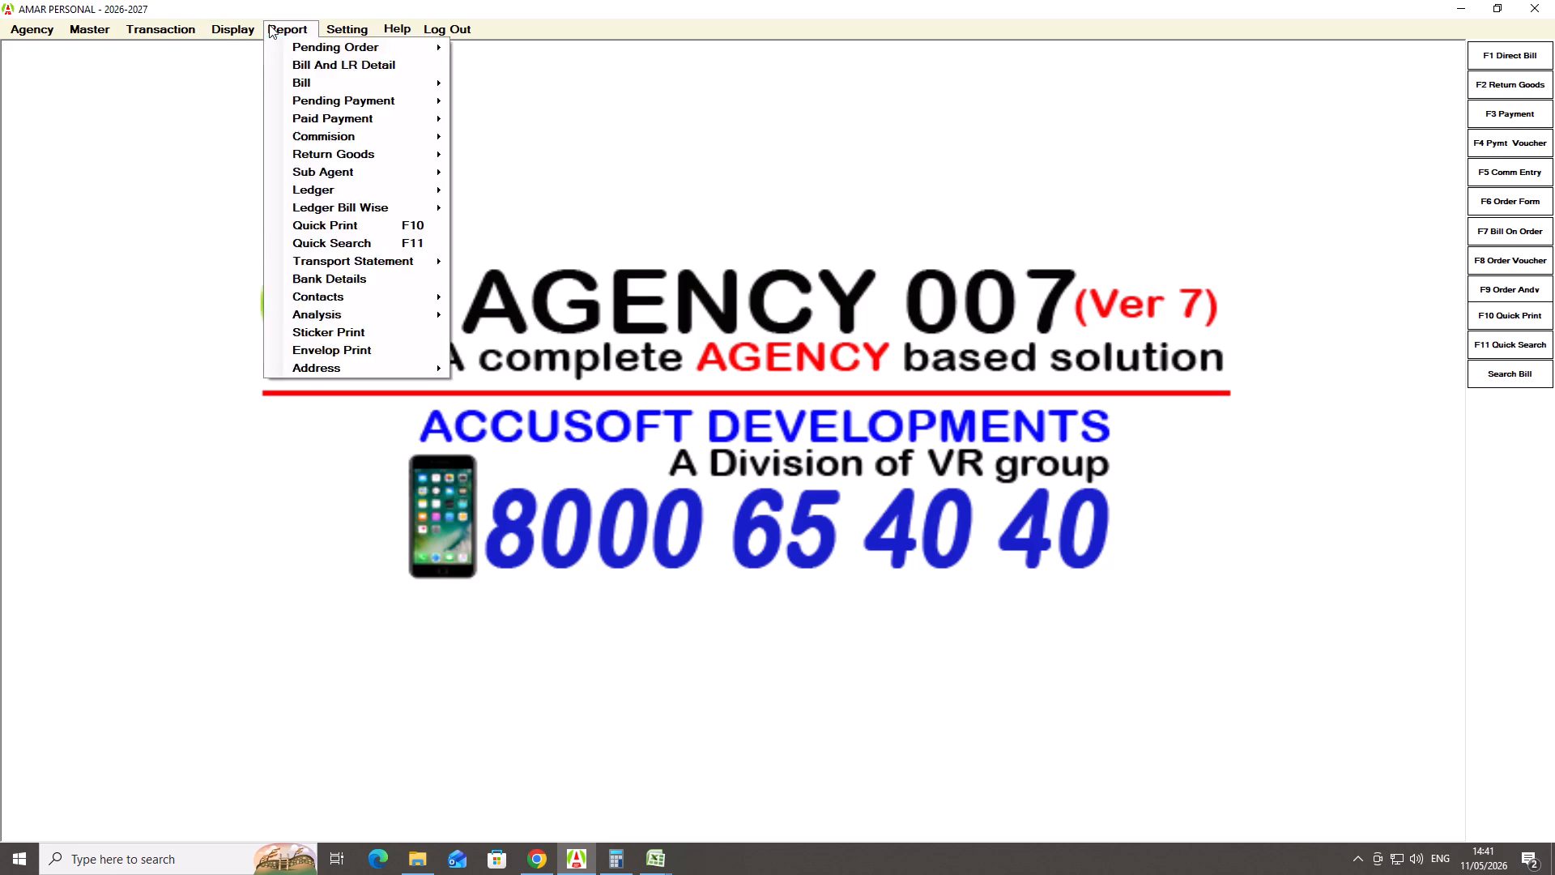
left_click(270, 24)
left_click(322, 137)
left_click(480, 151)
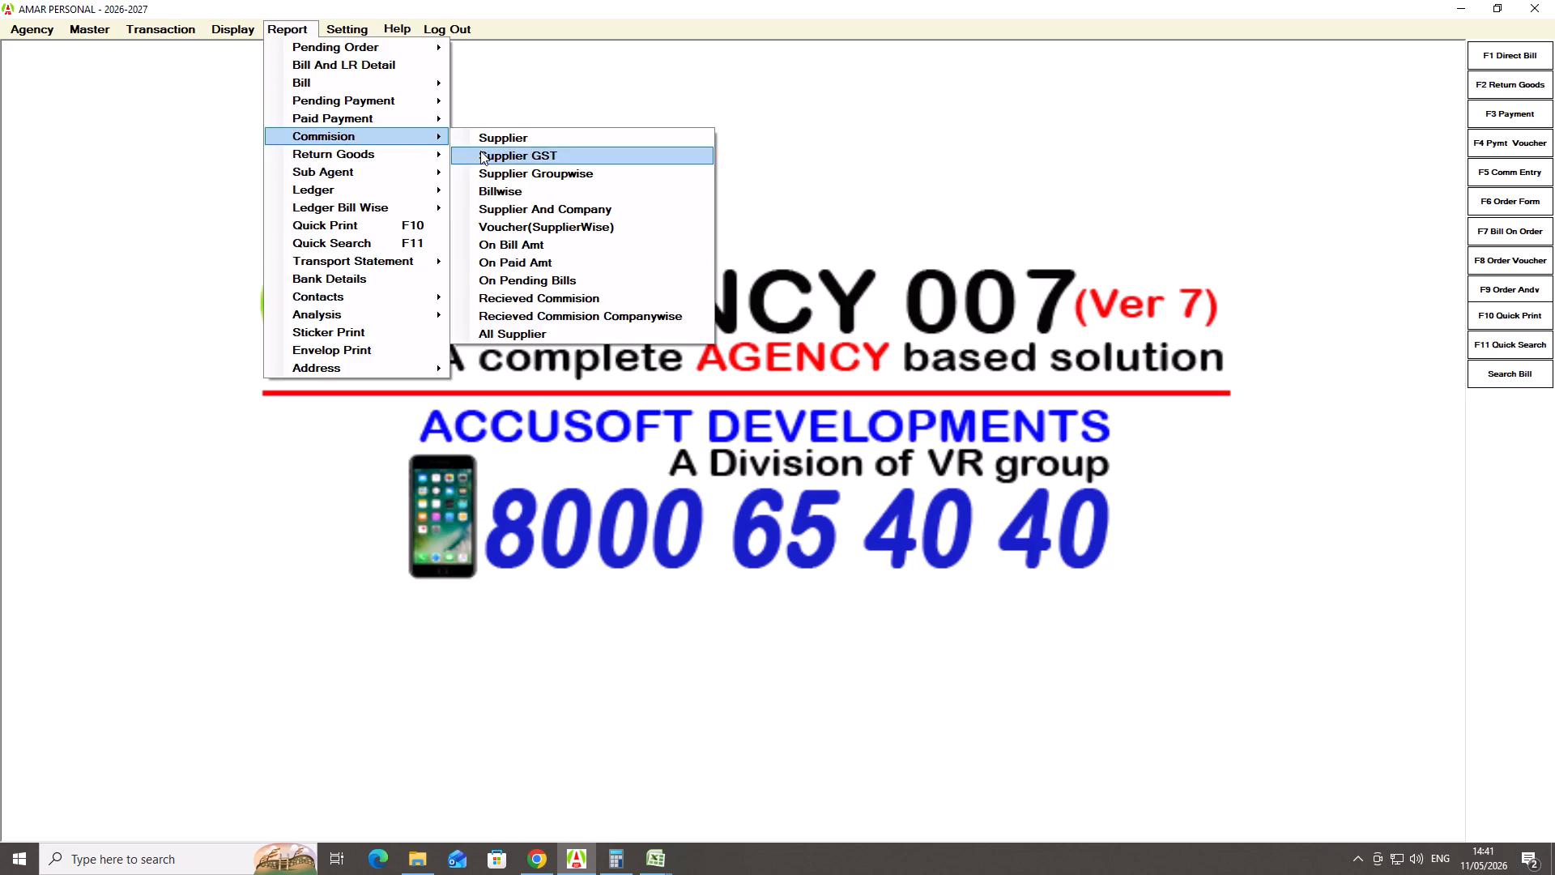
key("Down")
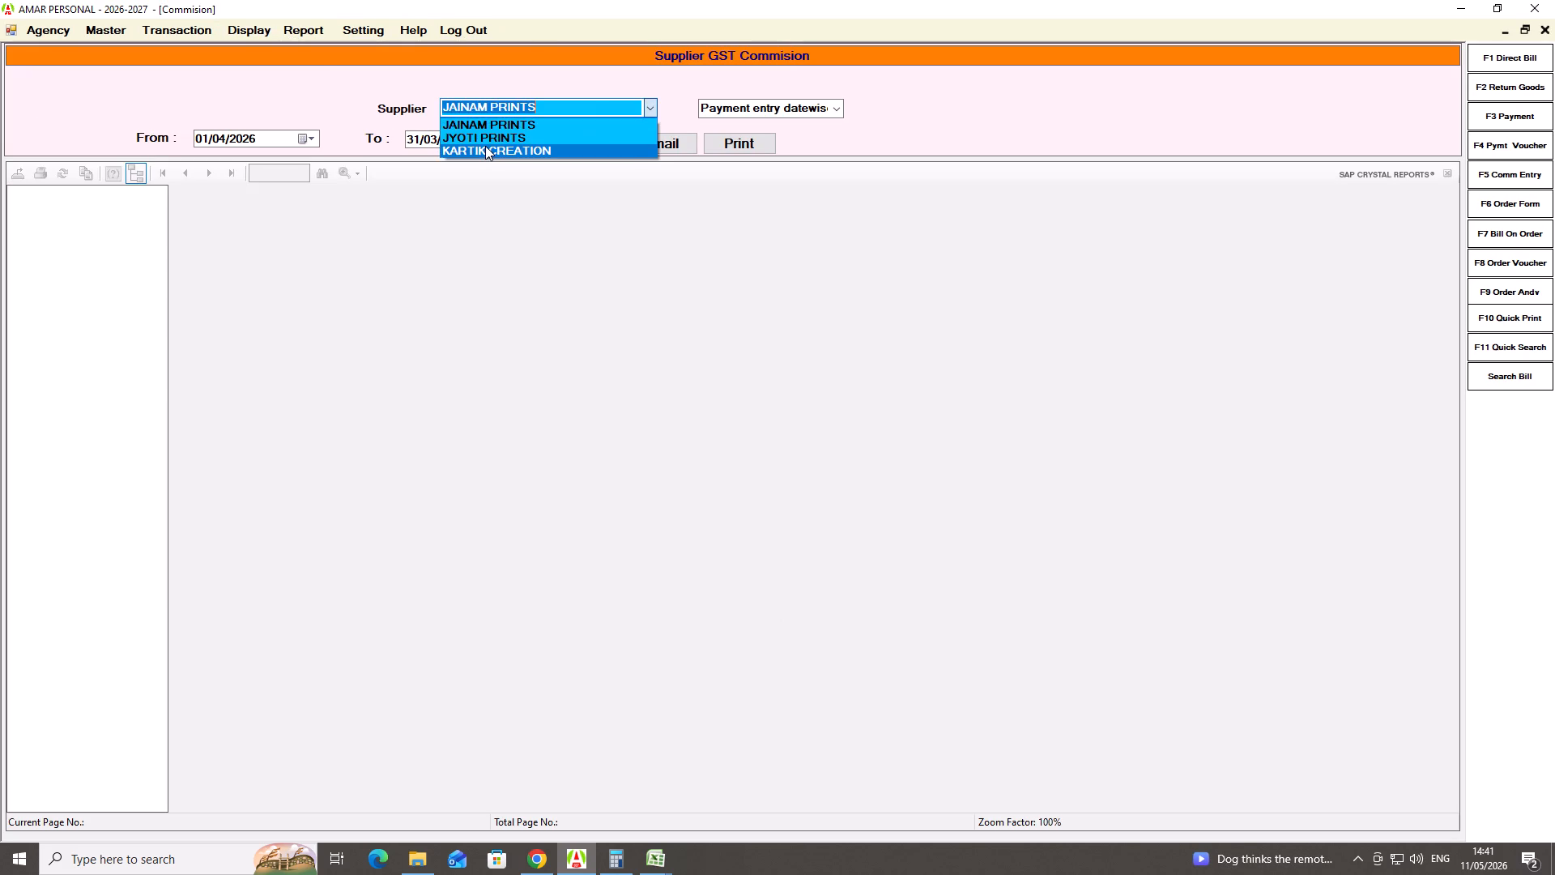
key("Return")
key("Return")
key("Return")
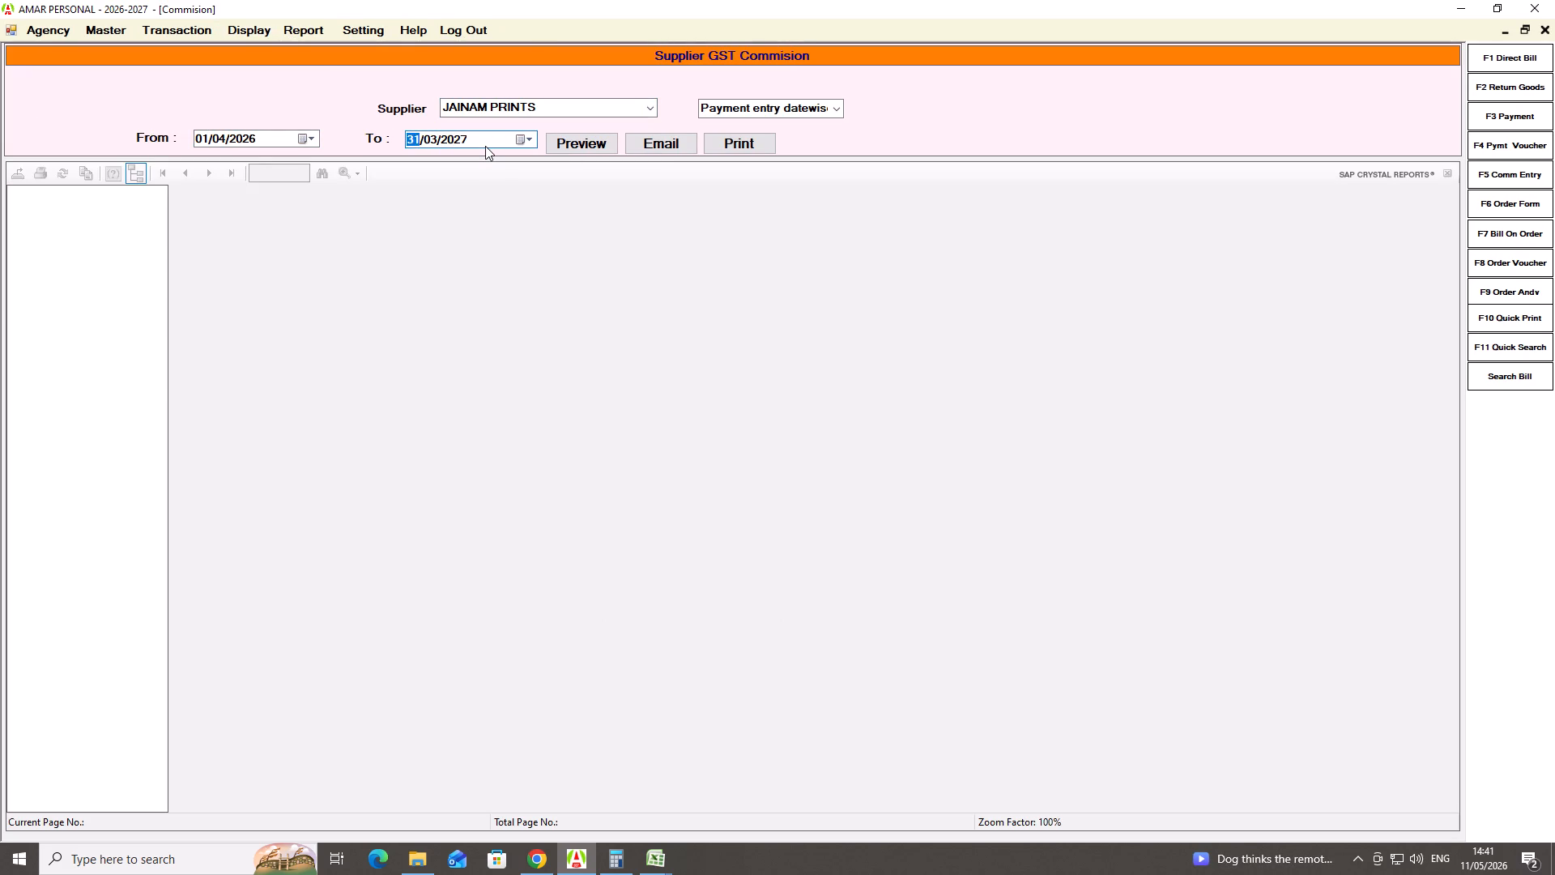
key("Return")
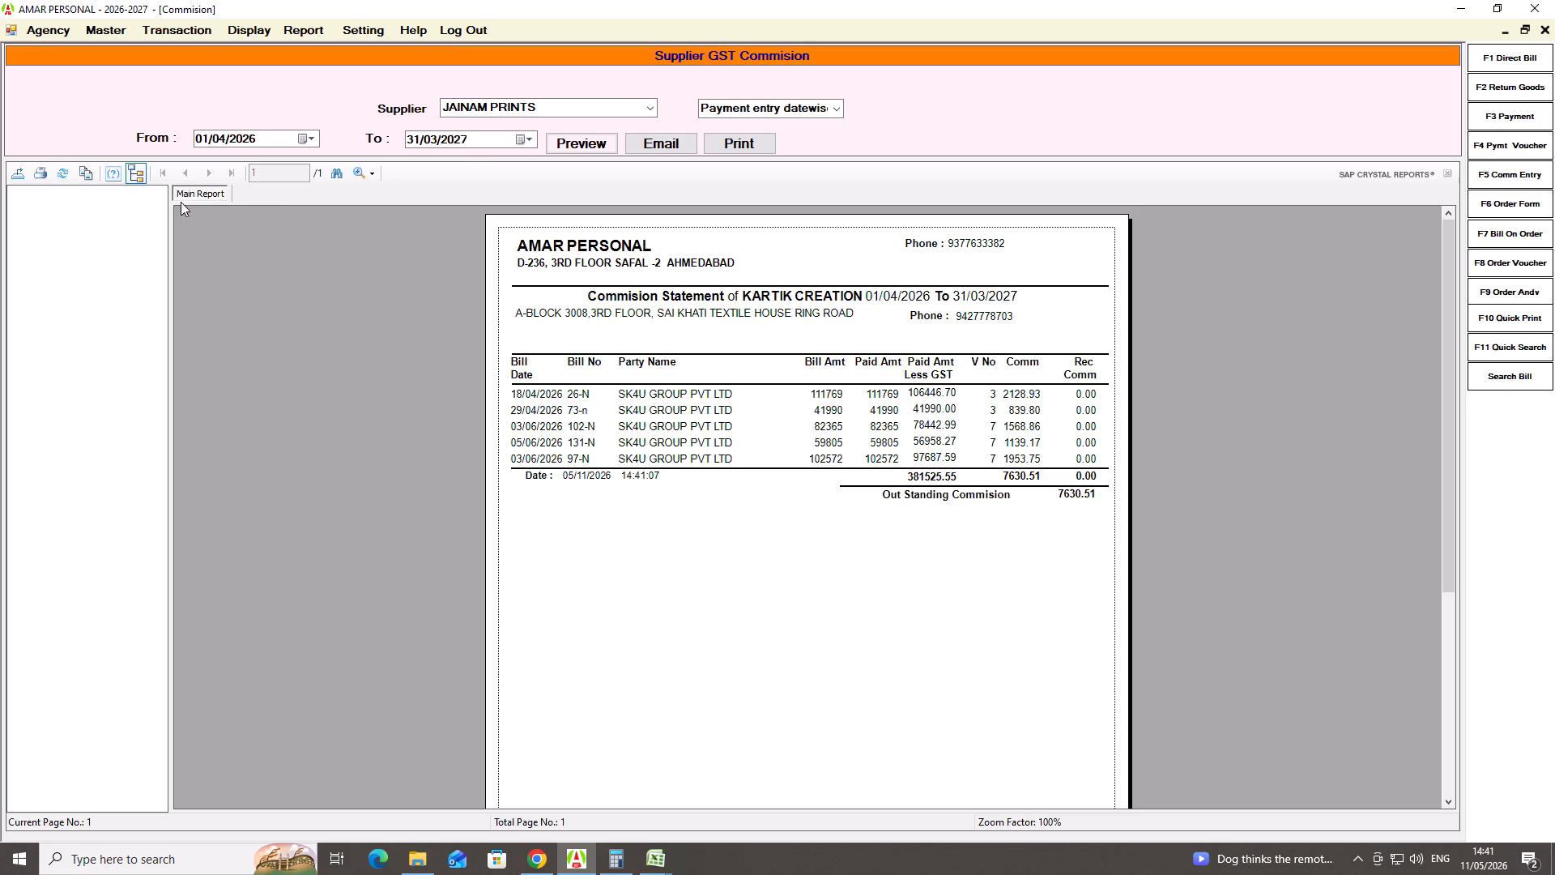
Export the commission statement as a PDF named KARTIK CREATION in the AMAR PERSONAL folder under Documents.
left_click(12, 173)
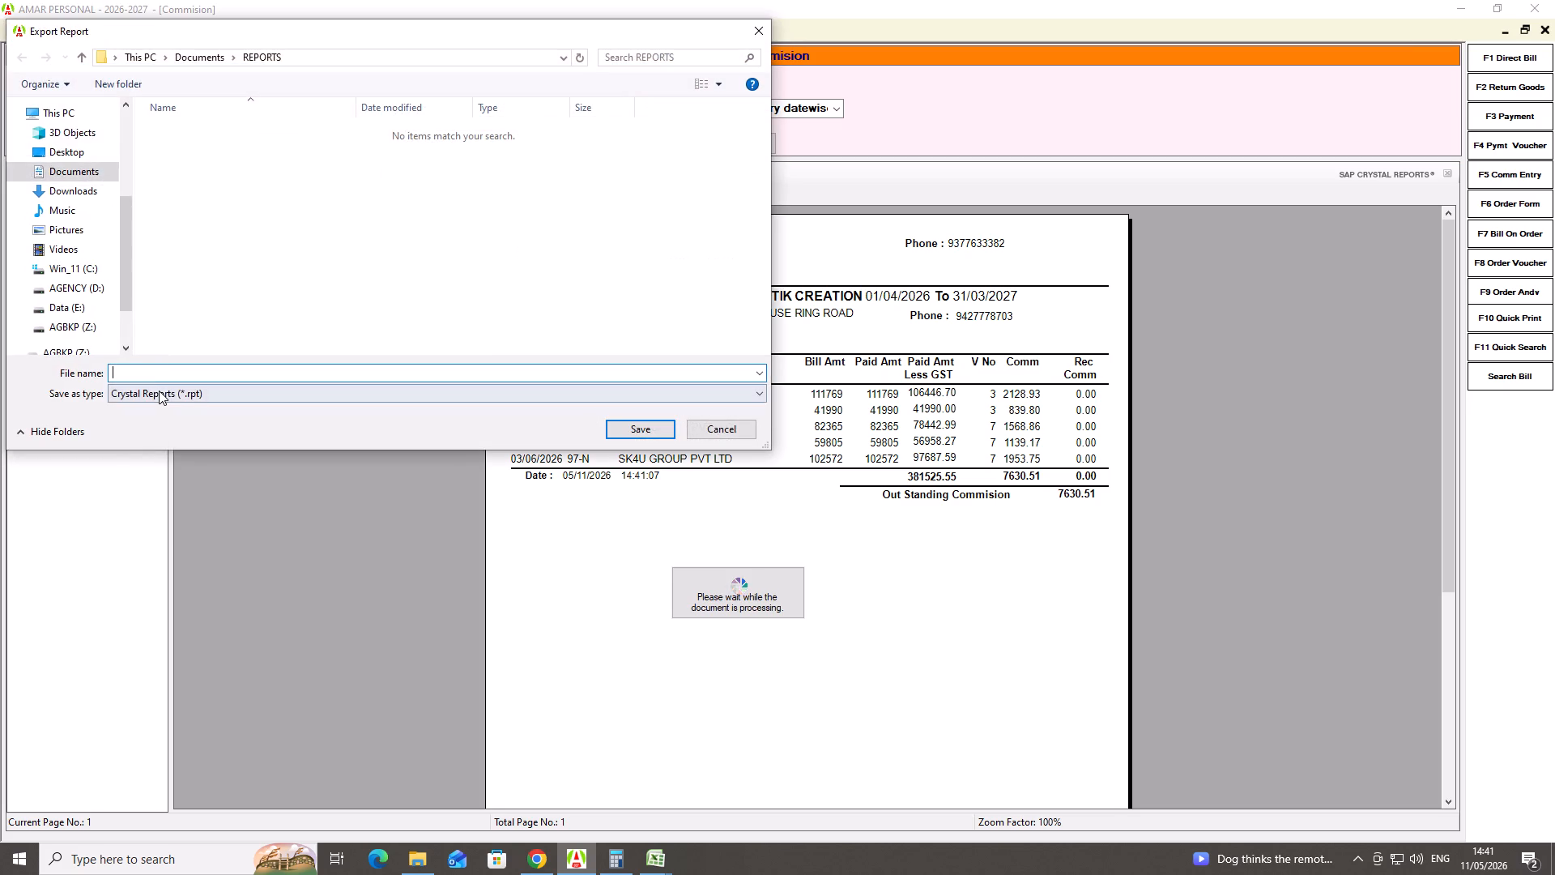
left_click(159, 391)
left_click(154, 419)
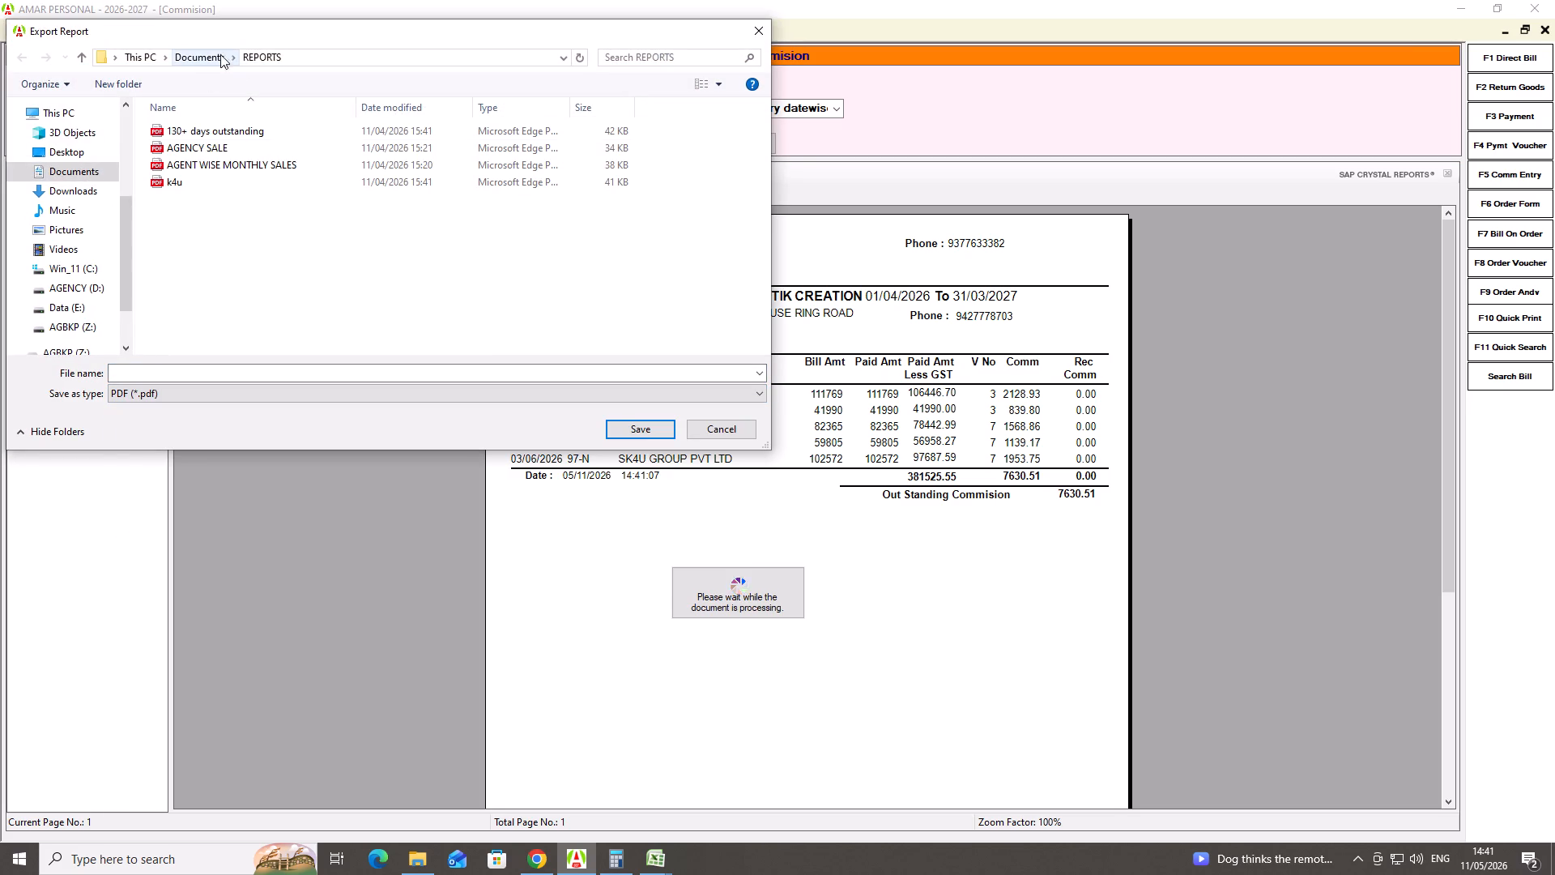
left_click(206, 55)
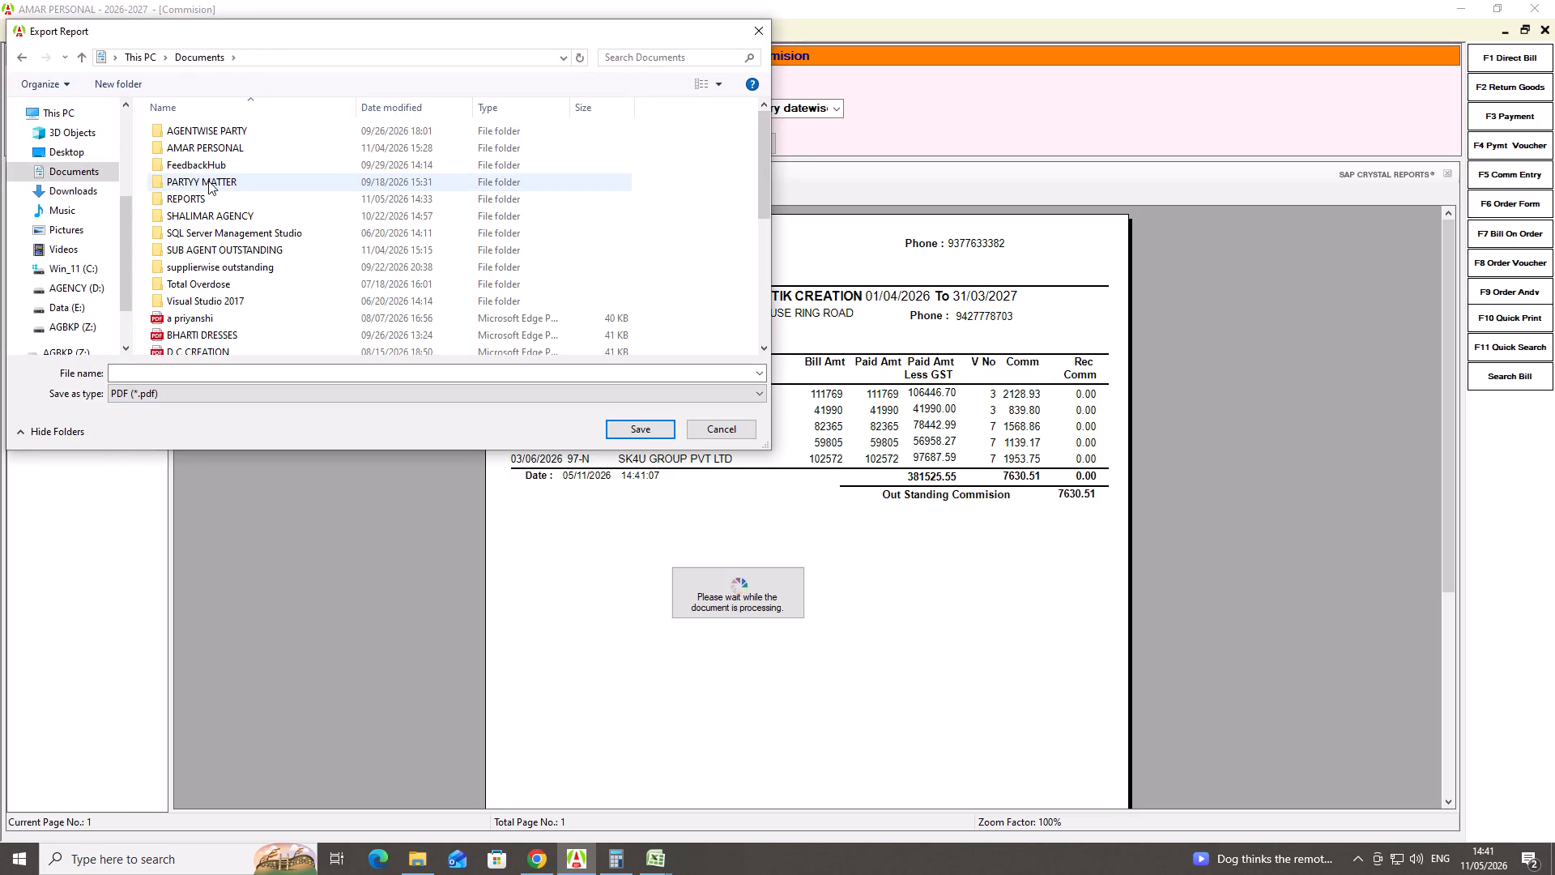
left_click(221, 151)
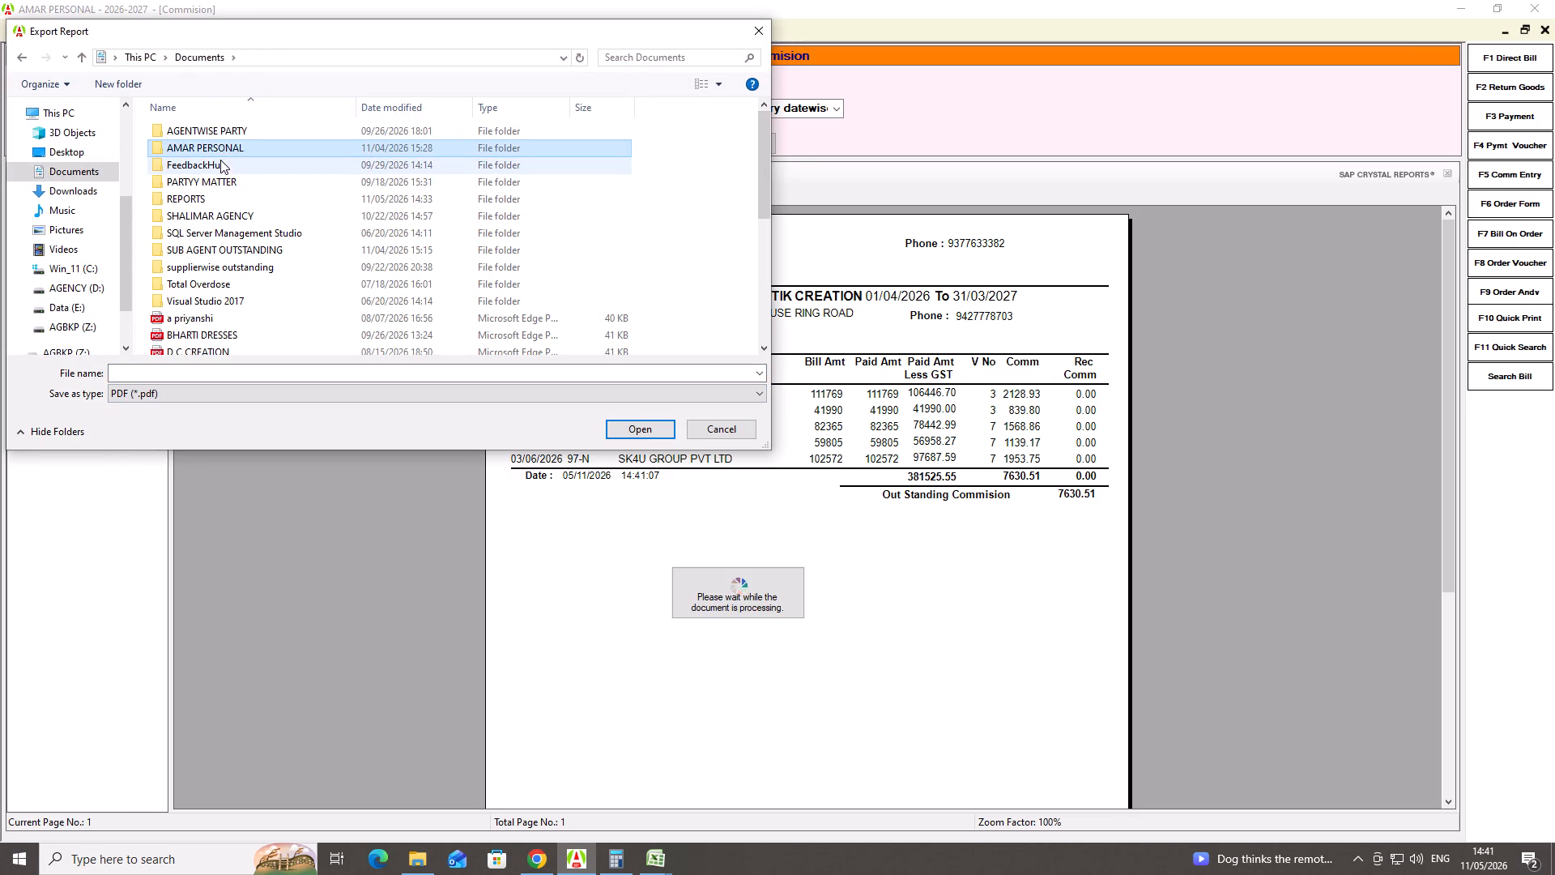
double_click(224, 143)
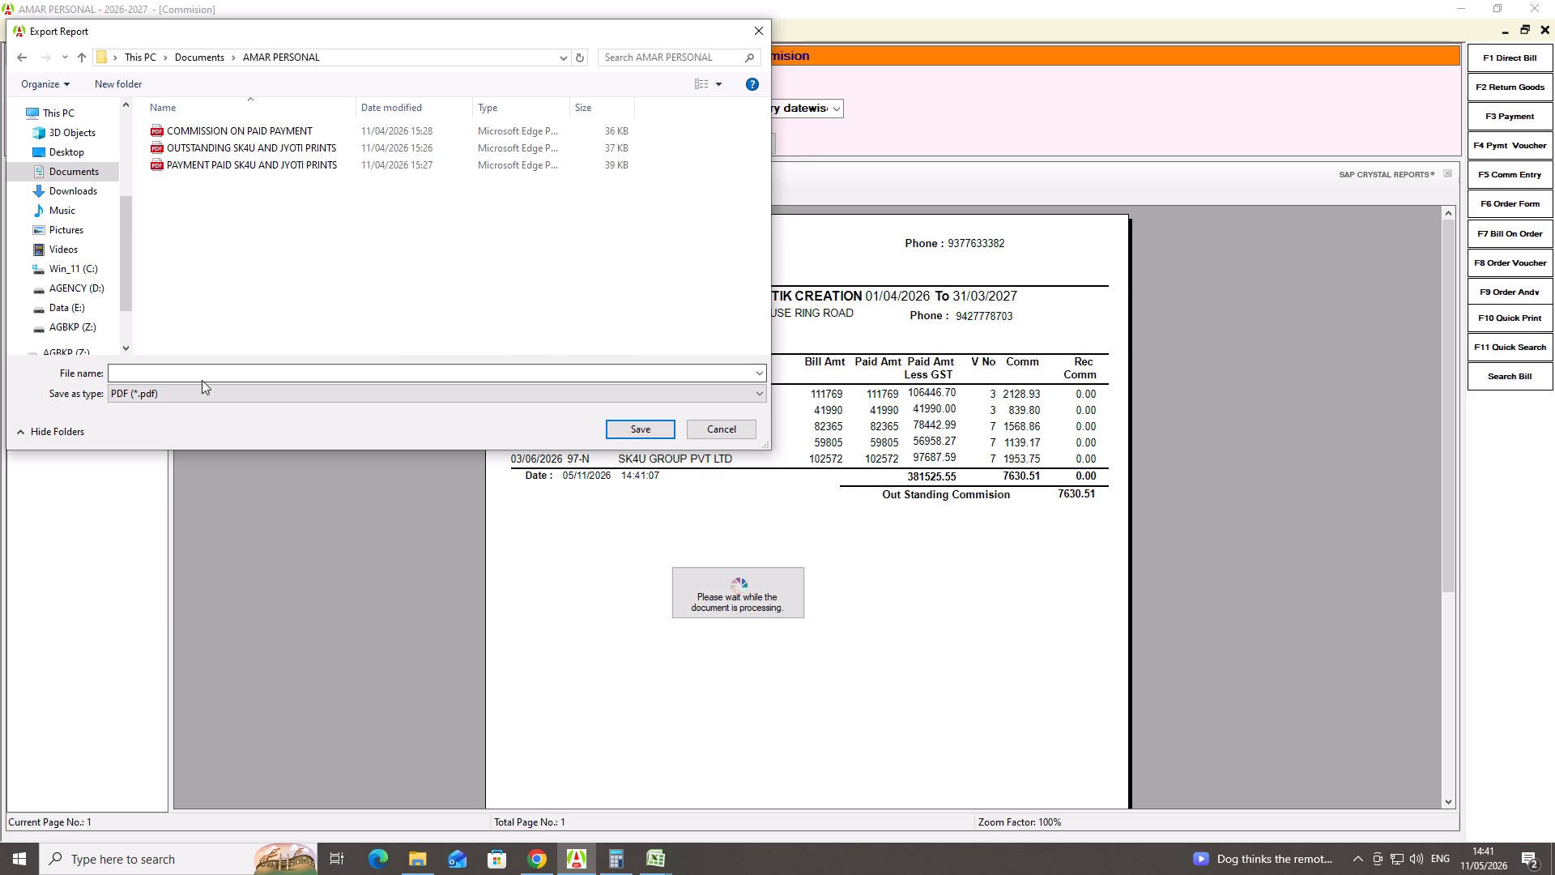
left_click(194, 377)
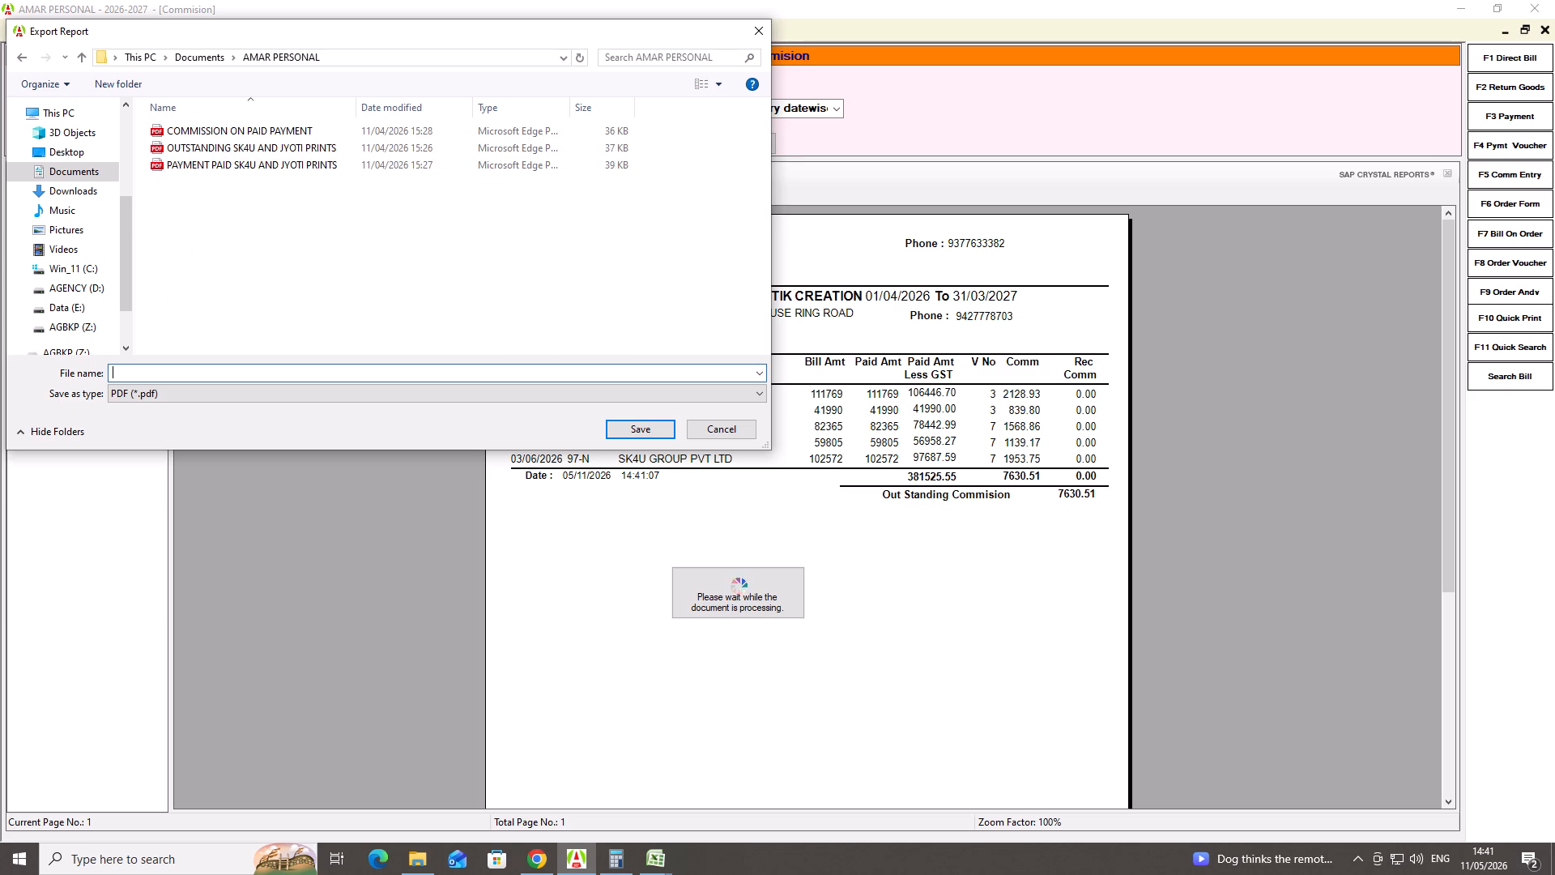
type("KARTI")
key("l")
key("BackSpace")
type("K CREATION")
key("Return")
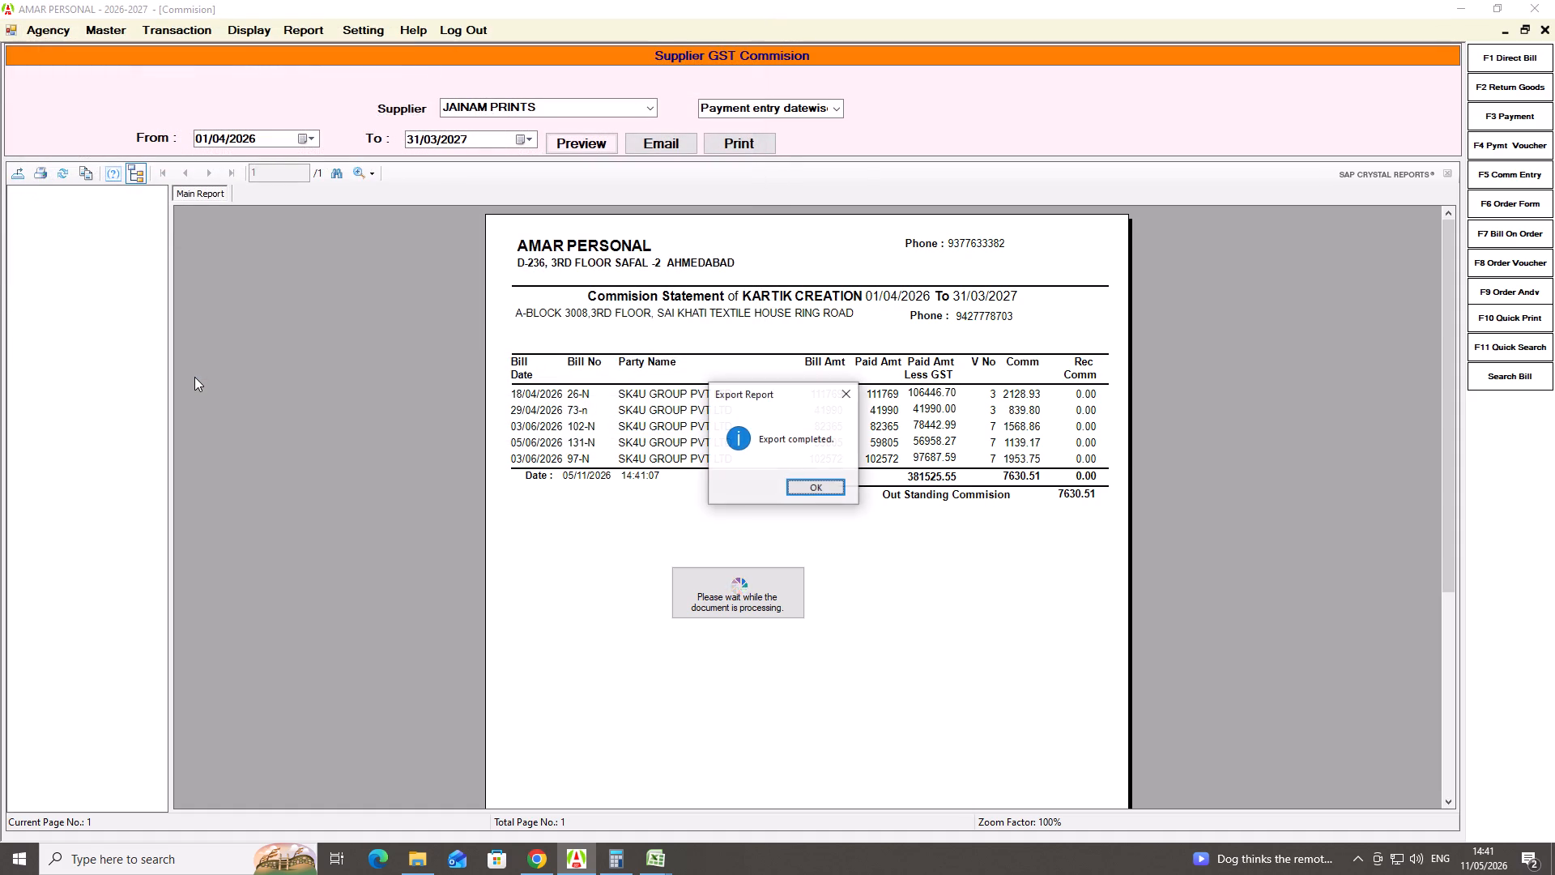
key("Return")
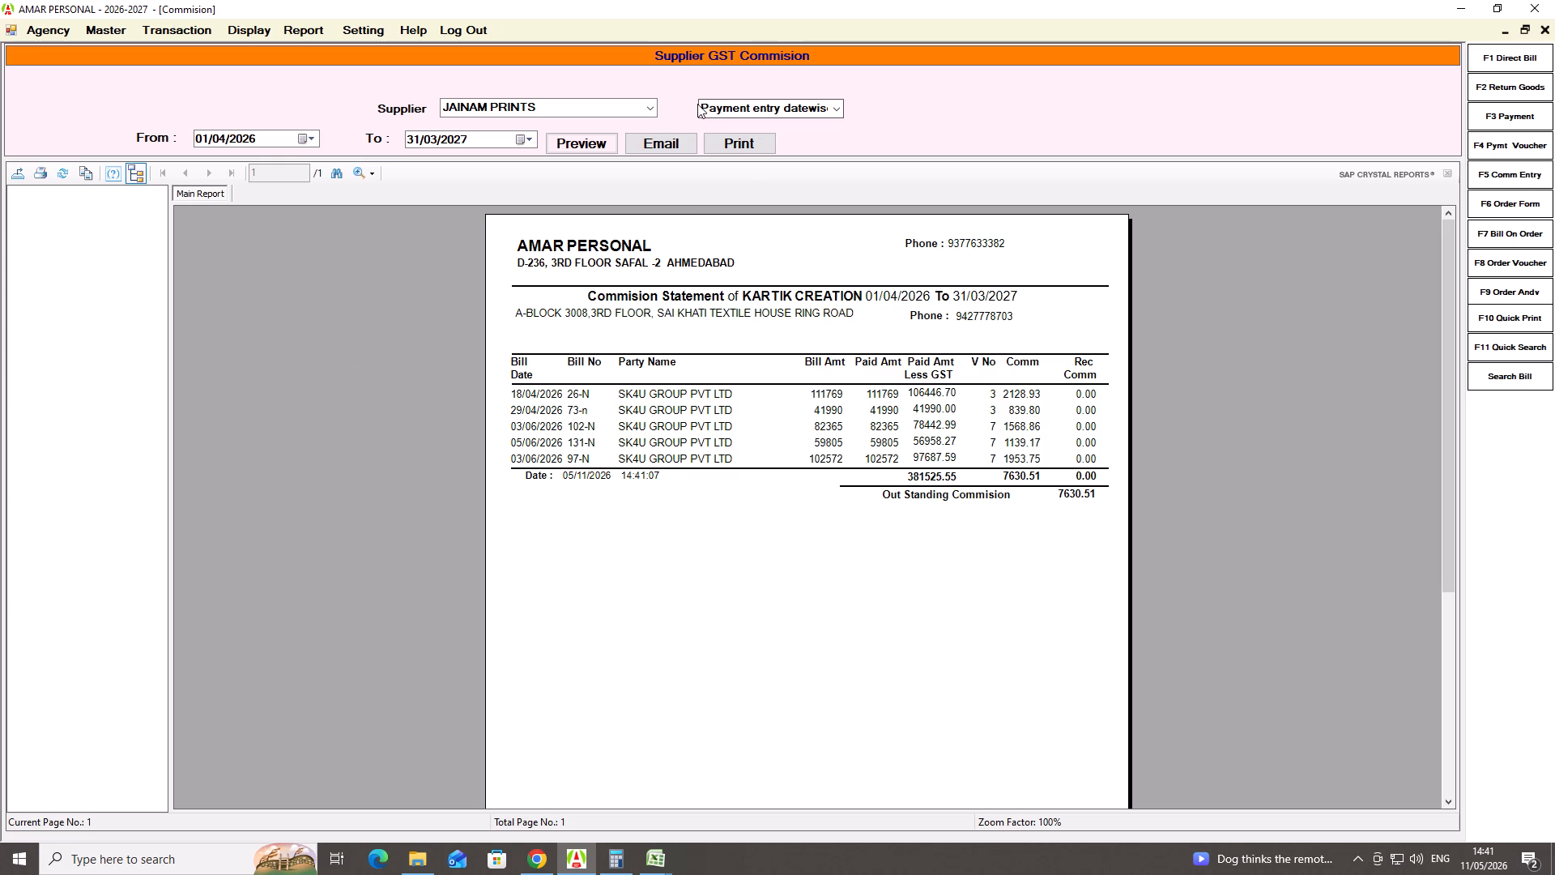
Preview the Supplier GST commission statement for JAINAM PRINTS over the same period.
left_click(654, 106)
left_click(633, 118)
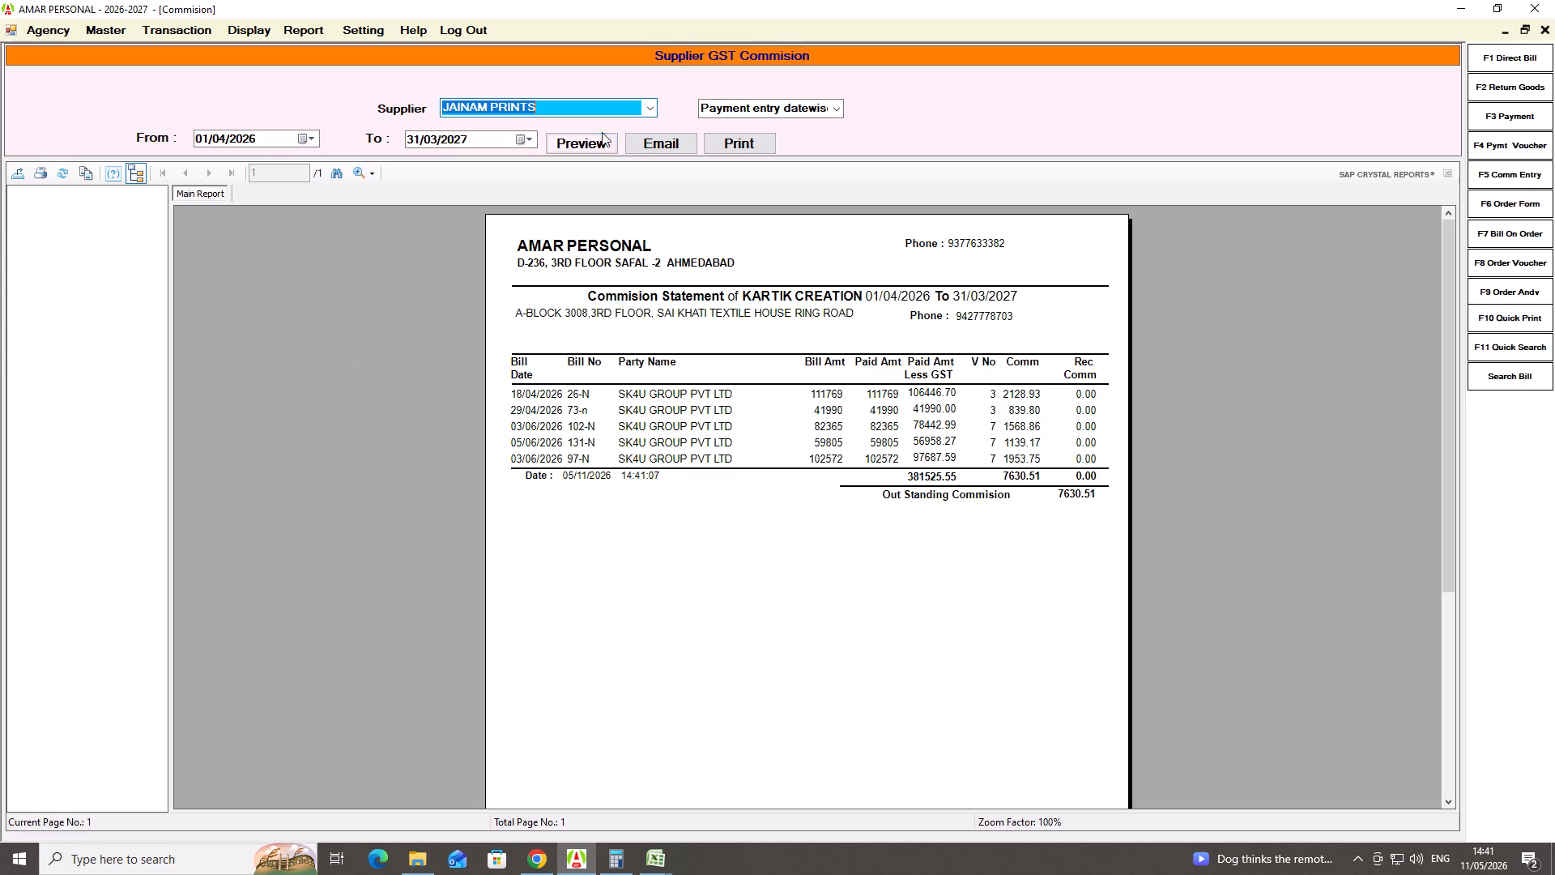
left_click(589, 139)
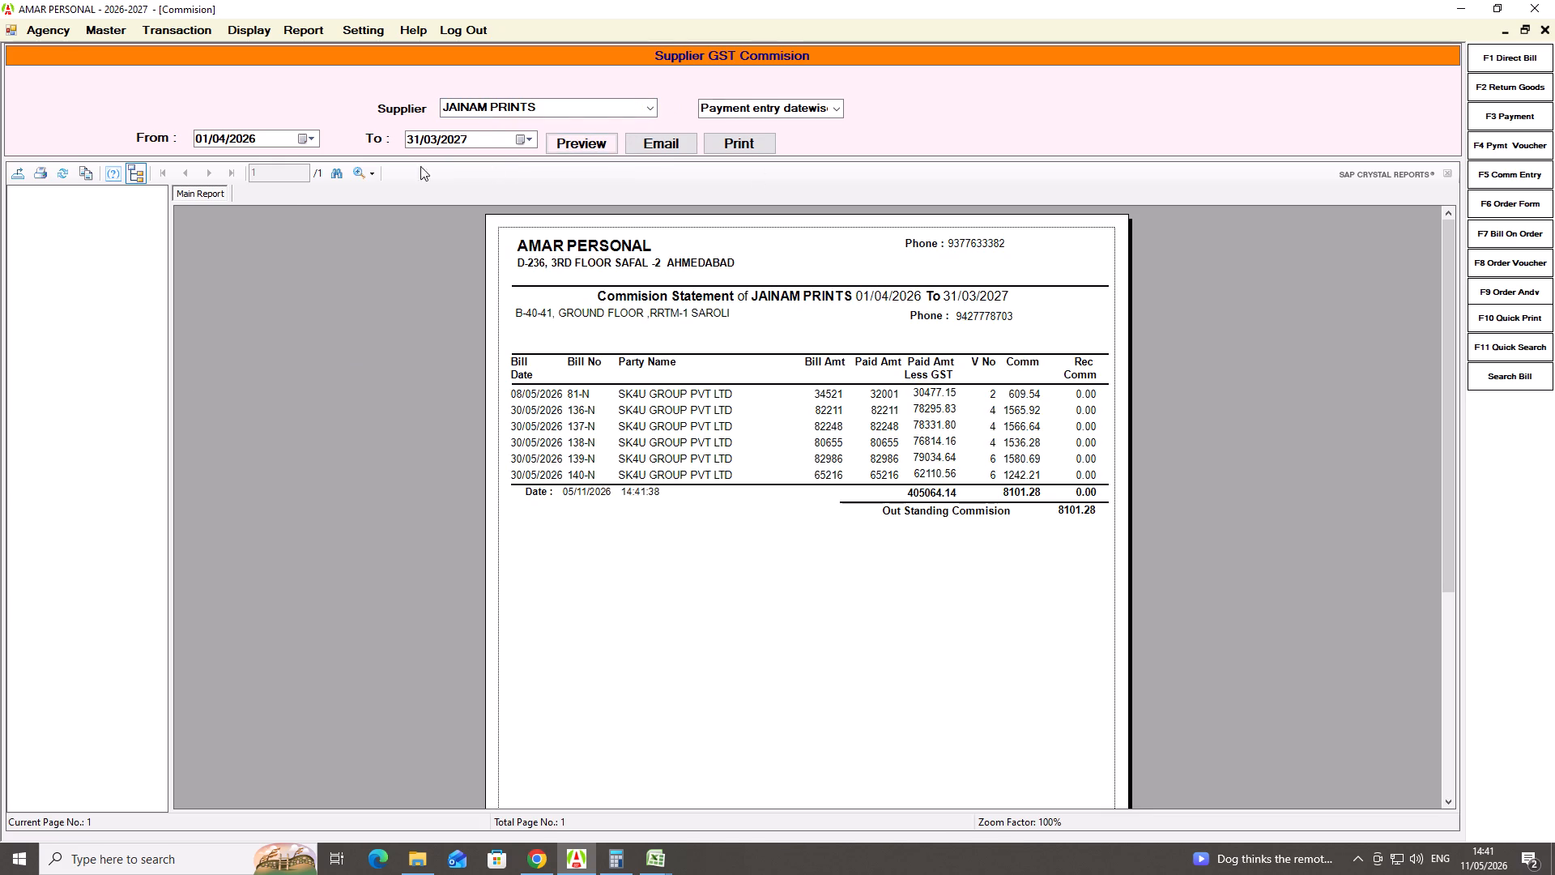
Export the JAINAM PRINTS statement as a PDF named JAINAM PRINTS in the AMAR PERSONAL folder.
left_click(11, 173)
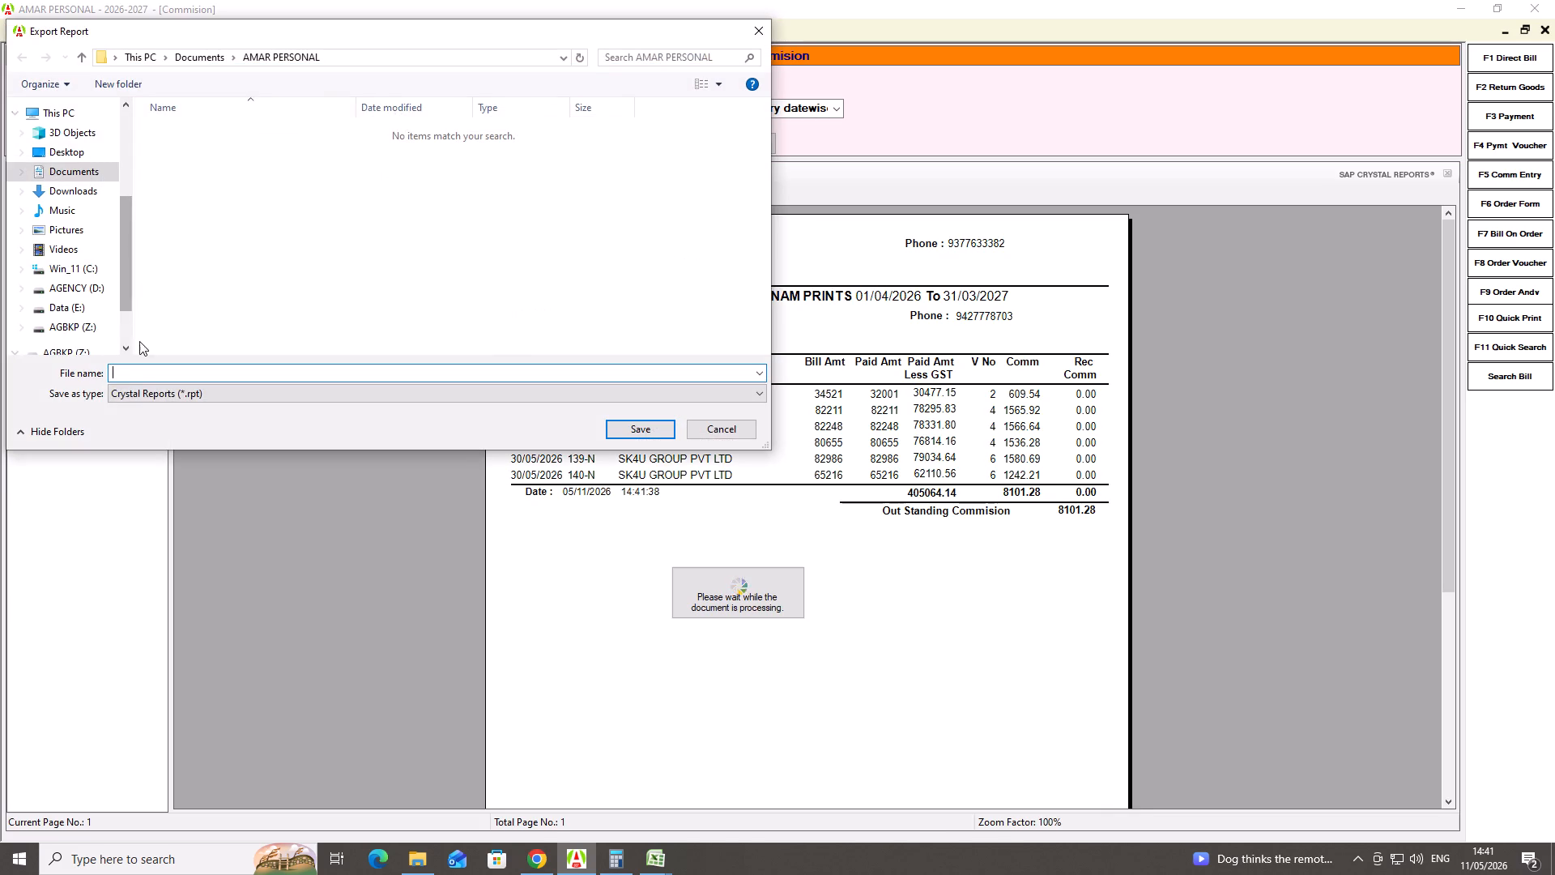
left_click(131, 403)
left_click(130, 392)
left_click(133, 418)
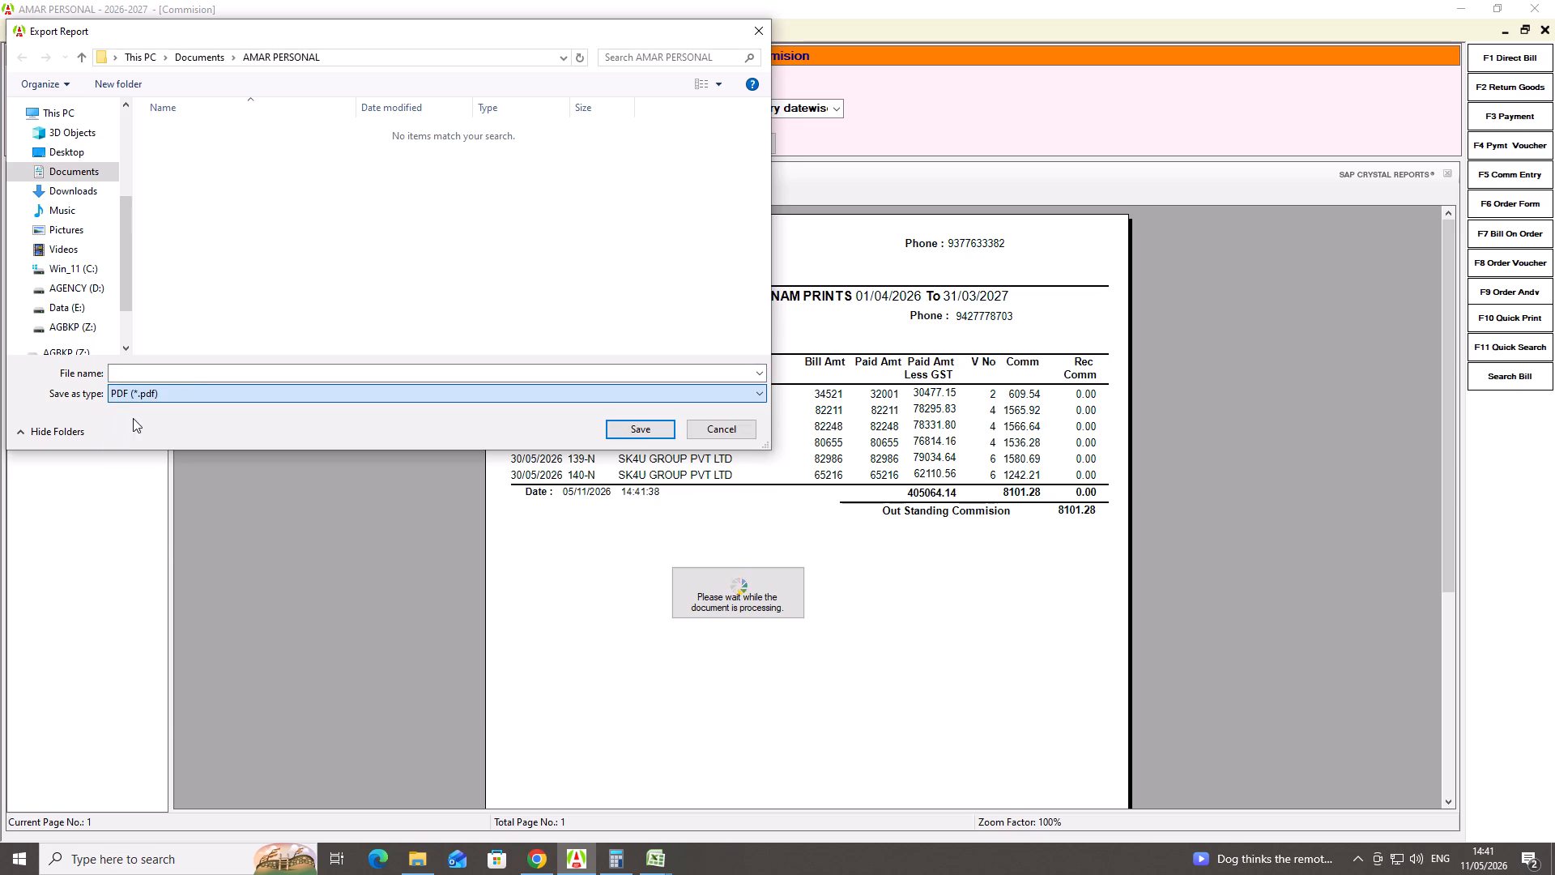
left_click(138, 369)
type("JAINAM")
key("space")
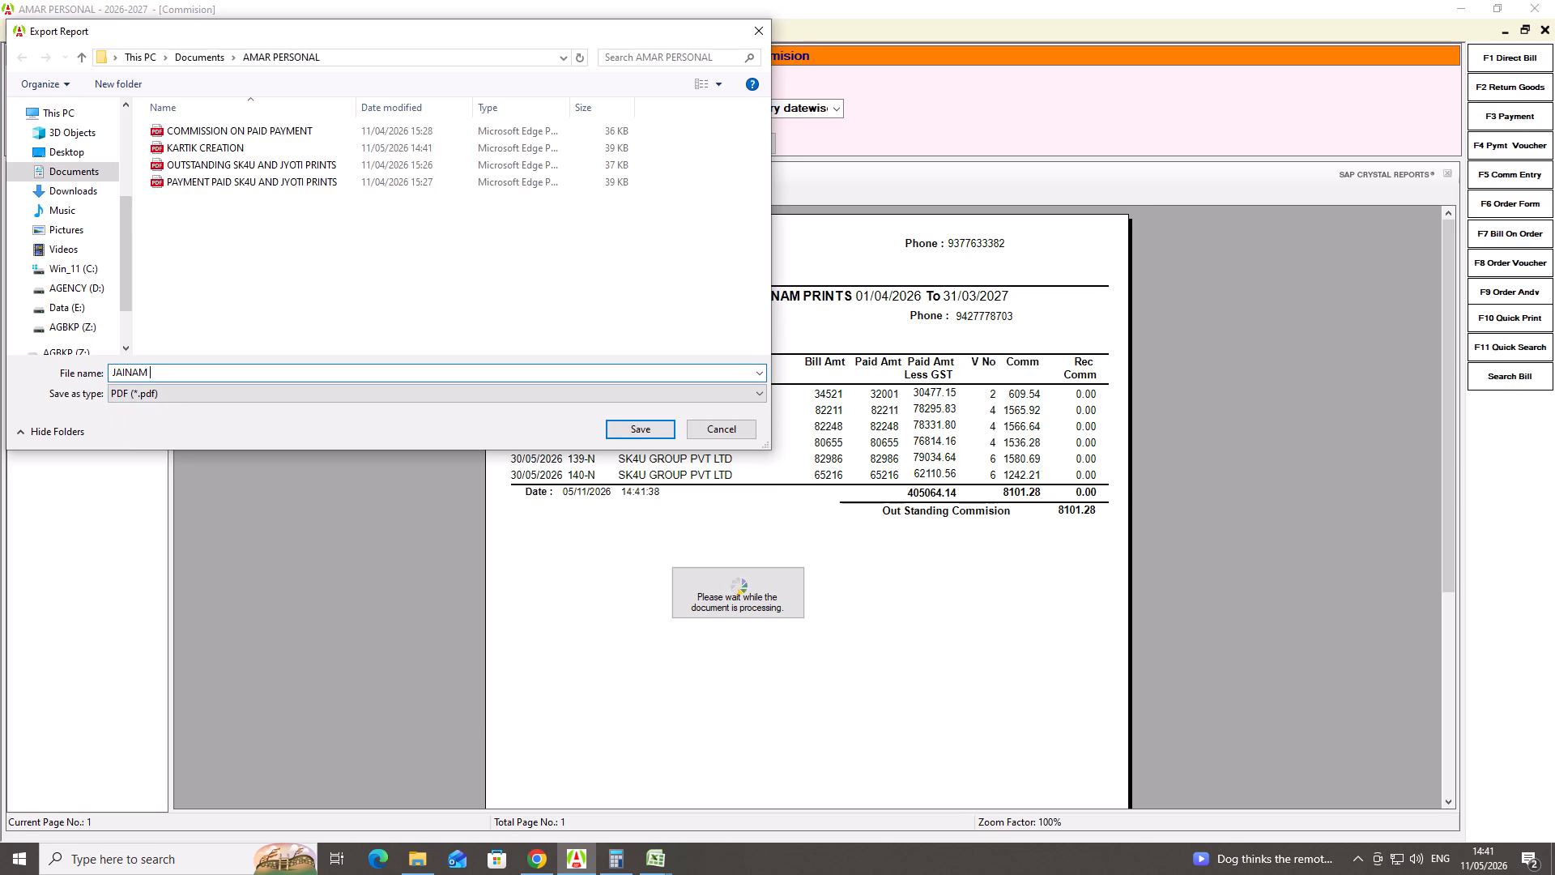
type("PRINTS")
key("Return")
key("Return")
key("Return")
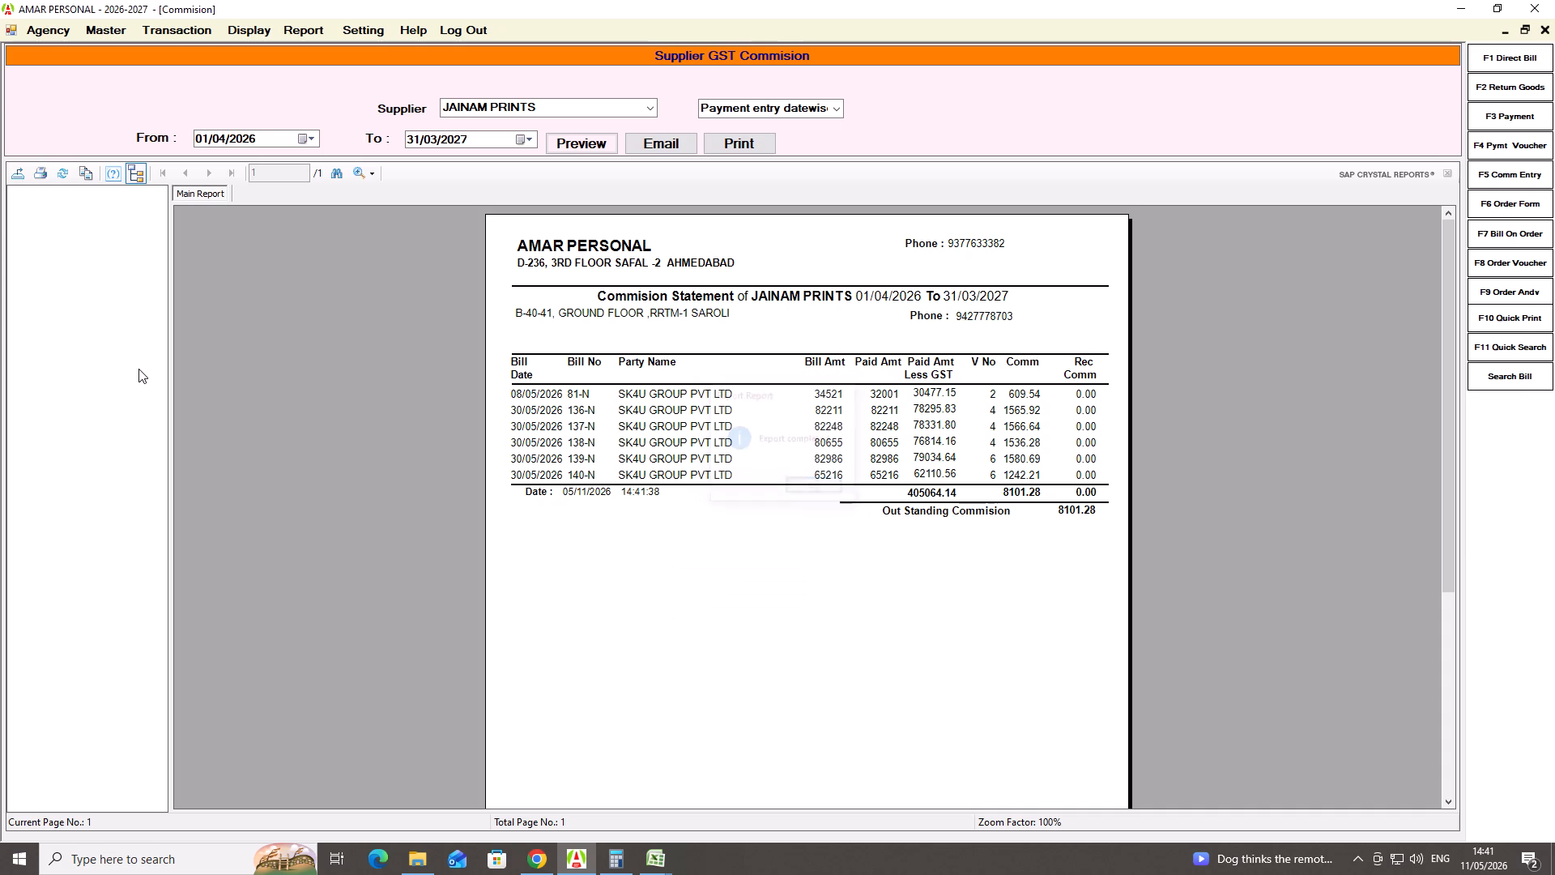
Preview the Supplier GST commission statement for JYOTI PRINTS over the same period.
left_click(599, 100)
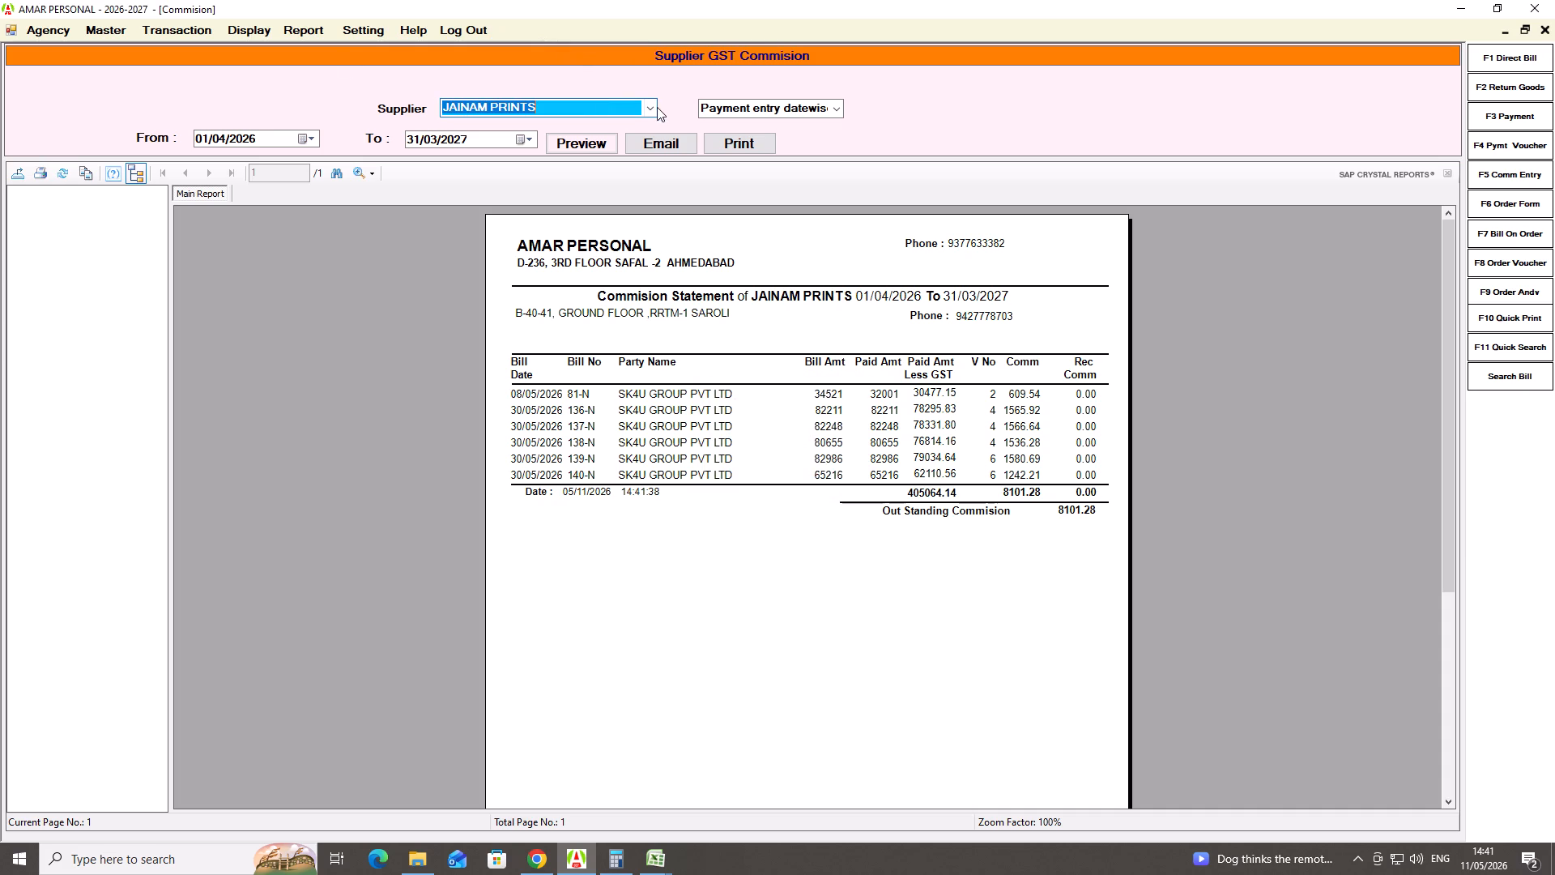
left_click(652, 107)
left_click(553, 138)
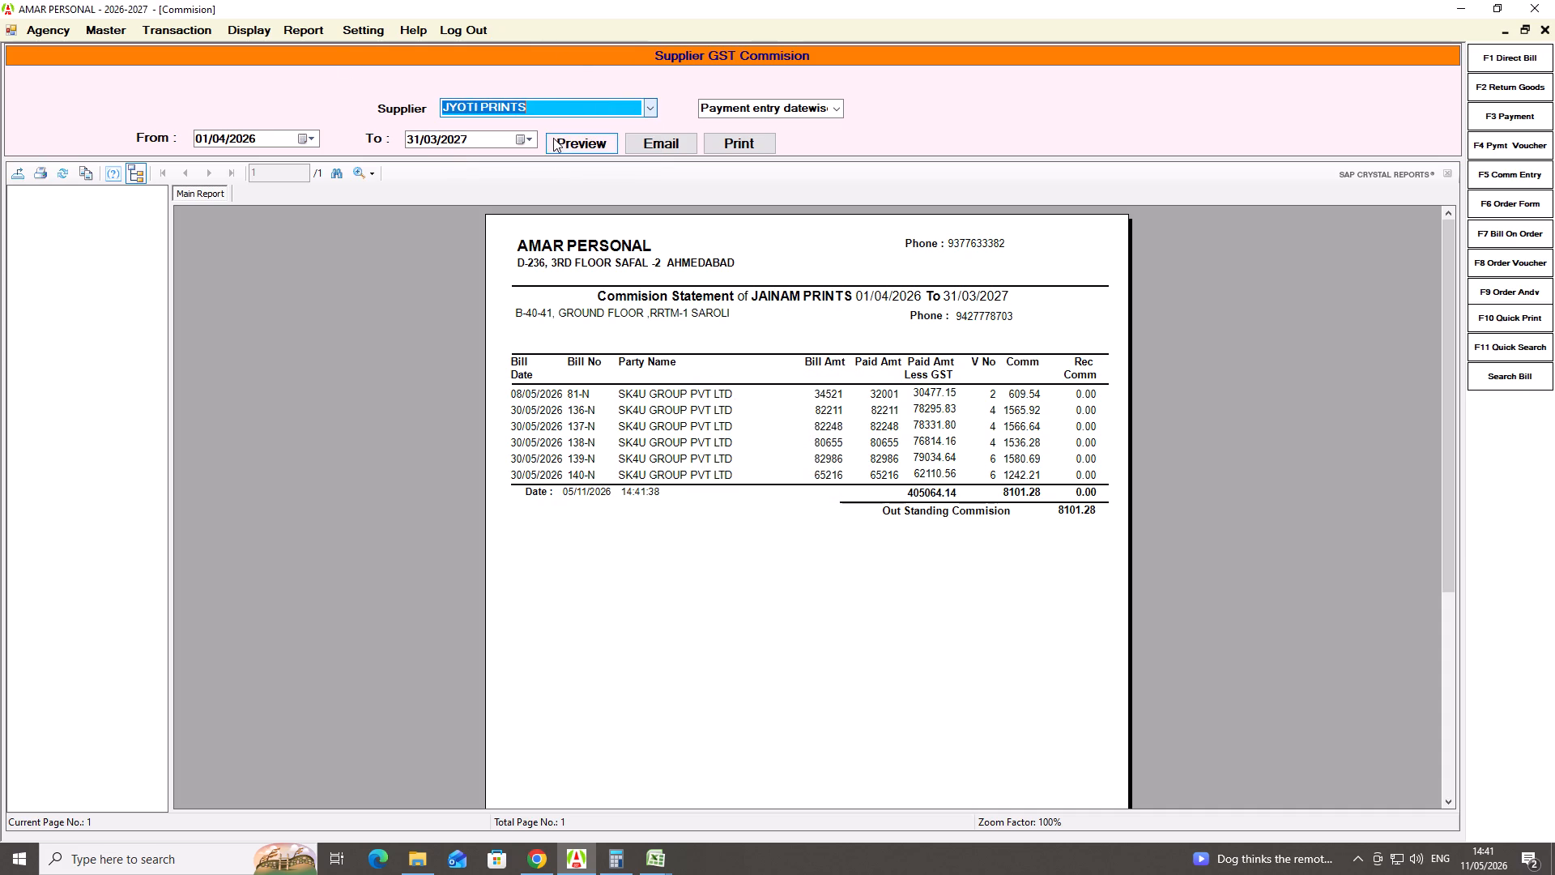
left_click(560, 138)
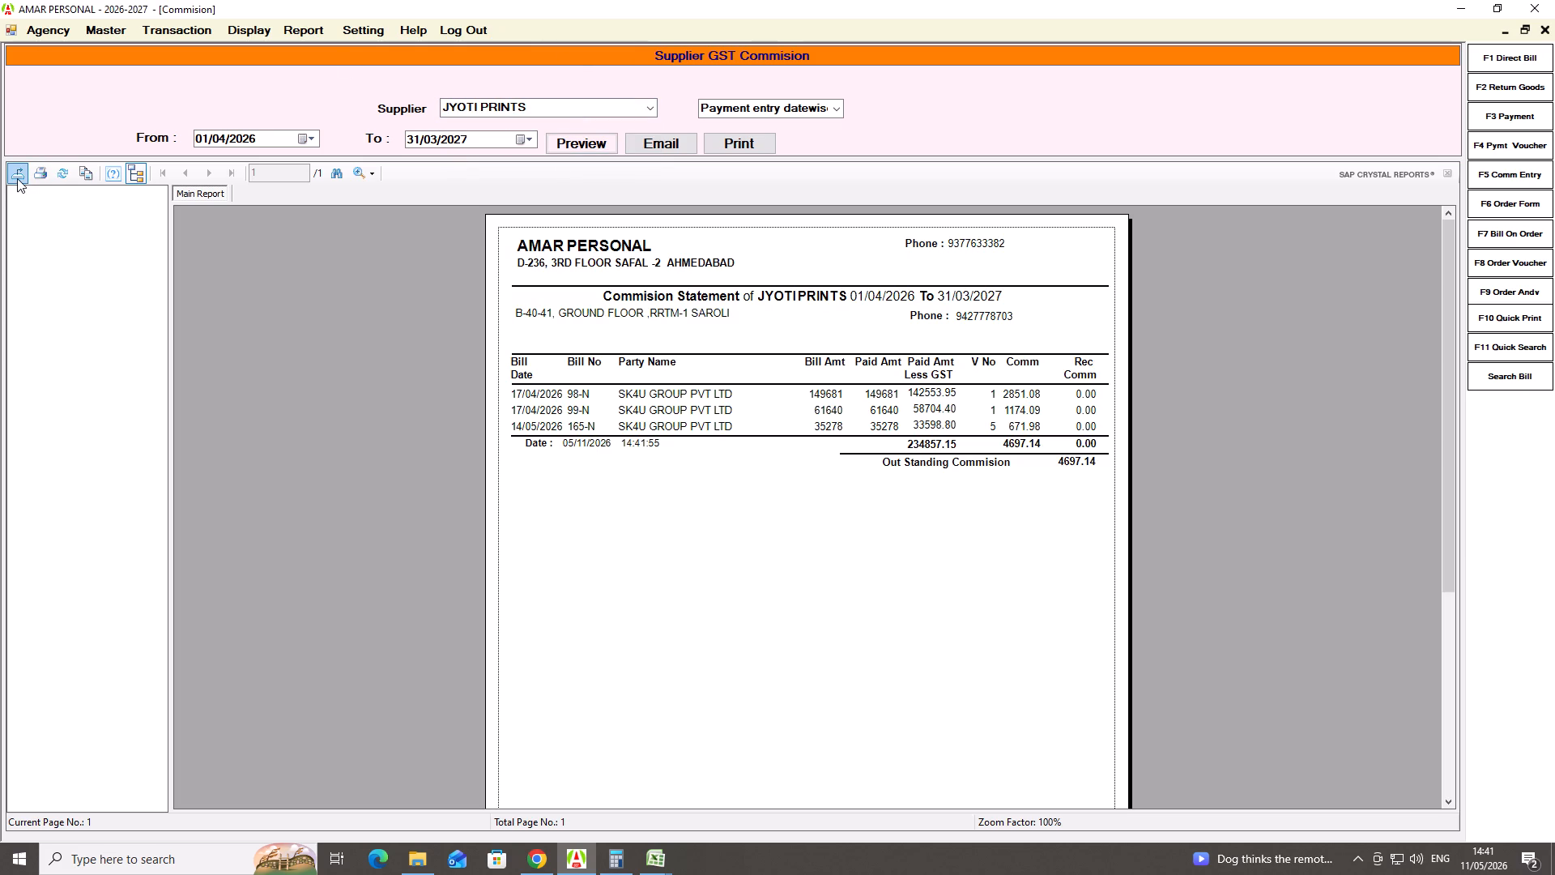
Export the JYOTI PRINTS statement as a PDF named JYOTI PRINTS in the AMAR PERSONAL folder.
left_click(17, 178)
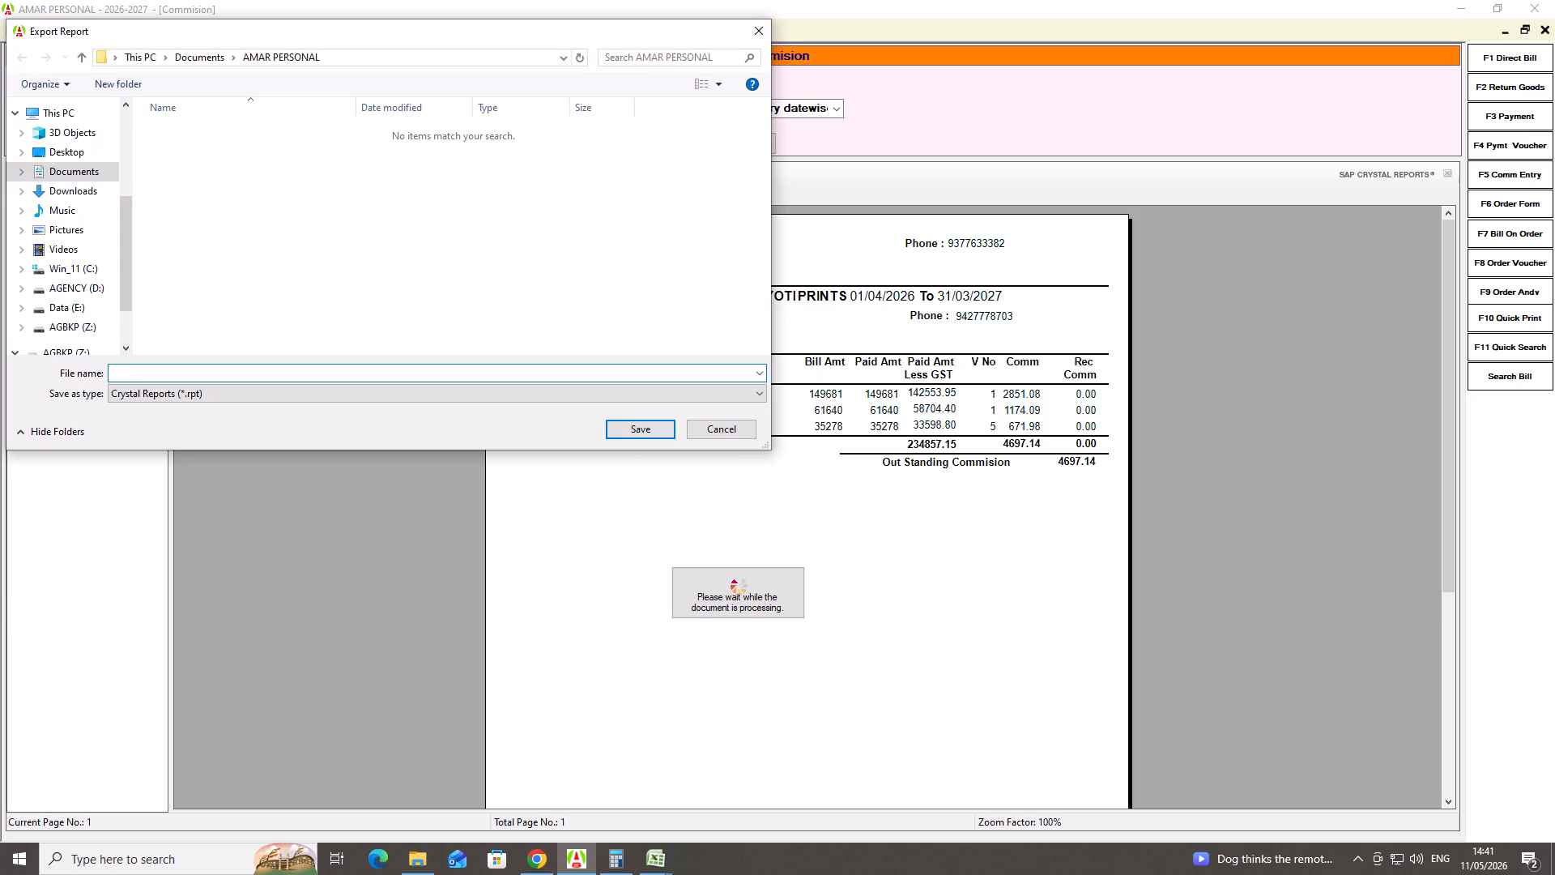
left_click(140, 396)
left_click(134, 420)
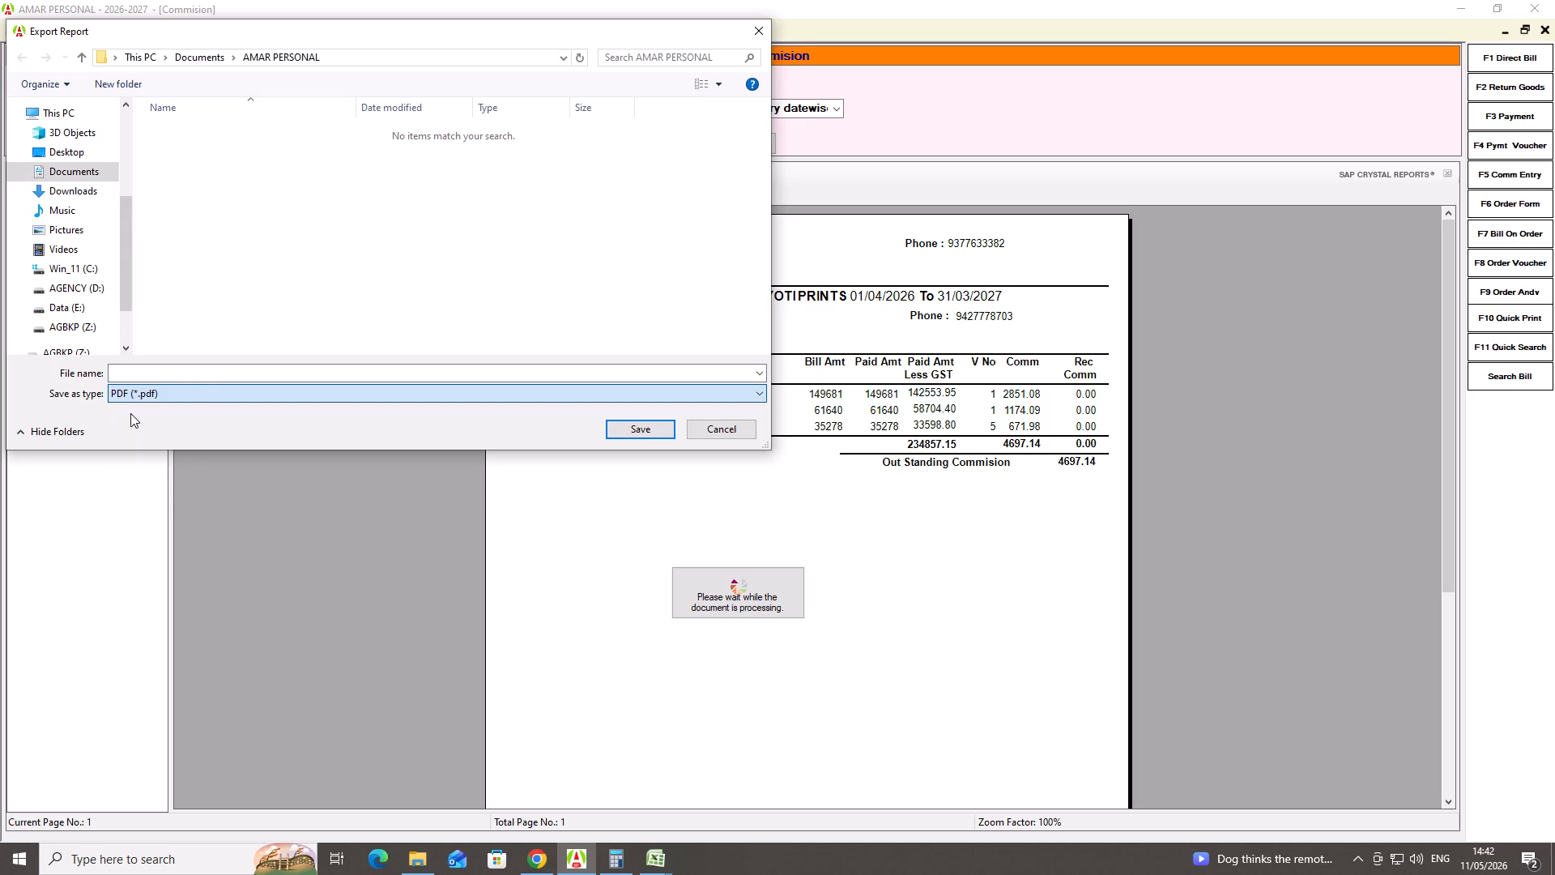
left_click(151, 375)
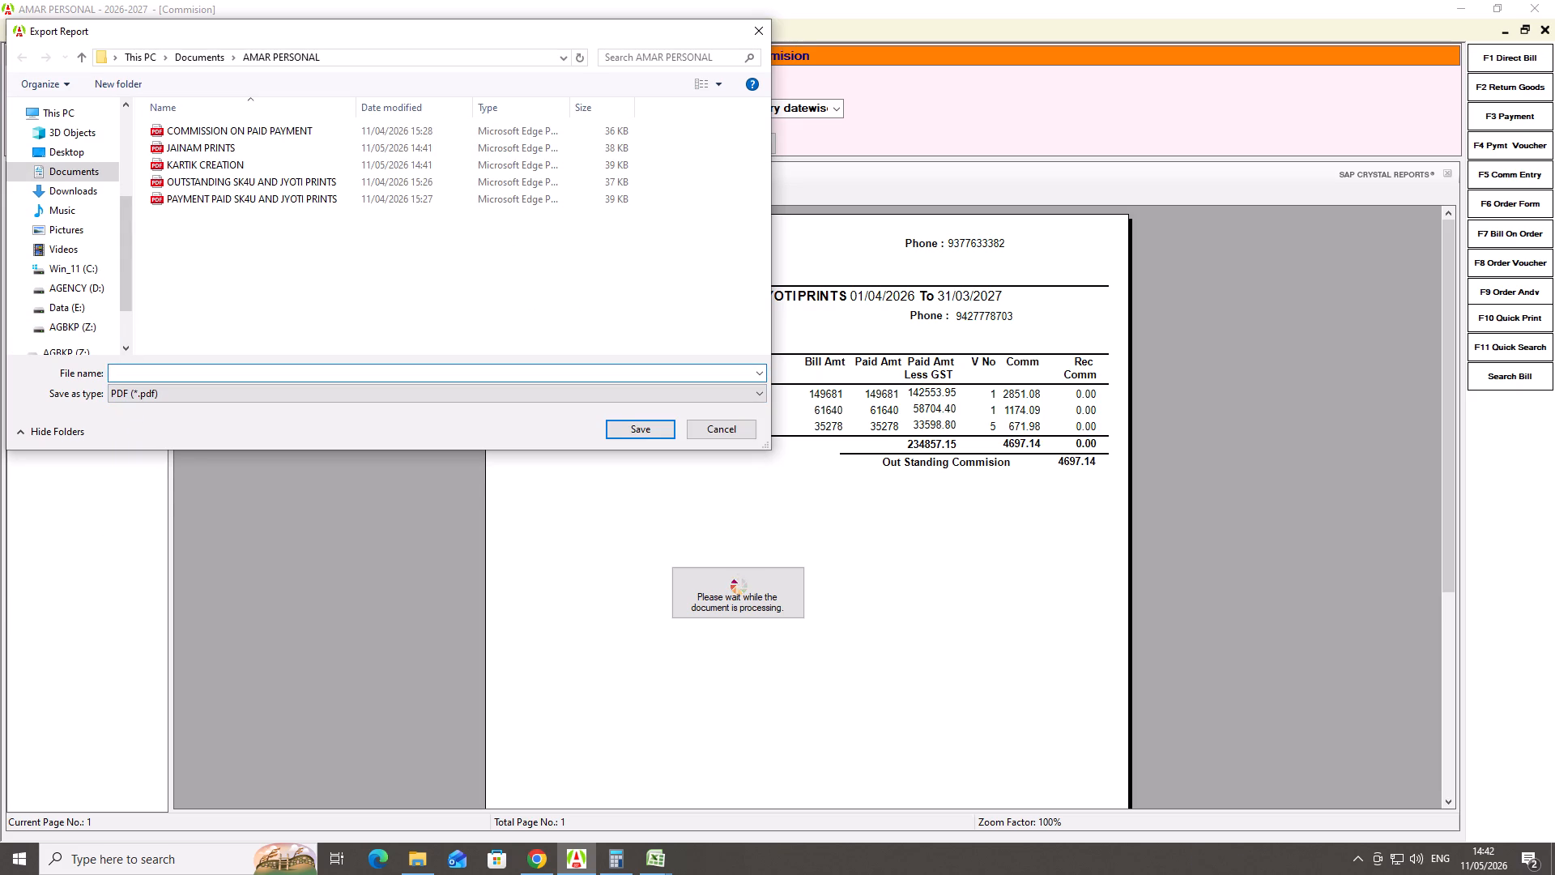
type("JYOTI")
key("space")
type("PRI")
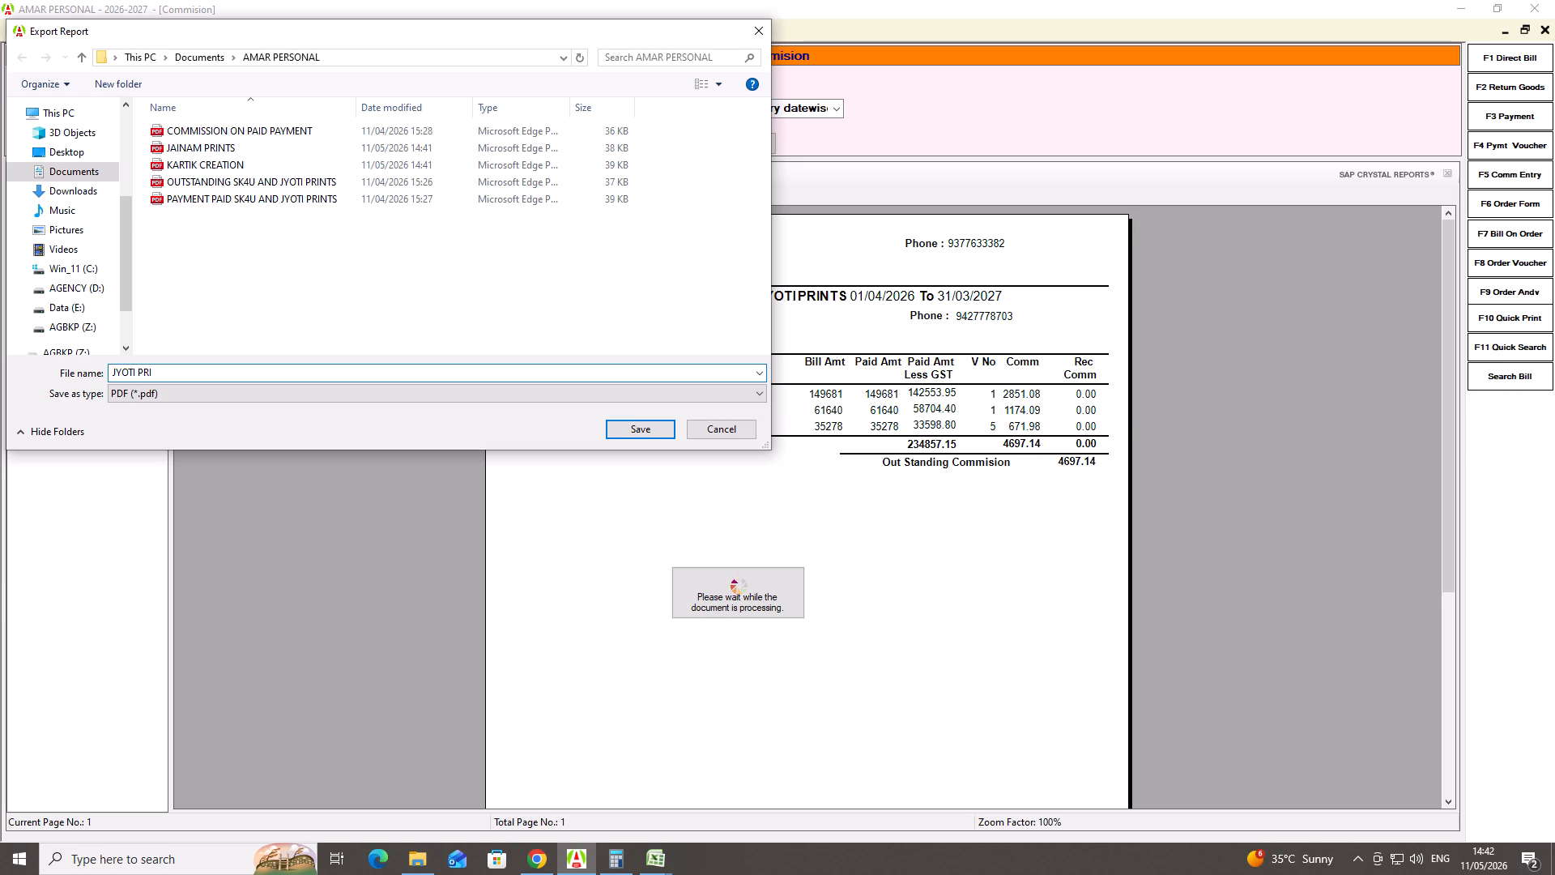
type("NTS")
key("Return")
key("Return")
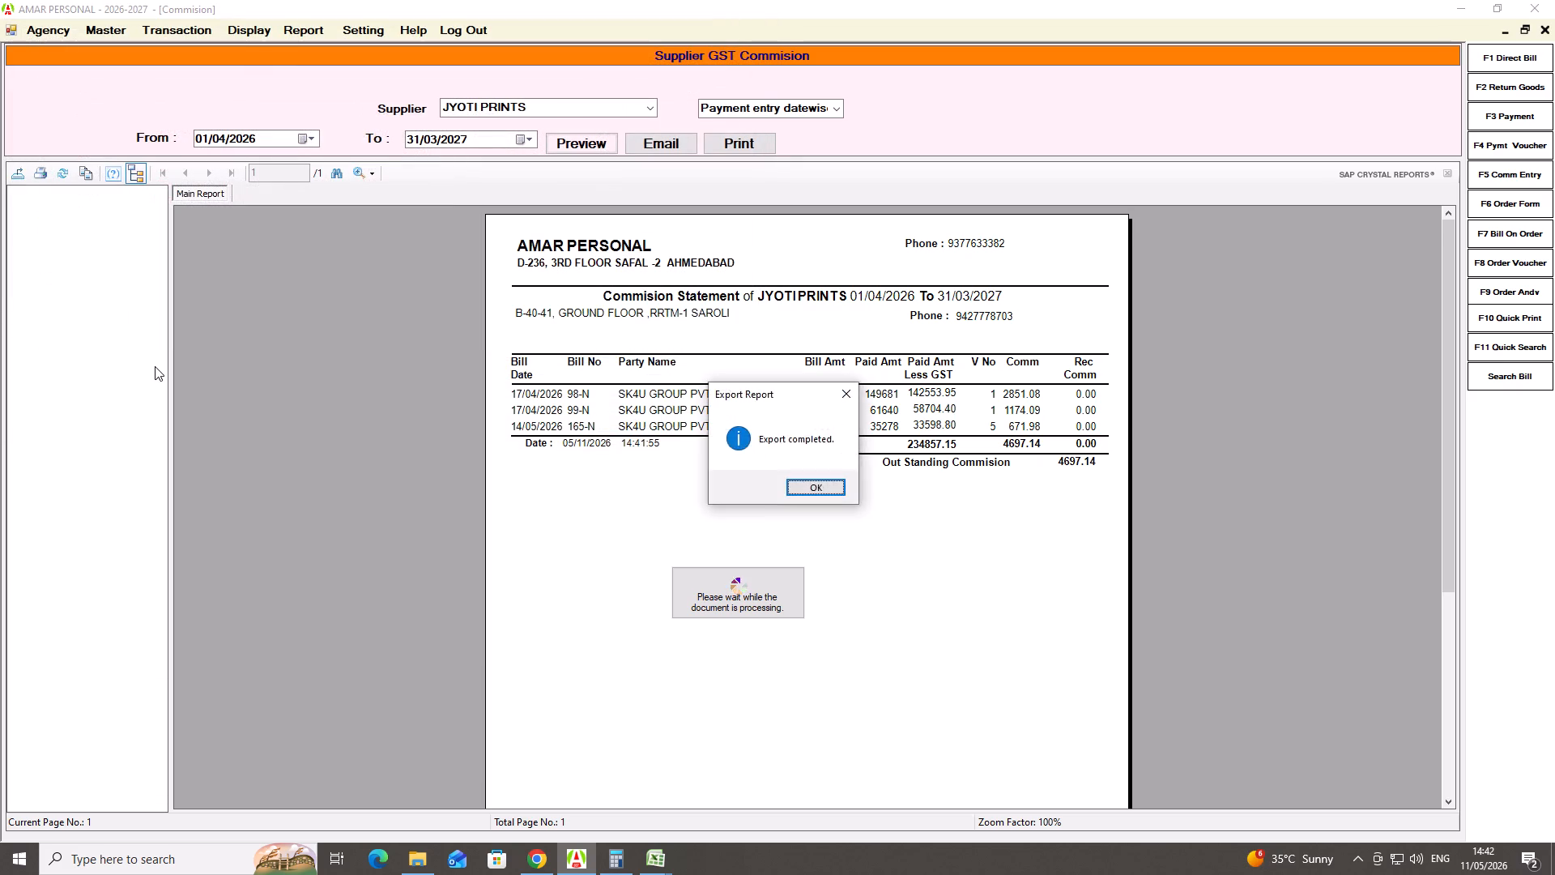